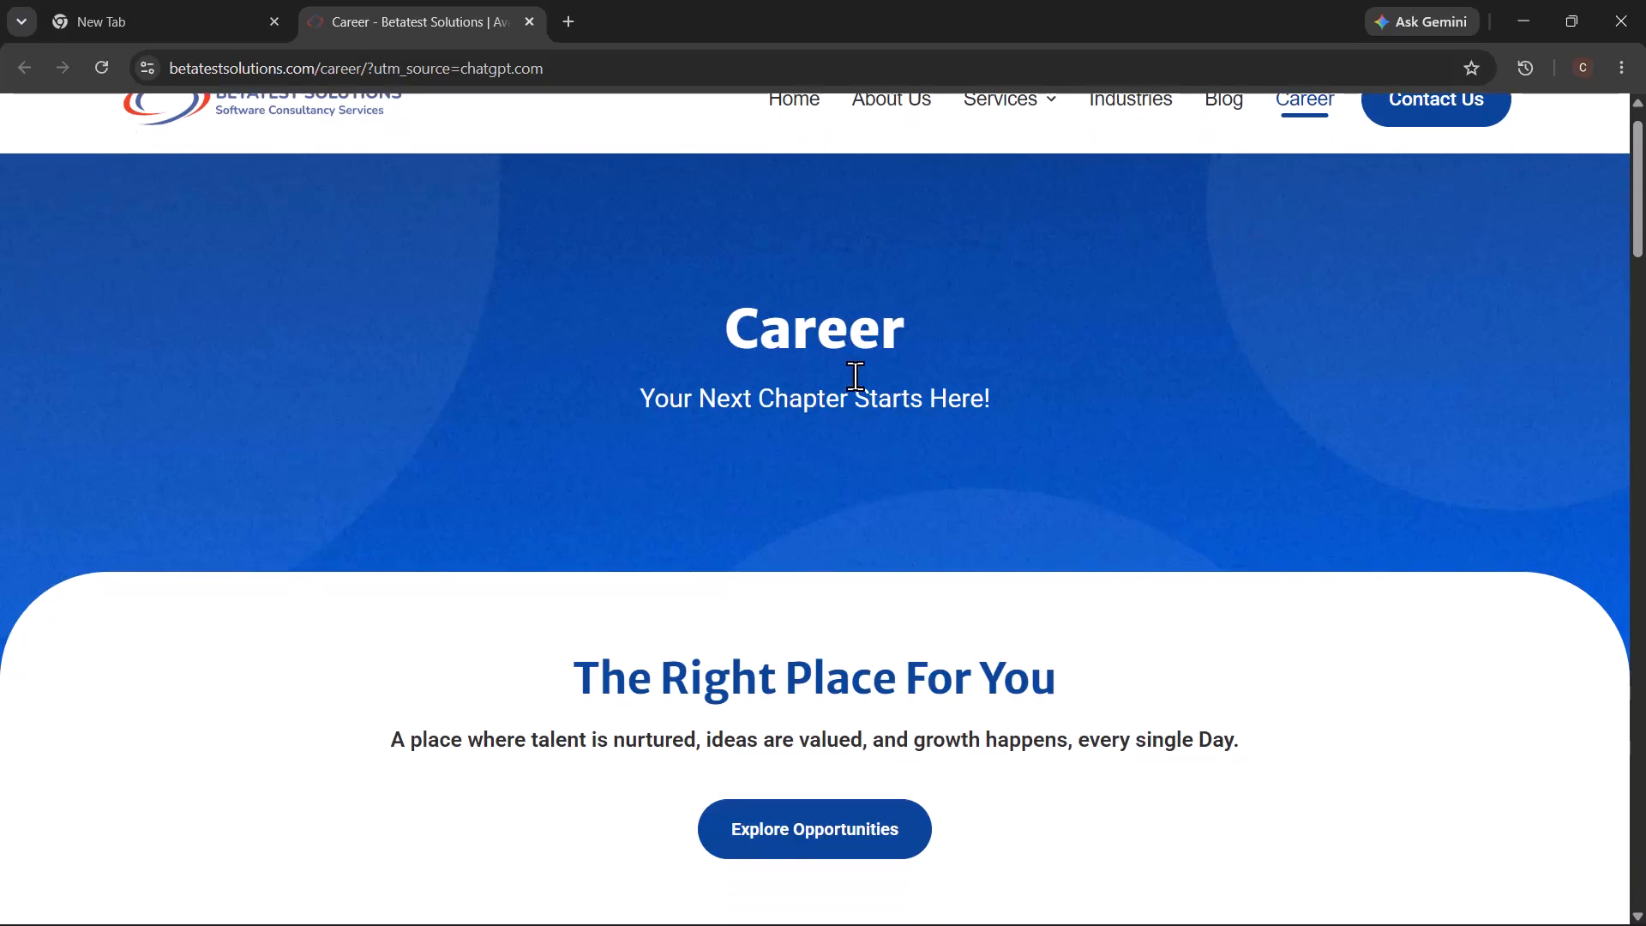
Find the Intern - Business Analyst position among the current openings on the careers page and open its job description.
{"action": "scroll", "coordinate": [855, 376], "scroll_direction": "down", "scroll_amount": 2}
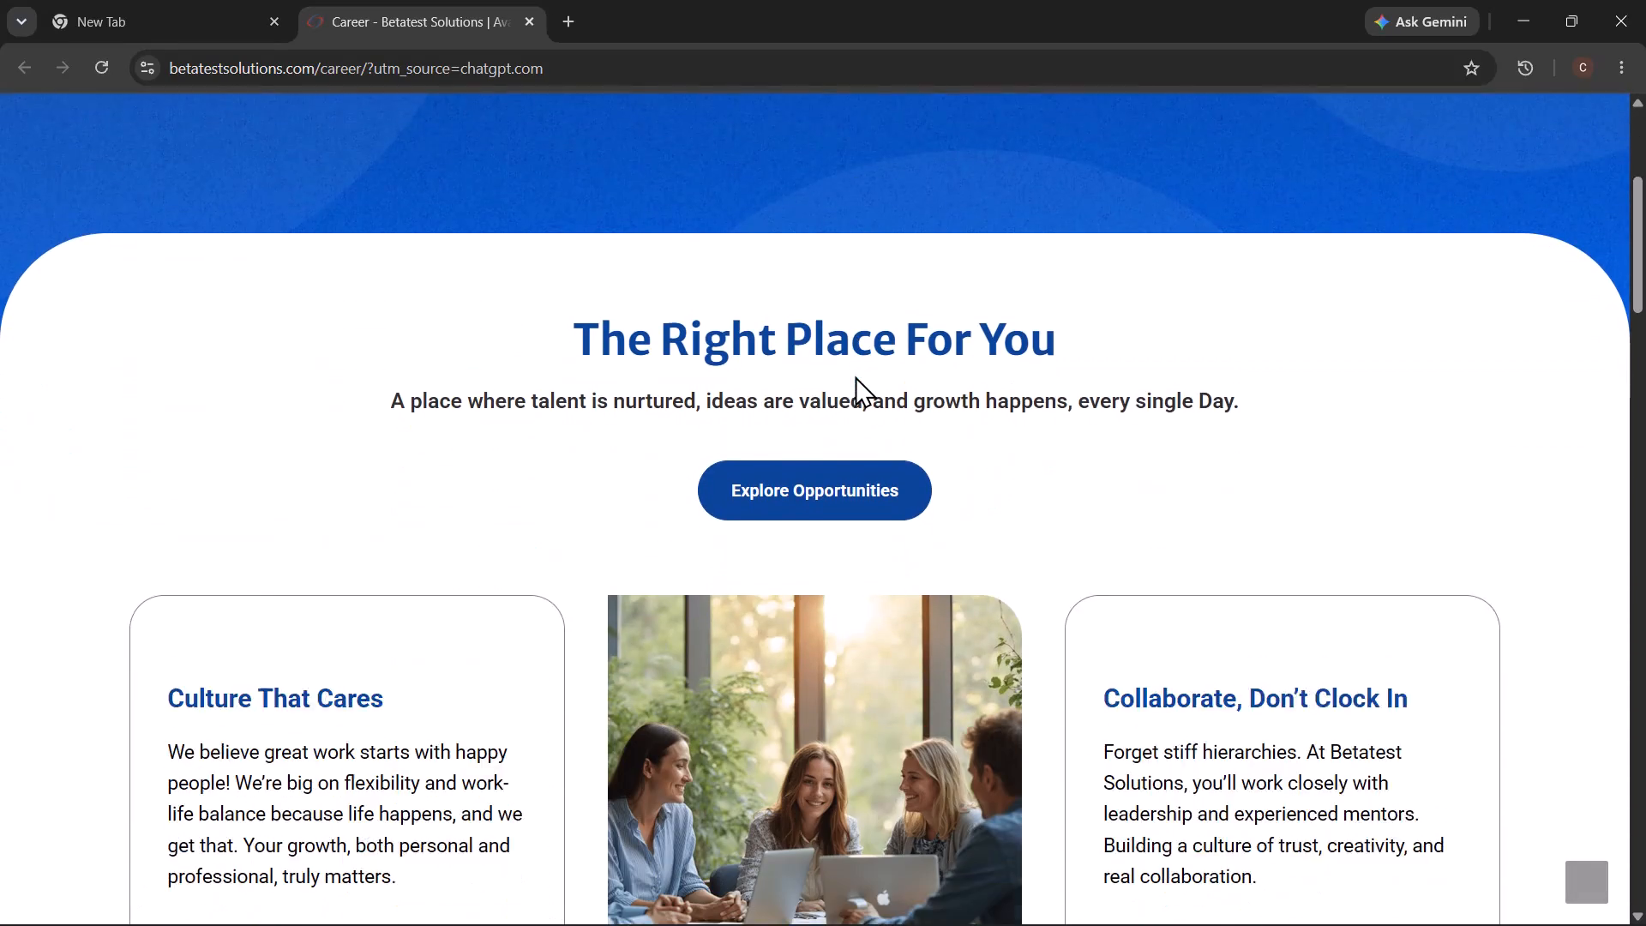
{"action": "scroll", "coordinate": [855, 376], "scroll_direction": "down", "scroll_amount": 1}
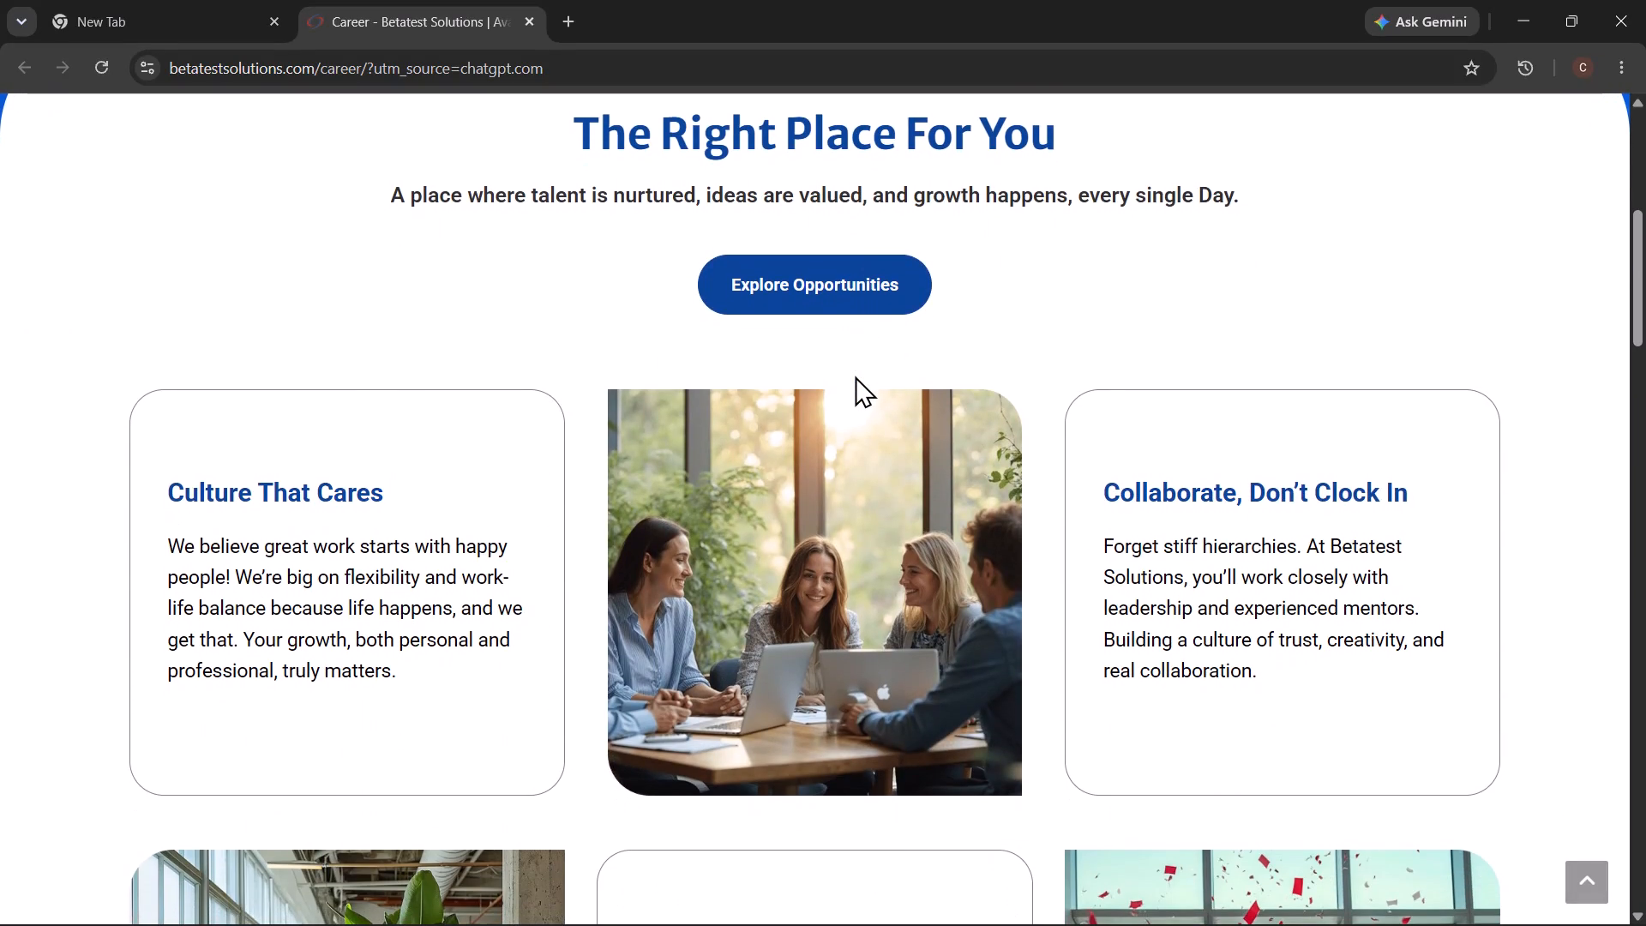
{"action": "scroll", "coordinate": [855, 376], "scroll_direction": "down", "scroll_amount": 4}
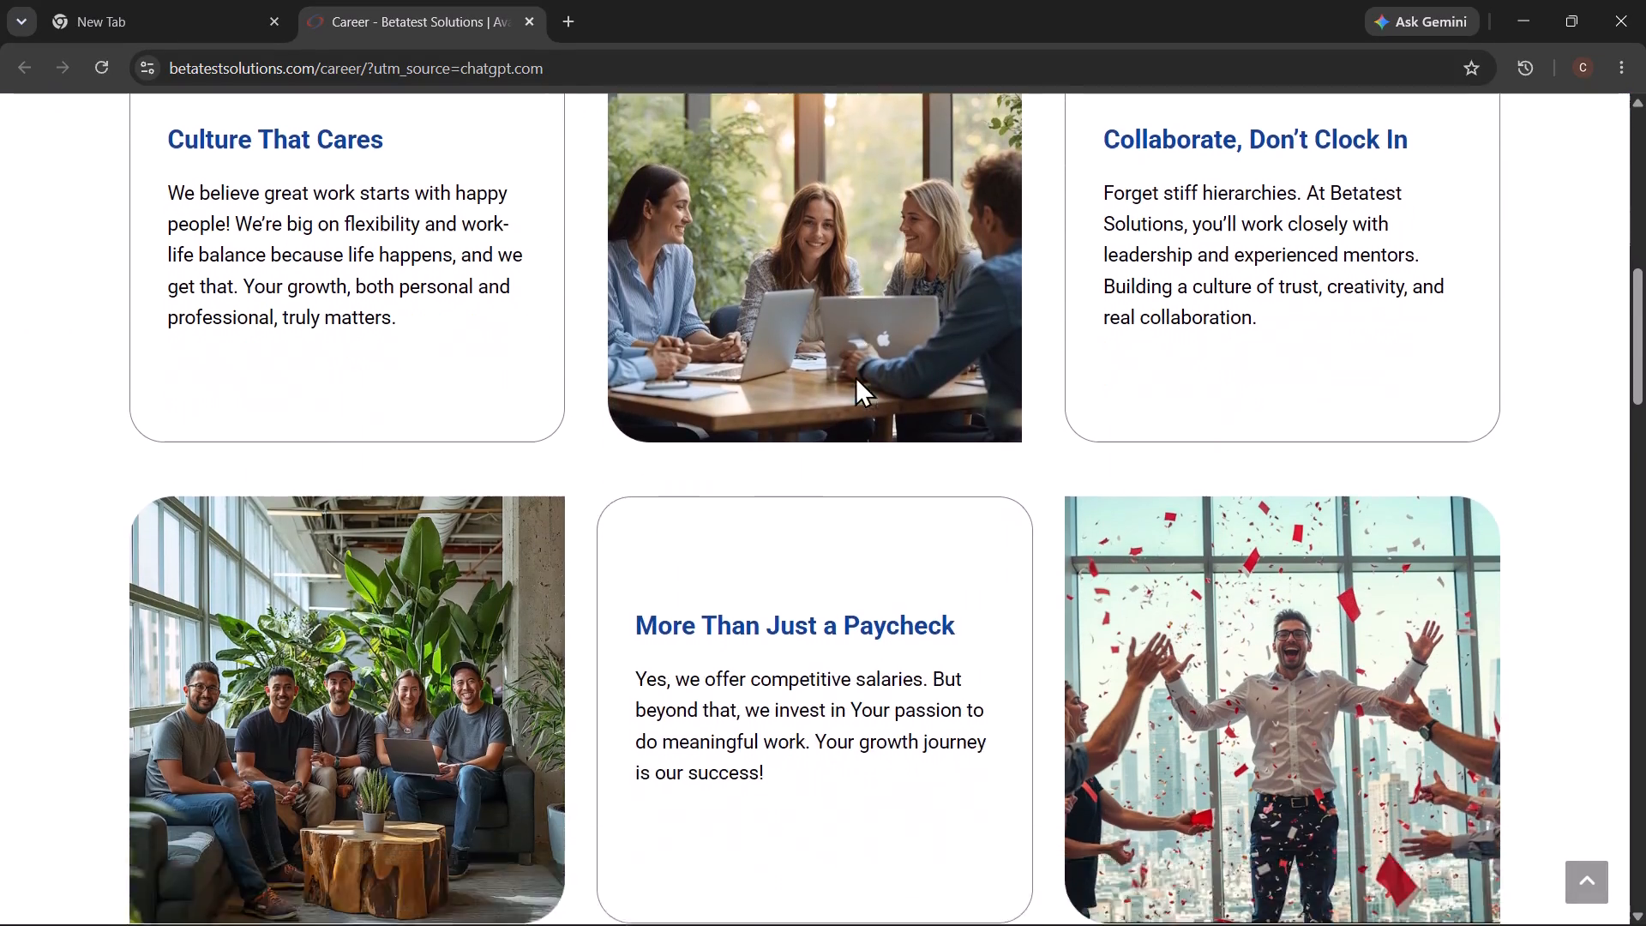
{"action": "scroll", "coordinate": [855, 376], "scroll_direction": "down", "scroll_amount": 3}
{"action": "scroll", "coordinate": [855, 376], "scroll_direction": "up", "scroll_amount": 3}
{"action": "scroll", "coordinate": [855, 376], "scroll_direction": "down", "scroll_amount": 2}
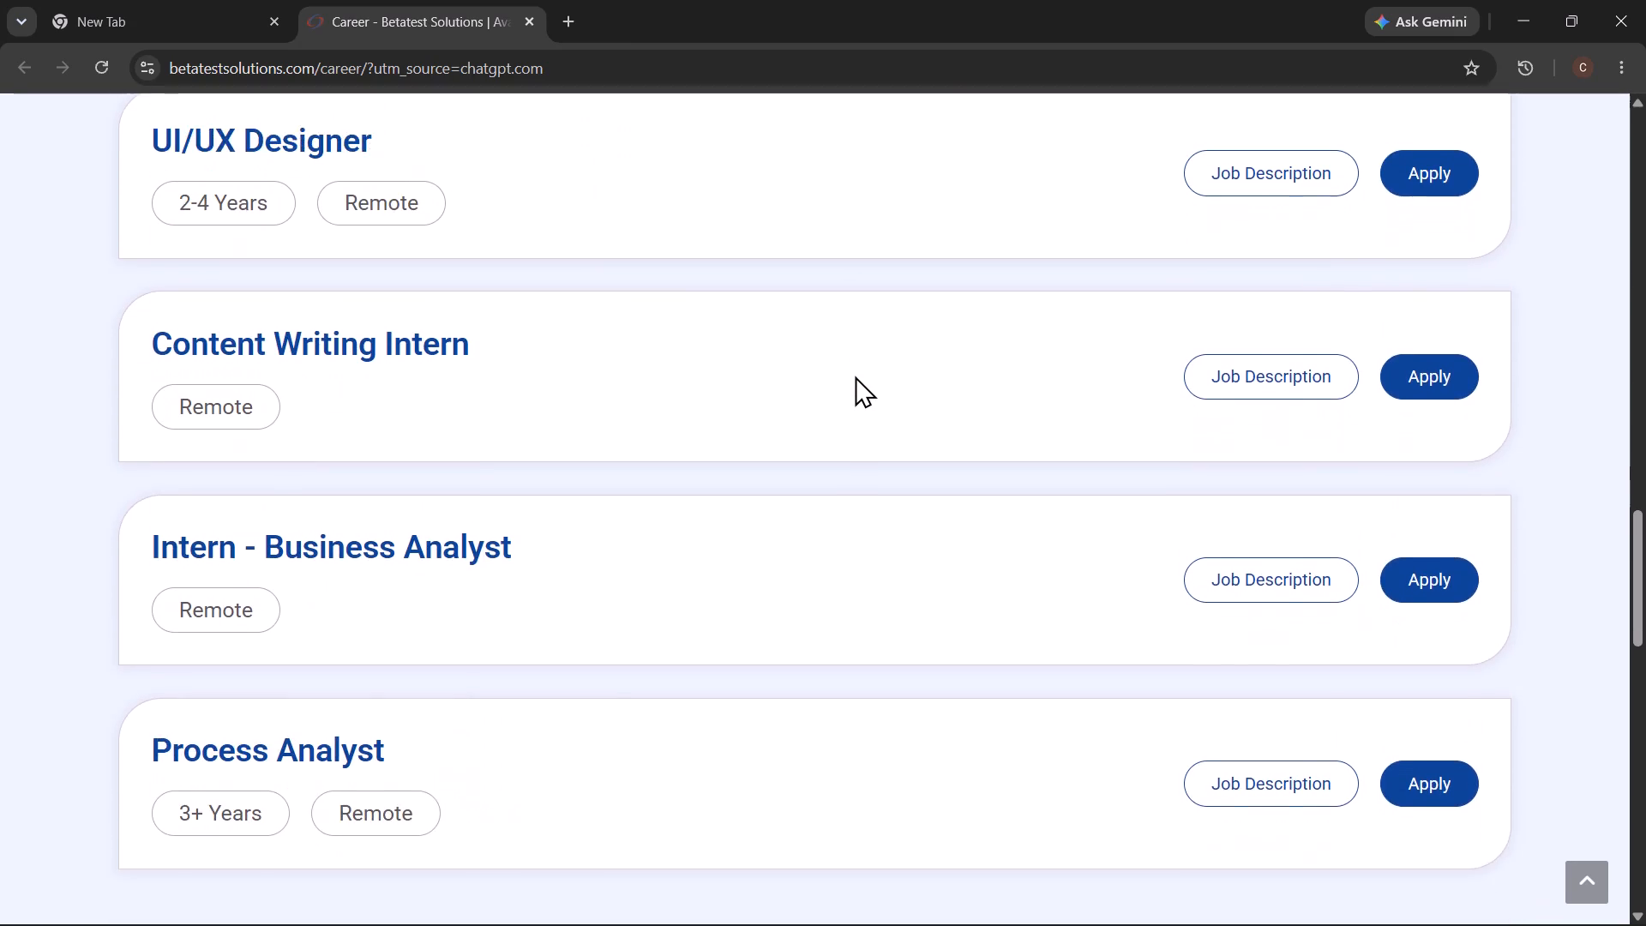
{"action": "scroll", "coordinate": [855, 376], "scroll_direction": "down", "scroll_amount": 1}
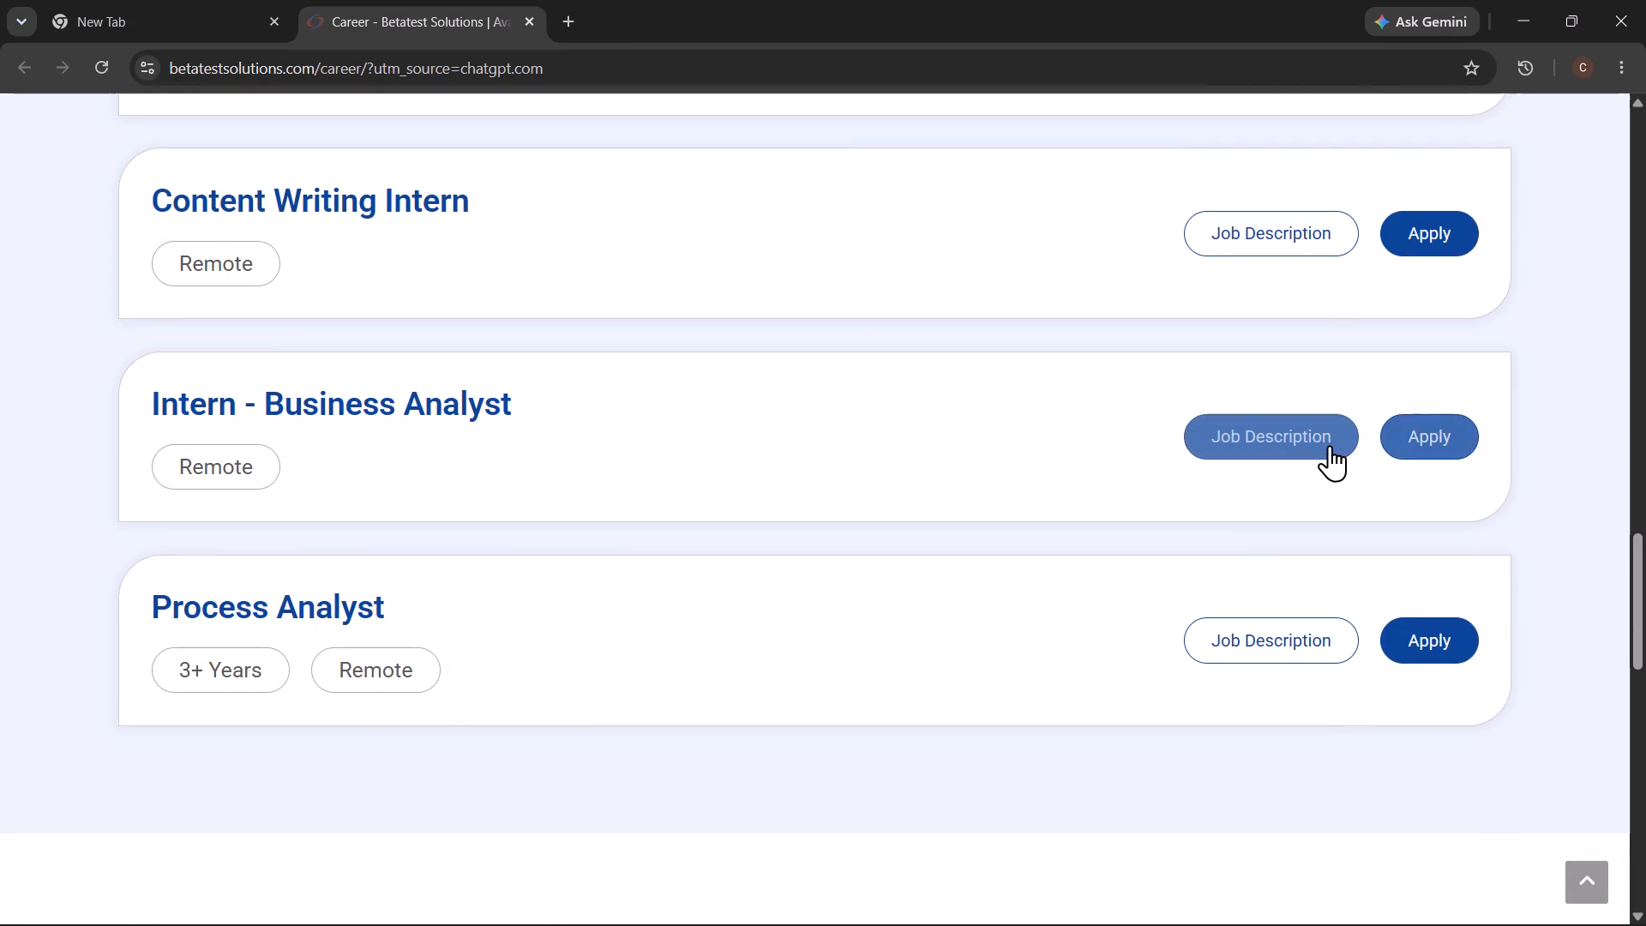
{"action": "left_click", "coordinate": [1330, 445]}
Read the Business Analyst intern job description, examining the company overview, shift timing, role, responsibilities, and required skills and expertise.
{"action": "scroll", "coordinate": [749, 499], "scroll_direction": "down", "scroll_amount": 1}
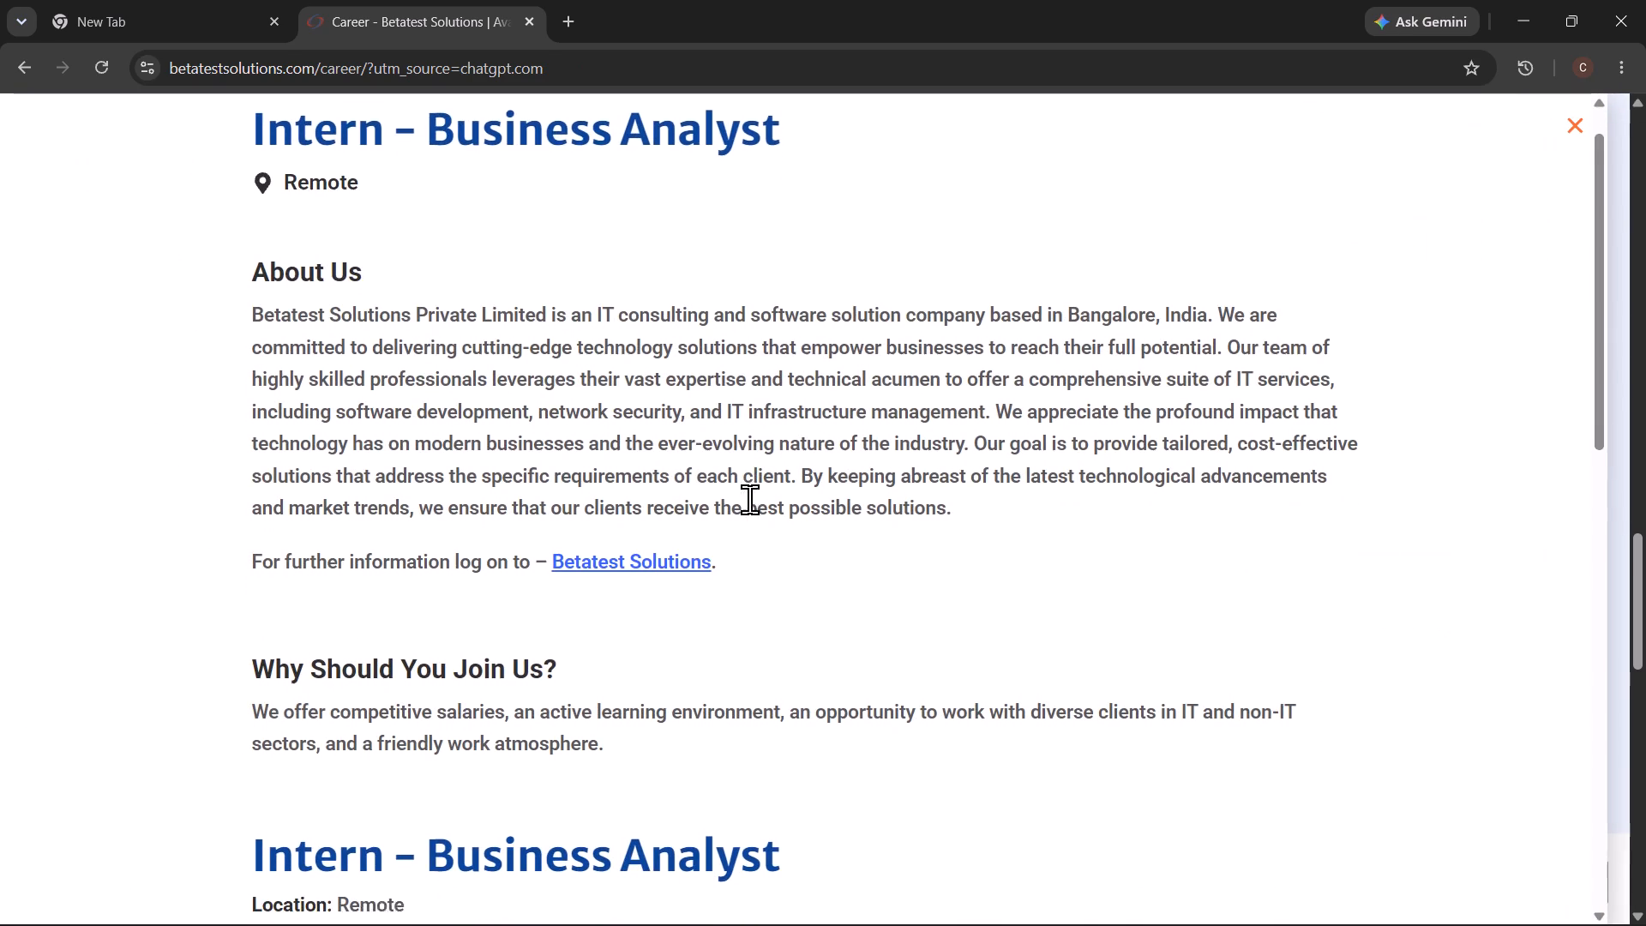
{"action": "scroll", "coordinate": [749, 499], "scroll_direction": "down", "scroll_amount": 4}
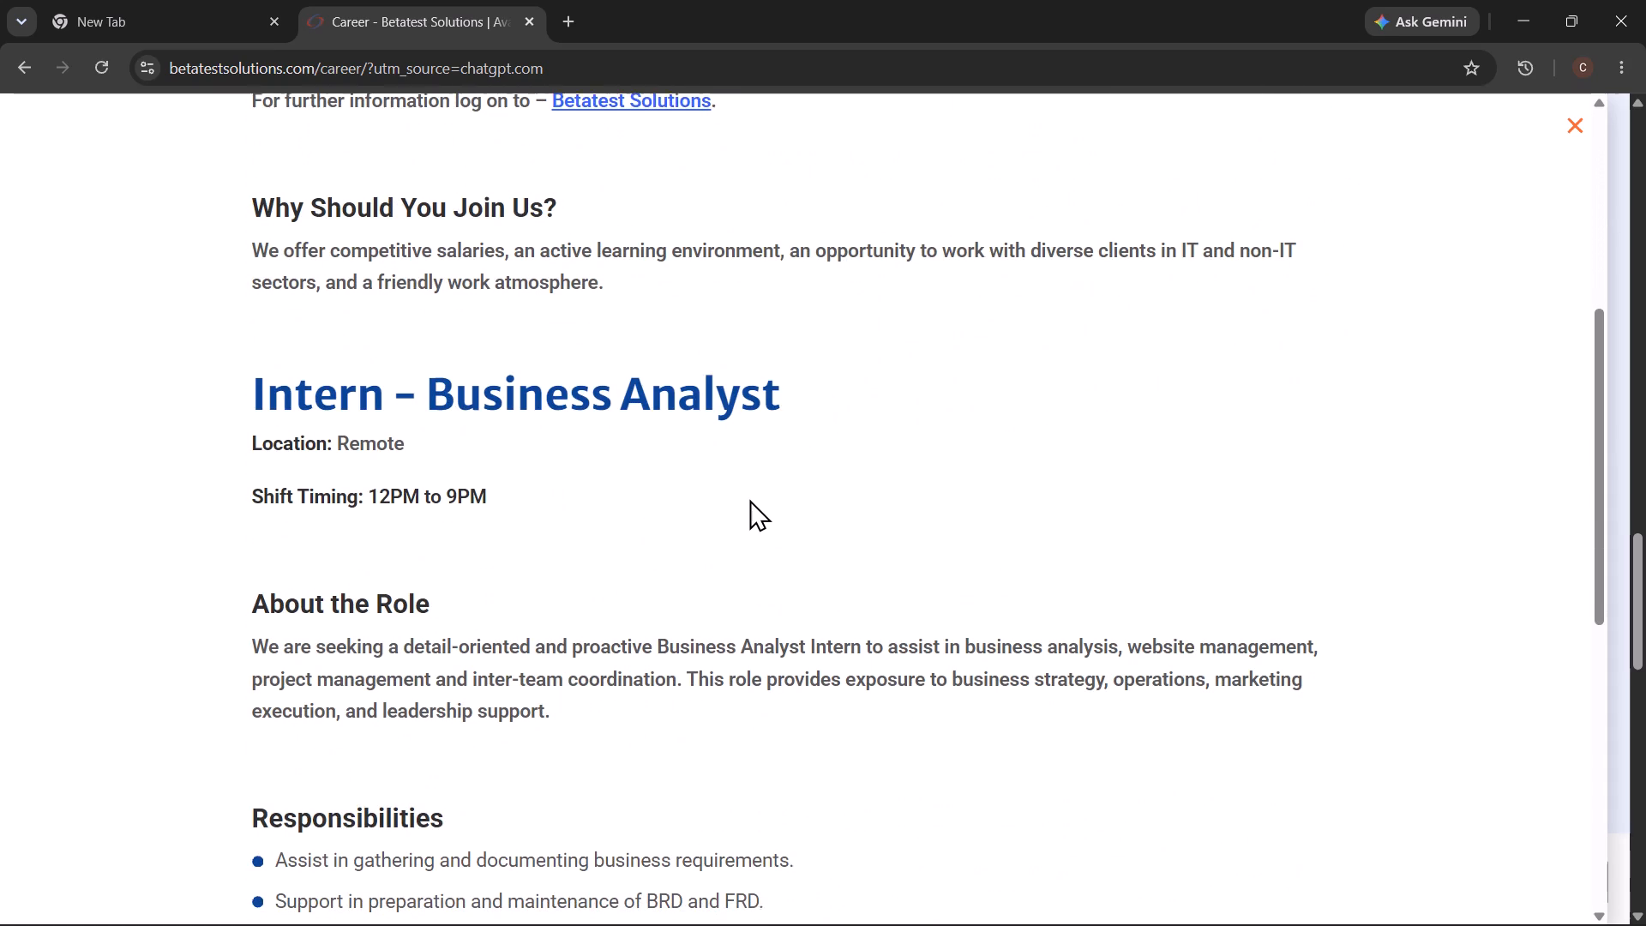
{"action": "scroll", "coordinate": [749, 499], "scroll_direction": "down", "scroll_amount": 1}
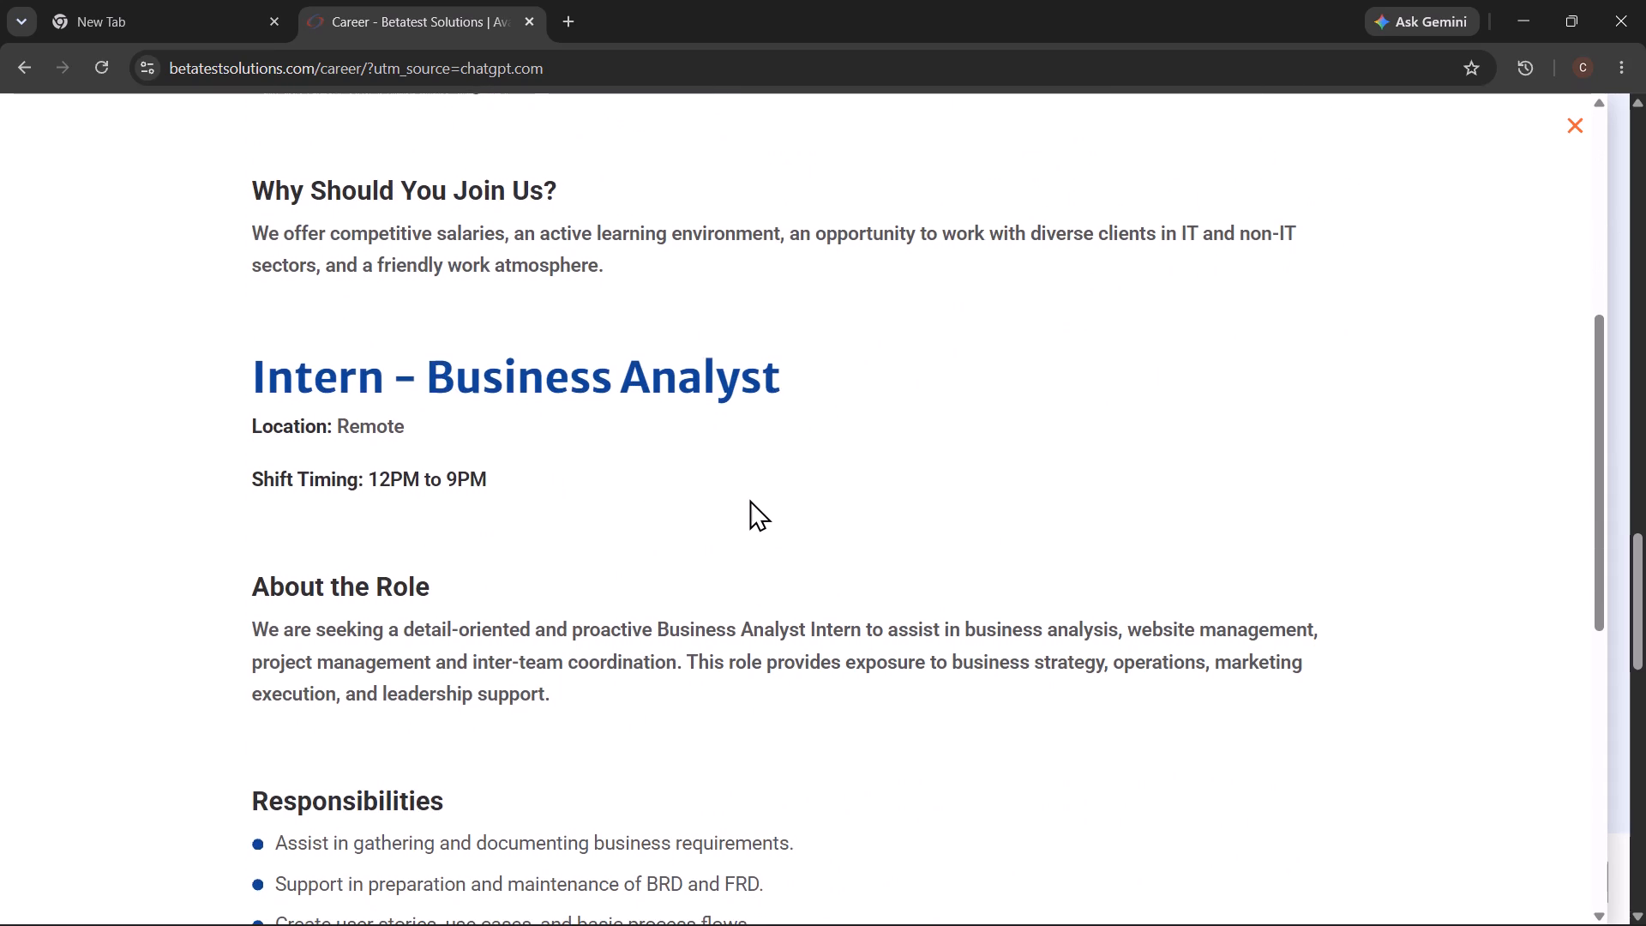
{"action": "scroll", "coordinate": [749, 499], "scroll_direction": "down", "scroll_amount": 4}
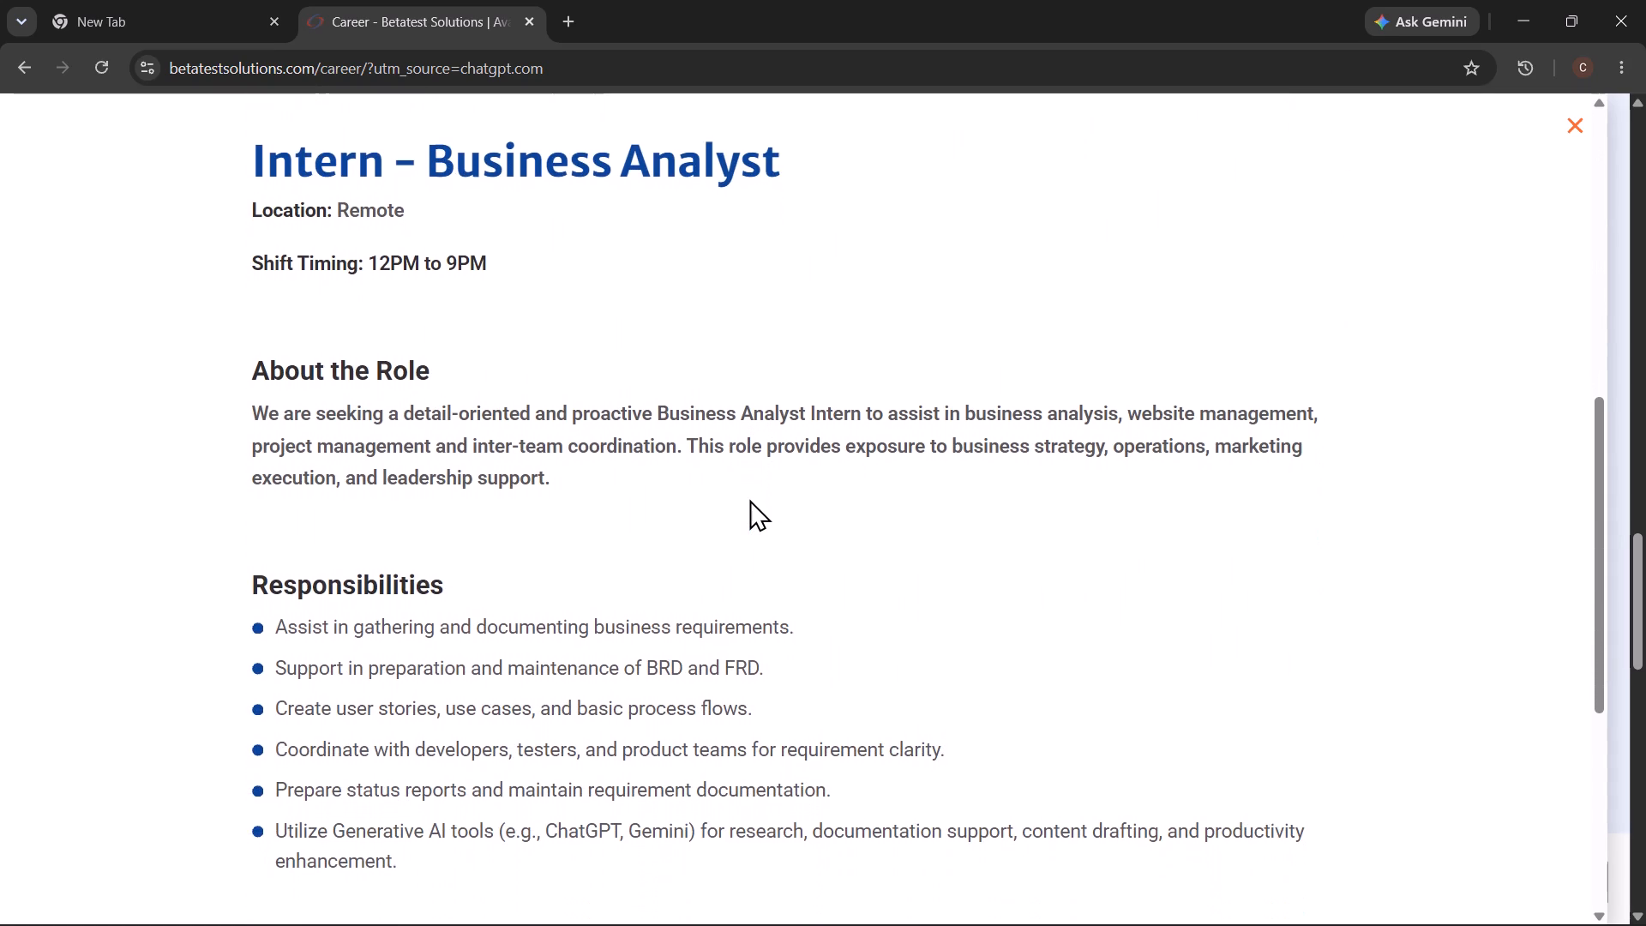
{"action": "scroll", "coordinate": [749, 499], "scroll_direction": "down", "scroll_amount": 1}
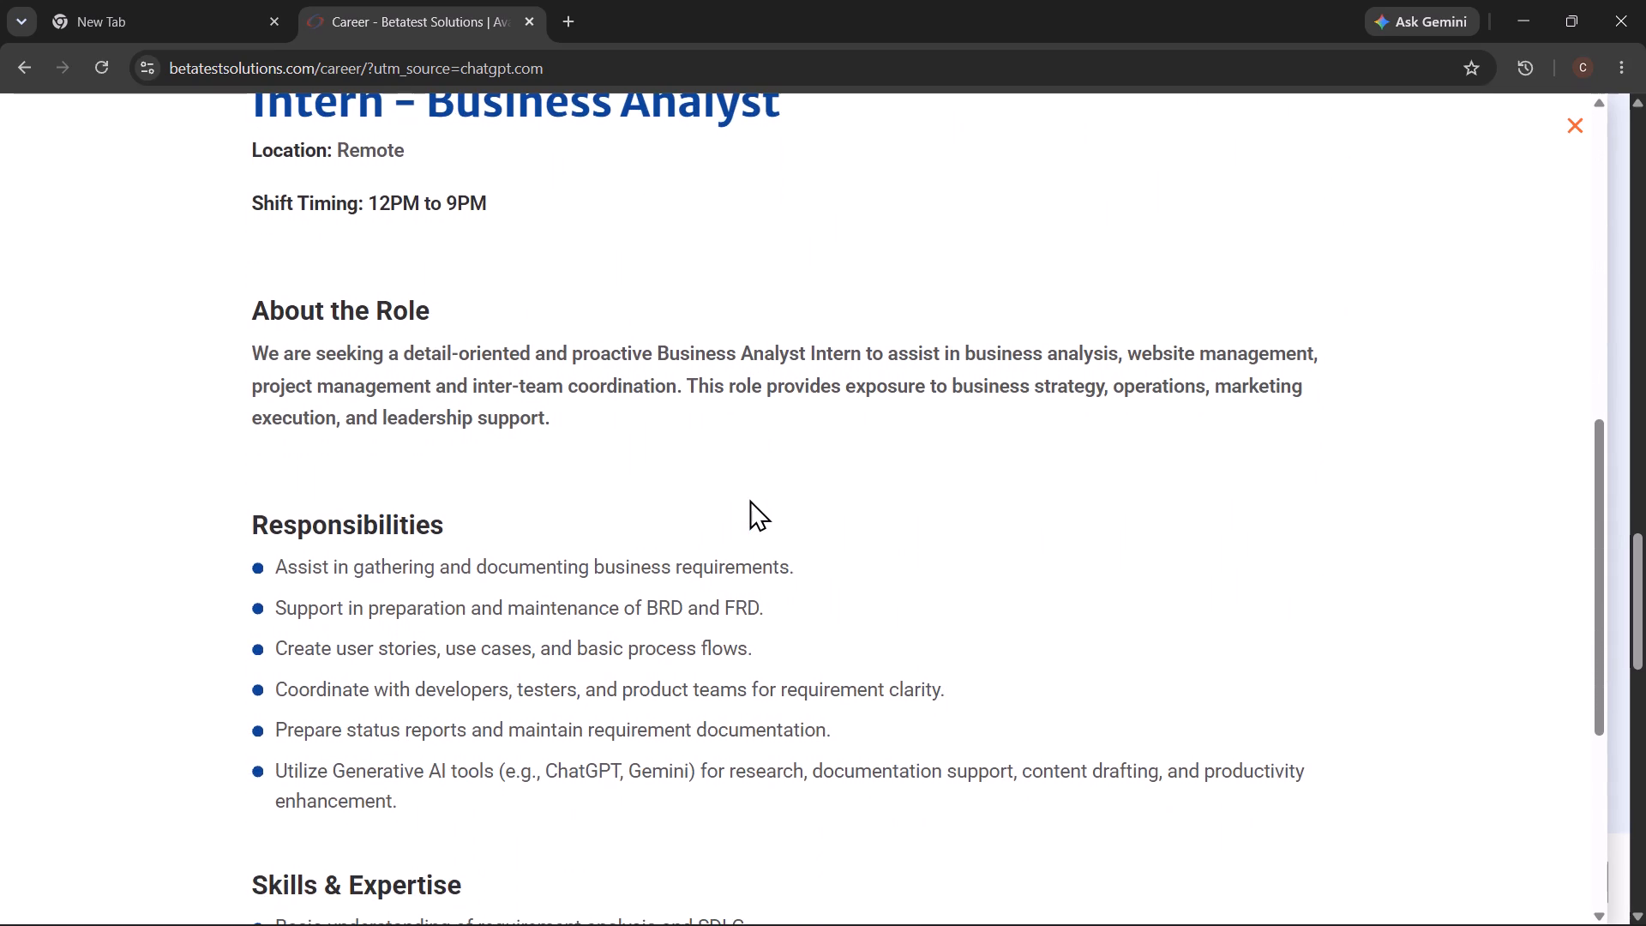
{"action": "scroll", "coordinate": [749, 499], "scroll_direction": "down", "scroll_amount": 2}
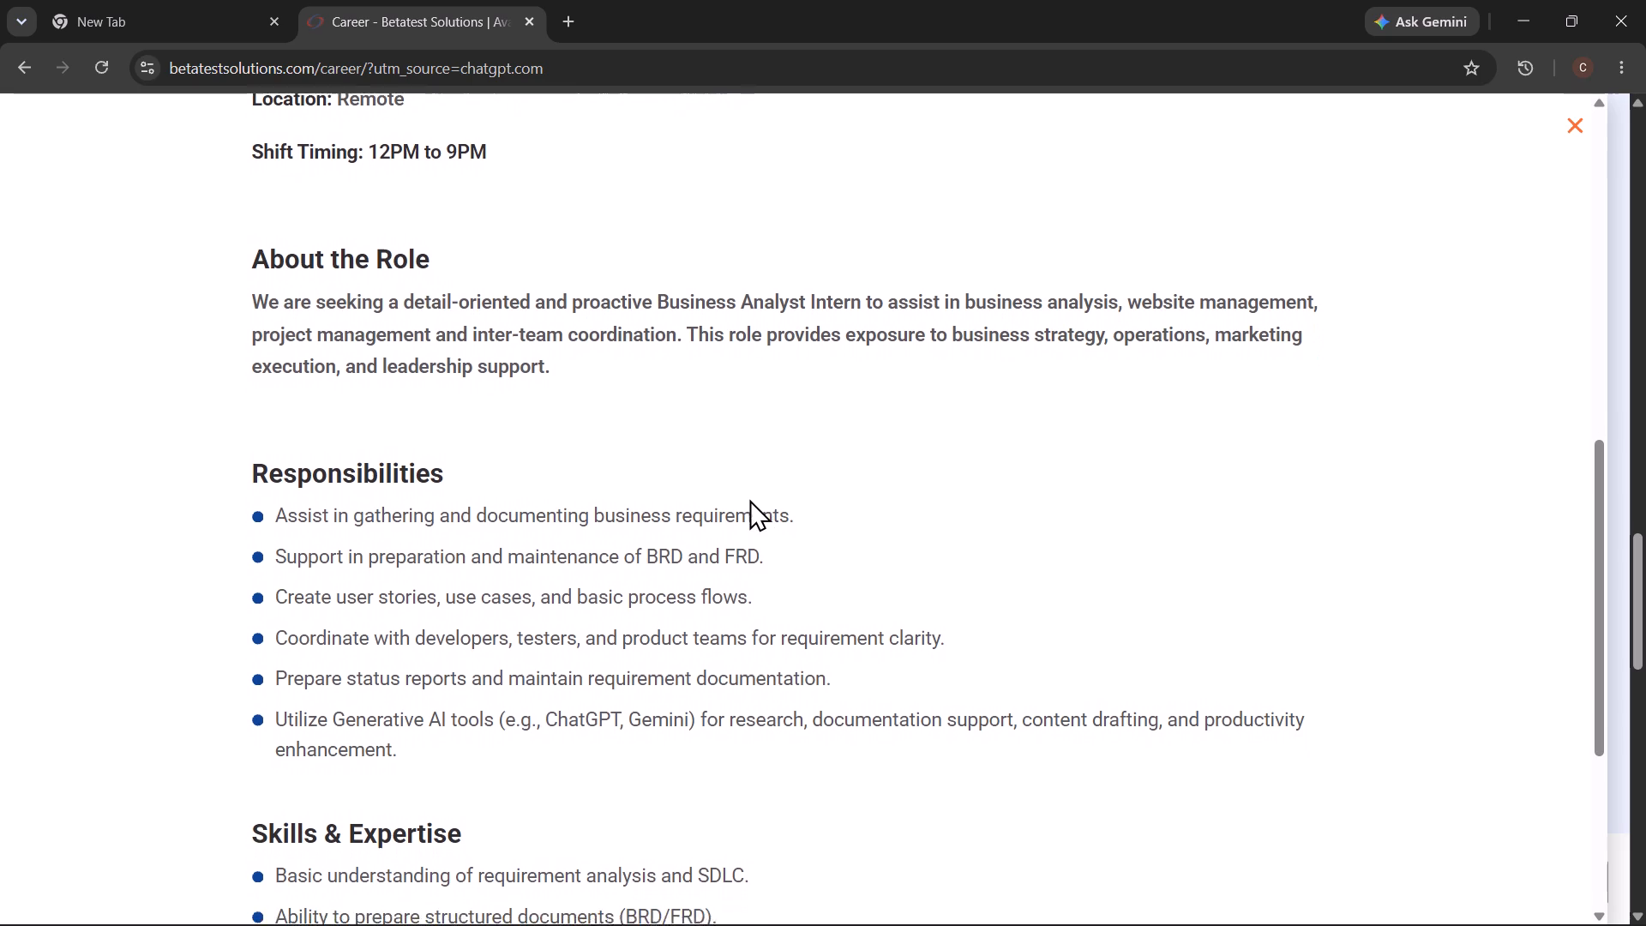
{"action": "scroll", "coordinate": [749, 499], "scroll_direction": "down", "scroll_amount": 2}
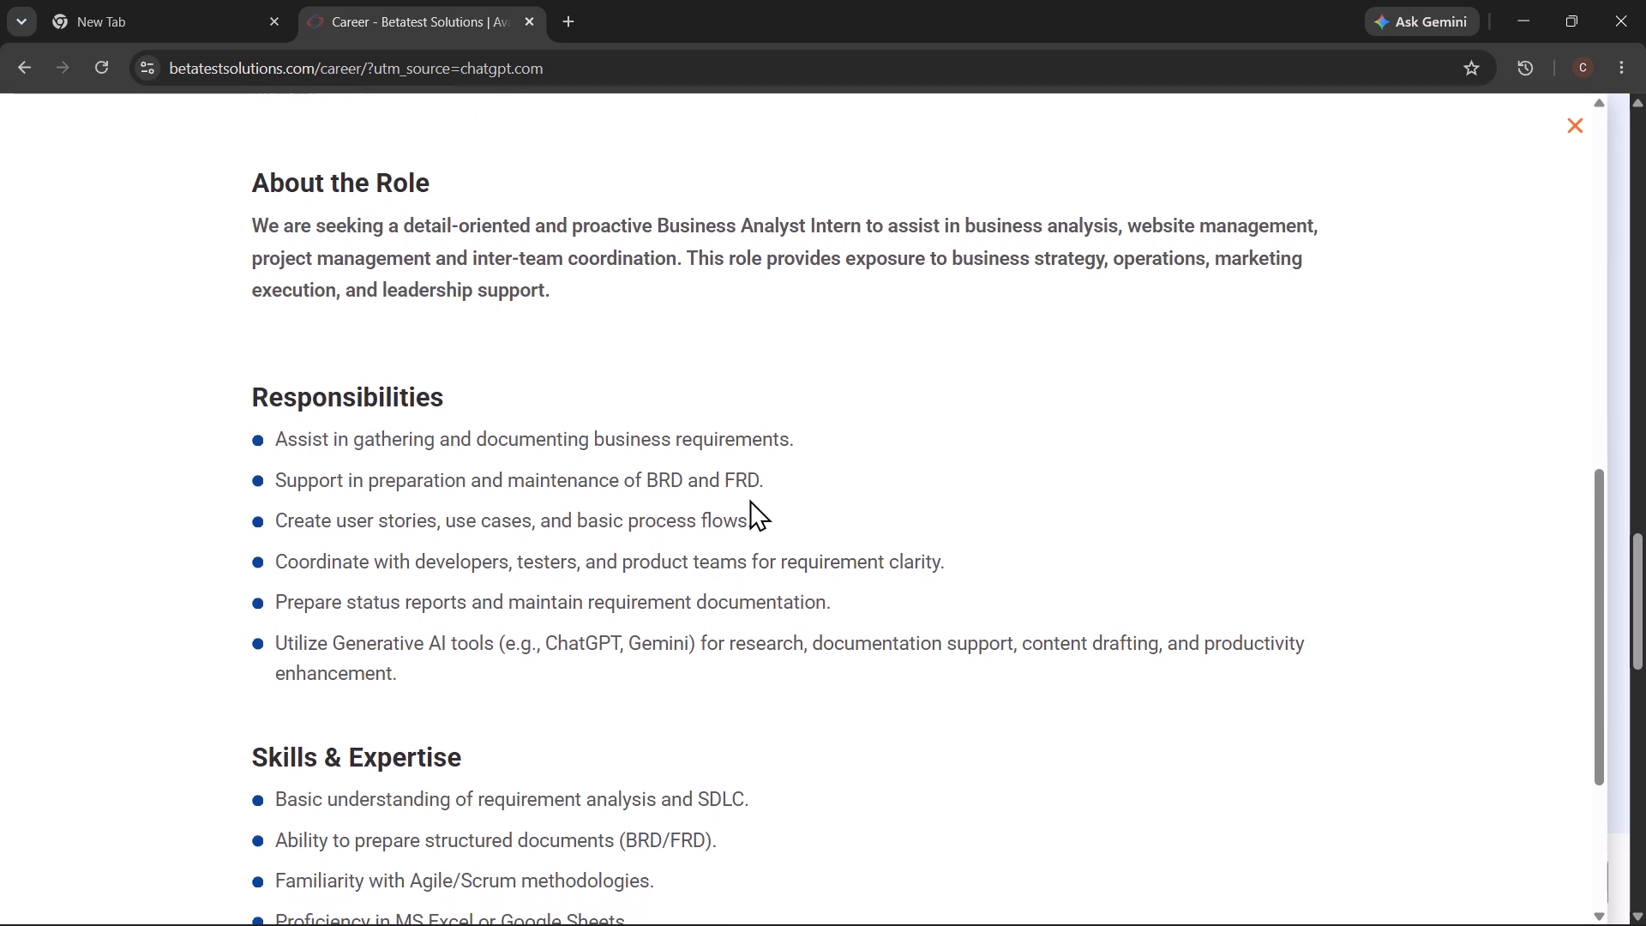
{"action": "scroll", "coordinate": [749, 499], "scroll_direction": "down", "scroll_amount": 1}
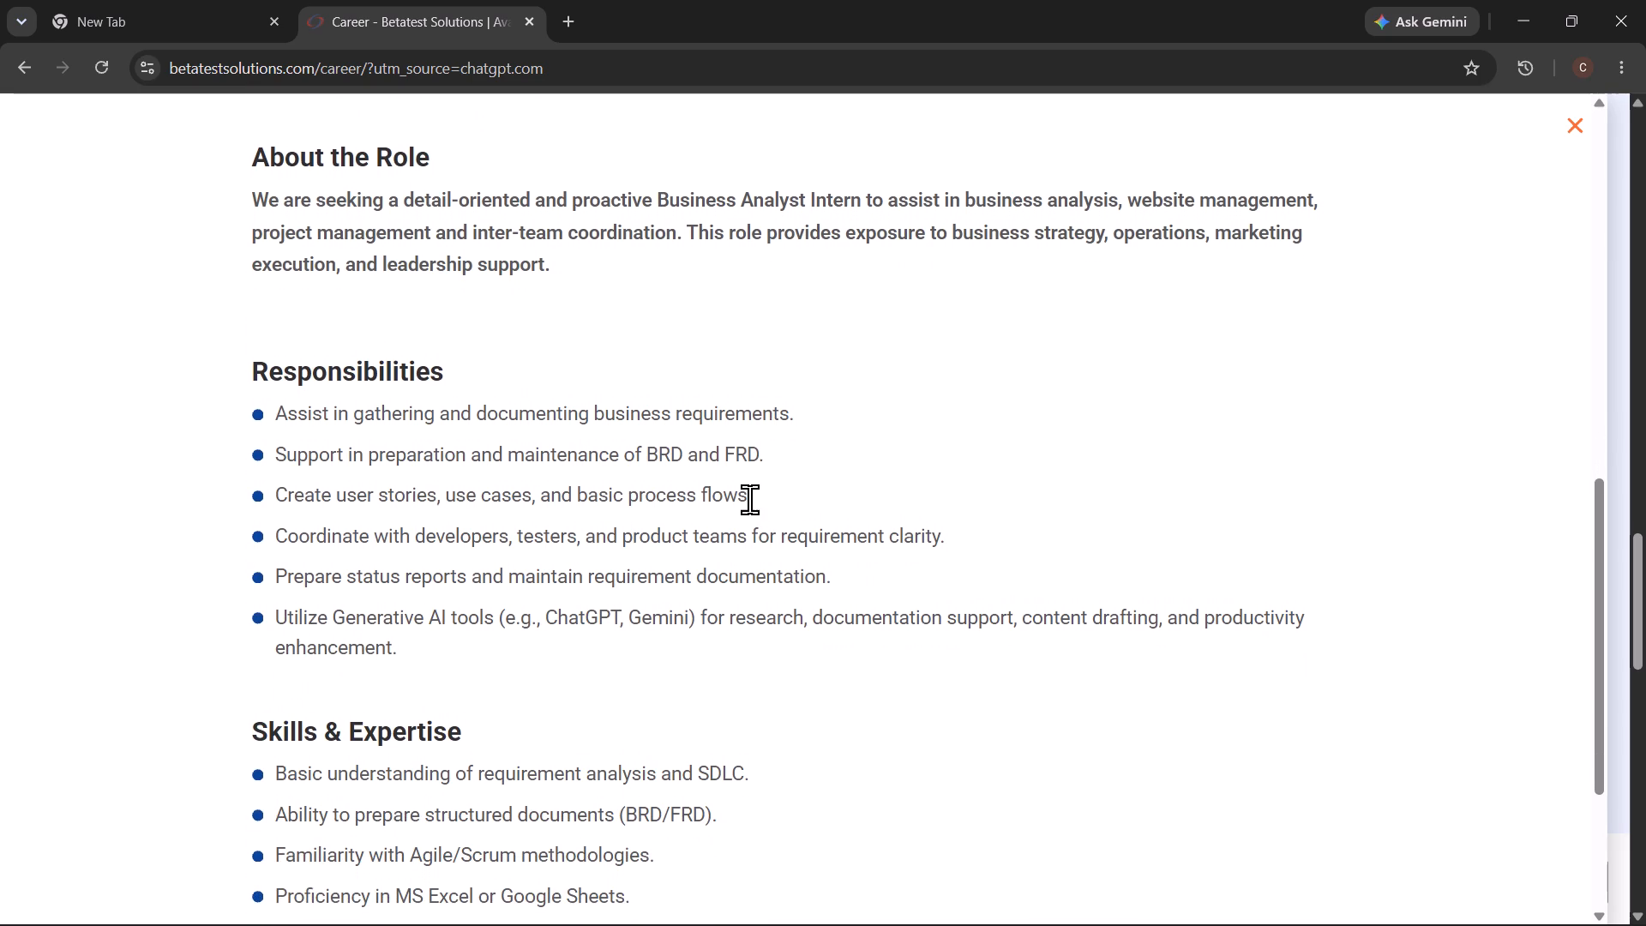
{"action": "scroll", "coordinate": [749, 499], "scroll_direction": "down", "scroll_amount": 1}
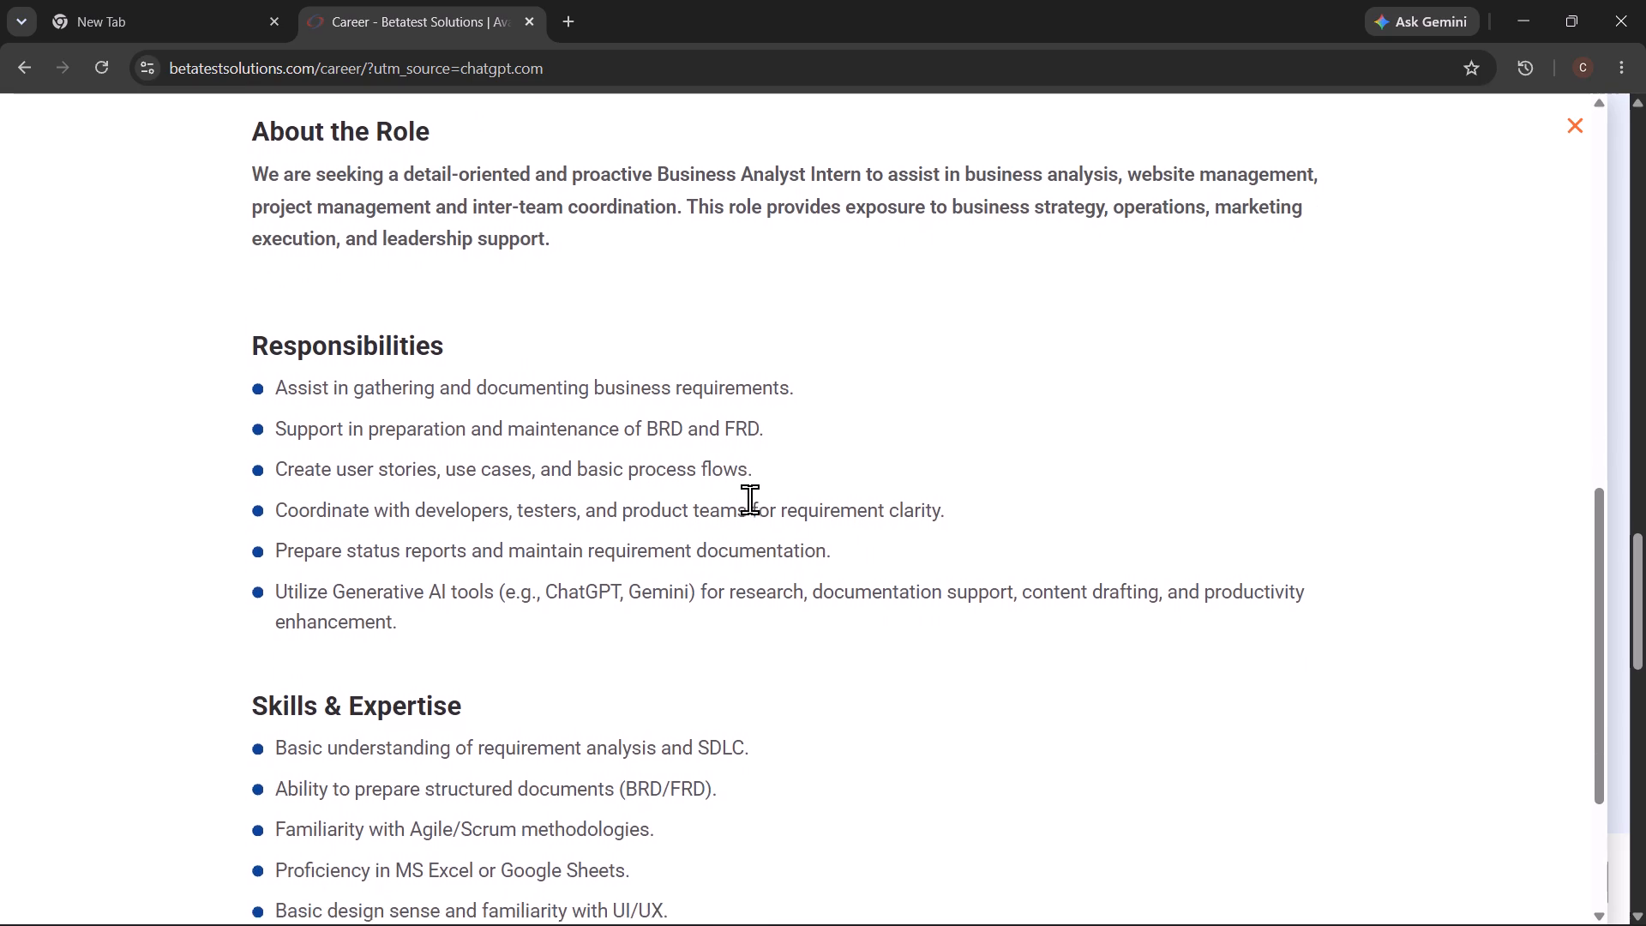
{"action": "scroll", "coordinate": [749, 499], "scroll_direction": "down", "scroll_amount": 2}
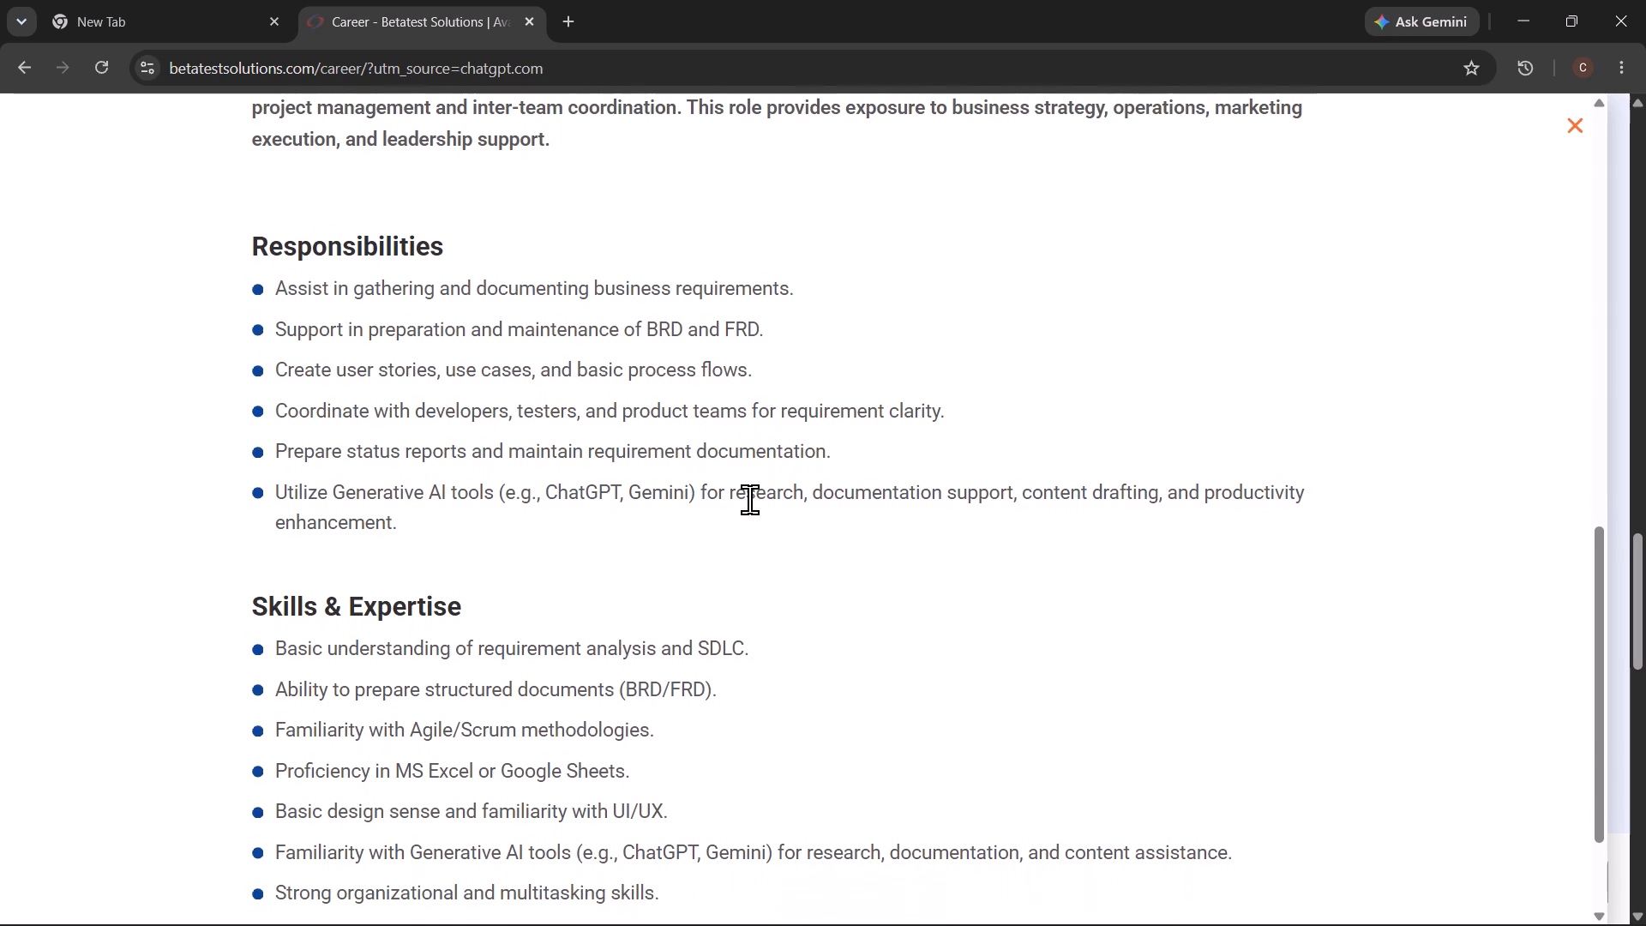
{"action": "scroll", "coordinate": [749, 499], "scroll_direction": "down", "scroll_amount": 2}
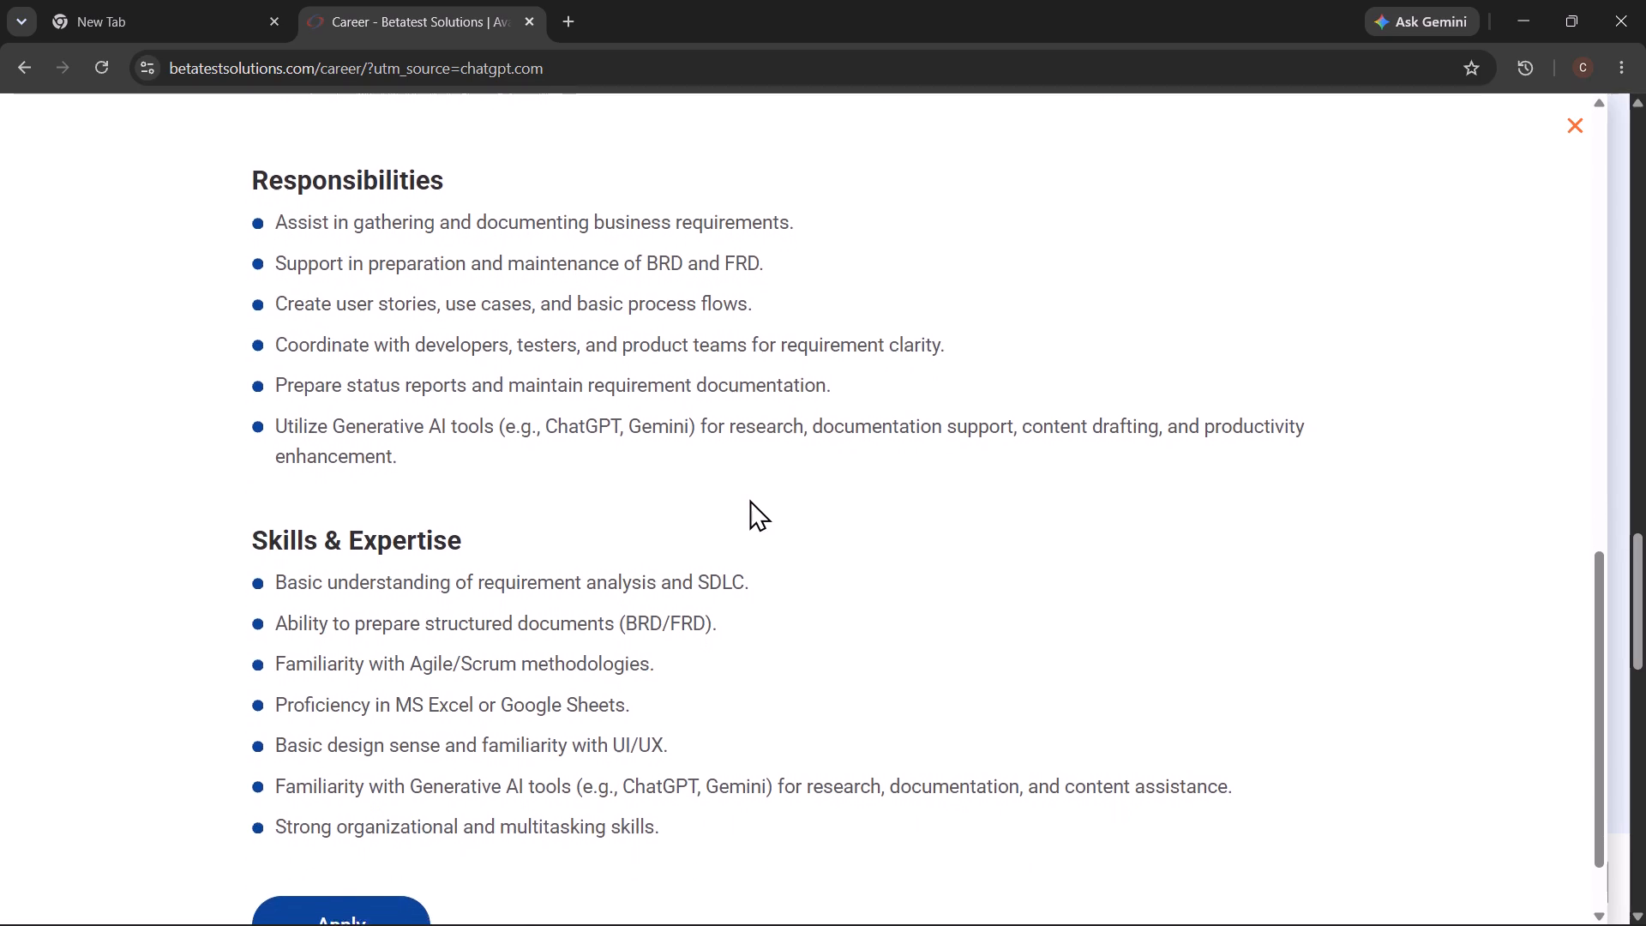
{"action": "scroll", "coordinate": [749, 499], "scroll_direction": "down", "scroll_amount": 2}
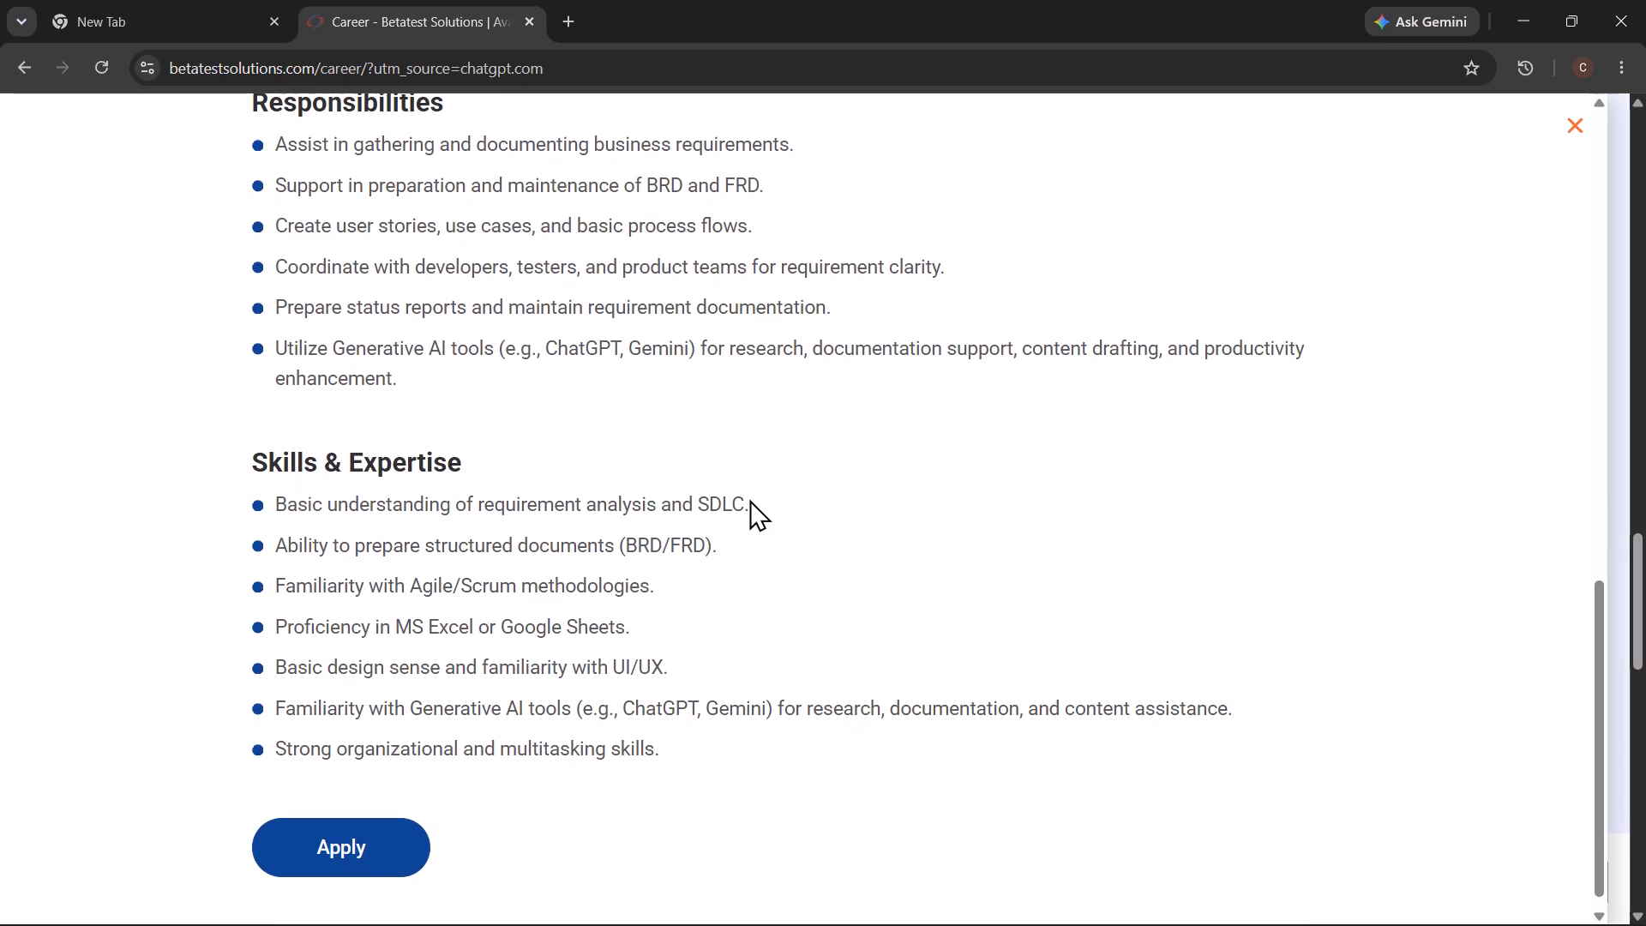
{"action": "scroll", "coordinate": [749, 499], "scroll_direction": "down", "scroll_amount": 2}
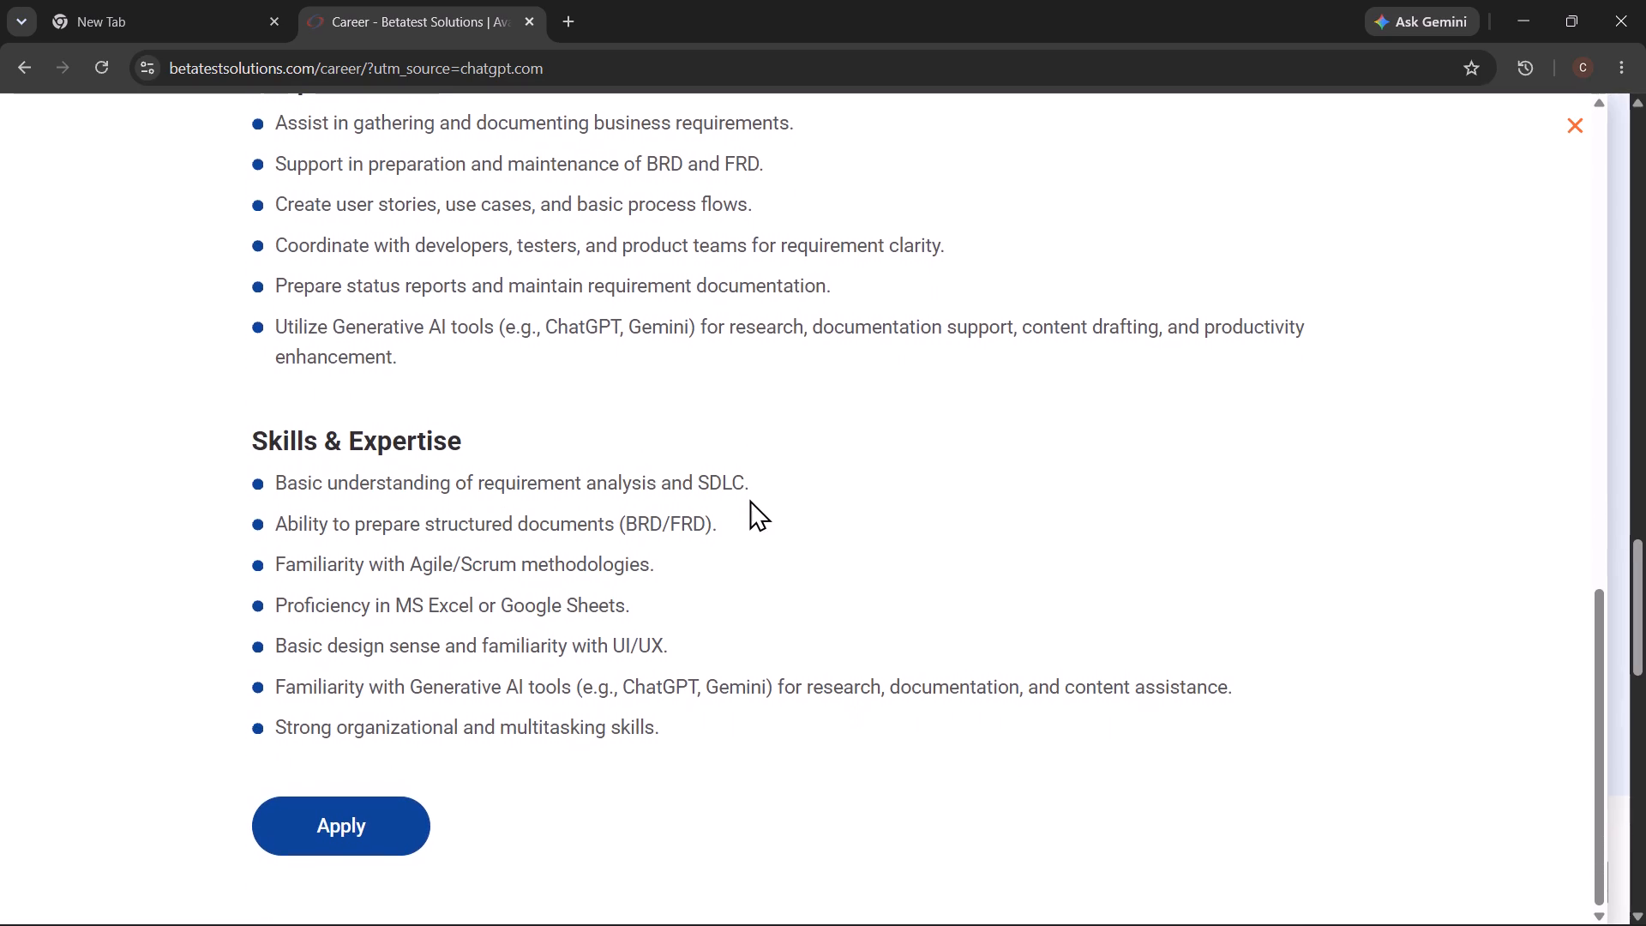
{"action": "scroll", "coordinate": [749, 499], "scroll_direction": "down", "scroll_amount": 1}
{"action": "scroll", "coordinate": [802, 637], "scroll_direction": "down", "scroll_amount": 3}
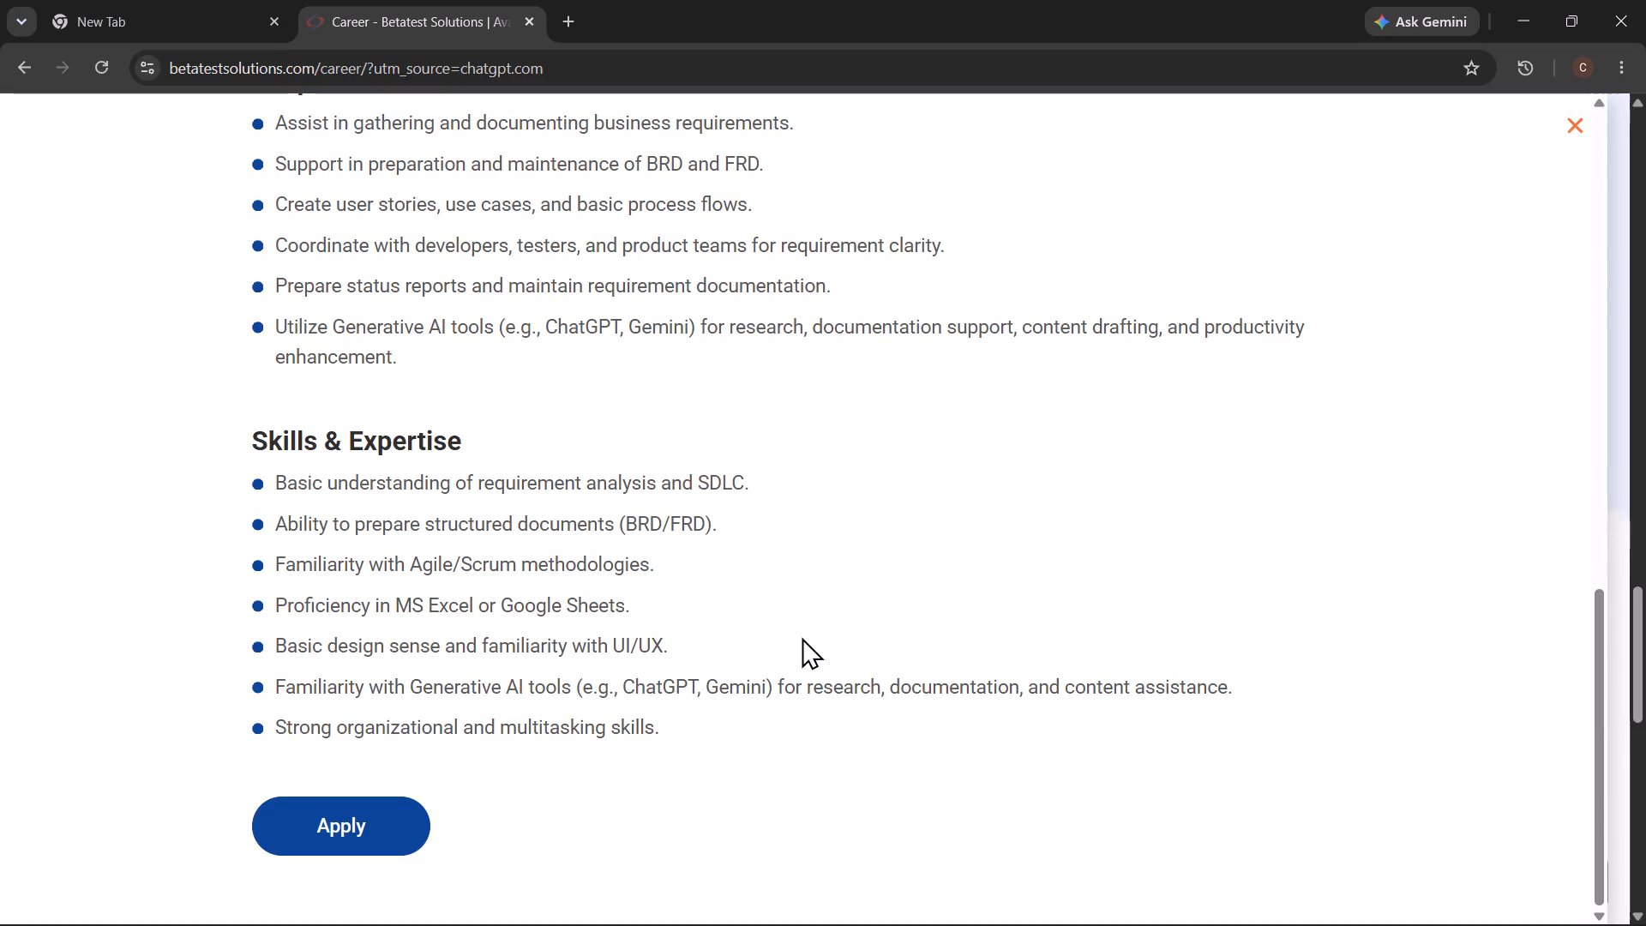
{"action": "scroll", "coordinate": [802, 637], "scroll_direction": "down", "scroll_amount": 4}
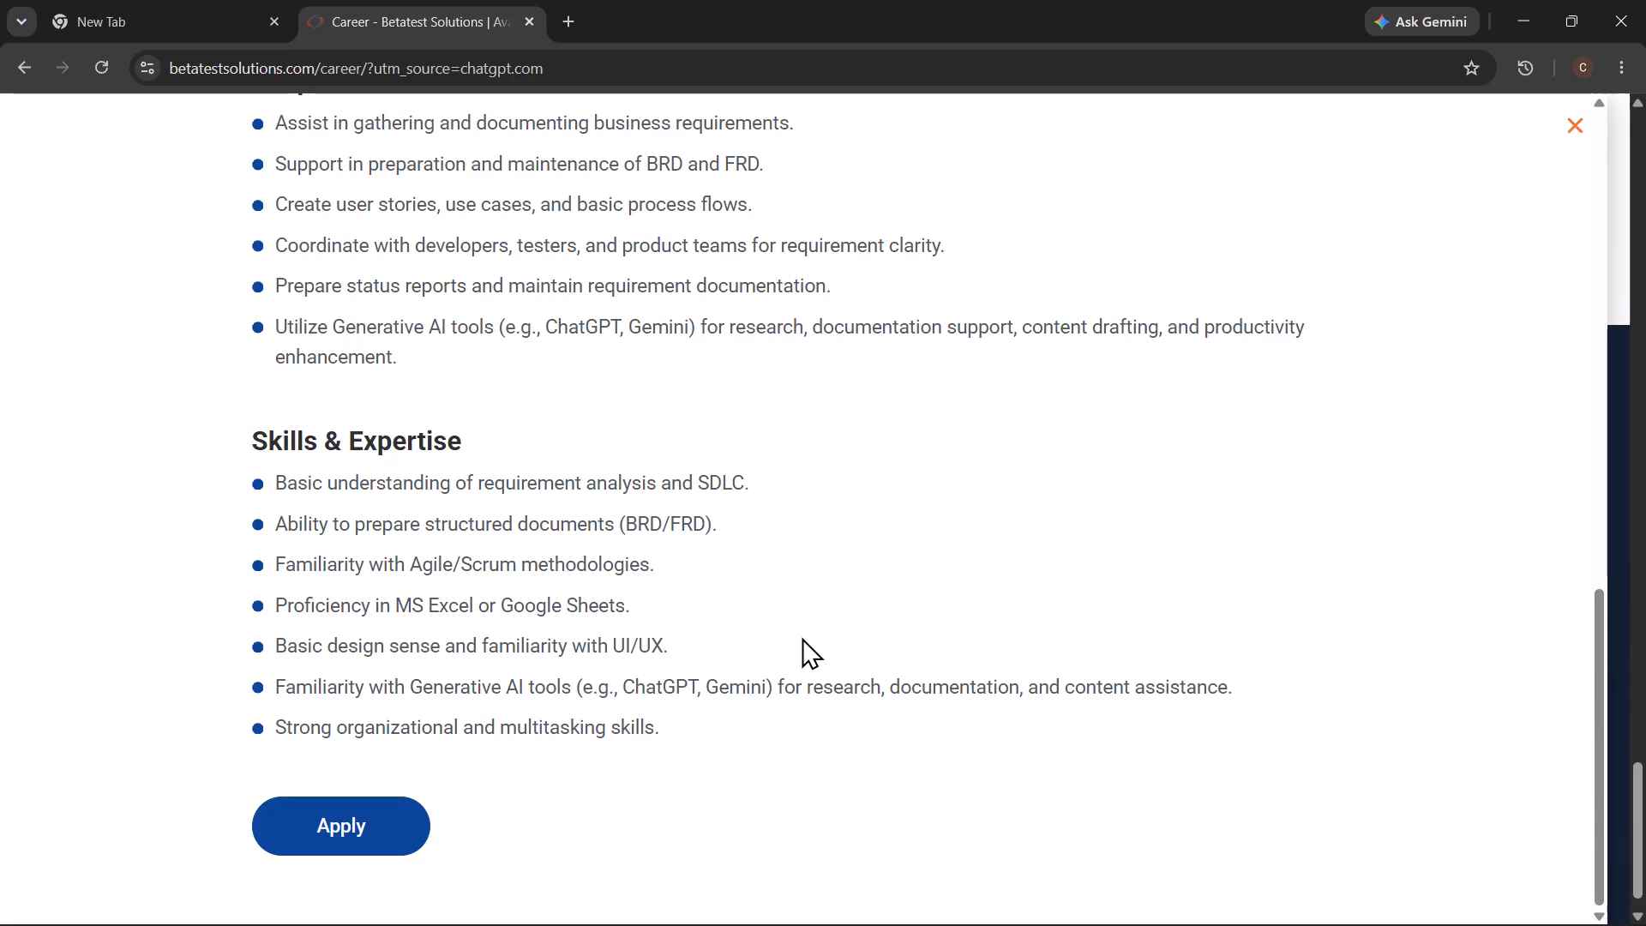
{"action": "scroll", "coordinate": [802, 637], "scroll_direction": "down", "scroll_amount": 3}
Open the application form from the Business Analyst intern job description.
{"action": "left_click", "coordinate": [375, 838]}
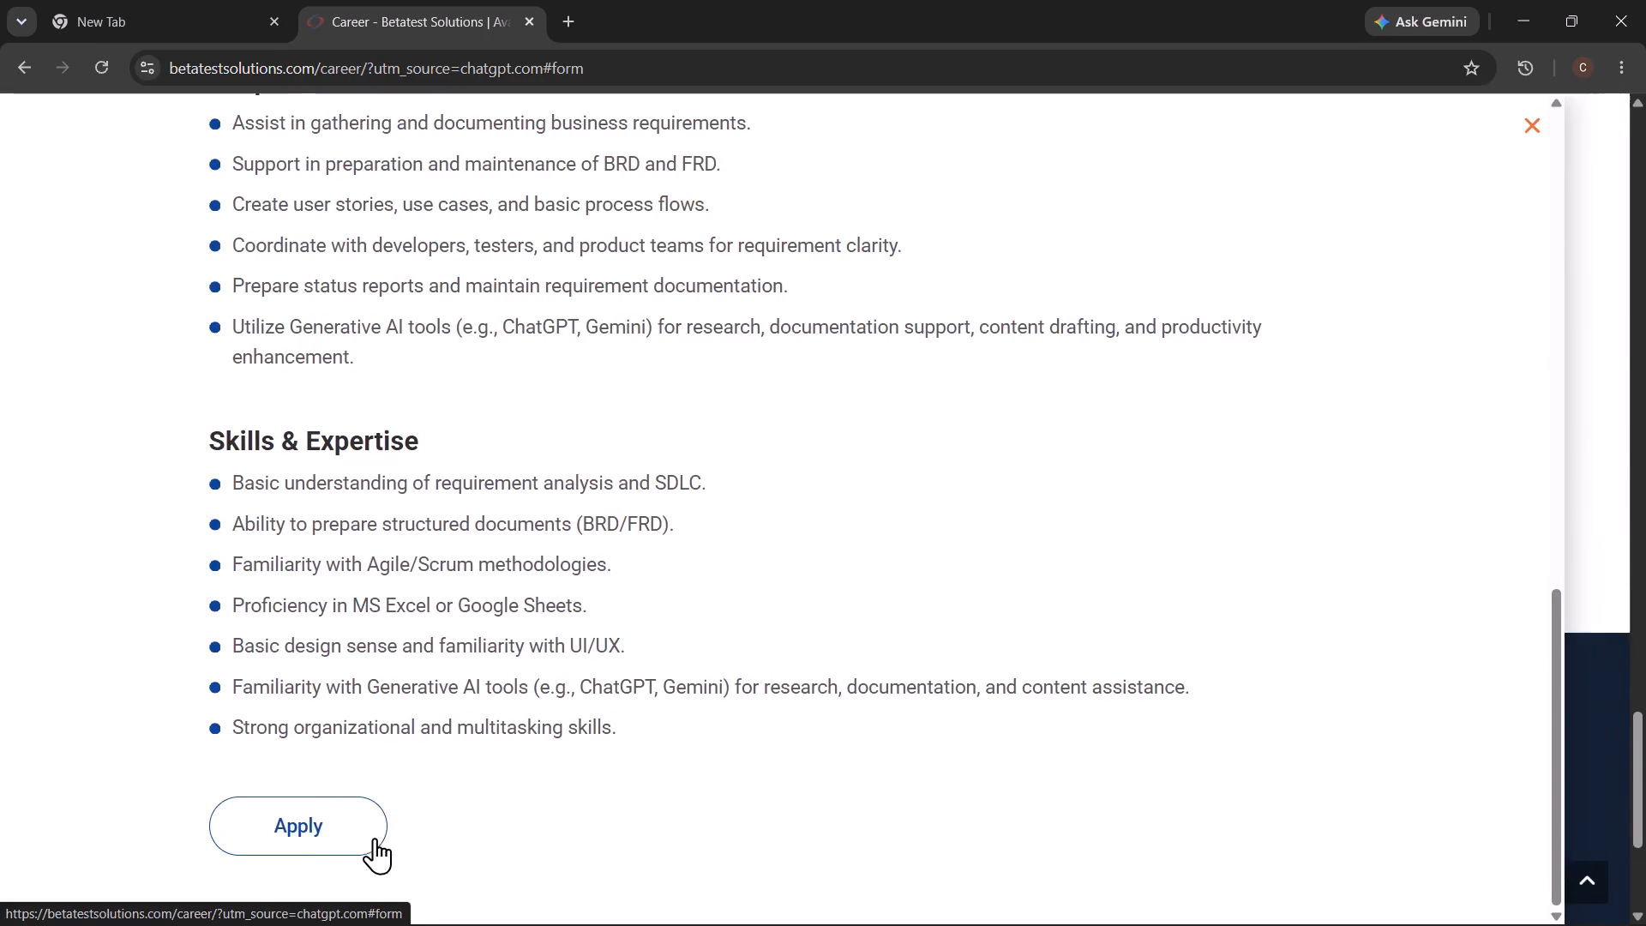
Examine the application form's fields, including the personal details, resume upload, position, education and message entries, without filling them in.
{"action": "scroll", "coordinate": [591, 706], "scroll_direction": "down", "scroll_amount": 1}
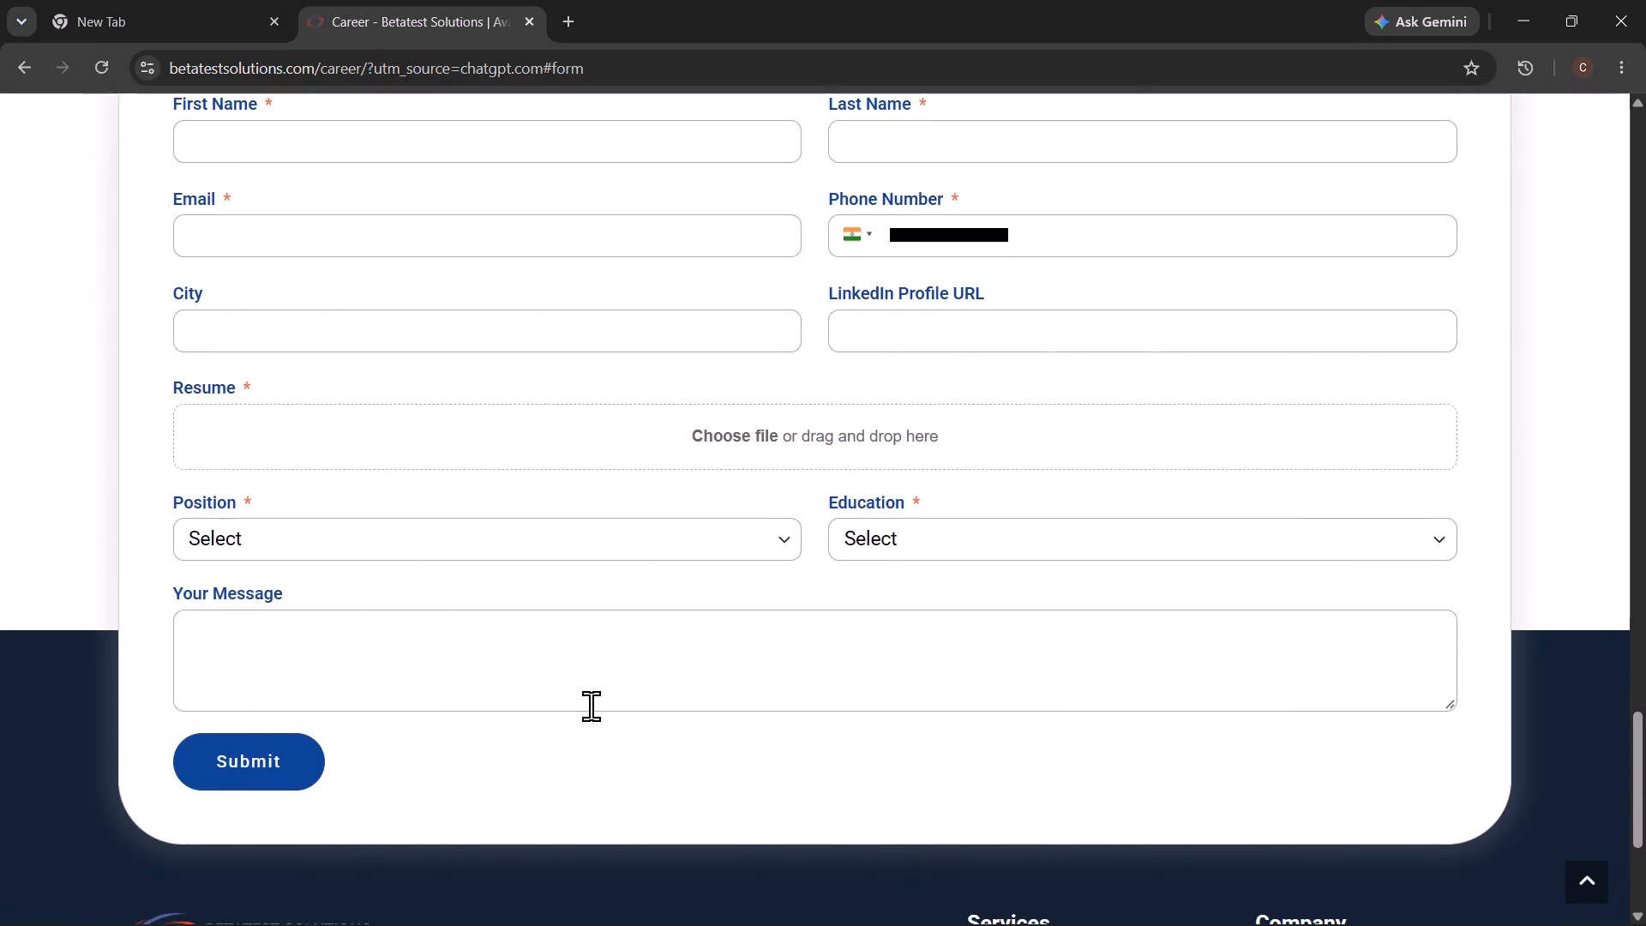
{"action": "scroll", "coordinate": [591, 706], "scroll_direction": "down", "scroll_amount": 2}
{"action": "scroll", "coordinate": [591, 706], "scroll_direction": "up", "scroll_amount": 2}
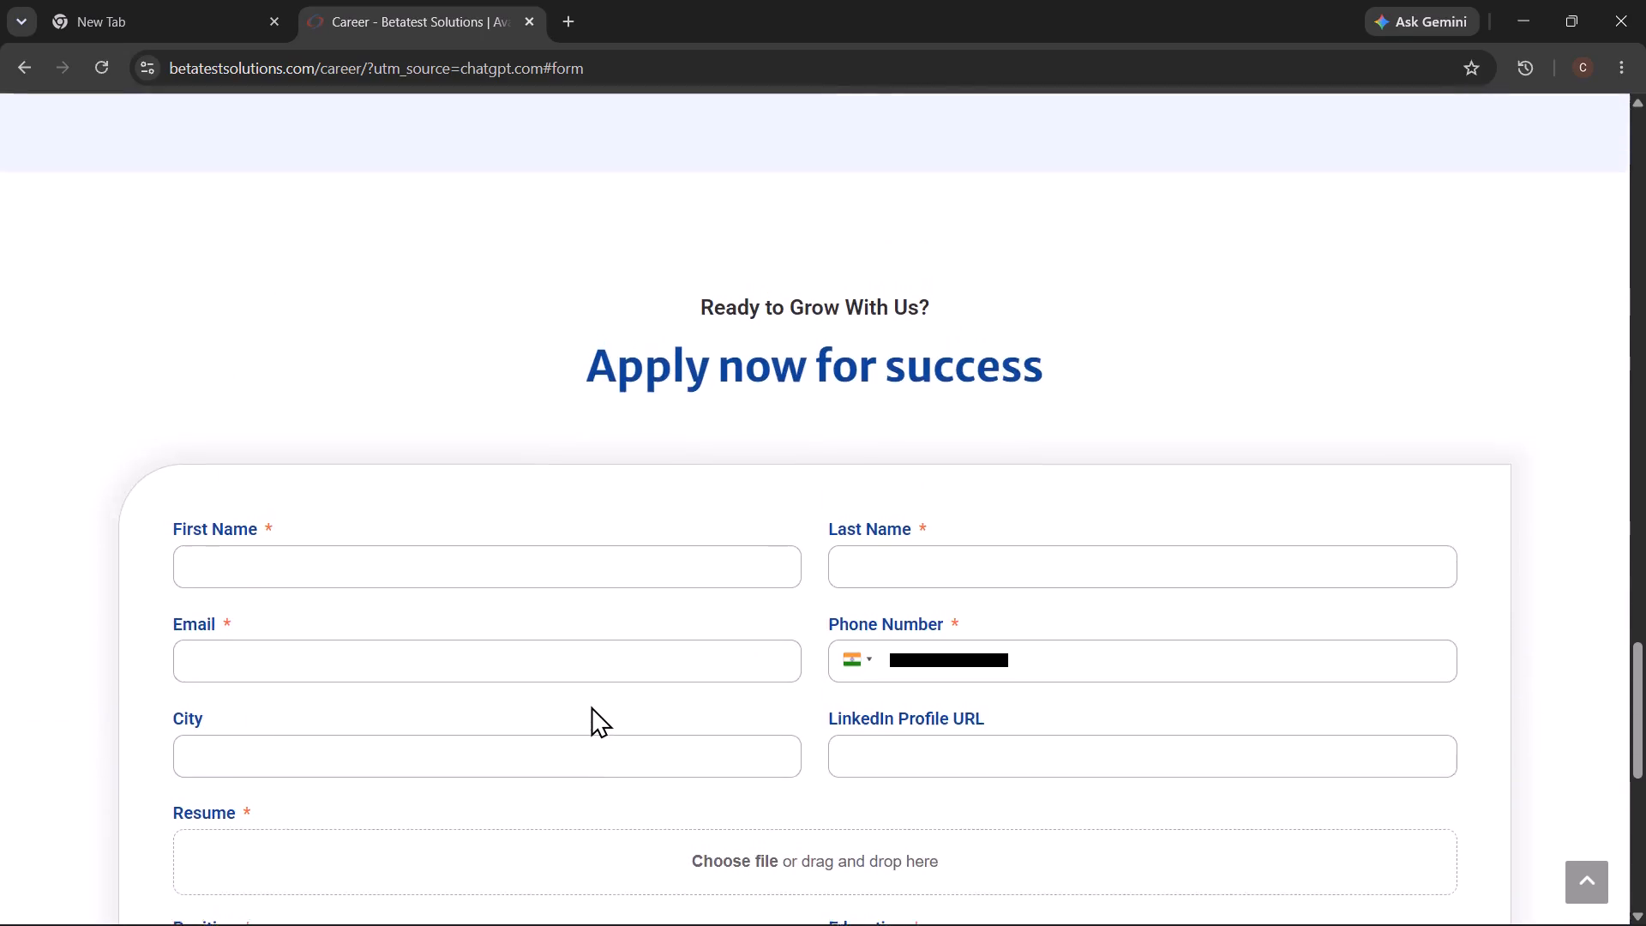
{"action": "scroll", "coordinate": [591, 706], "scroll_direction": "down", "scroll_amount": 3}
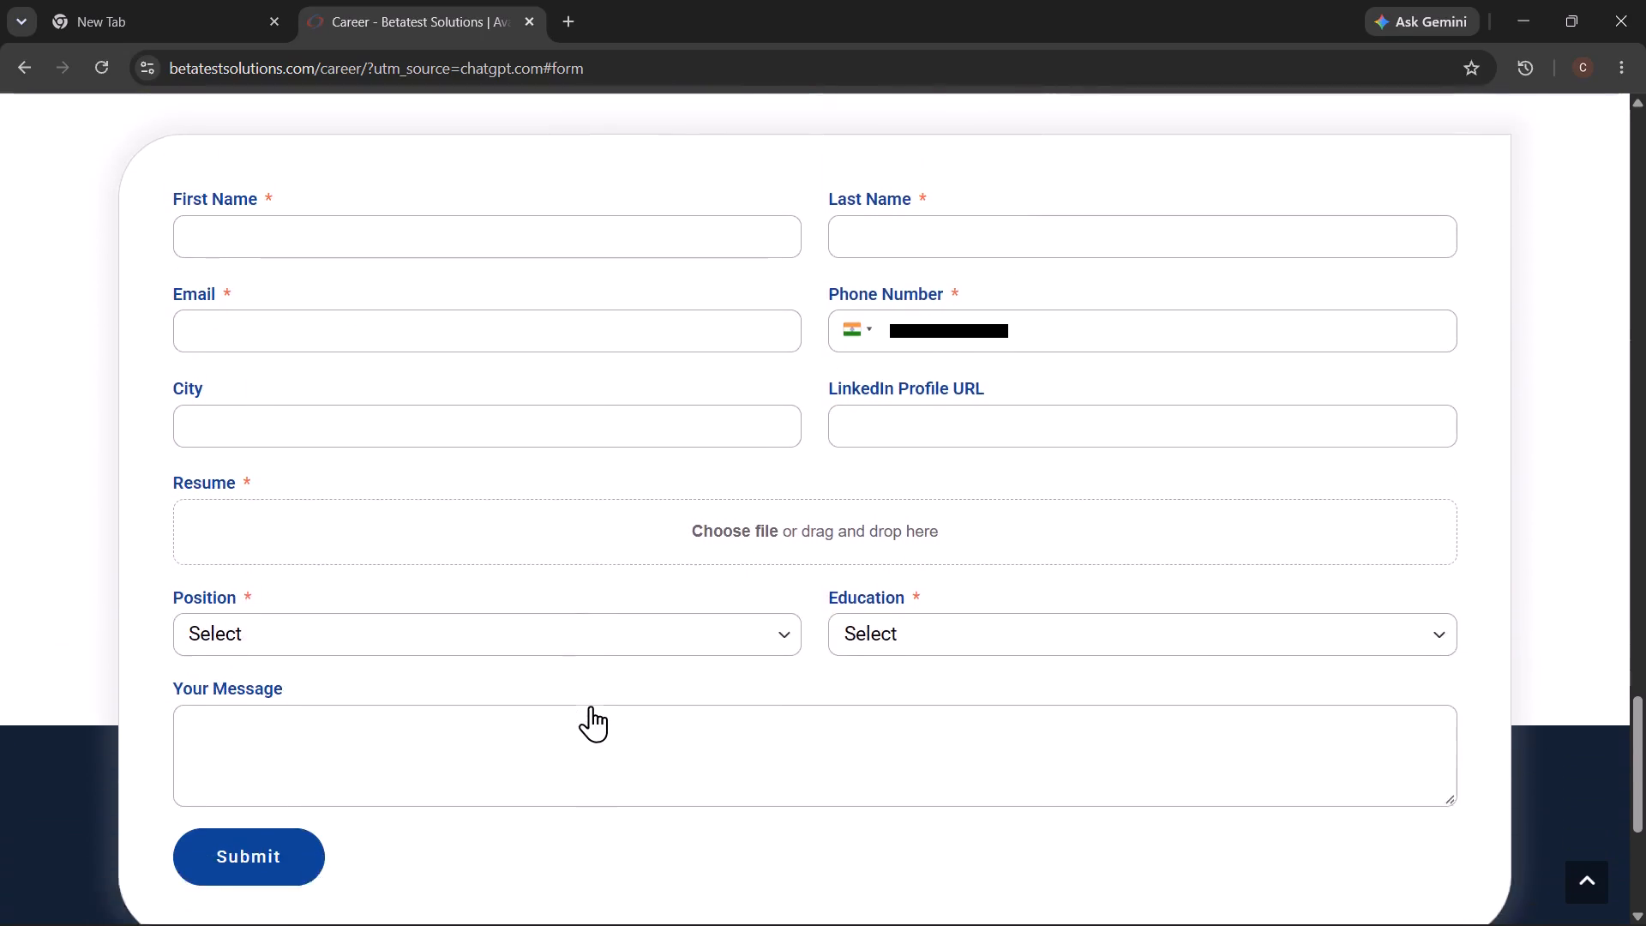
{"action": "scroll", "coordinate": [591, 706], "scroll_direction": "down", "scroll_amount": 2}
{"action": "scroll", "coordinate": [591, 706], "scroll_direction": "up", "scroll_amount": 2}
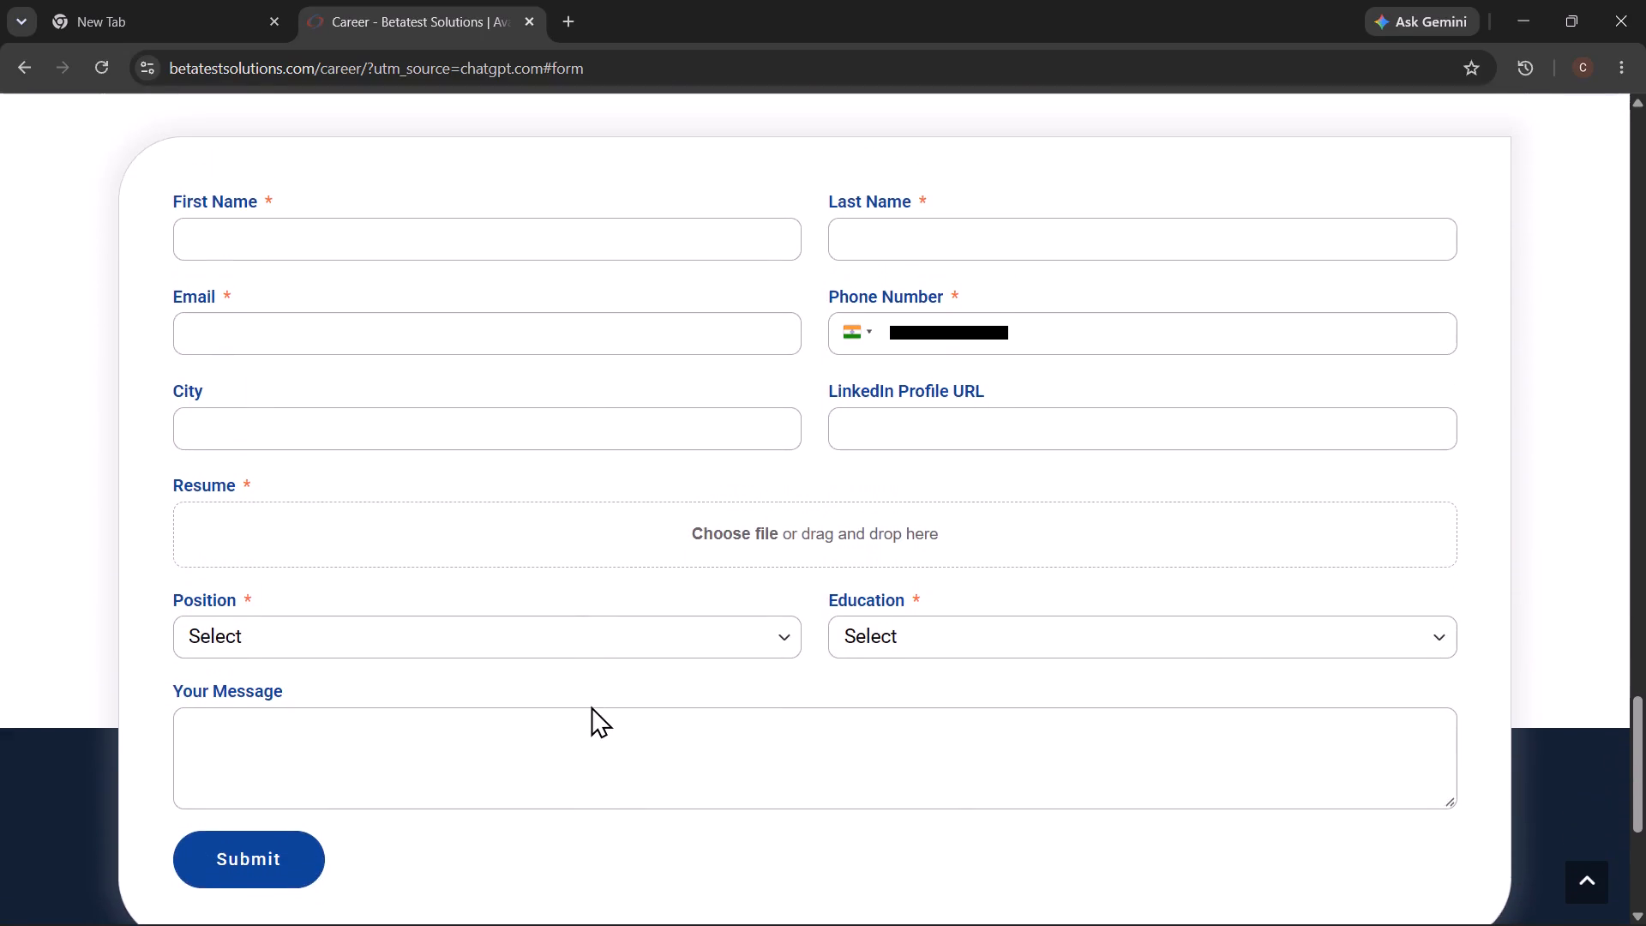
{"action": "scroll", "coordinate": [591, 706], "scroll_direction": "up", "scroll_amount": 3}
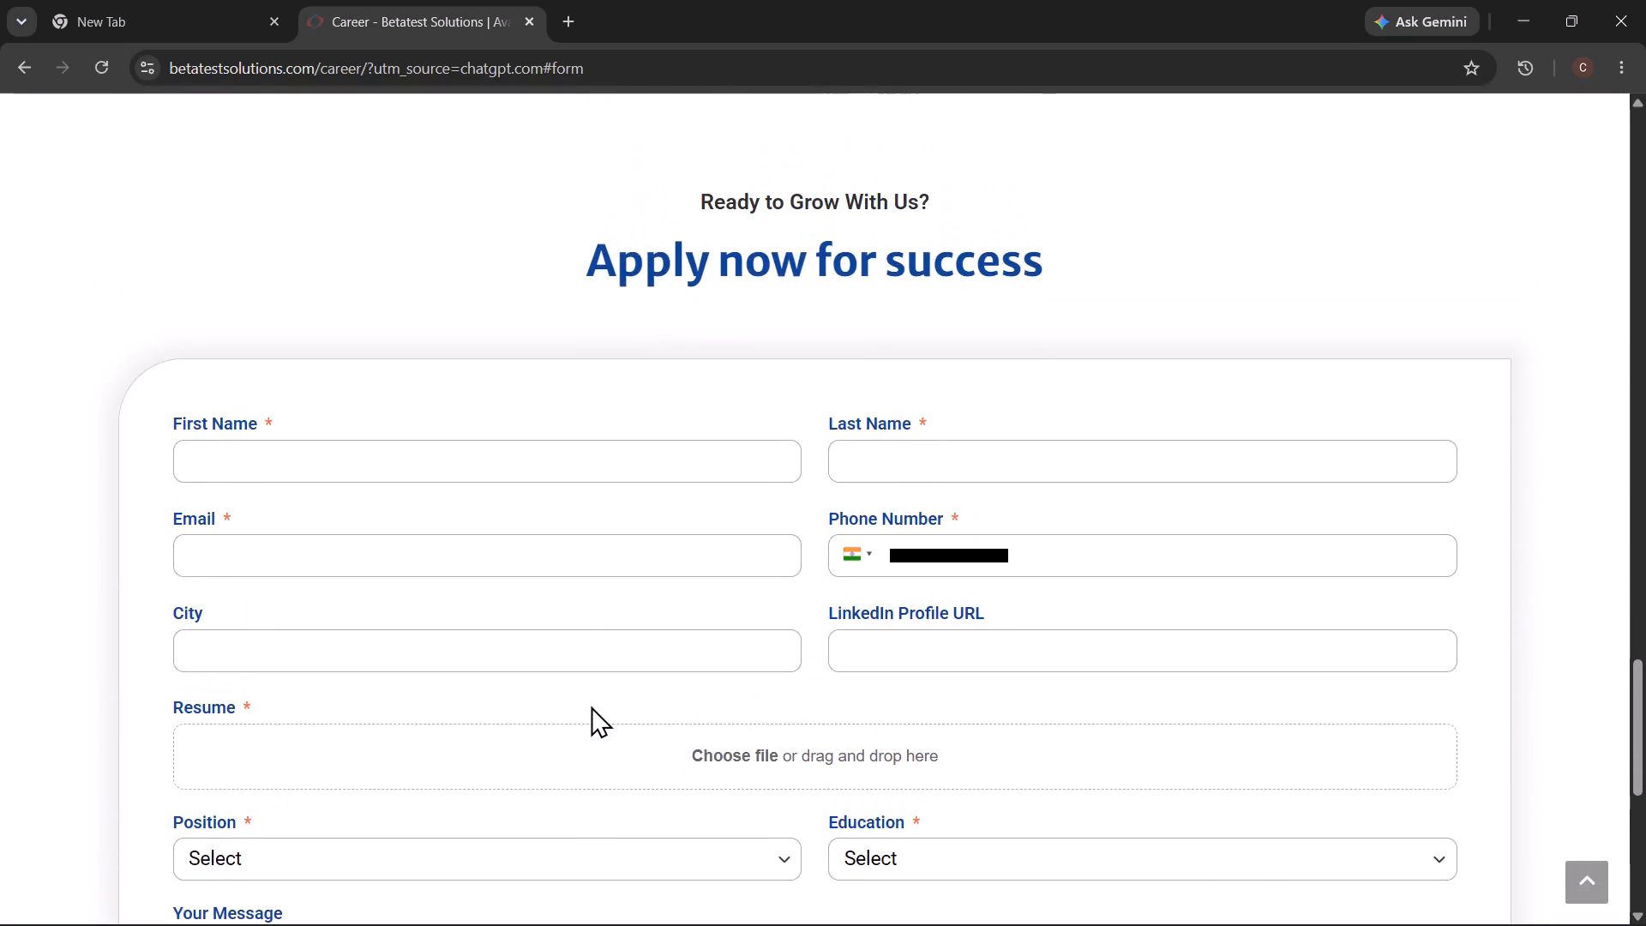
{"action": "scroll", "coordinate": [591, 706], "scroll_direction": "up", "scroll_amount": 1}
{"action": "scroll", "coordinate": [591, 706], "scroll_direction": "down", "scroll_amount": 1}
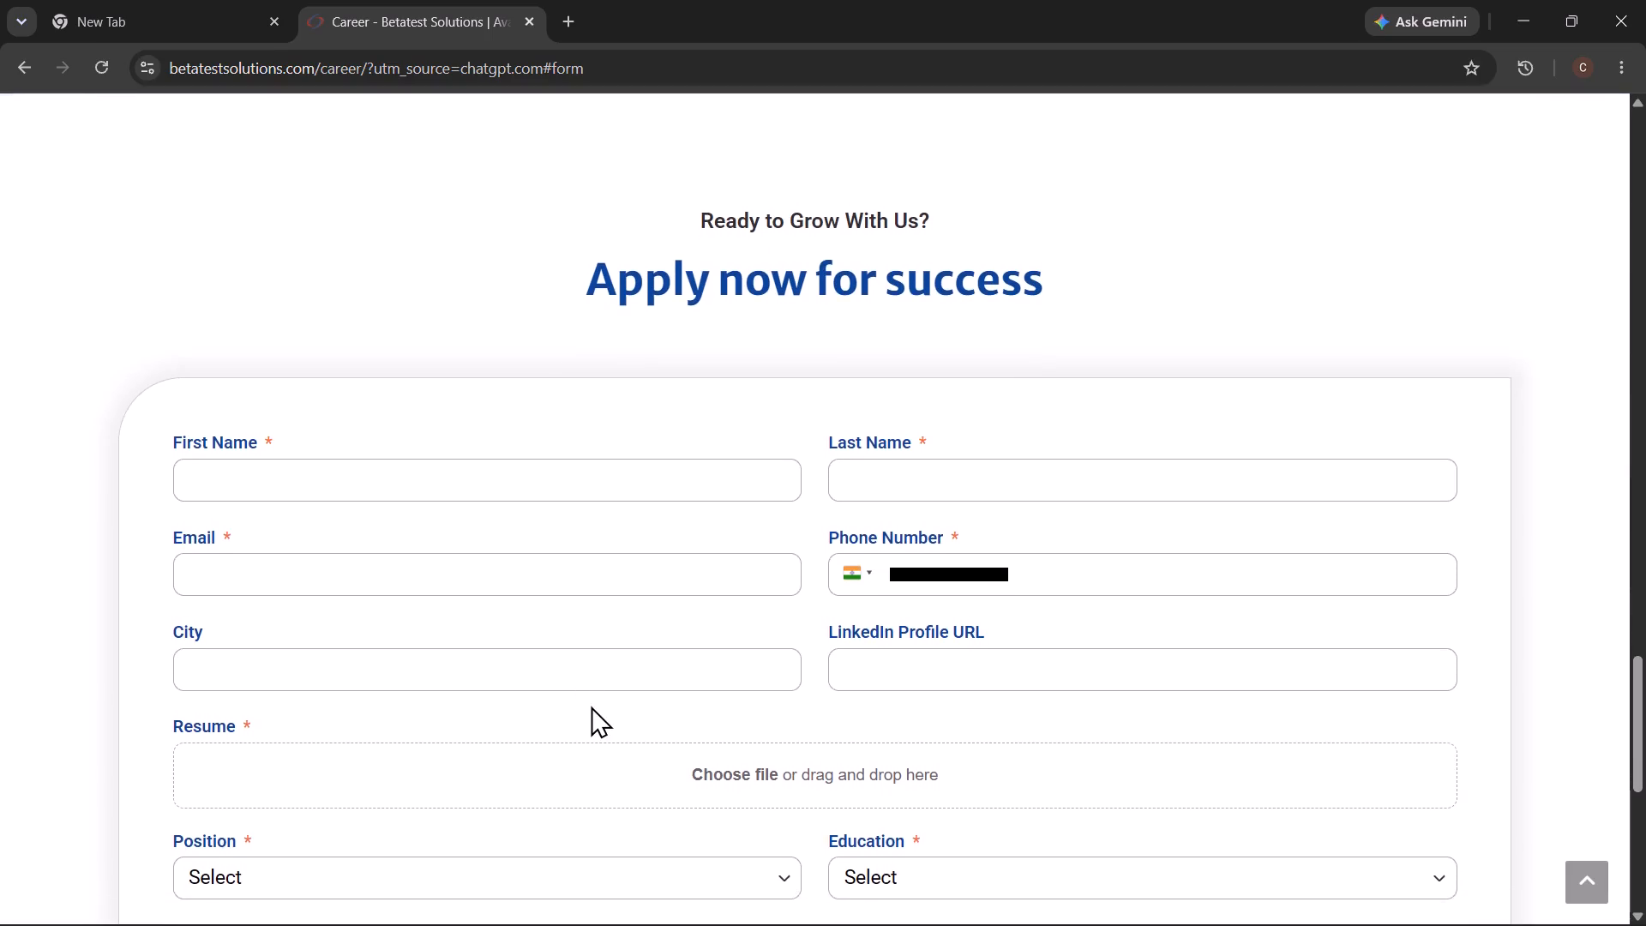
{"action": "scroll", "coordinate": [591, 706], "scroll_direction": "down", "scroll_amount": 2}
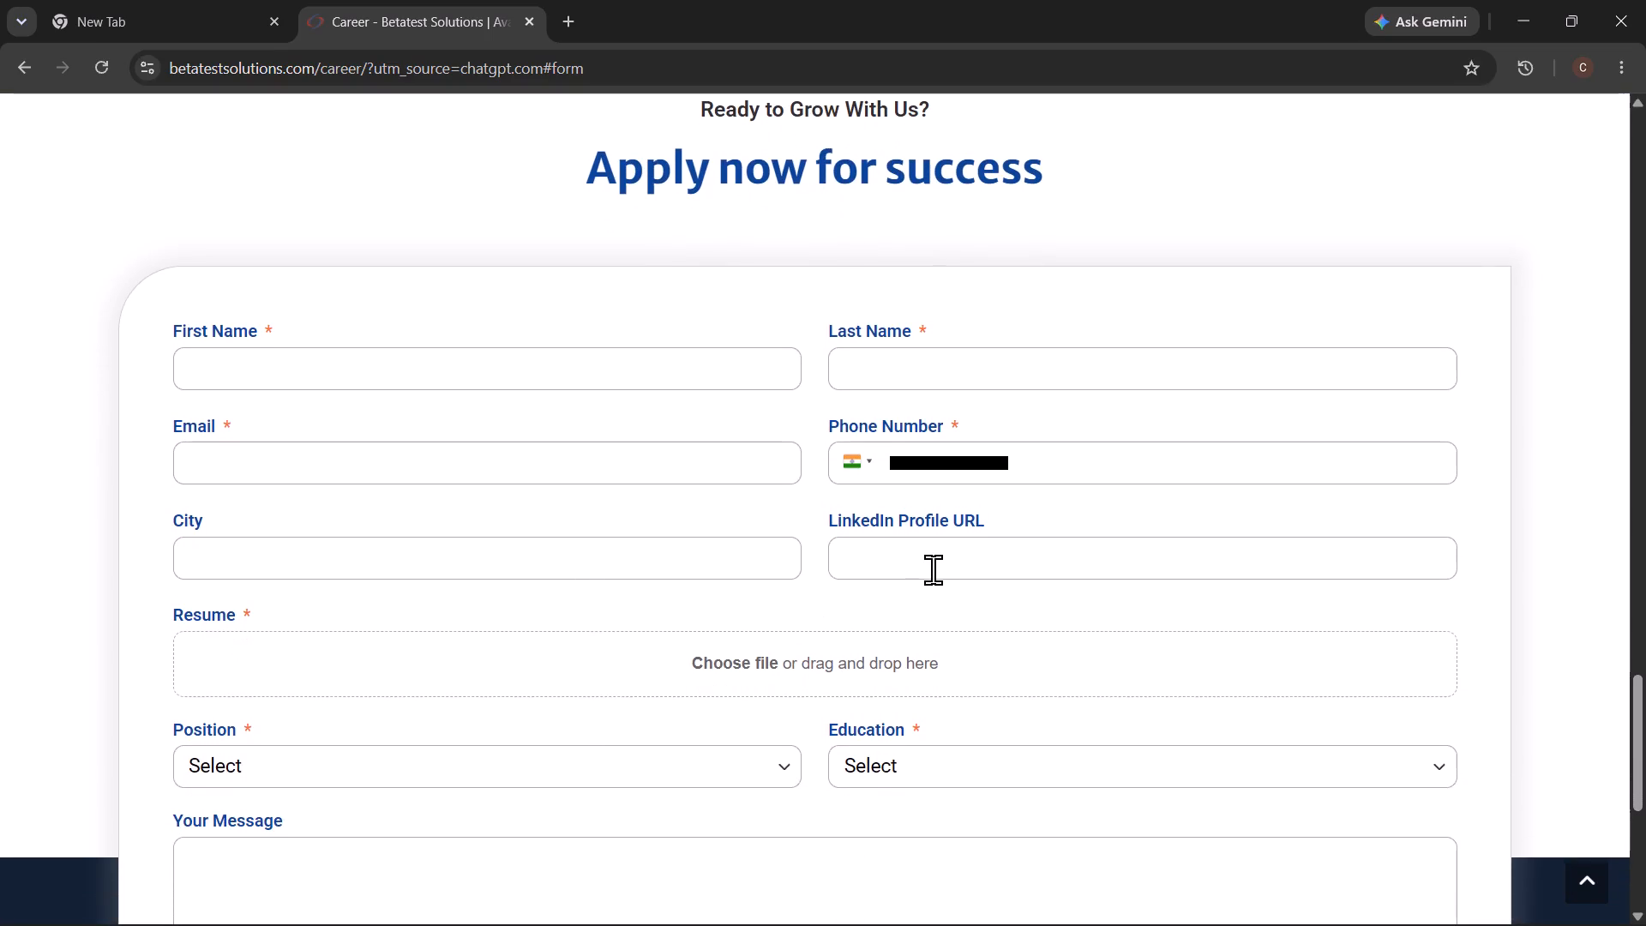
{"action": "scroll", "coordinate": [933, 569], "scroll_direction": "down", "scroll_amount": 2}
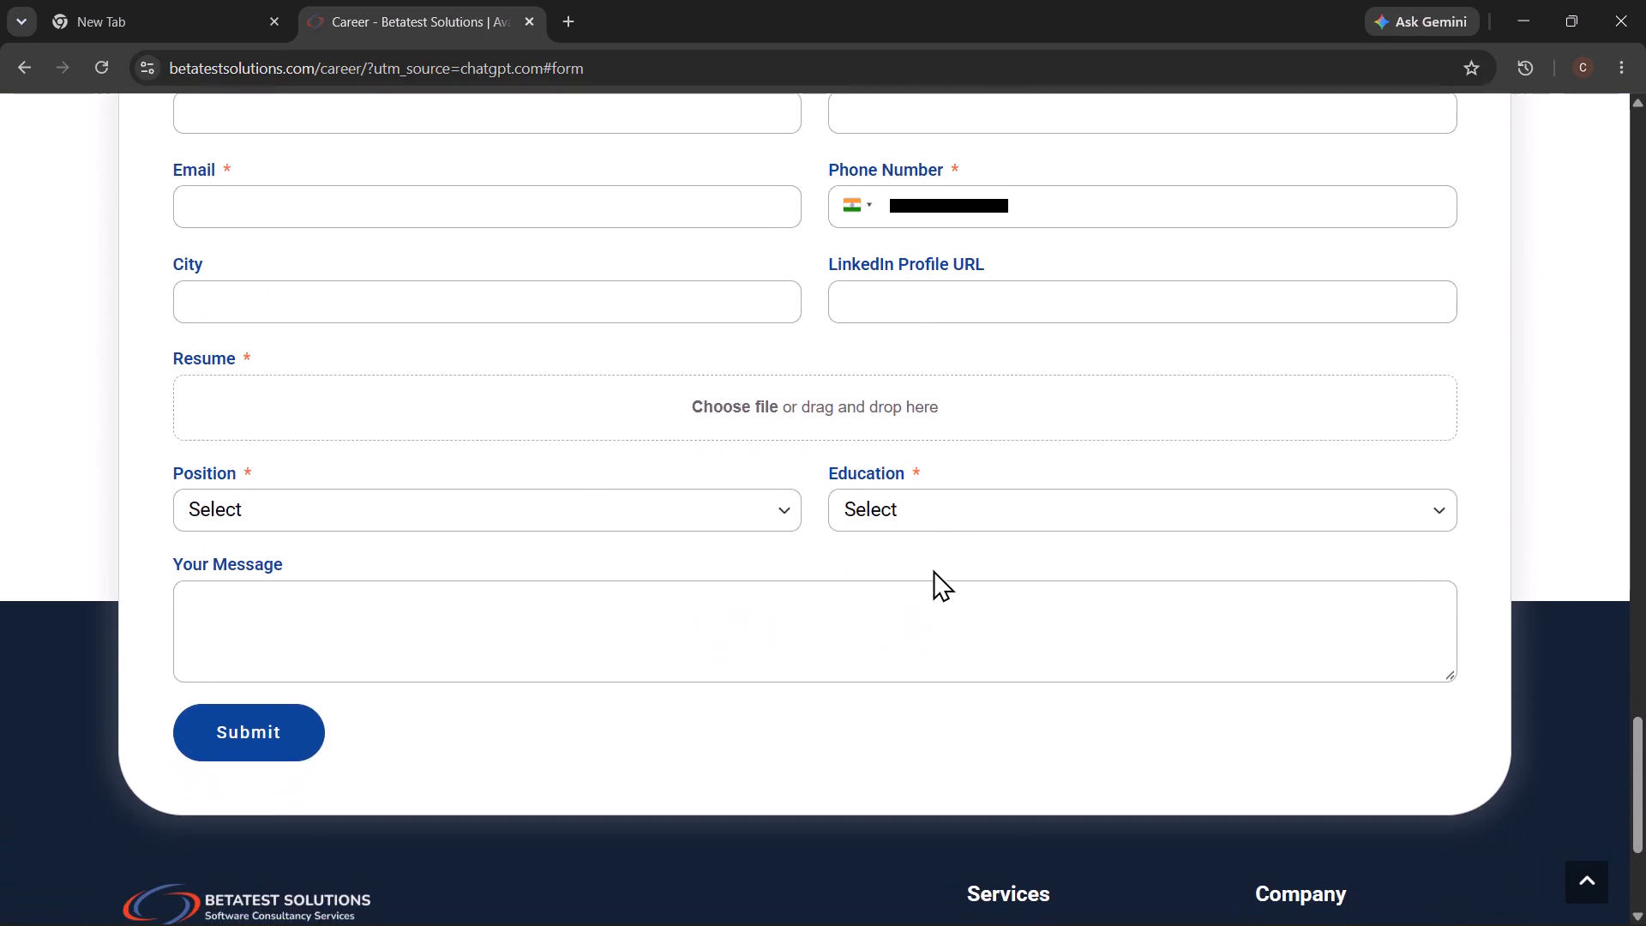
{"action": "scroll", "coordinate": [933, 569], "scroll_direction": "down", "scroll_amount": 4}
{"action": "scroll", "coordinate": [933, 569], "scroll_direction": "up", "scroll_amount": 2}
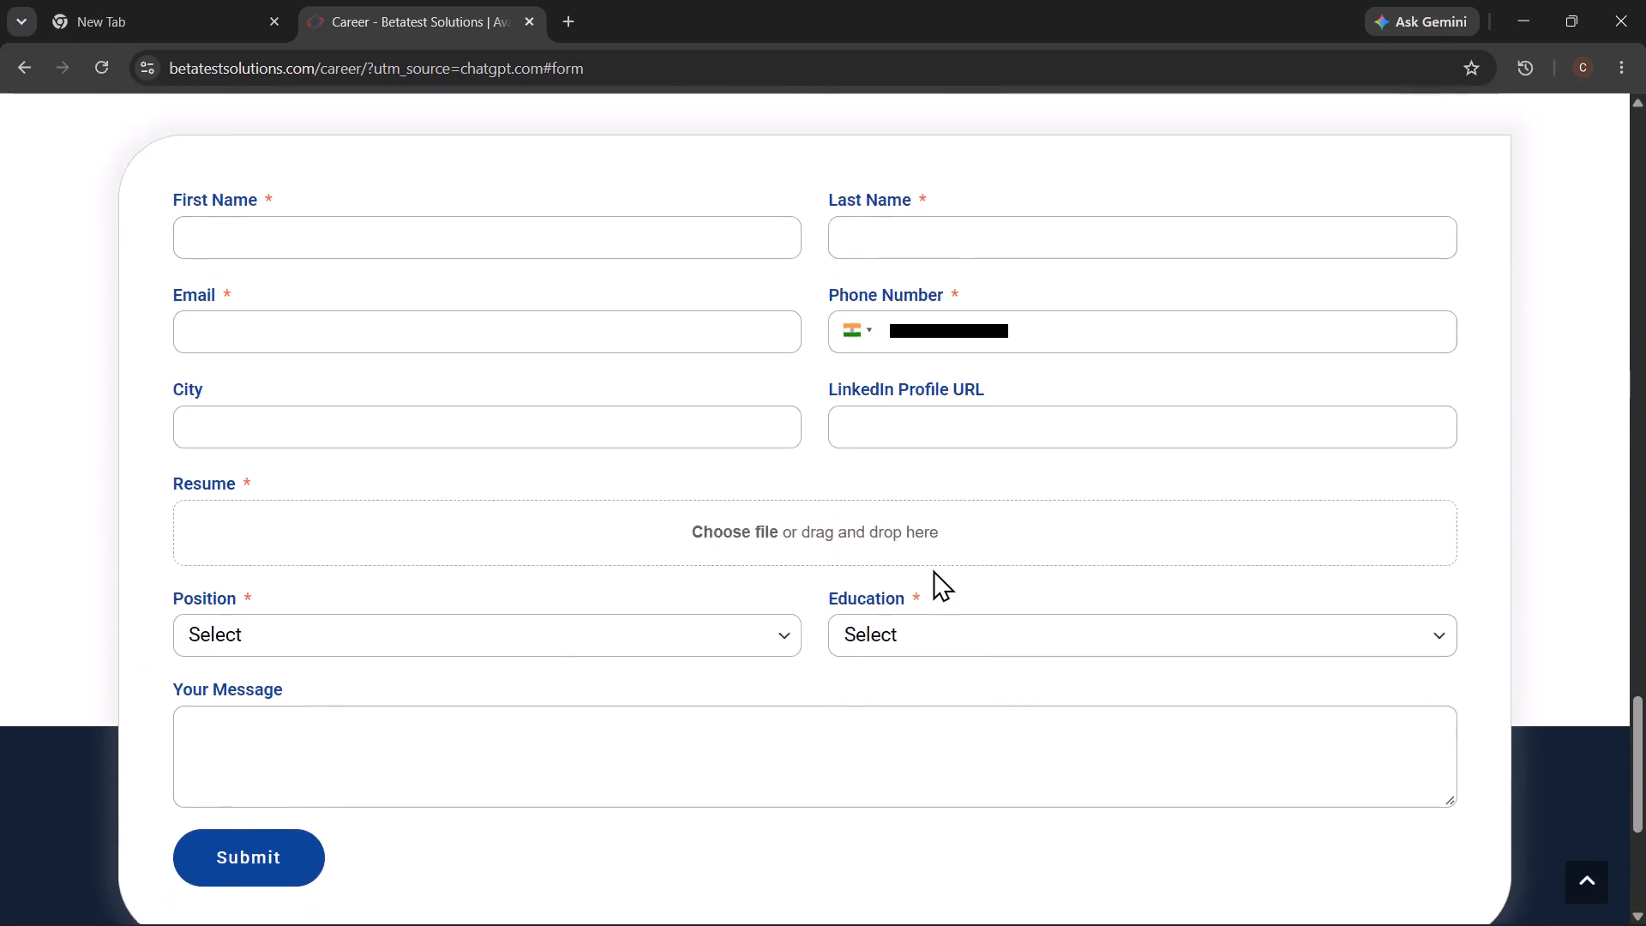
{"action": "scroll", "coordinate": [933, 569], "scroll_direction": "up", "scroll_amount": 3}
{"action": "scroll", "coordinate": [901, 398], "scroll_direction": "up", "scroll_amount": 2}
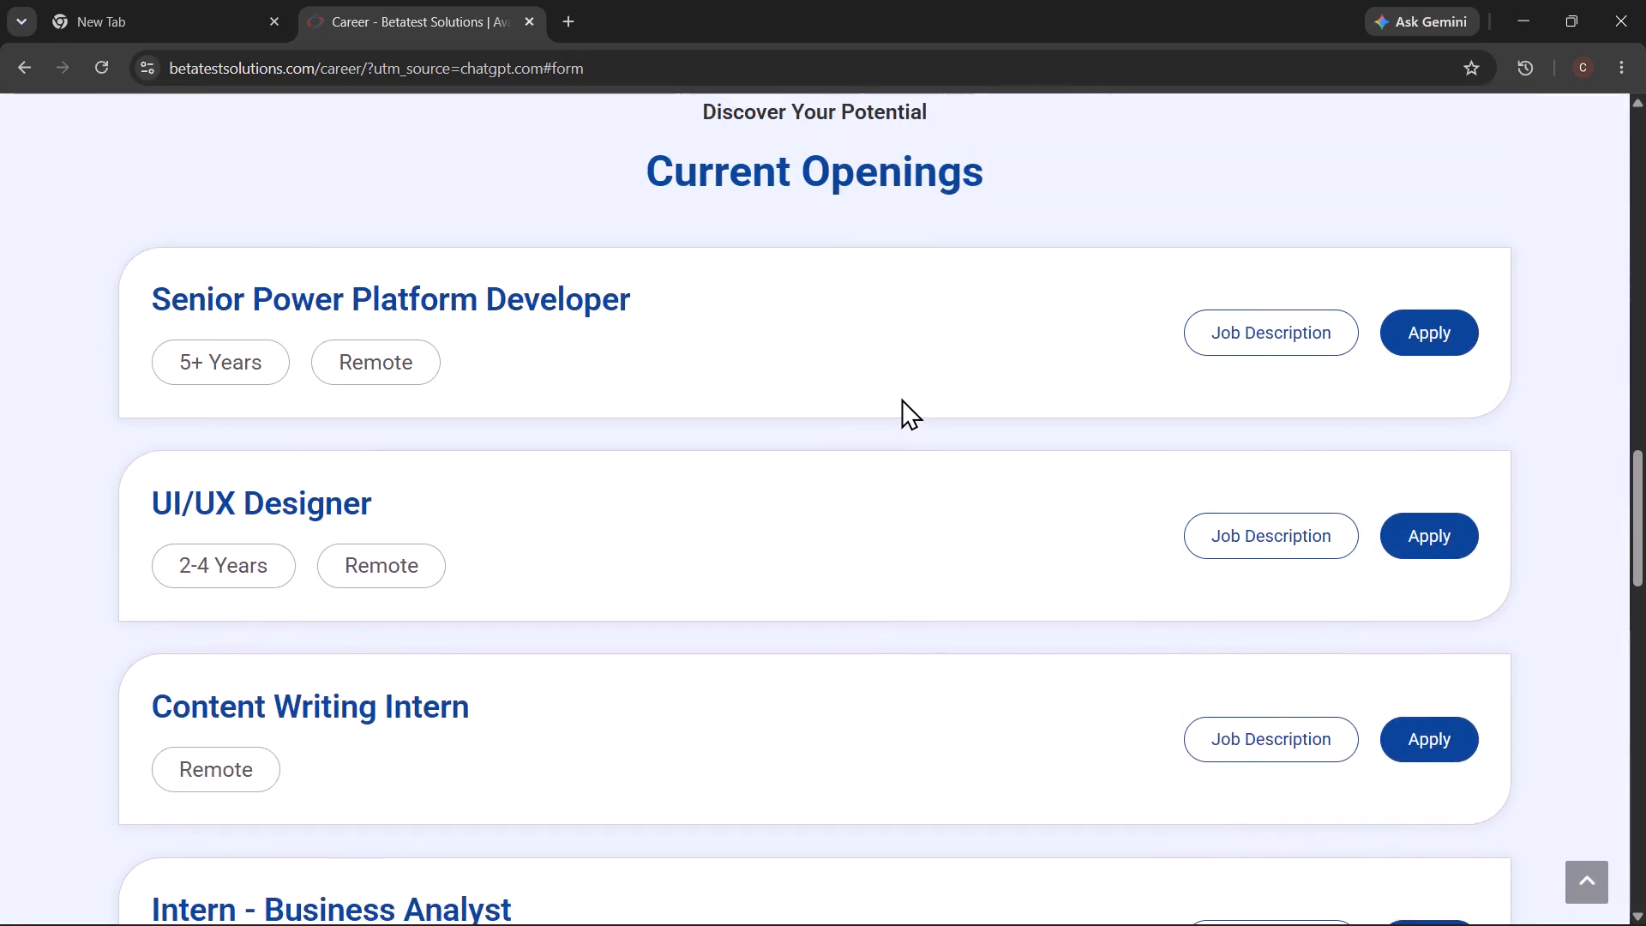
{"action": "scroll", "coordinate": [901, 398], "scroll_direction": "up", "scroll_amount": 6}
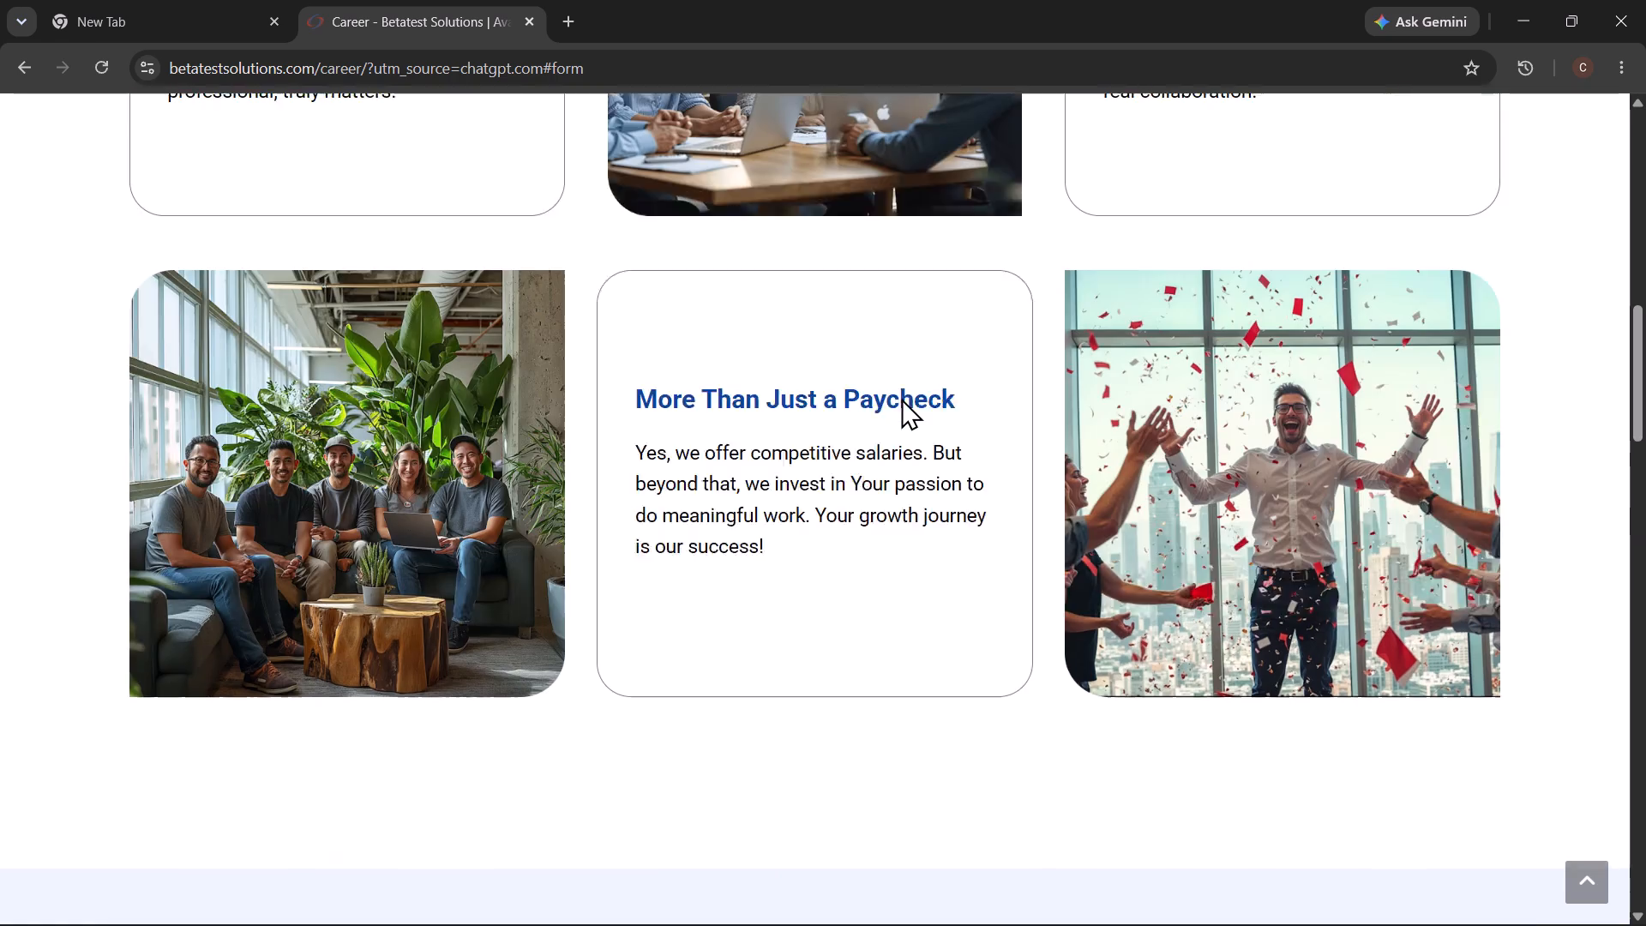
{"action": "scroll", "coordinate": [901, 398], "scroll_direction": "up", "scroll_amount": 4}
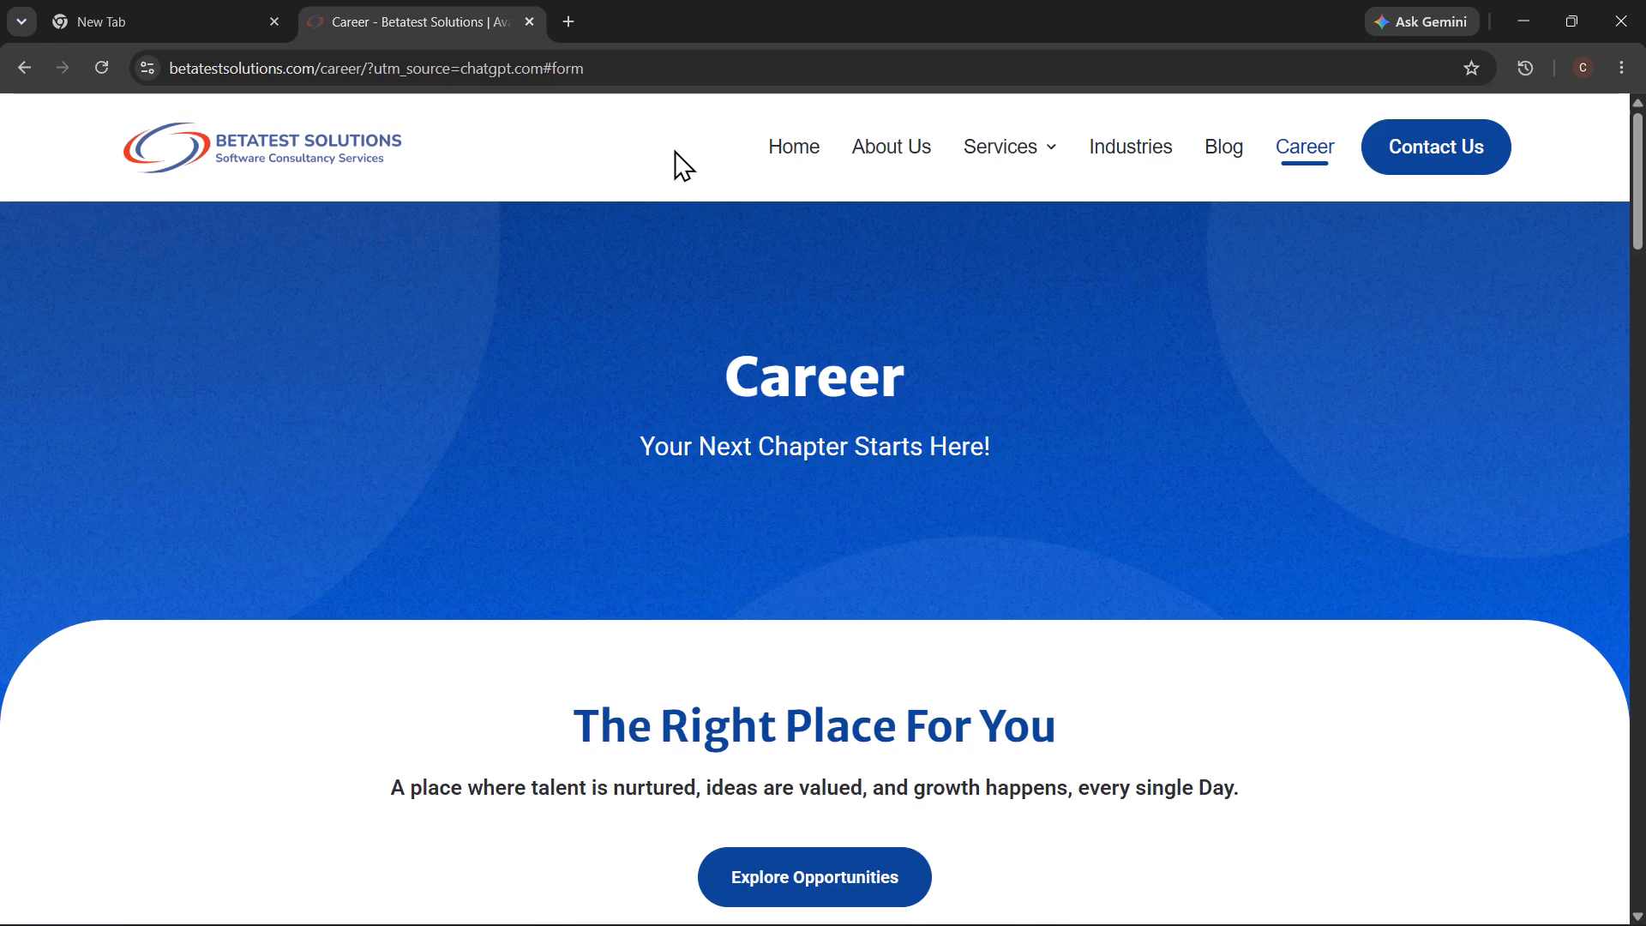
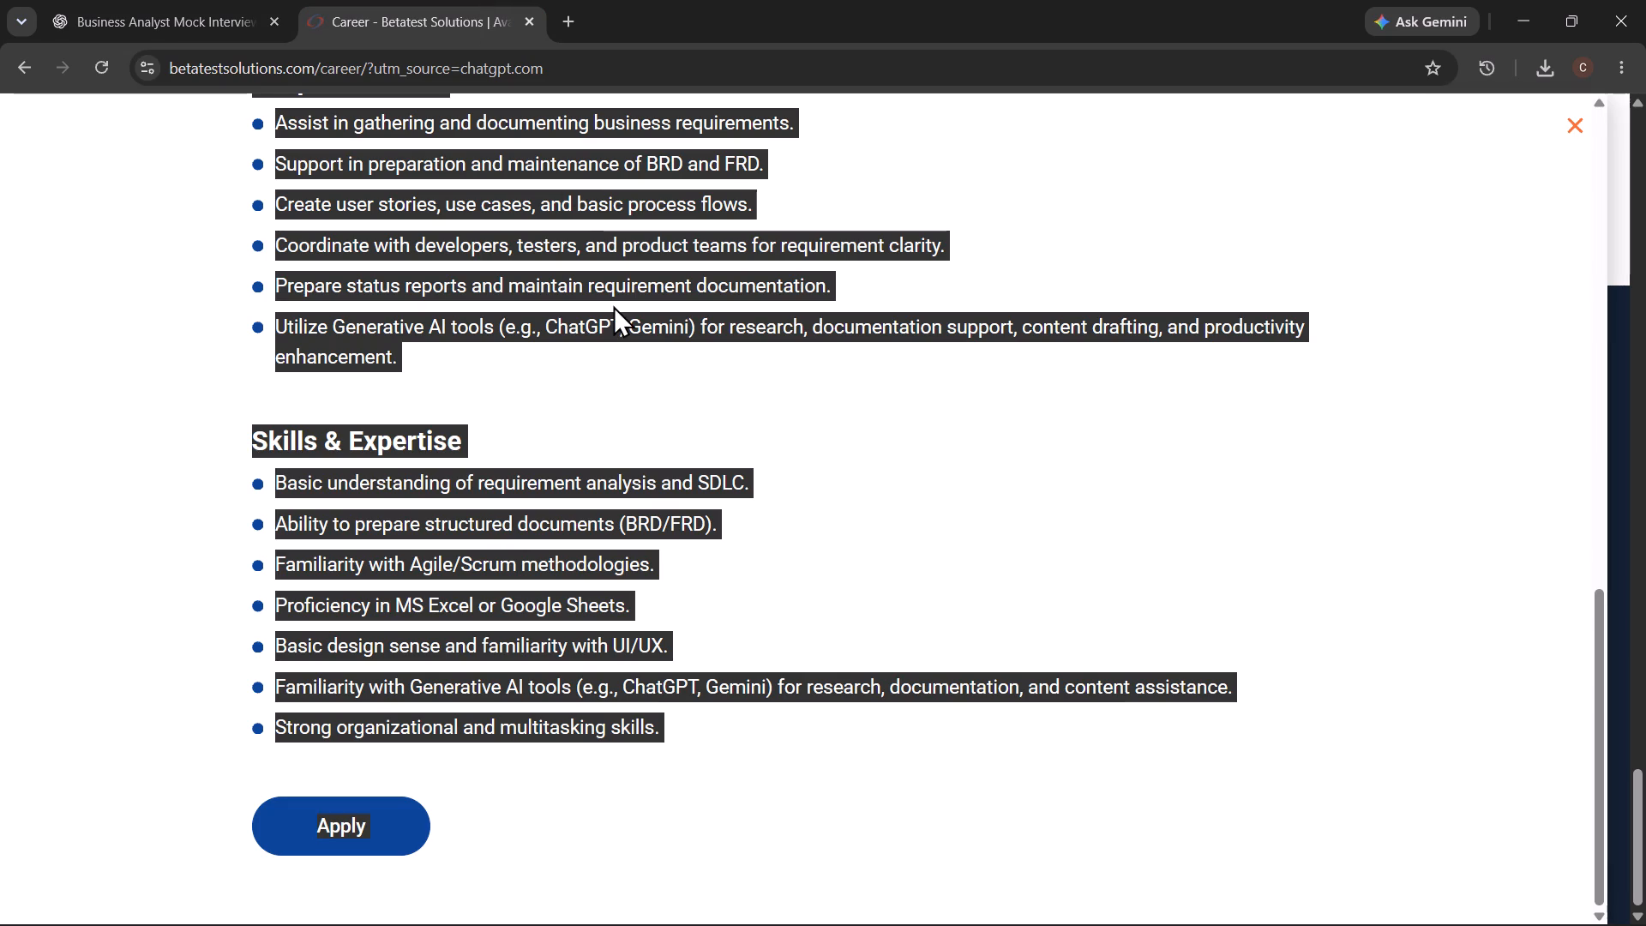
{"action": "left_click", "coordinate": [640, 409]}
{"action": "scroll", "coordinate": [640, 409], "scroll_direction": "up", "scroll_amount": 2}
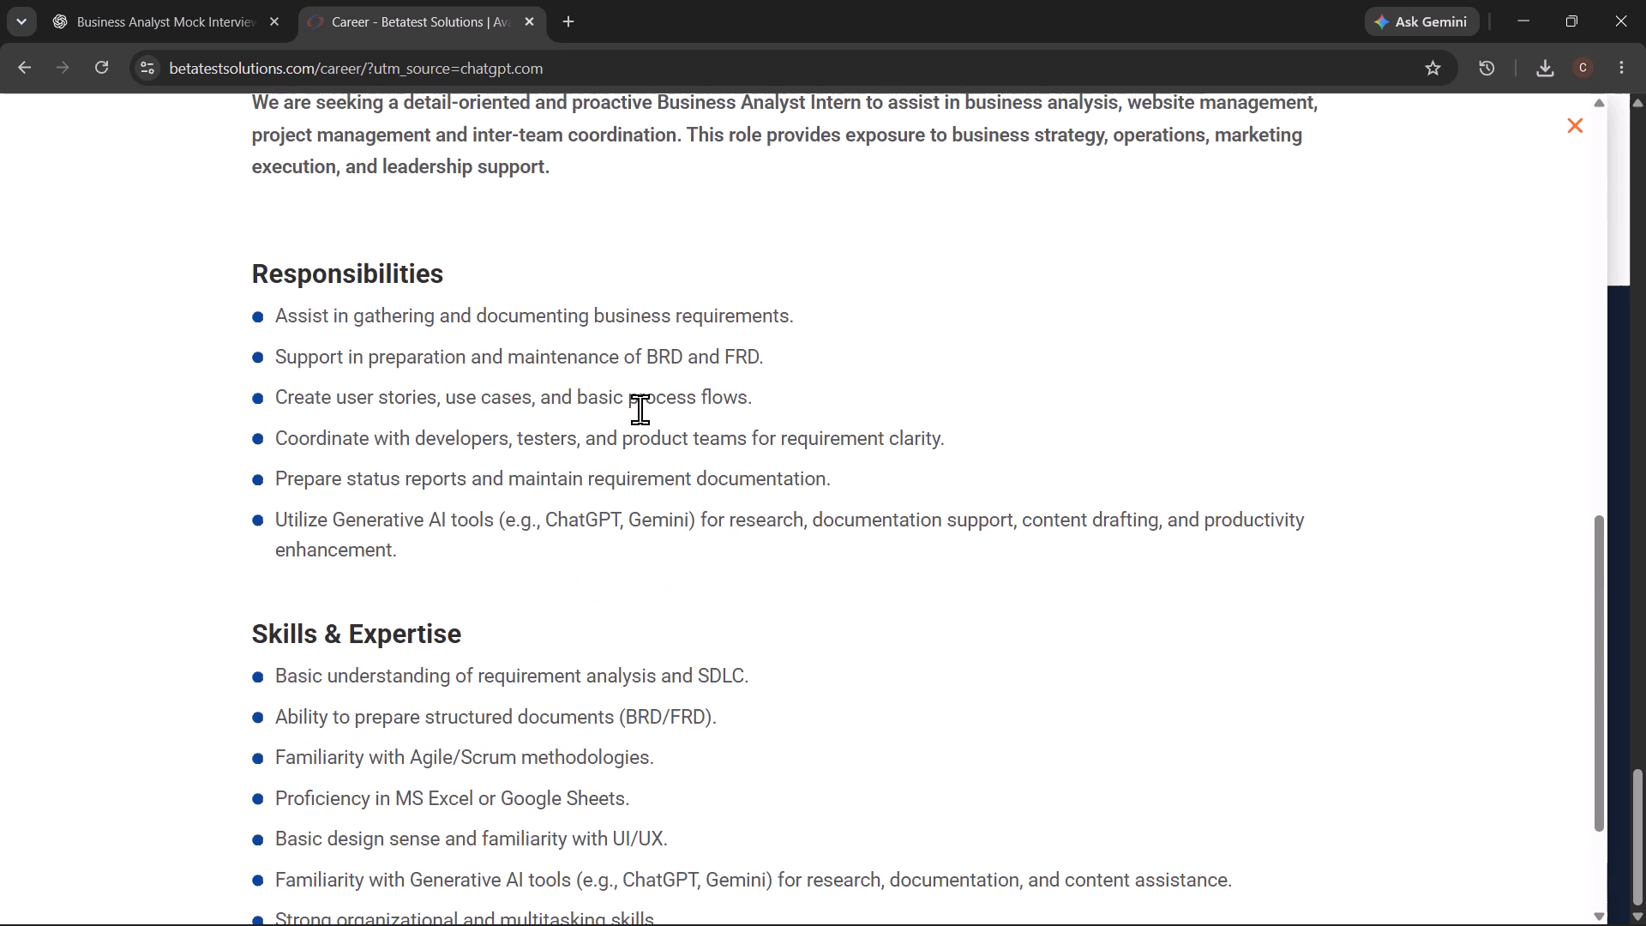
{"action": "scroll", "coordinate": [640, 409], "scroll_direction": "up", "scroll_amount": 1}
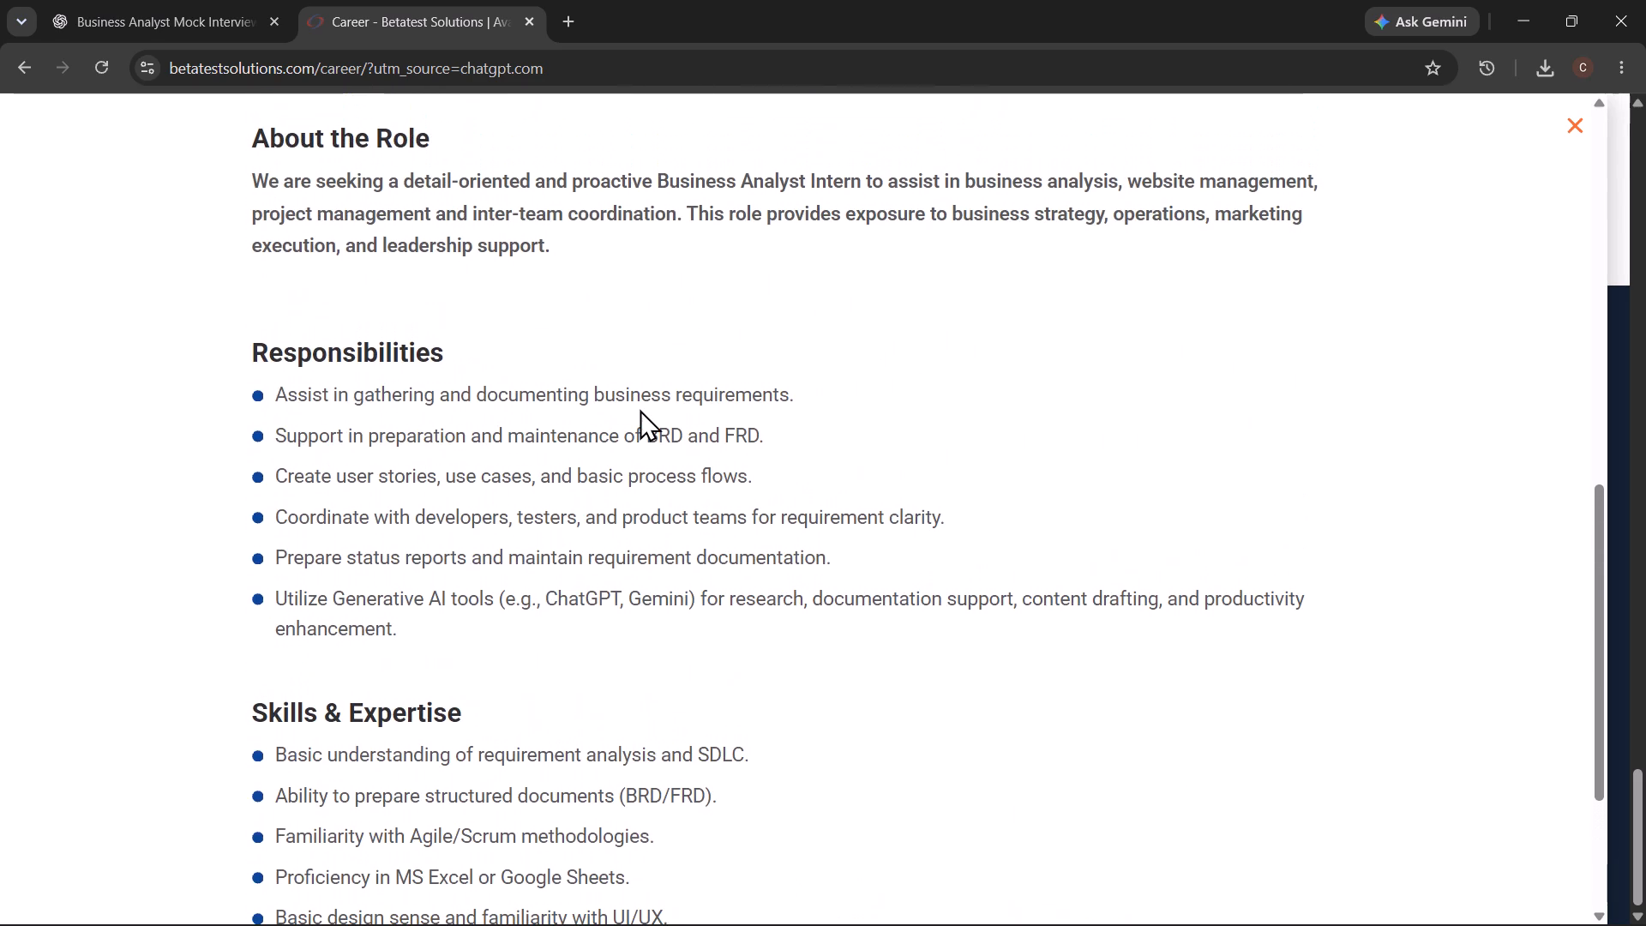
{"action": "scroll", "coordinate": [640, 409], "scroll_direction": "down", "scroll_amount": 2}
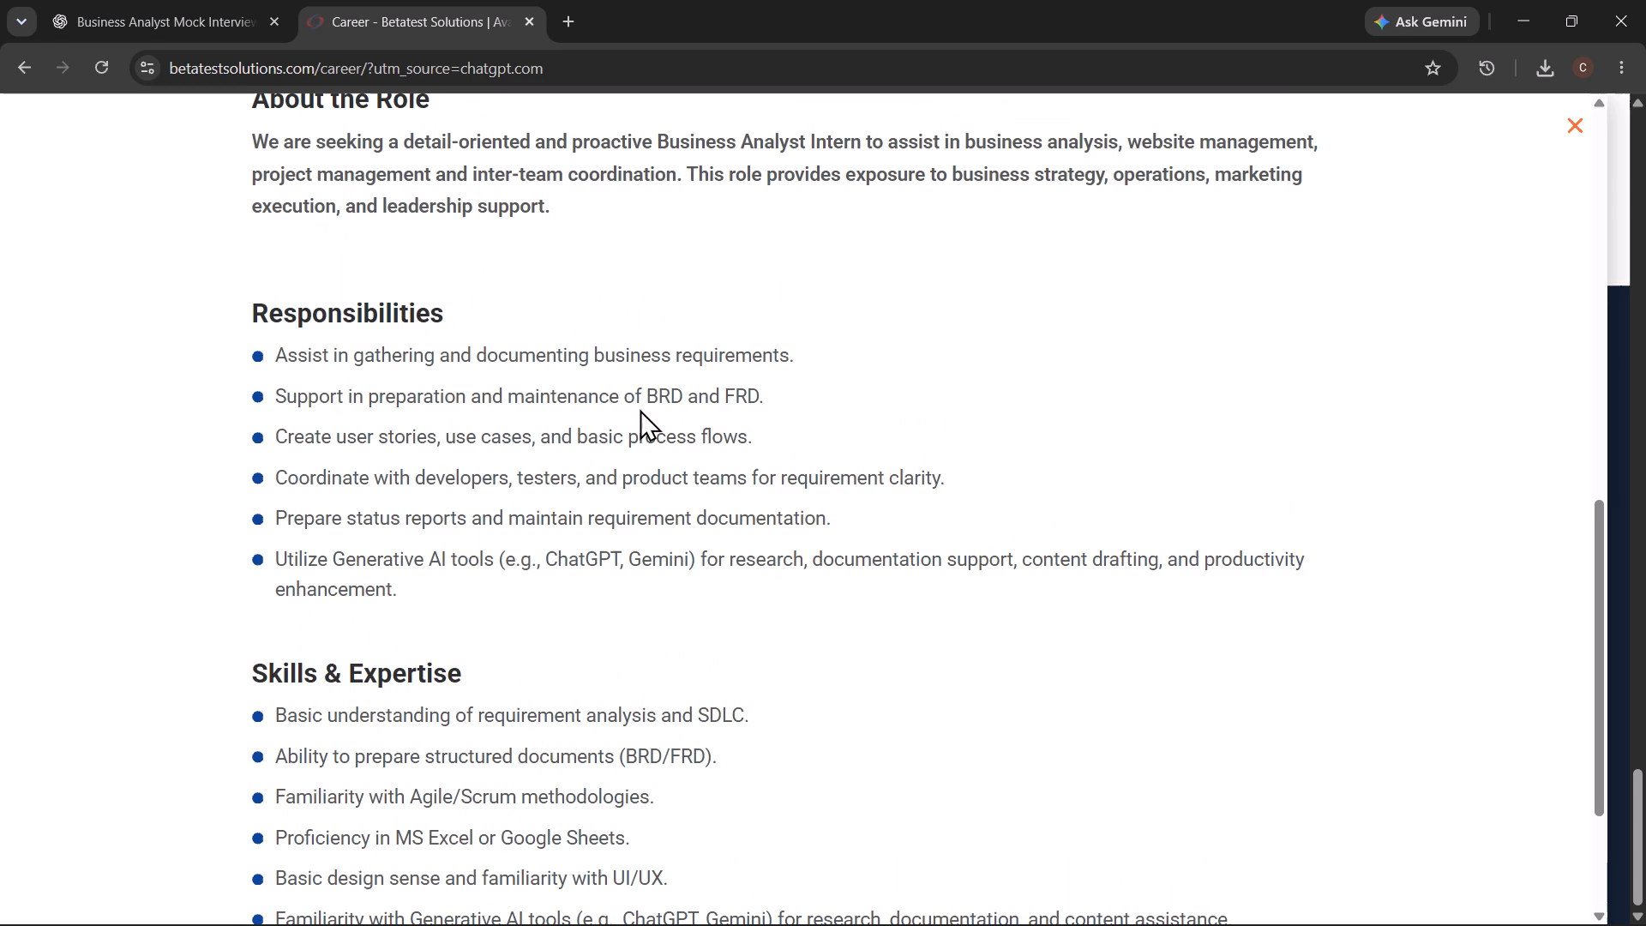
{"action": "scroll", "coordinate": [640, 409], "scroll_direction": "down", "scroll_amount": 2}
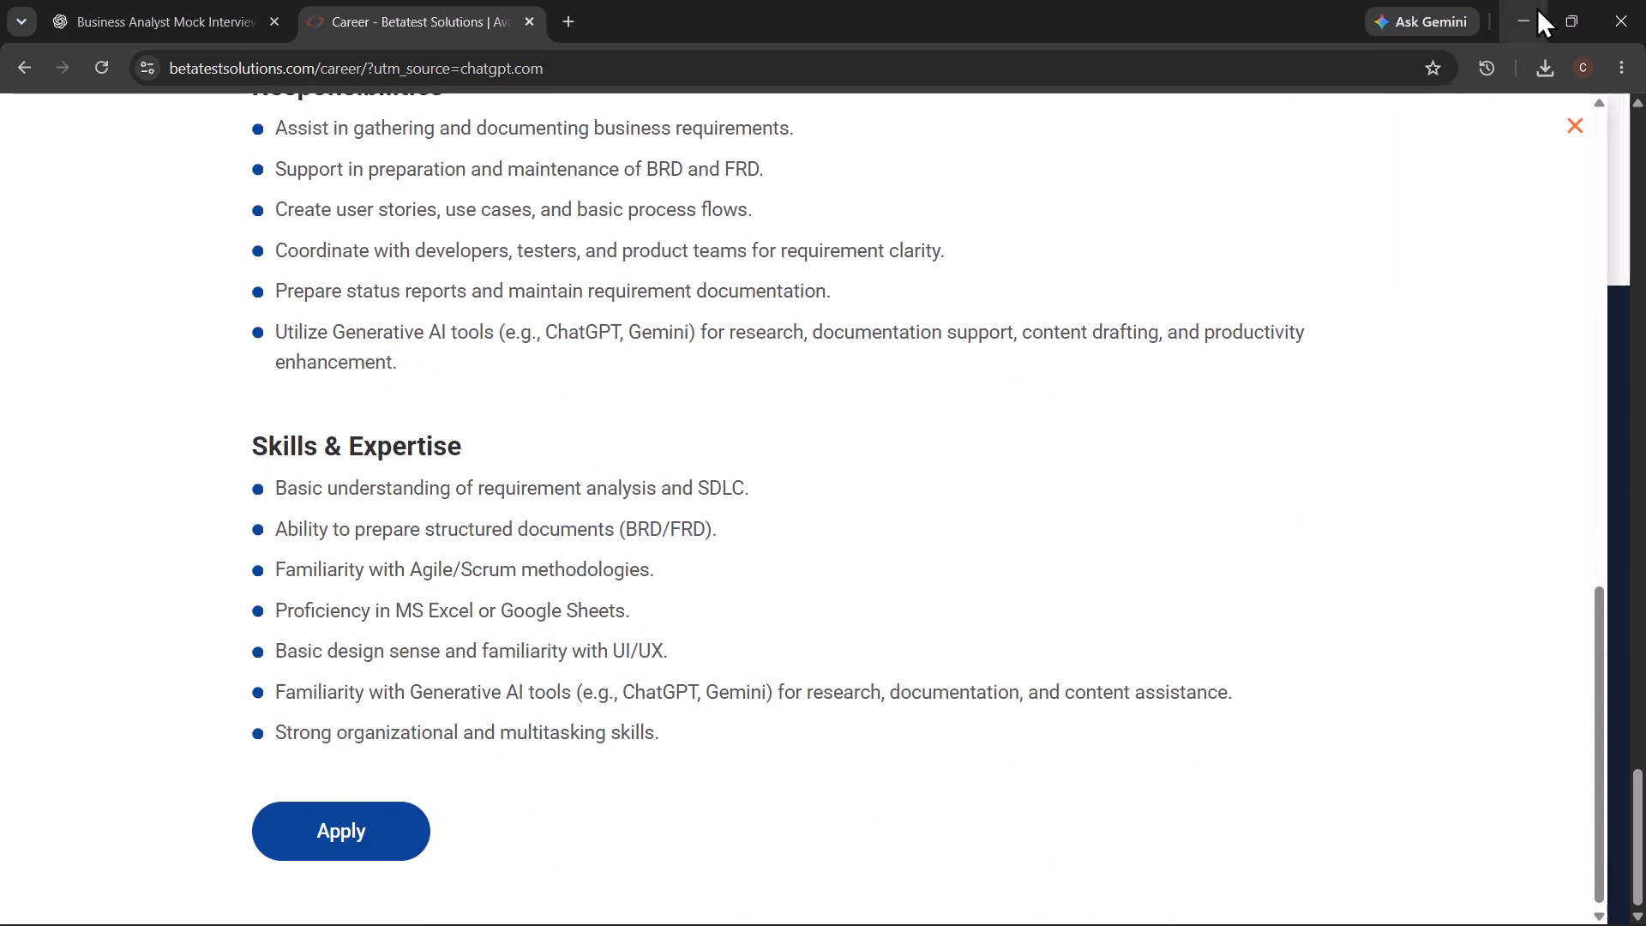
Open Canva's free online PDF editor page in a new browser tab.
{"action": "left_click", "coordinate": [561, 20]}
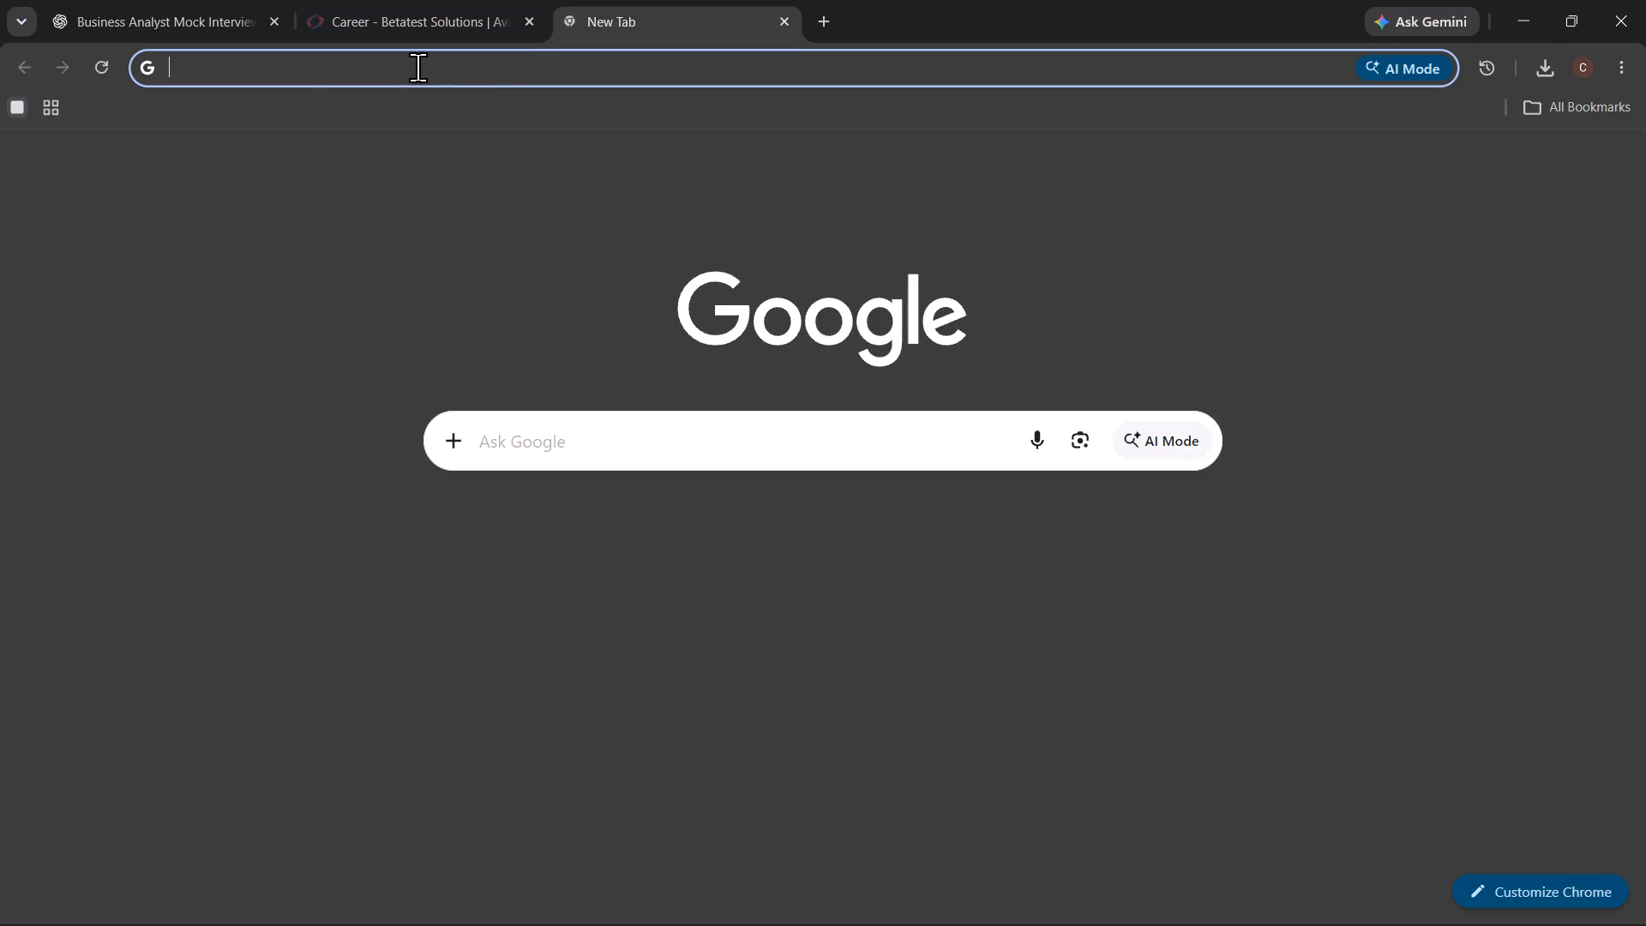
{"action": "left_click", "coordinate": [399, 67]}
{"action": "type", "text": "can"}
{"action": "left_click", "coordinate": [363, 98]}
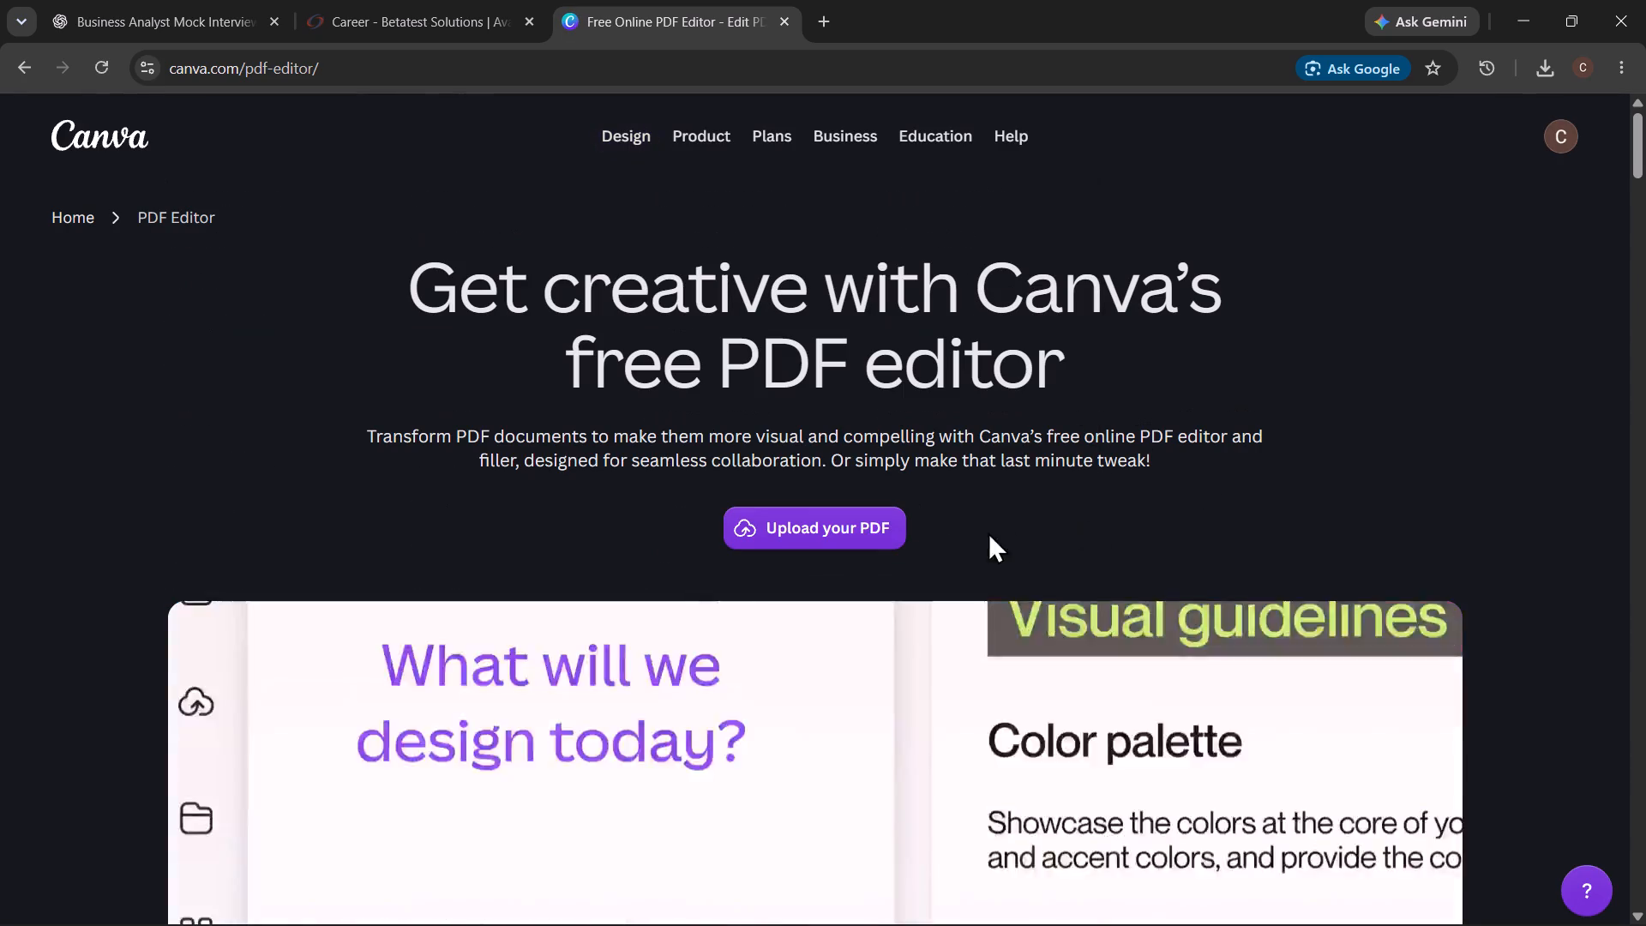
Upload the 57.1 KB resume PDF dated 16-10-2026 from the Downloads folder to Canva for editing.
{"action": "left_click", "coordinate": [868, 520]}
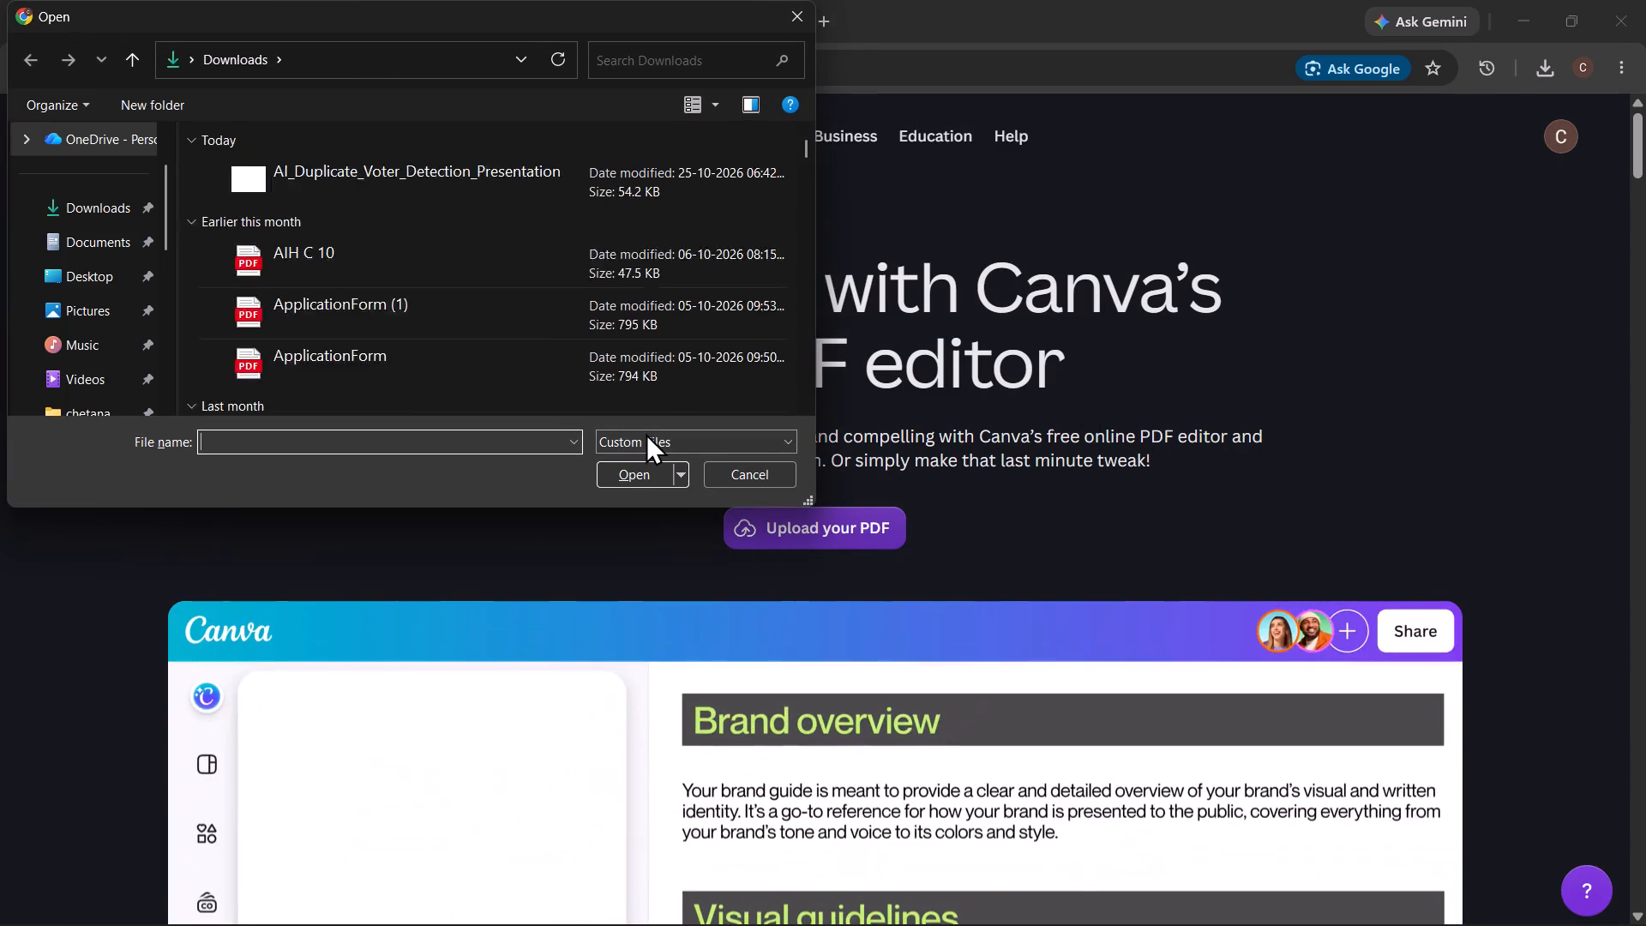
{"action": "scroll", "coordinate": [354, 277], "scroll_direction": "down", "scroll_amount": 4}
{"action": "scroll", "coordinate": [393, 147], "scroll_direction": "up", "scroll_amount": 1}
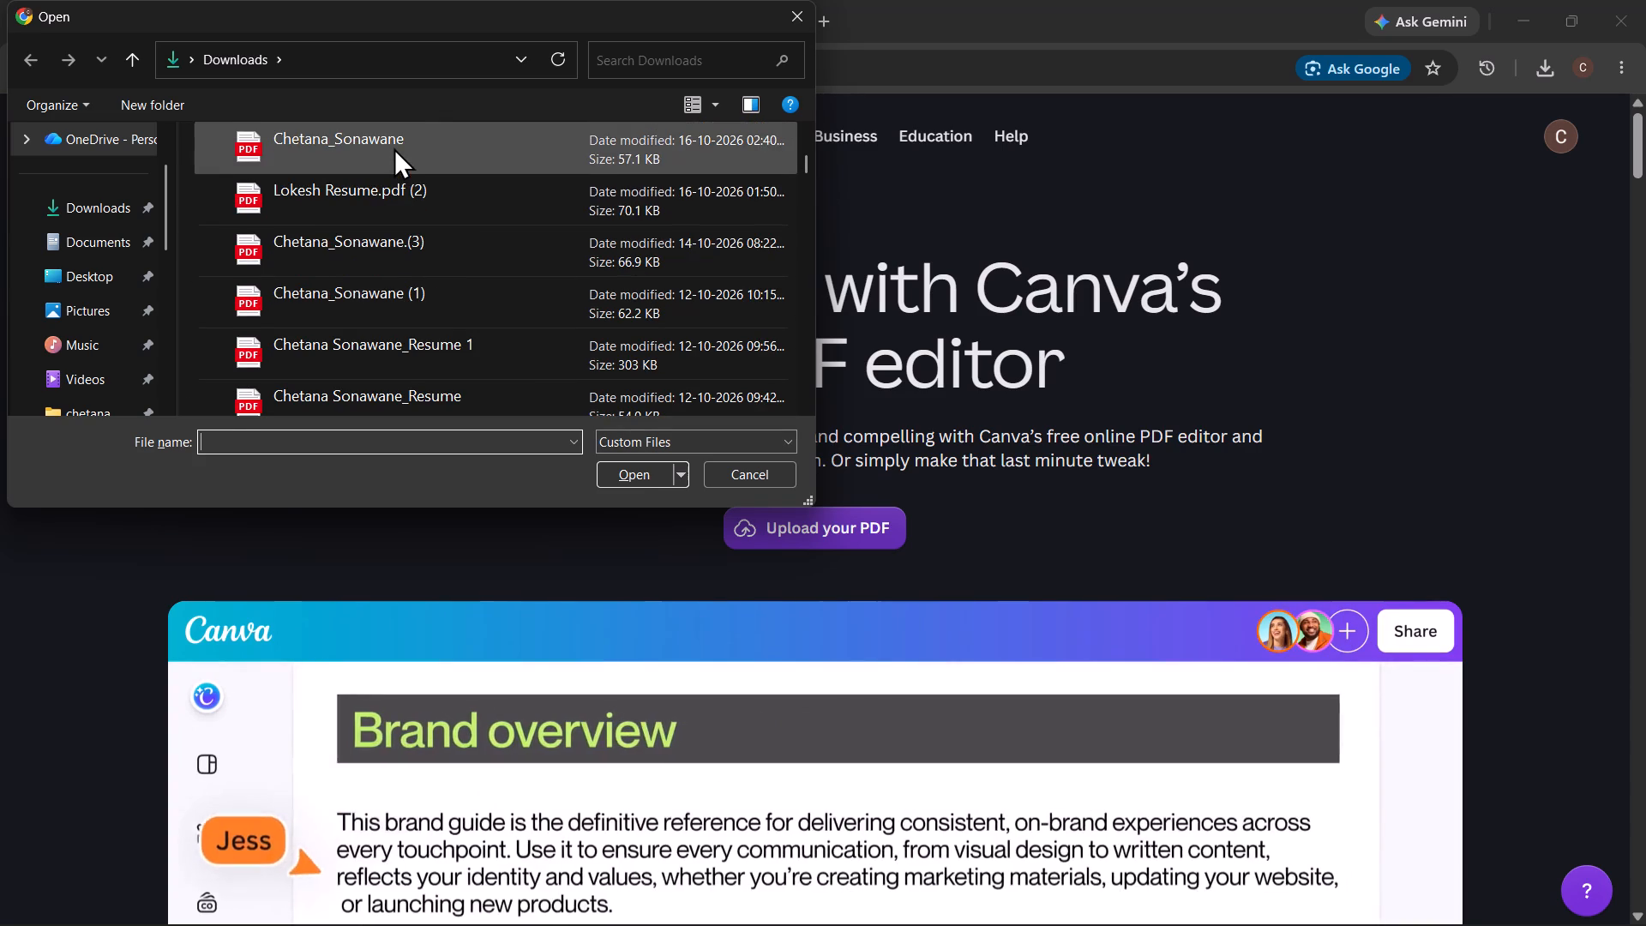
{"action": "left_click", "coordinate": [400, 154]}
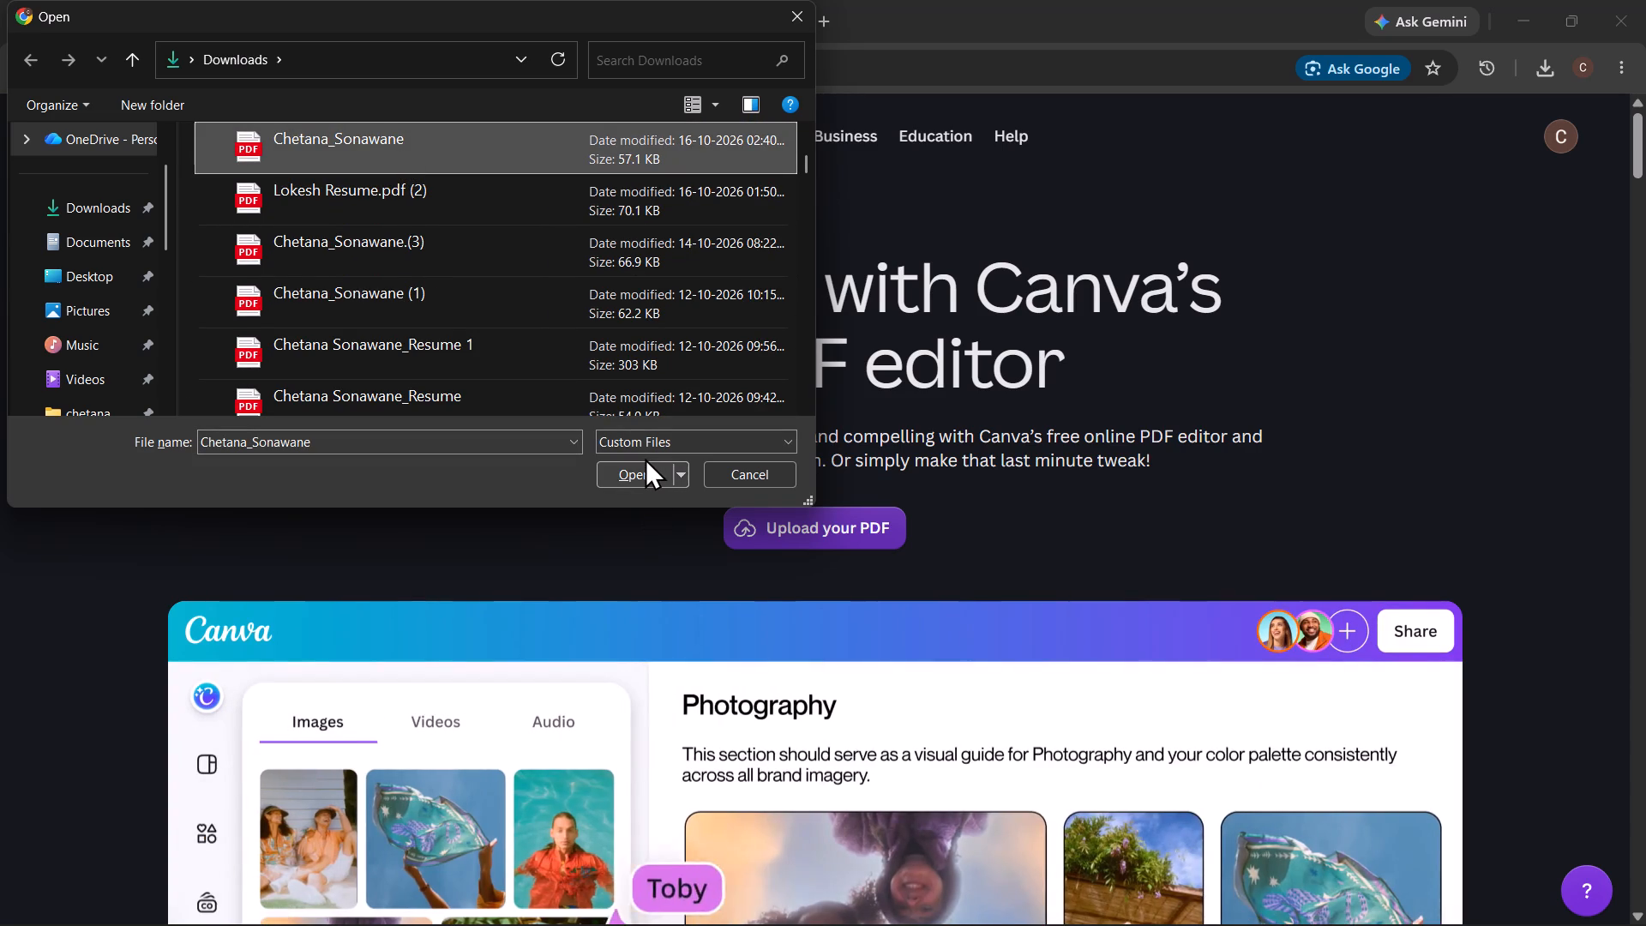
{"action": "left_click", "coordinate": [645, 458]}
{"action": "left_click", "coordinate": [645, 468]}
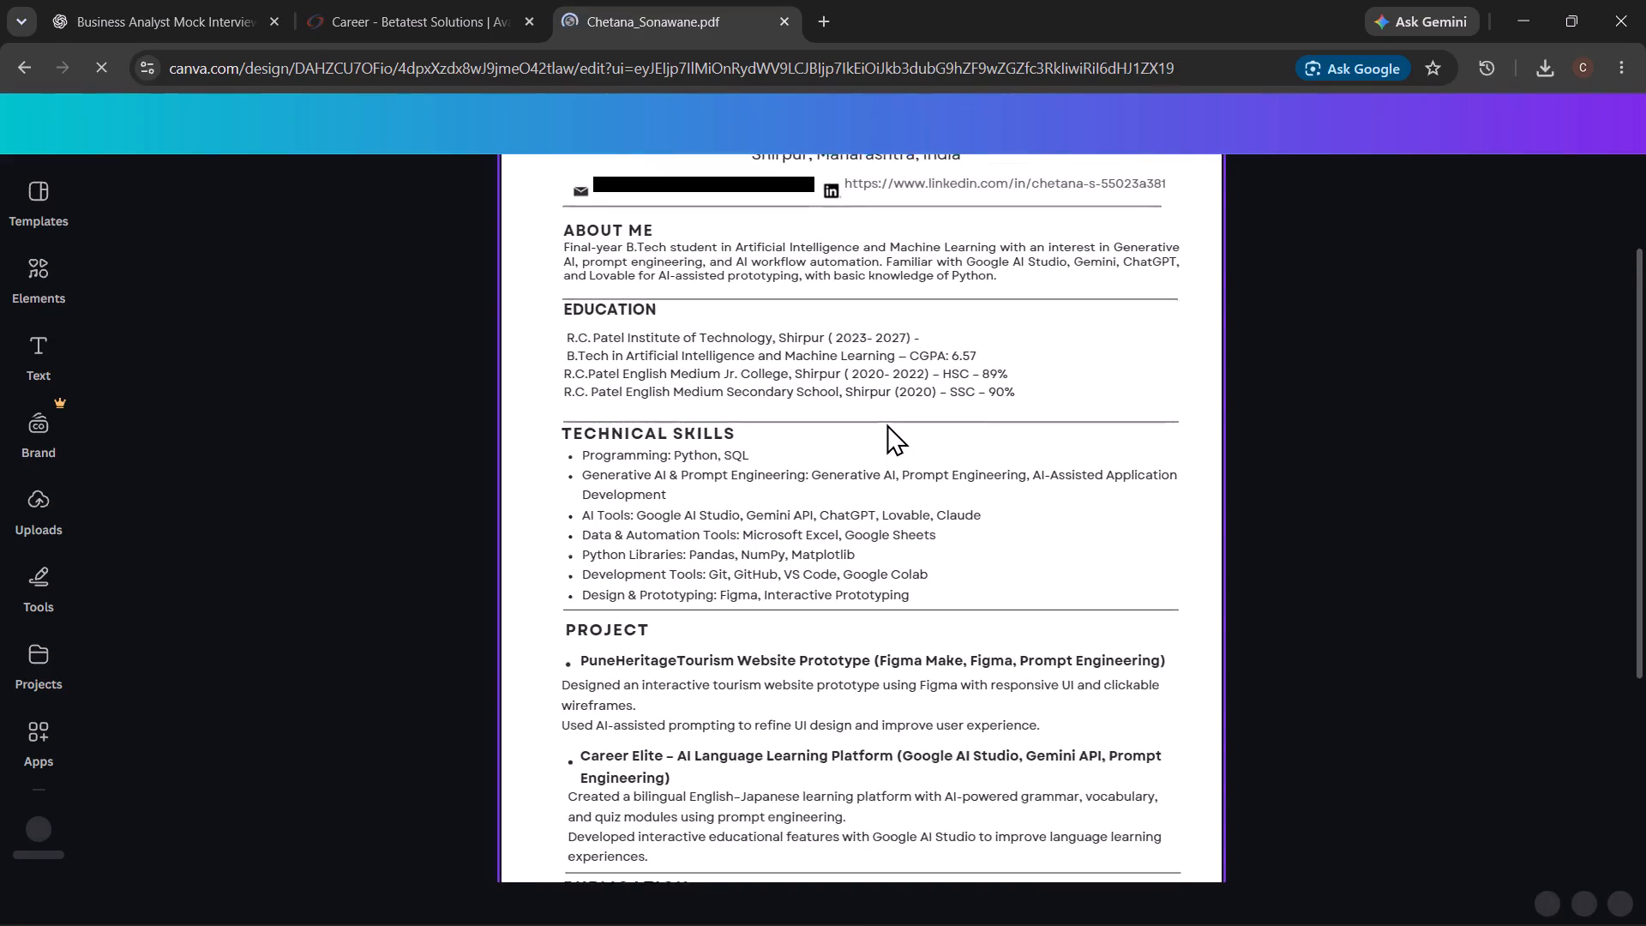
Look over the imported resume from the header through technical skills, projects, publication, achievements and languages.
{"action": "scroll", "coordinate": [886, 424], "scroll_direction": "down", "scroll_amount": 1}
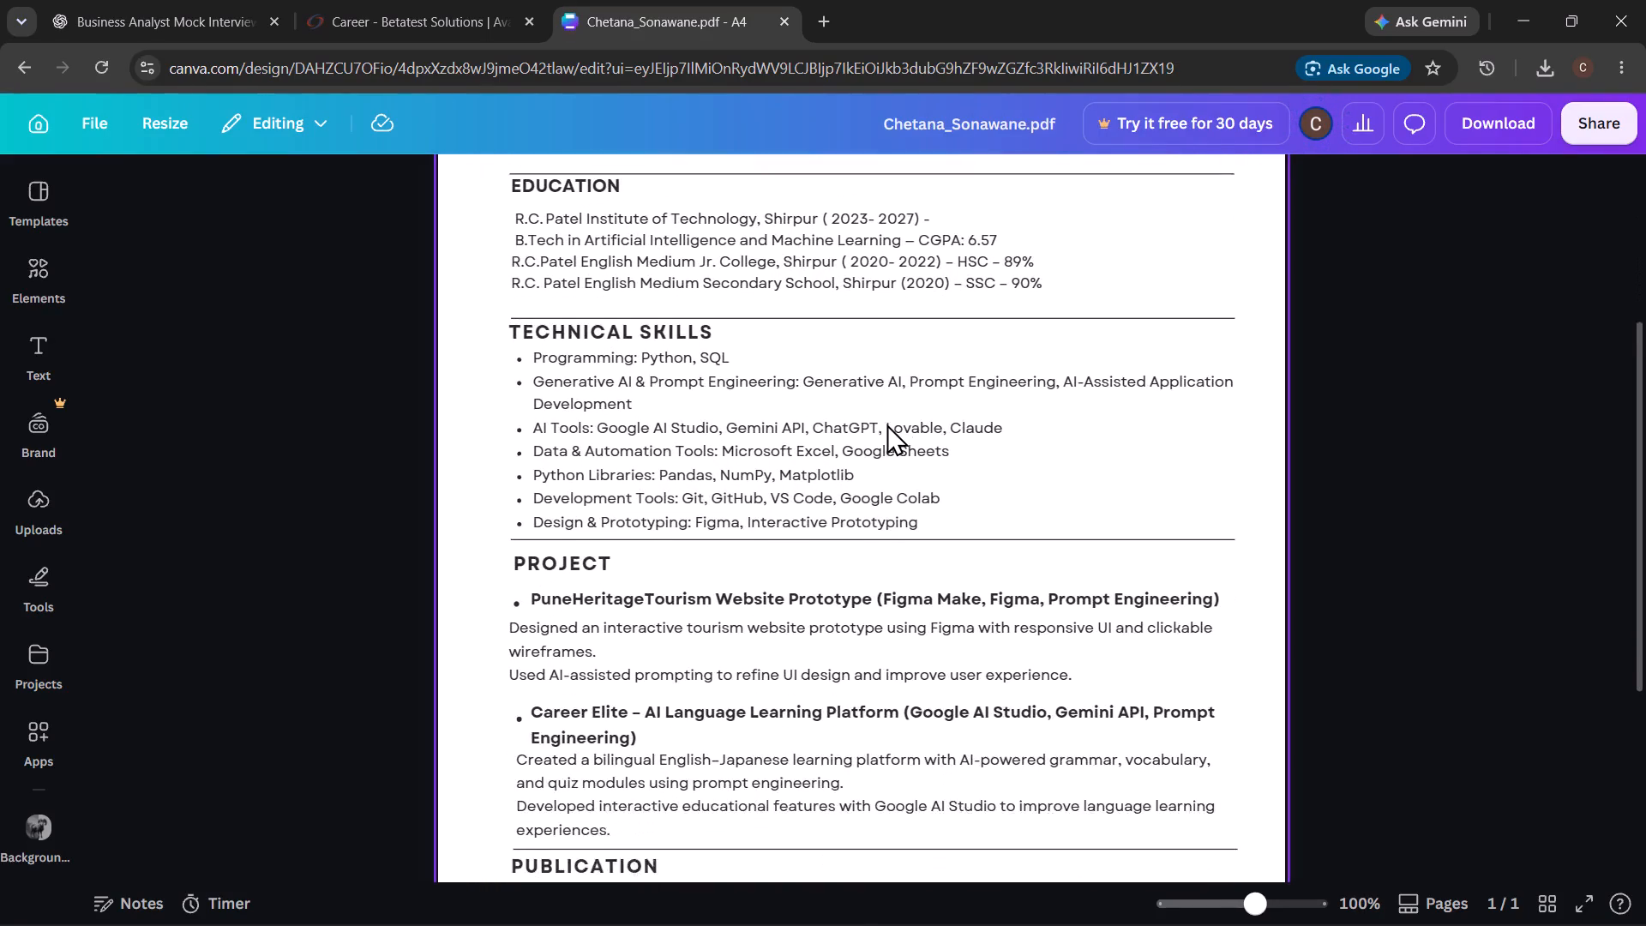
{"action": "scroll", "coordinate": [886, 424], "scroll_direction": "down", "scroll_amount": 4}
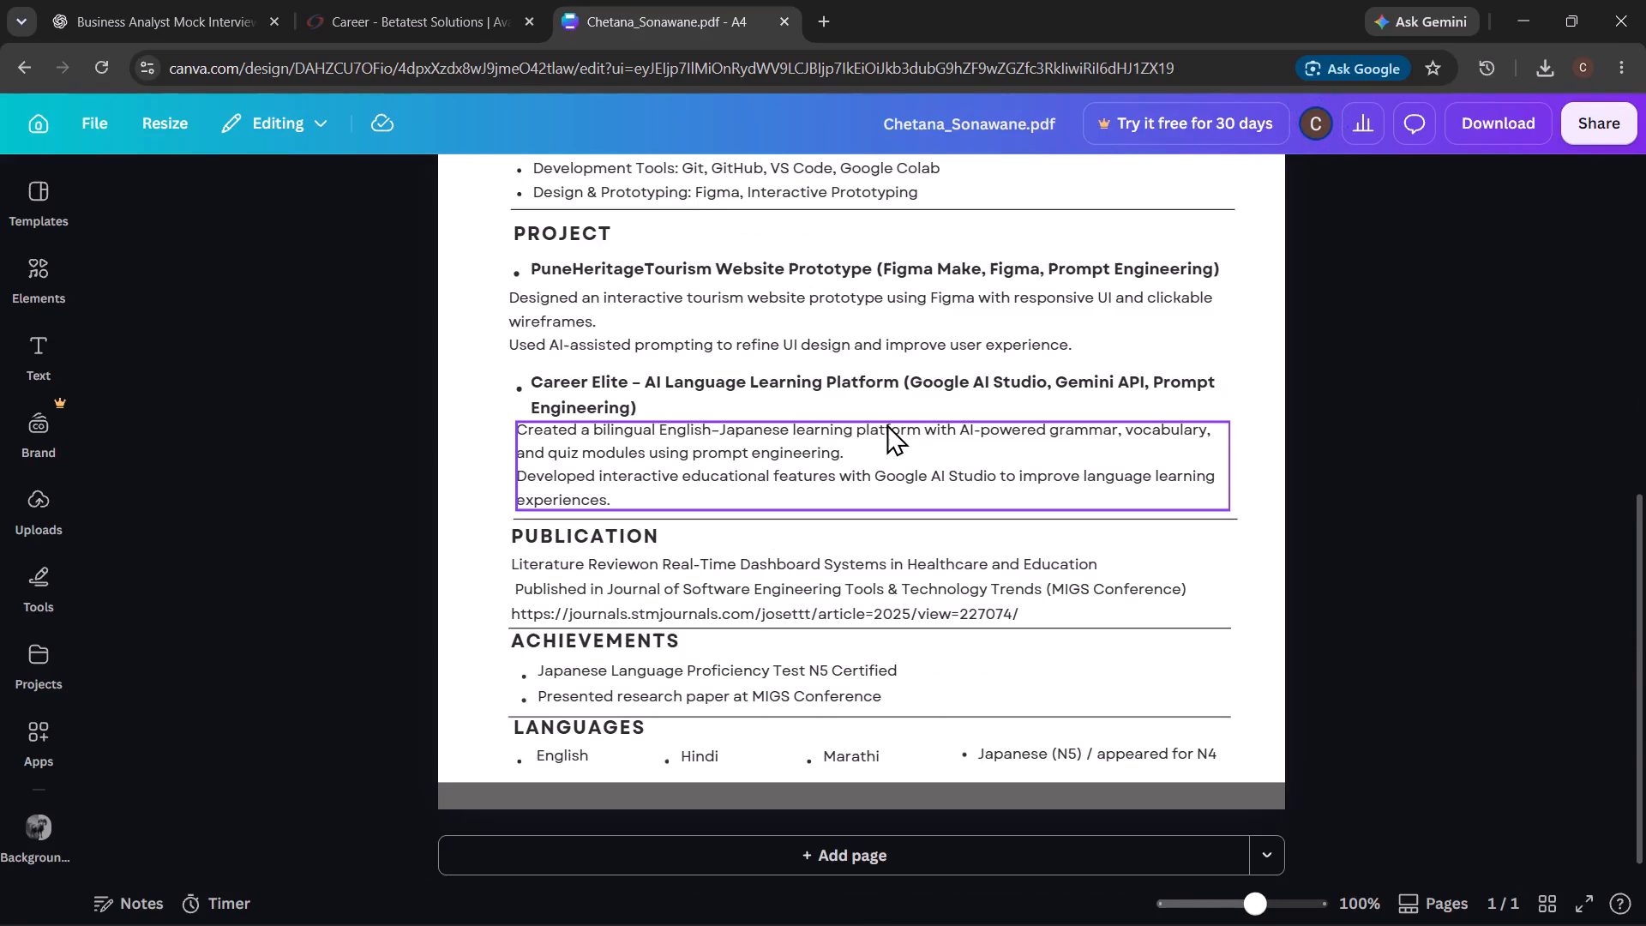
{"action": "scroll", "coordinate": [886, 424], "scroll_direction": "up", "scroll_amount": 4}
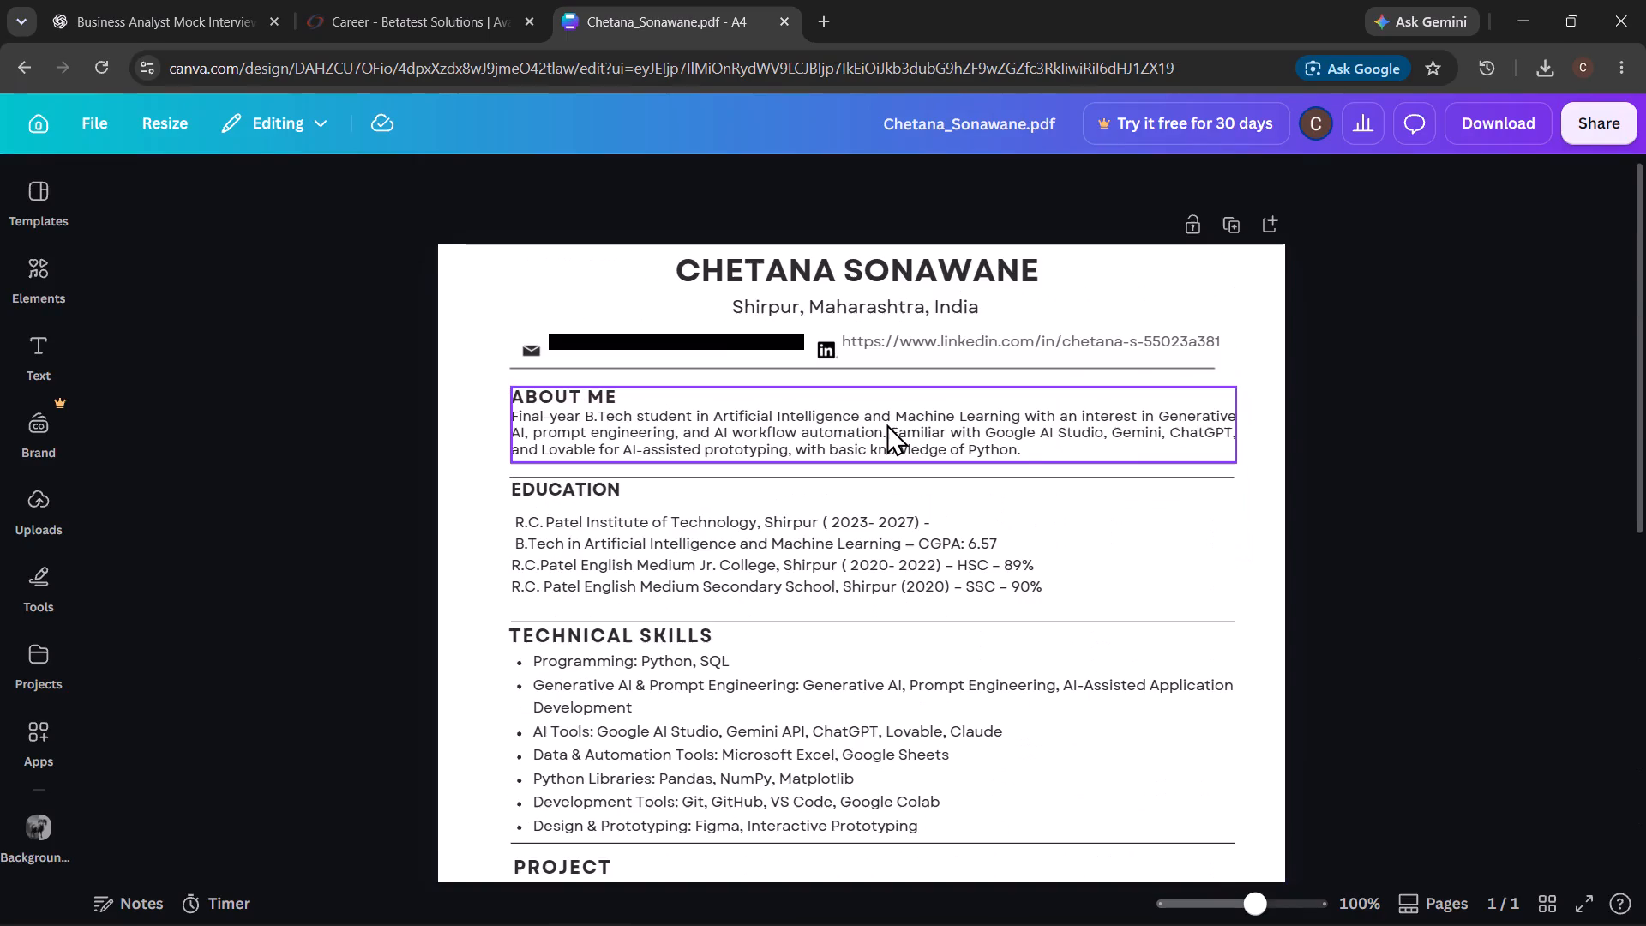
{"action": "scroll", "coordinate": [886, 424], "scroll_direction": "up", "scroll_amount": 1}
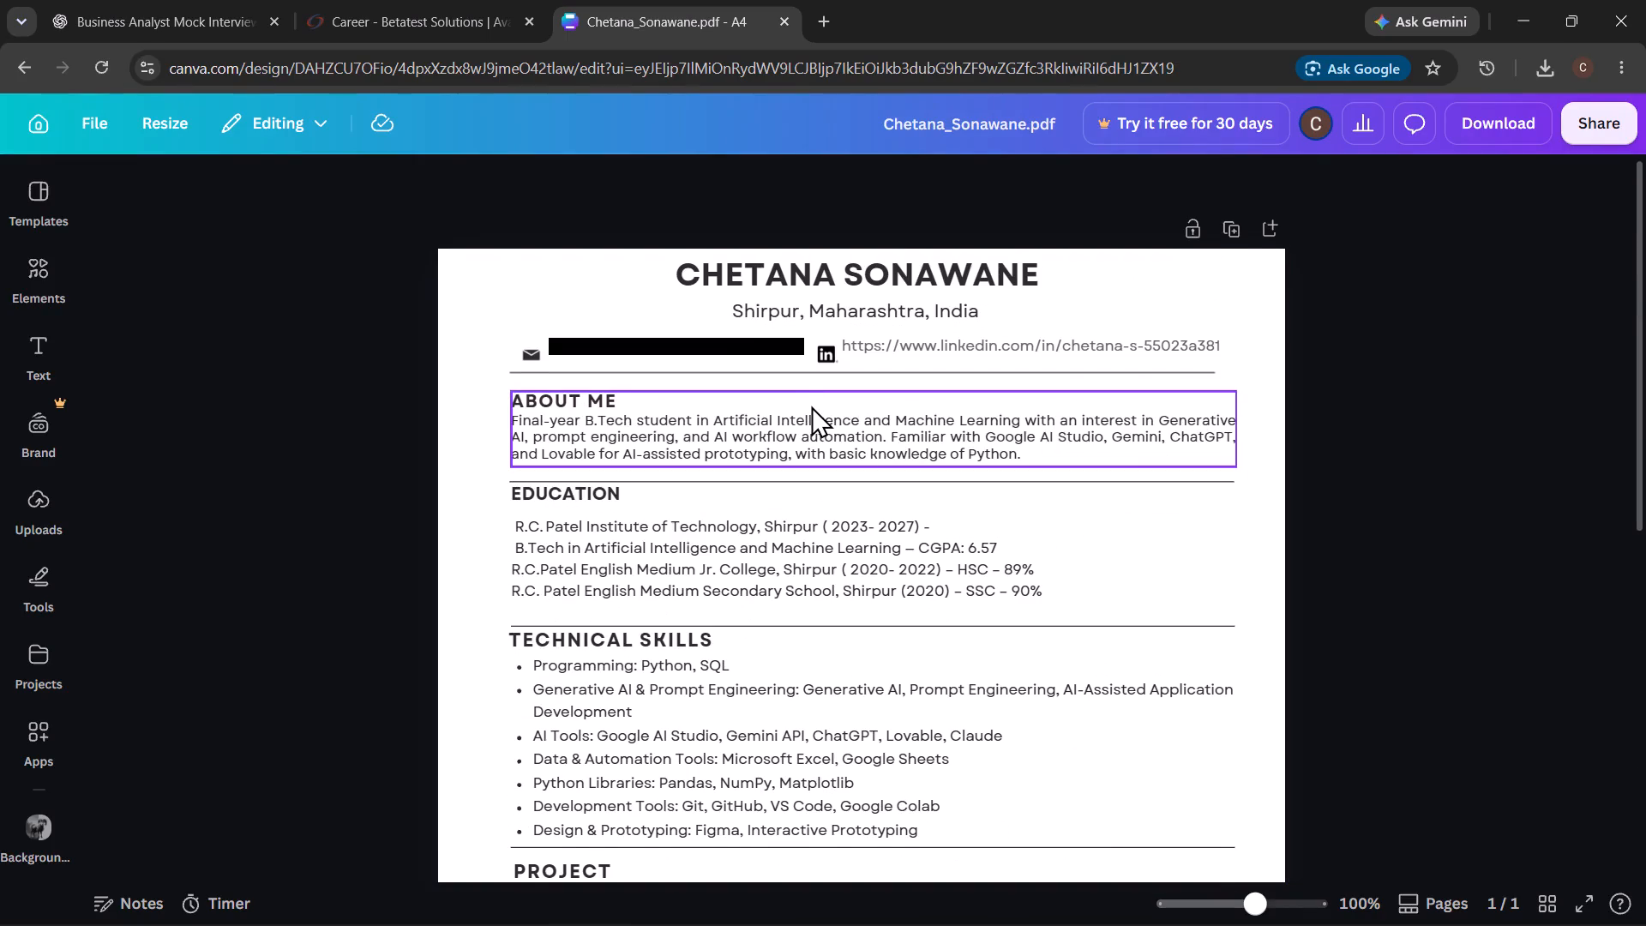
Move the About Me text block slightly up and toward the page's left margin, and widen it across the page.
{"action": "left_click_drag", "start_coordinate": [811, 406], "coordinate": [811, 393]}
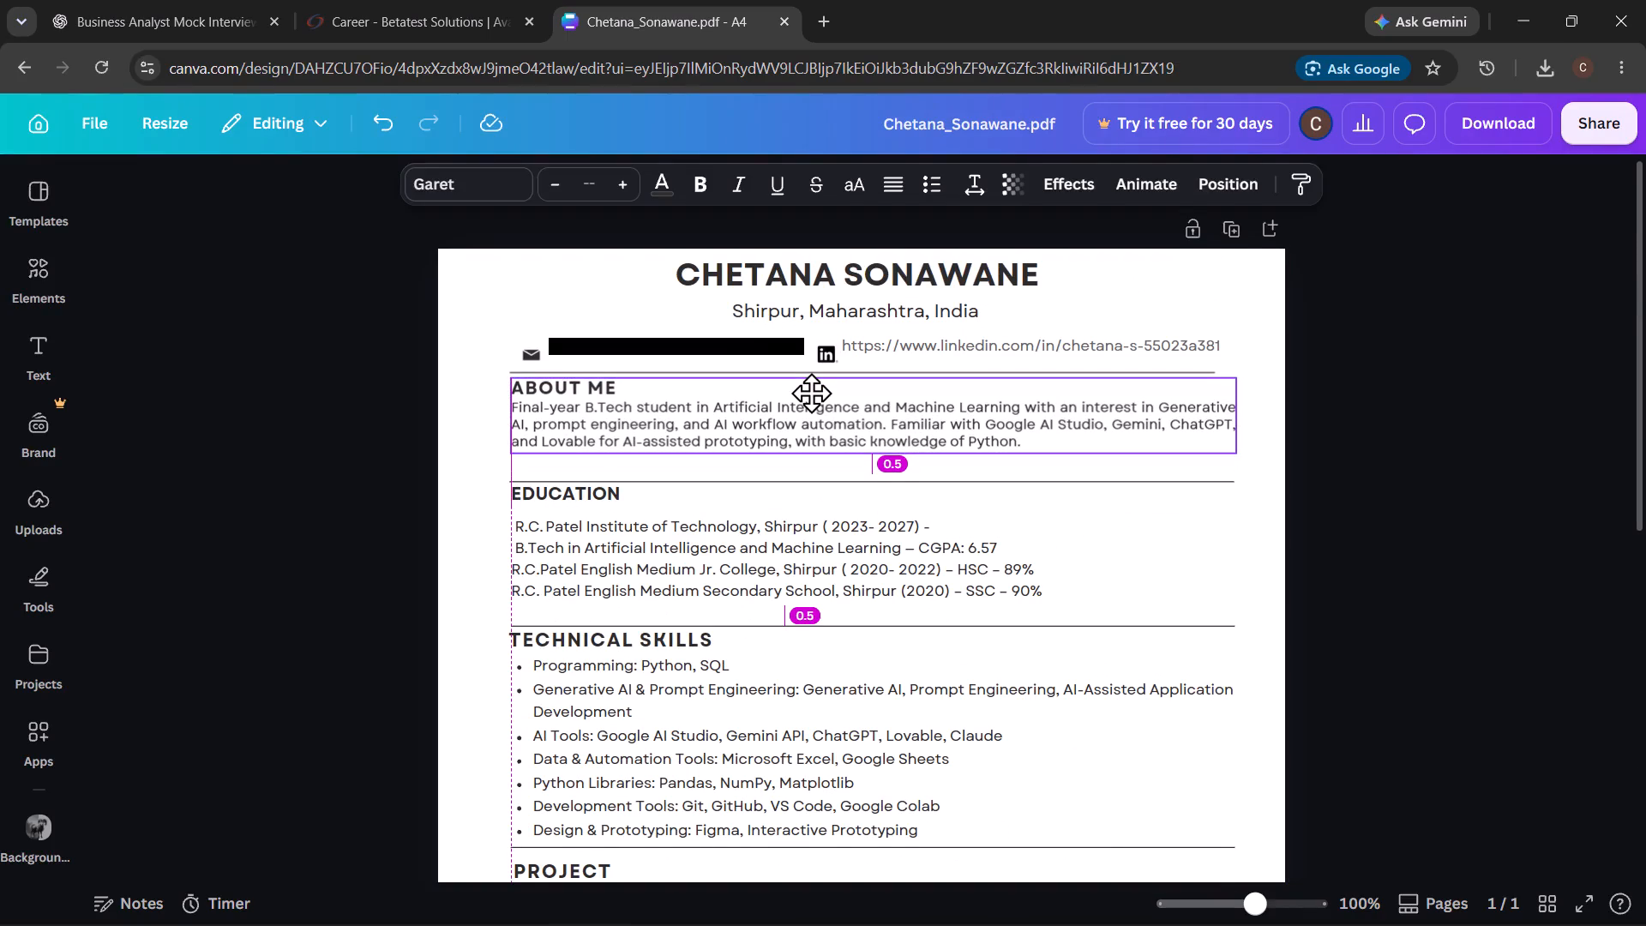
{"action": "left_click_drag", "start_coordinate": [811, 393], "coordinate": [786, 399]}
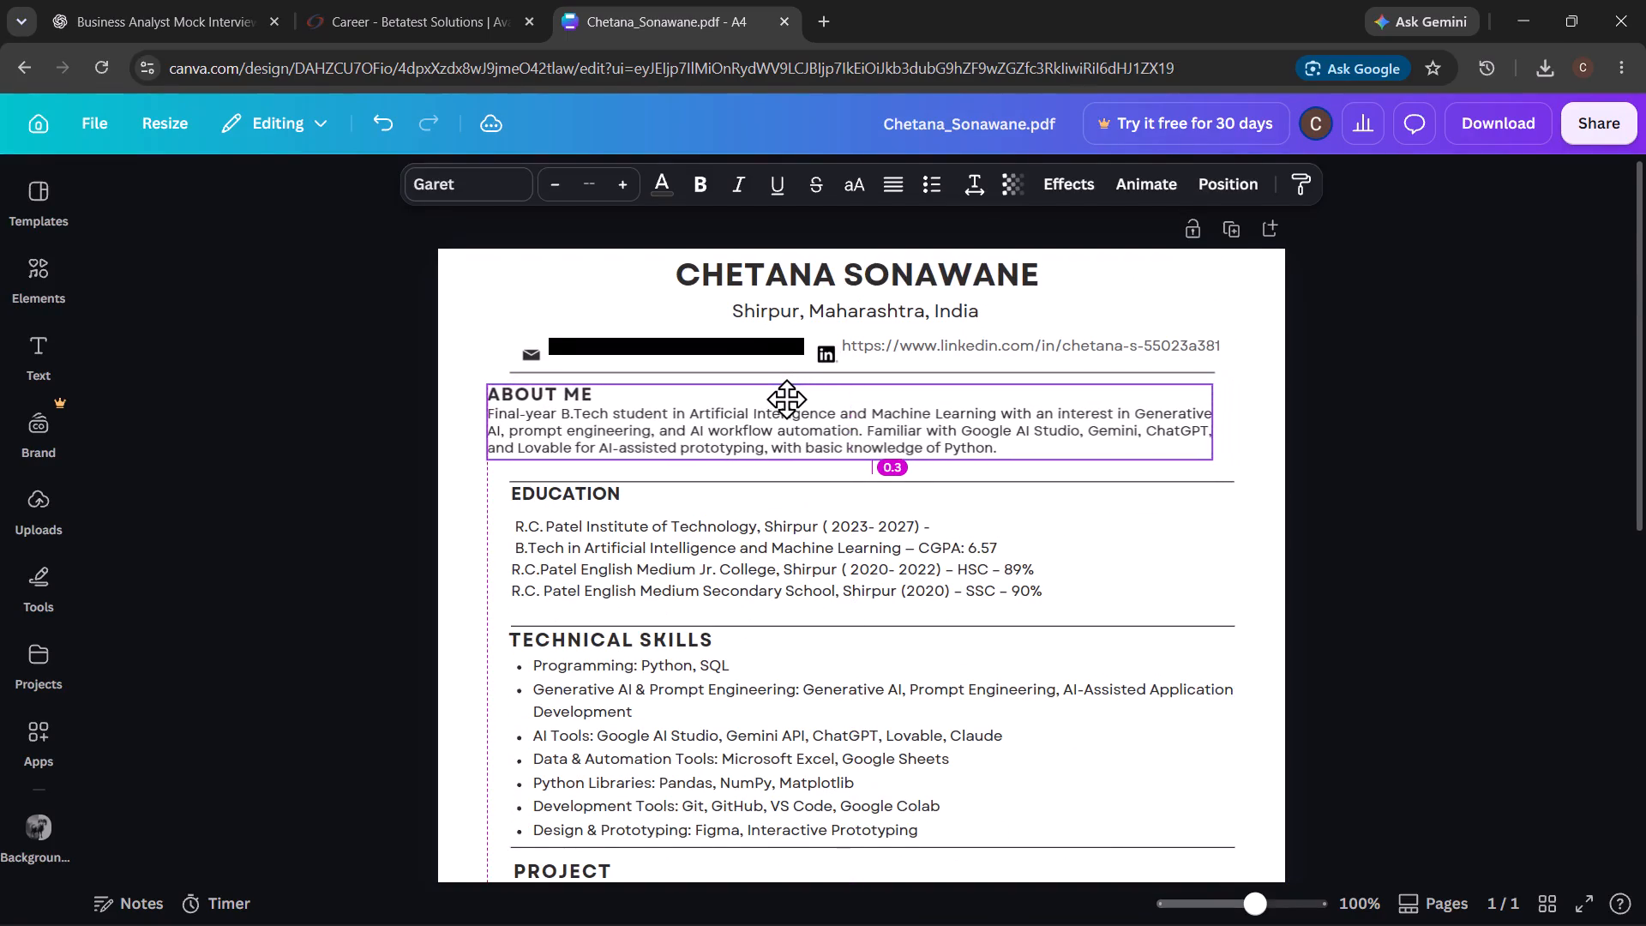
{"action": "left_click_drag", "start_coordinate": [786, 399], "coordinate": [772, 397]}
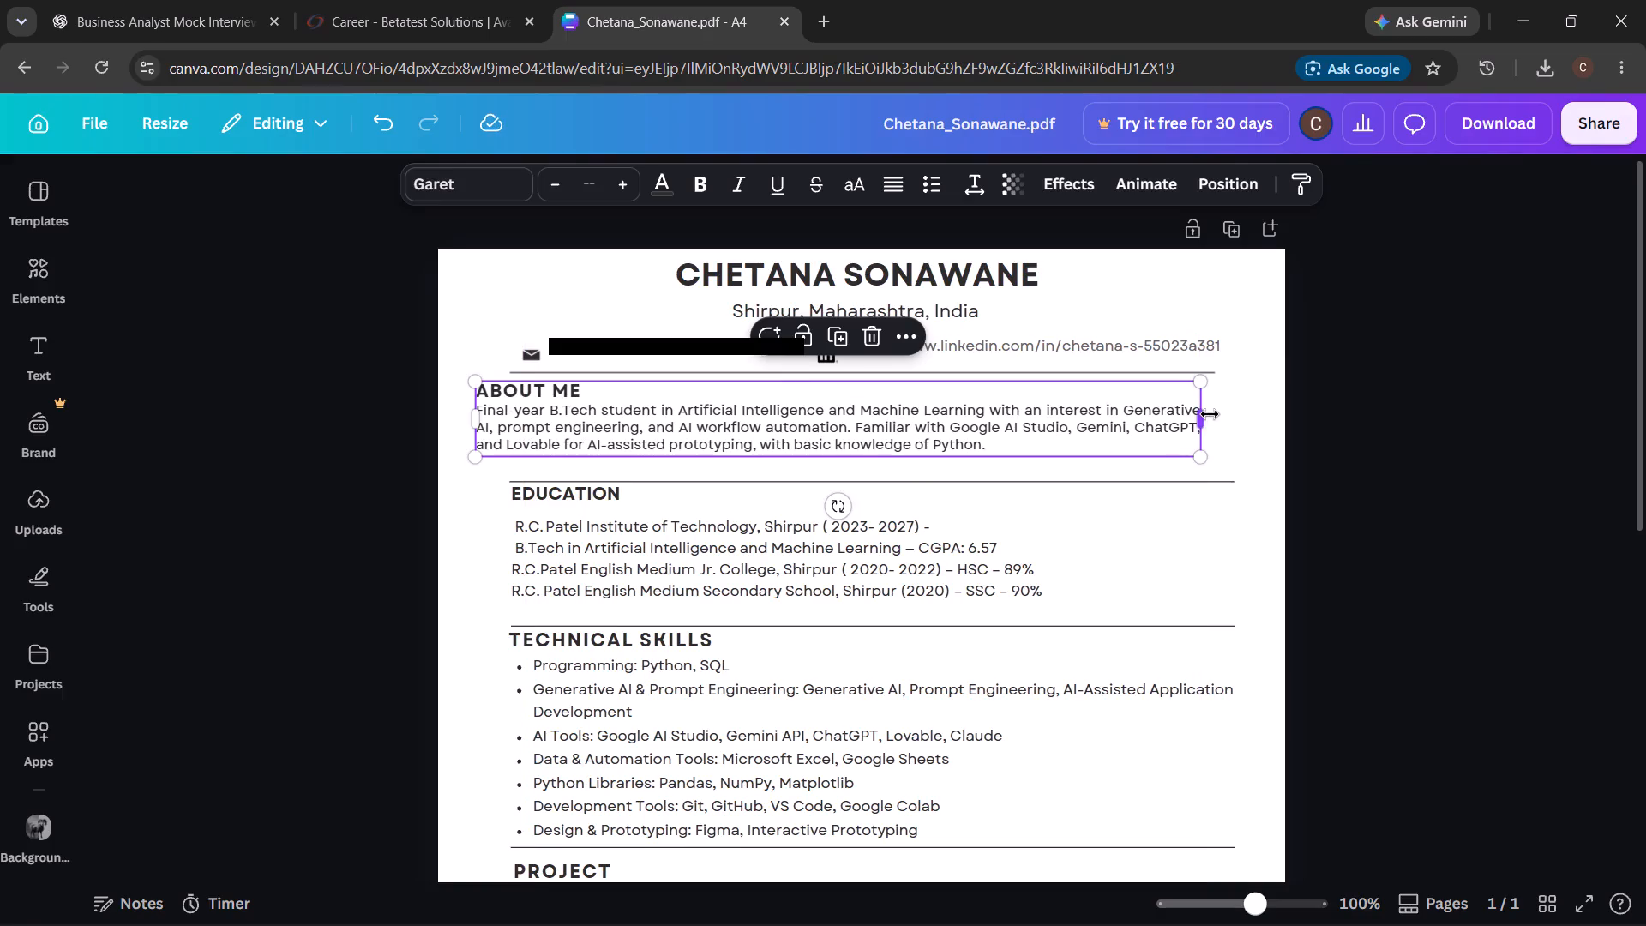
{"action": "left_click_drag", "start_coordinate": [1210, 414], "coordinate": [1251, 414]}
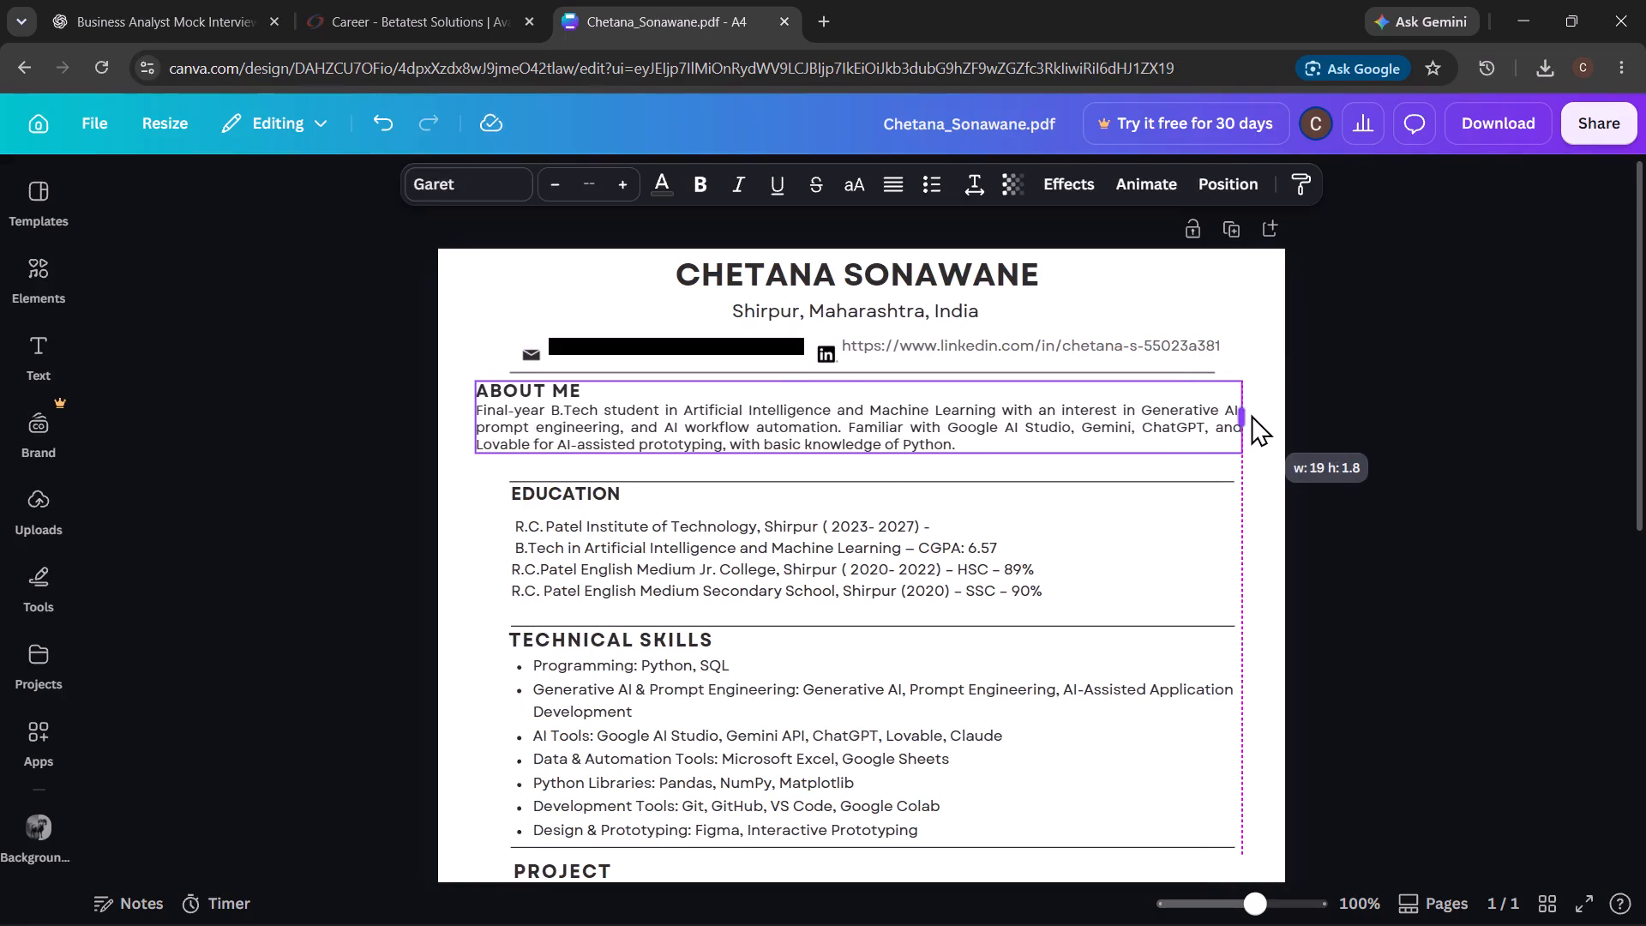
{"action": "left_click_drag", "start_coordinate": [1251, 414], "coordinate": [1256, 414]}
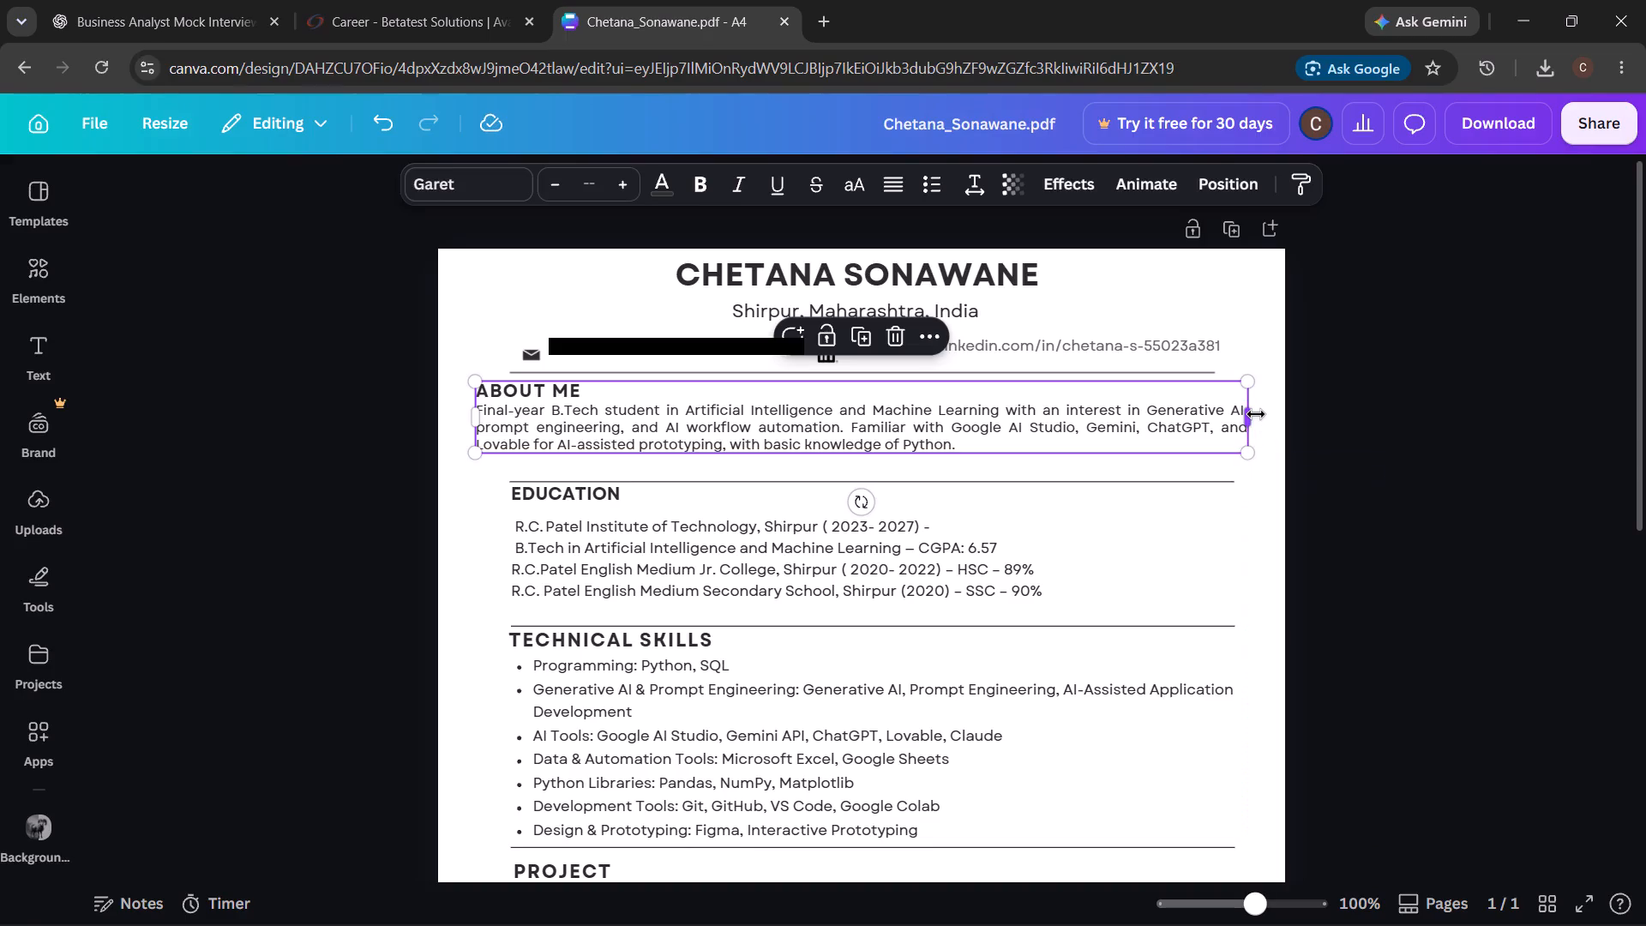
{"action": "left_click_drag", "start_coordinate": [1256, 414], "coordinate": [1248, 416]}
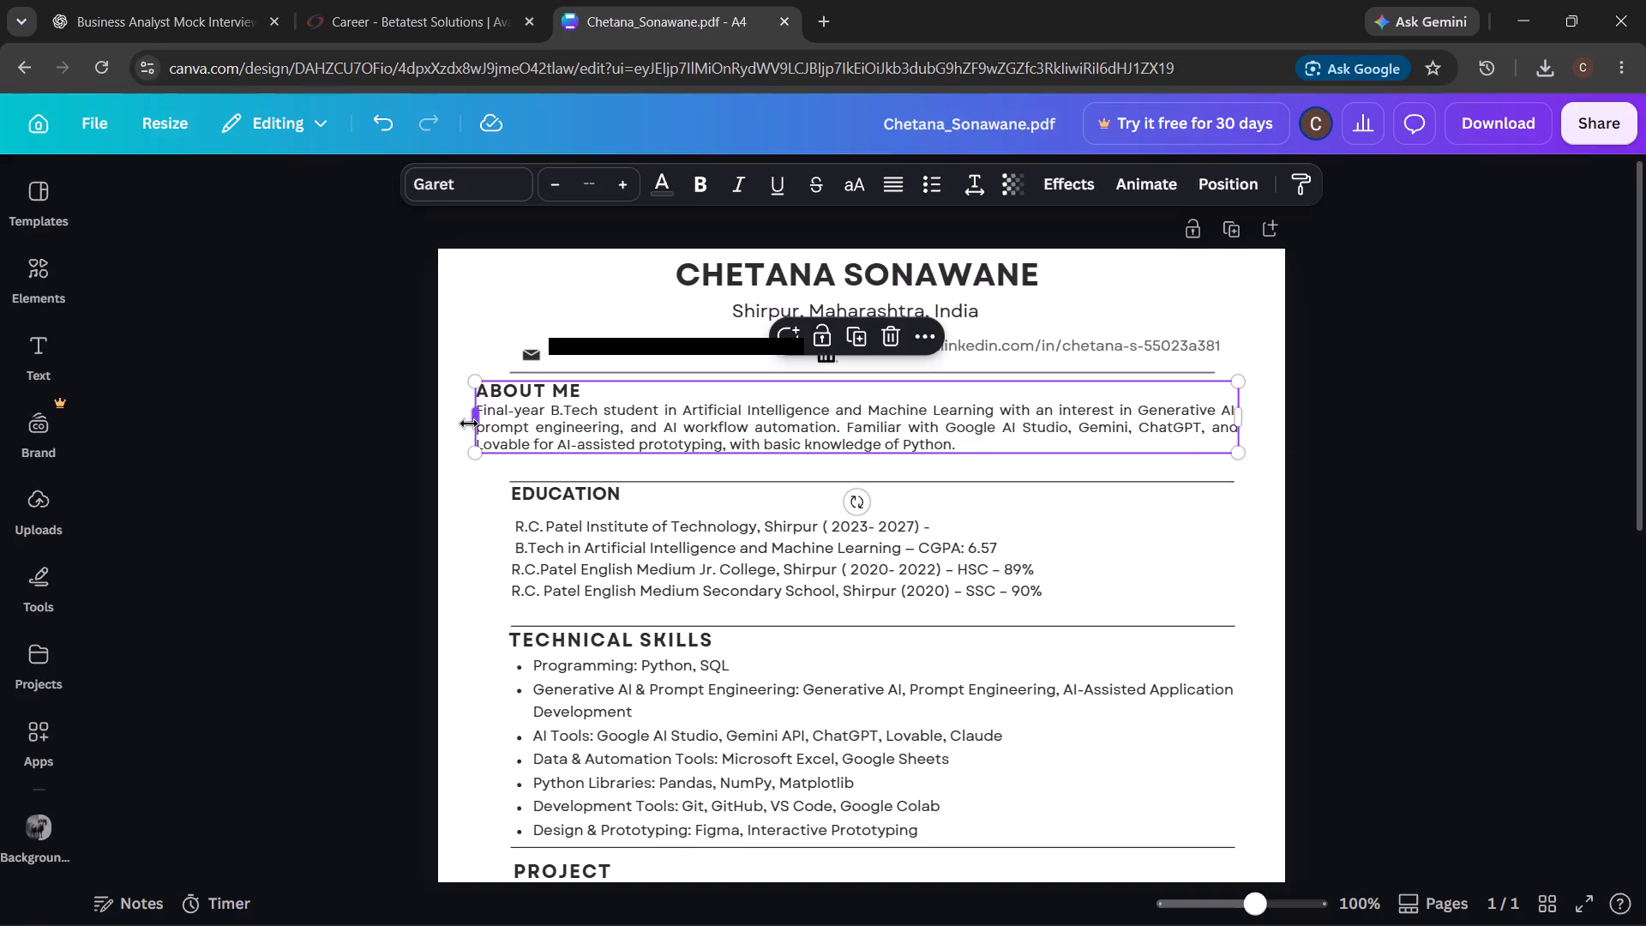
{"action": "left_click", "coordinate": [469, 424]}
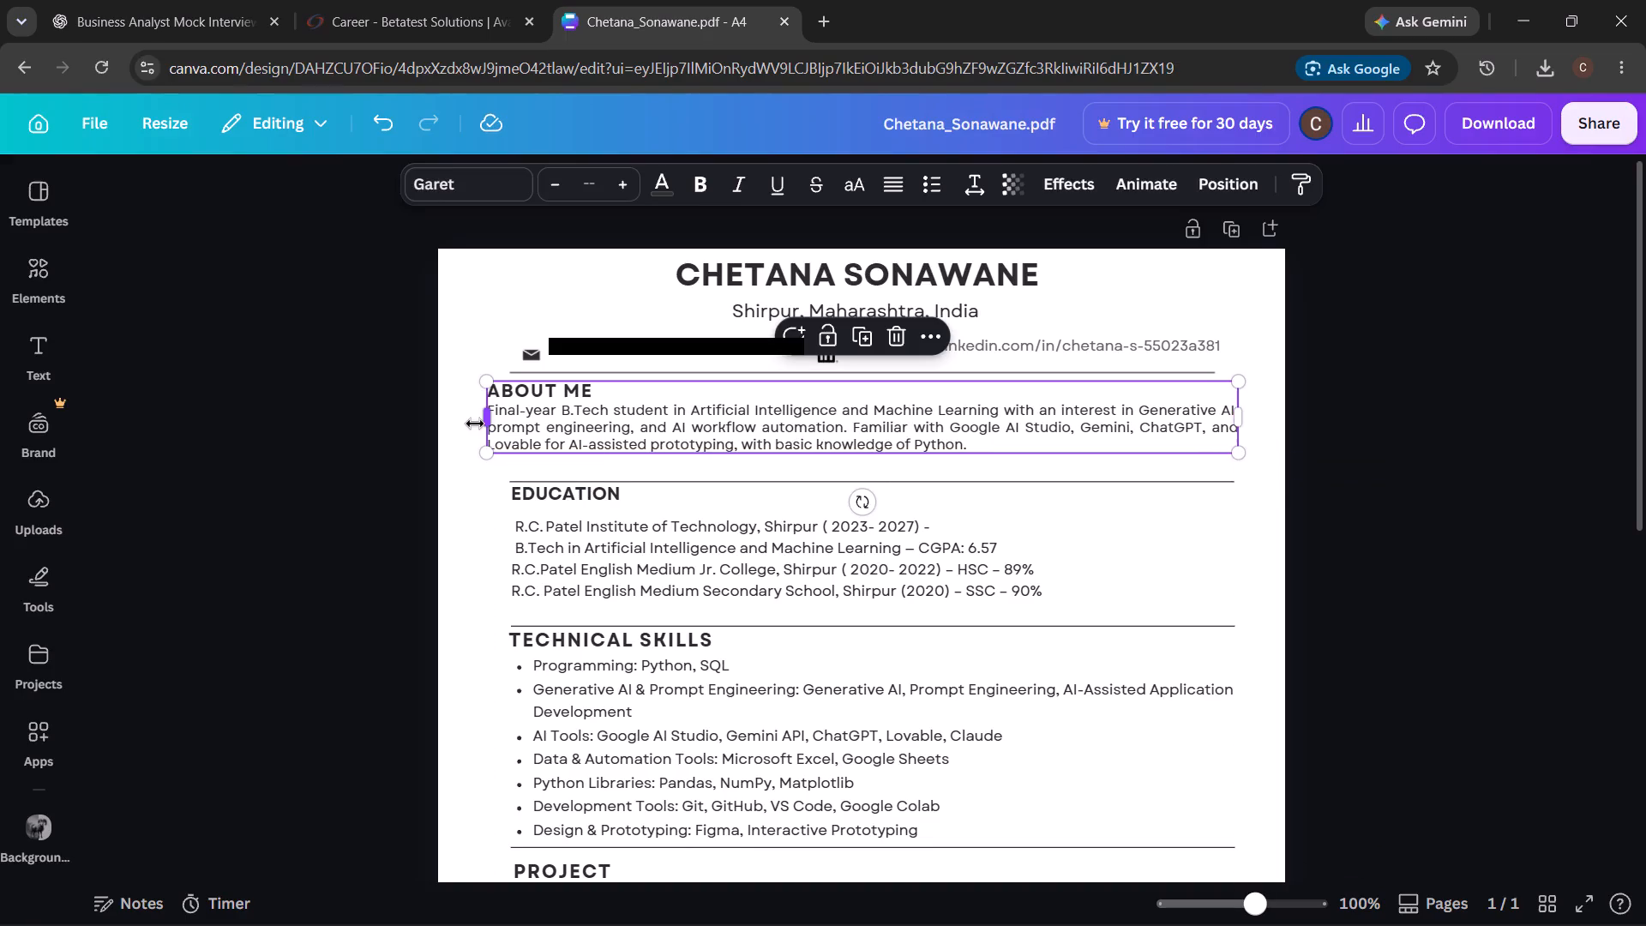
{"action": "left_click", "coordinate": [1158, 557]}
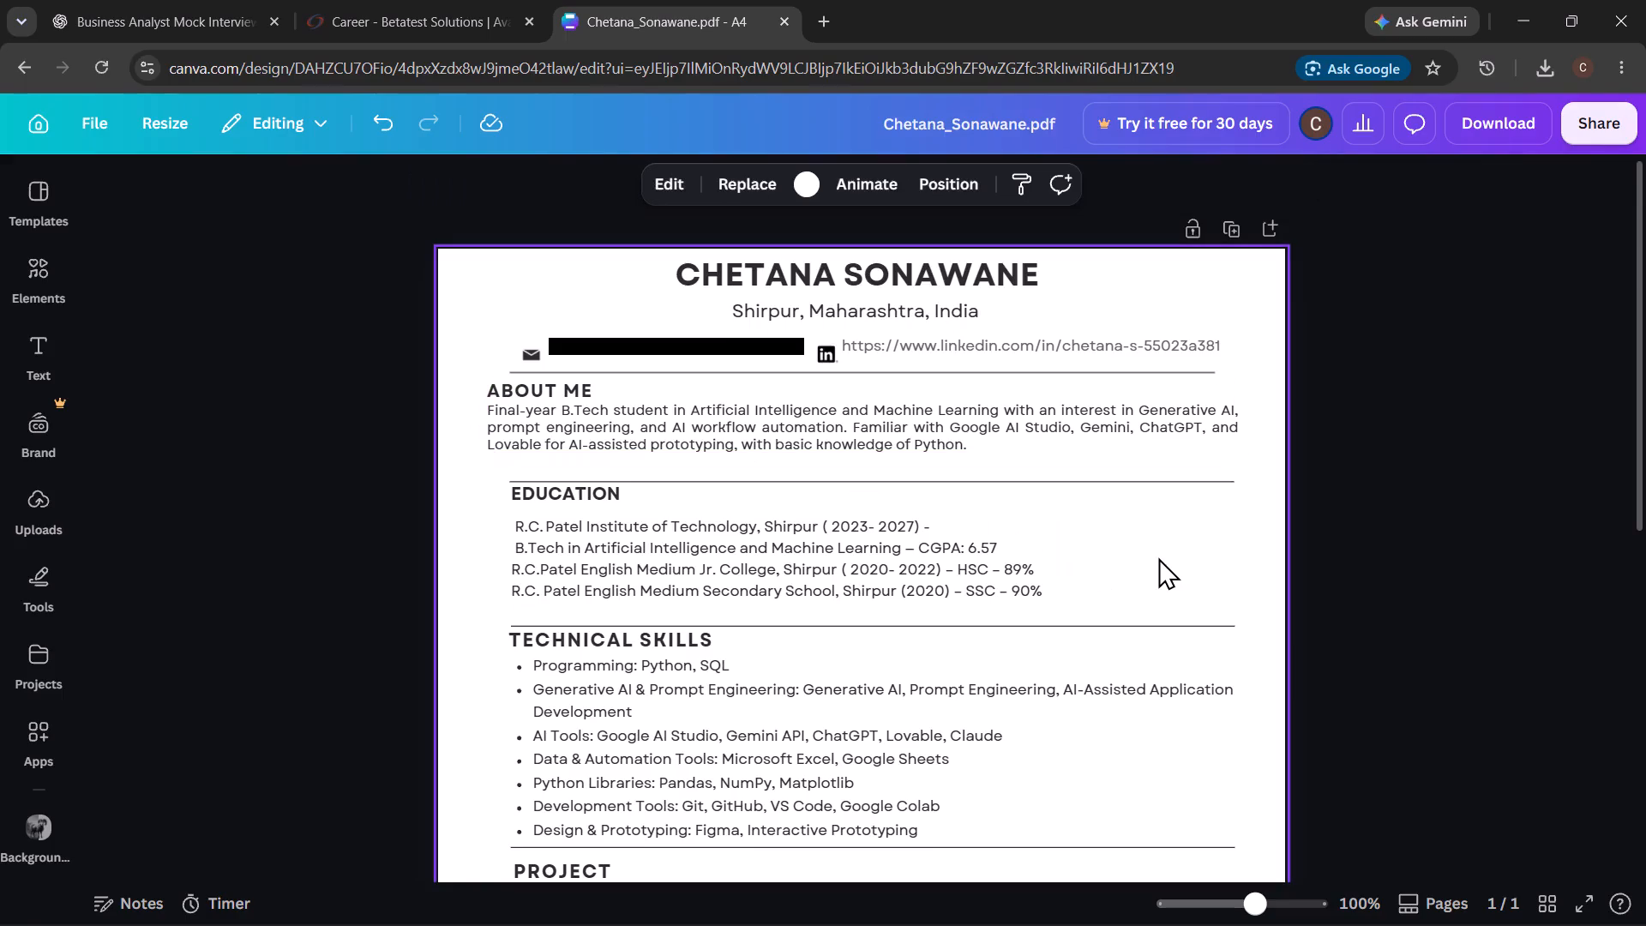
Extend the divider line above Education leftward to about 18.7 wide and move it up closer to the About Me text.
{"action": "left_click", "coordinate": [978, 478]}
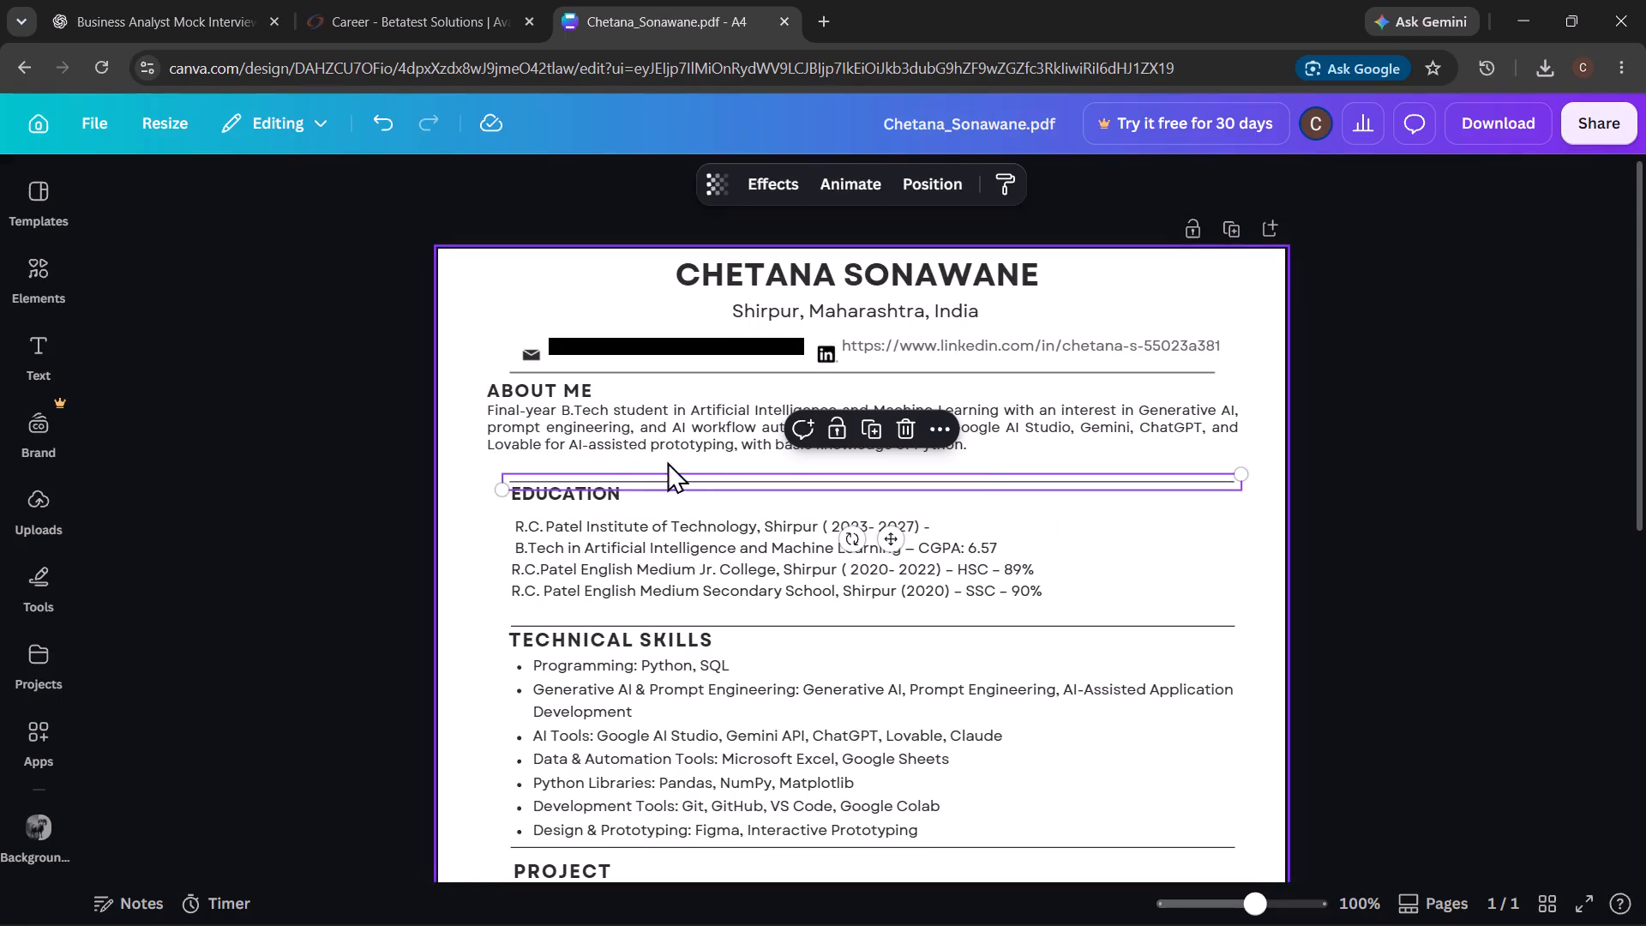
{"action": "left_click_drag", "start_coordinate": [503, 484], "coordinate": [394, 484]}
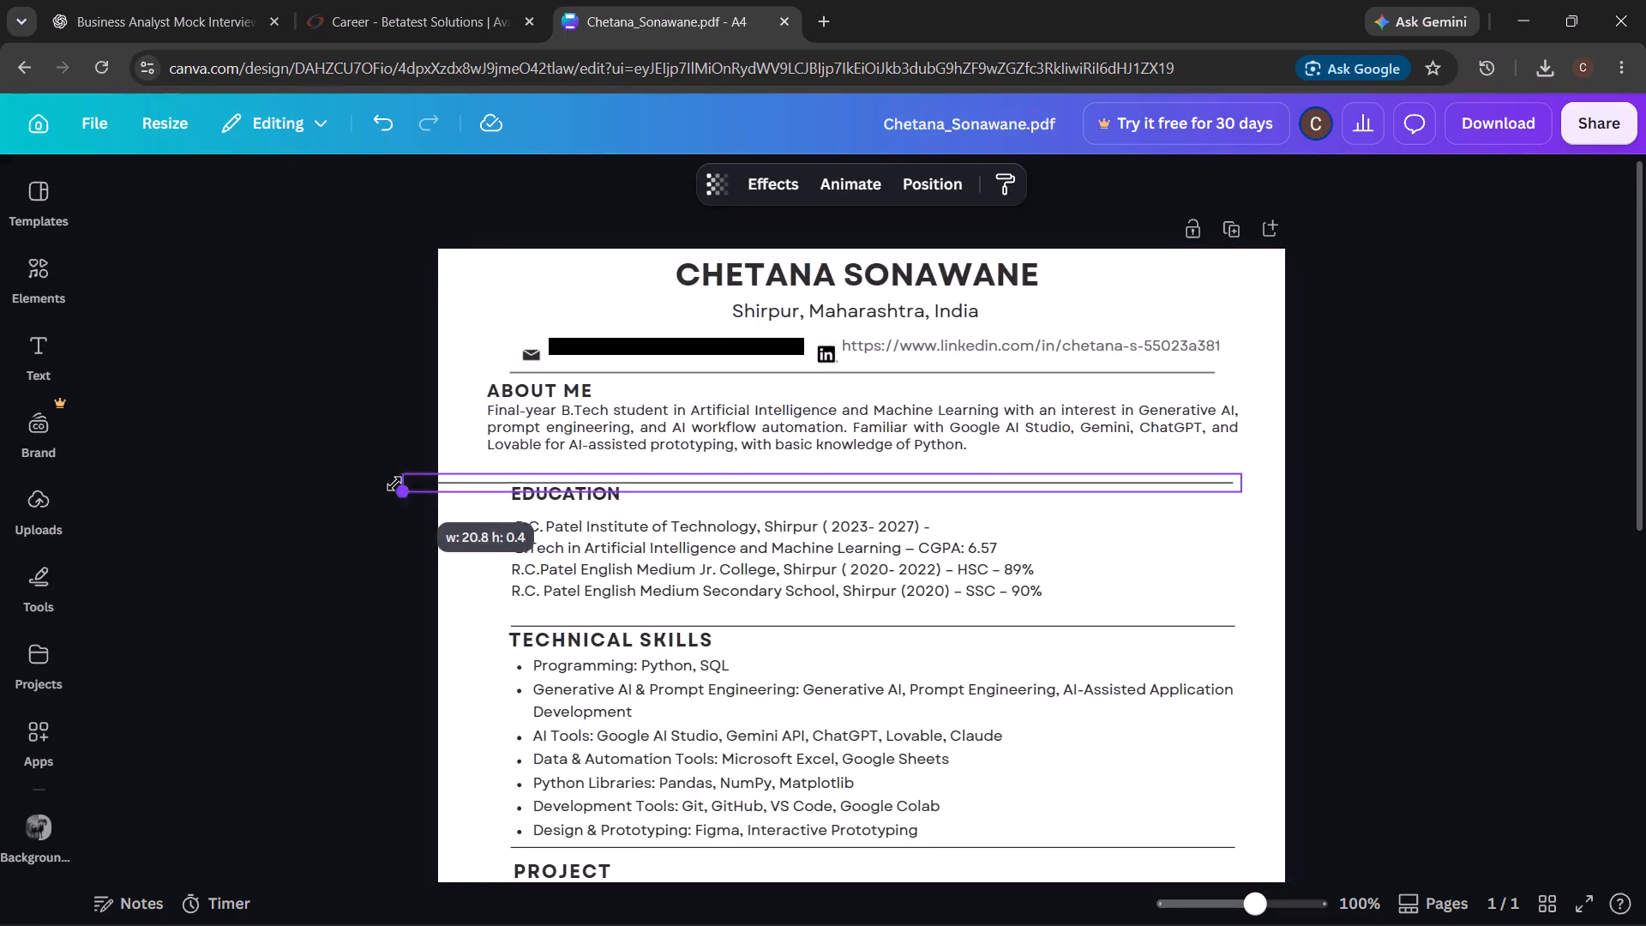
{"action": "left_click_drag", "start_coordinate": [394, 484], "coordinate": [490, 473]}
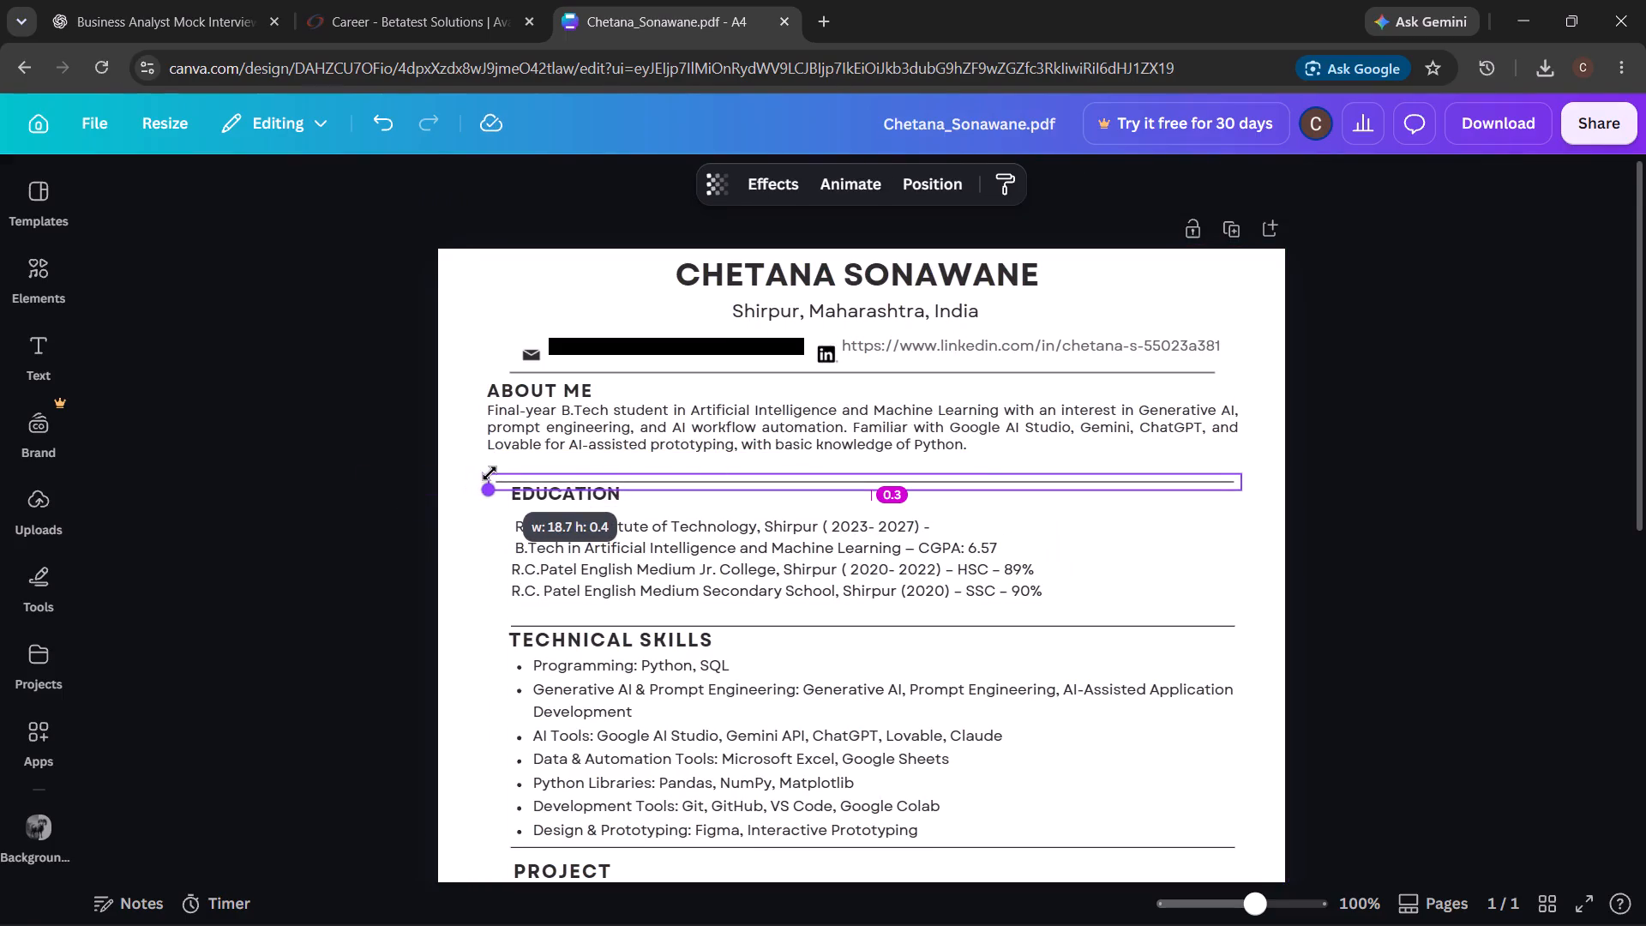
{"action": "left_click_drag", "start_coordinate": [490, 473], "coordinate": [486, 473]}
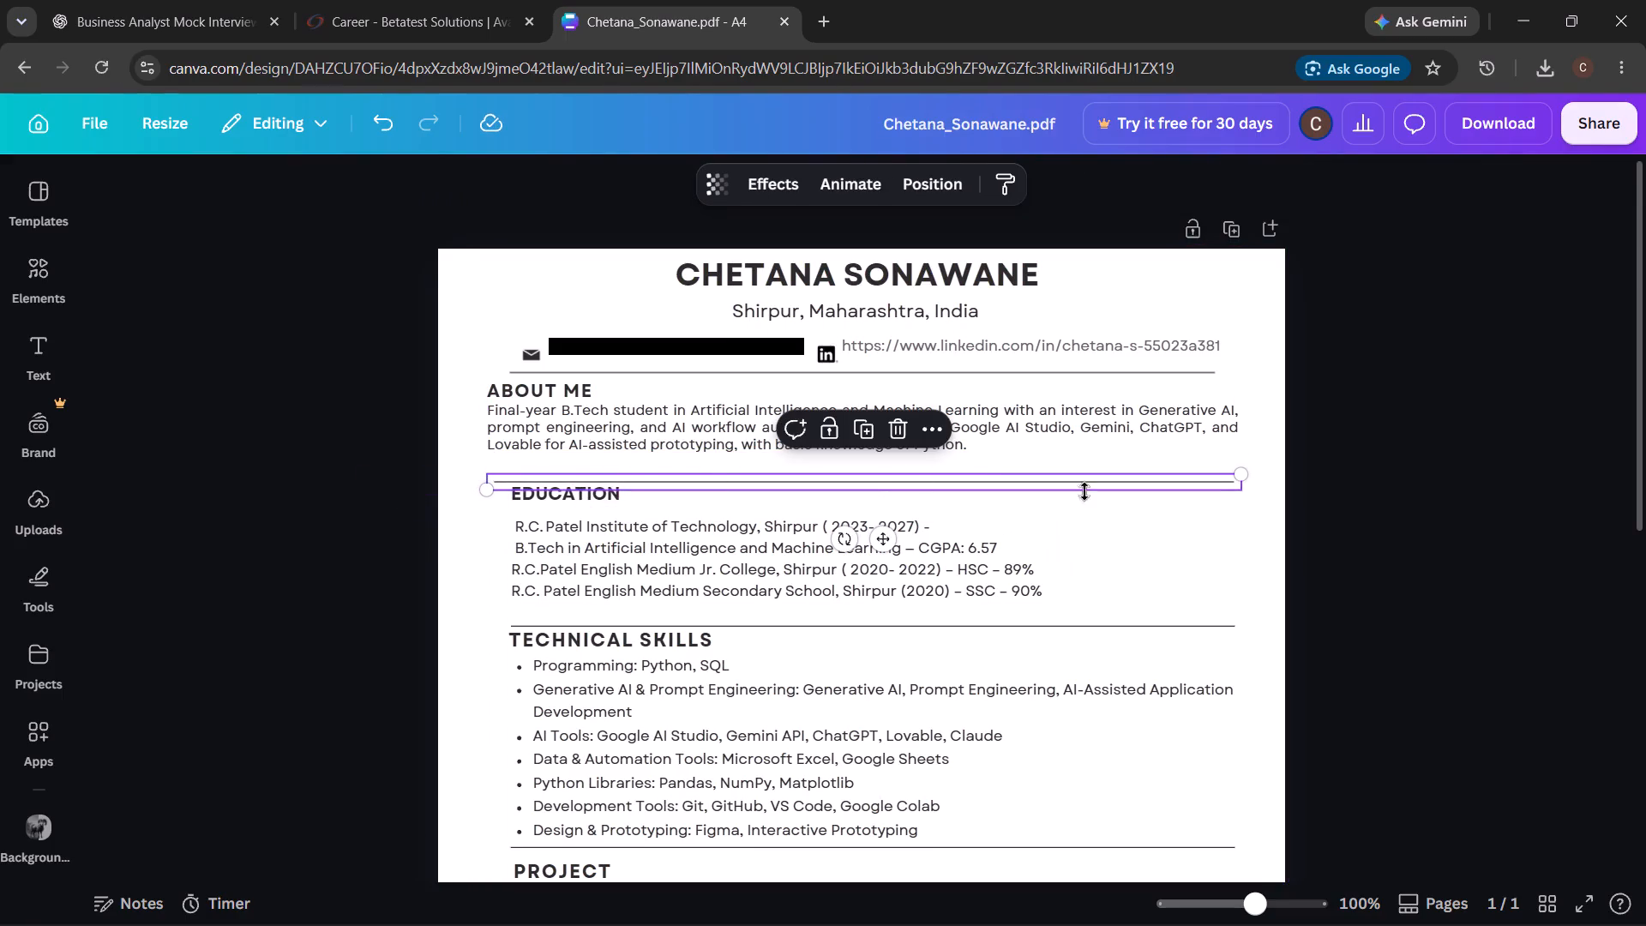
{"action": "left_click", "coordinate": [1247, 473]}
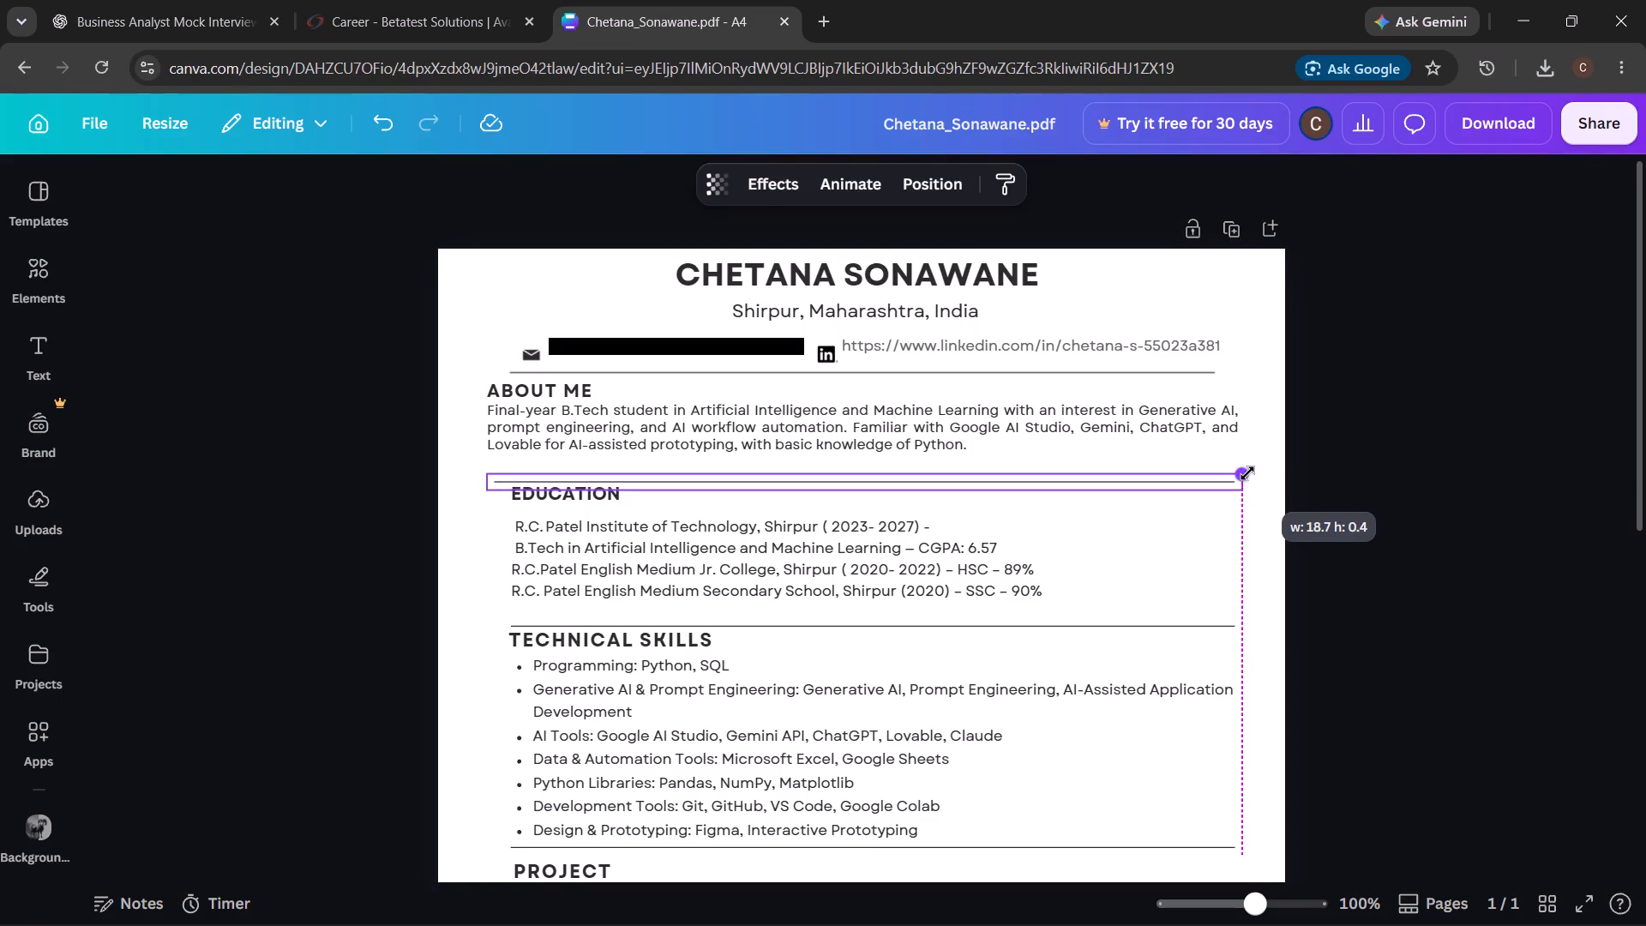
{"action": "left_click", "coordinate": [1165, 562]}
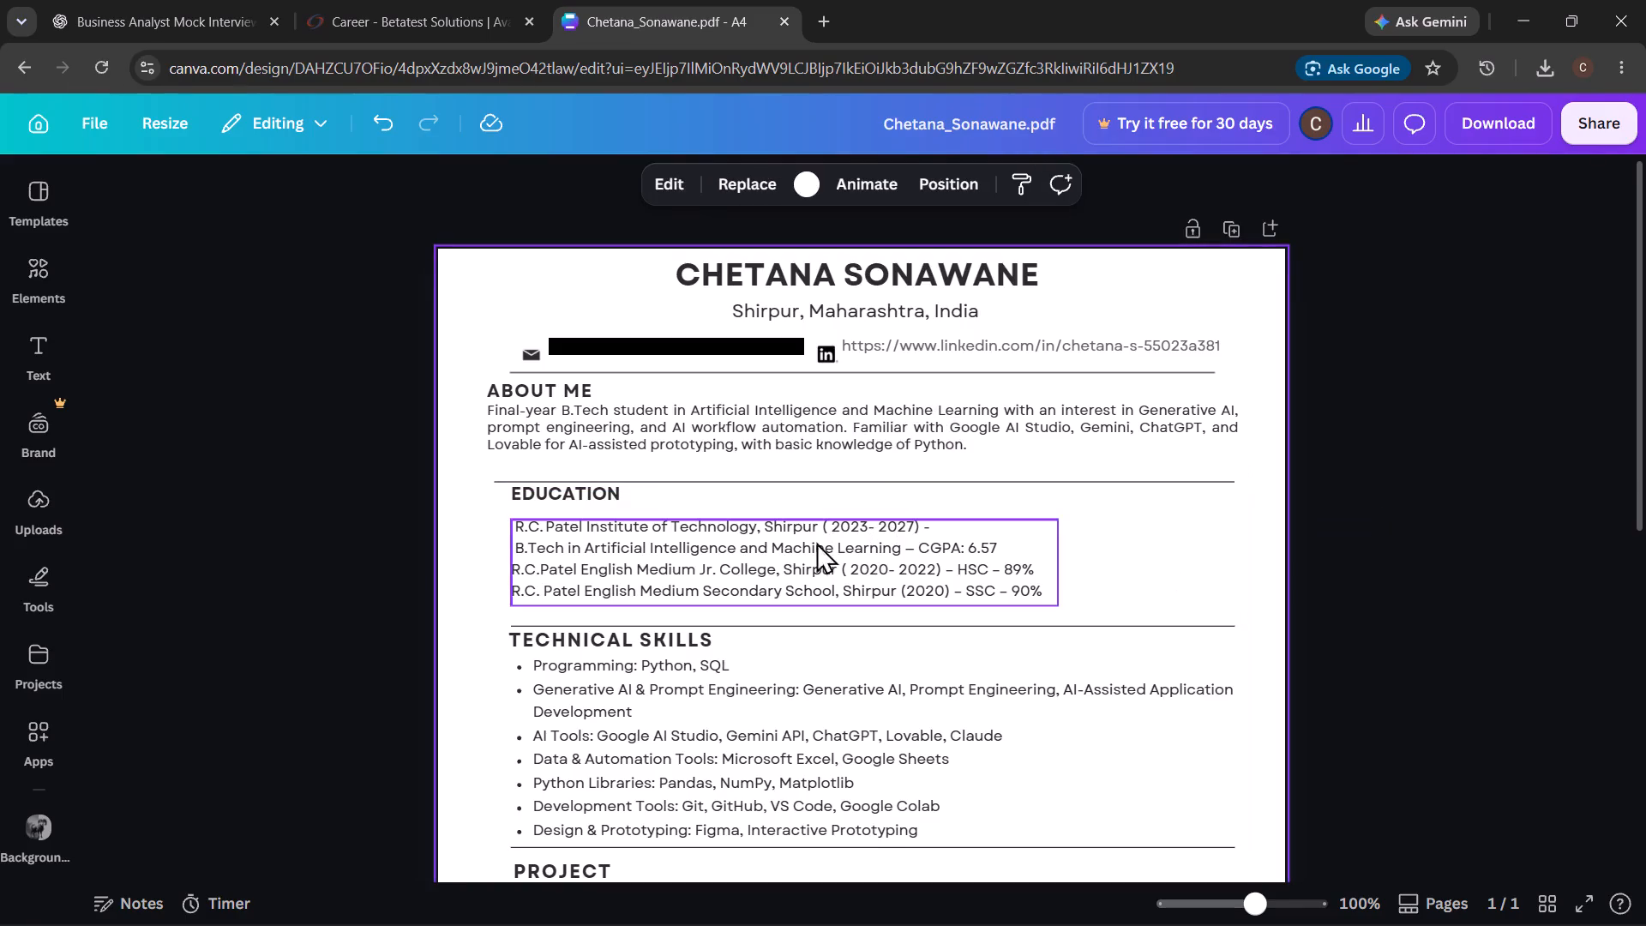
{"action": "left_click_drag", "start_coordinate": [826, 484], "coordinate": [826, 472]}
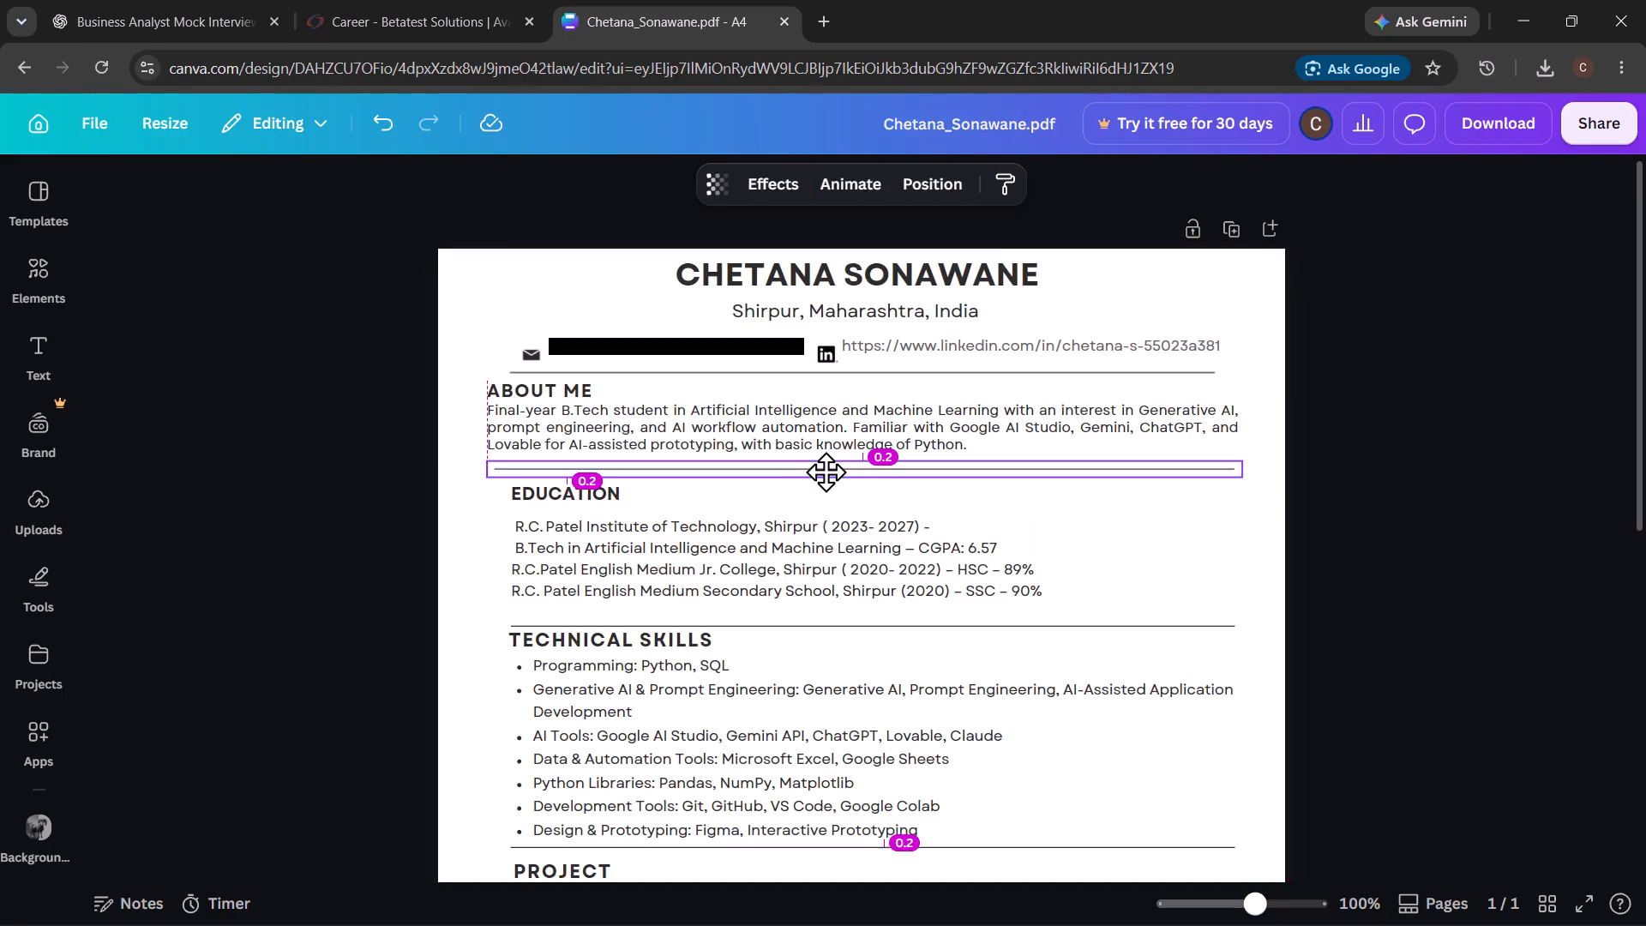
{"action": "left_click_drag", "start_coordinate": [826, 472], "coordinate": [822, 469]}
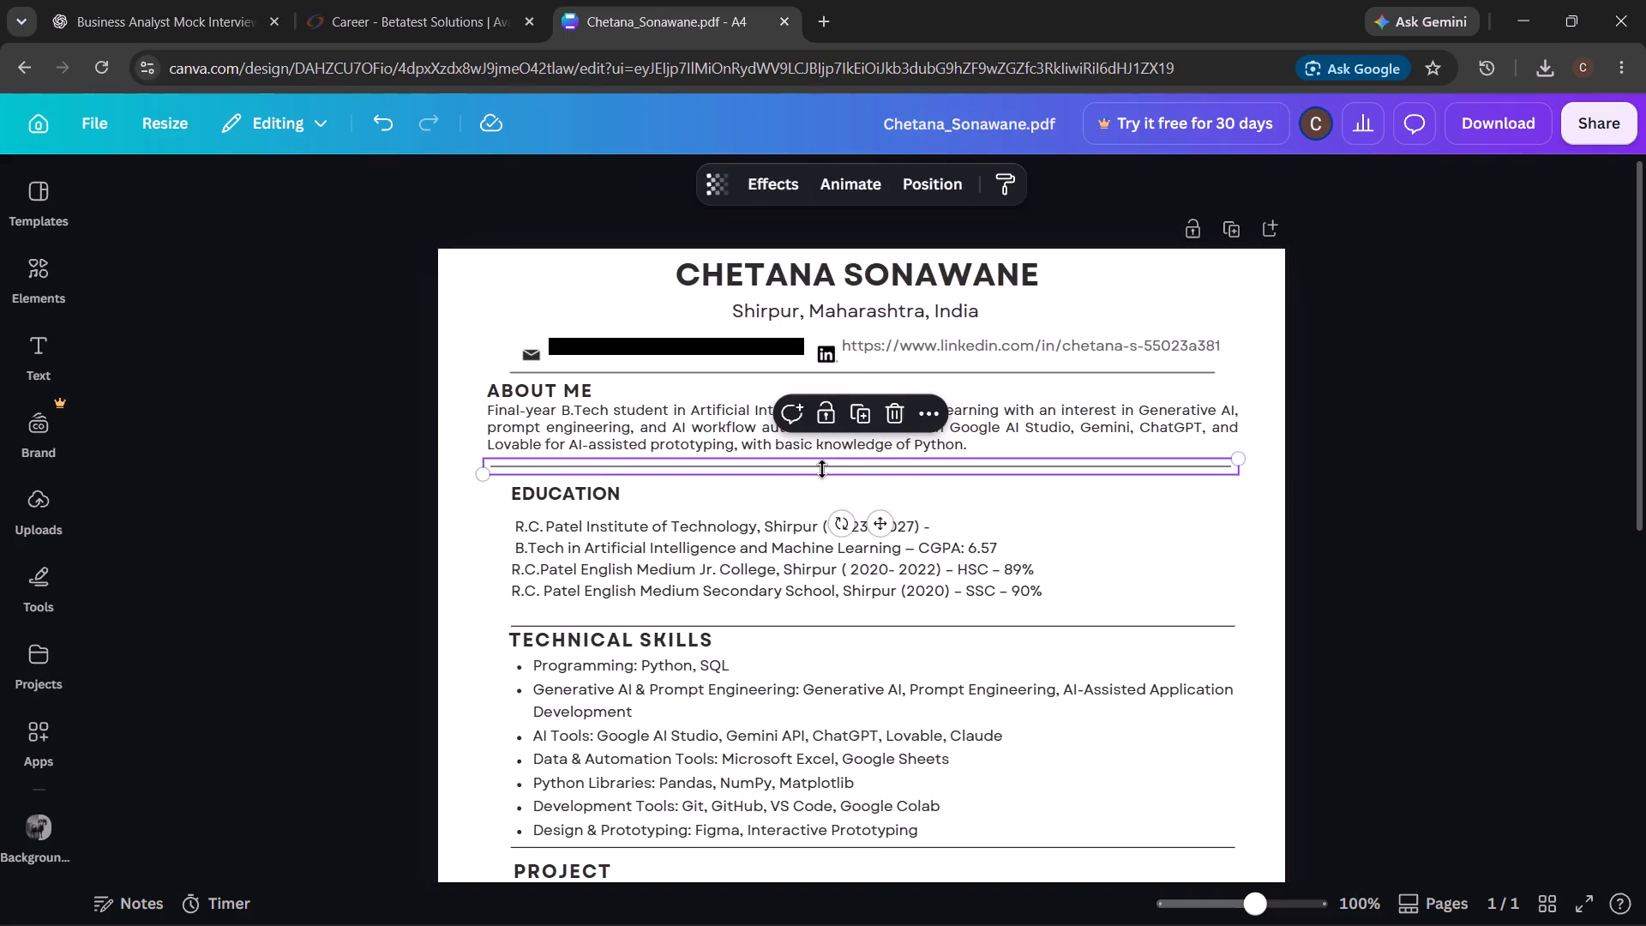
{"action": "left_click", "coordinate": [984, 558]}
Move the Education heading and its details block up and left, in line with the About Me section beneath the divider.
{"action": "left_click_drag", "start_coordinate": [569, 490], "coordinate": [551, 482]}
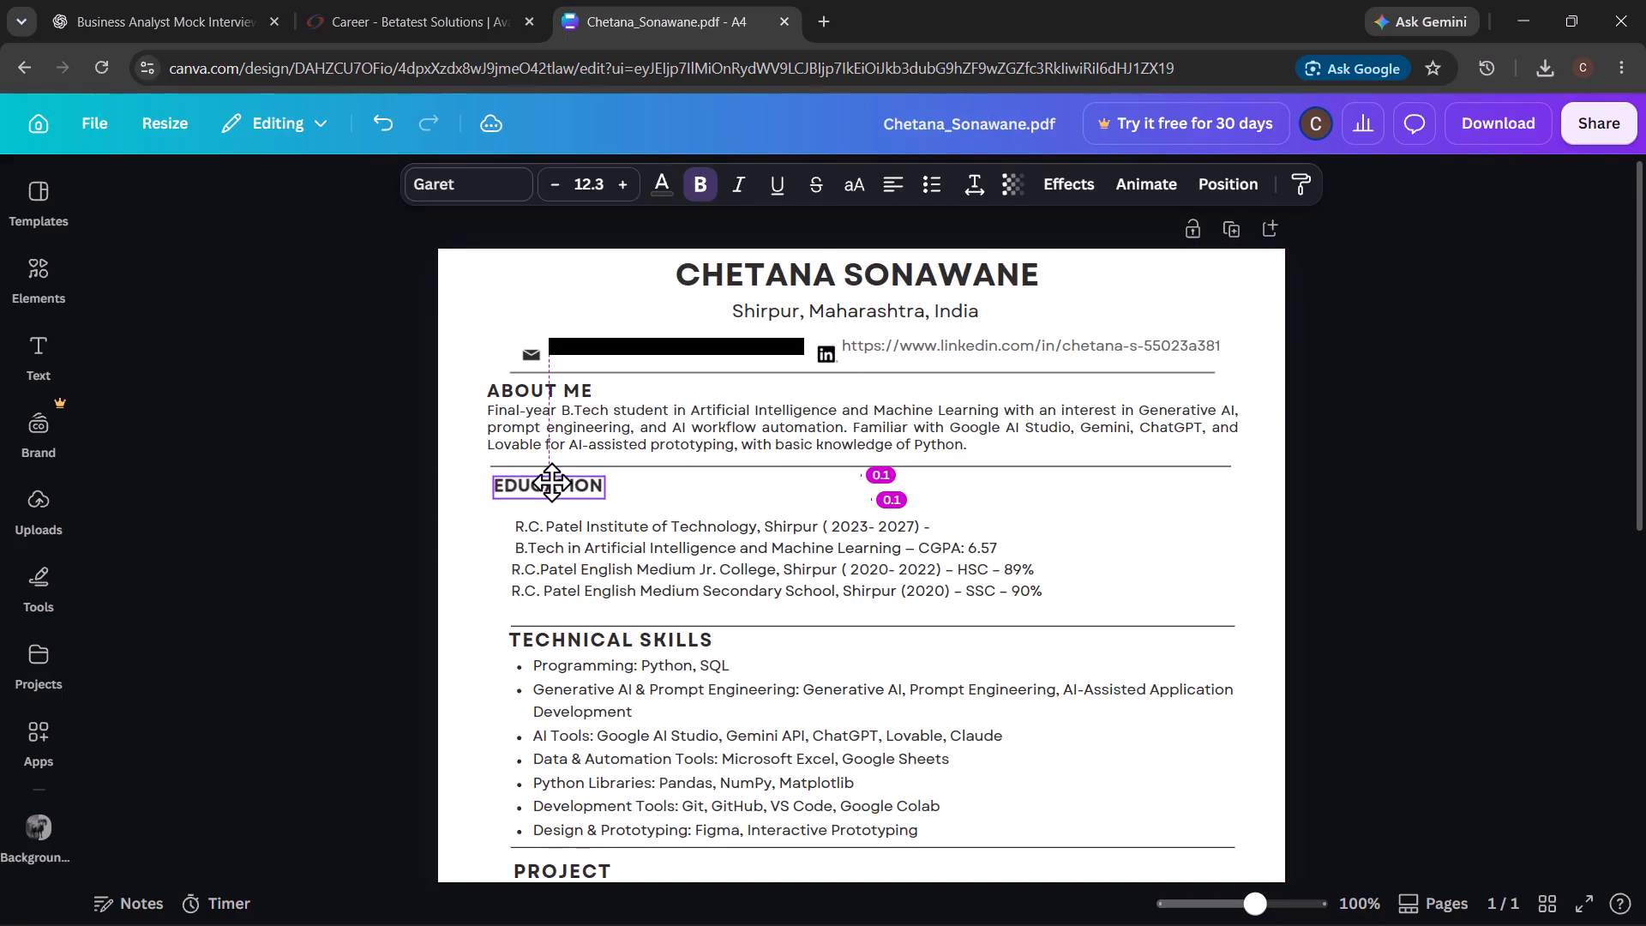
{"action": "left_click_drag", "start_coordinate": [551, 482], "coordinate": [545, 483]}
{"action": "left_click_drag", "start_coordinate": [611, 544], "coordinate": [592, 527]}
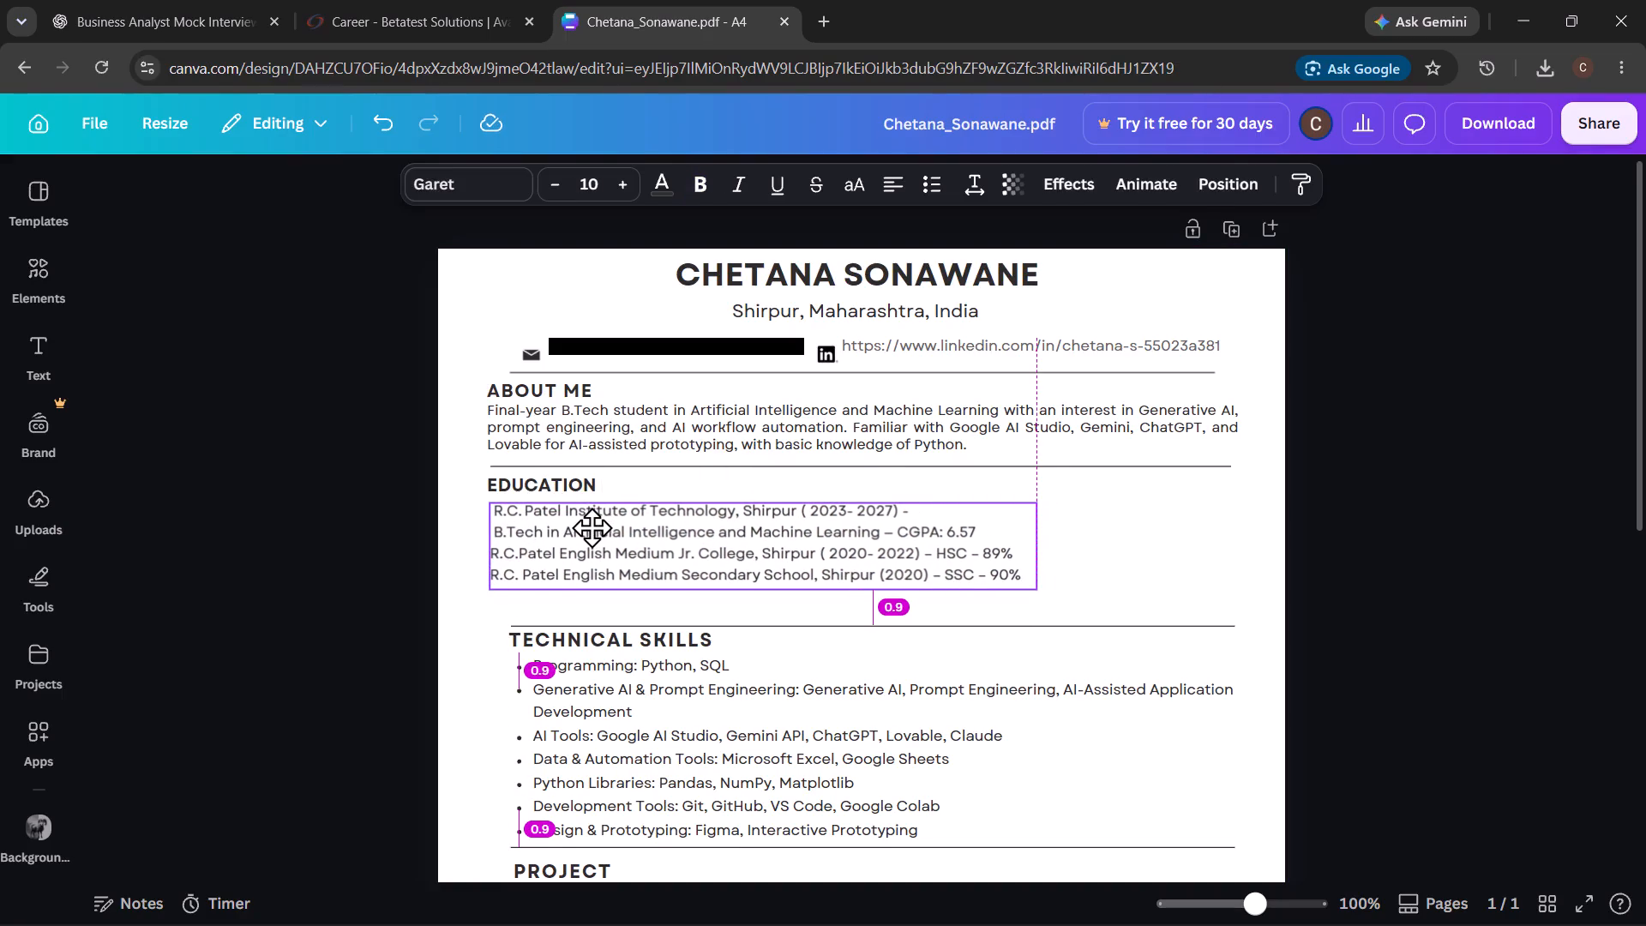
{"action": "left_click_drag", "start_coordinate": [592, 527], "coordinate": [592, 526]}
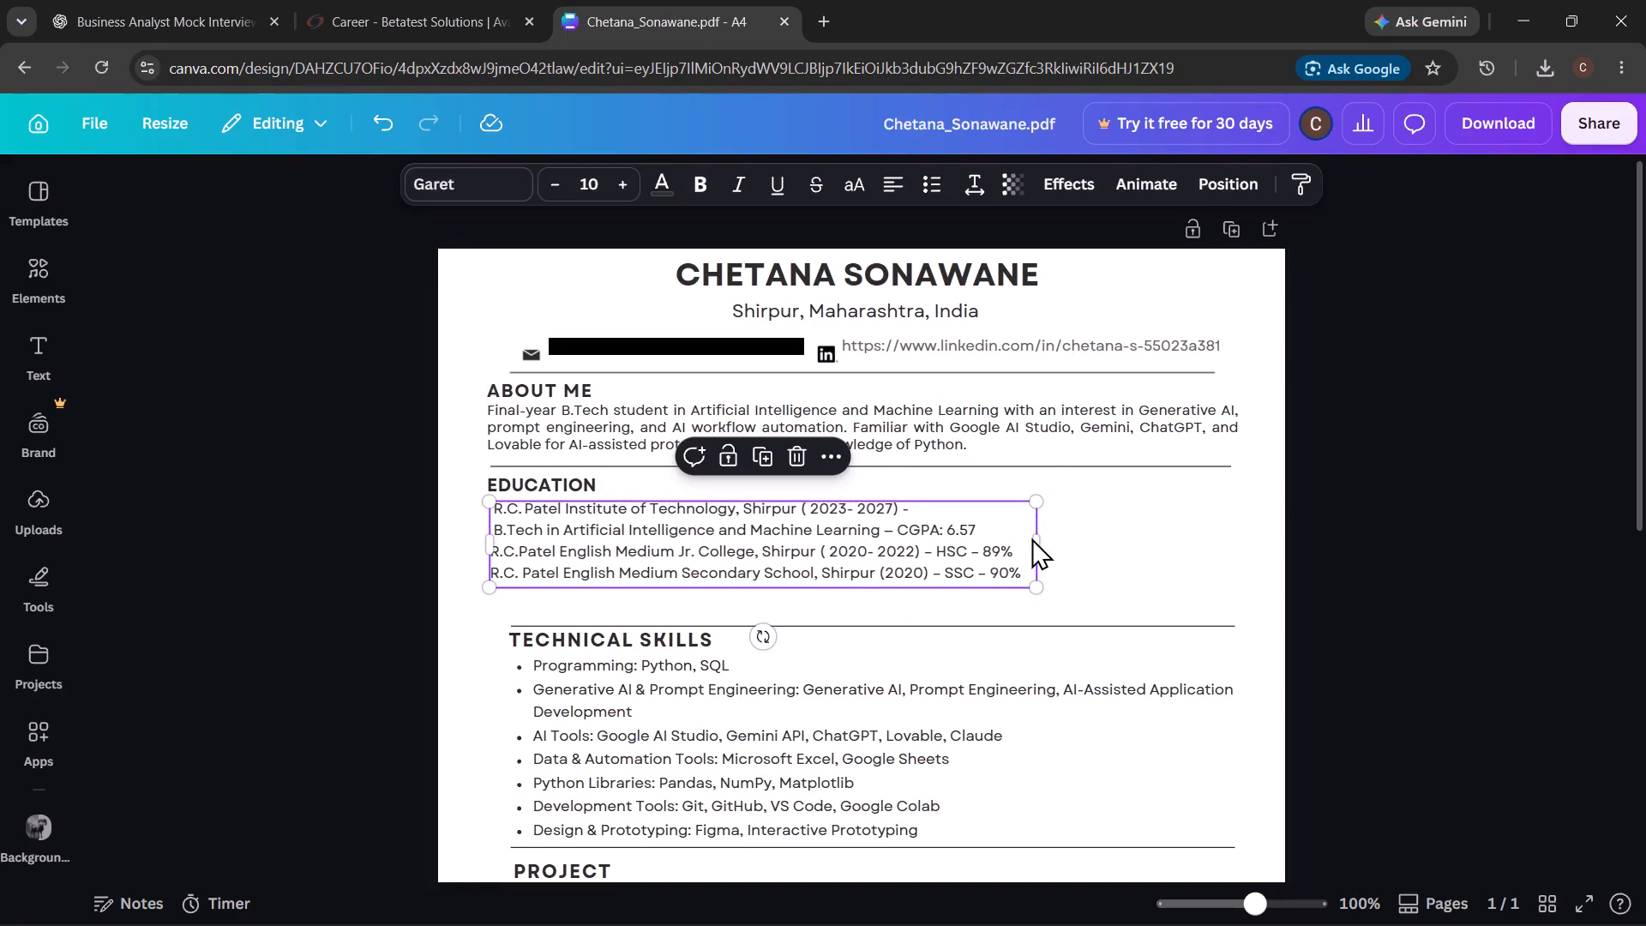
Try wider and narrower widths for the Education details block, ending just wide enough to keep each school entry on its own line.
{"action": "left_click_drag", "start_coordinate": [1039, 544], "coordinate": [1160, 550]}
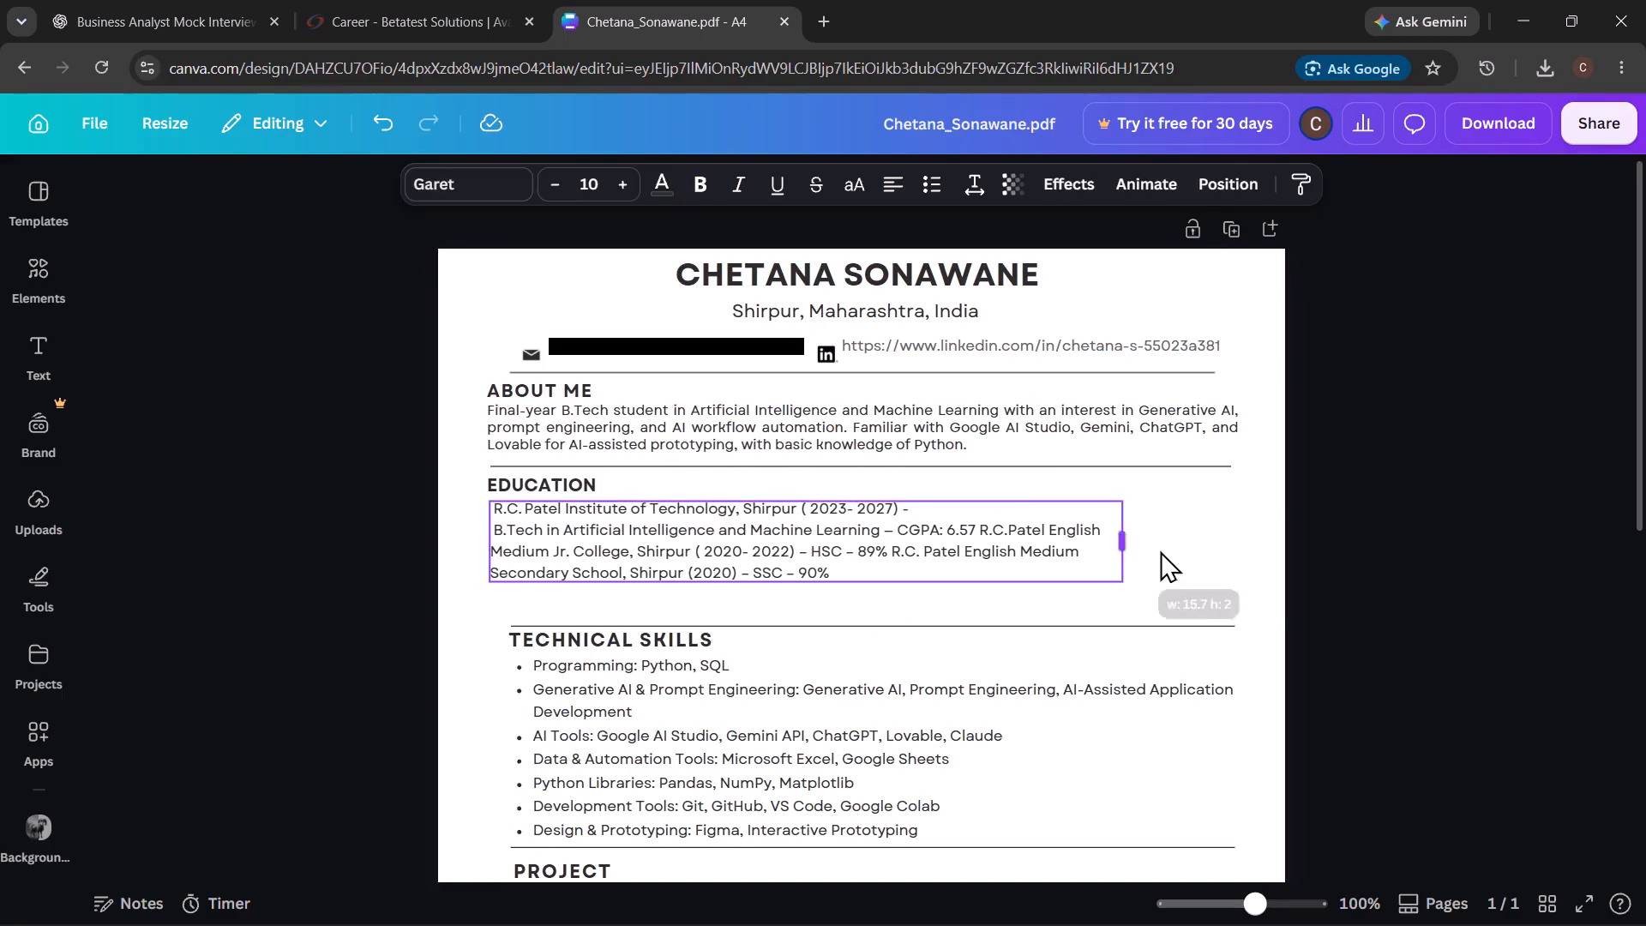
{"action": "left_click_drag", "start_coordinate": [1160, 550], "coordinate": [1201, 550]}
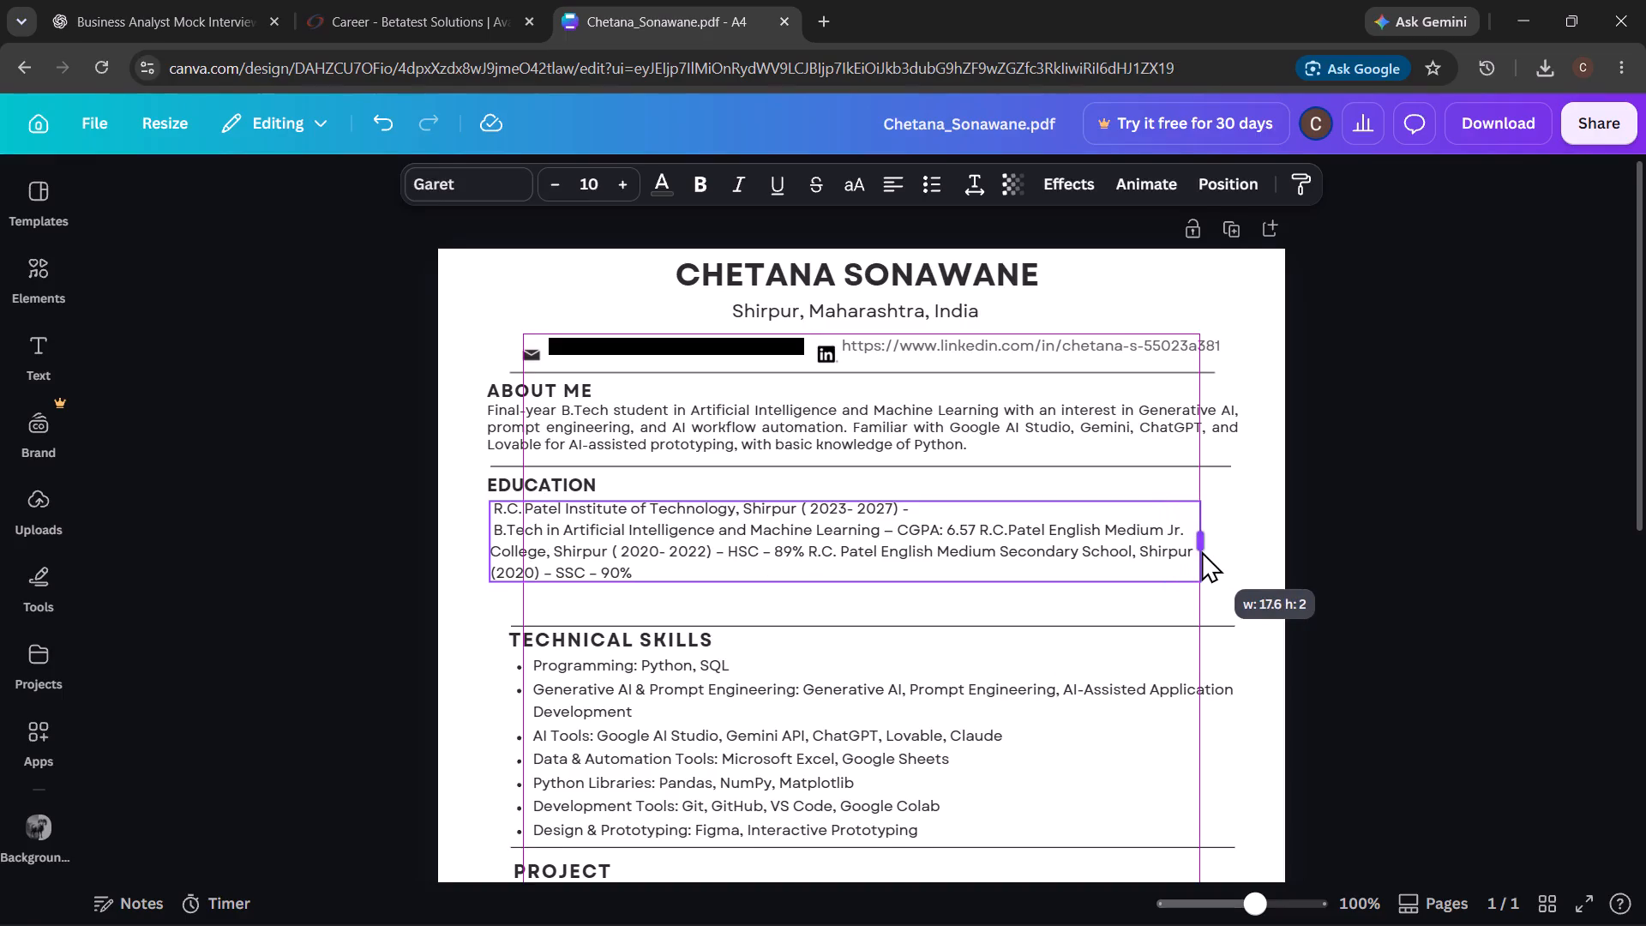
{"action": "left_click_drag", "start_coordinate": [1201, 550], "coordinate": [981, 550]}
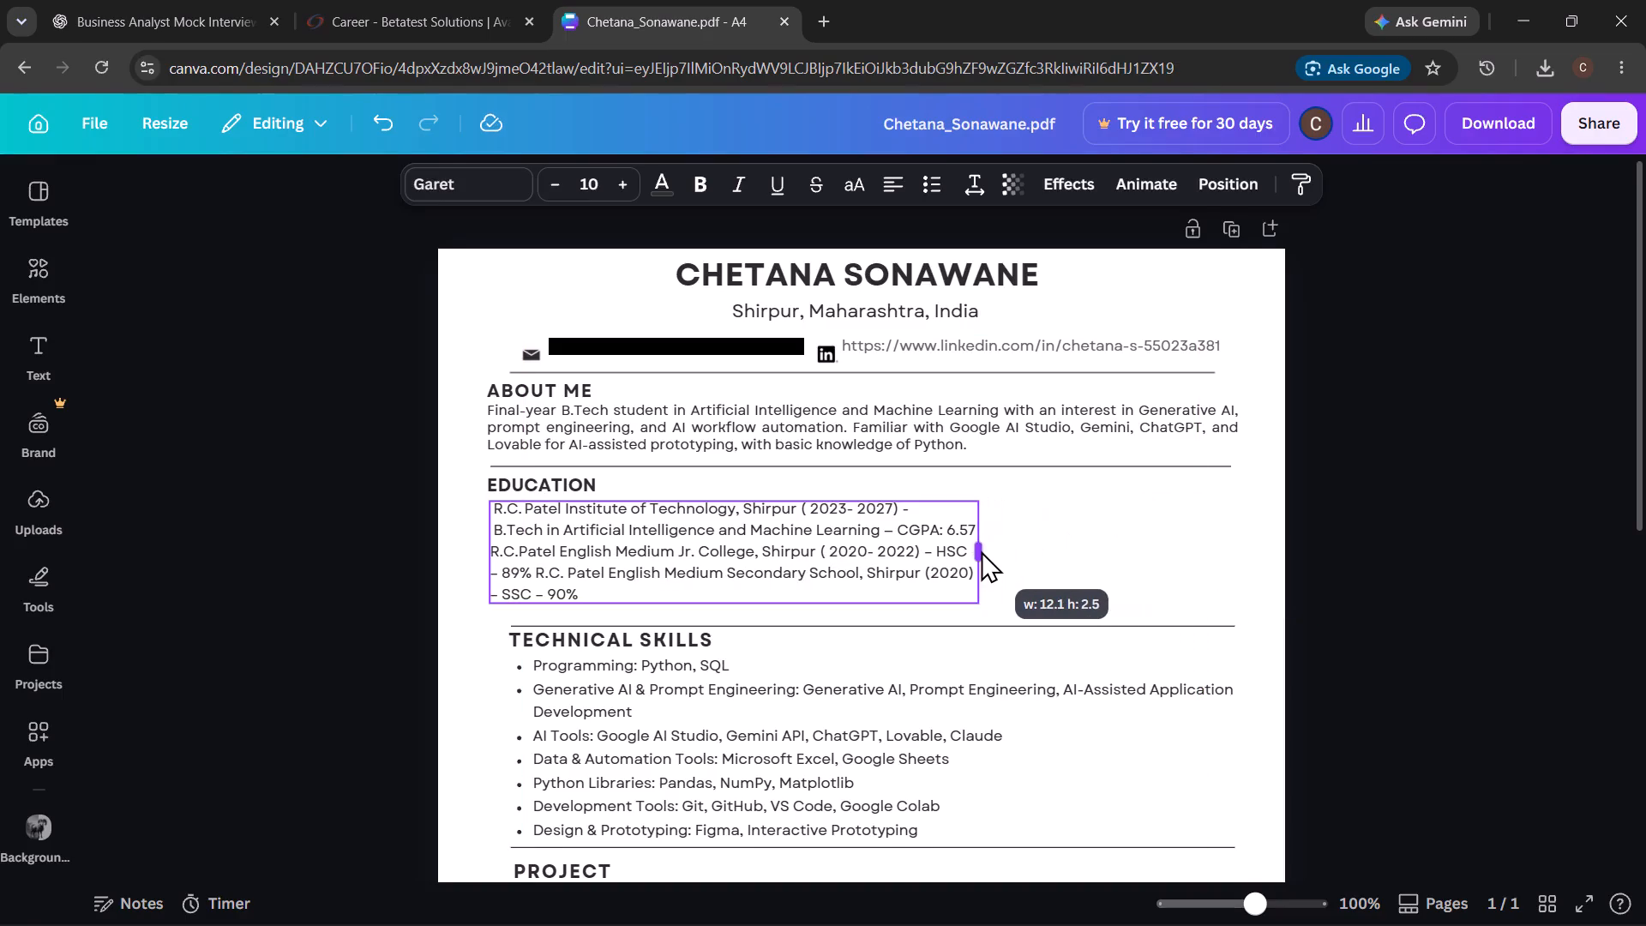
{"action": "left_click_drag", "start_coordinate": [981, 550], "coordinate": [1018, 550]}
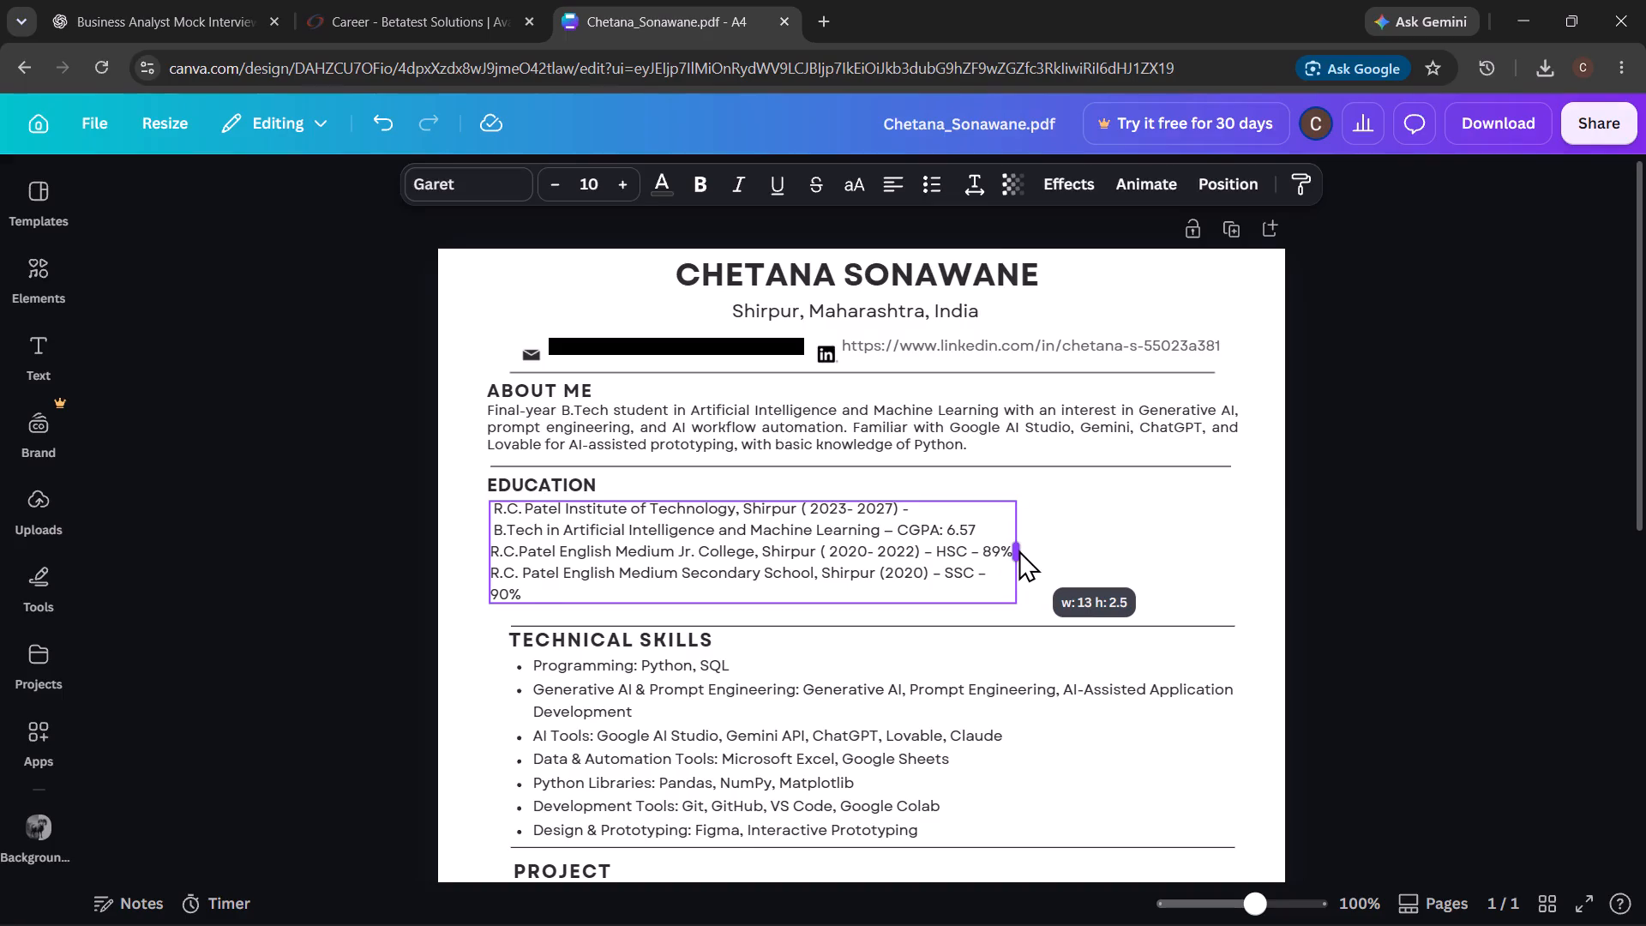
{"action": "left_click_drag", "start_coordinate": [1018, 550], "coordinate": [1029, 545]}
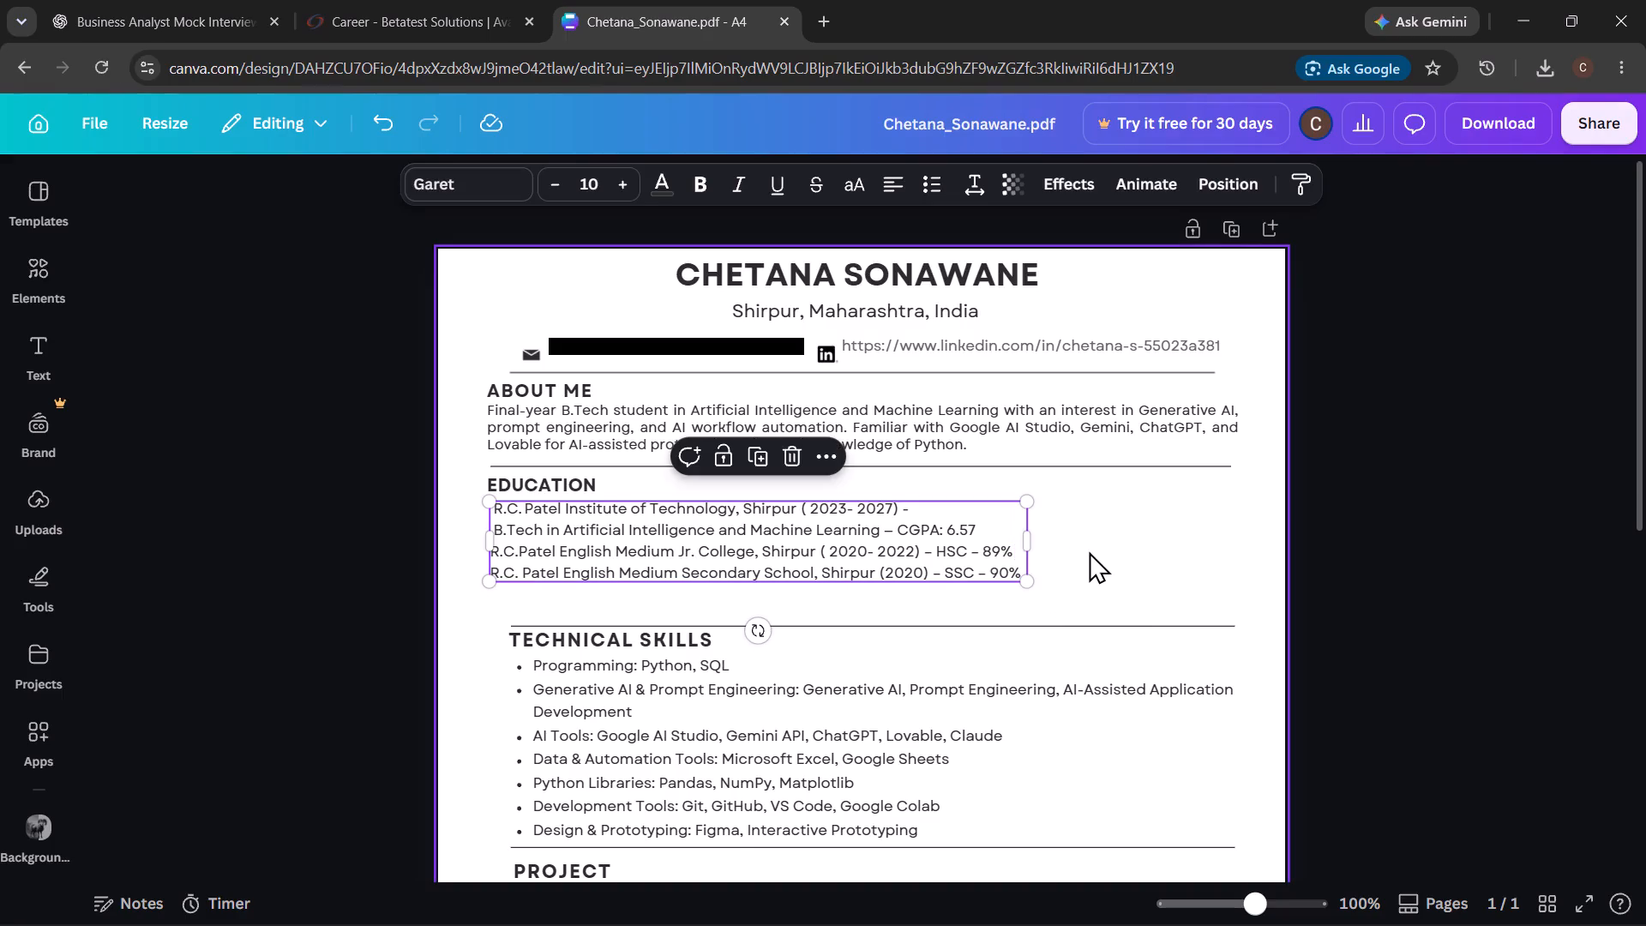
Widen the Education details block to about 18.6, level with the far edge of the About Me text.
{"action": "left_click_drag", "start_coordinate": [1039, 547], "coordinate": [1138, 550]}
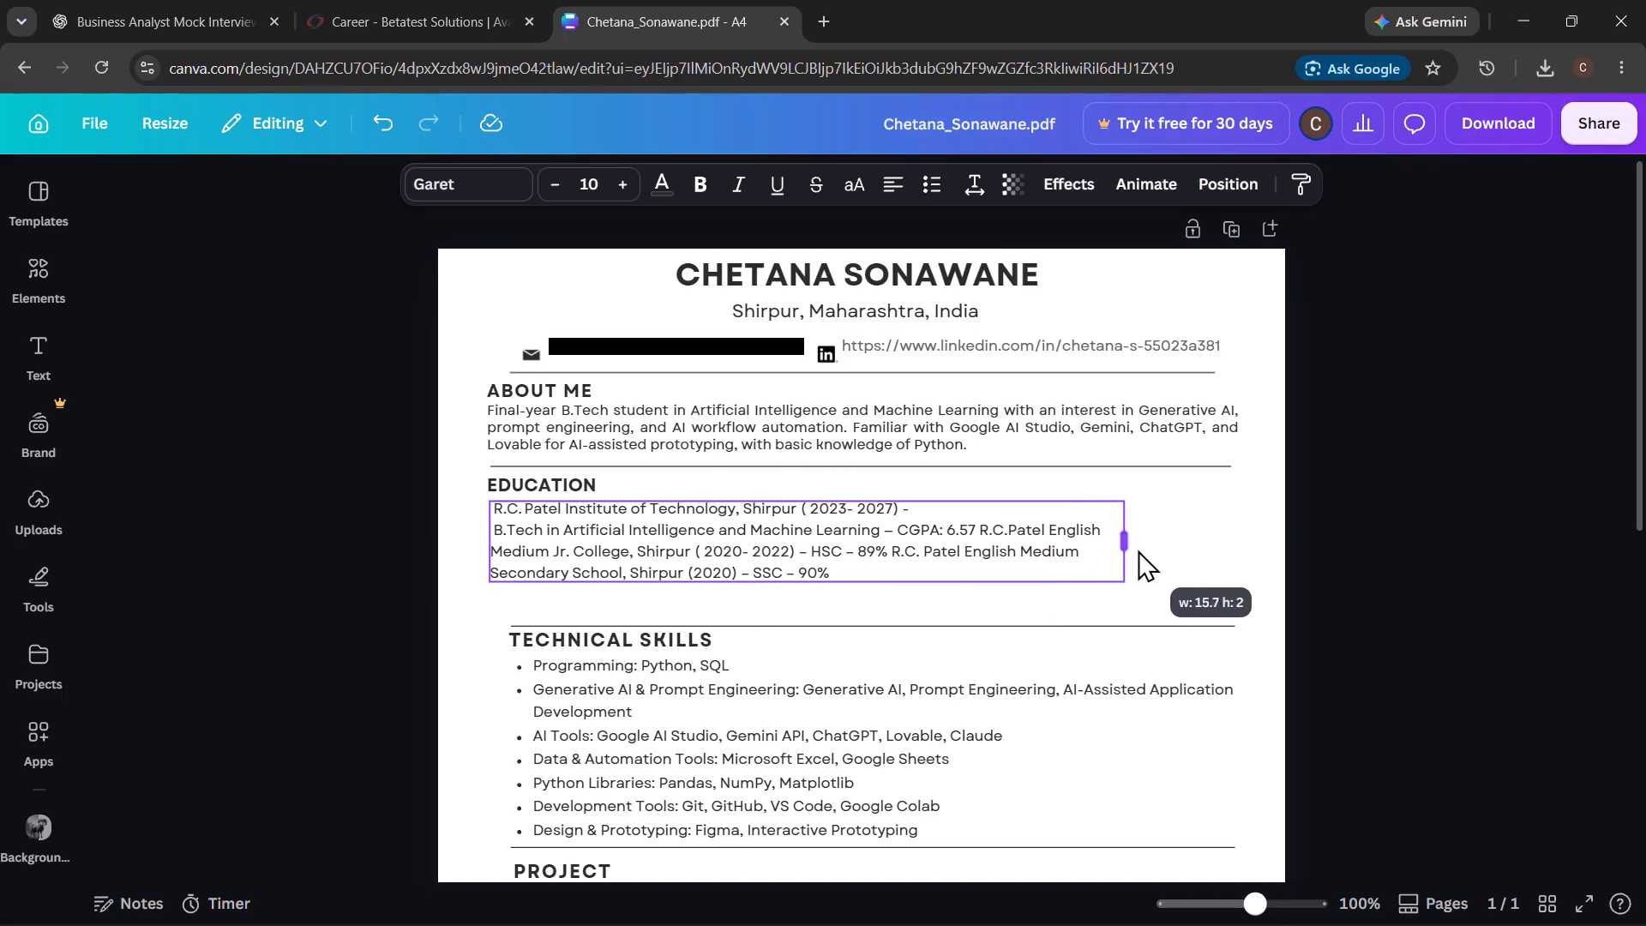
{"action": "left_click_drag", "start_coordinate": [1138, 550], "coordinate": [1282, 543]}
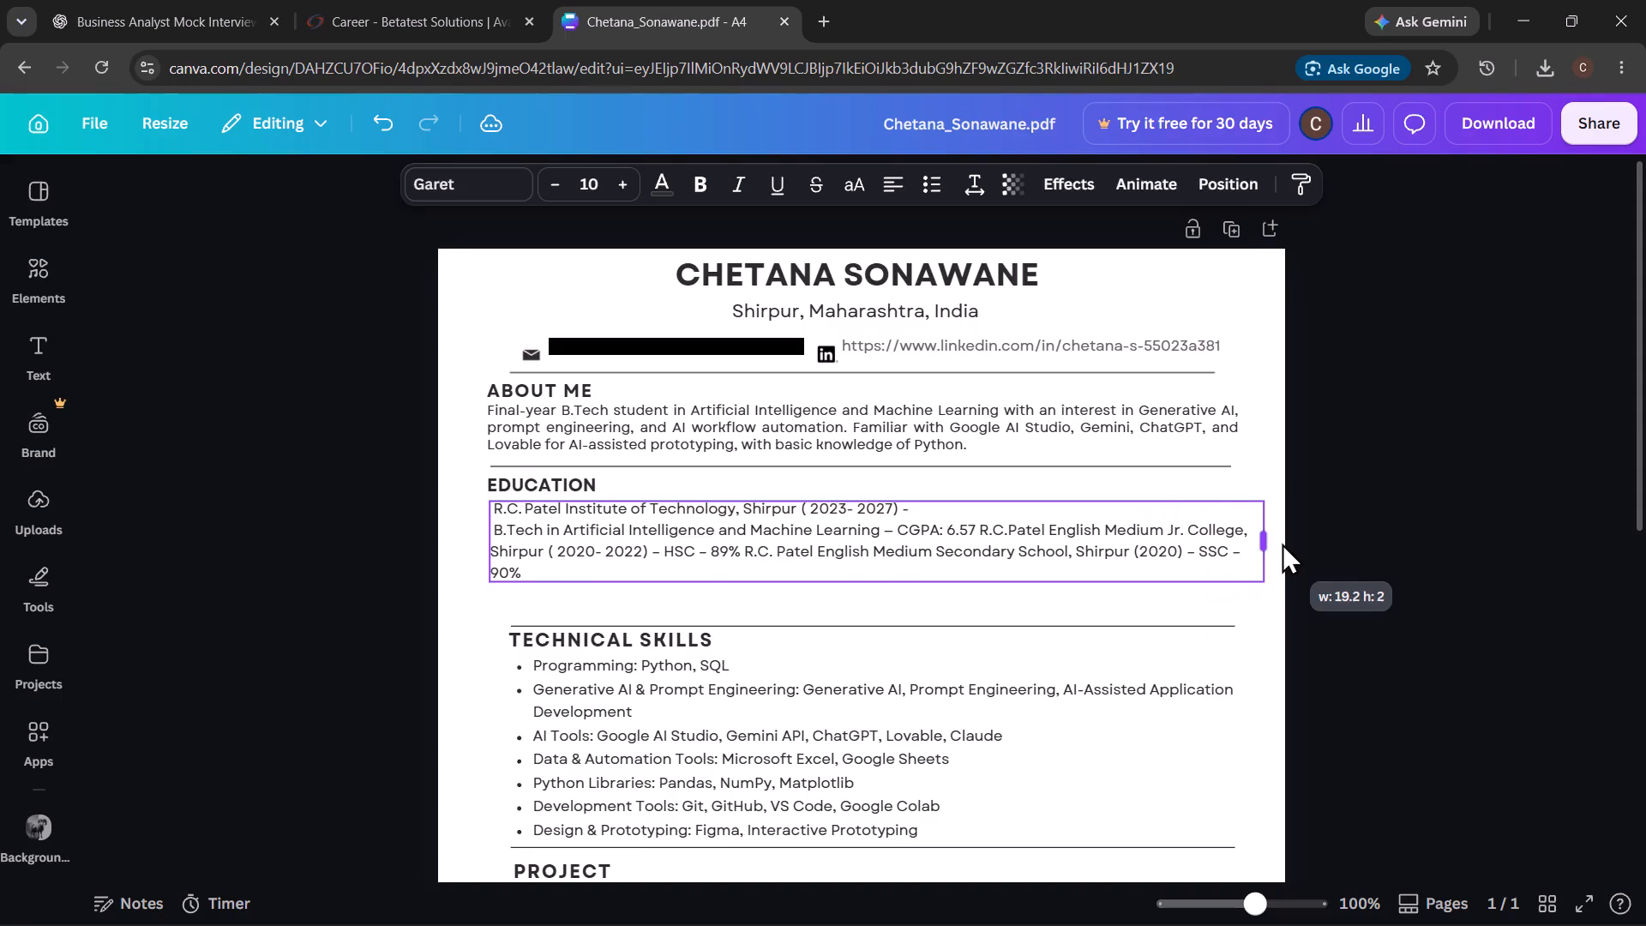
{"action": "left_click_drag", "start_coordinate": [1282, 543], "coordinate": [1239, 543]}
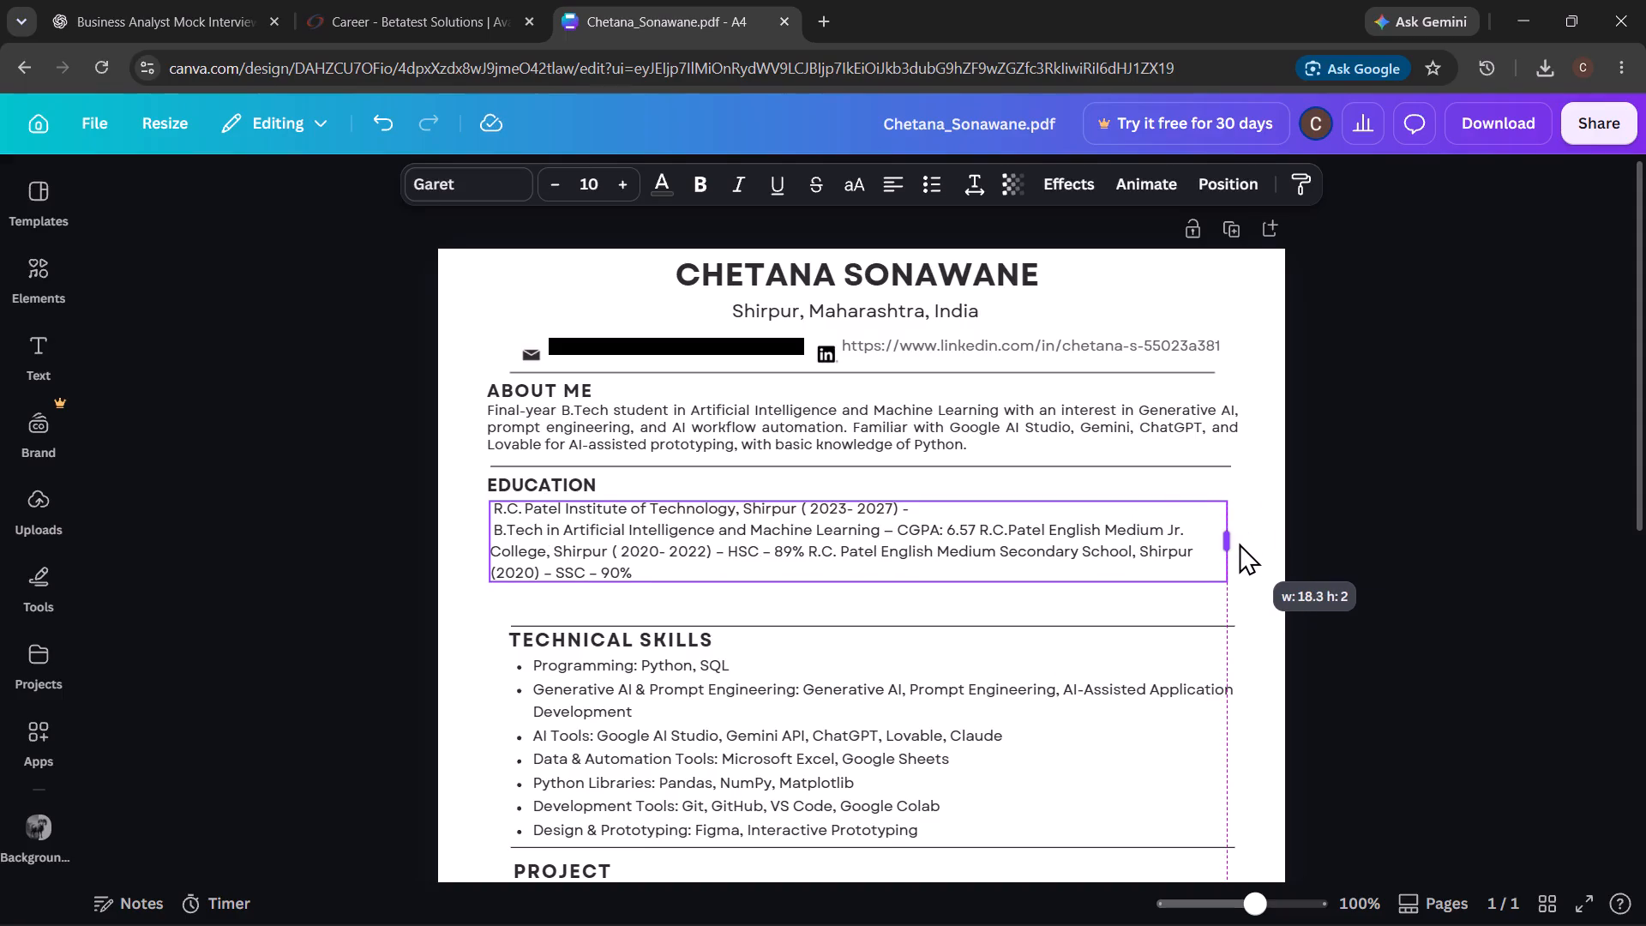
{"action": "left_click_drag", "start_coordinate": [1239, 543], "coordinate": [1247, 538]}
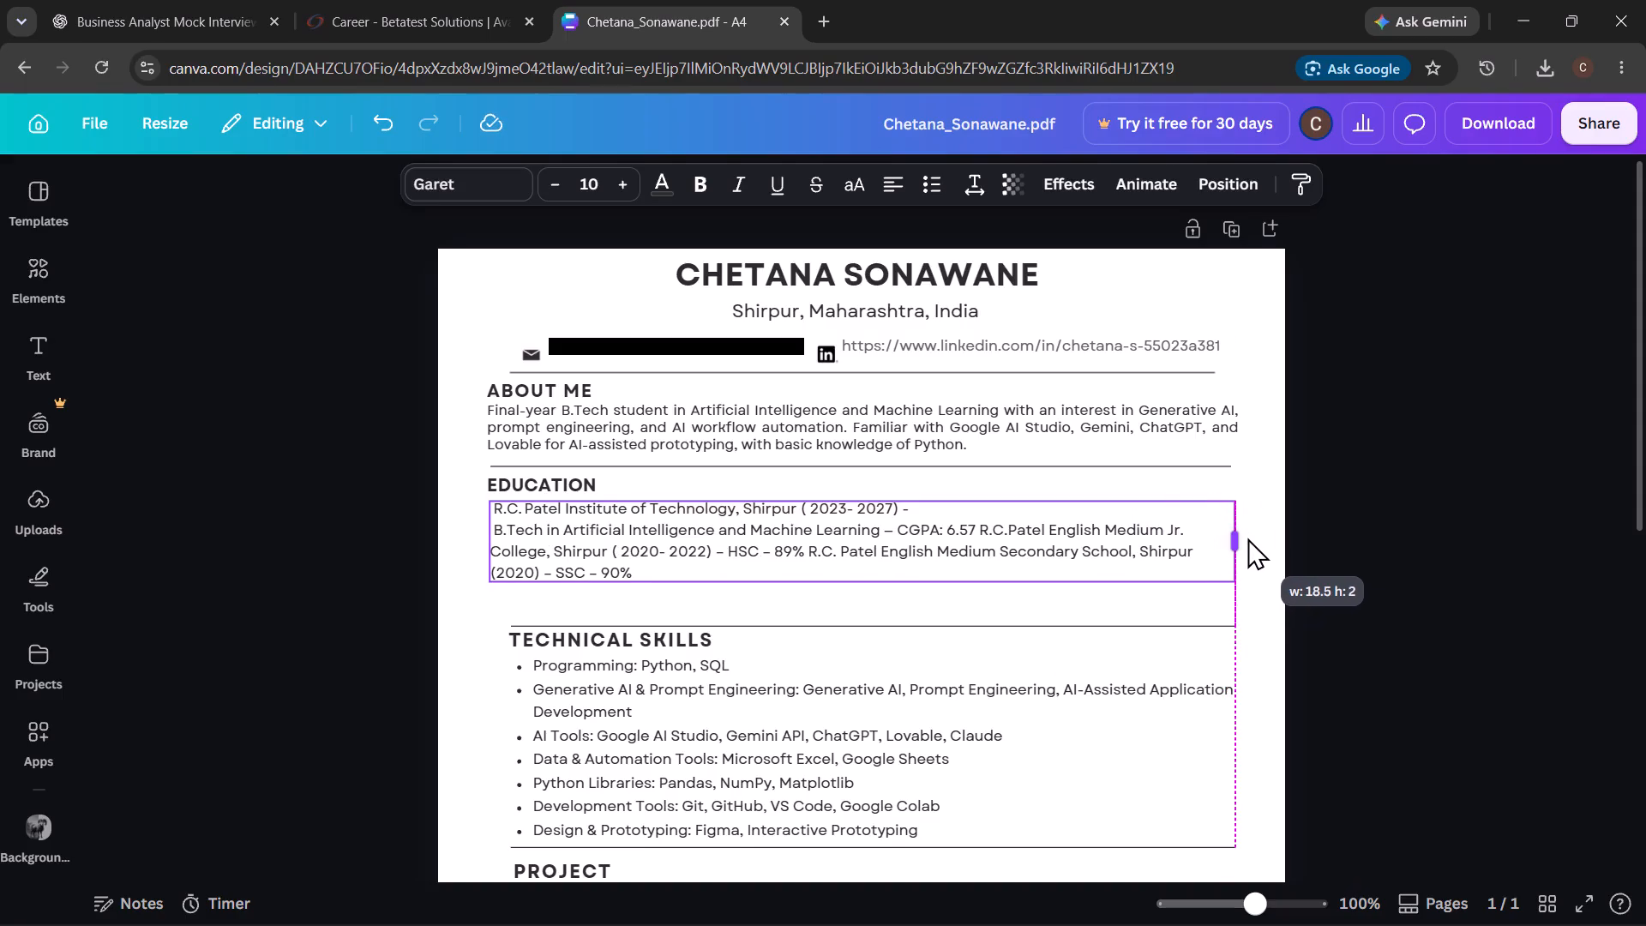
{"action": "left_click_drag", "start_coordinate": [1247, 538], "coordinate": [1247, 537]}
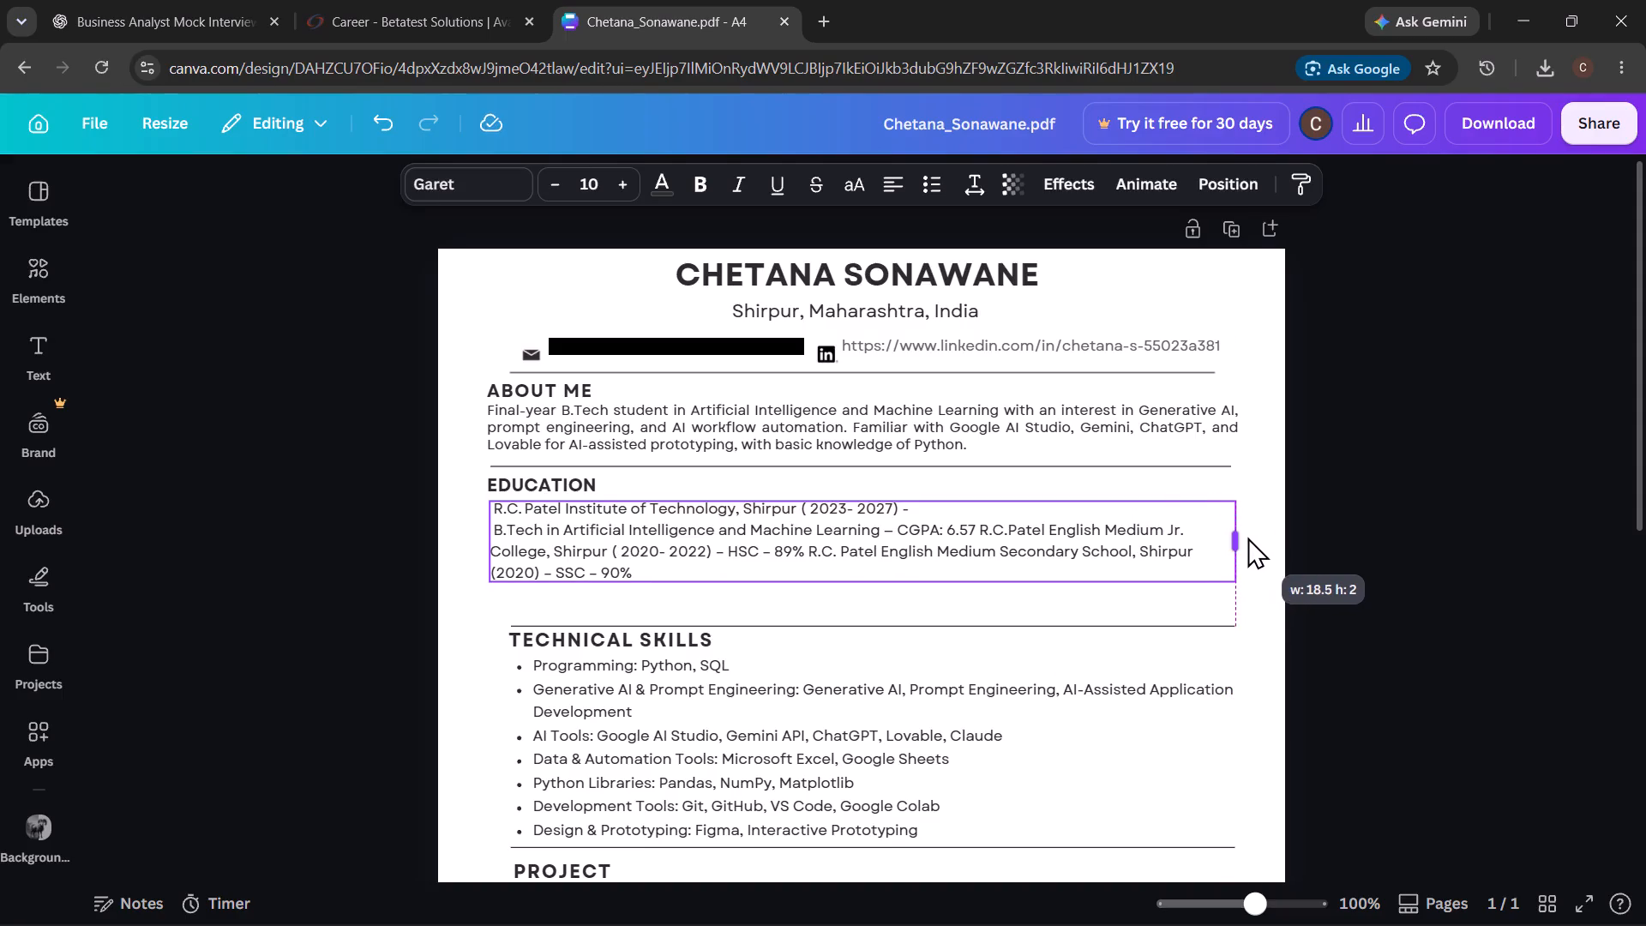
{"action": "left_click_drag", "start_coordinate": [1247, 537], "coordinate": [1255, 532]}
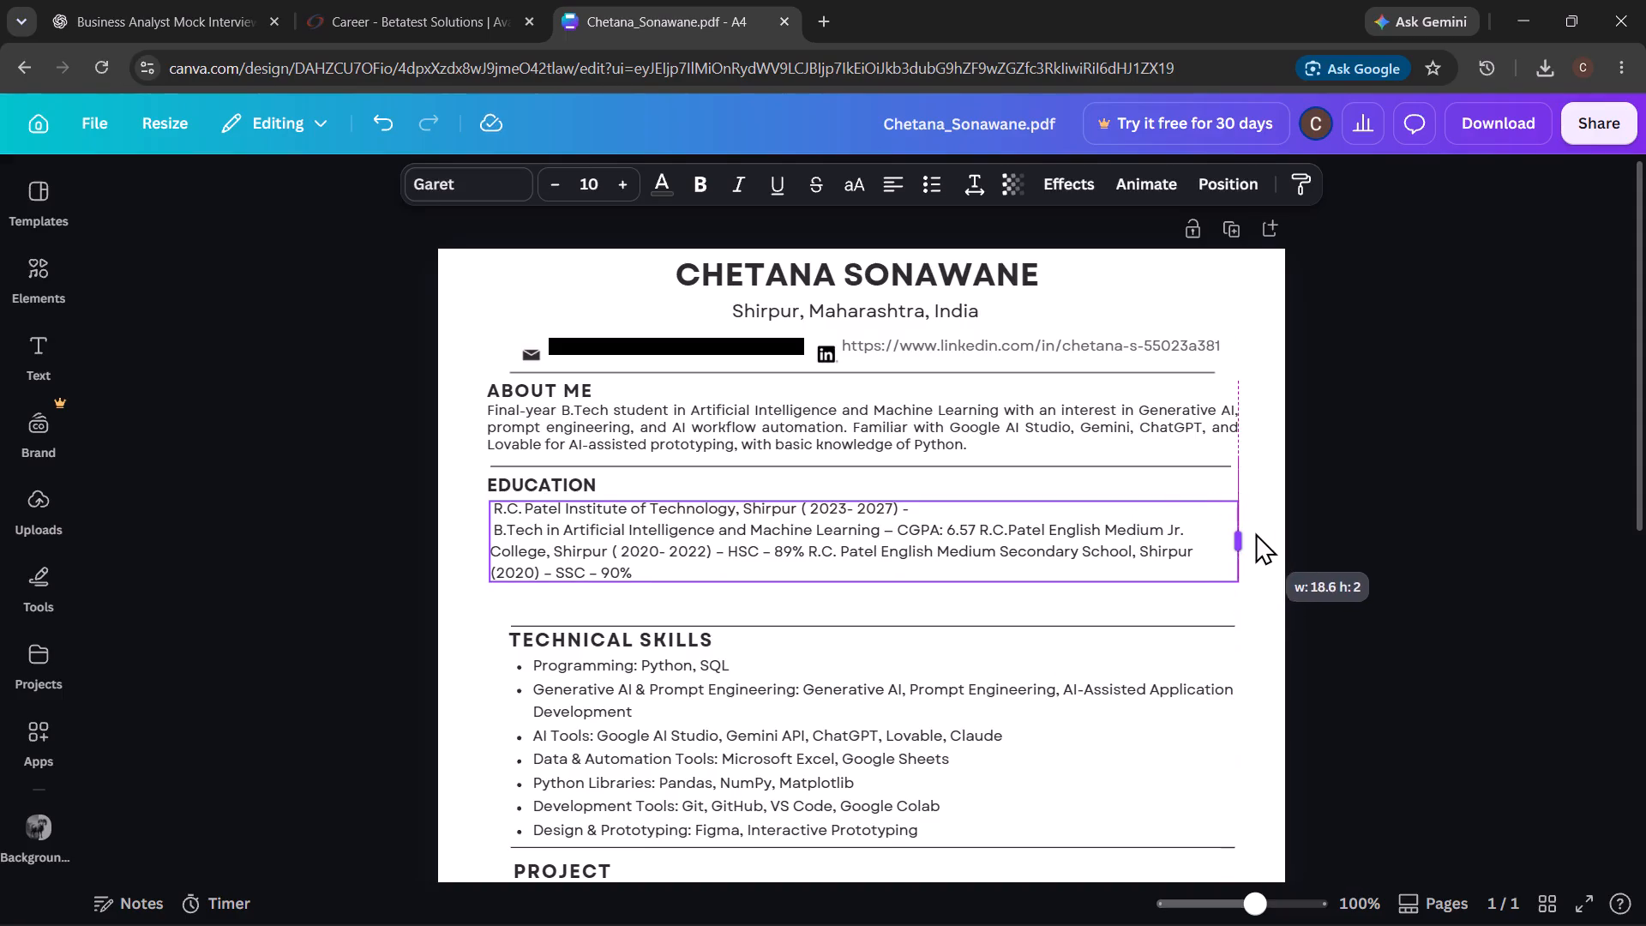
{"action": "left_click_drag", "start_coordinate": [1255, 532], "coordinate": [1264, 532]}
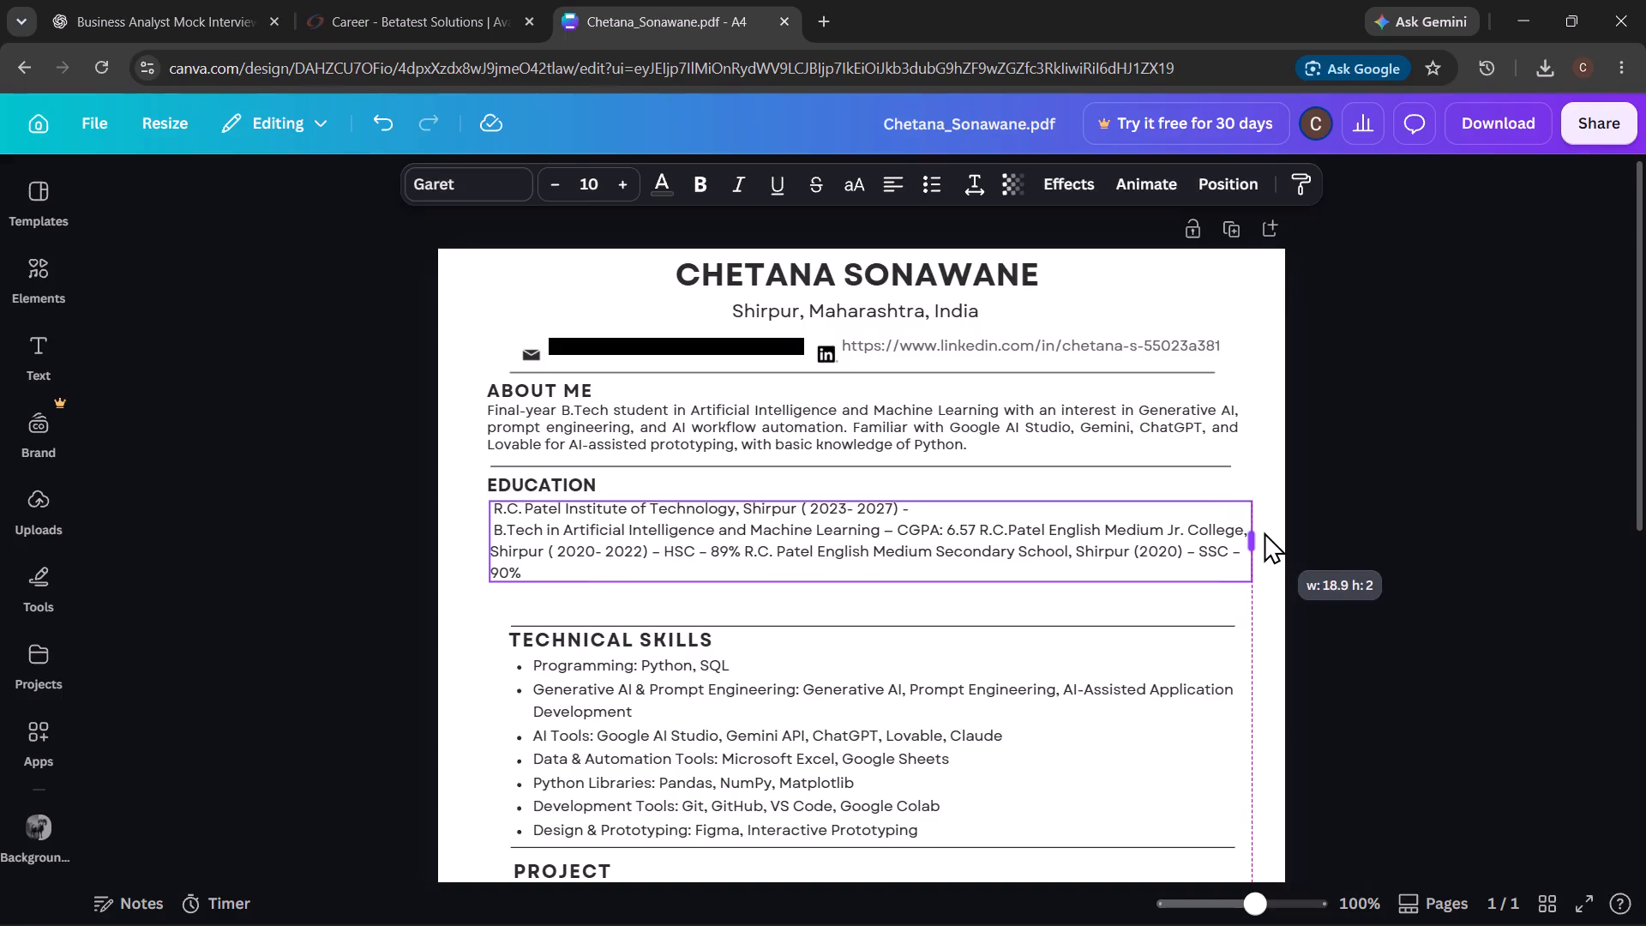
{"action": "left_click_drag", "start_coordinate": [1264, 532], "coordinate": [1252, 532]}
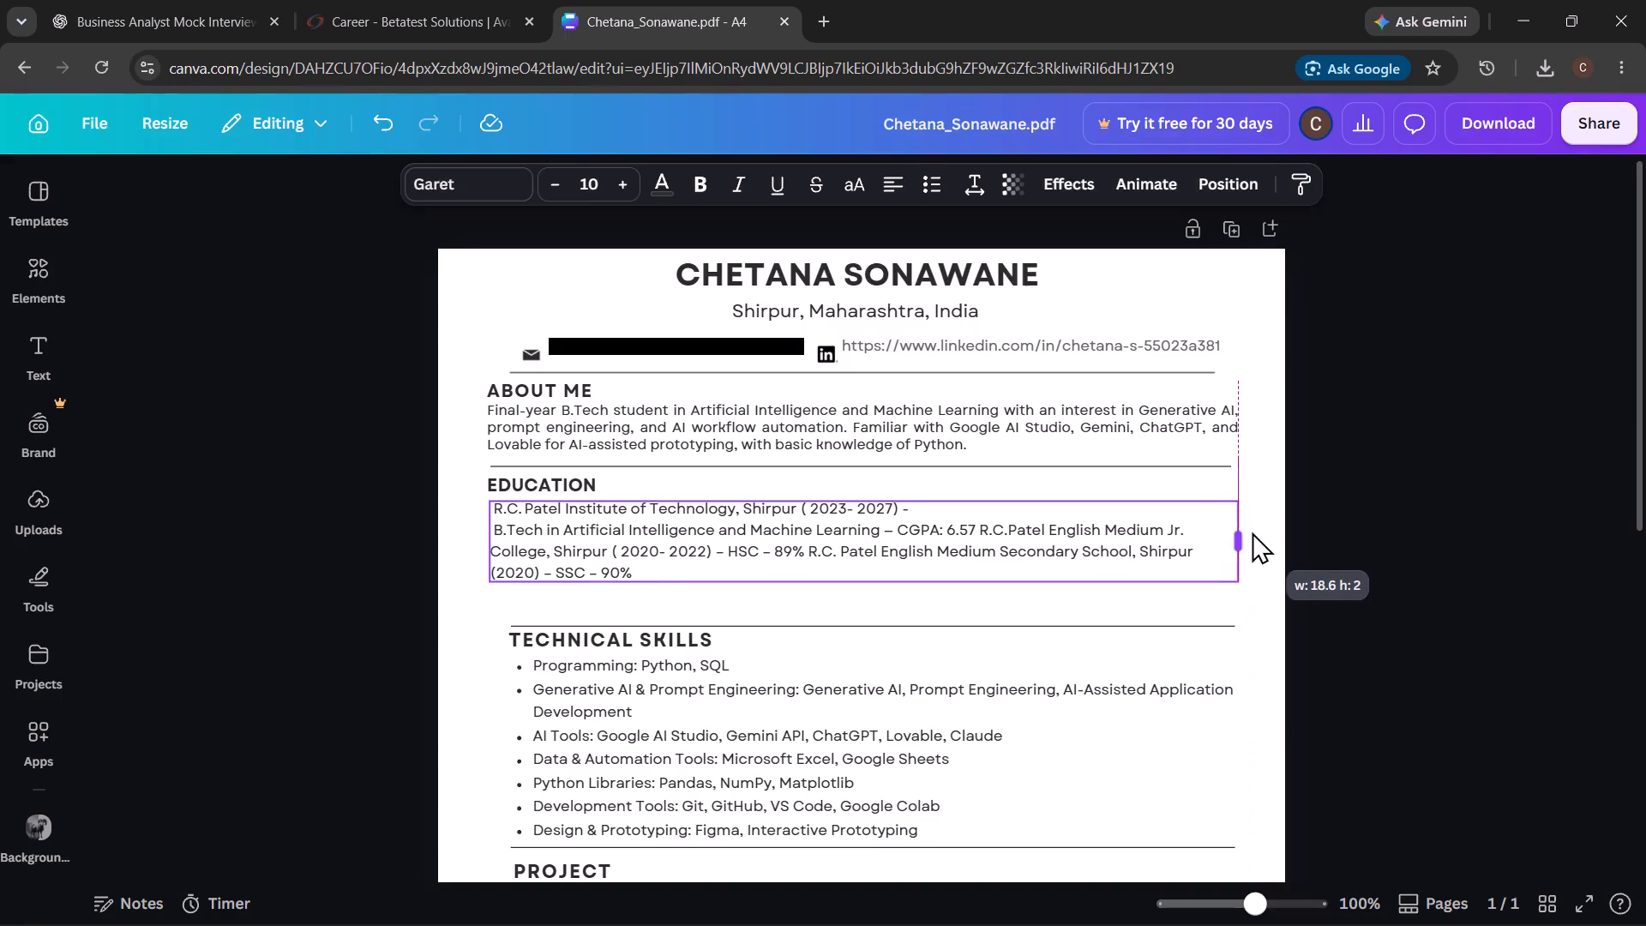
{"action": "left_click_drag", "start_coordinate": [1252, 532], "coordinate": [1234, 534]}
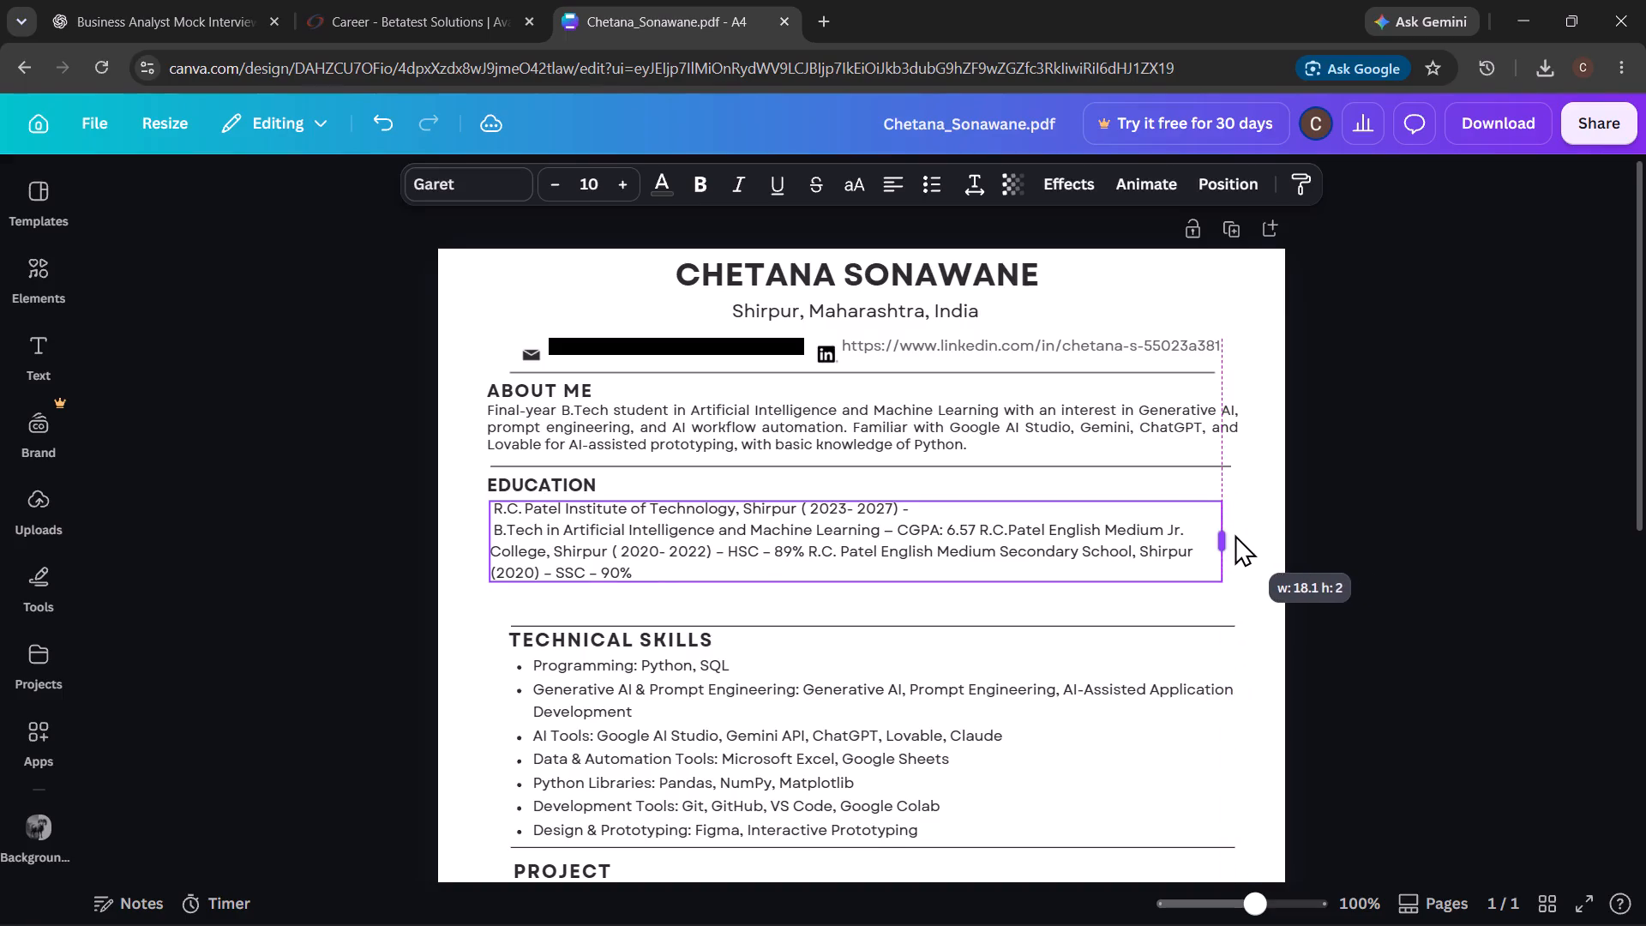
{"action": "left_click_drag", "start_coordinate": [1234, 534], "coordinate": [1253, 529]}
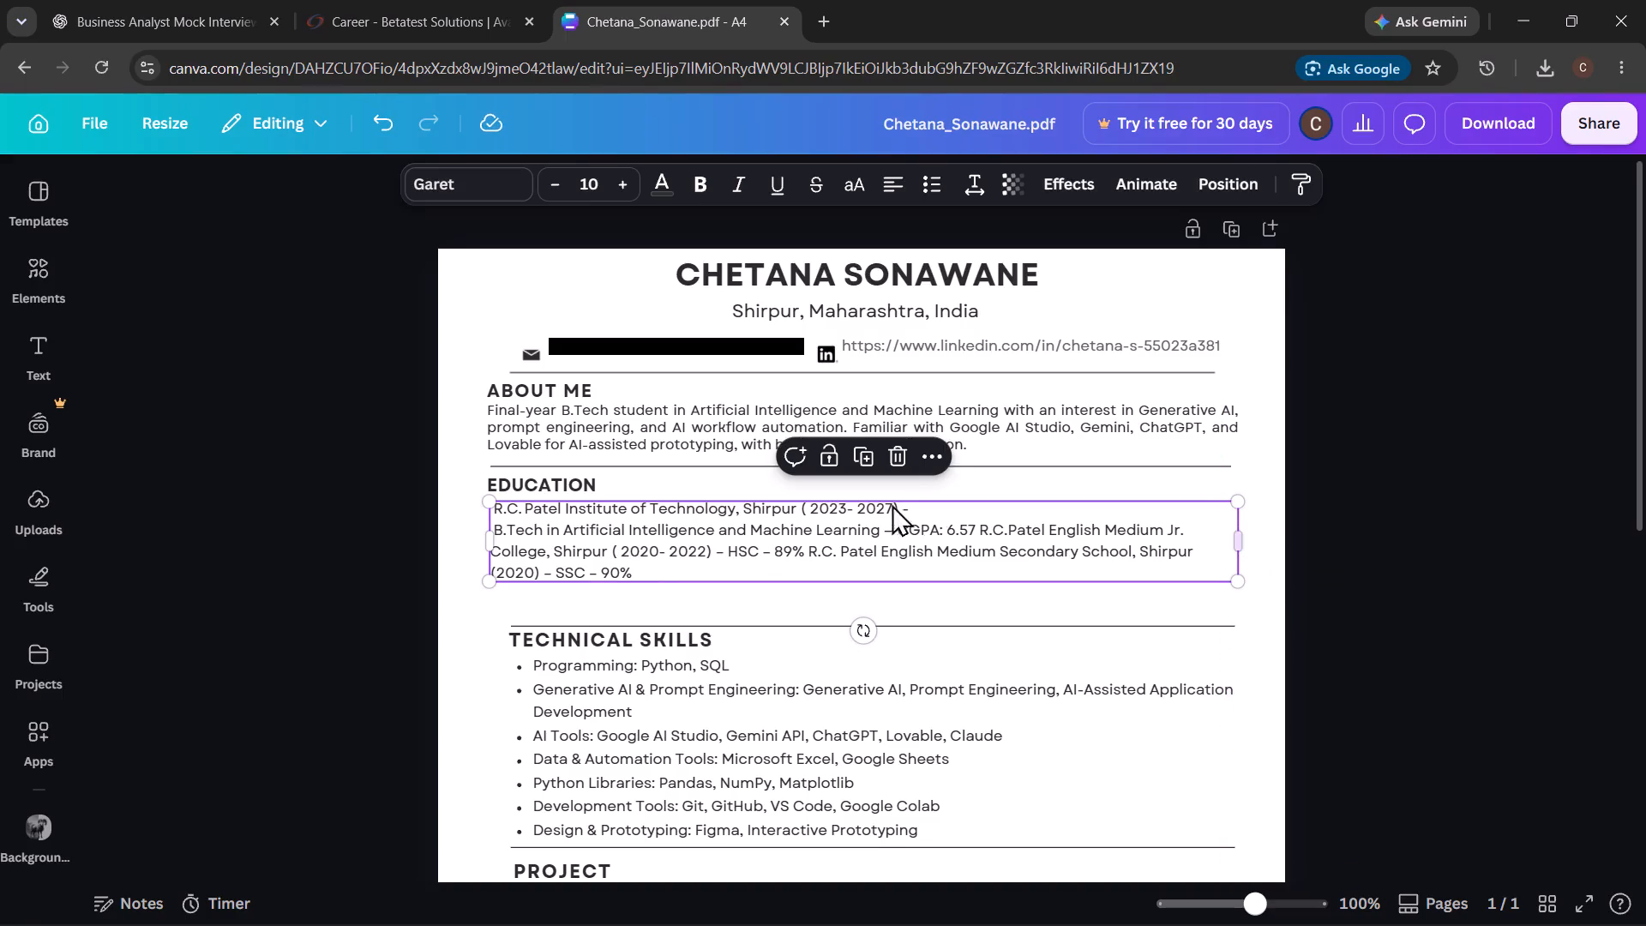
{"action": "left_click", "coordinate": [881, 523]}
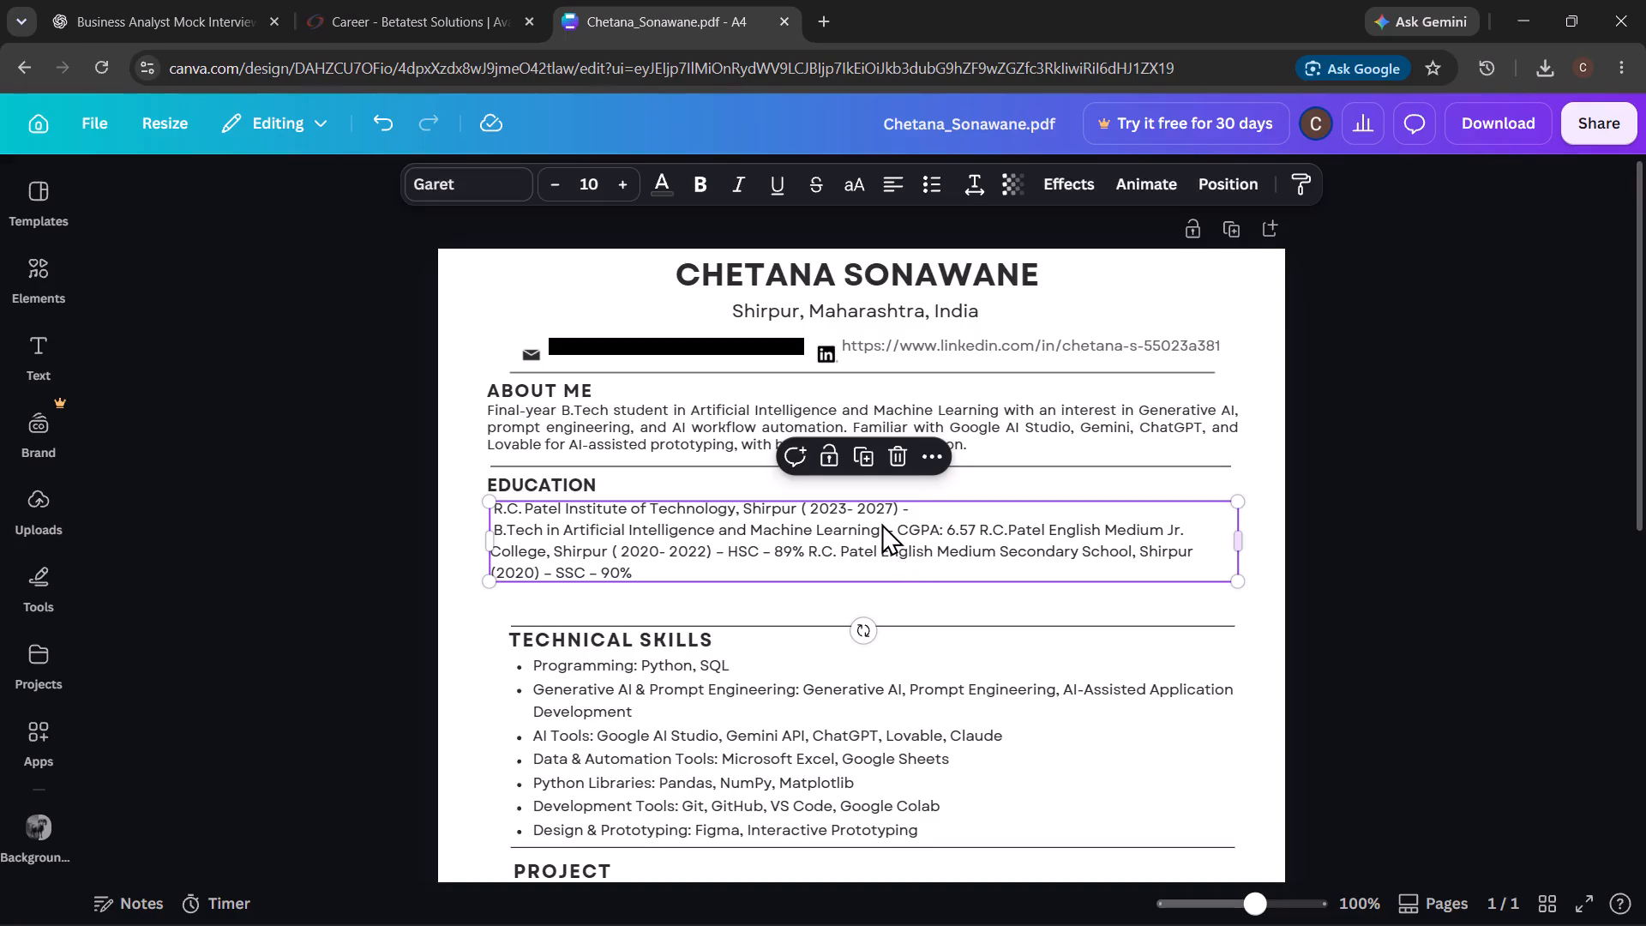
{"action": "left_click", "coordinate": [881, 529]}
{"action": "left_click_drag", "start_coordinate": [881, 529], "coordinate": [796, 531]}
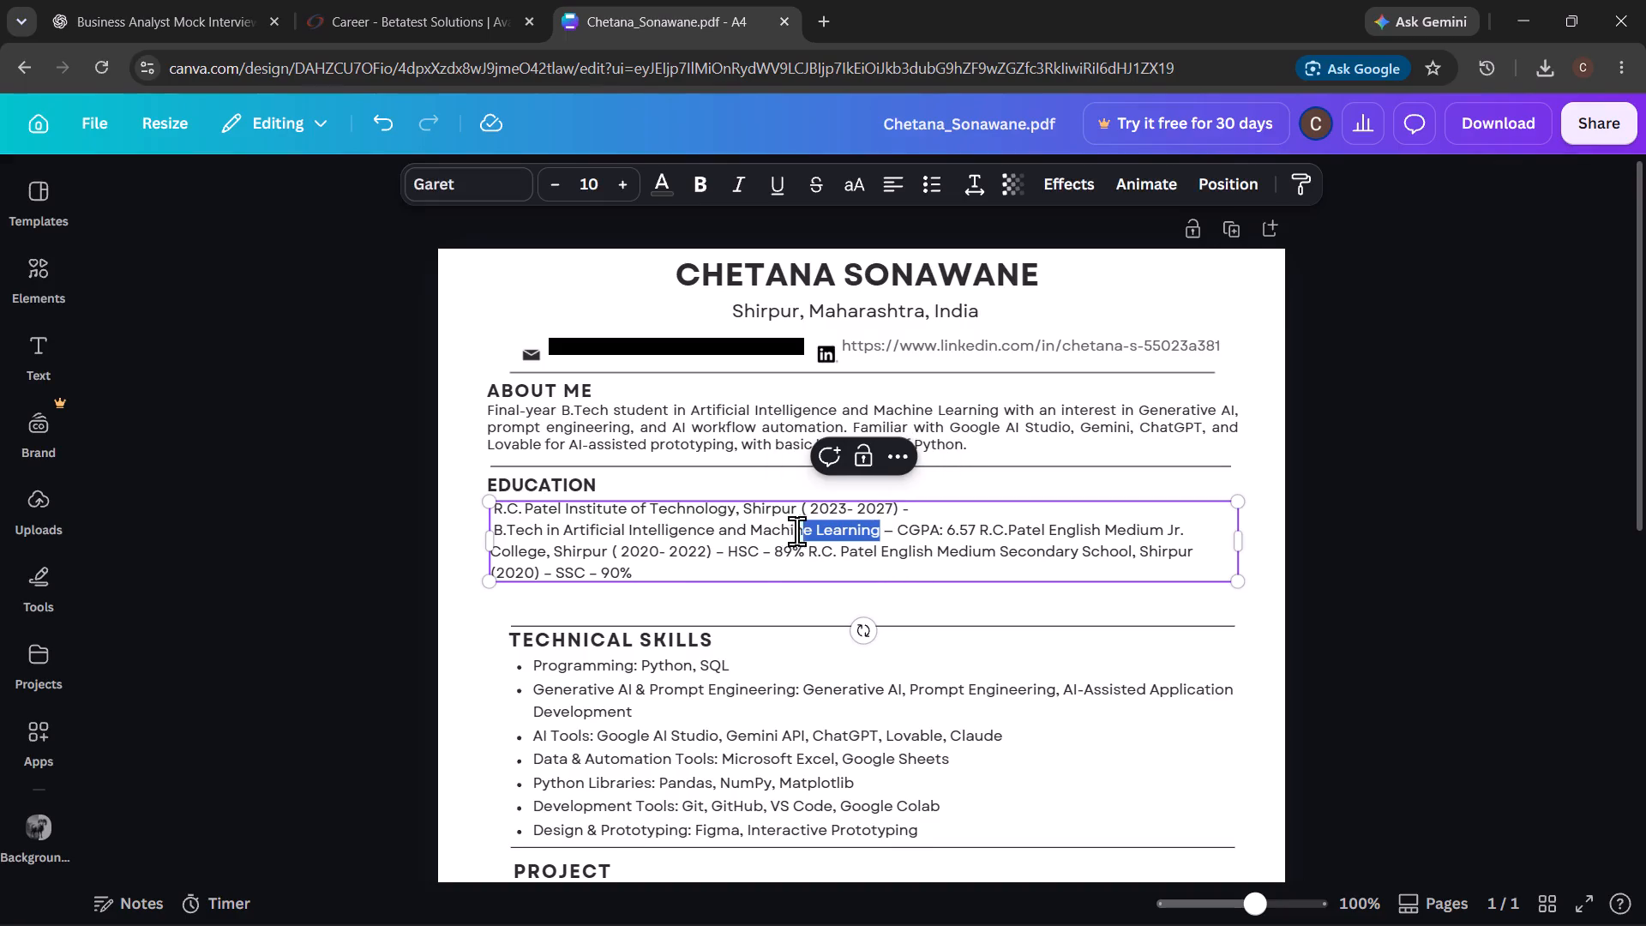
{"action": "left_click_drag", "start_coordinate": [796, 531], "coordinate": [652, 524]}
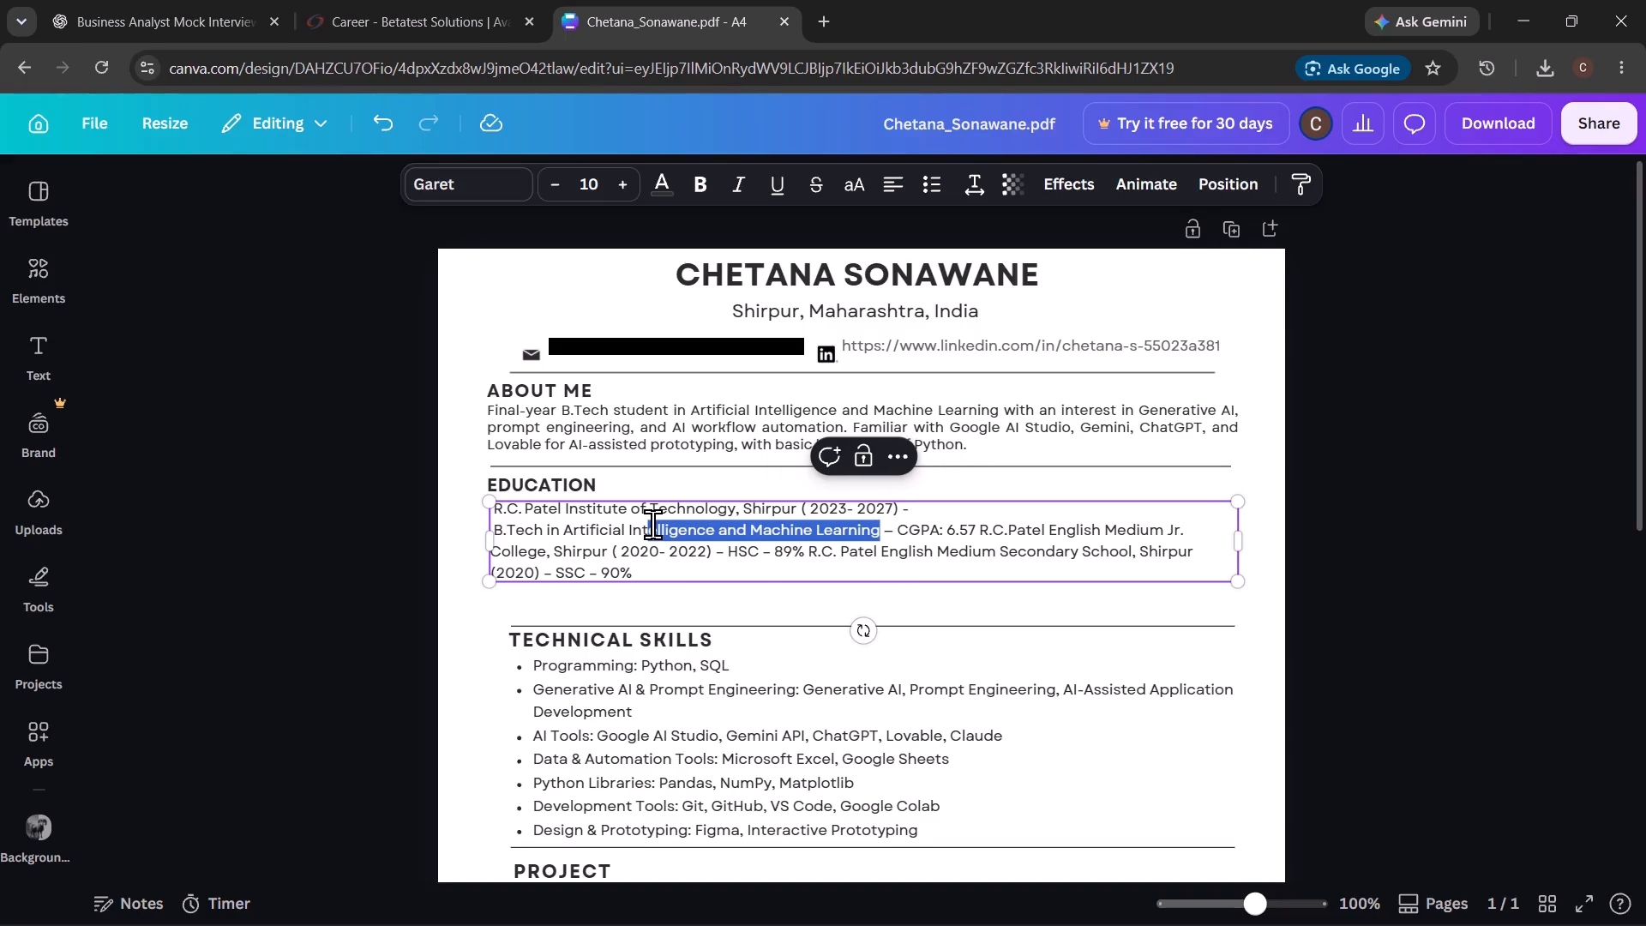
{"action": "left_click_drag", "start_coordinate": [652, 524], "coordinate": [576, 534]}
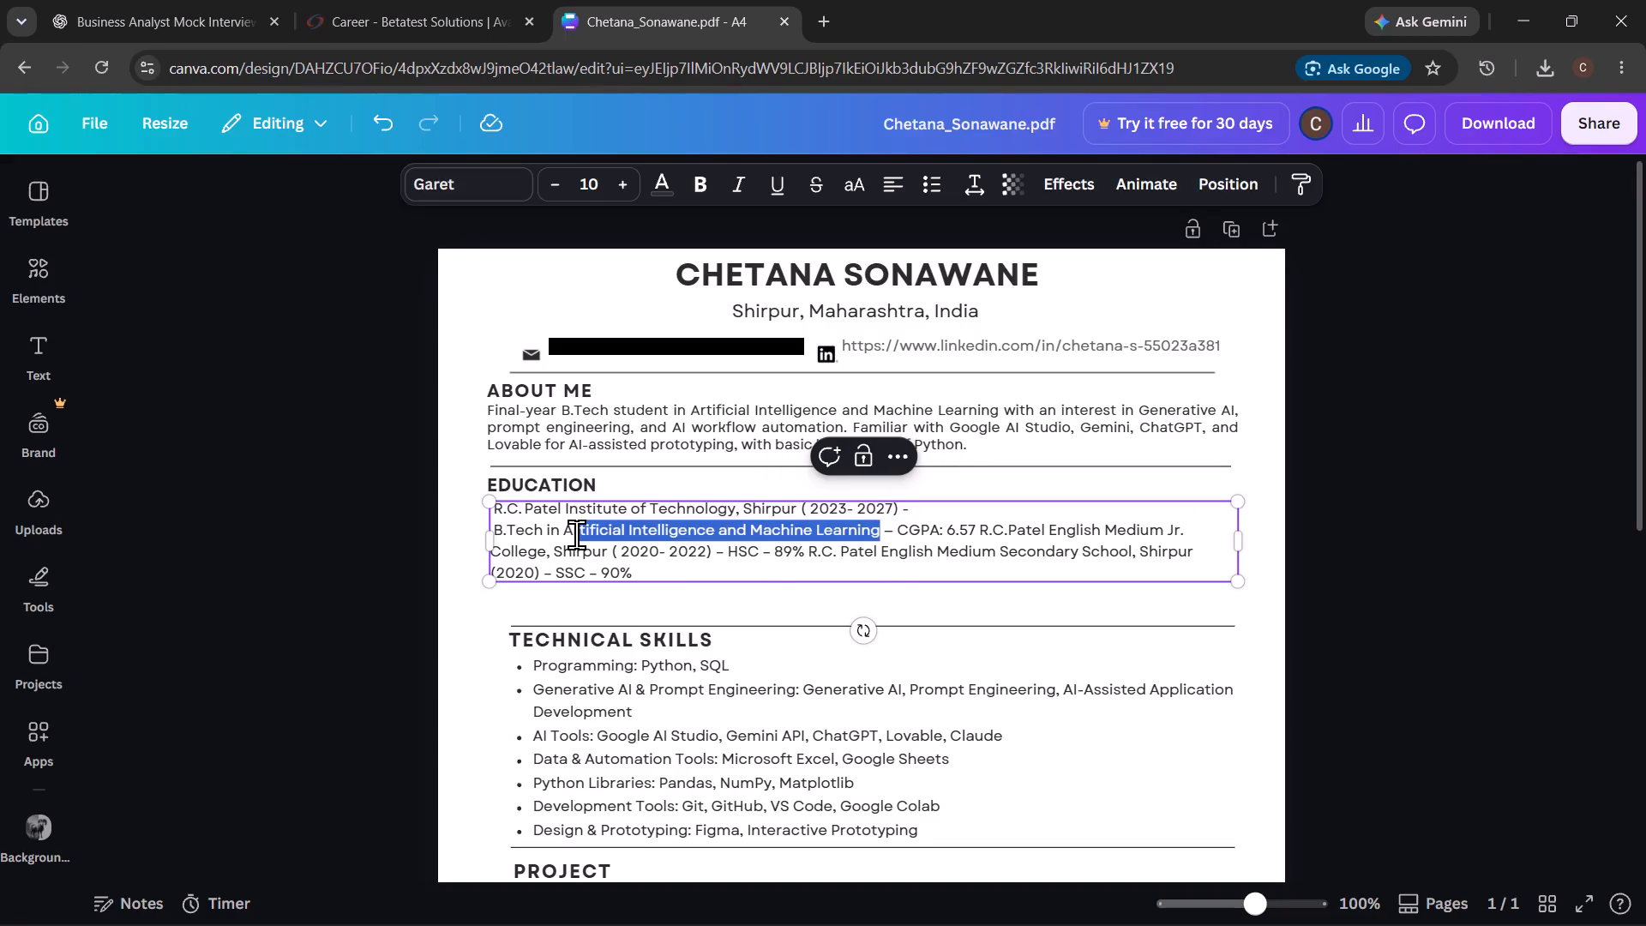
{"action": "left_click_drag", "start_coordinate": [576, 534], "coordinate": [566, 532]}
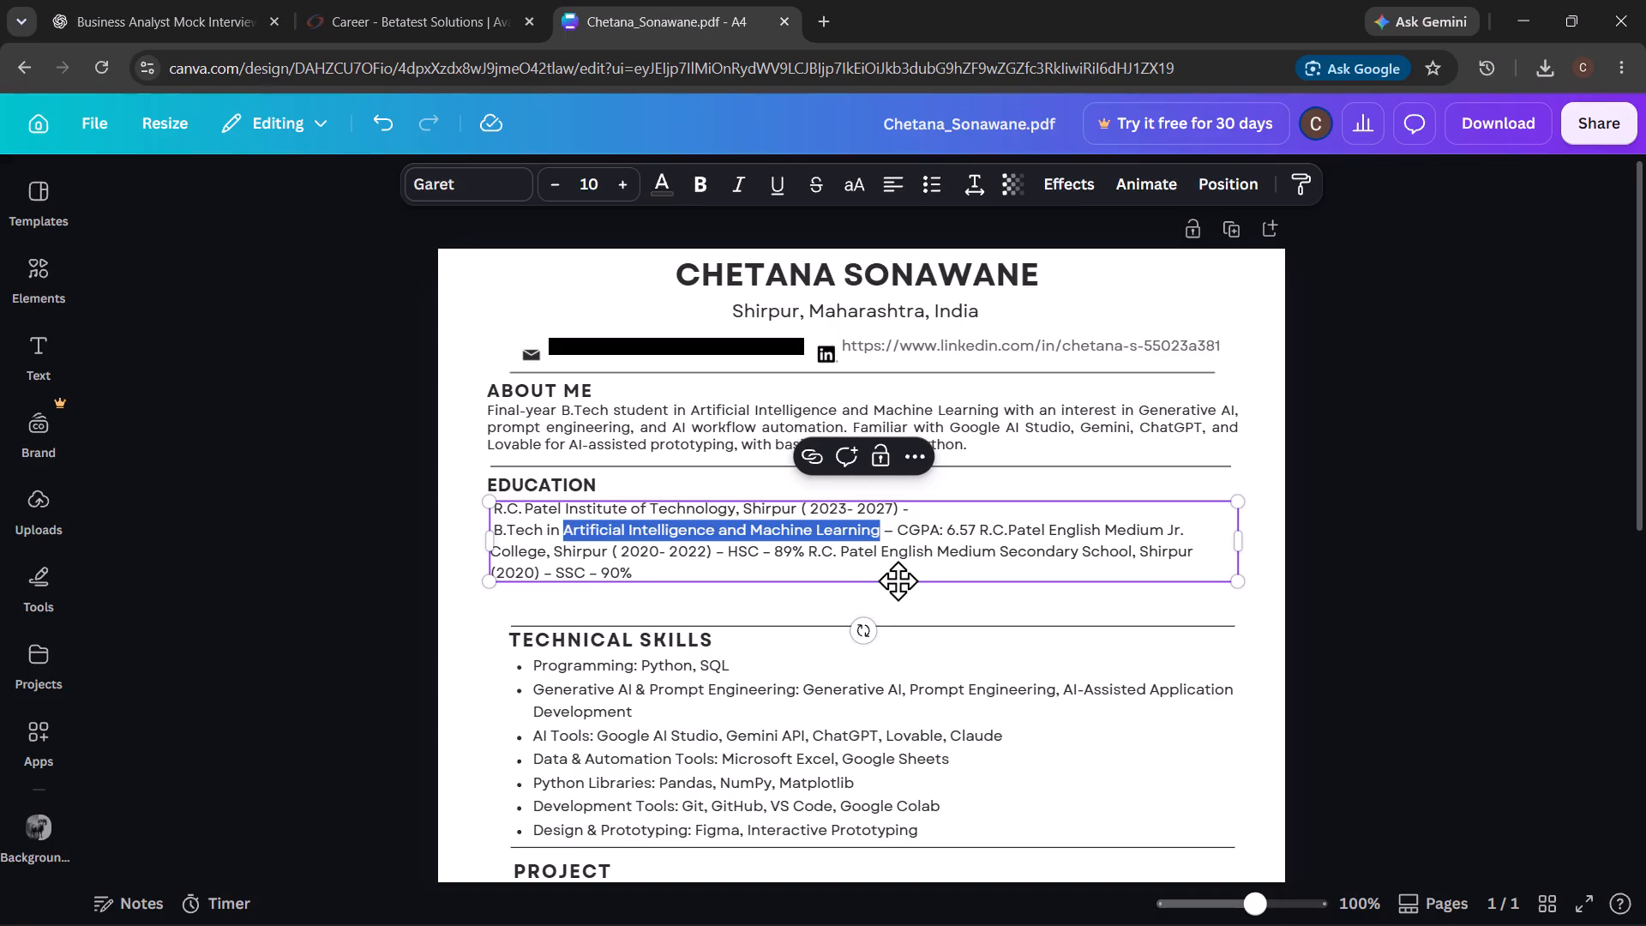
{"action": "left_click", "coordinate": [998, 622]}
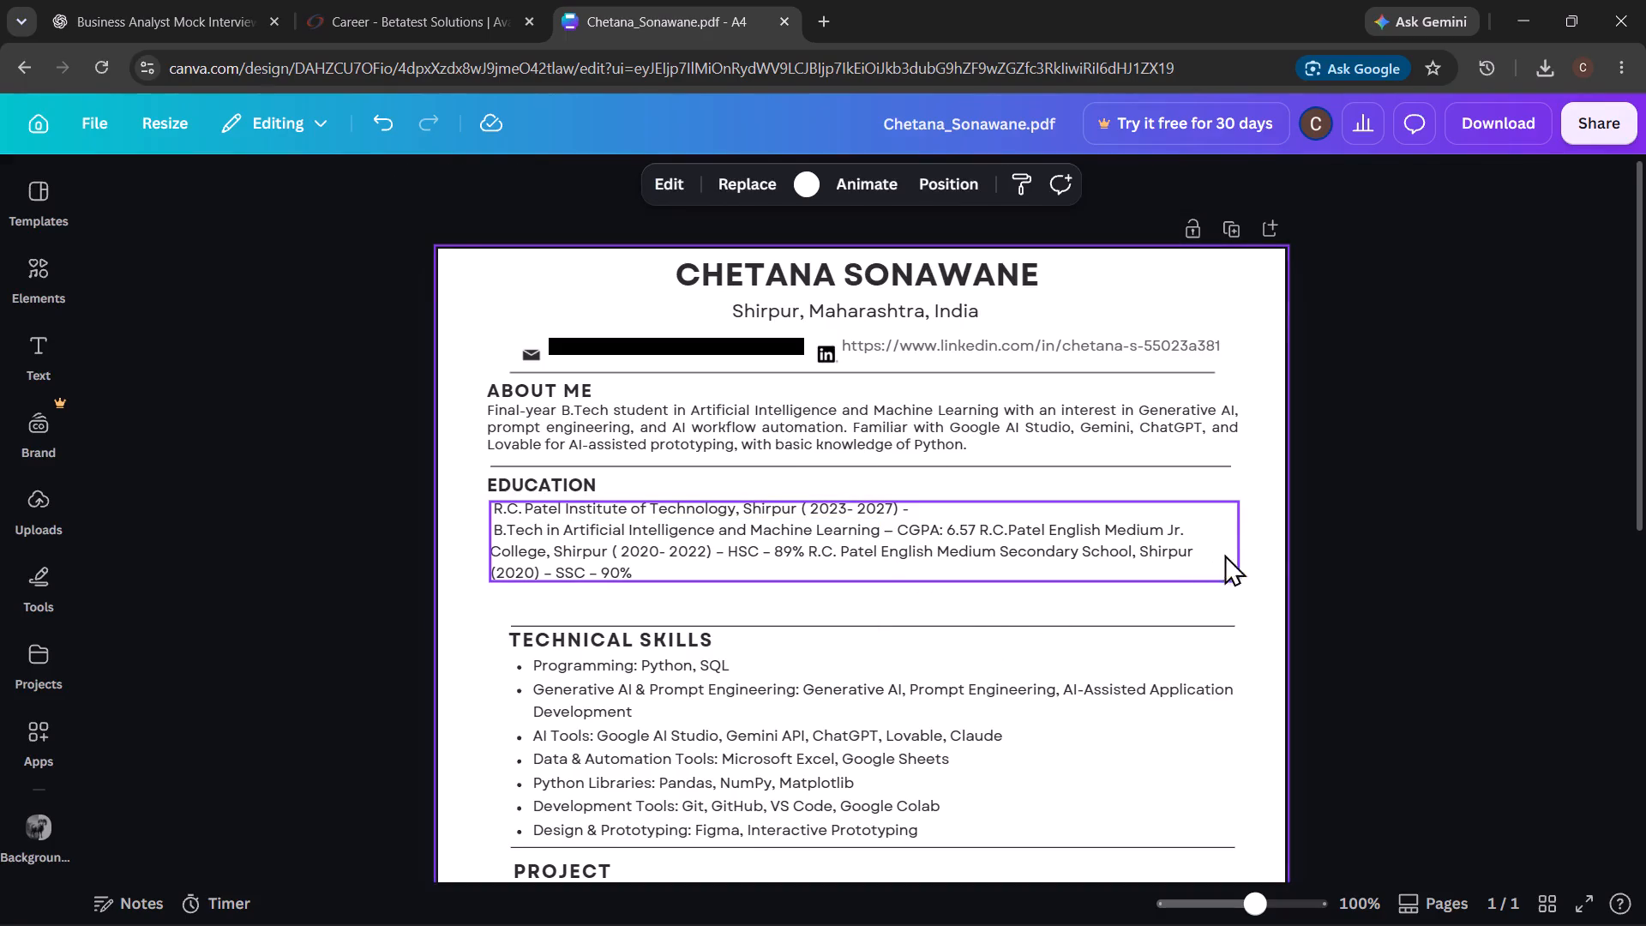
Narrow the Education details block so that each school entry sits on its own line.
{"action": "left_click", "coordinate": [1225, 540]}
{"action": "left_click_drag", "start_coordinate": [1248, 540], "coordinate": [1095, 556]}
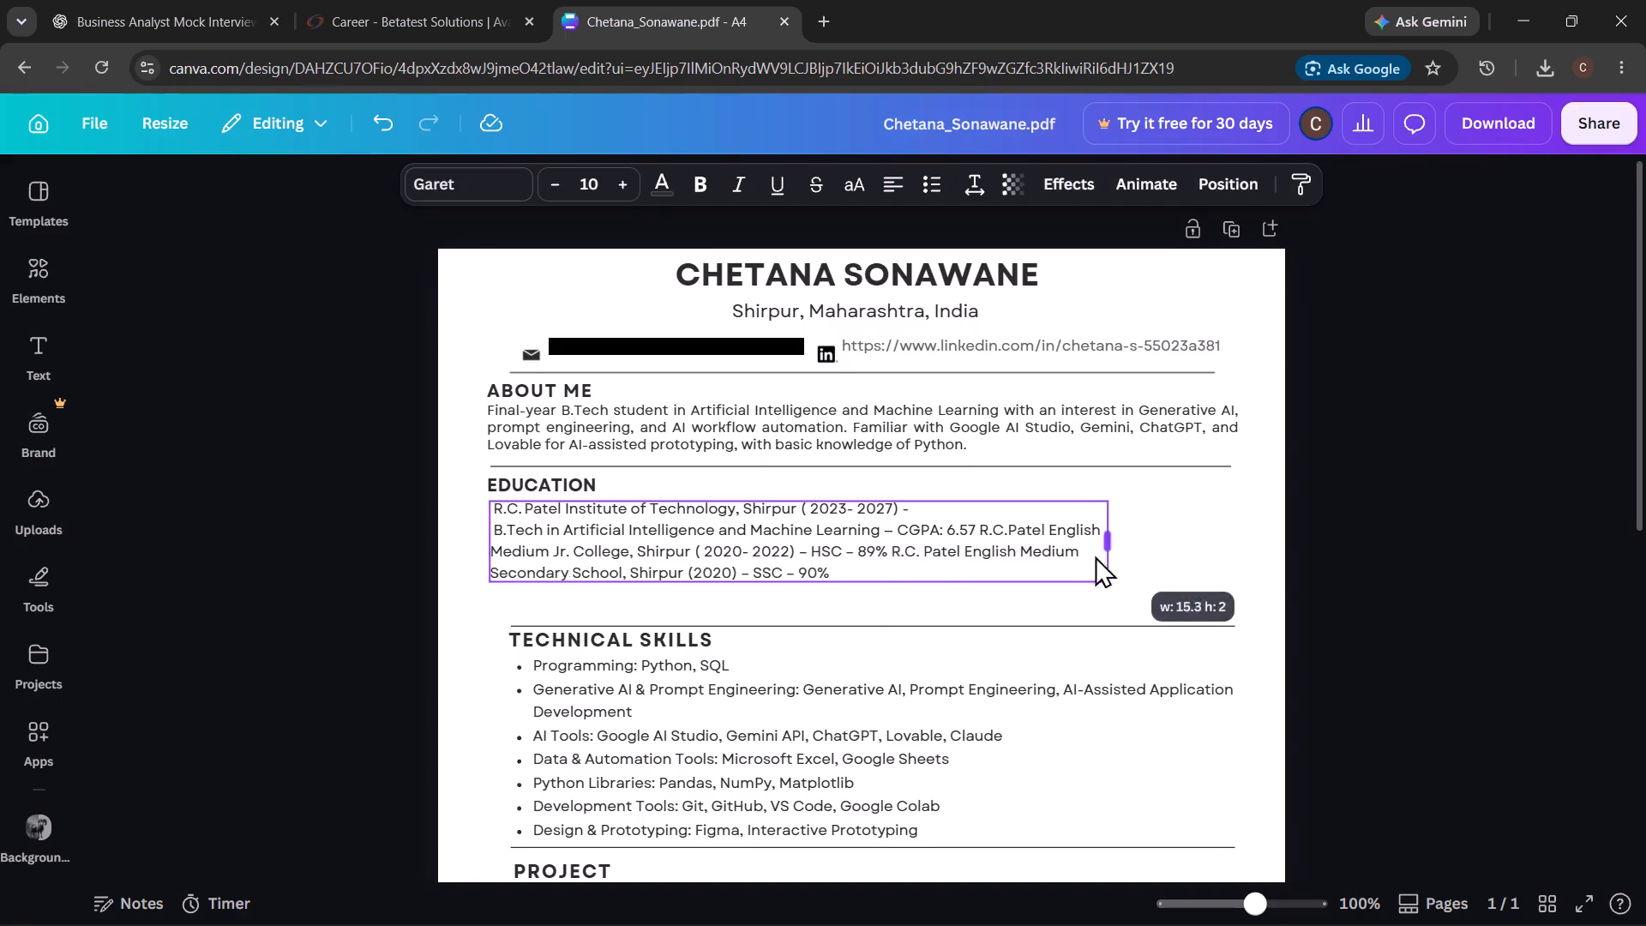
{"action": "left_click_drag", "start_coordinate": [1095, 556], "coordinate": [1033, 553]}
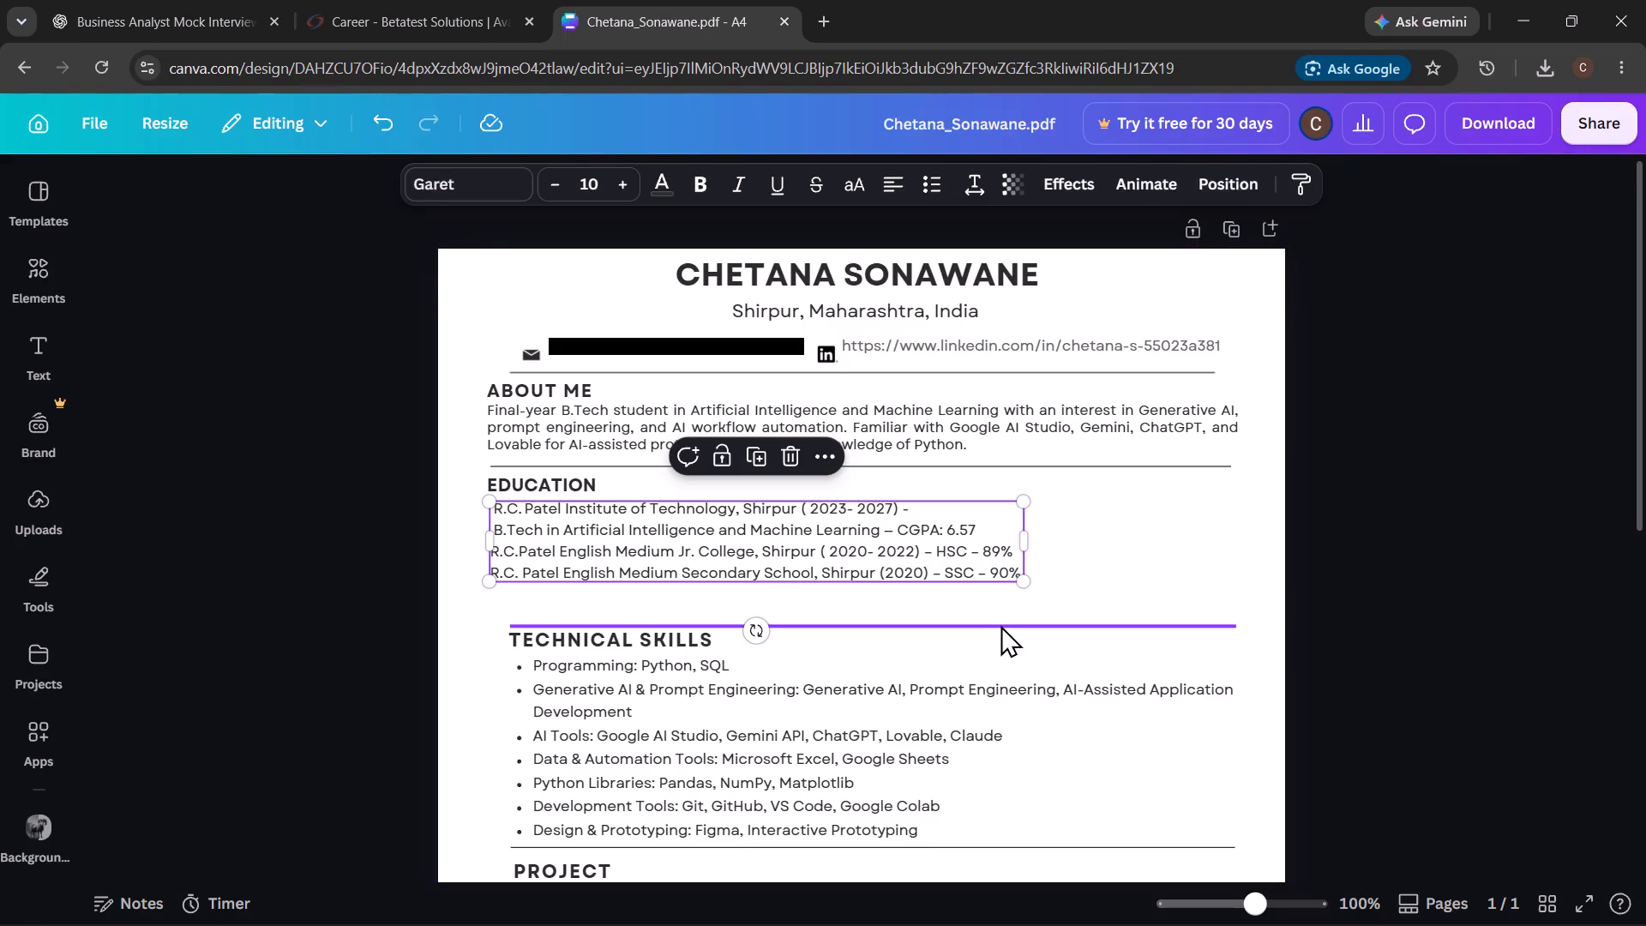
Move the transparent line above Technical Skills up and left to just beneath the Education details, and extend it to about 18.6 wide.
{"action": "left_click_drag", "start_coordinate": [1000, 625], "coordinate": [979, 609]}
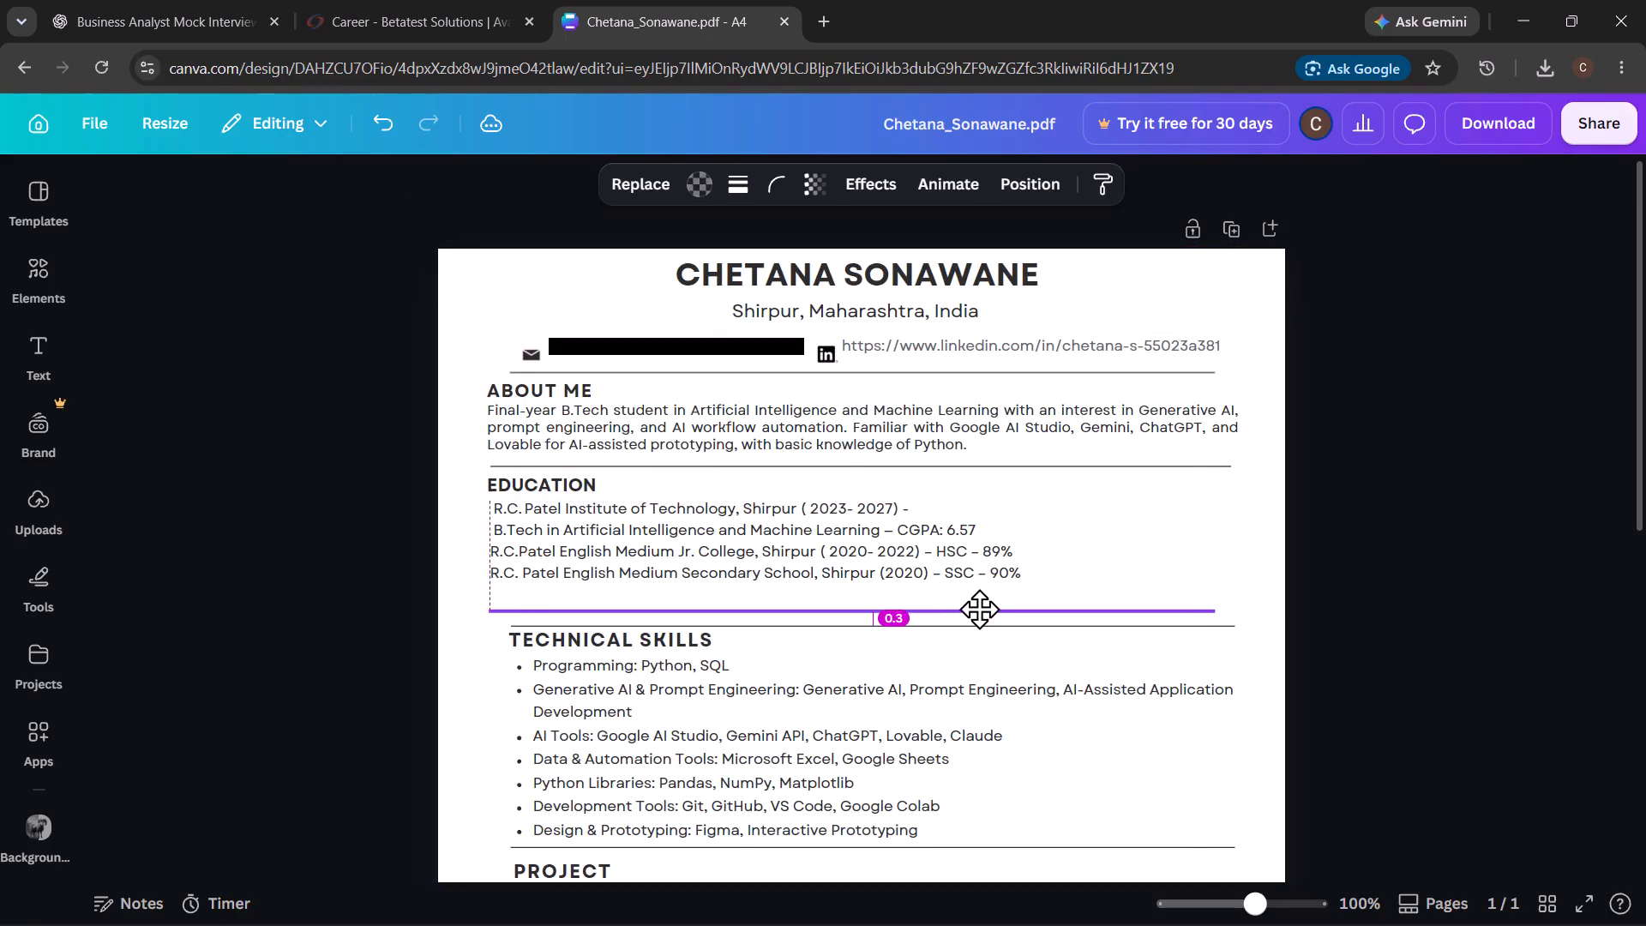
{"action": "left_click_drag", "start_coordinate": [979, 609], "coordinate": [979, 596]}
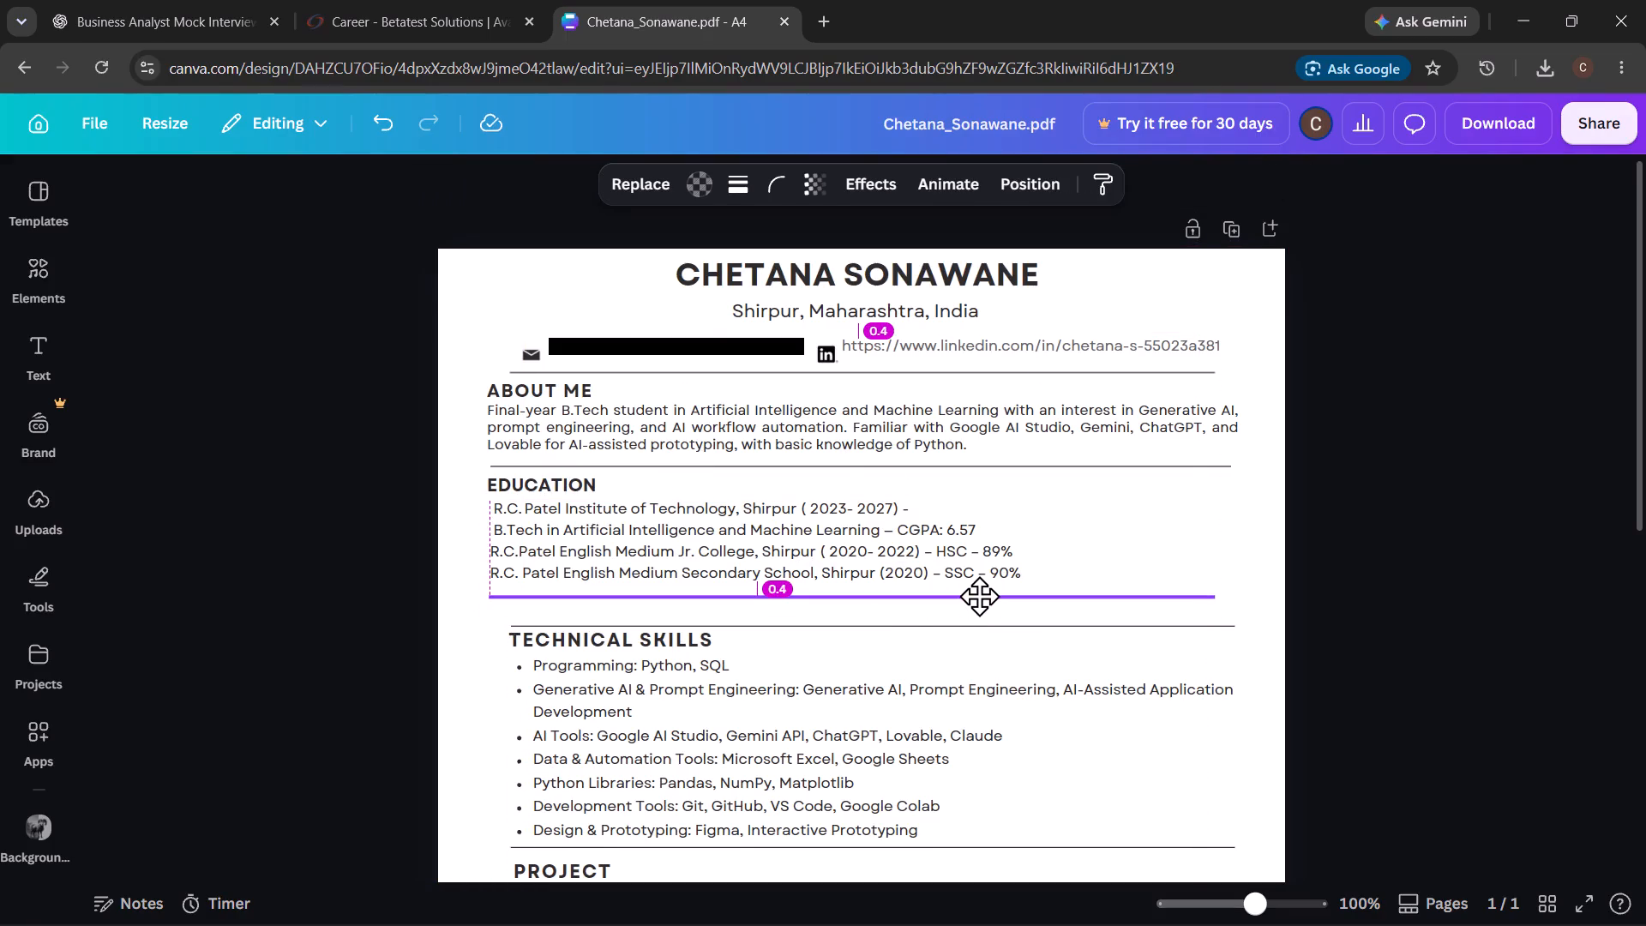
{"action": "left_click_drag", "start_coordinate": [979, 596], "coordinate": [979, 585]}
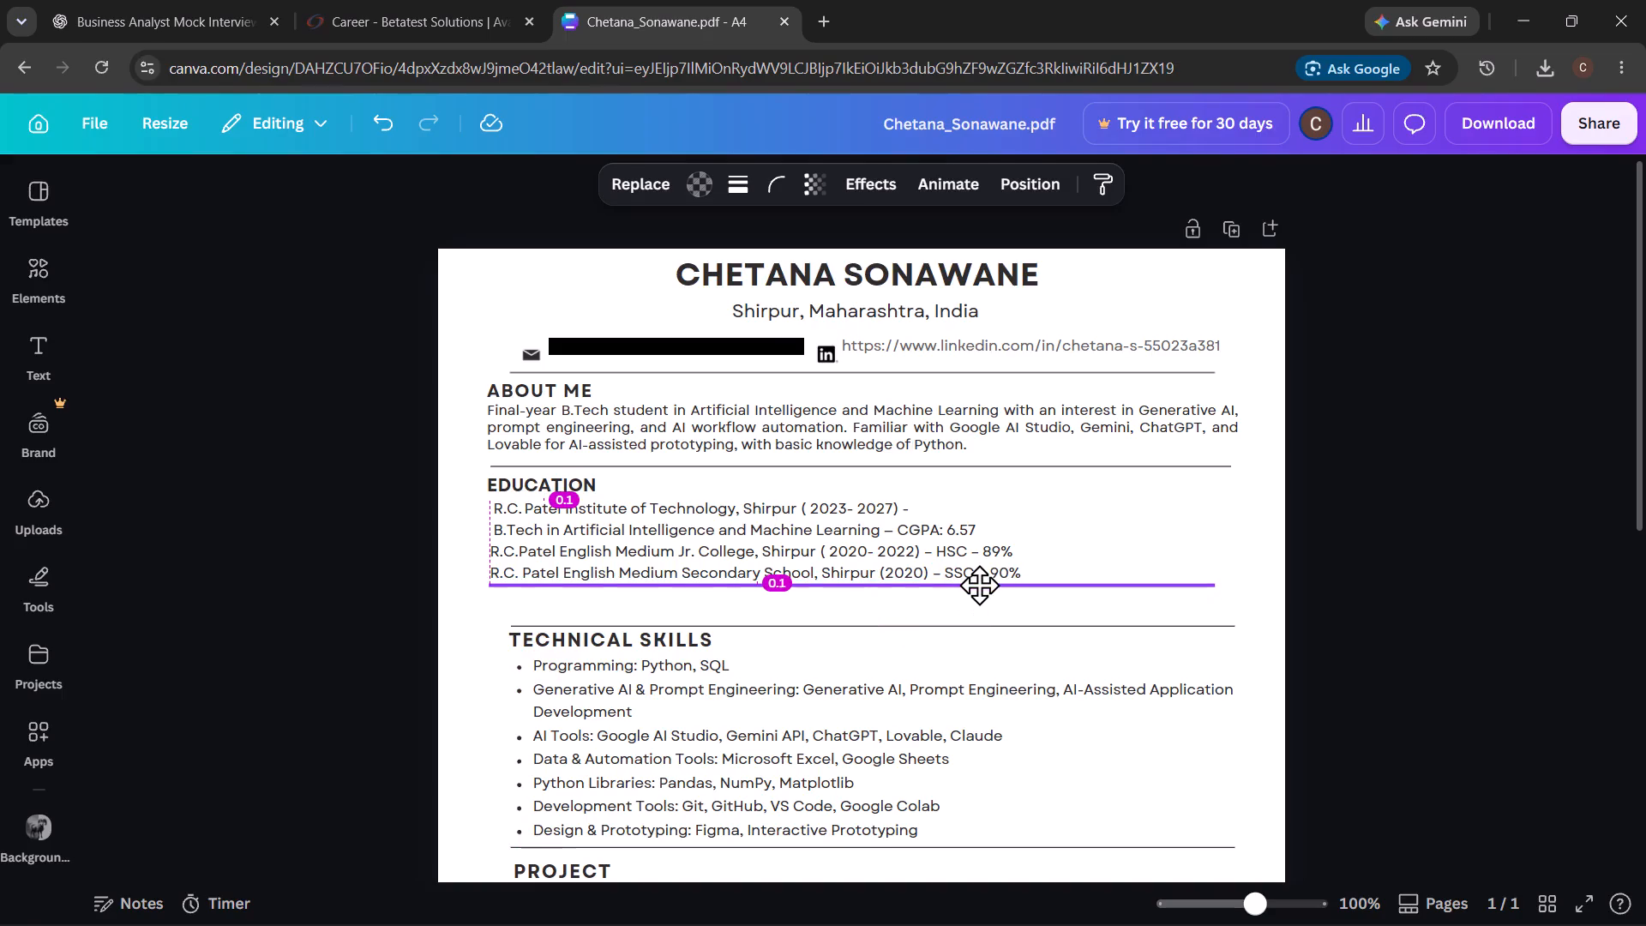
{"action": "left_click_drag", "start_coordinate": [979, 585], "coordinate": [979, 587]}
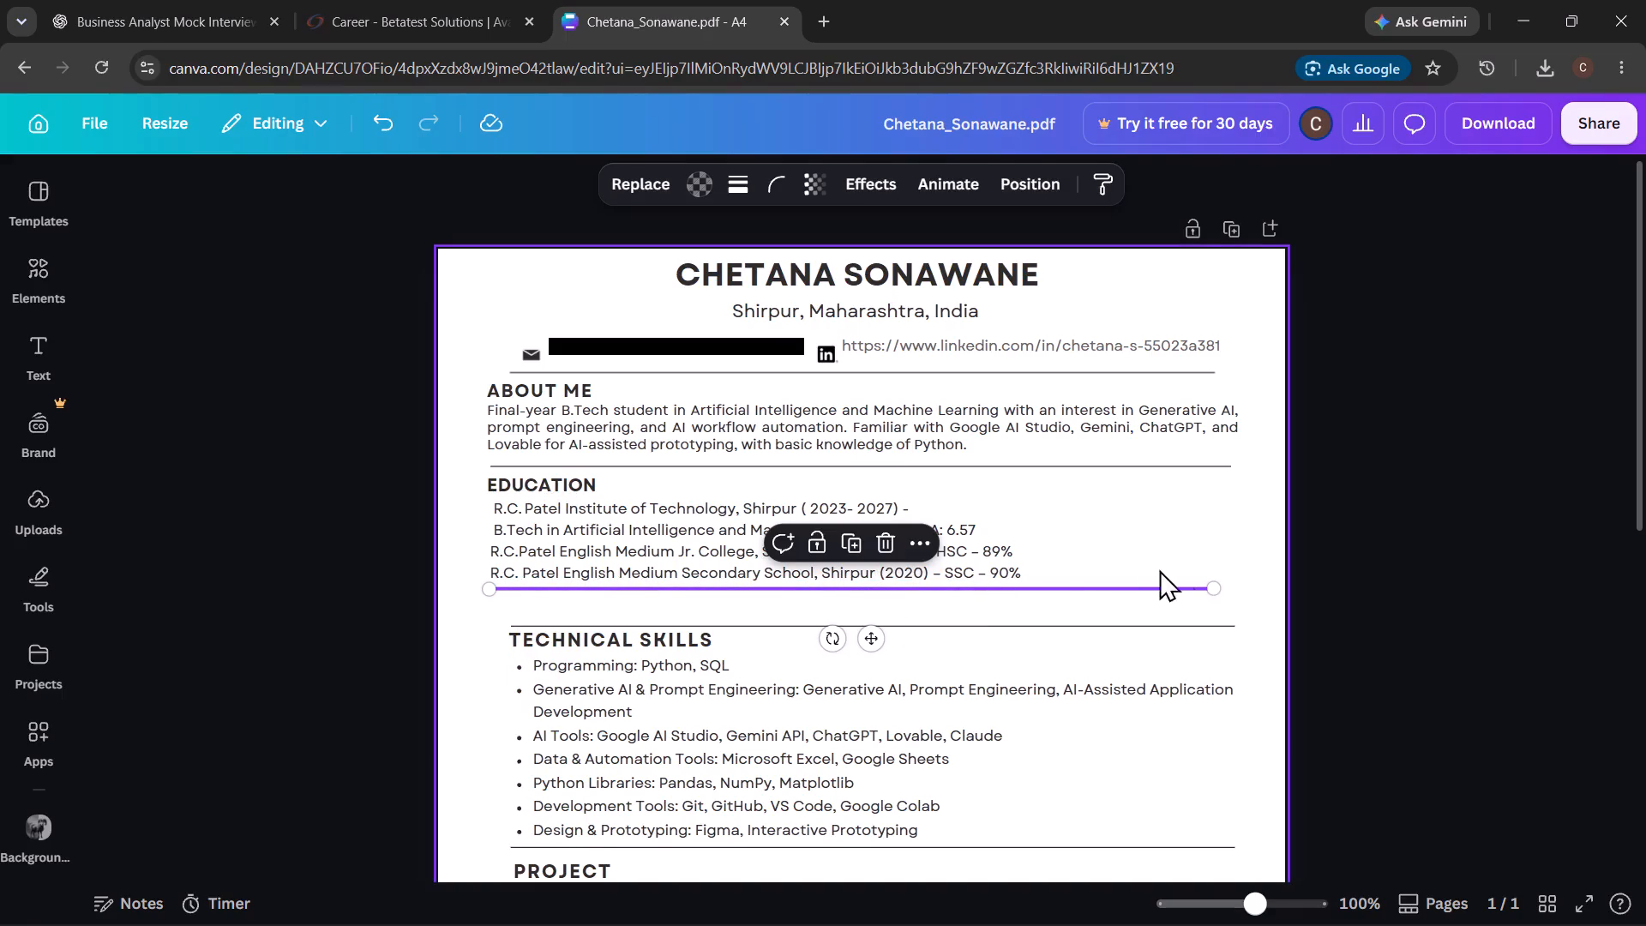
{"action": "left_click_drag", "start_coordinate": [1216, 583], "coordinate": [1245, 583]}
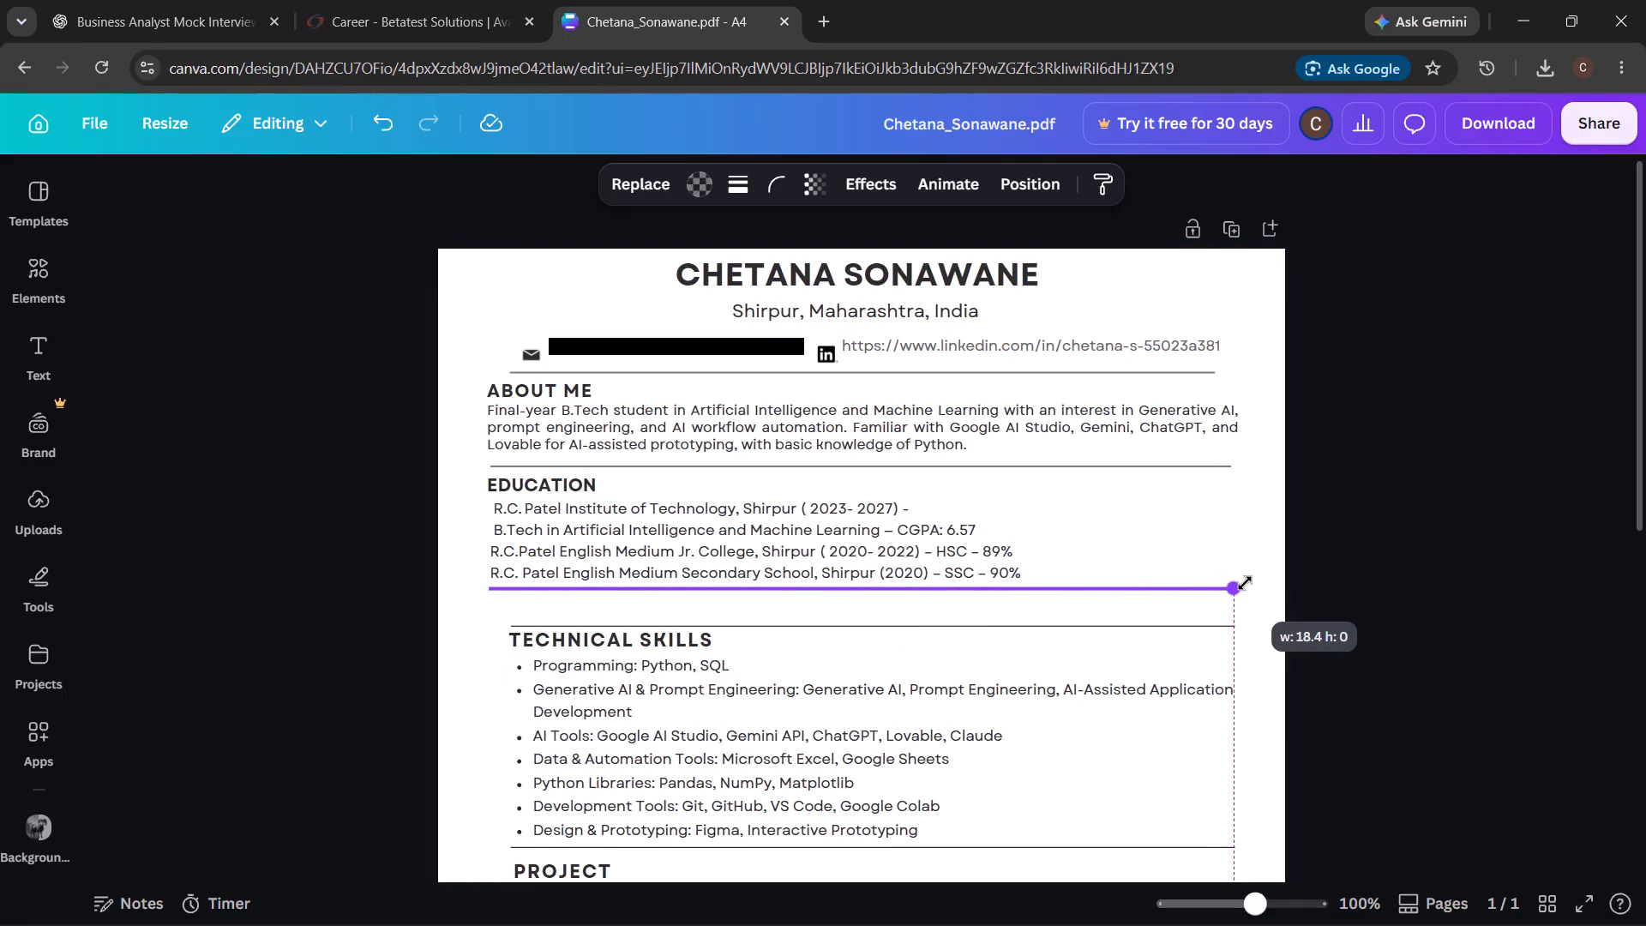
{"action": "left_click_drag", "start_coordinate": [1245, 583], "coordinate": [1253, 580]}
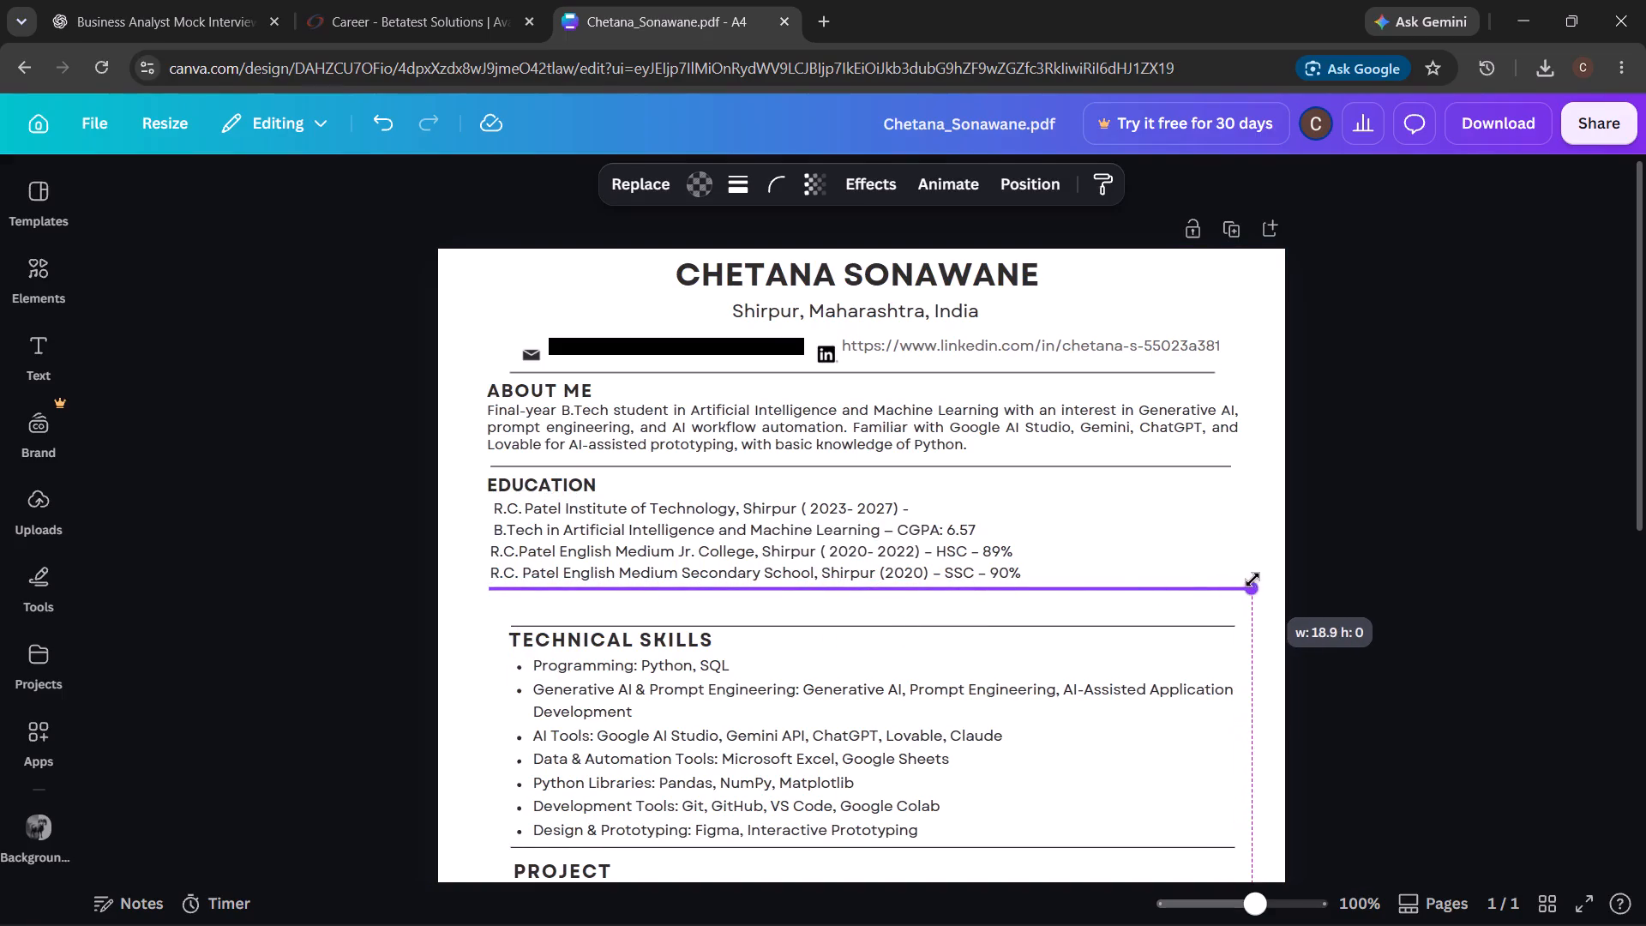
{"action": "left_click_drag", "start_coordinate": [1253, 580], "coordinate": [1243, 578]}
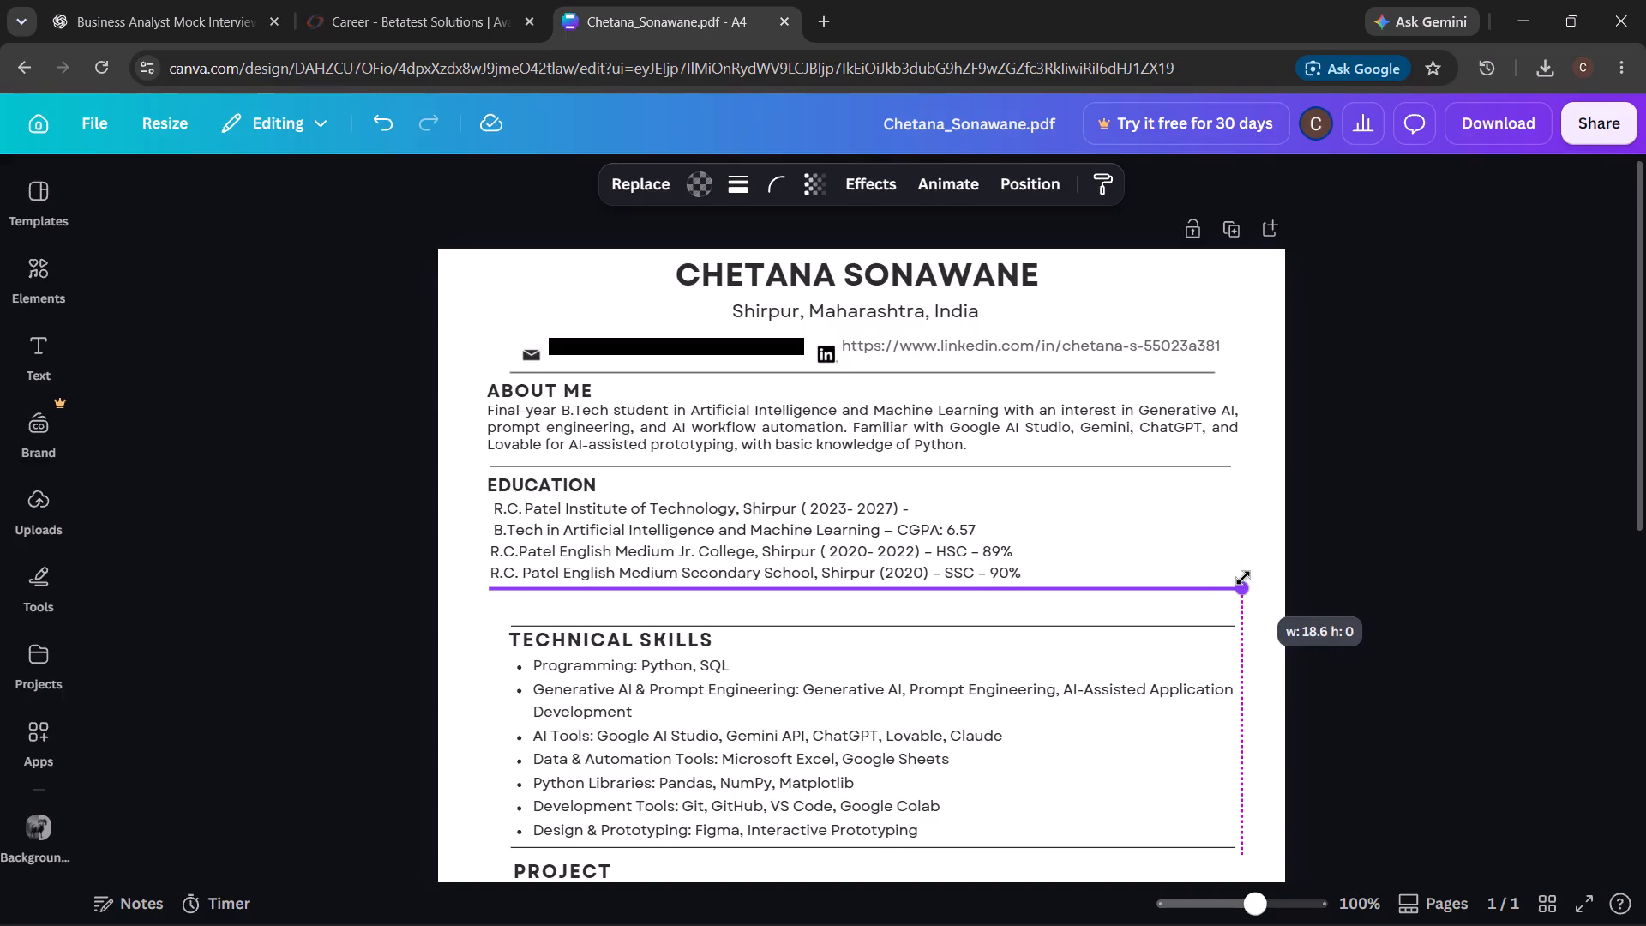
{"action": "left_click_drag", "start_coordinate": [1243, 578], "coordinate": [1241, 578]}
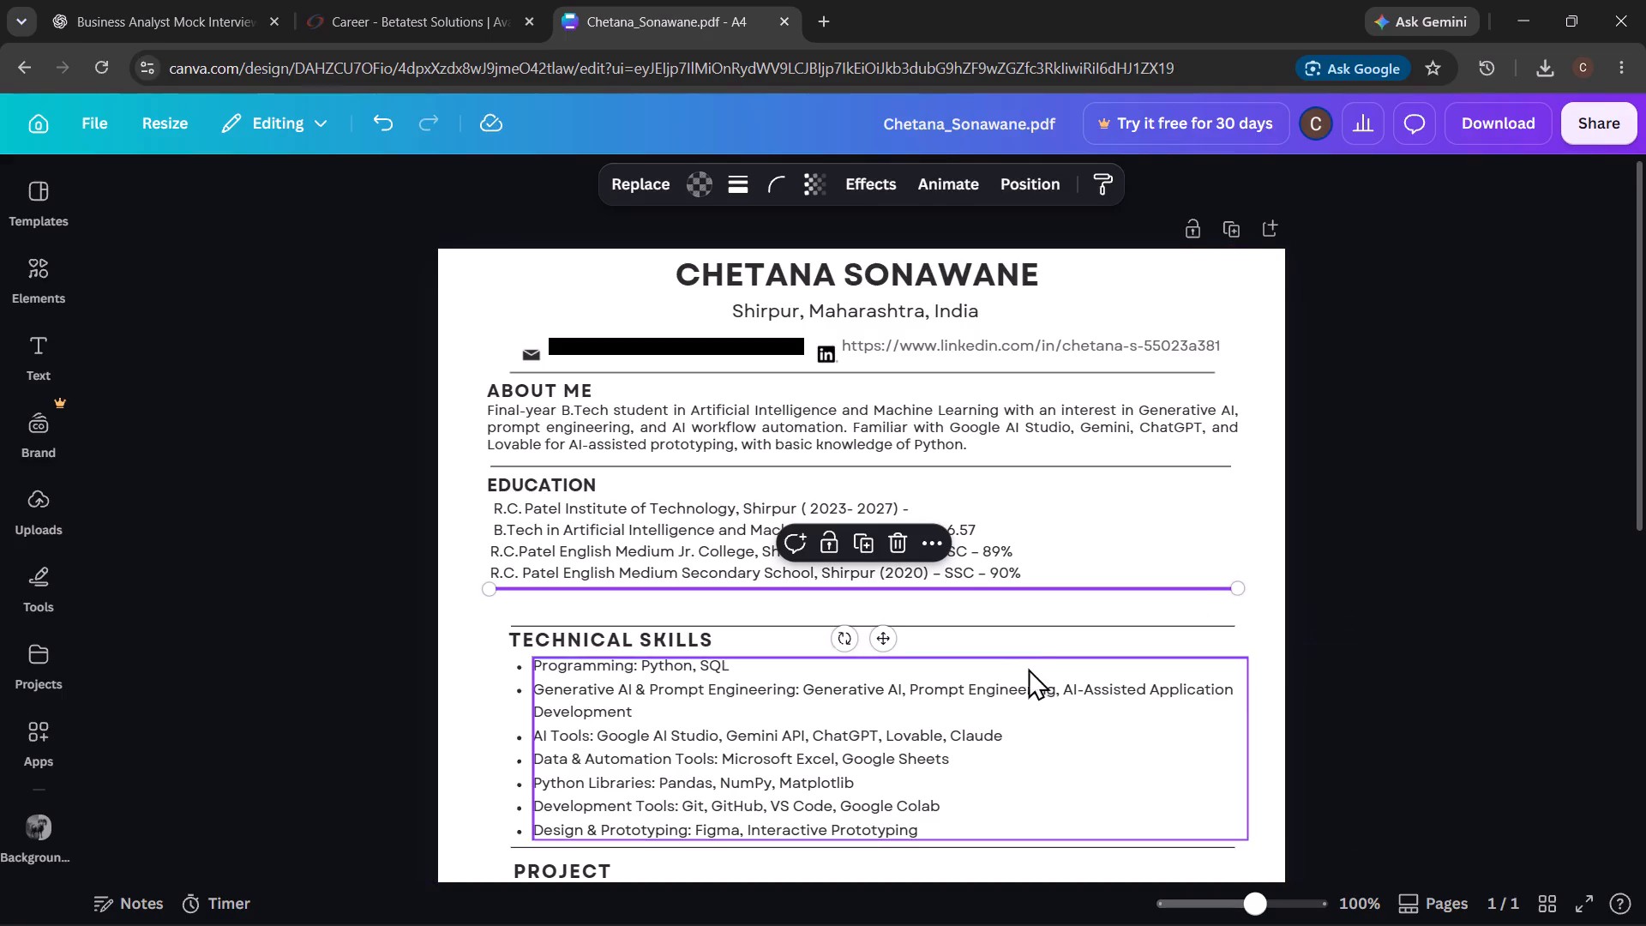
{"action": "left_click", "coordinate": [1029, 635]}
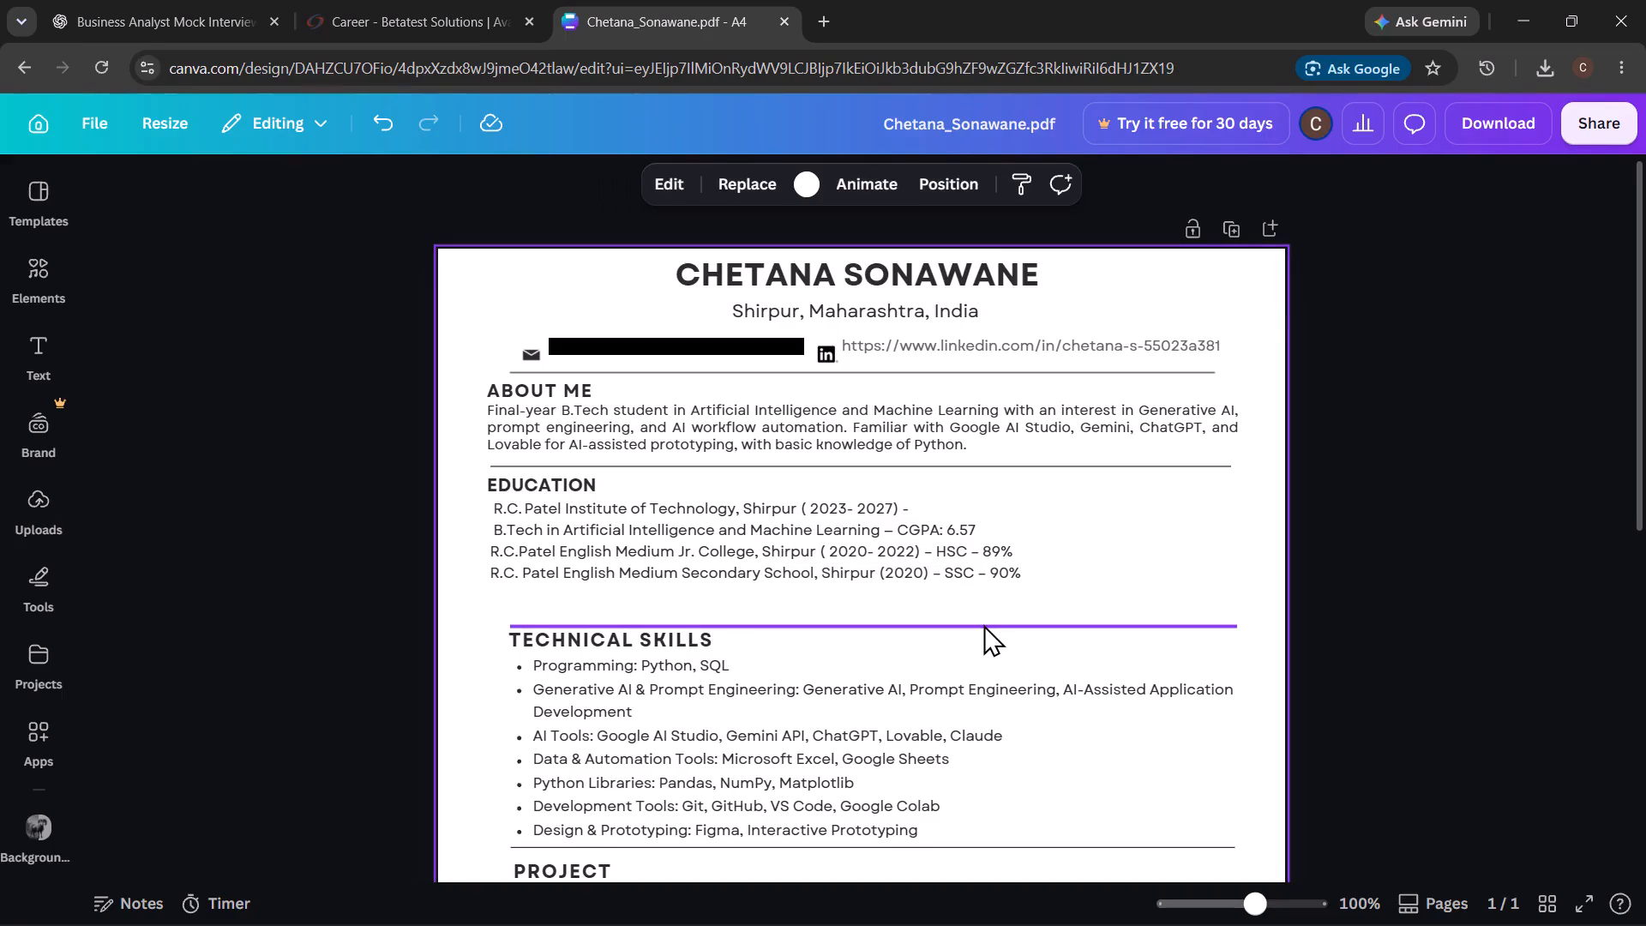
{"action": "left_click", "coordinate": [982, 591]}
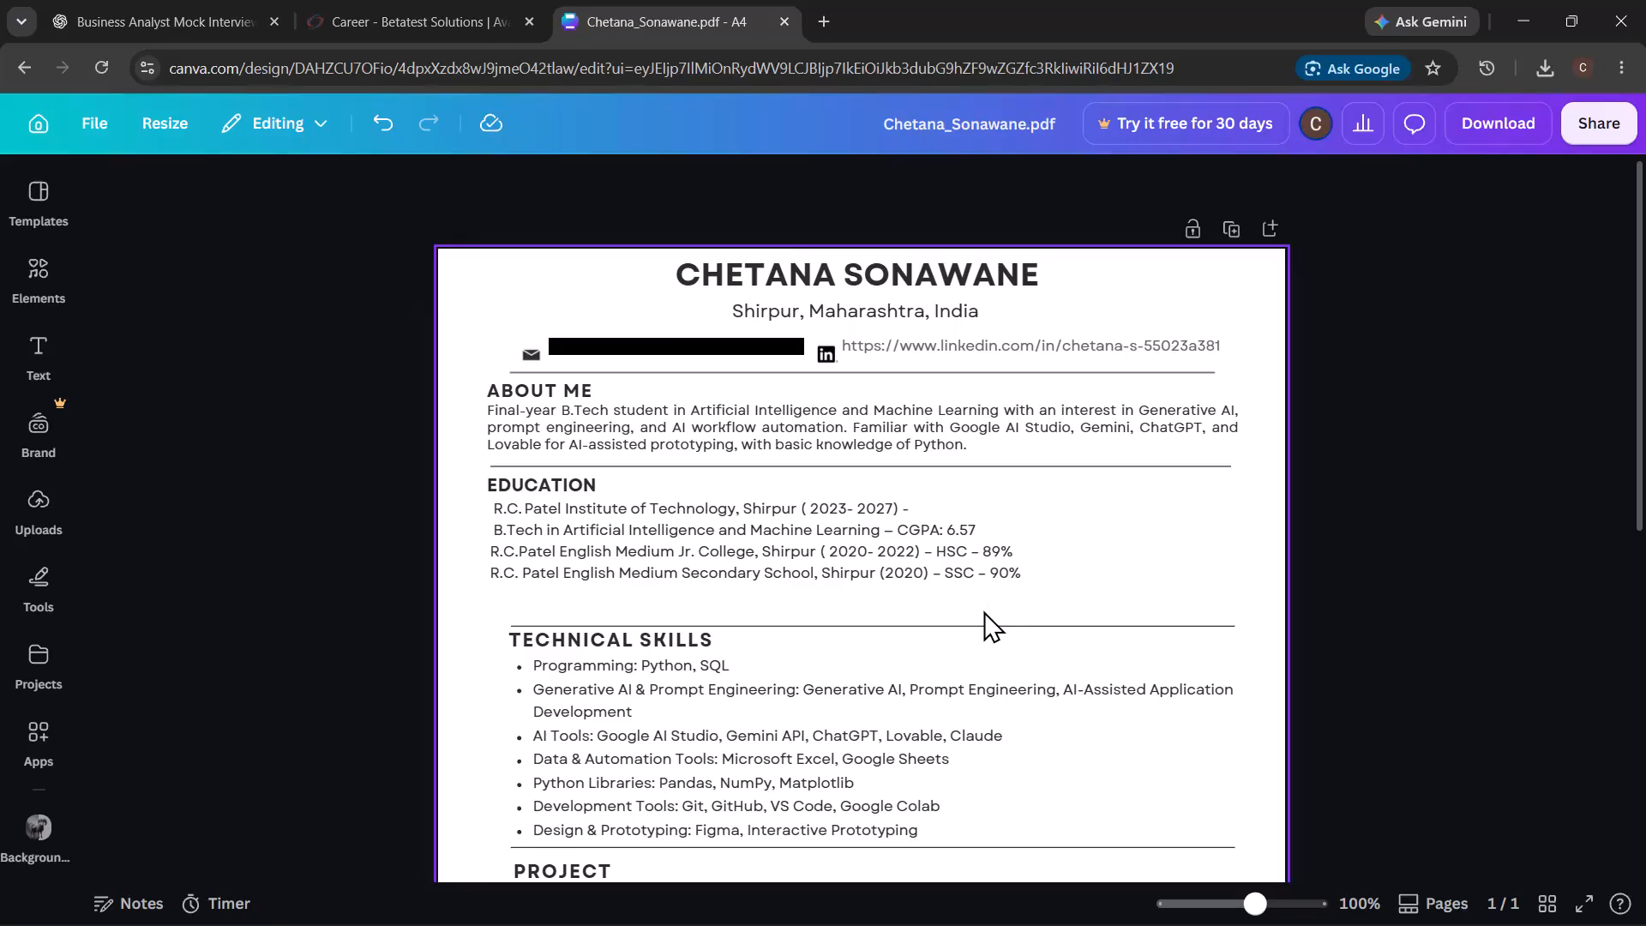
Move the line above Technical Skills to just beneath the Education entries and extend it to the far edge of the About Me text.
{"action": "left_click_drag", "start_coordinate": [984, 625], "coordinate": [958, 597]}
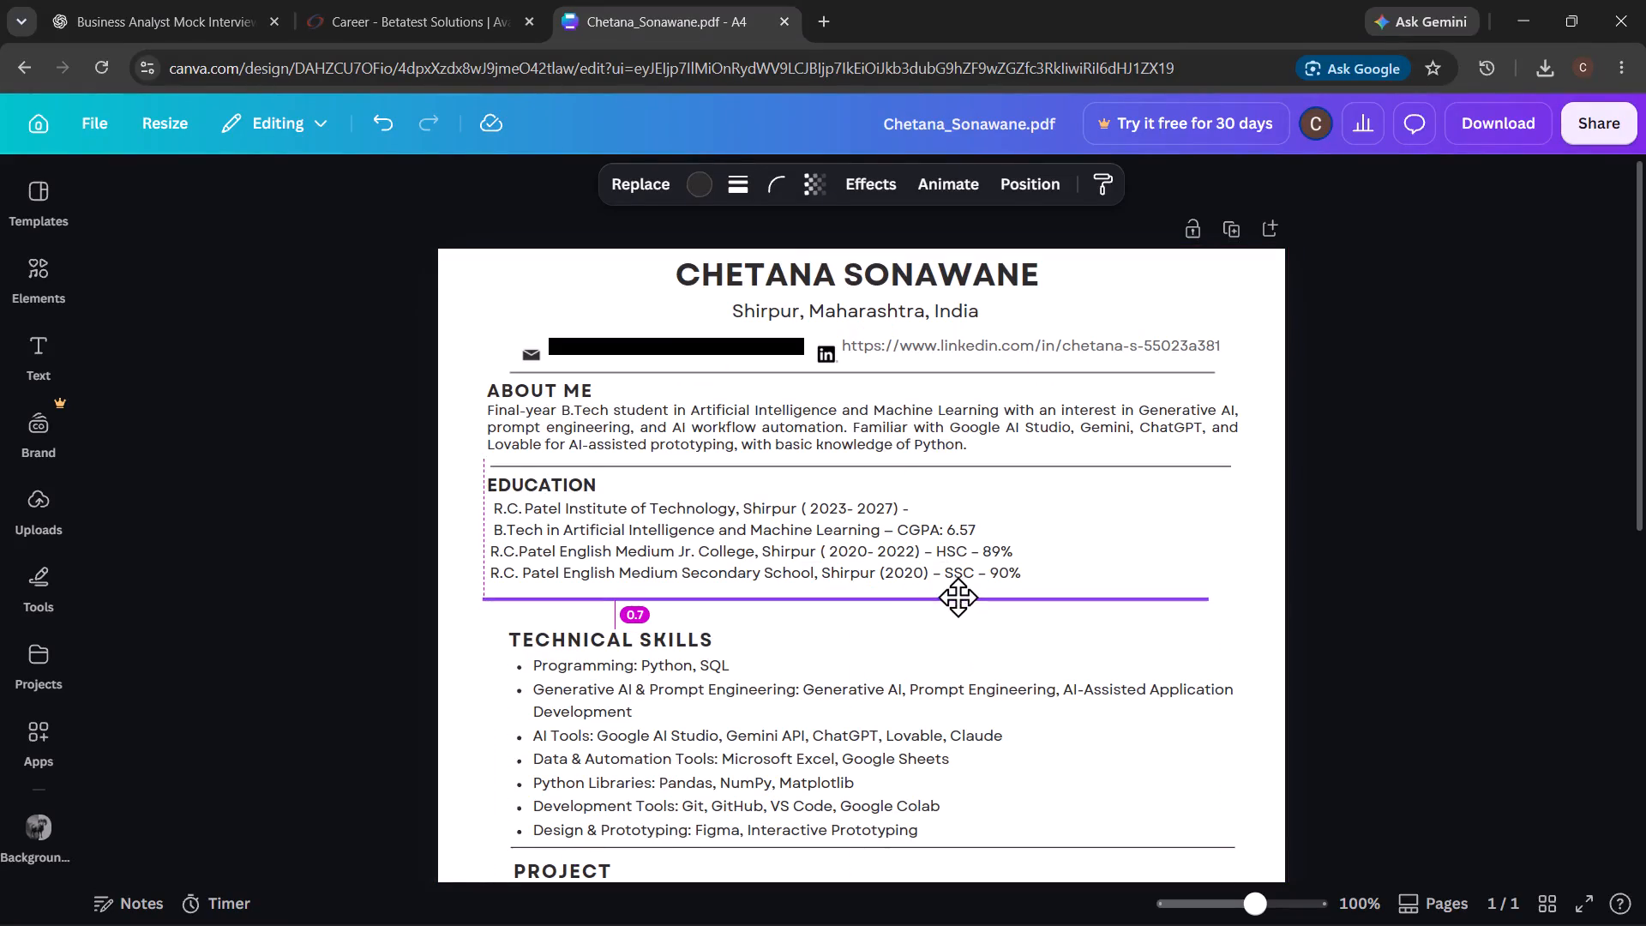
{"action": "left_click_drag", "start_coordinate": [958, 597], "coordinate": [959, 592]}
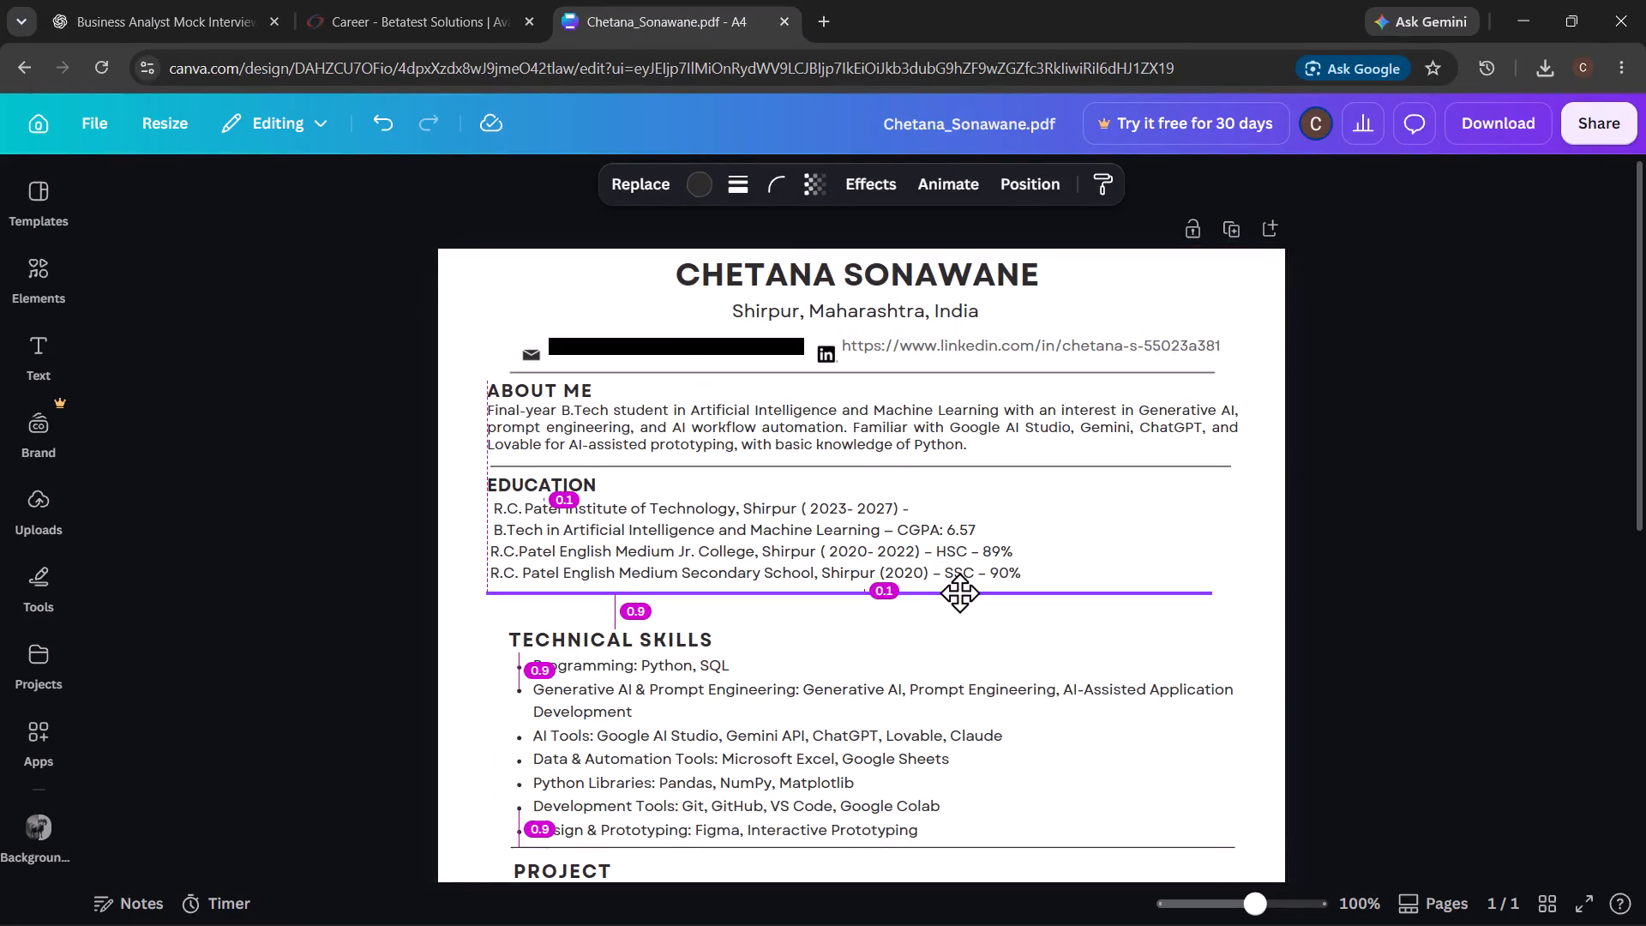
{"action": "left_click_drag", "start_coordinate": [959, 592], "coordinate": [961, 590]}
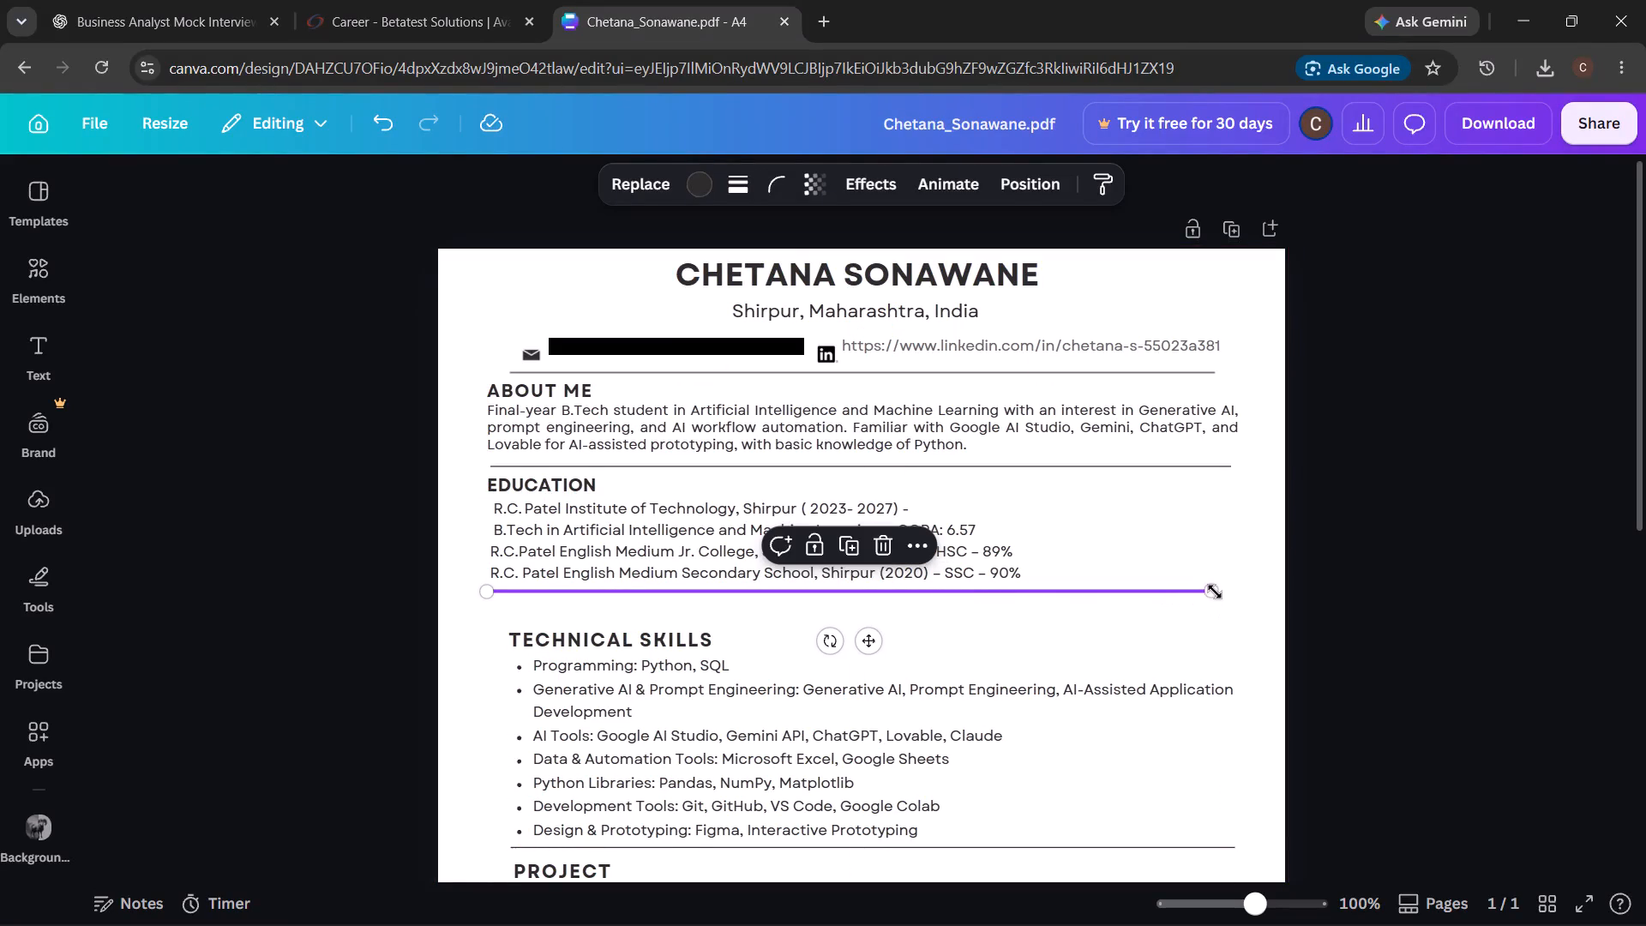
{"action": "left_click_drag", "start_coordinate": [1215, 592], "coordinate": [1244, 590]}
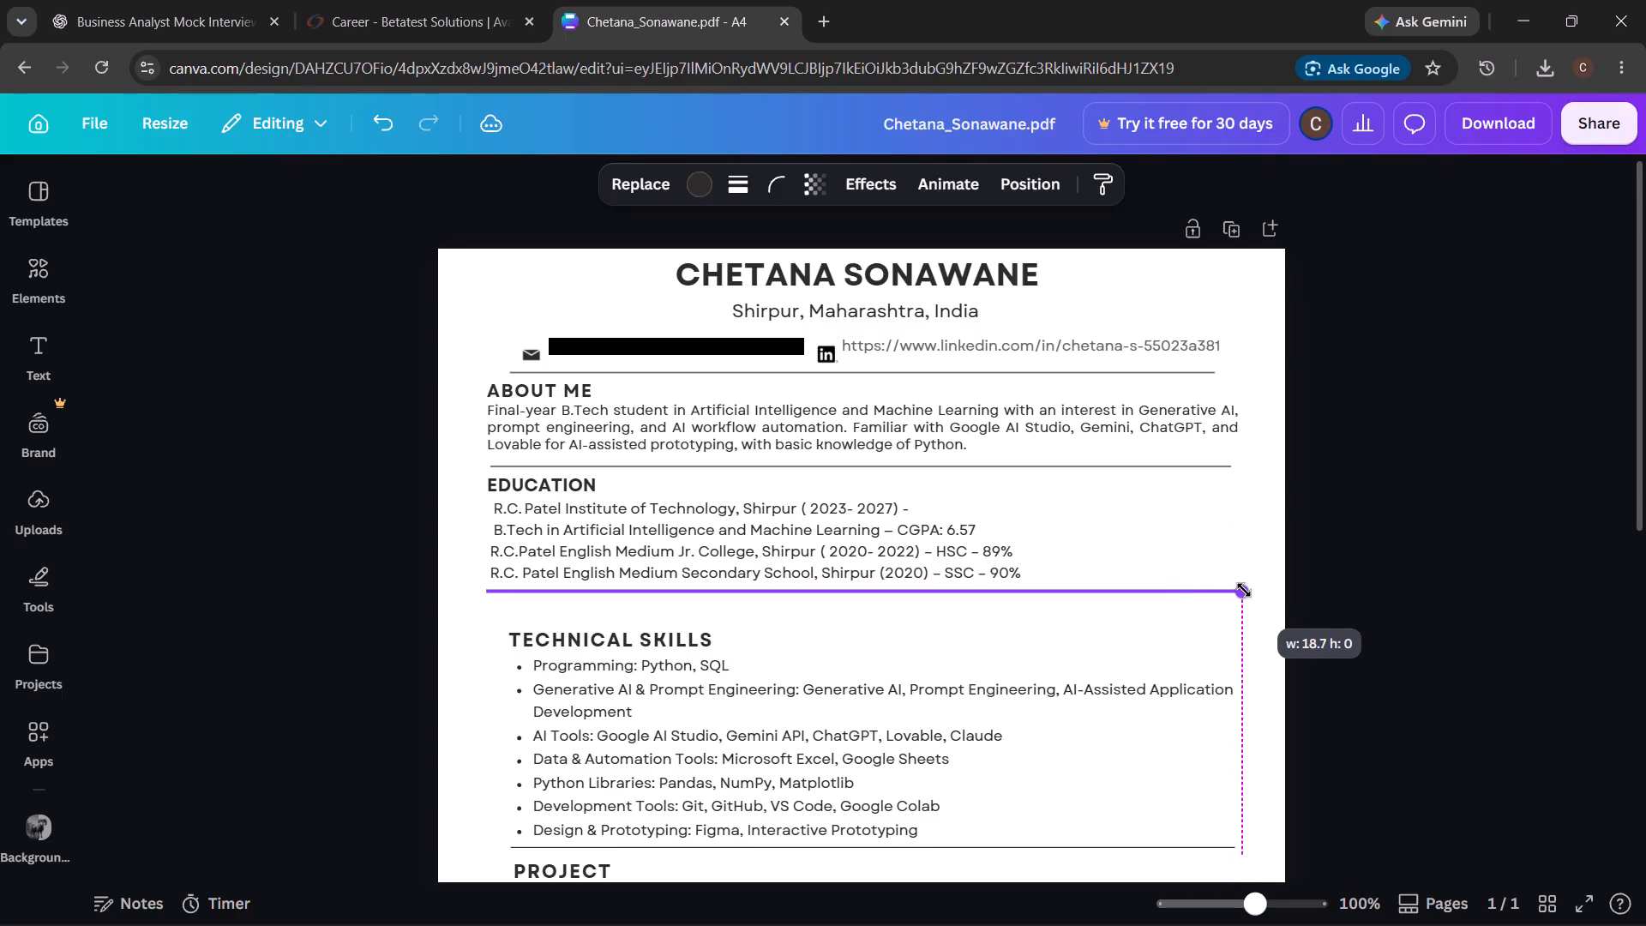
{"action": "left_click_drag", "start_coordinate": [1244, 590], "coordinate": [1241, 589]}
{"action": "left_click", "coordinate": [1204, 635]}
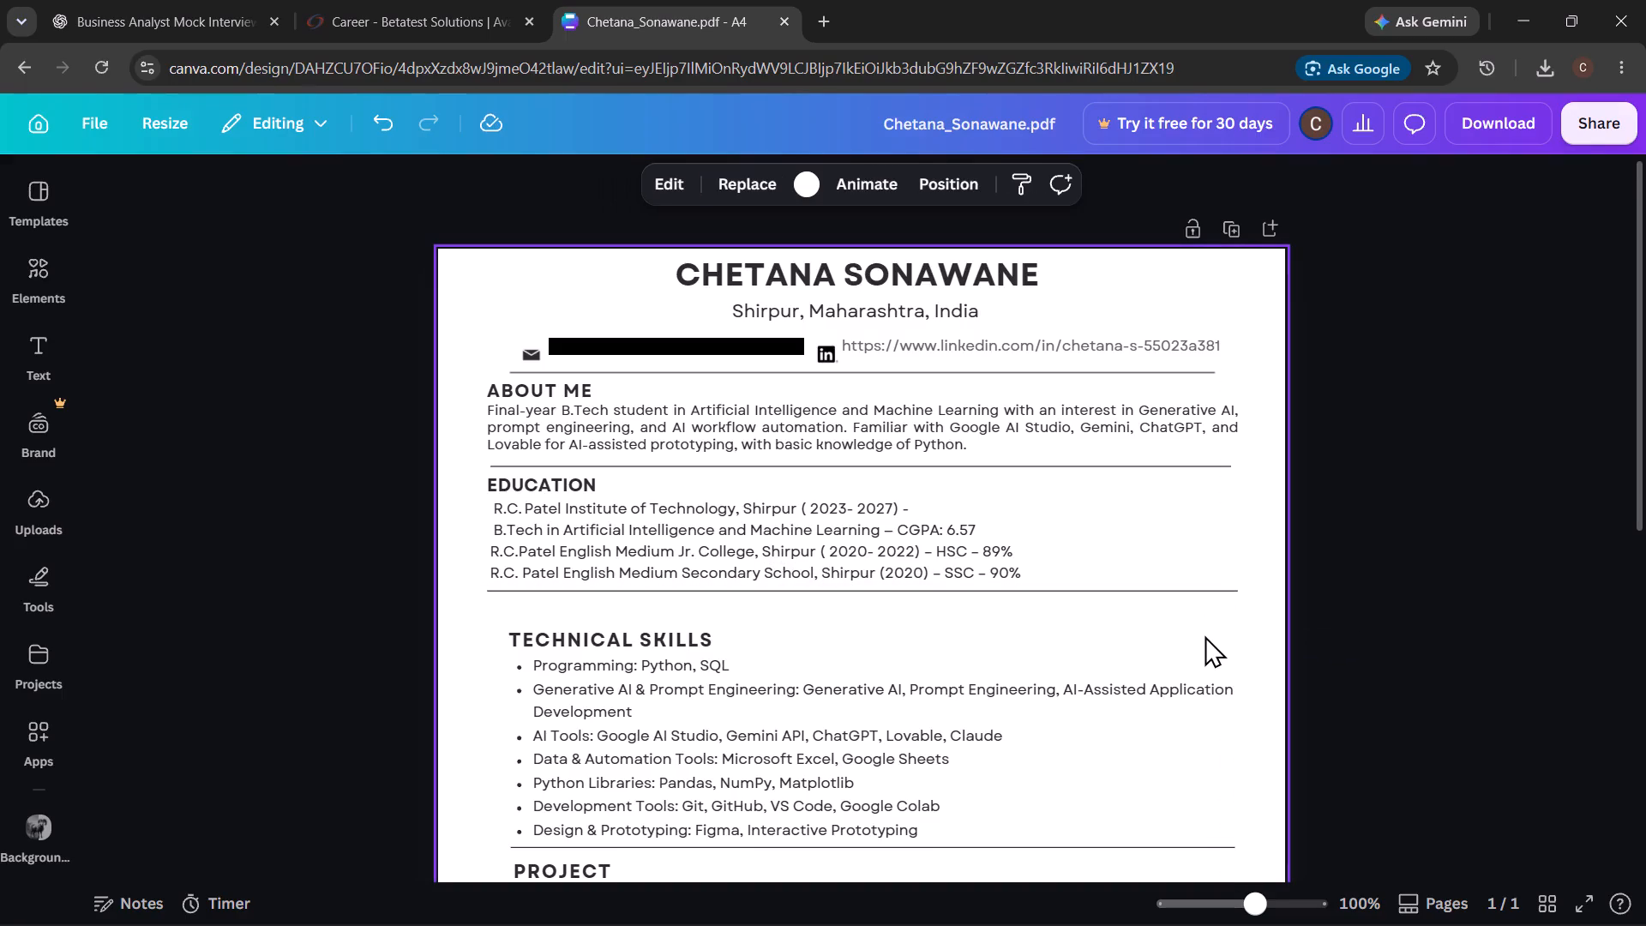
Move the Technical Skills heading up beneath the relocated line, aligned with the start of the Education entries.
{"action": "left_click_drag", "start_coordinate": [685, 638], "coordinate": [671, 606]}
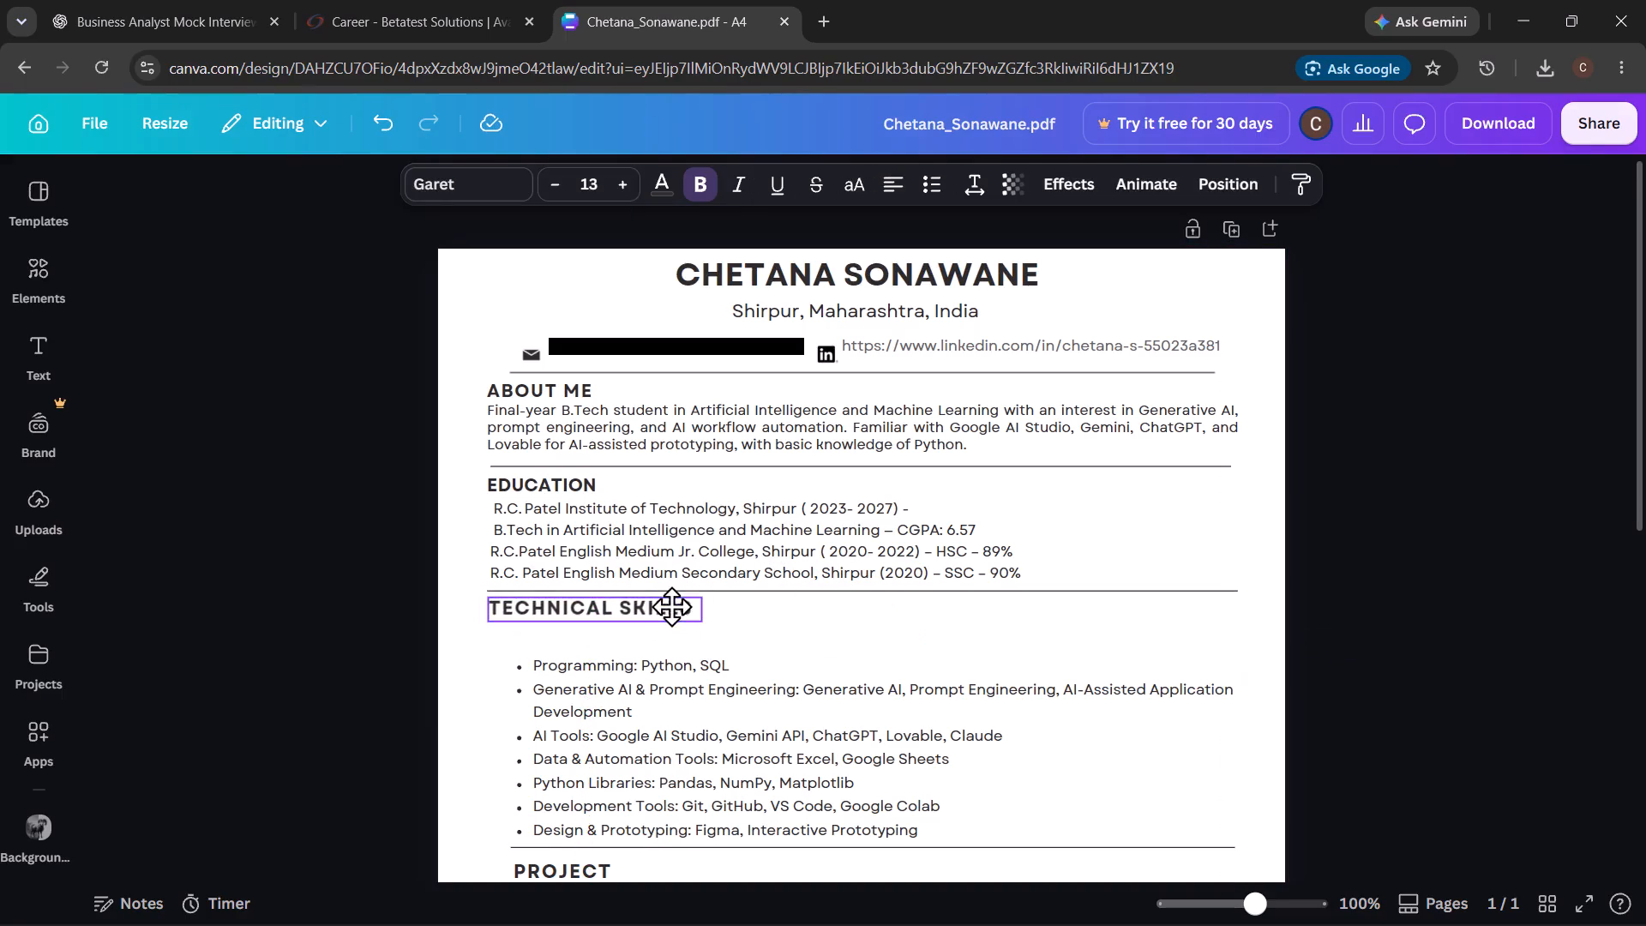
{"action": "left_click_drag", "start_coordinate": [671, 606], "coordinate": [665, 616]}
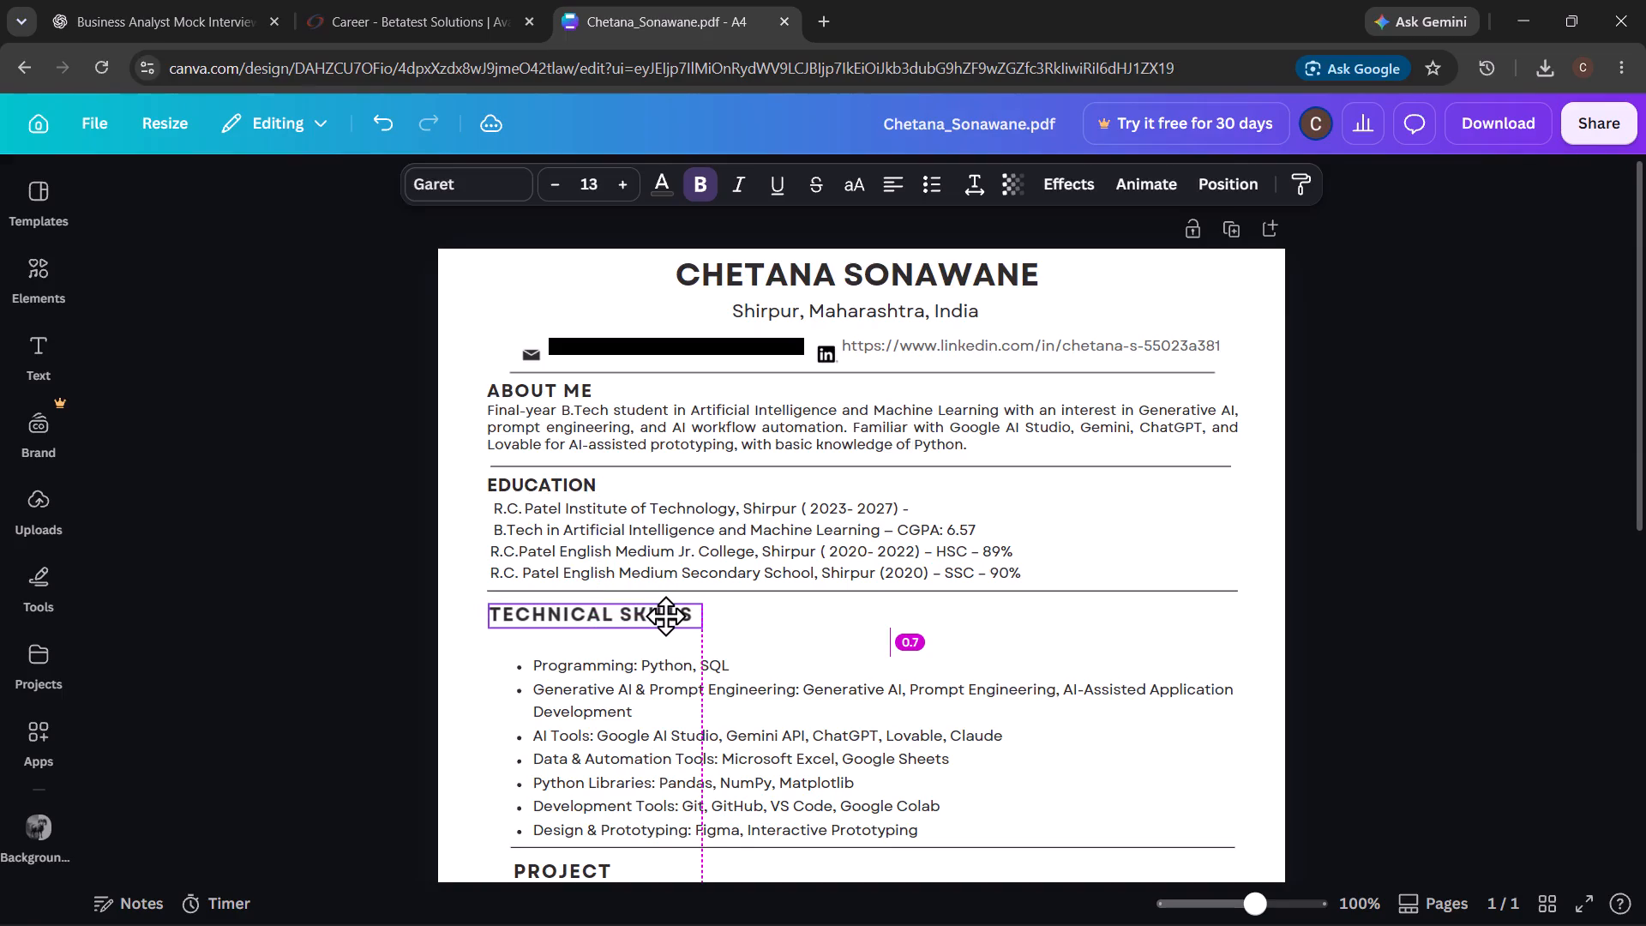
{"action": "left_click_drag", "start_coordinate": [665, 616], "coordinate": [667, 610]}
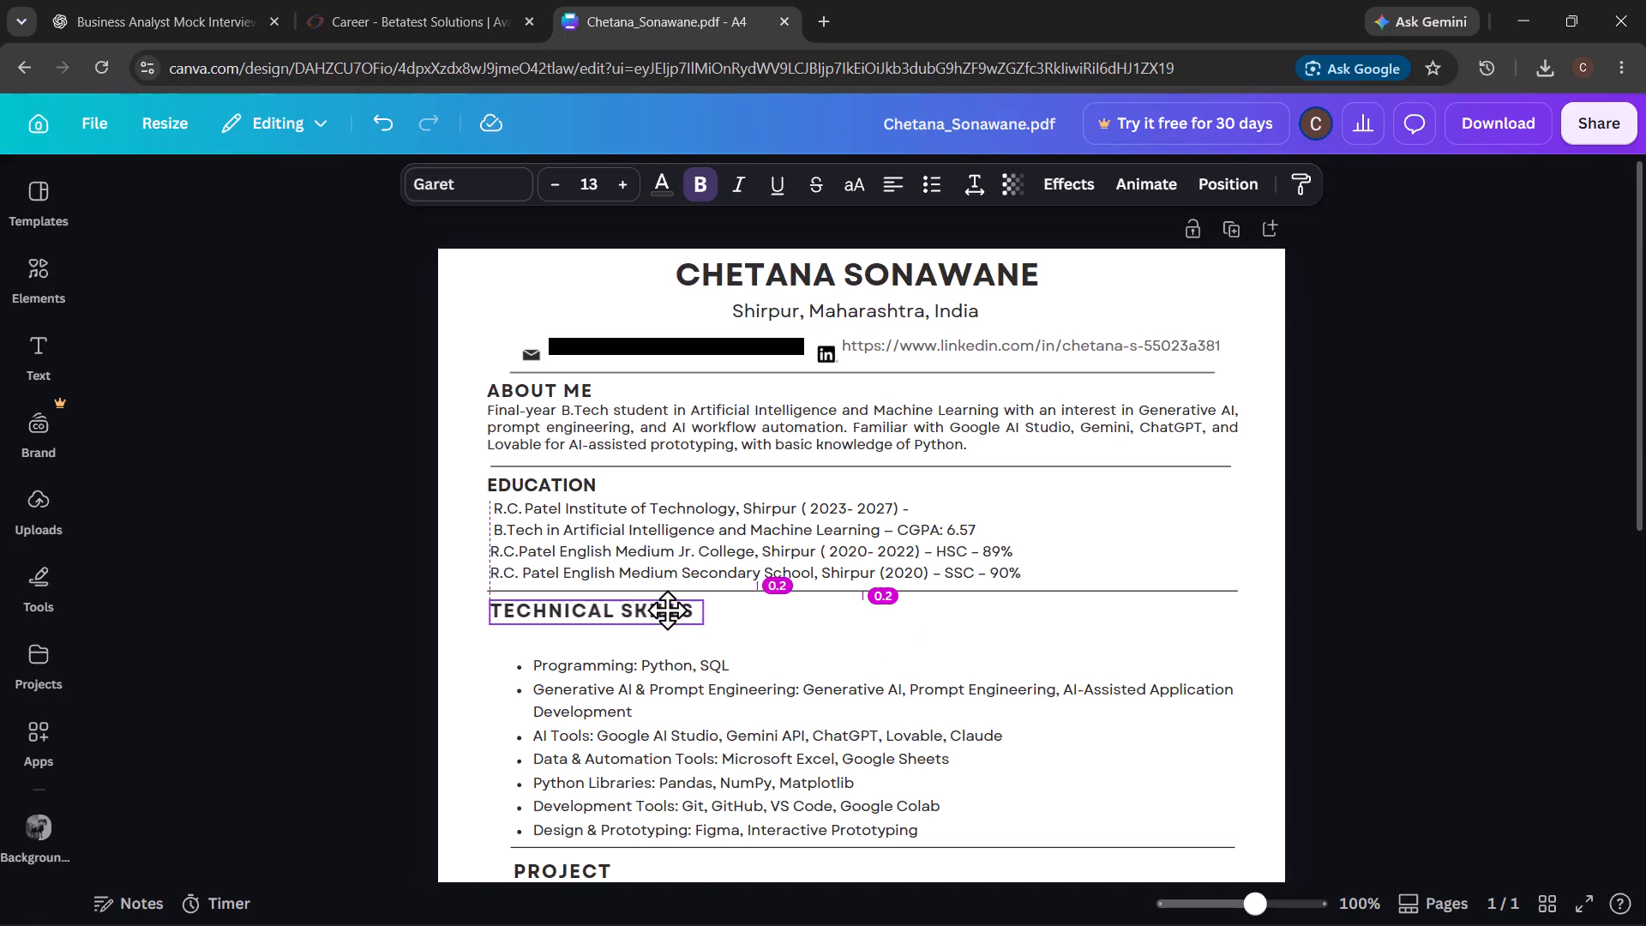
{"action": "left_click_drag", "start_coordinate": [667, 610], "coordinate": [667, 608]}
Shift the skills text clear of its separate bullet dots and delete all seven dots.
{"action": "left_click_drag", "start_coordinate": [697, 692], "coordinate": [667, 669]}
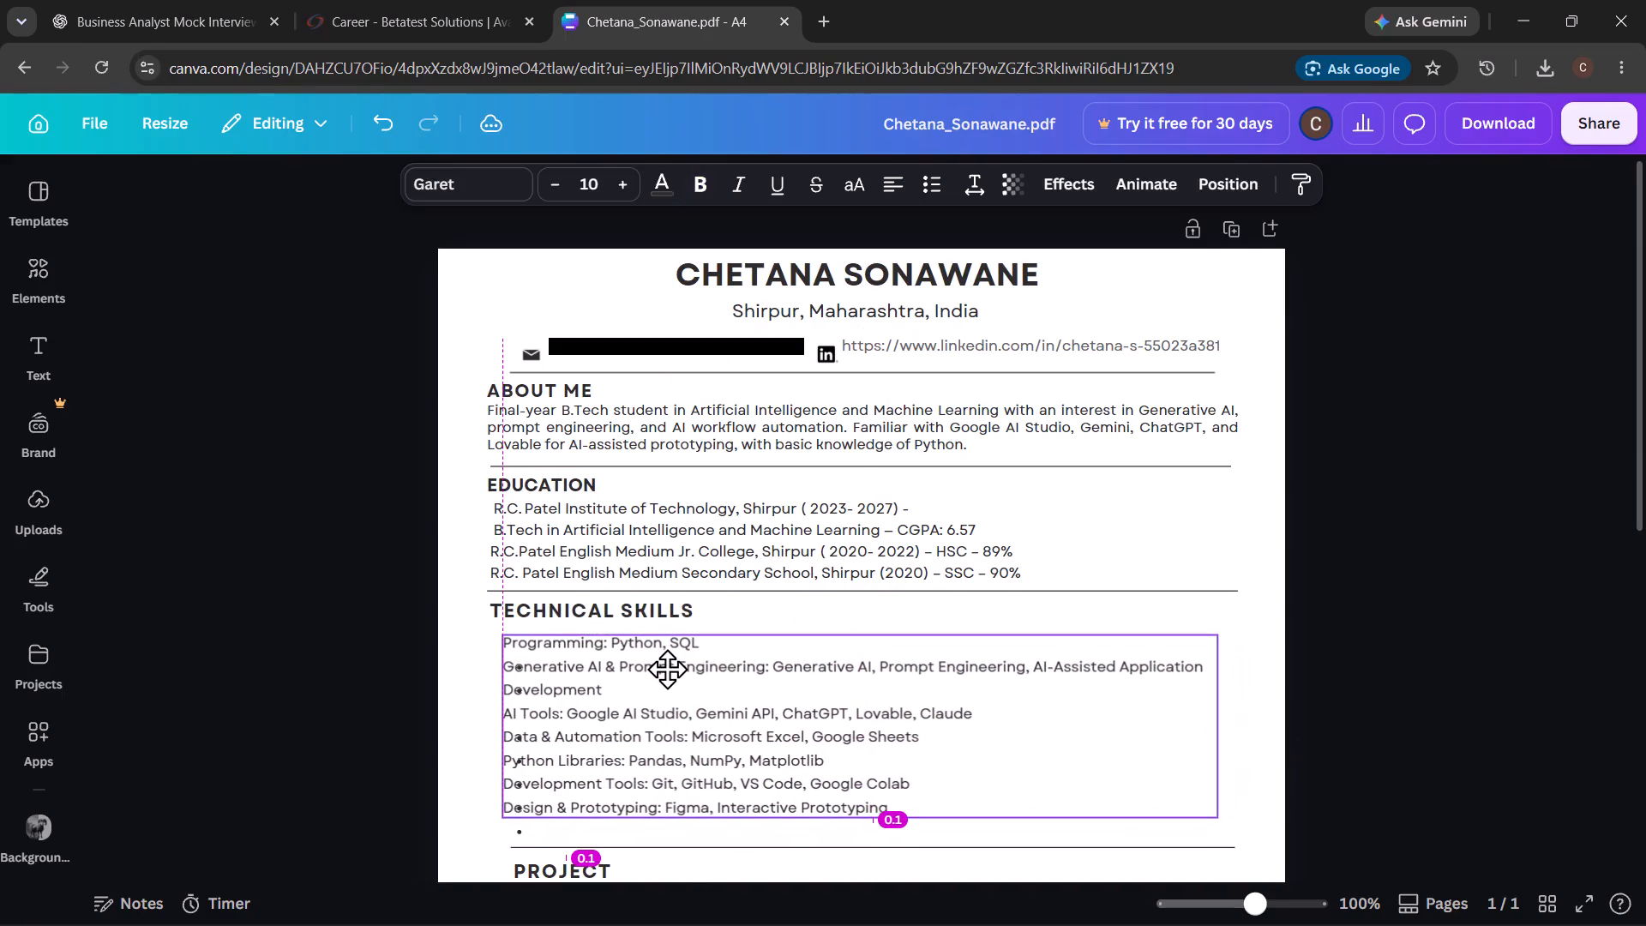
{"action": "left_click_drag", "start_coordinate": [667, 669], "coordinate": [738, 660]}
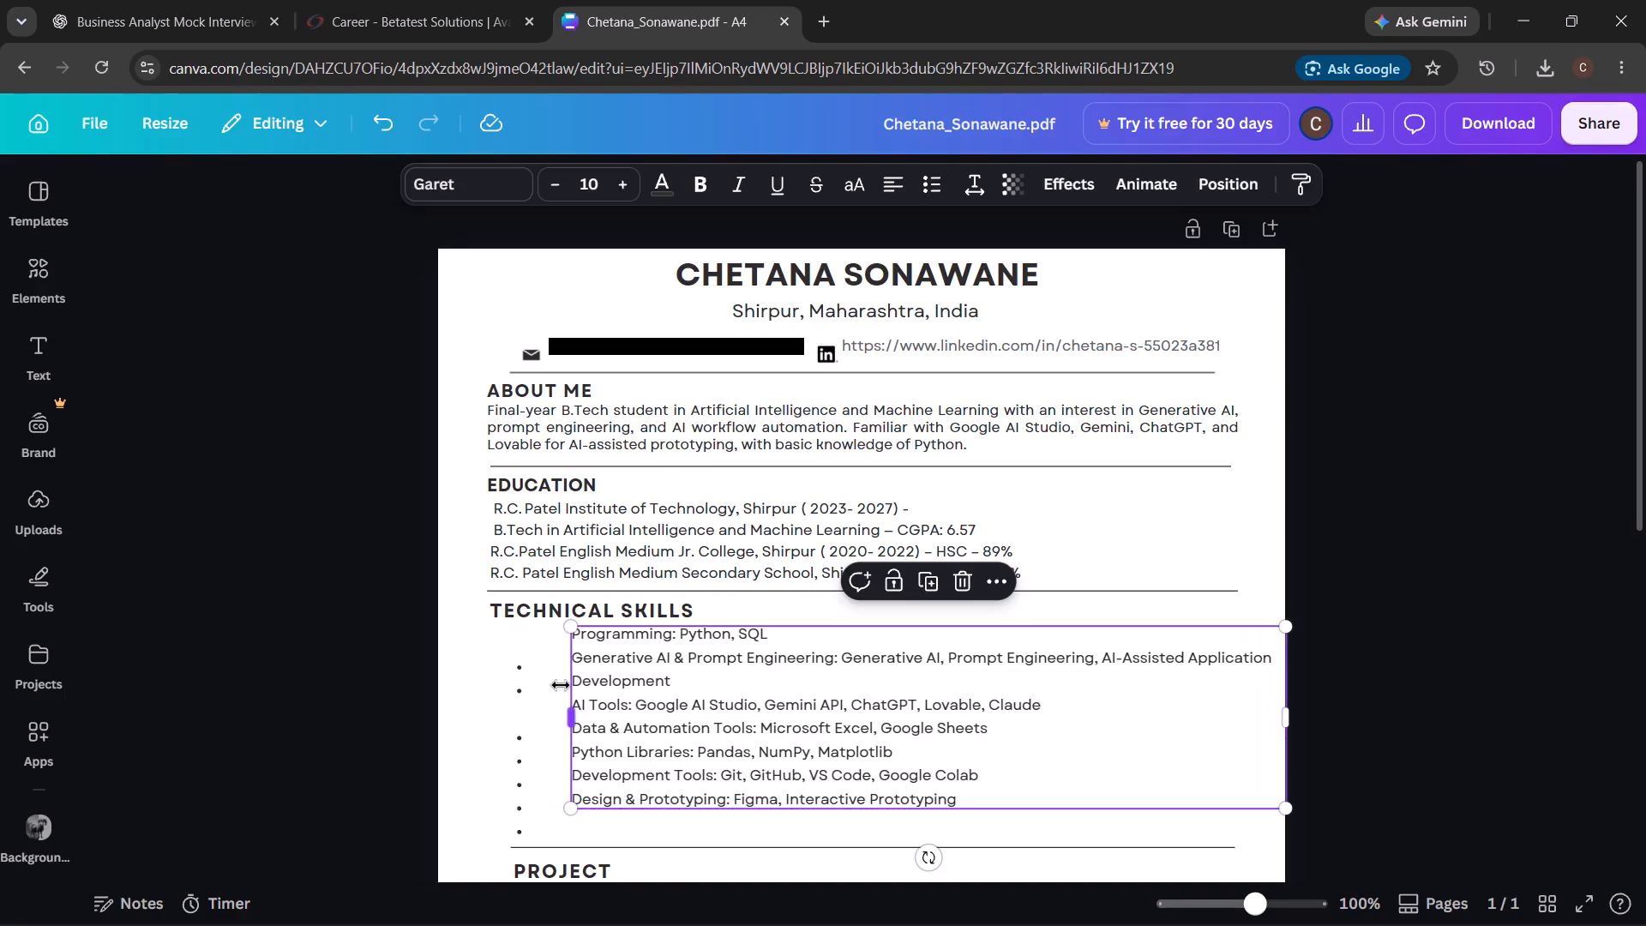
{"action": "left_click", "coordinate": [520, 690]}
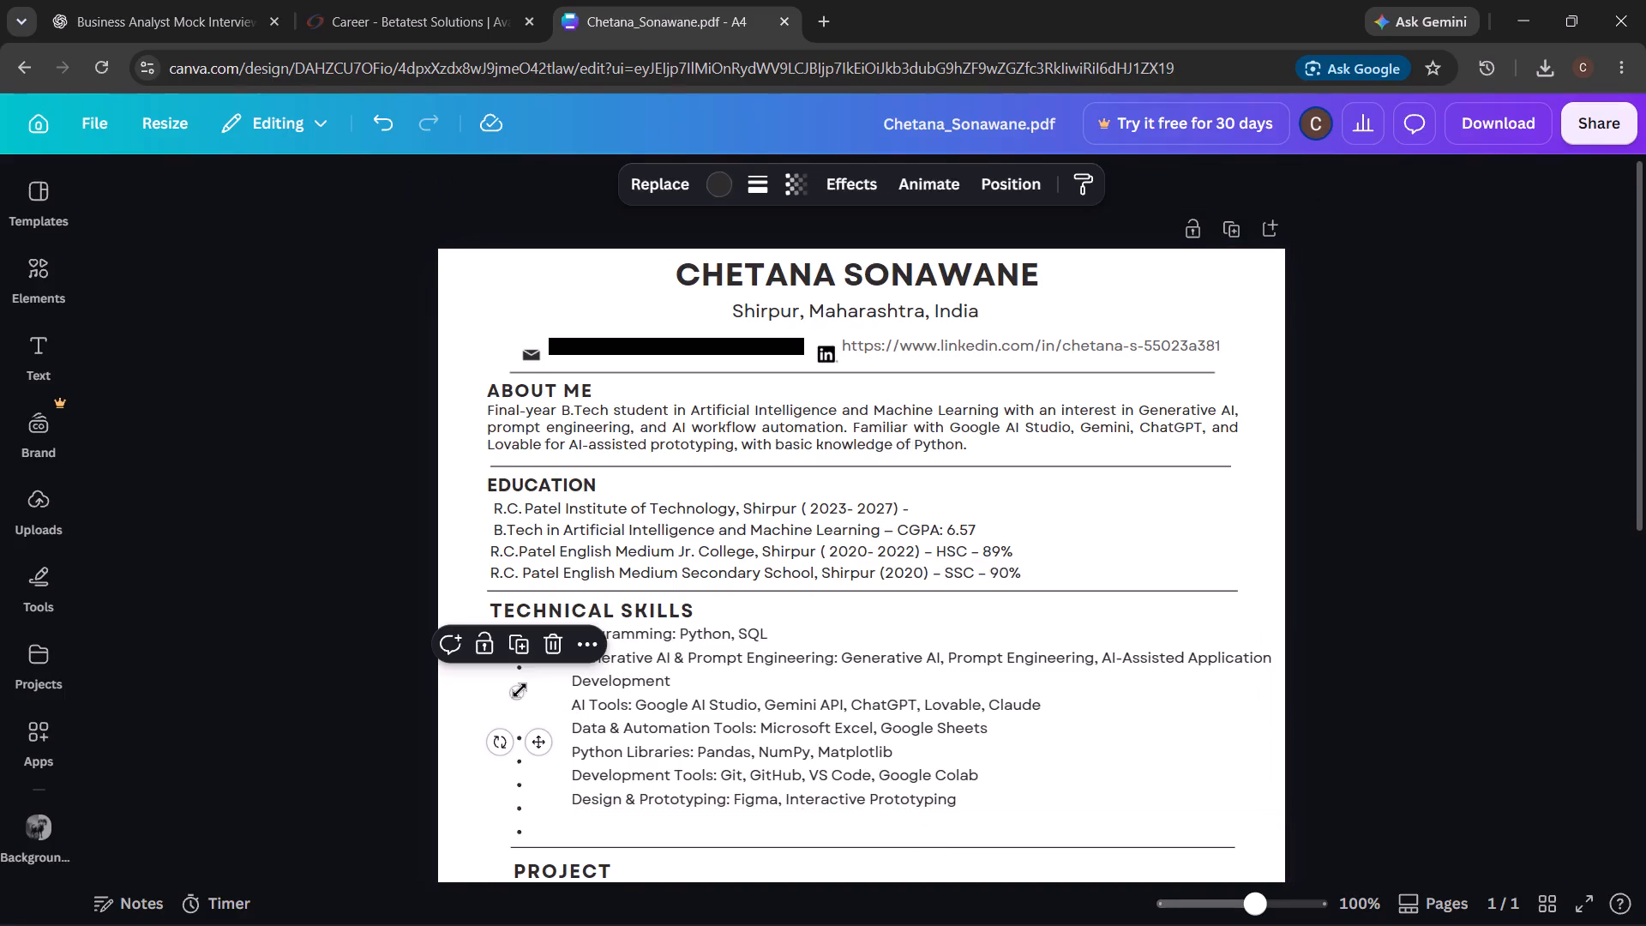
{"action": "key", "text": "BackSpace"}
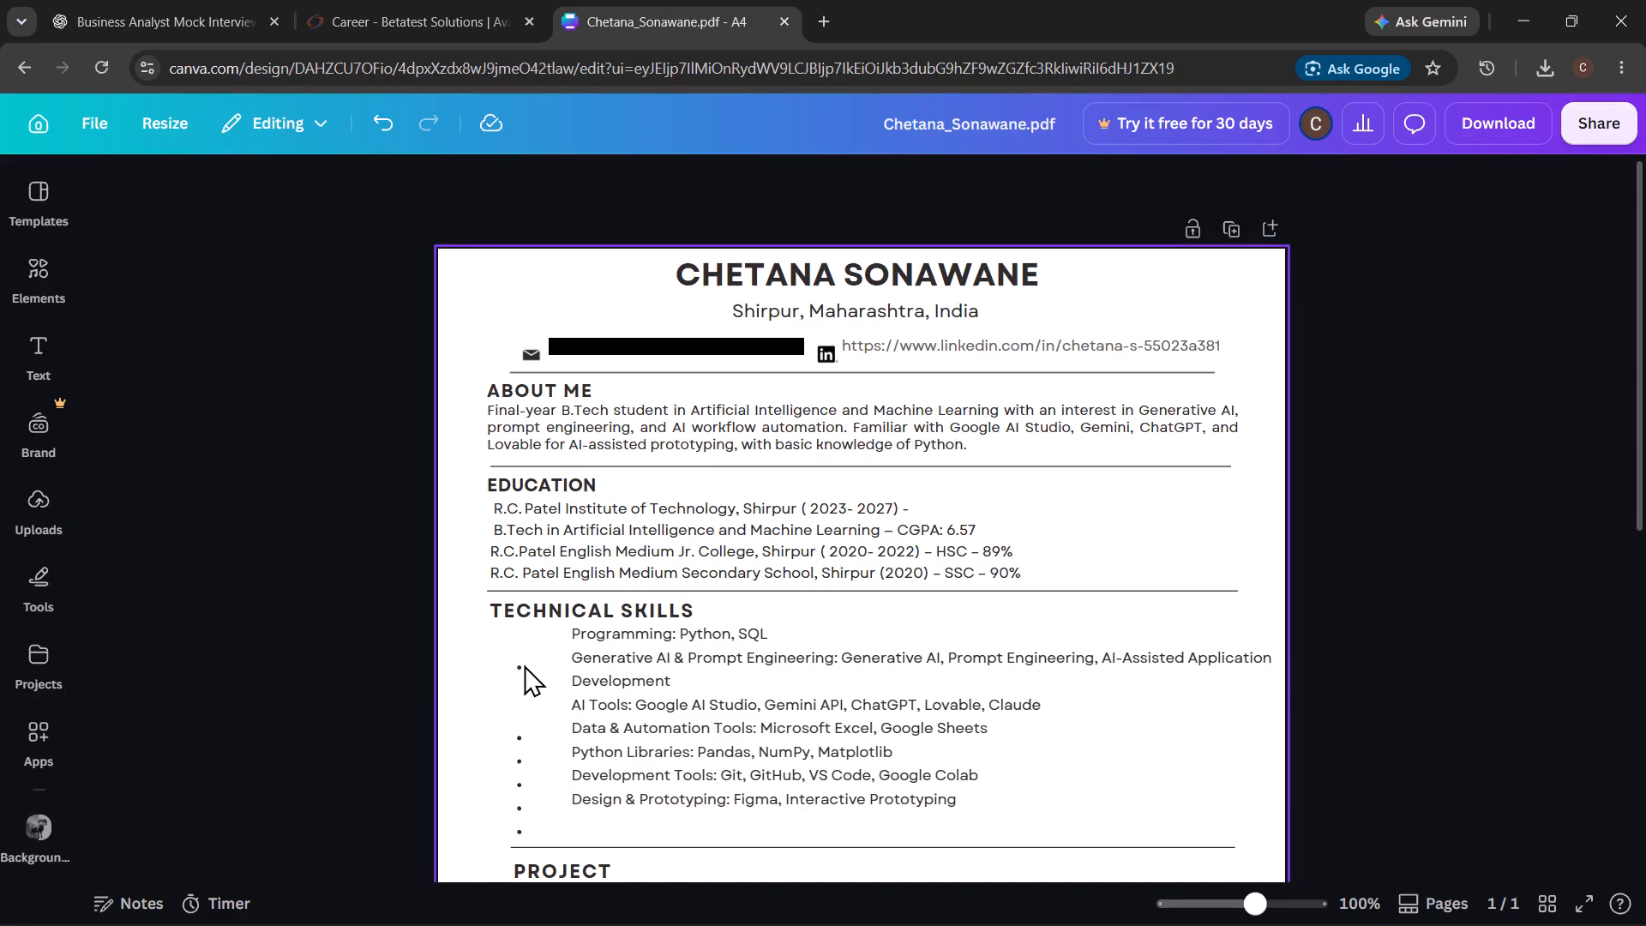
{"action": "left_click", "coordinate": [520, 666]}
{"action": "key", "text": "BackSpace"}
{"action": "left_click", "coordinate": [526, 740]}
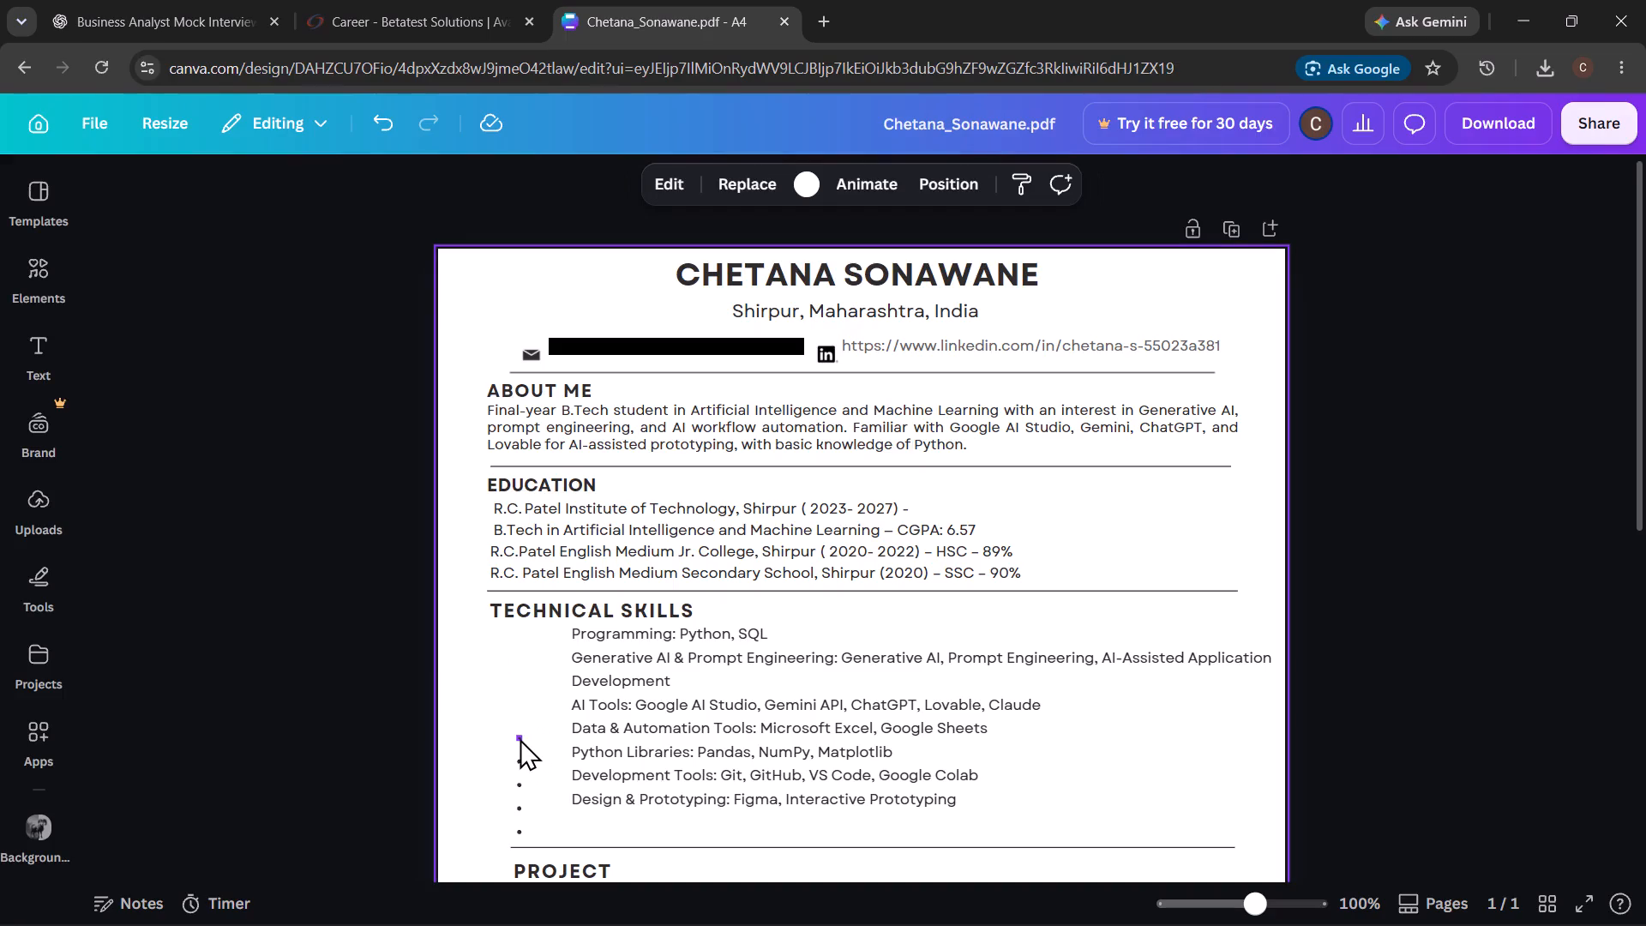
{"action": "left_click", "coordinate": [520, 738]}
{"action": "key", "text": "BackSpace"}
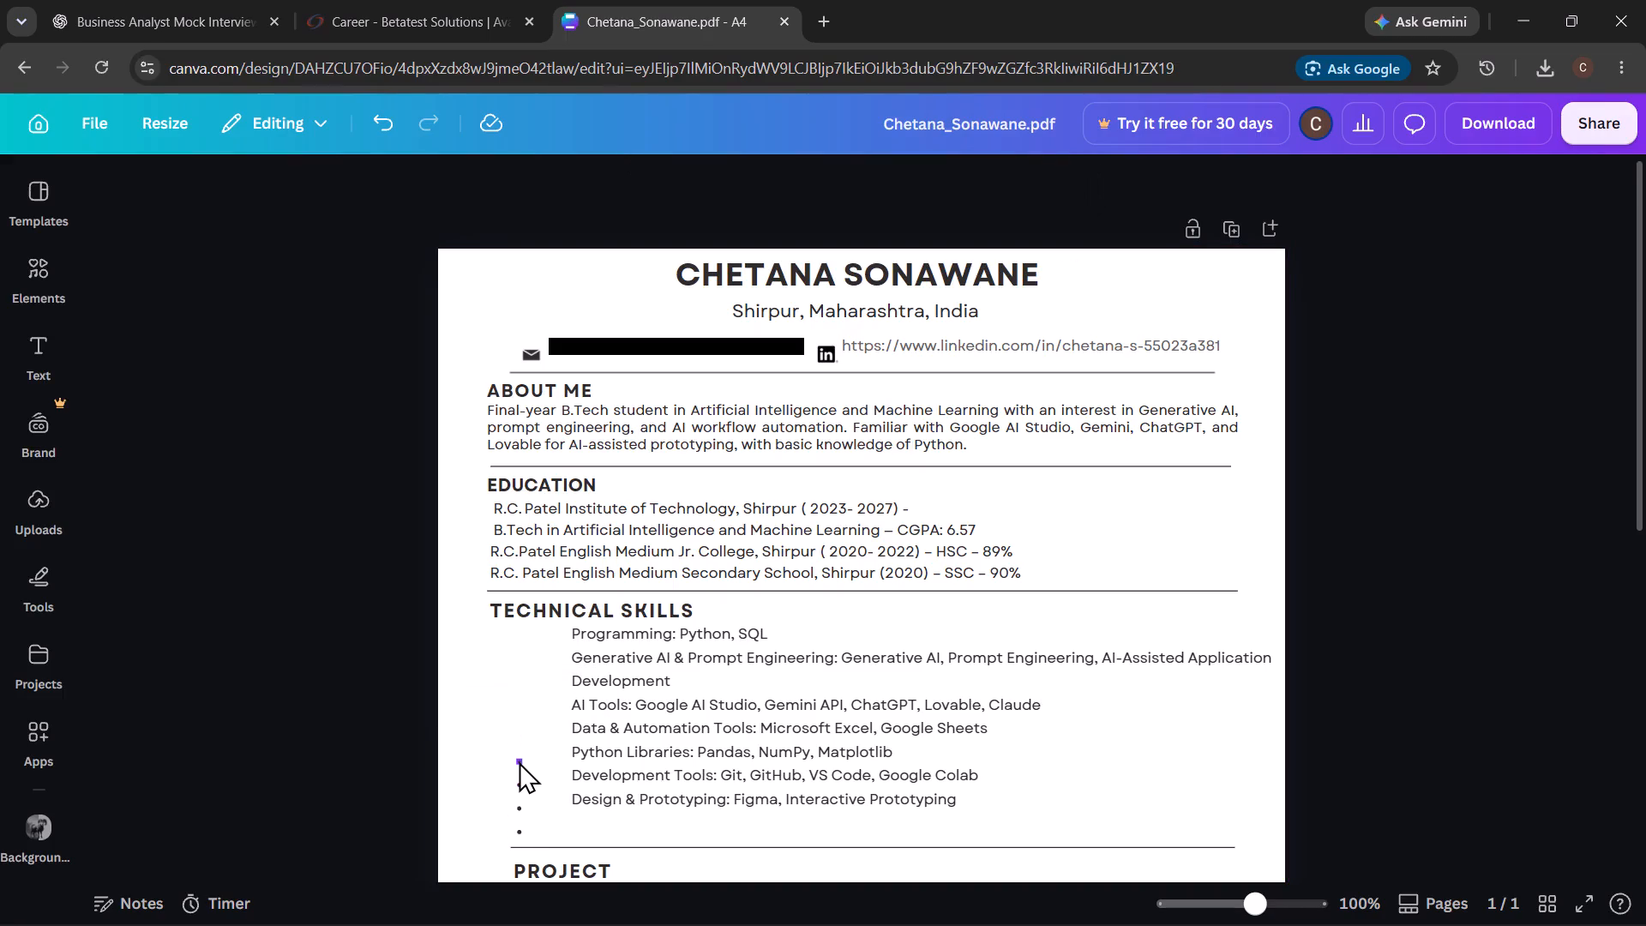
{"action": "left_click", "coordinate": [519, 761]}
{"action": "key", "text": "BackSpace"}
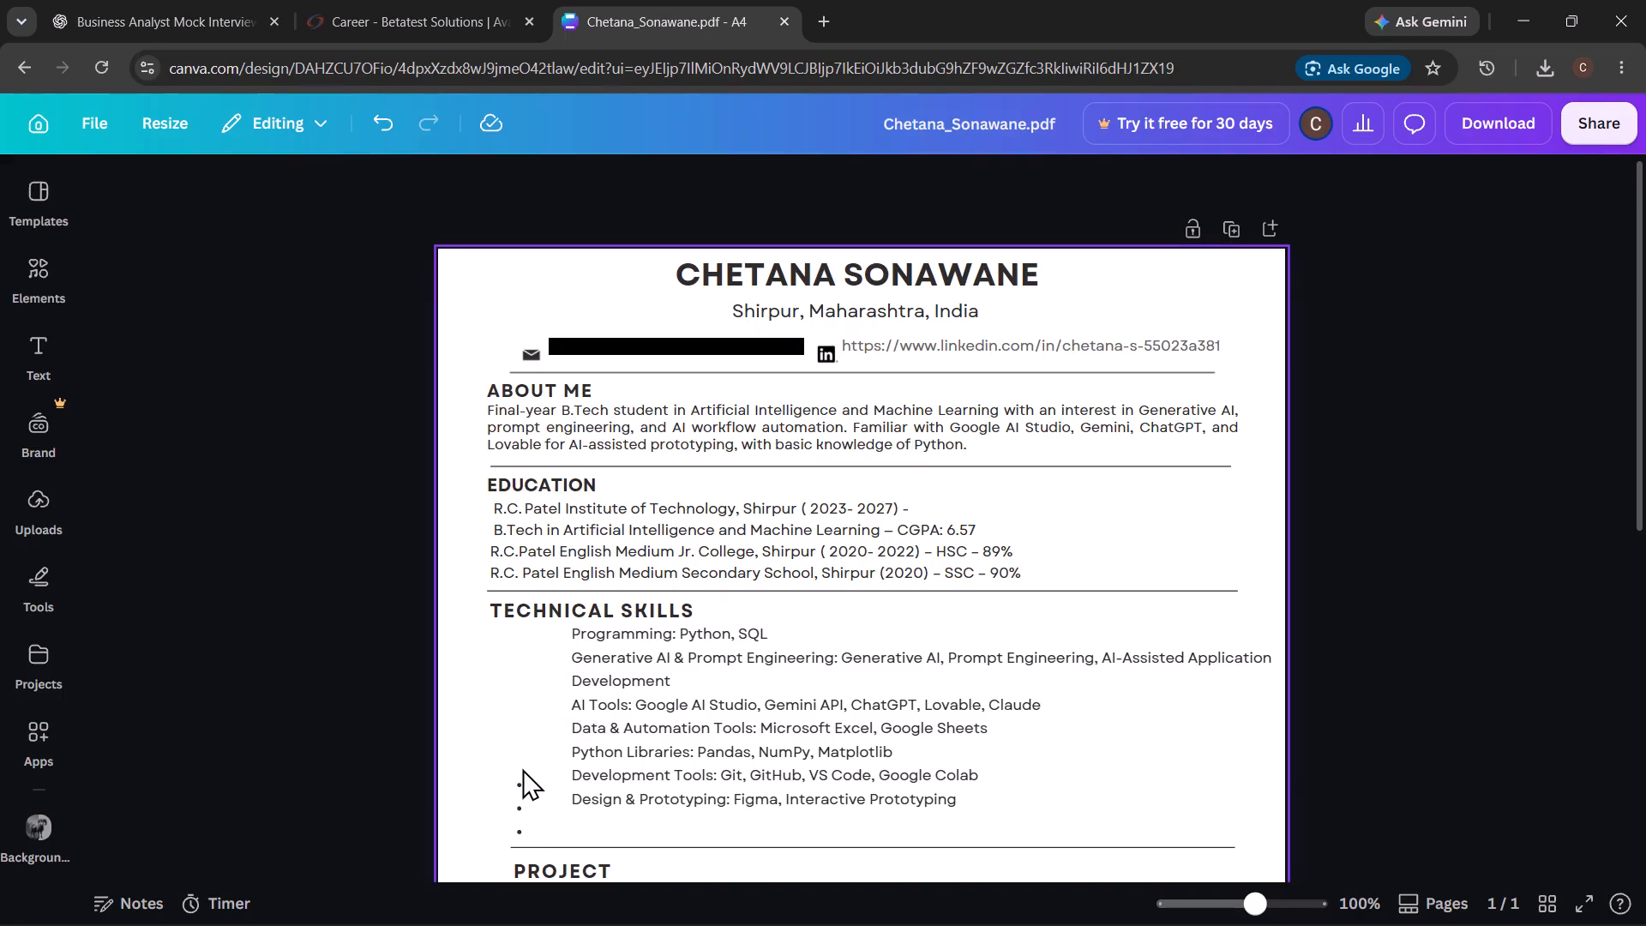
{"action": "left_click", "coordinate": [519, 783]}
{"action": "key", "text": "BackSpace"}
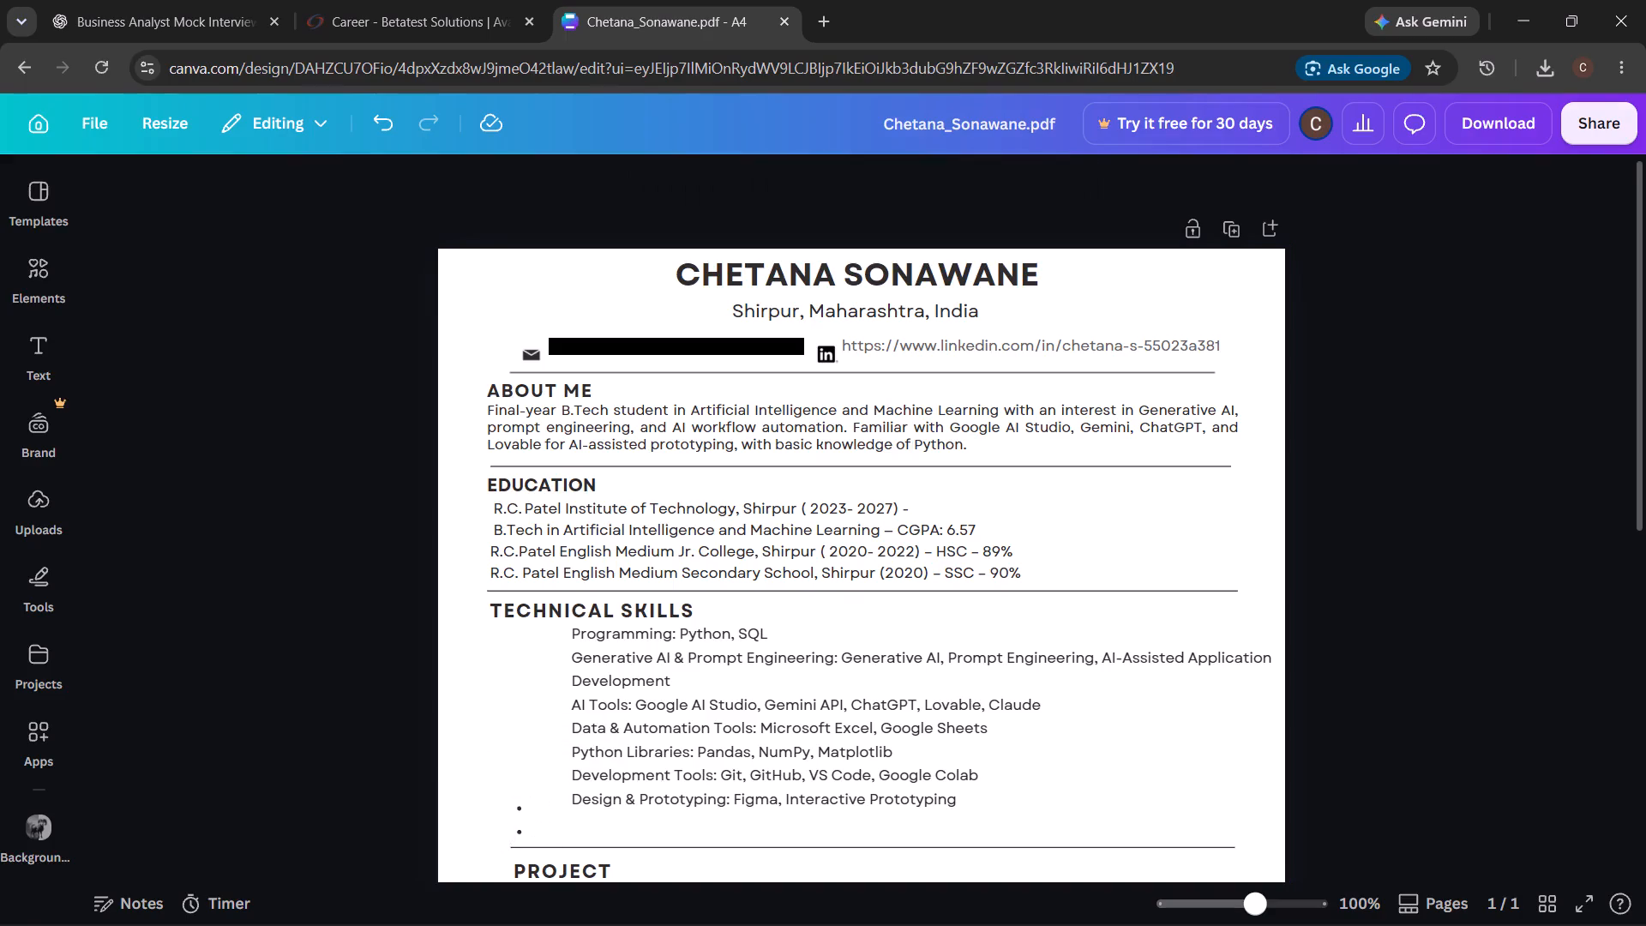
{"action": "left_click", "coordinate": [520, 806]}
{"action": "key", "text": "BackSpace"}
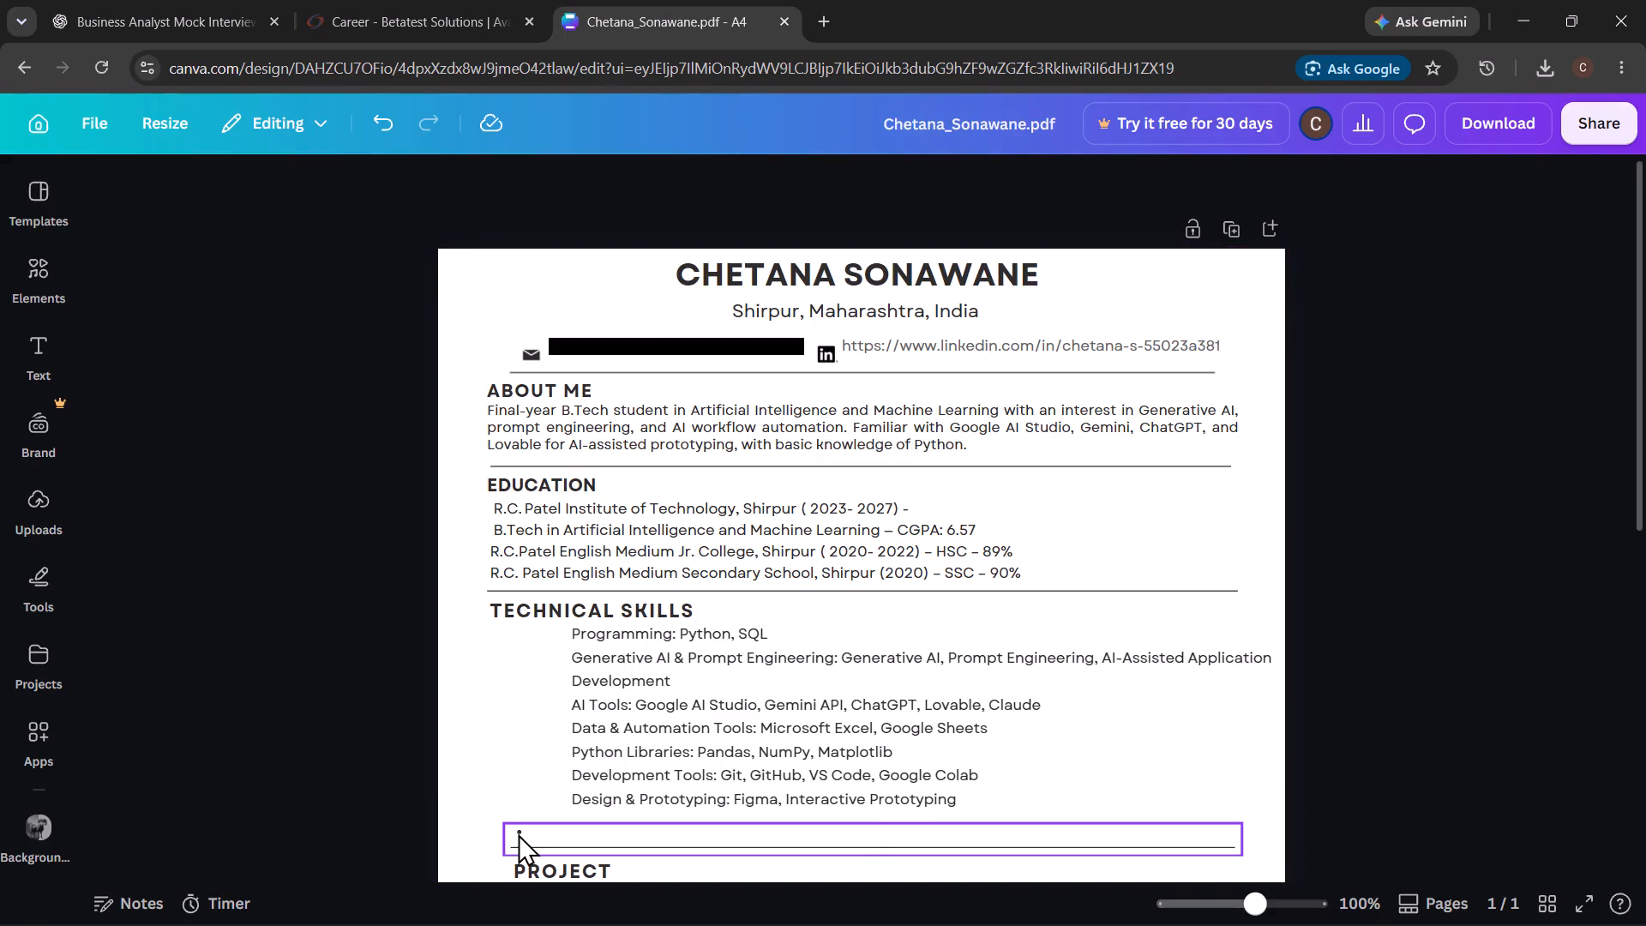
{"action": "left_click", "coordinate": [518, 833]}
{"action": "key", "text": "BackSpace"}
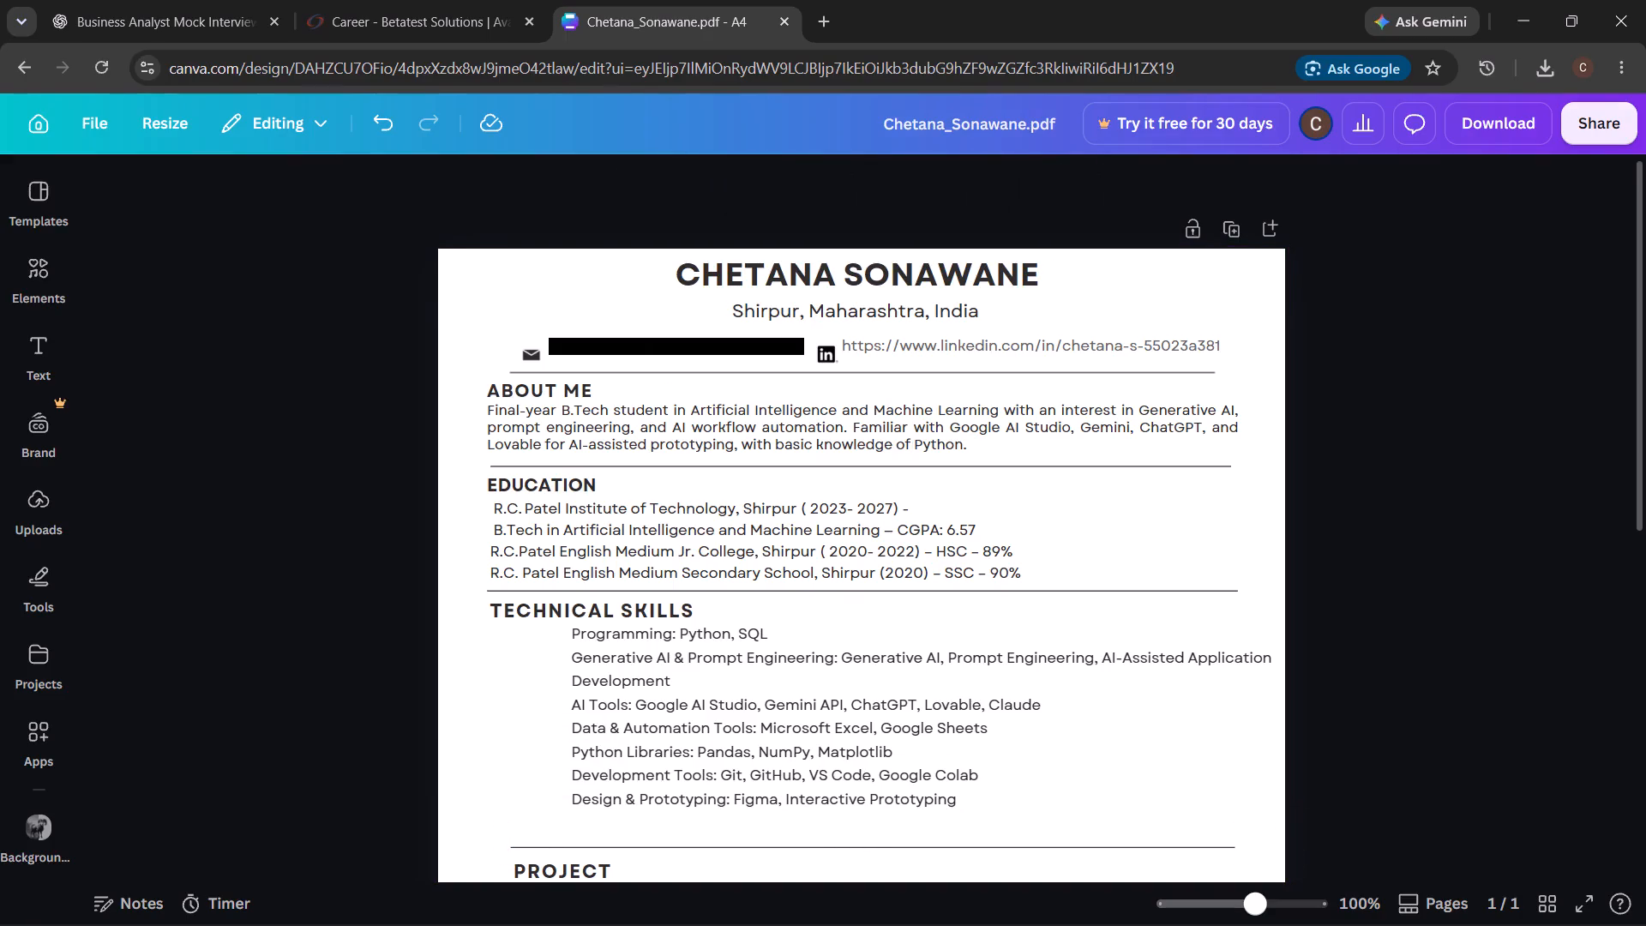
{"action": "left_click_drag", "start_coordinate": [598, 734], "coordinate": [526, 752]}
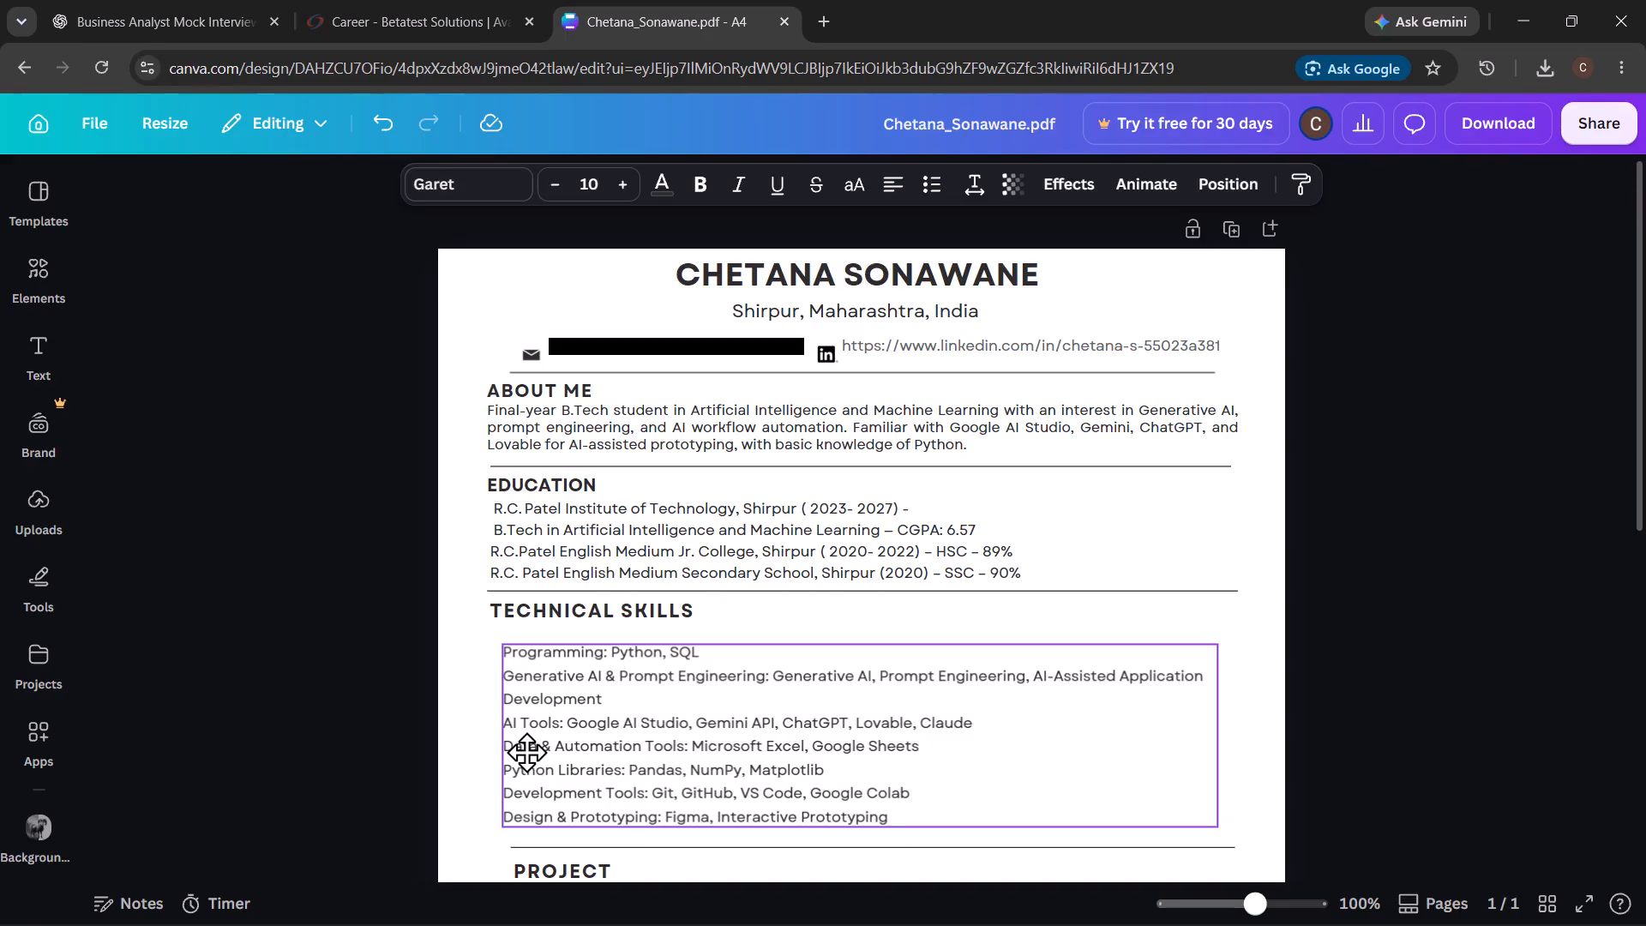
{"action": "left_click_drag", "start_coordinate": [526, 752], "coordinate": [518, 732]}
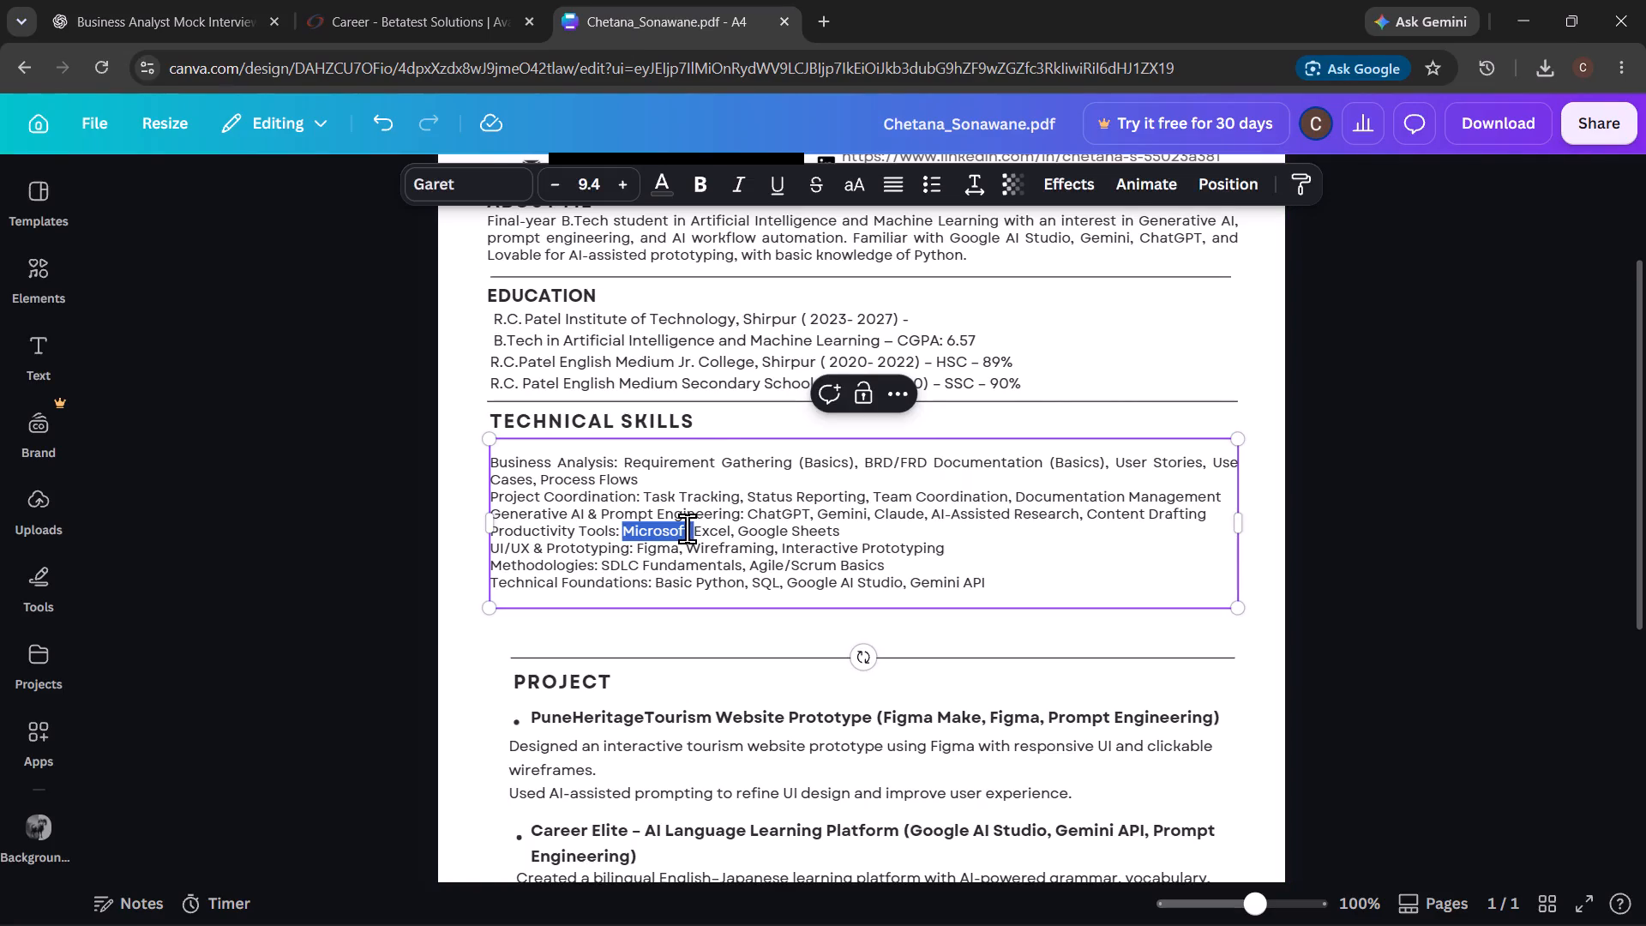
{"action": "left_click", "coordinate": [687, 528]}
{"action": "key", "text": "ctrl+a"}
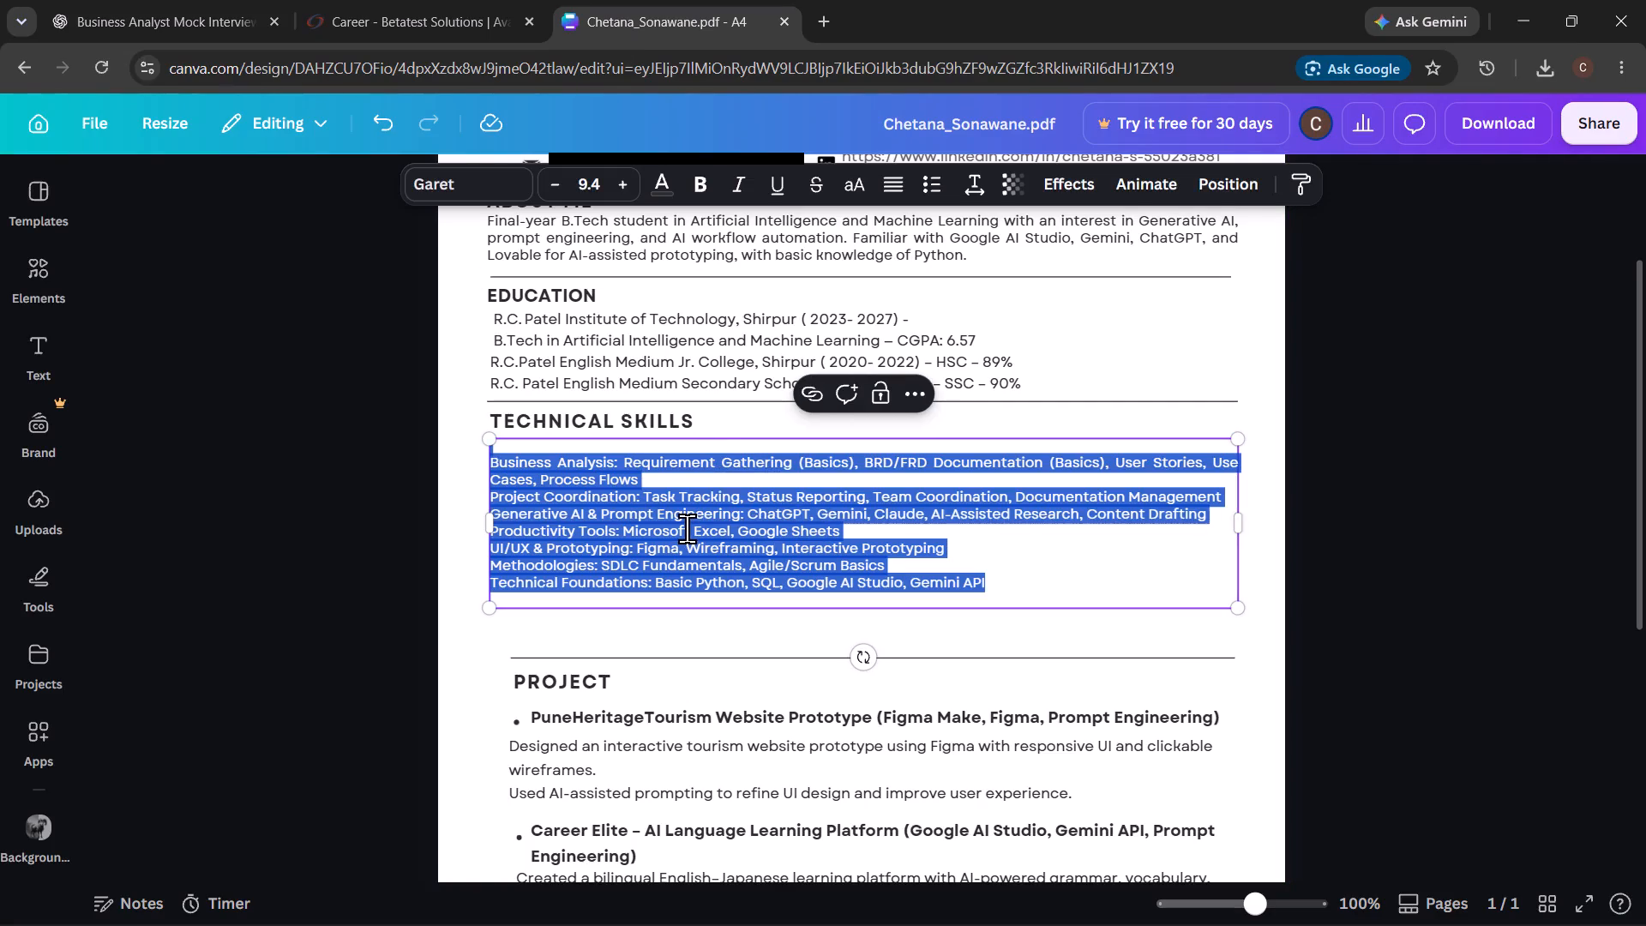
{"action": "left_click", "coordinate": [929, 189]}
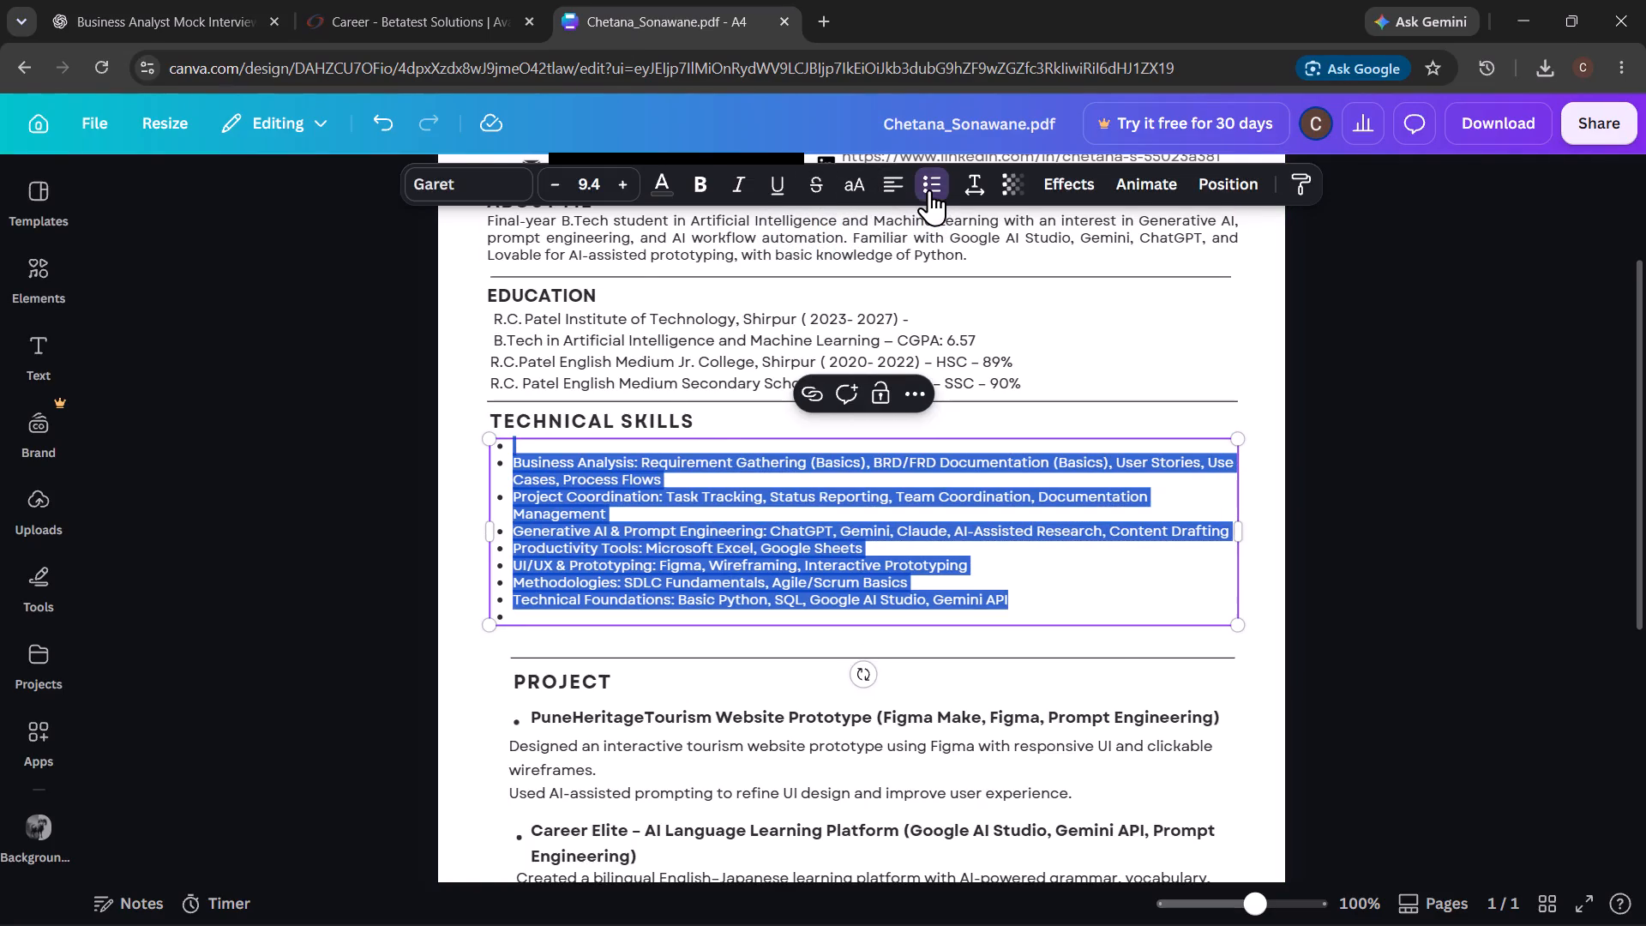
{"action": "left_click", "coordinate": [804, 539]}
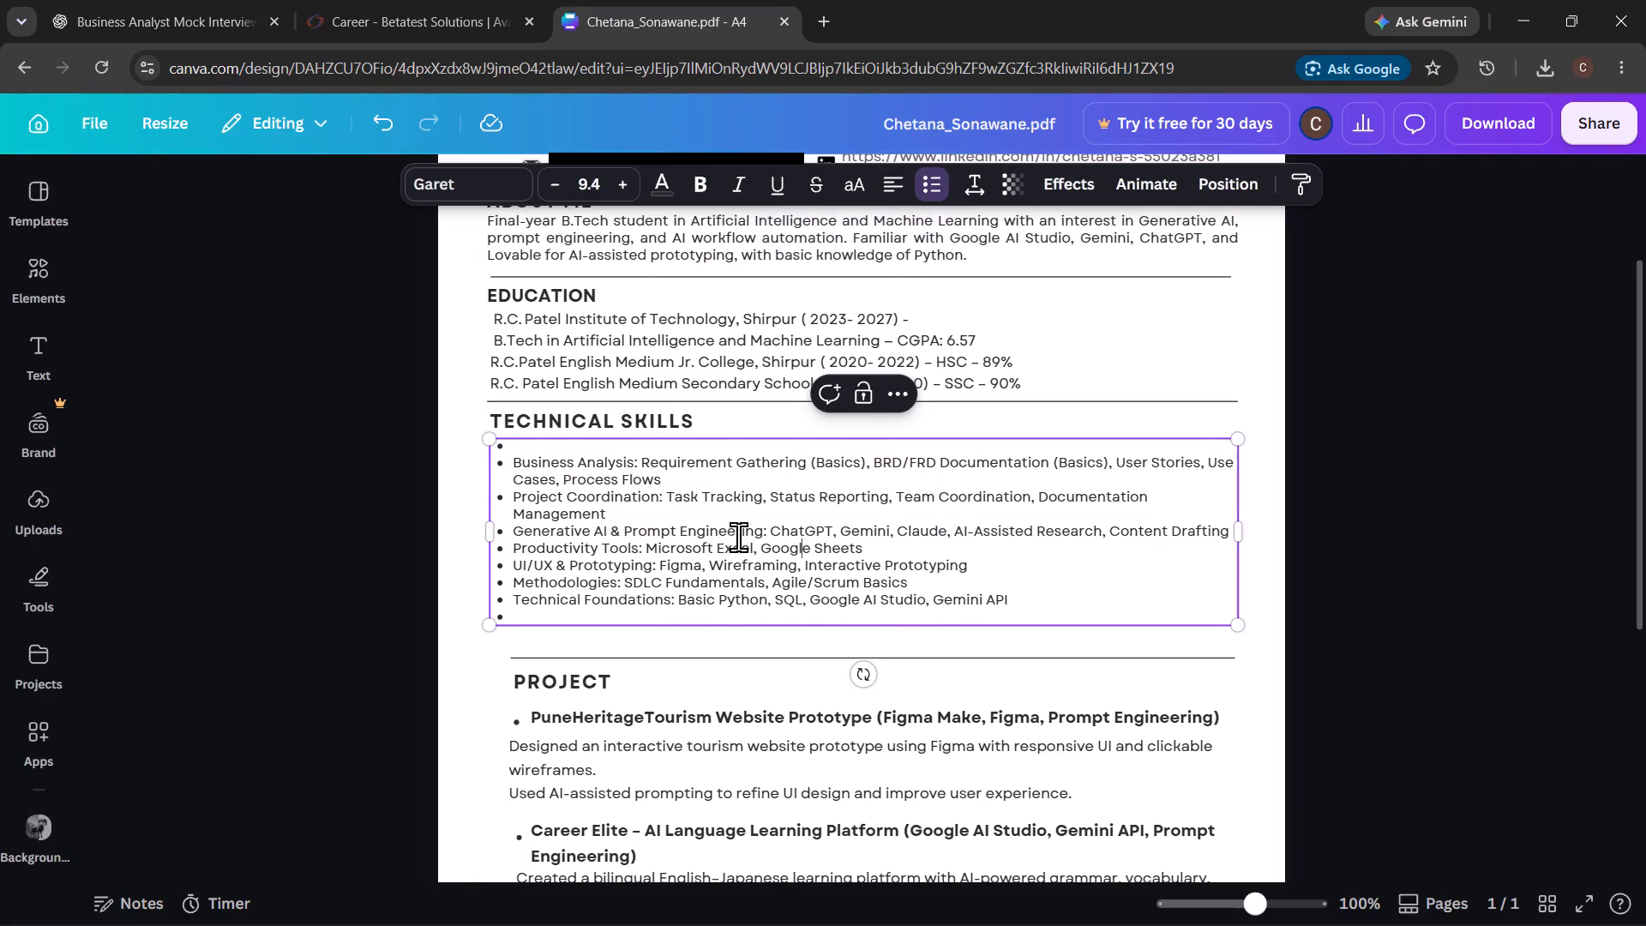
Remove the empty bullets at the start and end of the skills list.
{"action": "left_click", "coordinate": [567, 452]}
{"action": "key", "text": "BackSpace"}
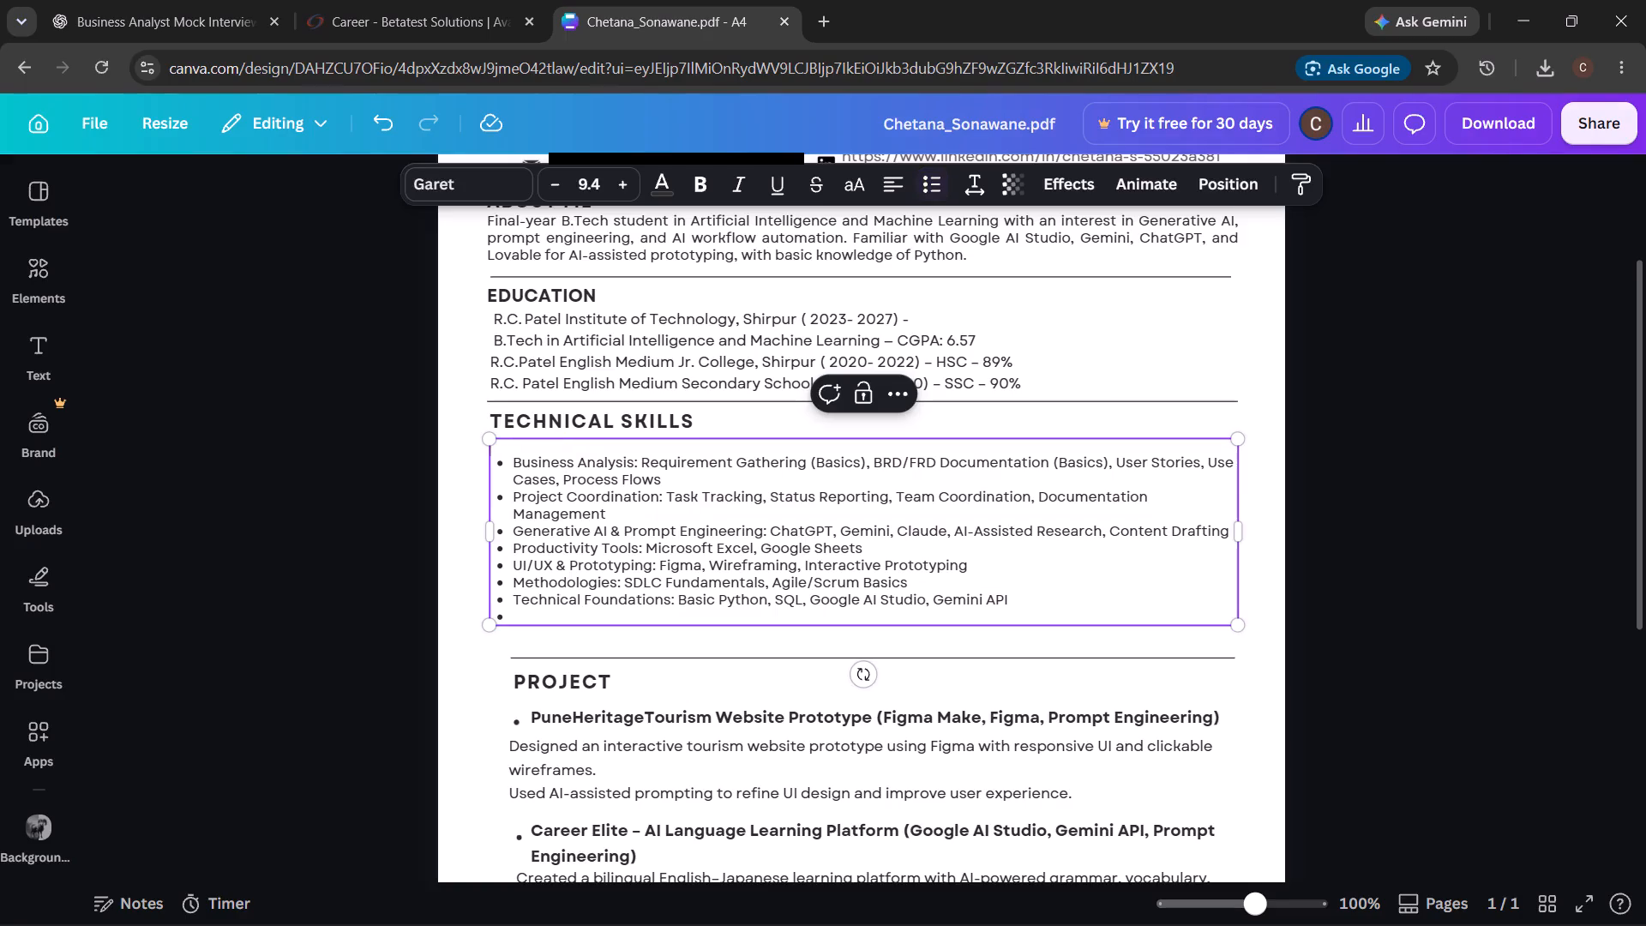
{"action": "left_click", "coordinate": [530, 616]}
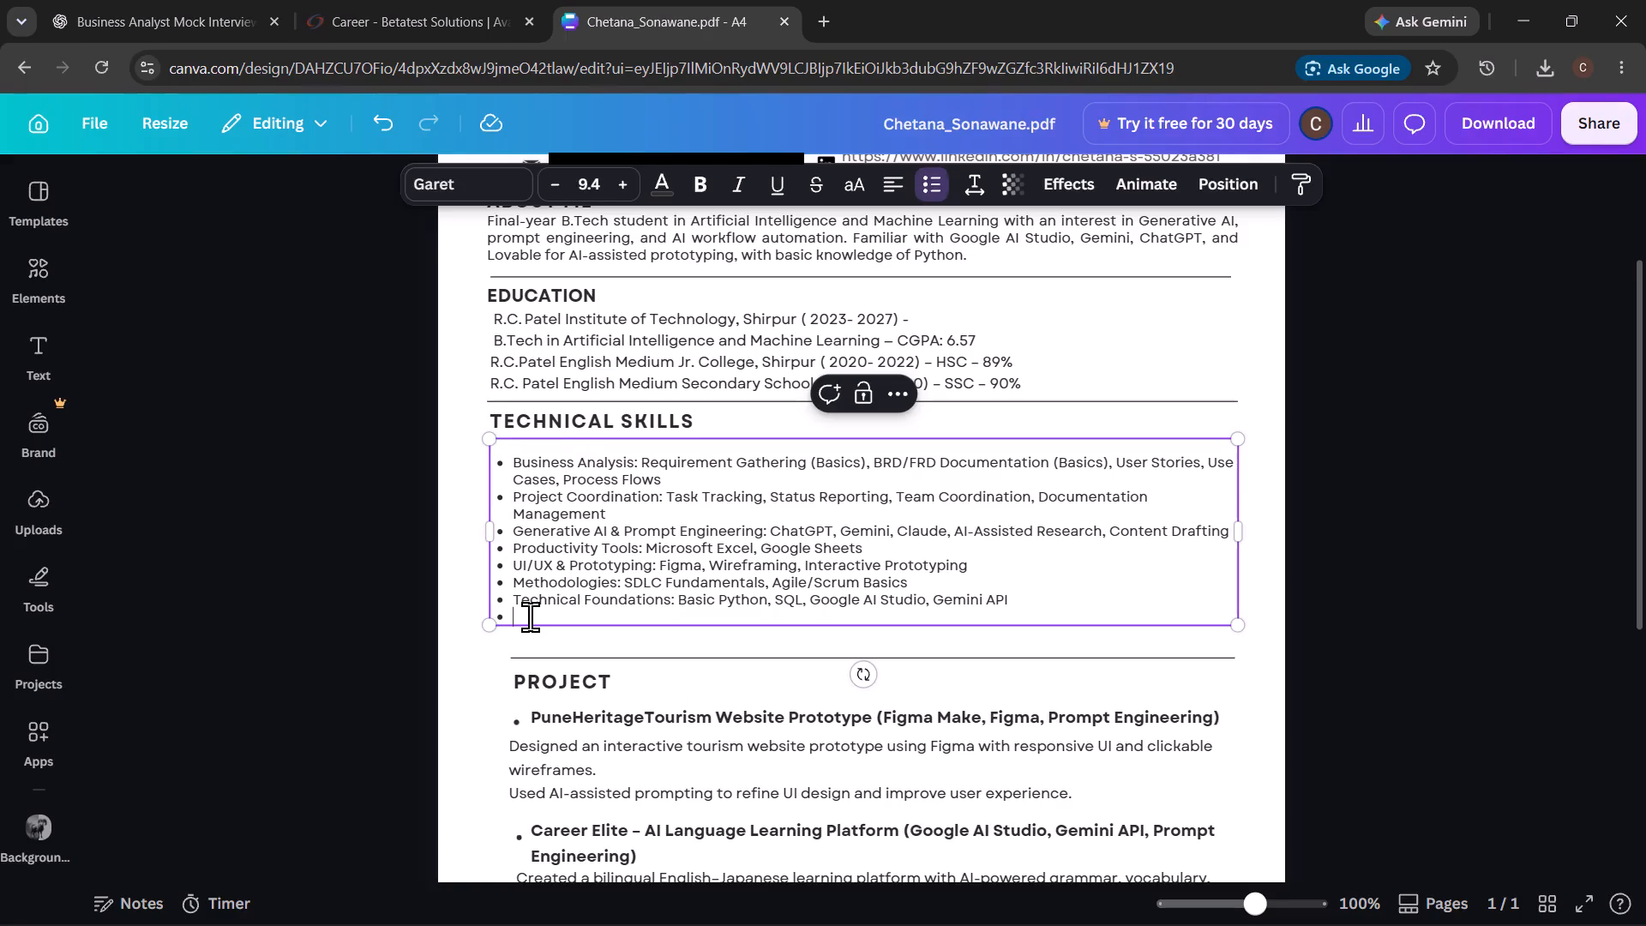
{"action": "key", "text": "BackSpace"}
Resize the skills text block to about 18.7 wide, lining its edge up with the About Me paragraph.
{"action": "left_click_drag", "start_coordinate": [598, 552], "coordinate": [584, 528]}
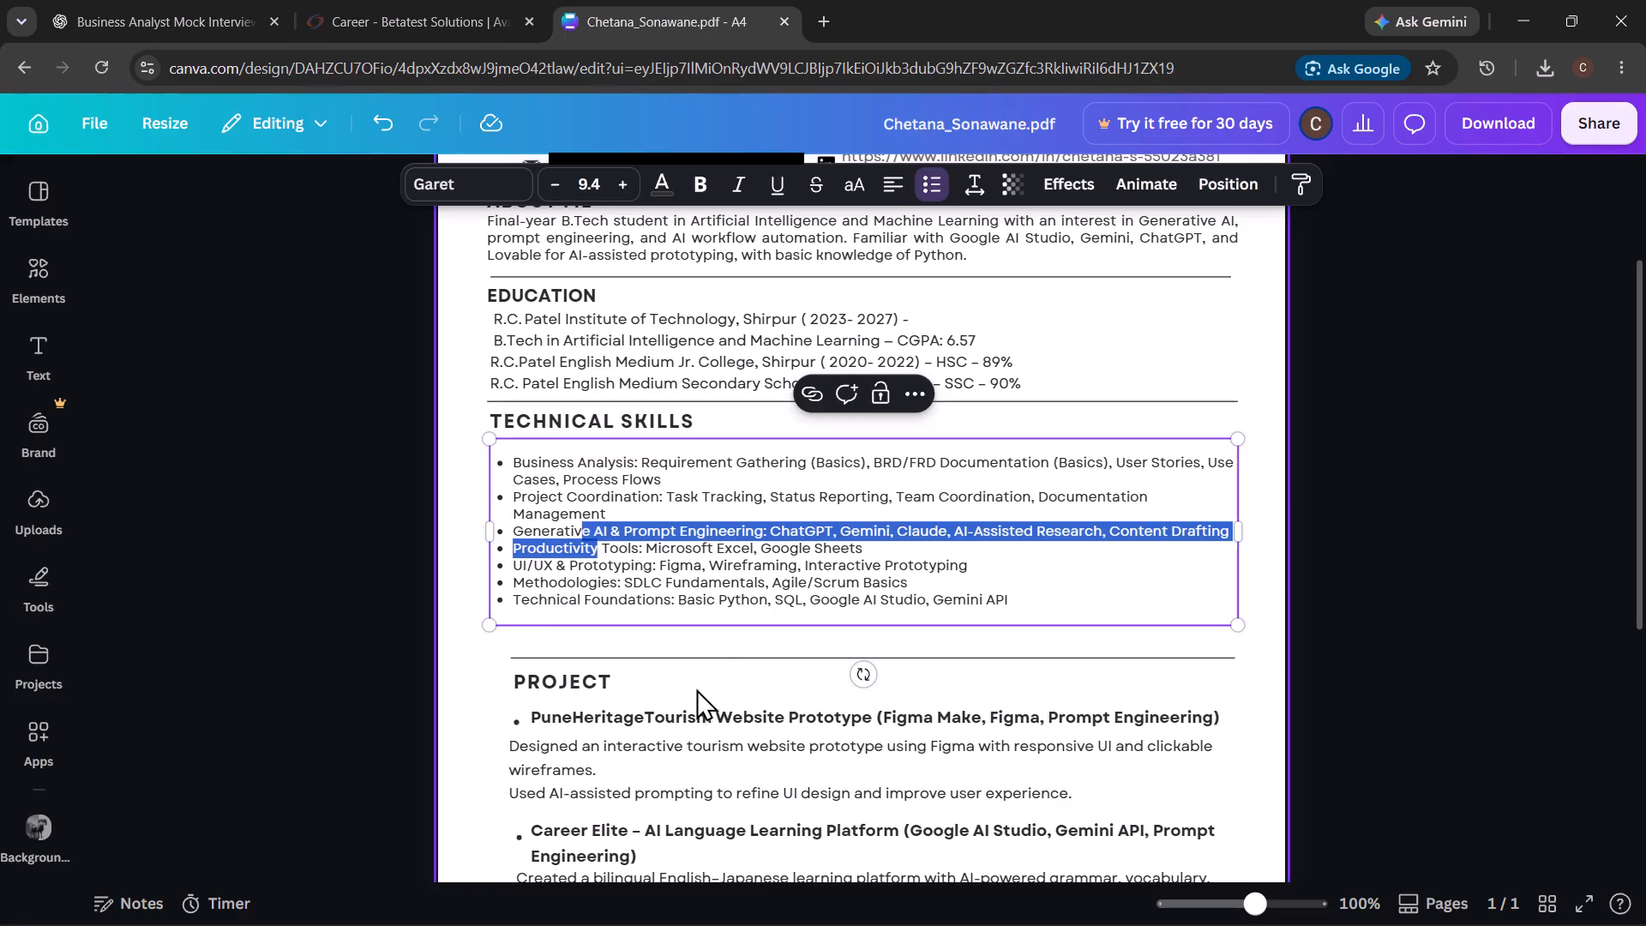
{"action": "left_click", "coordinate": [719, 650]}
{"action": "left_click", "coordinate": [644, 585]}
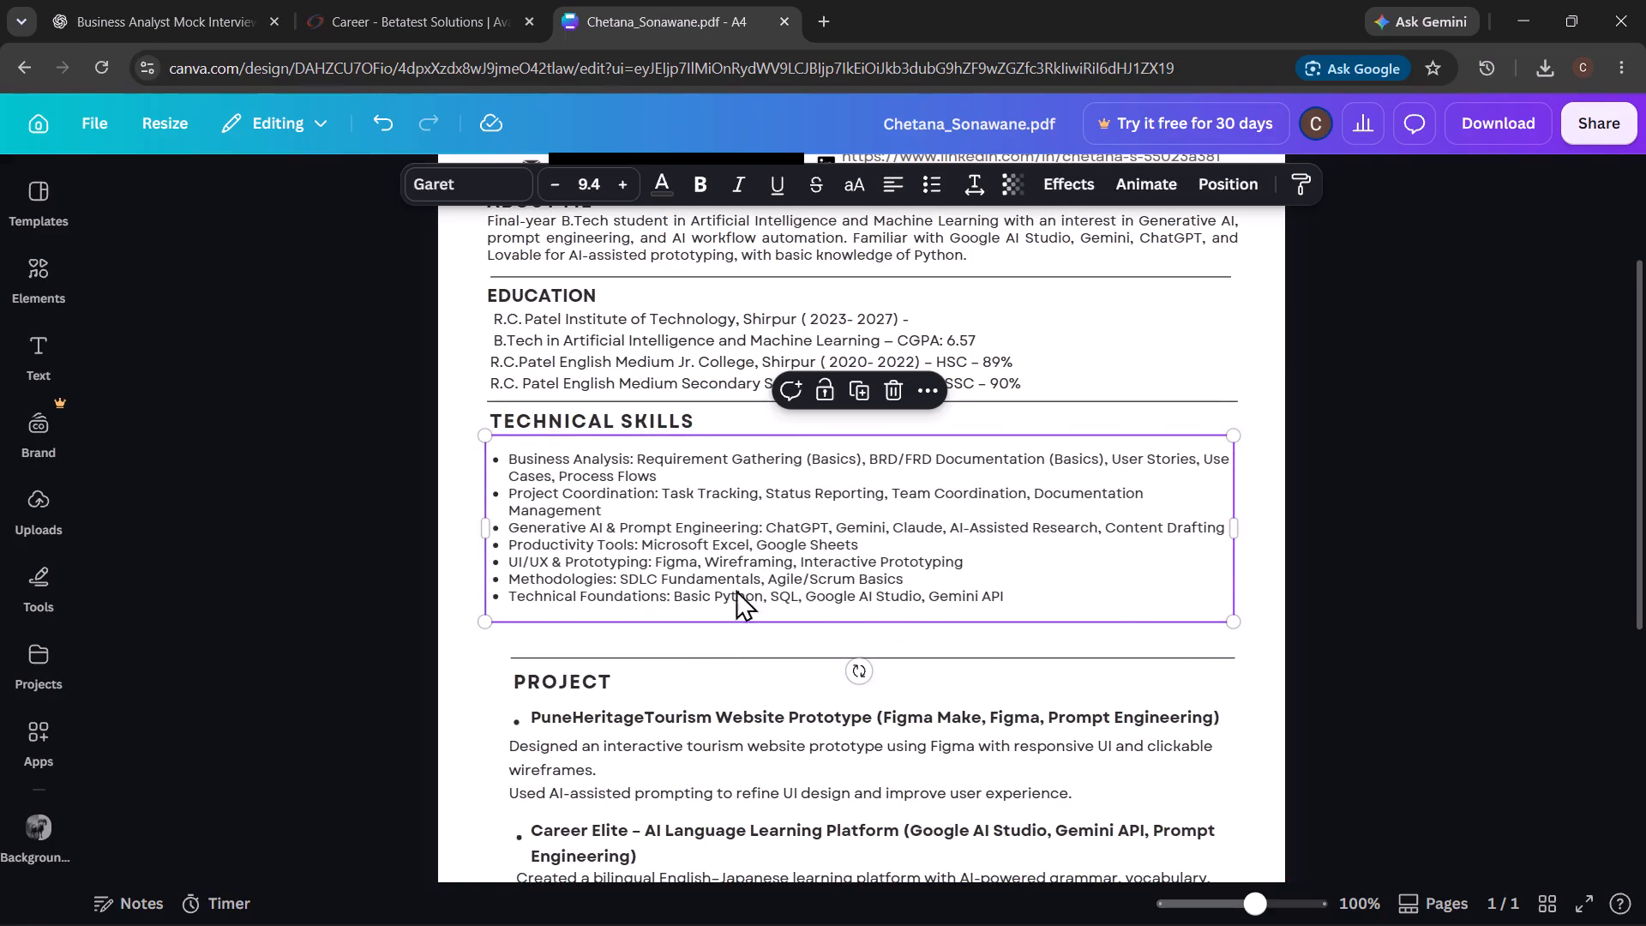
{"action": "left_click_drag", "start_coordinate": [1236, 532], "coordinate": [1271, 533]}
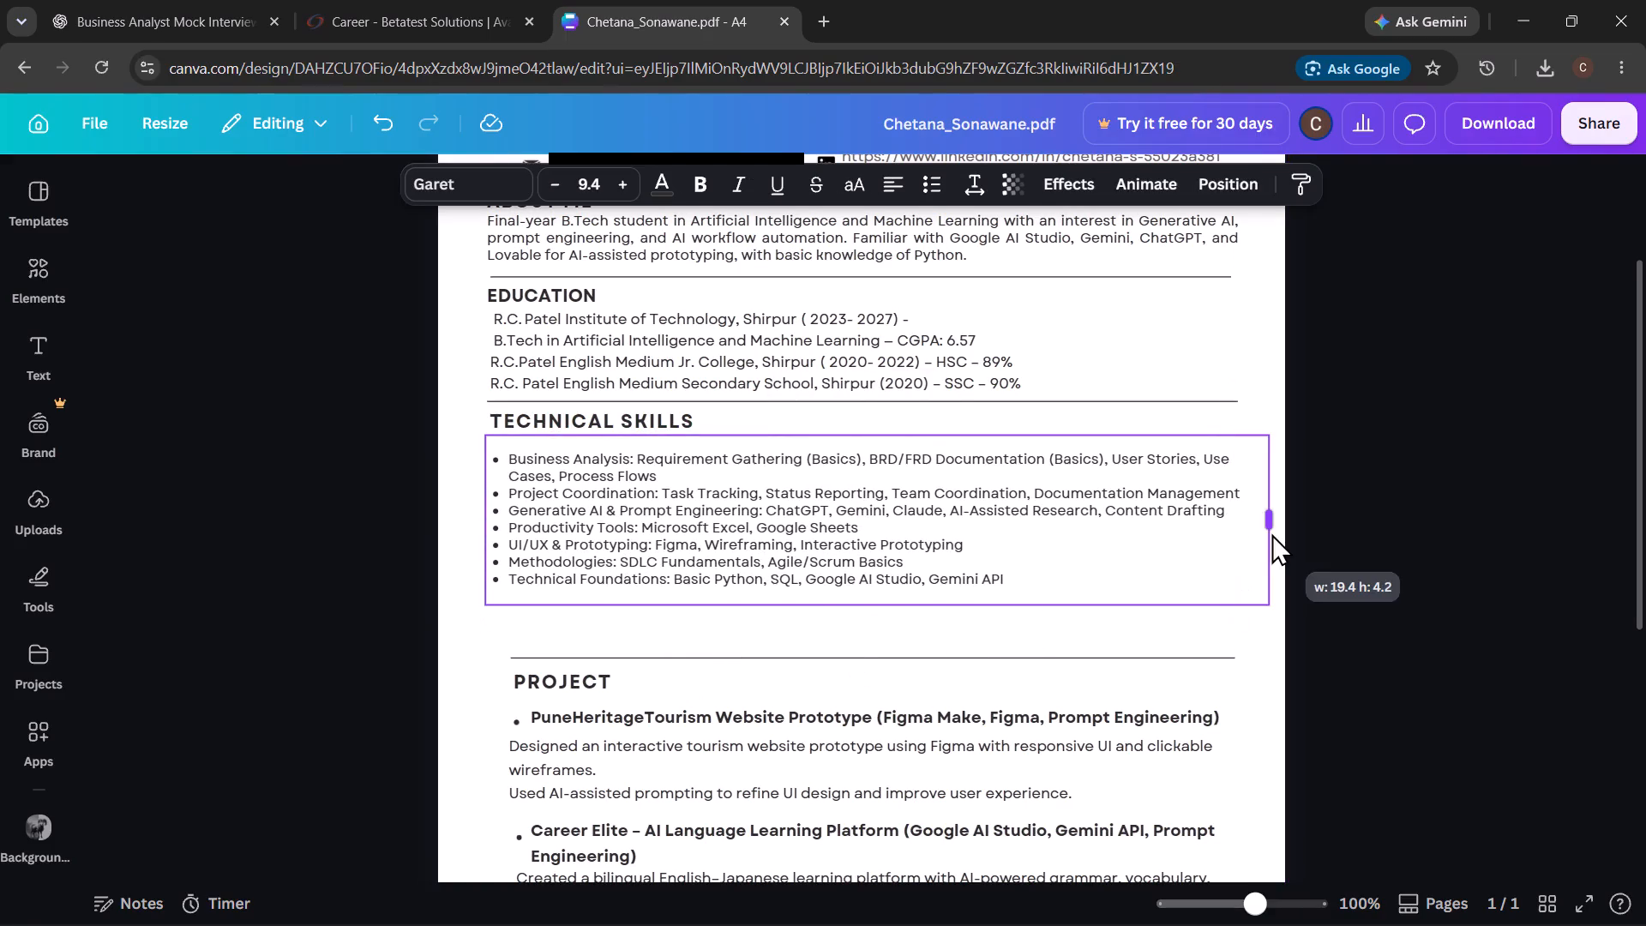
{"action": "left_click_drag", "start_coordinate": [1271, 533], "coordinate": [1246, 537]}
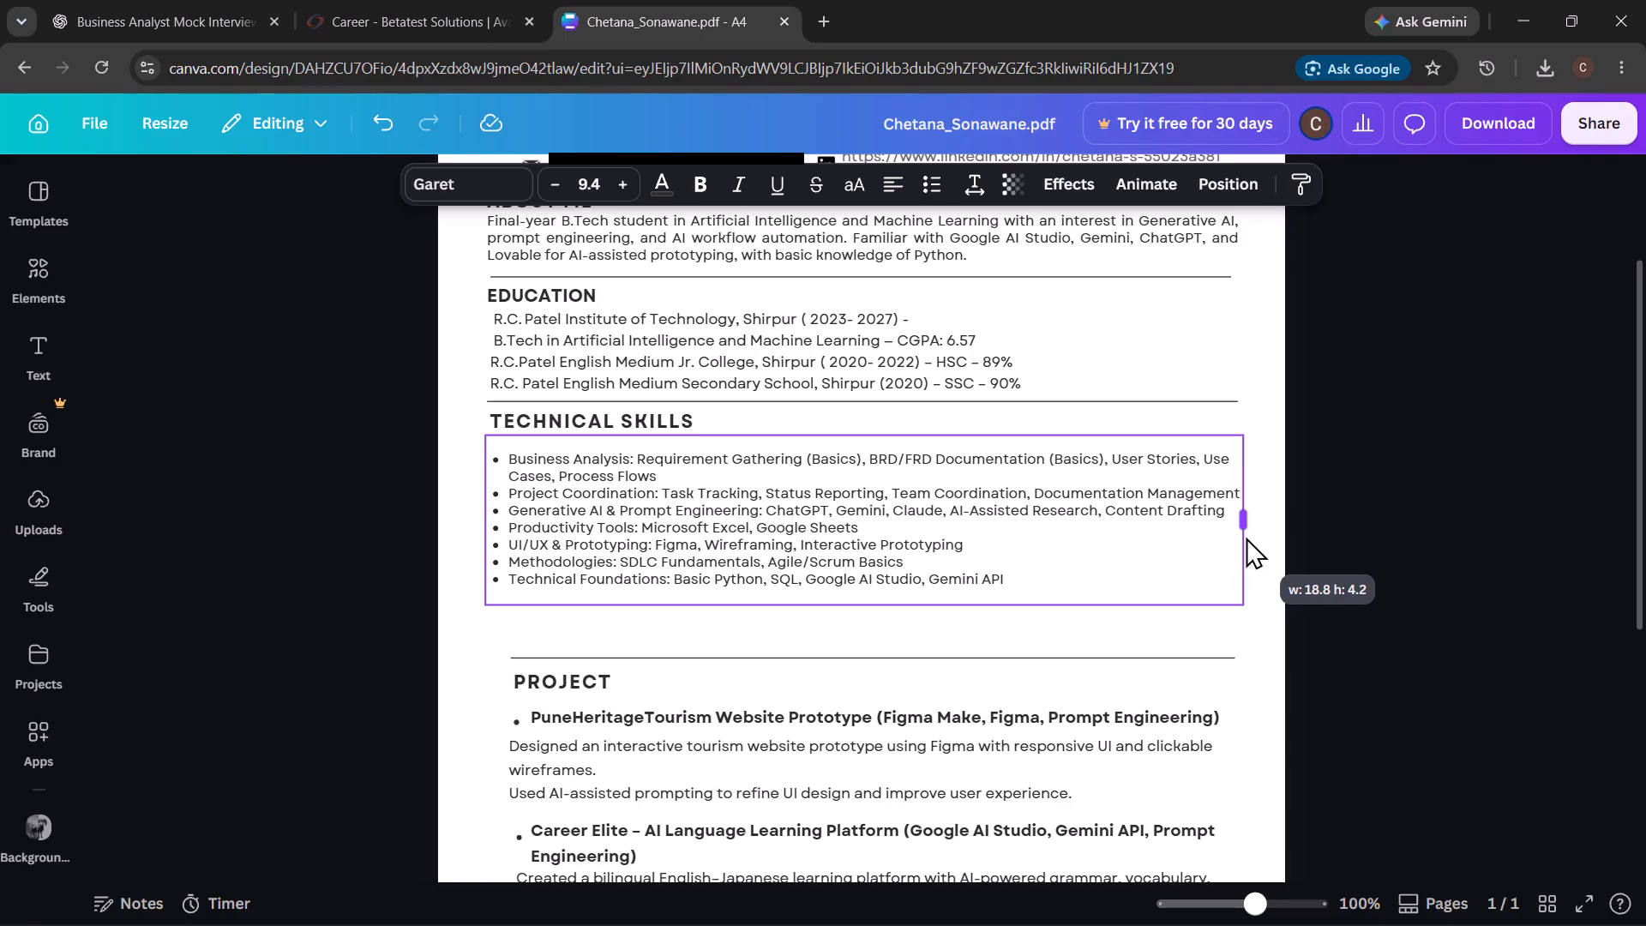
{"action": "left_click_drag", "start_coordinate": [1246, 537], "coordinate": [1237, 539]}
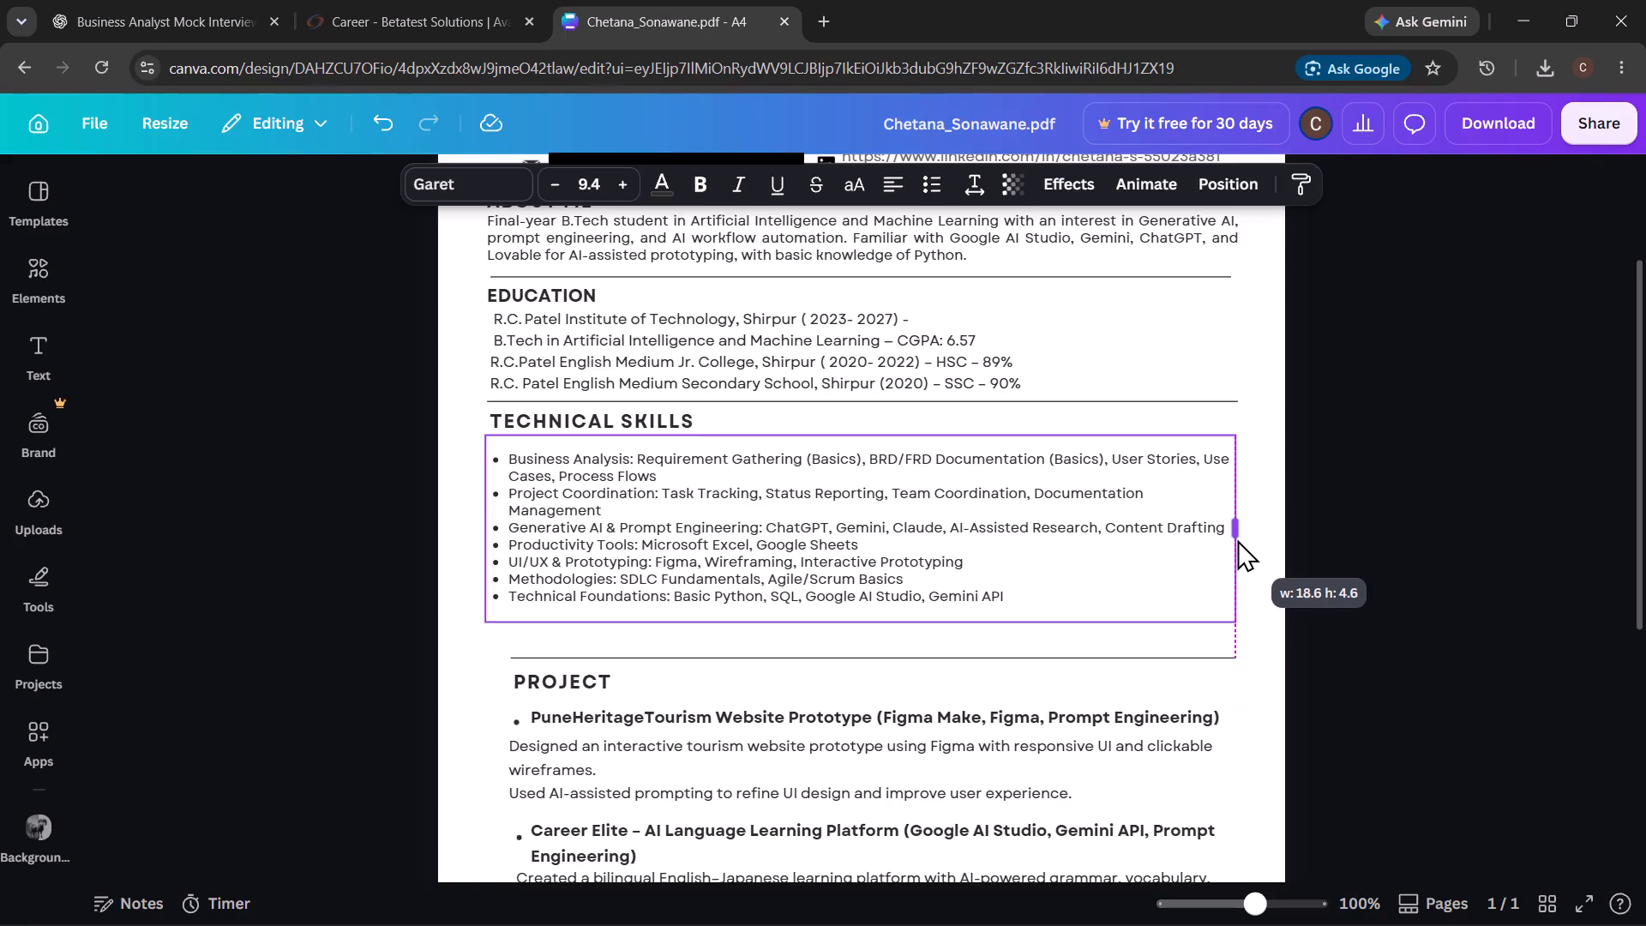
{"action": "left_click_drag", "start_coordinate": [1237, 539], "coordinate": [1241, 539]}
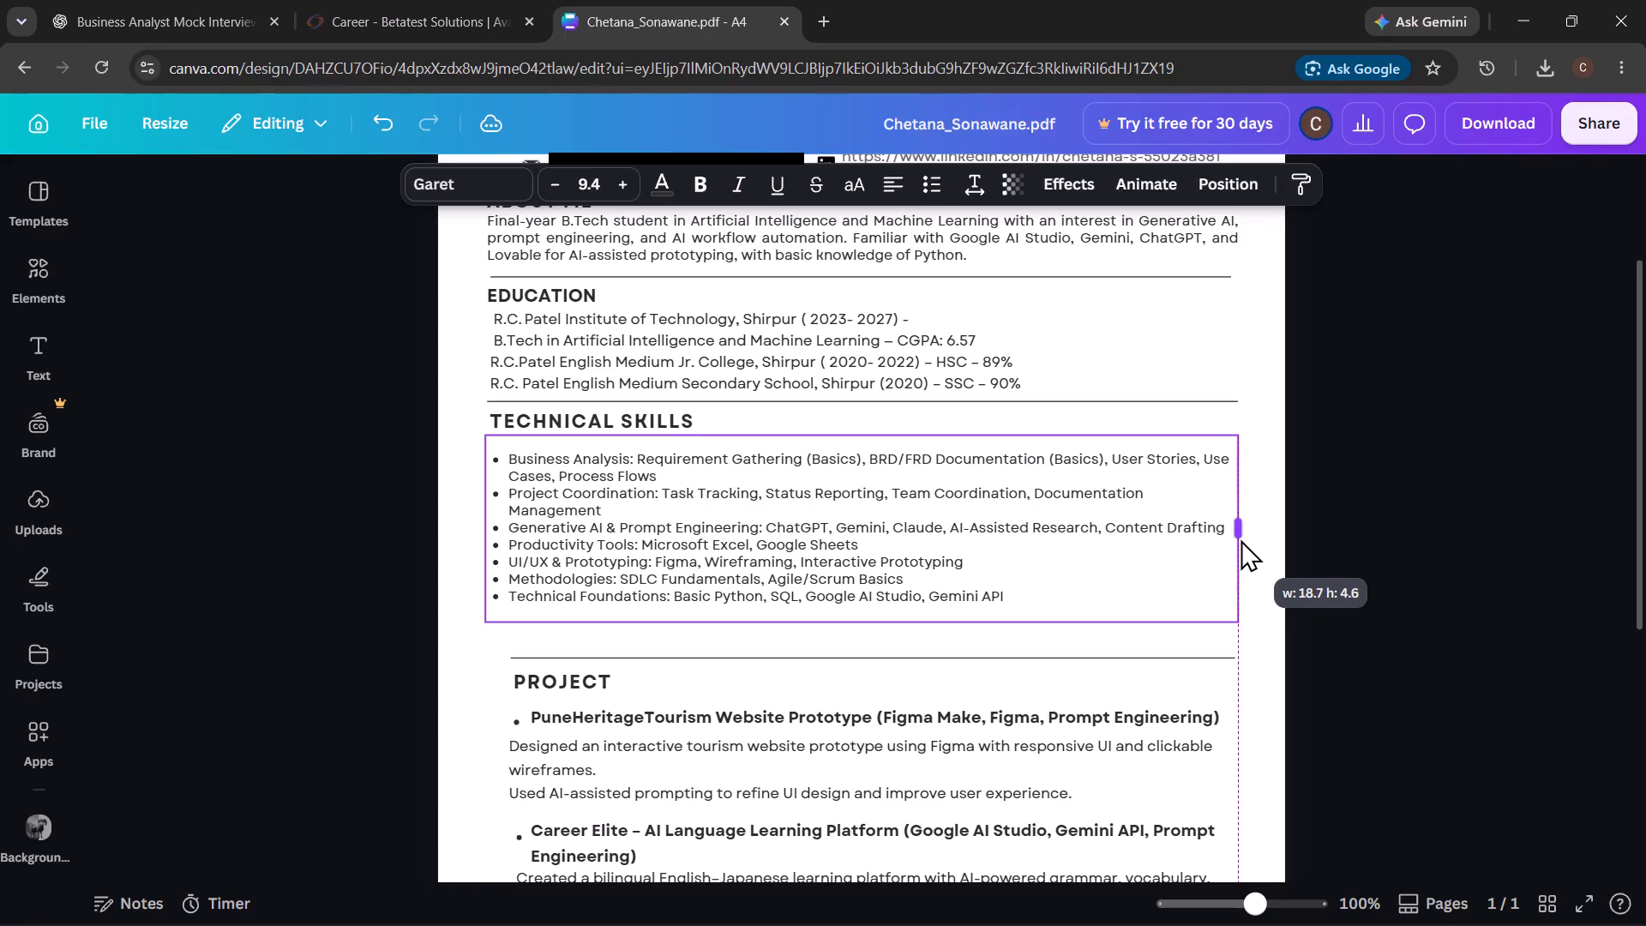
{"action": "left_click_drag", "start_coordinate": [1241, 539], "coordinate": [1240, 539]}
Review the layout of the resume's sections from Technical Skills down to Languages.
{"action": "scroll", "coordinate": [1081, 628], "scroll_direction": "down", "scroll_amount": 1}
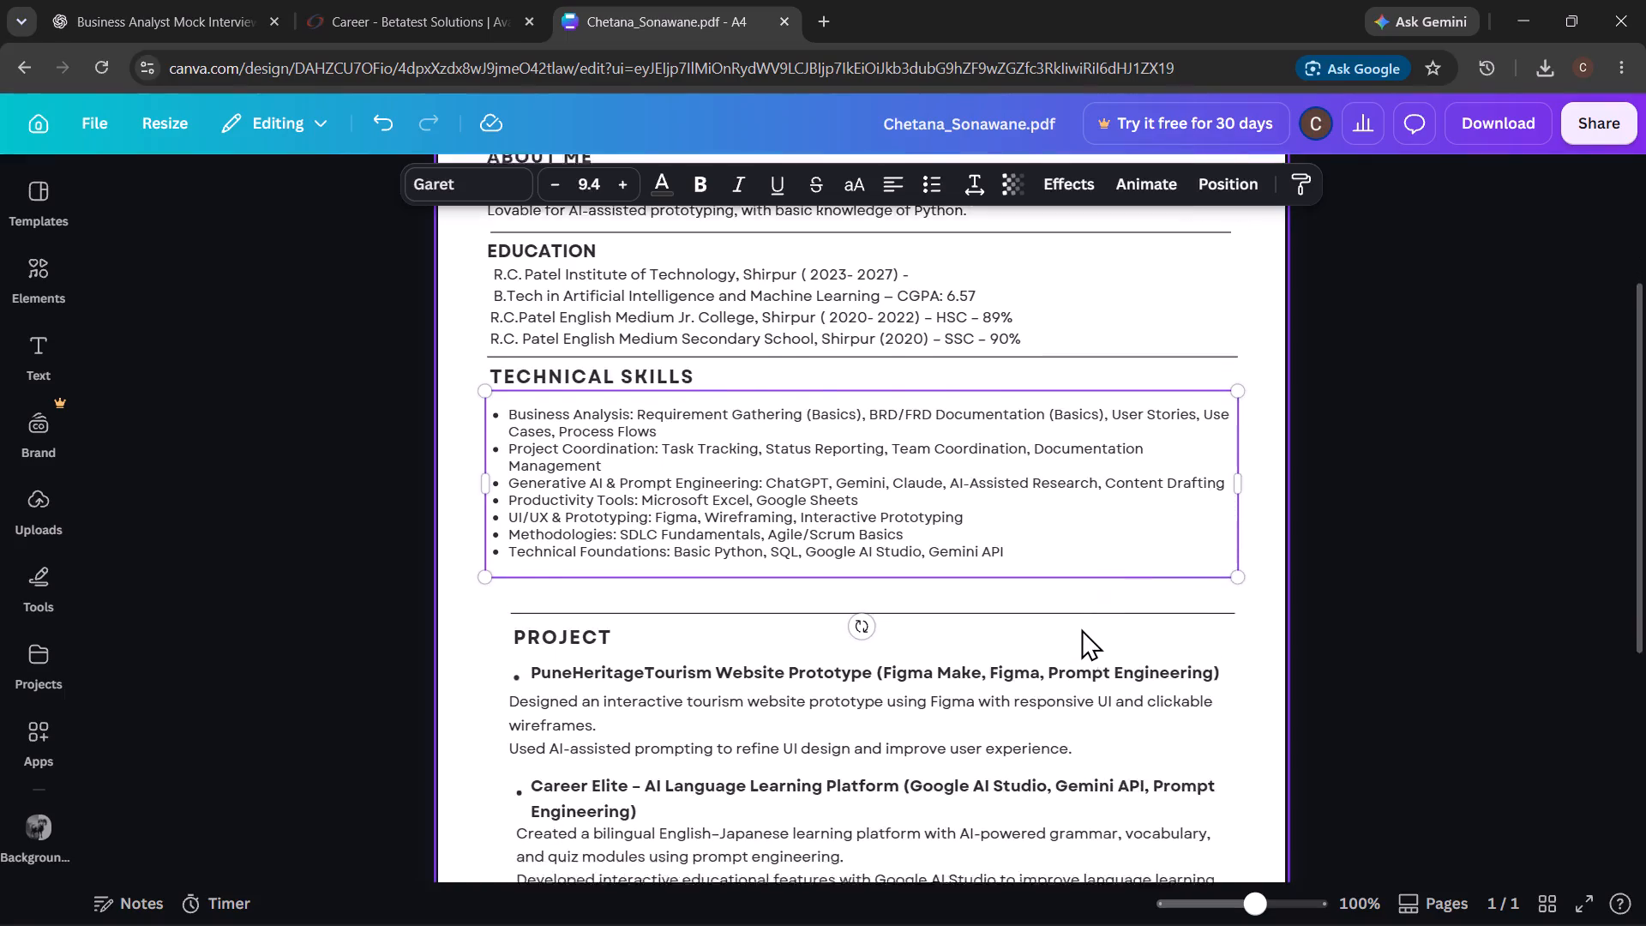
{"action": "scroll", "coordinate": [1081, 628], "scroll_direction": "down", "scroll_amount": 2}
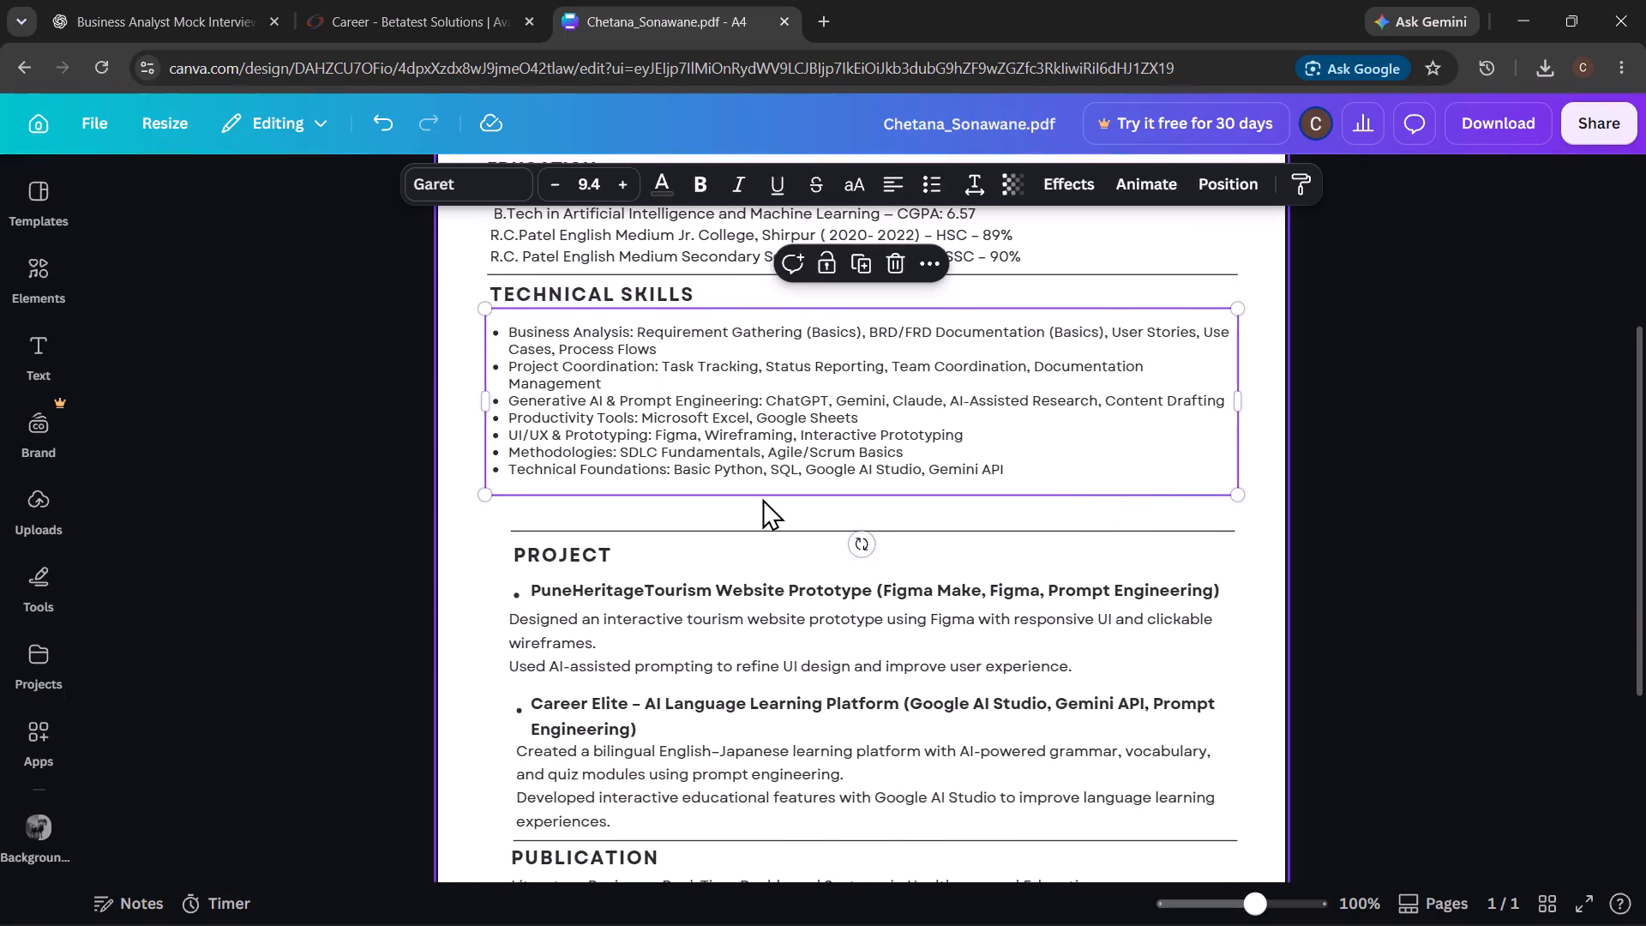
{"action": "scroll", "coordinate": [766, 527], "scroll_direction": "down", "scroll_amount": 2}
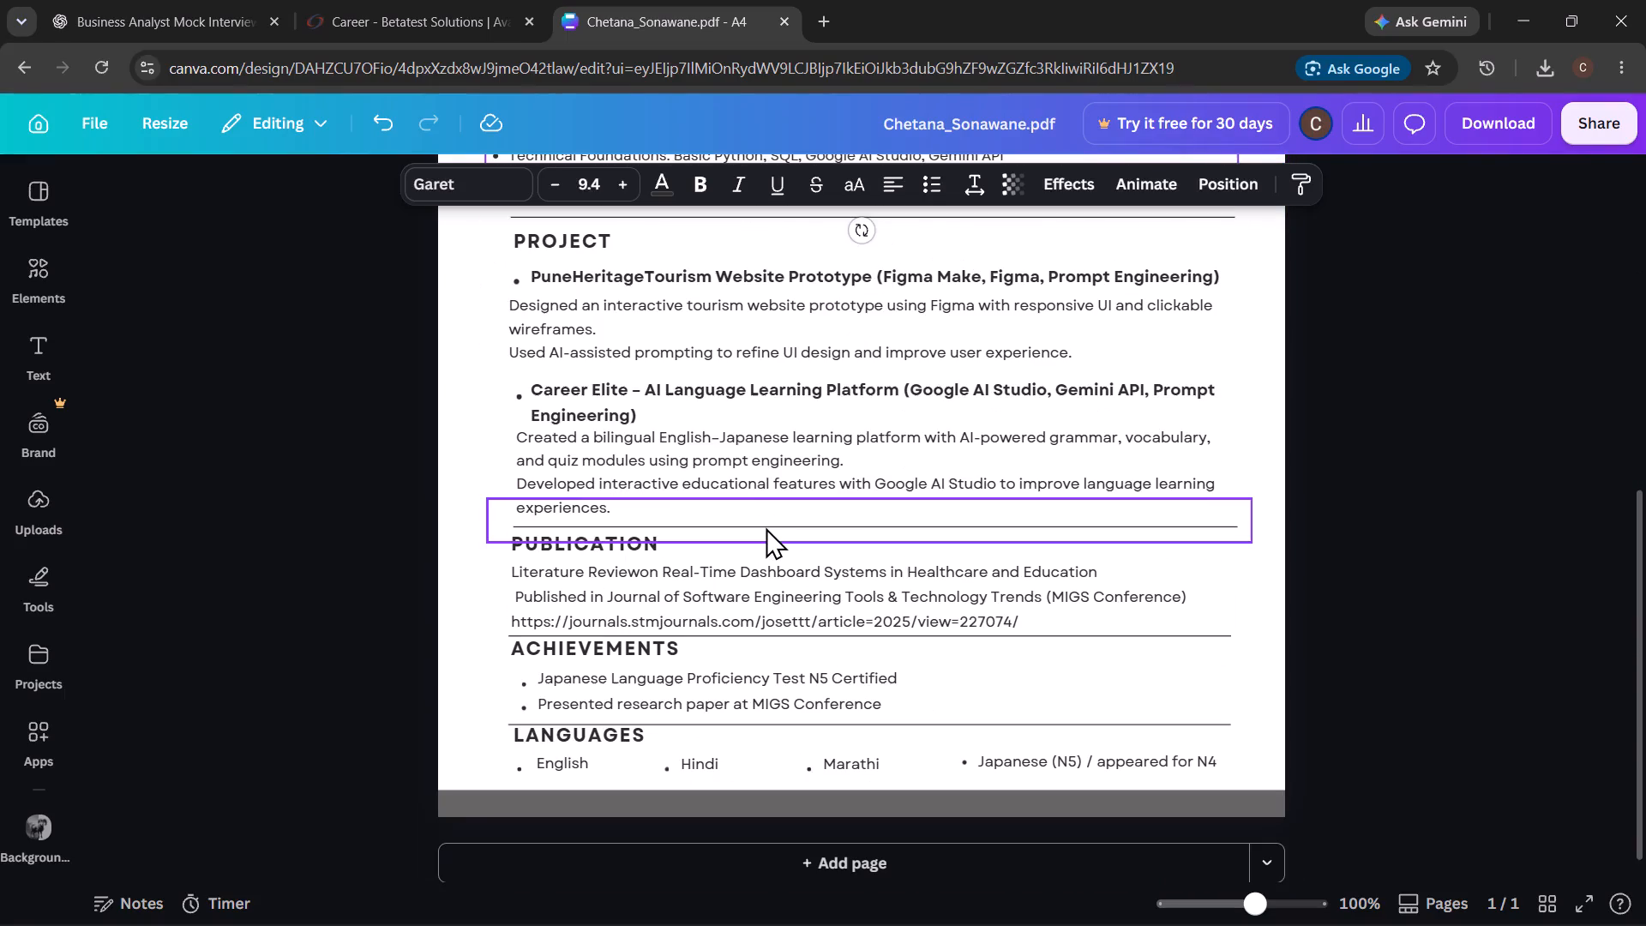
{"action": "scroll", "coordinate": [766, 527], "scroll_direction": "down", "scroll_amount": 1}
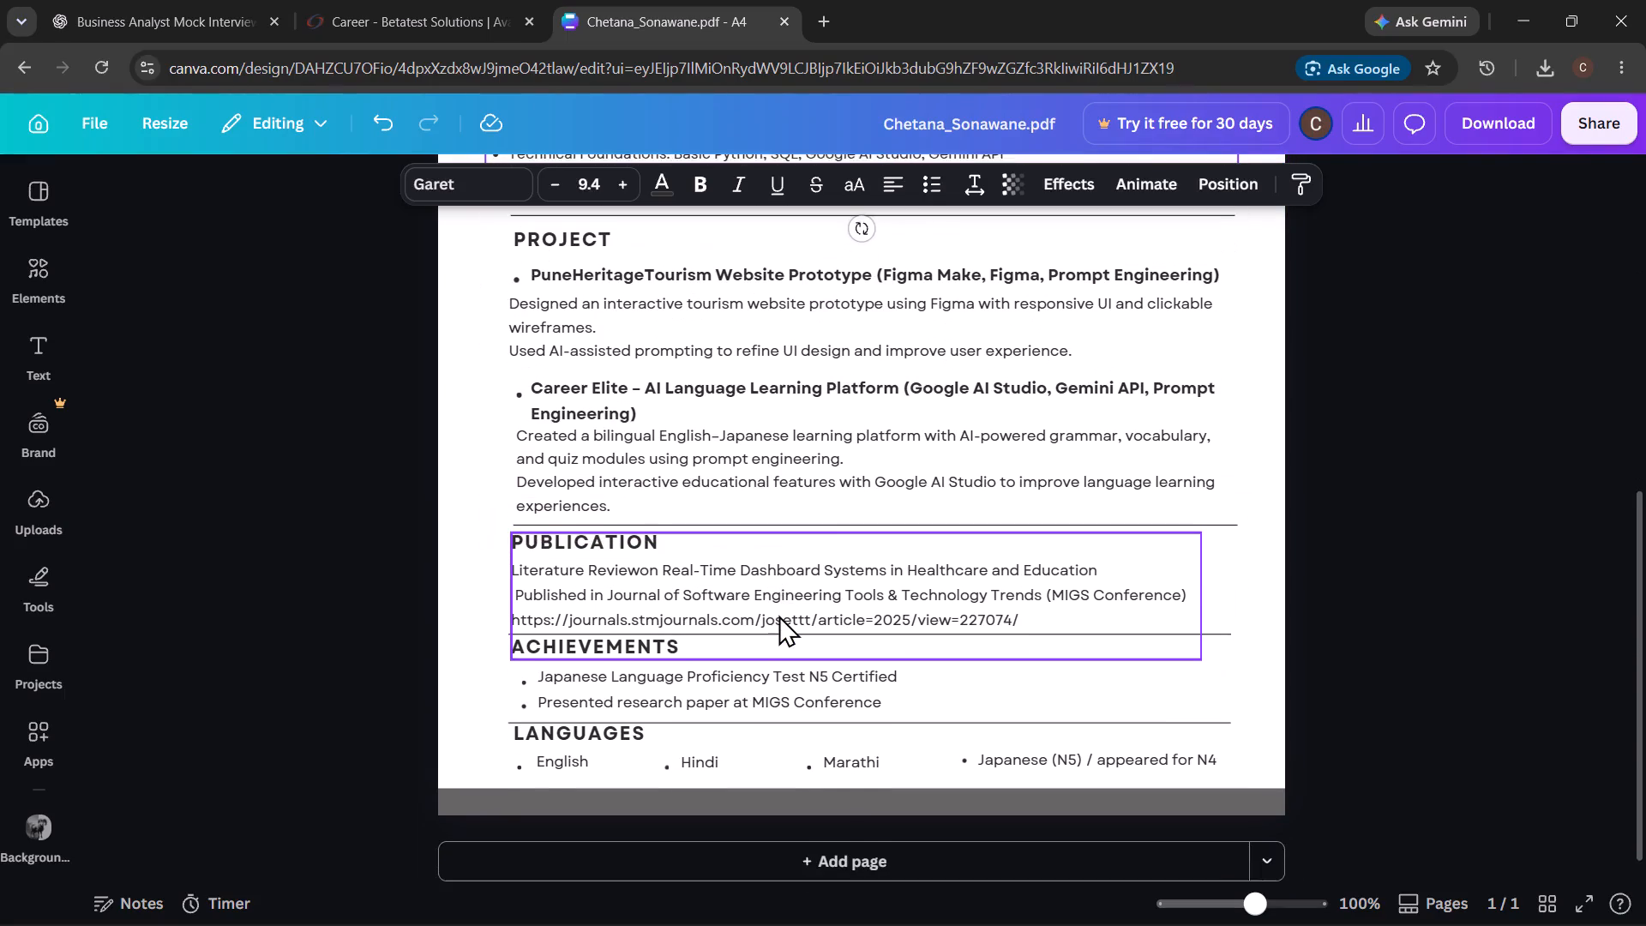
{"action": "scroll", "coordinate": [778, 615], "scroll_direction": "down", "scroll_amount": 1}
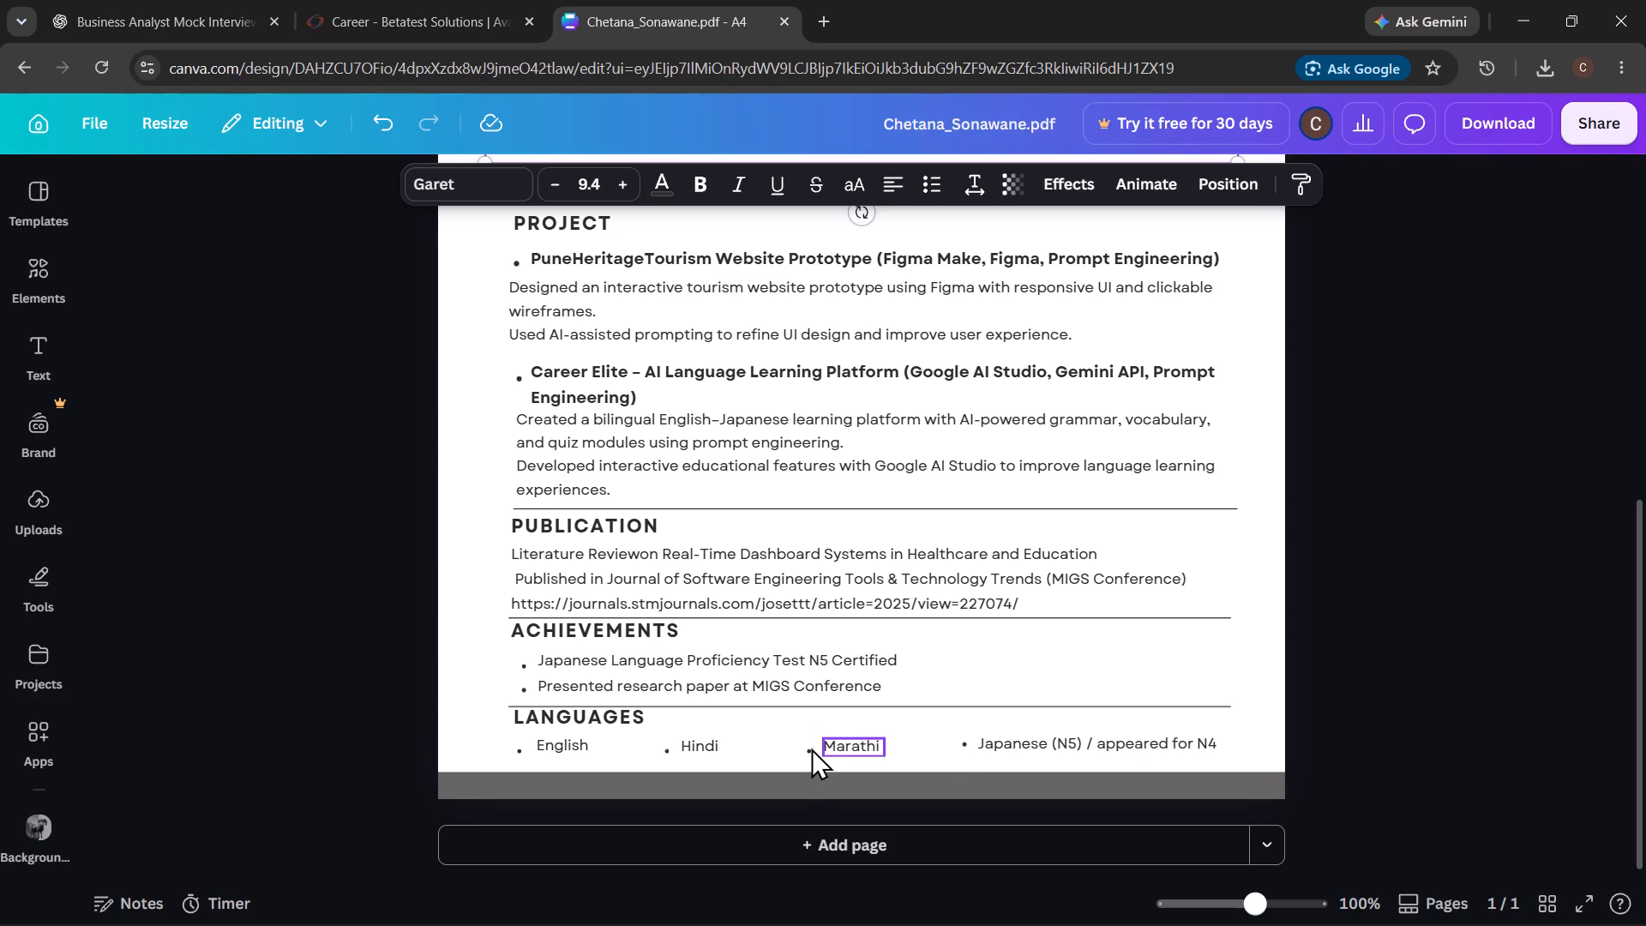
{"action": "scroll", "coordinate": [826, 653], "scroll_direction": "up", "scroll_amount": 1}
{"action": "scroll", "coordinate": [826, 653], "scroll_direction": "down", "scroll_amount": 1}
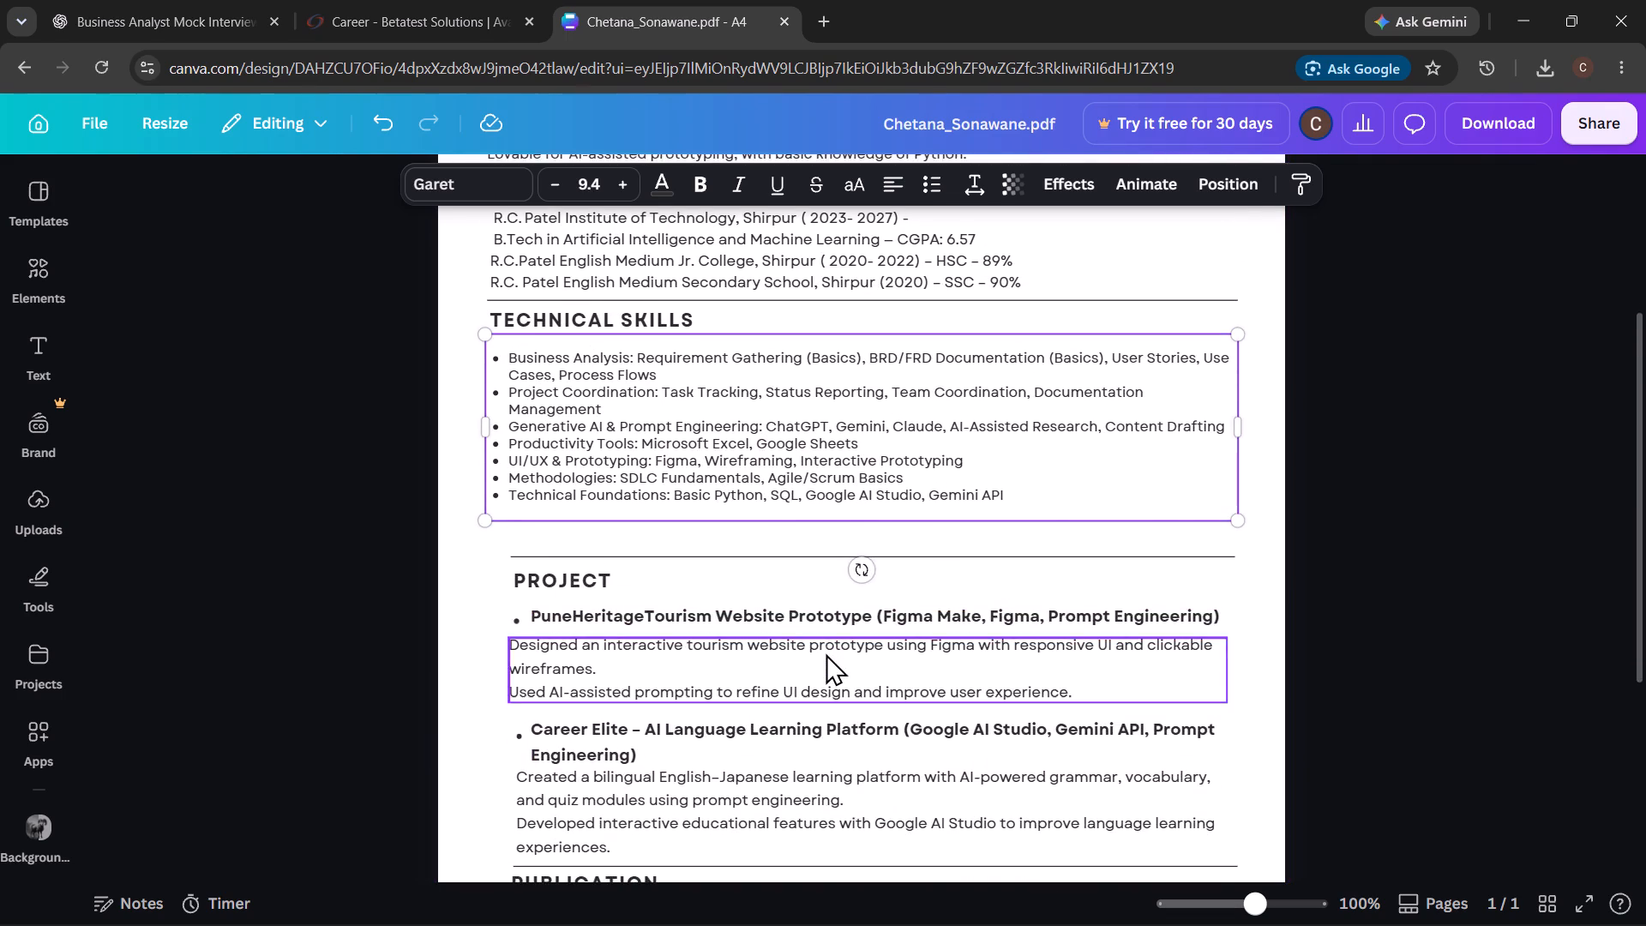
{"action": "scroll", "coordinate": [826, 653], "scroll_direction": "down", "scroll_amount": 1}
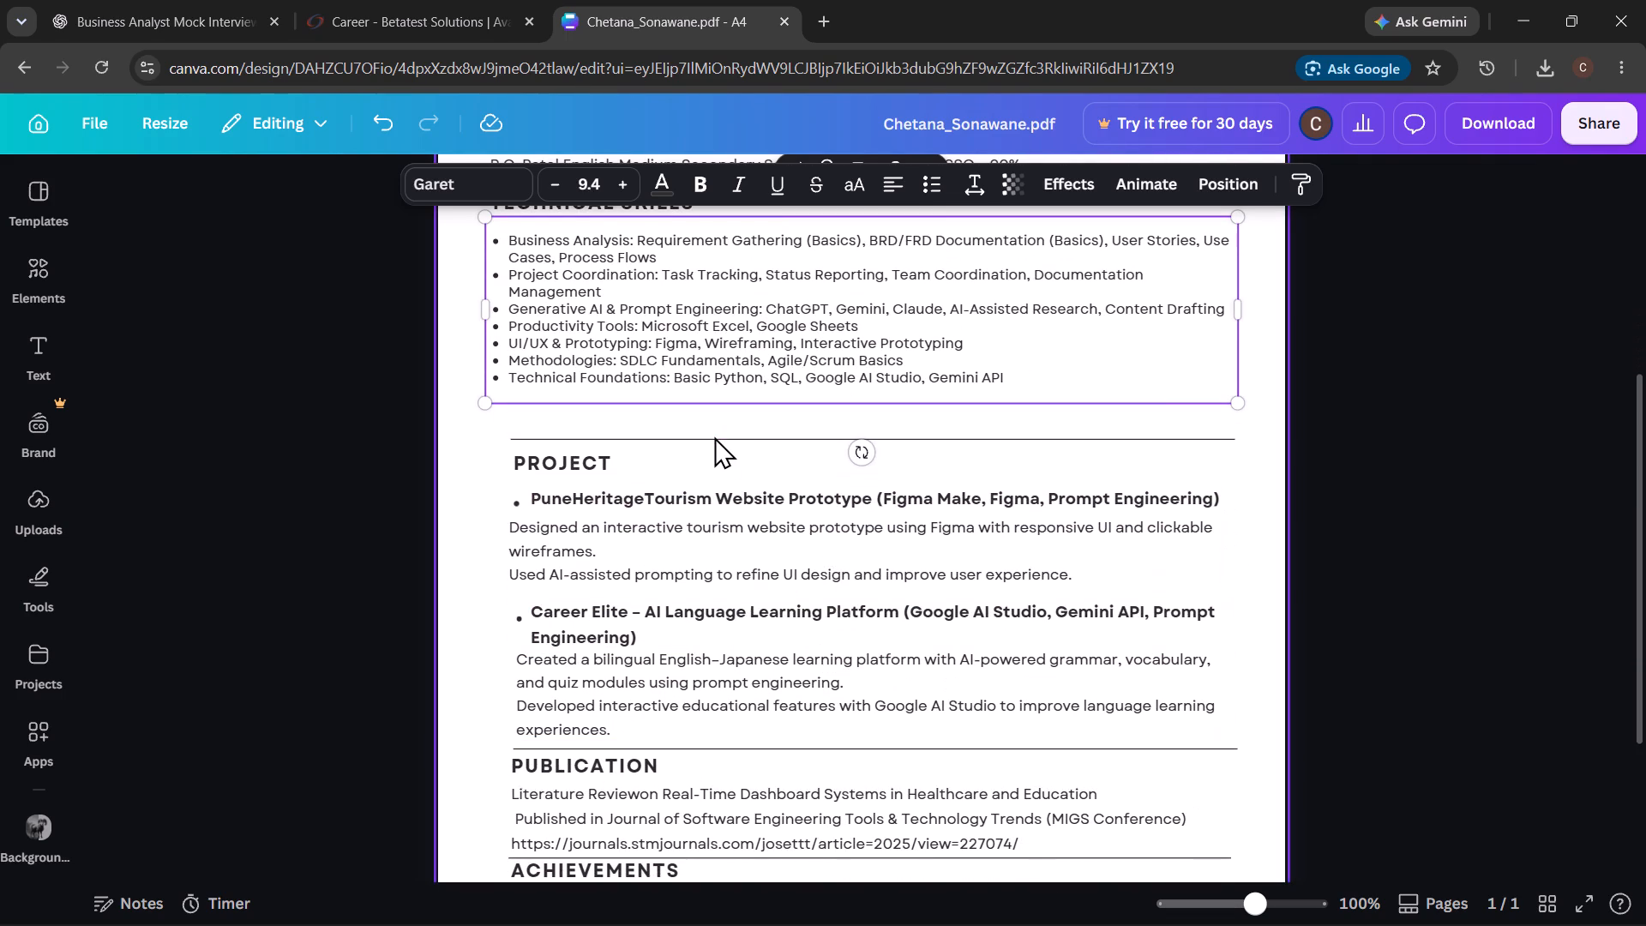
{"action": "left_click", "coordinate": [714, 437]}
{"action": "scroll", "coordinate": [714, 437], "scroll_direction": "up", "scroll_amount": 2}
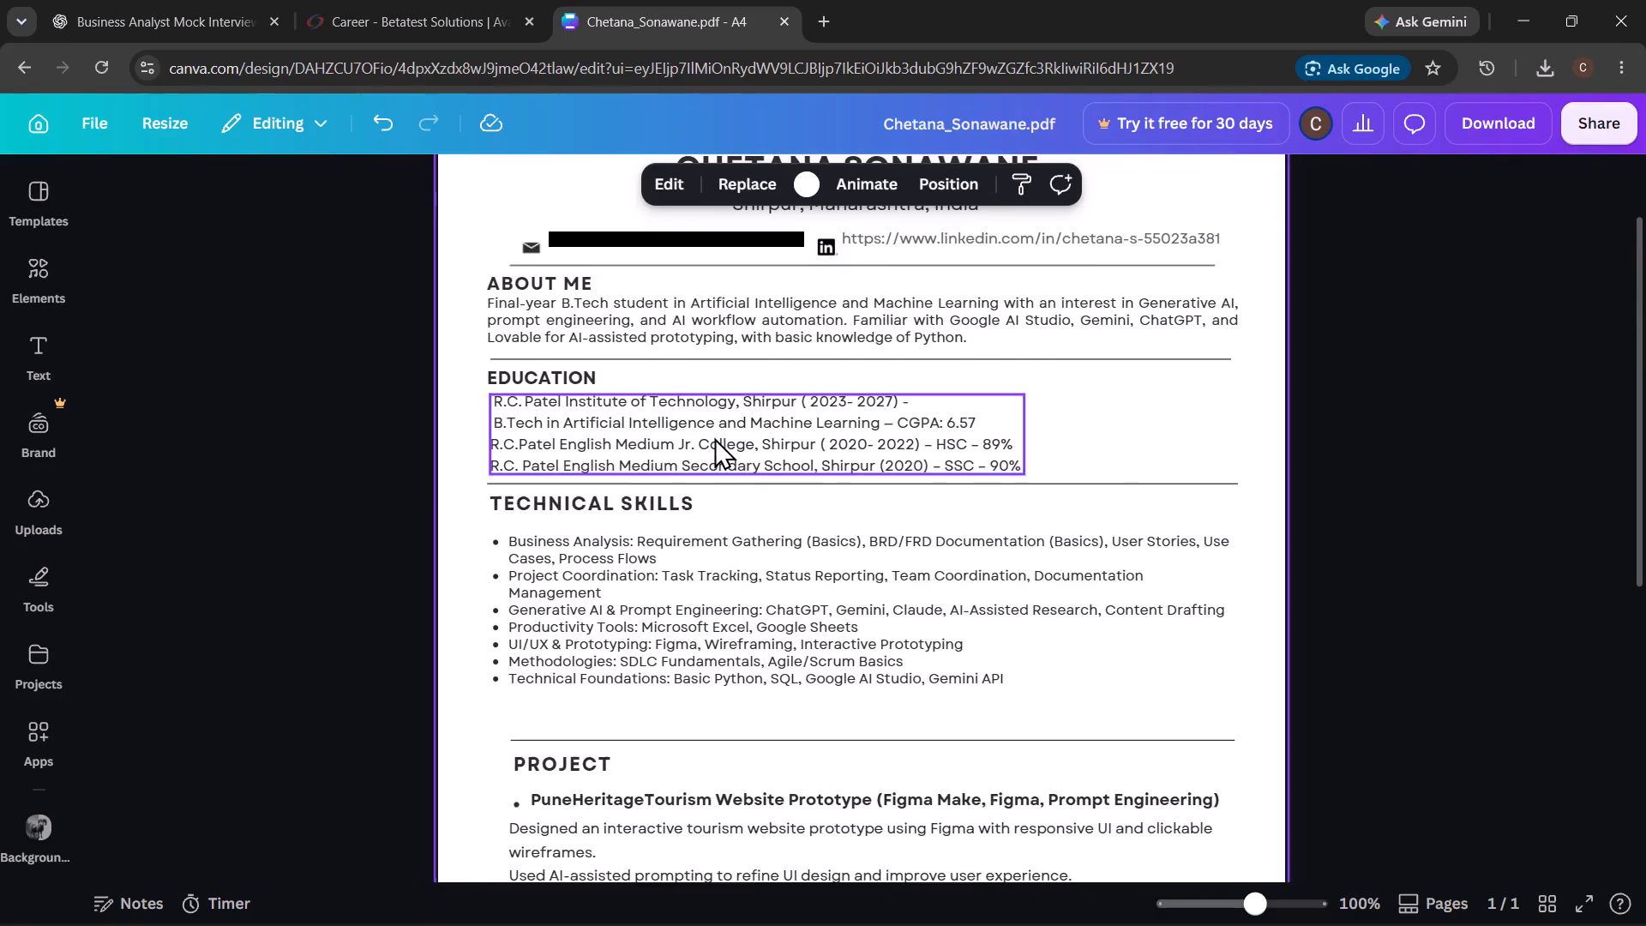
Narrow the skills text block from both sides to about 17.9 wide, ending level with the LinkedIn link.
{"action": "left_click", "coordinate": [731, 593]}
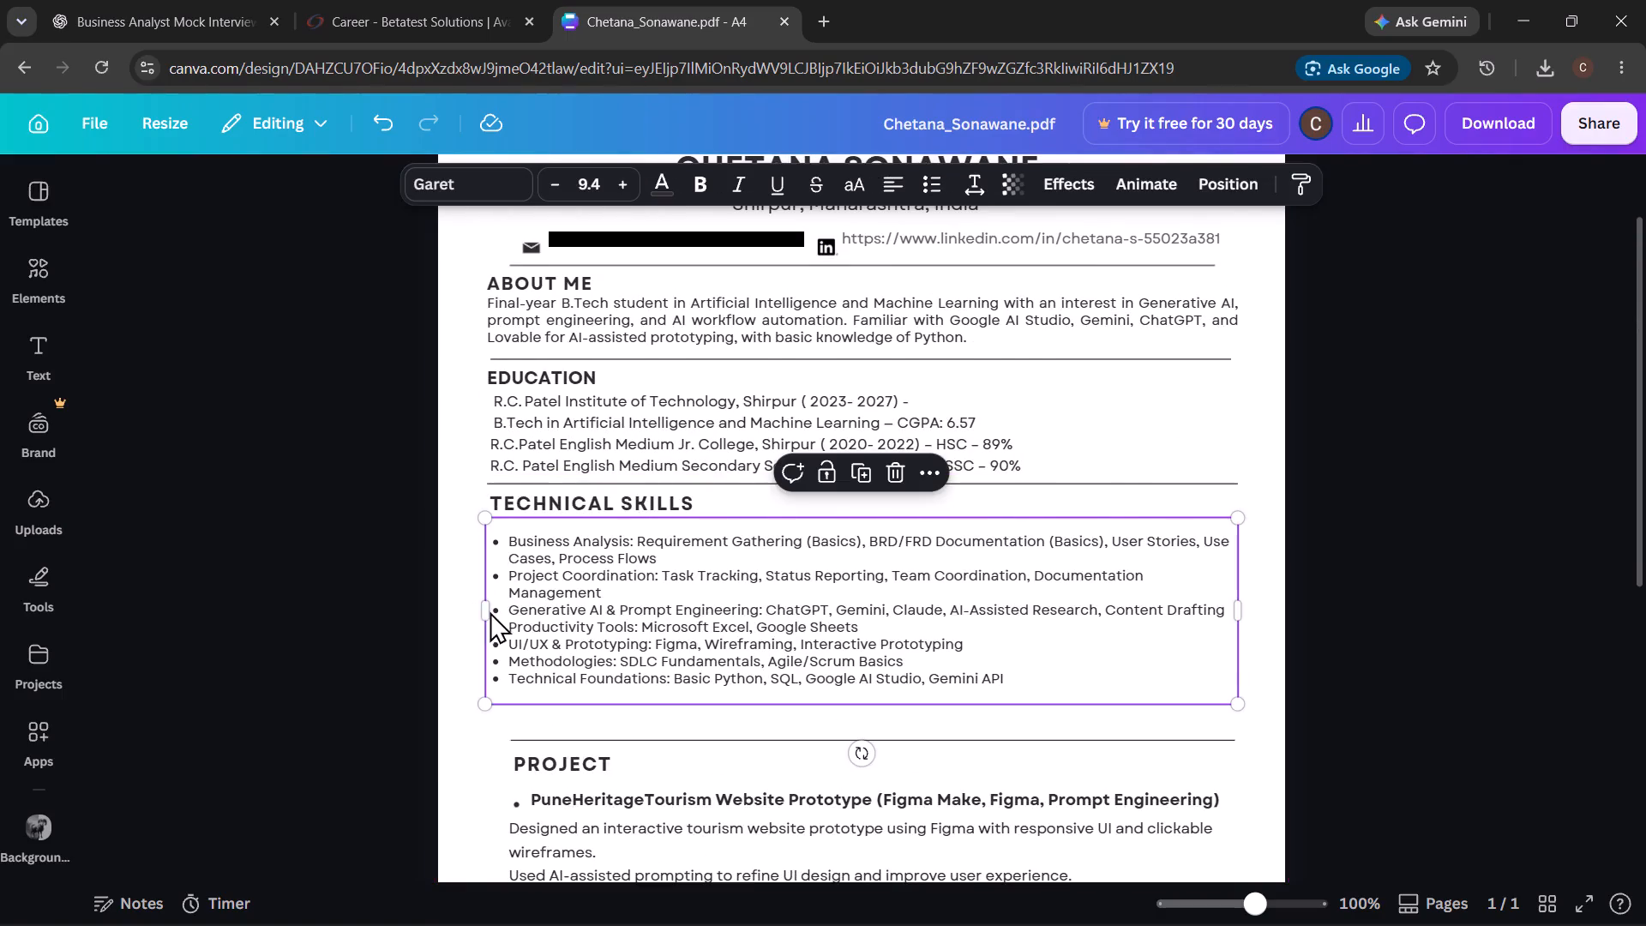
{"action": "left_click_drag", "start_coordinate": [482, 611], "coordinate": [496, 616]}
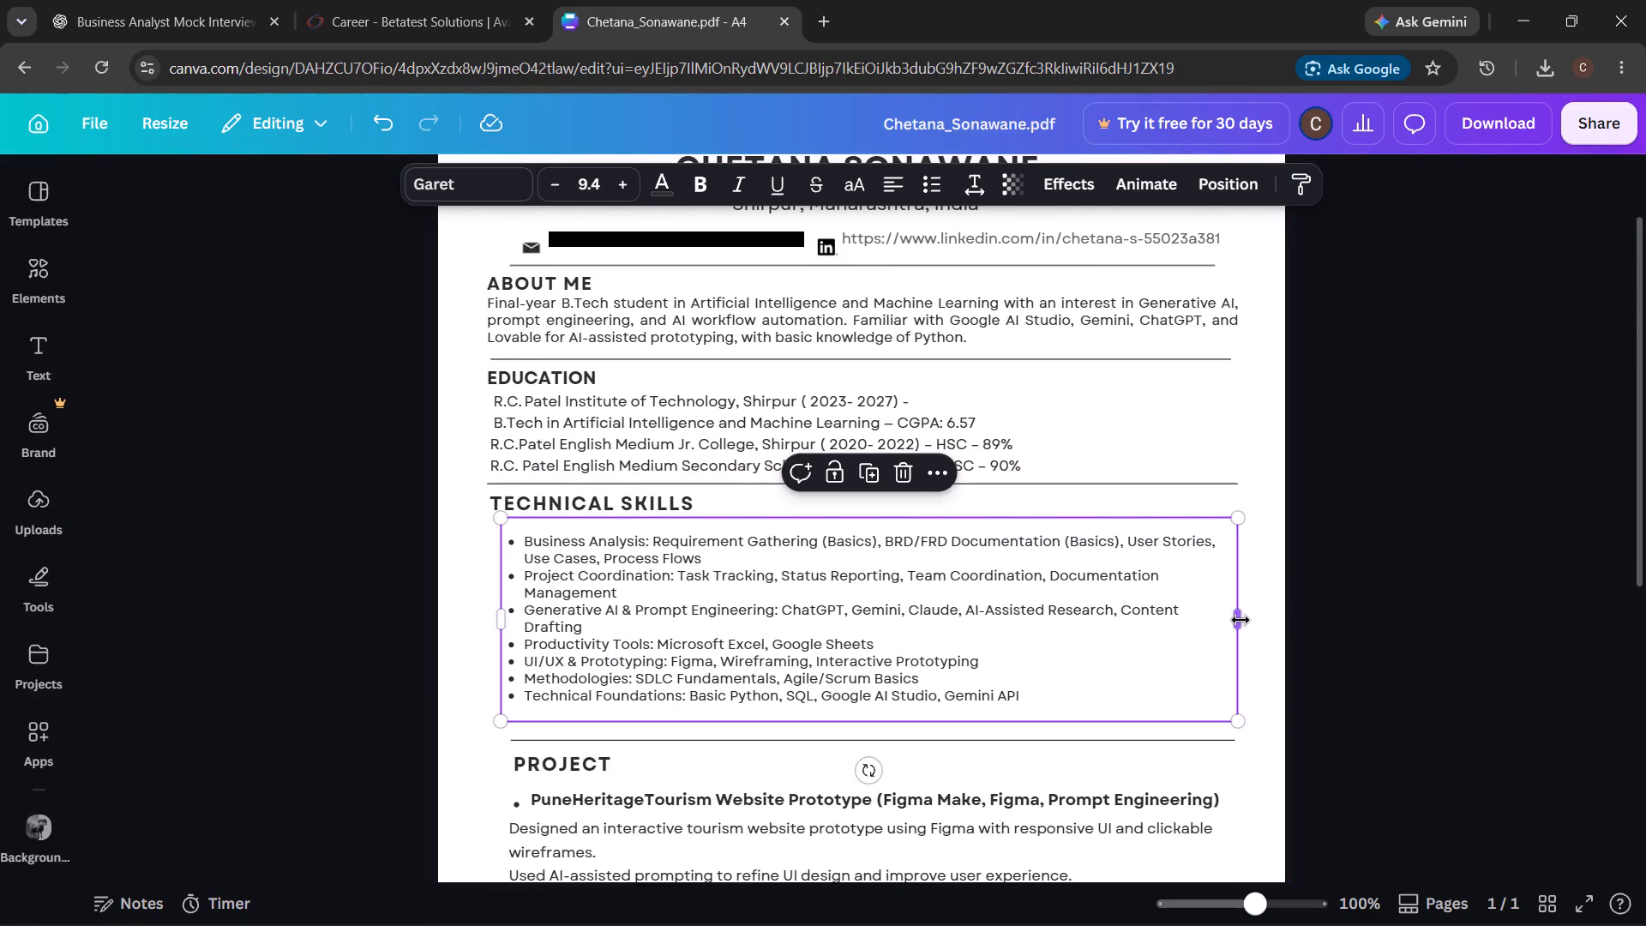
{"action": "left_click_drag", "start_coordinate": [1241, 620], "coordinate": [1220, 620]}
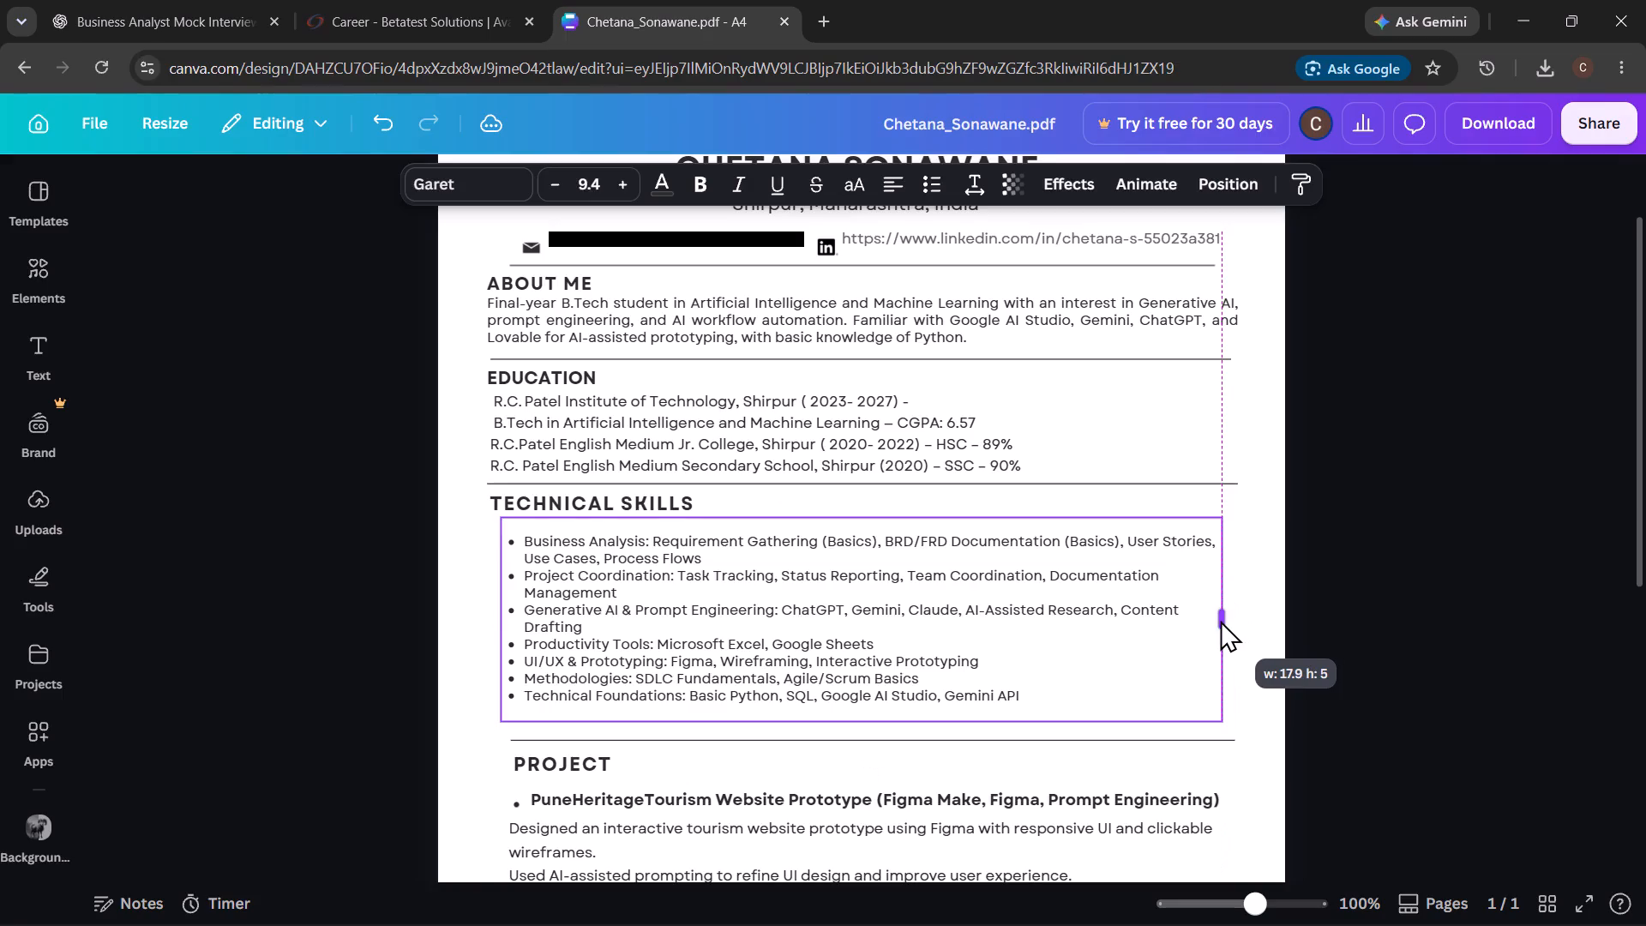
{"action": "left_click_drag", "start_coordinate": [1220, 620], "coordinate": [1219, 620]}
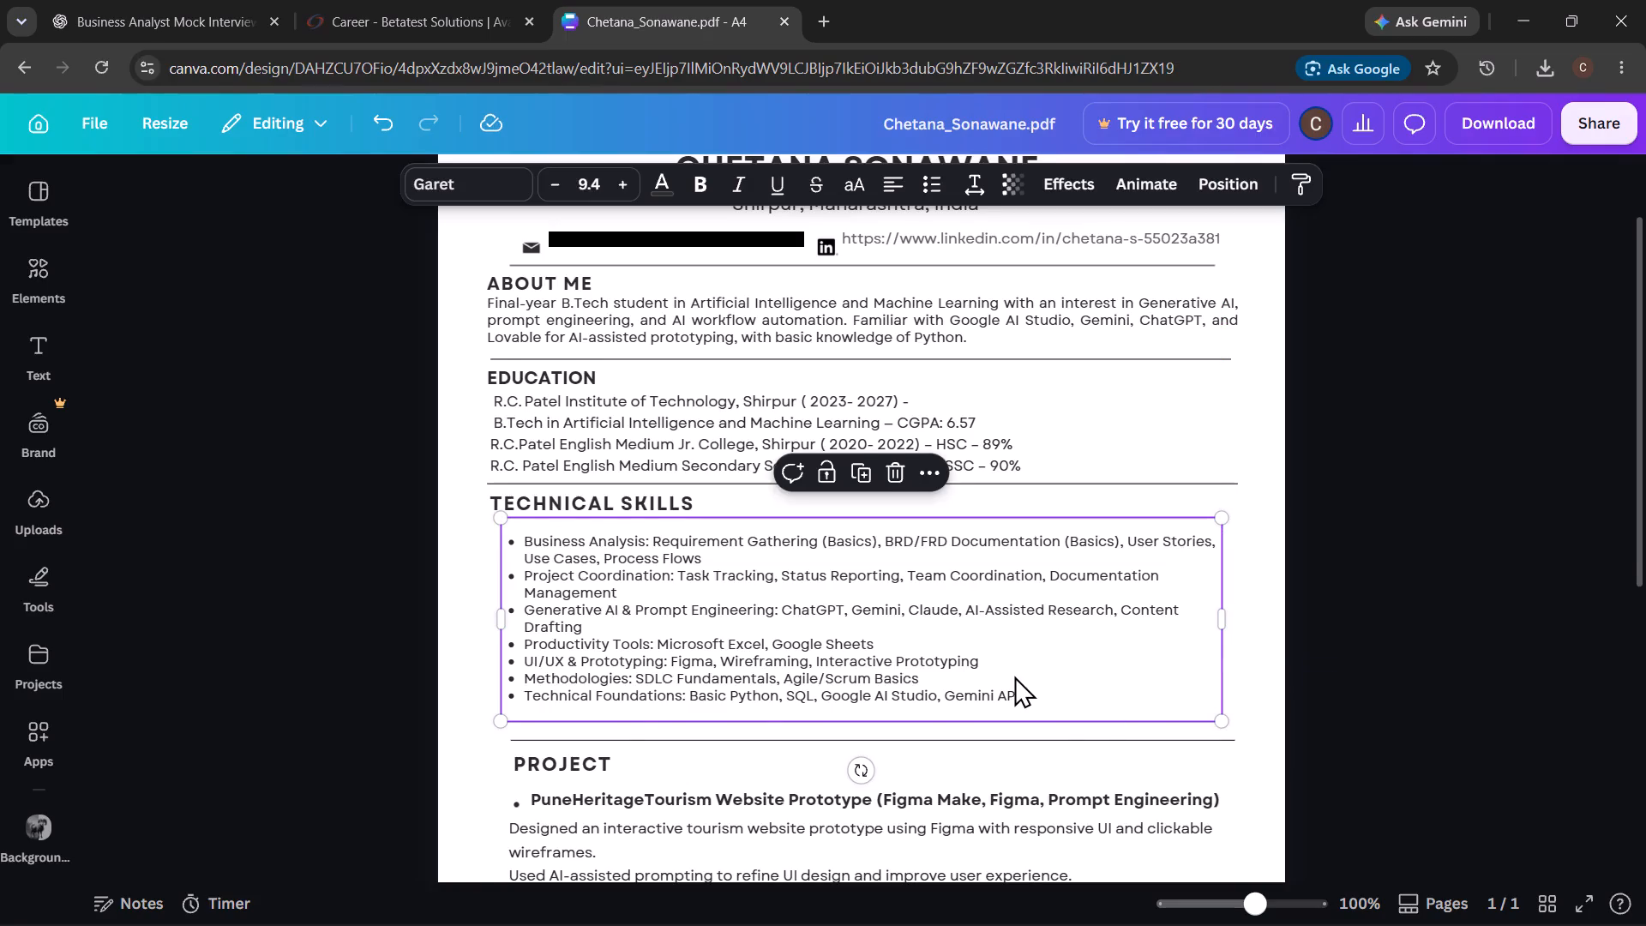
Shift the TECHNICAL SKILLS heading sideways so it lines up with the PROJECT heading.
{"action": "scroll", "coordinate": [1014, 676], "scroll_direction": "up", "scroll_amount": 1}
{"action": "left_click_drag", "start_coordinate": [624, 602], "coordinate": [646, 602]}
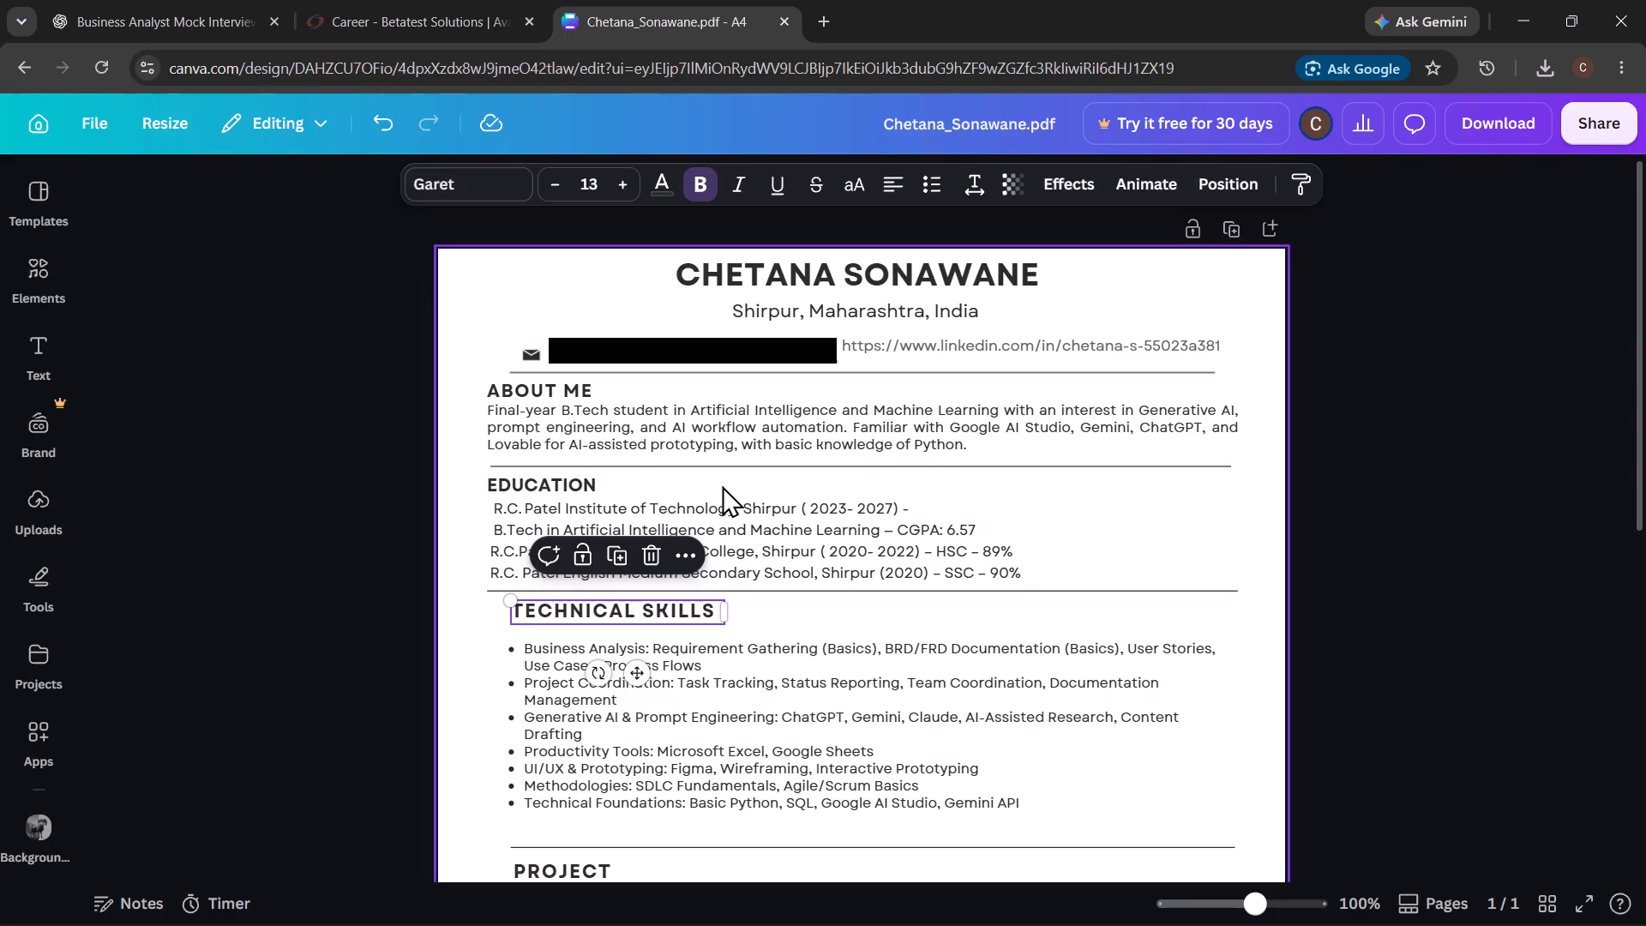
Move the skills list down to the divider above PROJECT, and bring the TECHNICAL SKILLS heading and the divider above it down close to the list.
{"action": "left_click", "coordinate": [907, 440]}
{"action": "scroll", "coordinate": [908, 502], "scroll_direction": "down", "scroll_amount": 1}
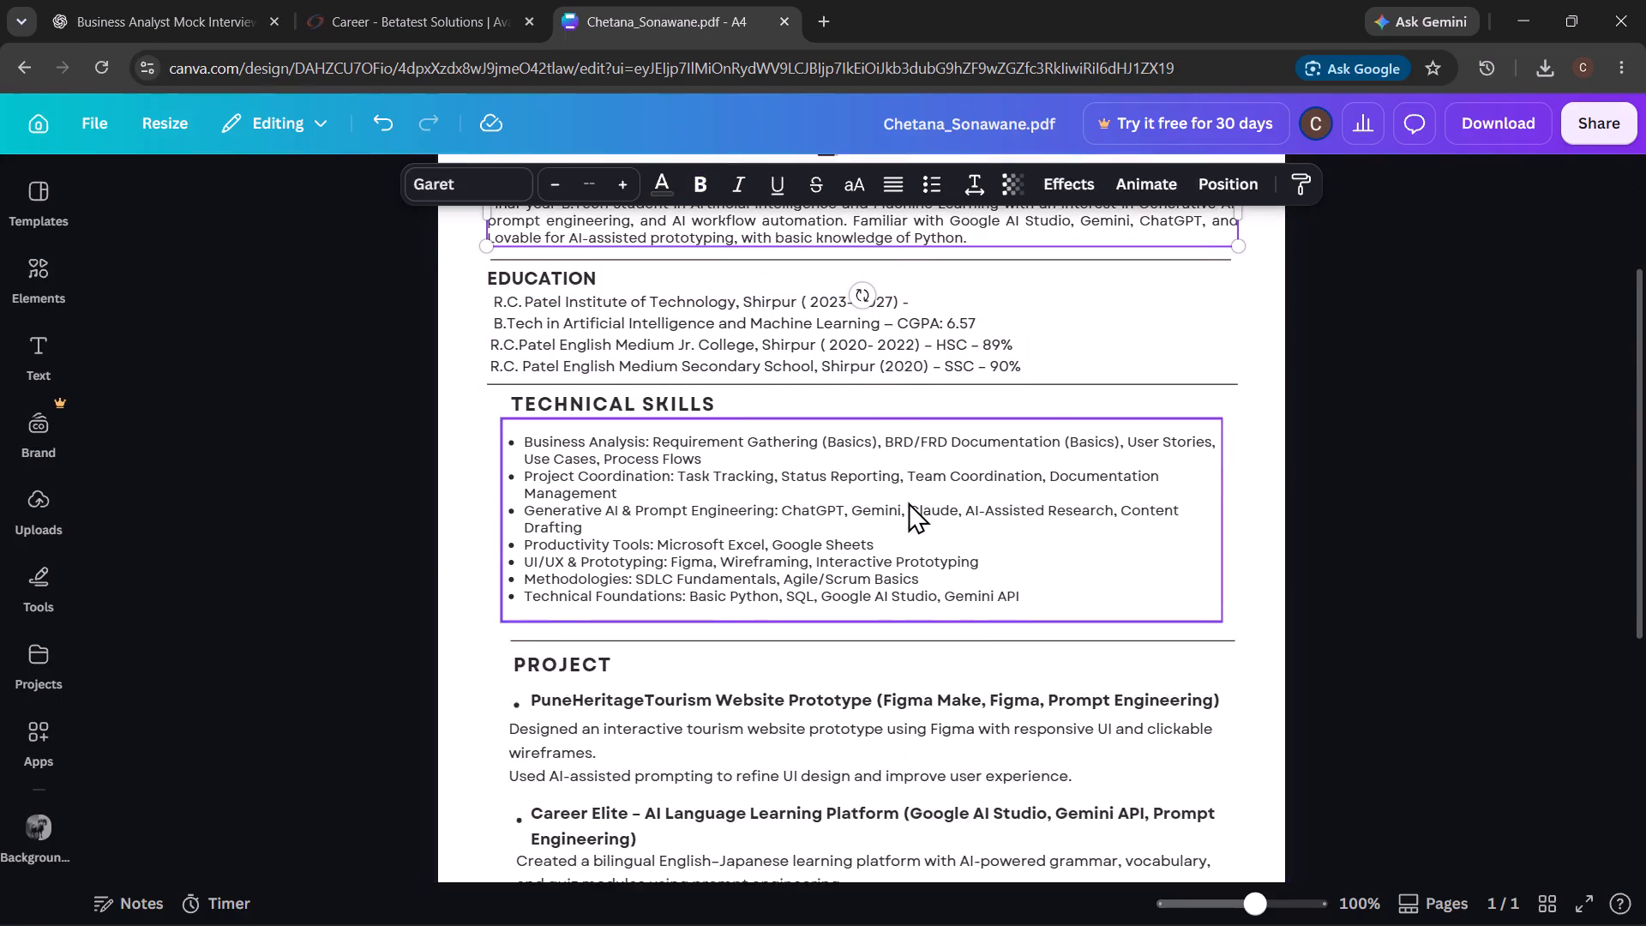
{"action": "left_click_drag", "start_coordinate": [904, 504], "coordinate": [907, 522]}
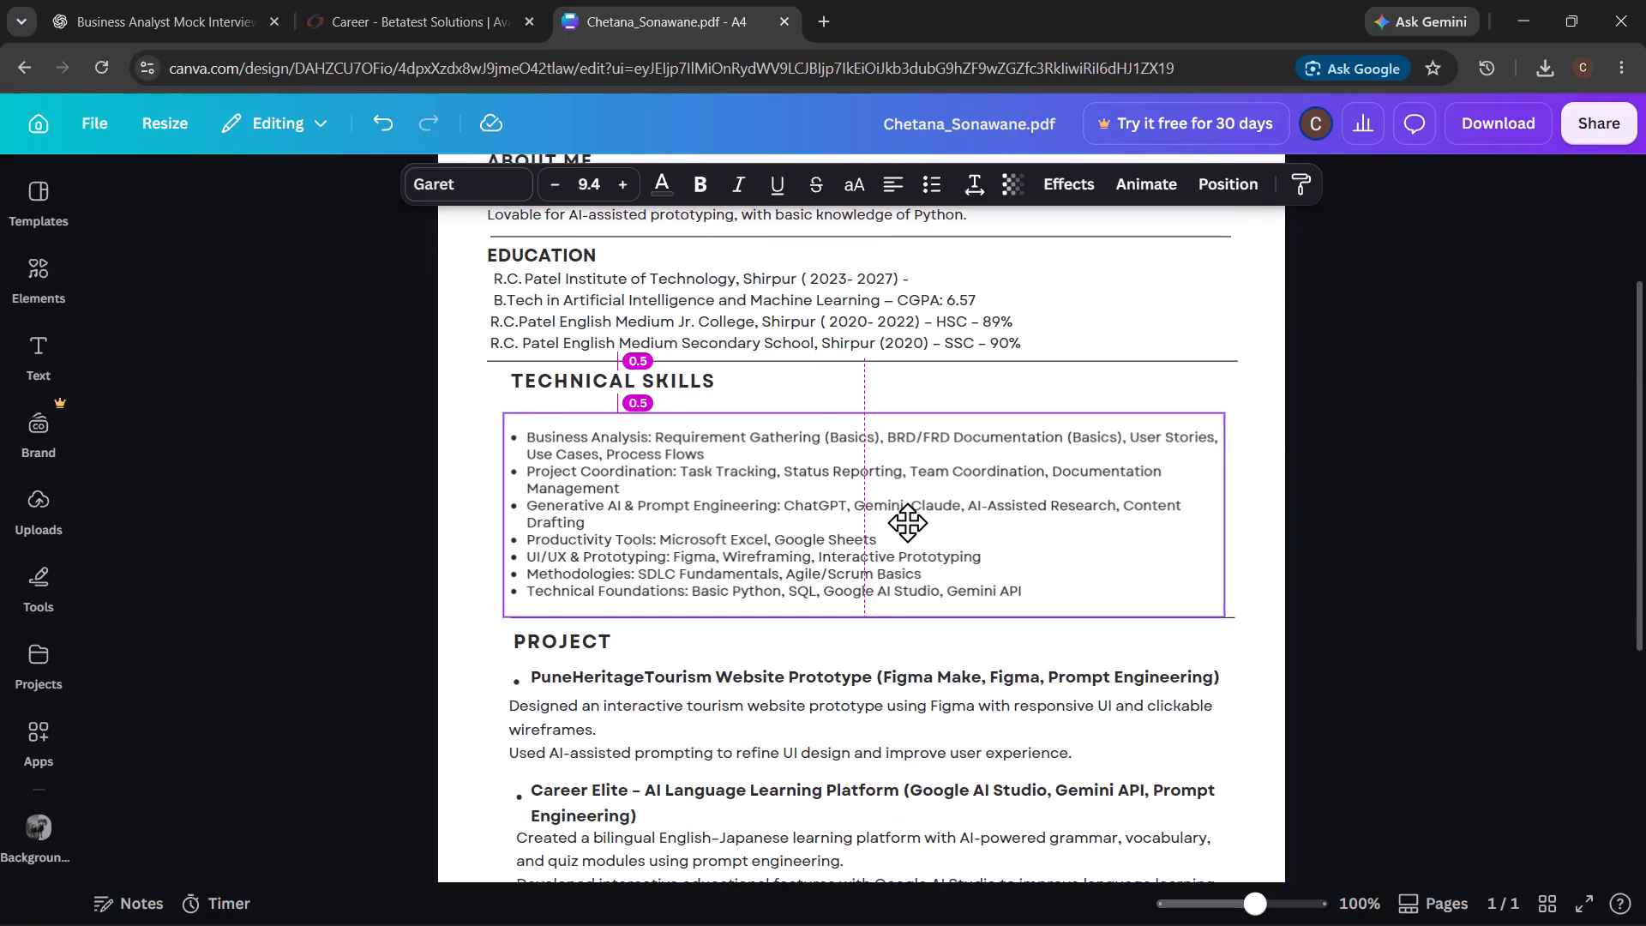
{"action": "left_click_drag", "start_coordinate": [907, 522], "coordinate": [907, 532]}
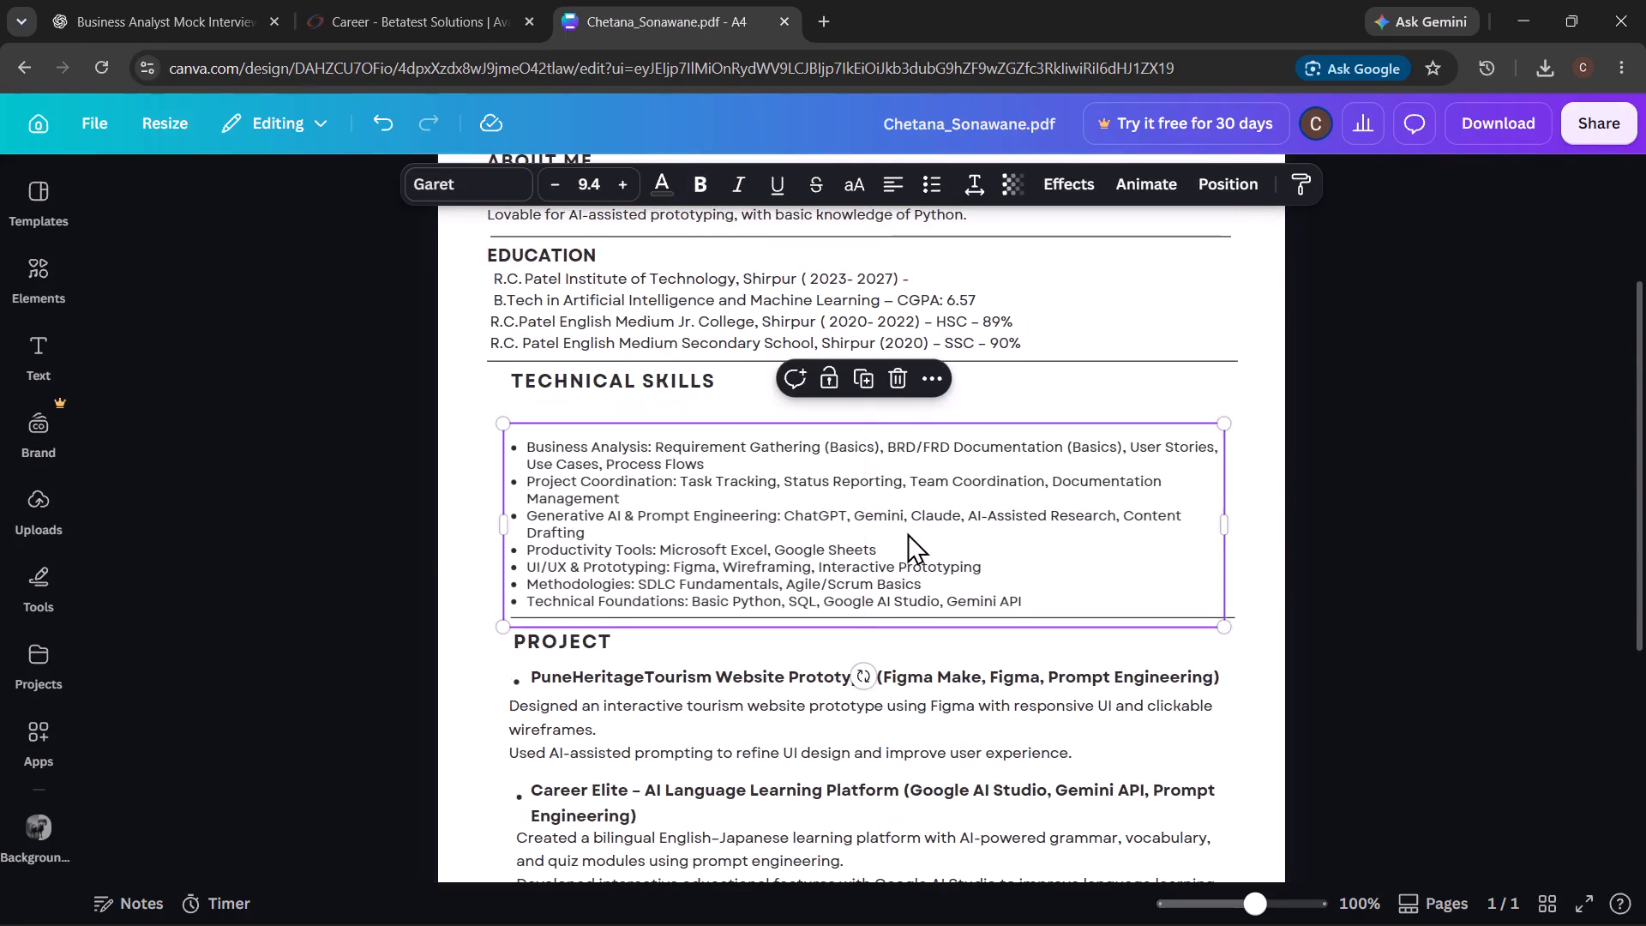
{"action": "left_click_drag", "start_coordinate": [670, 370], "coordinate": [670, 375]}
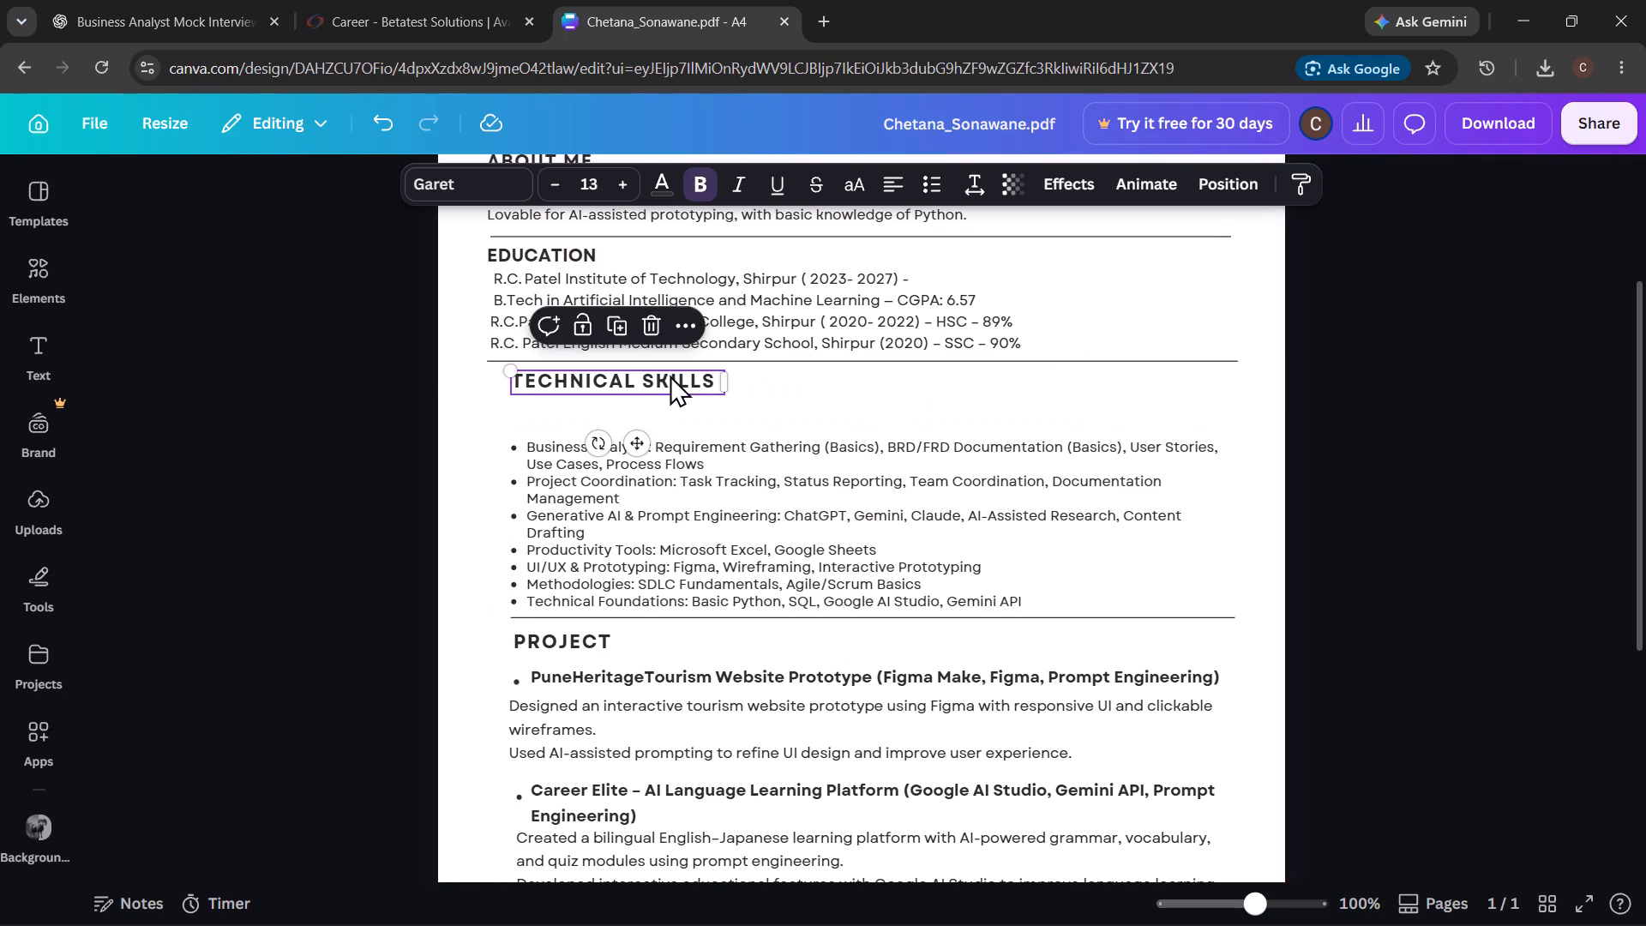
{"action": "left_click_drag", "start_coordinate": [670, 375], "coordinate": [666, 404]}
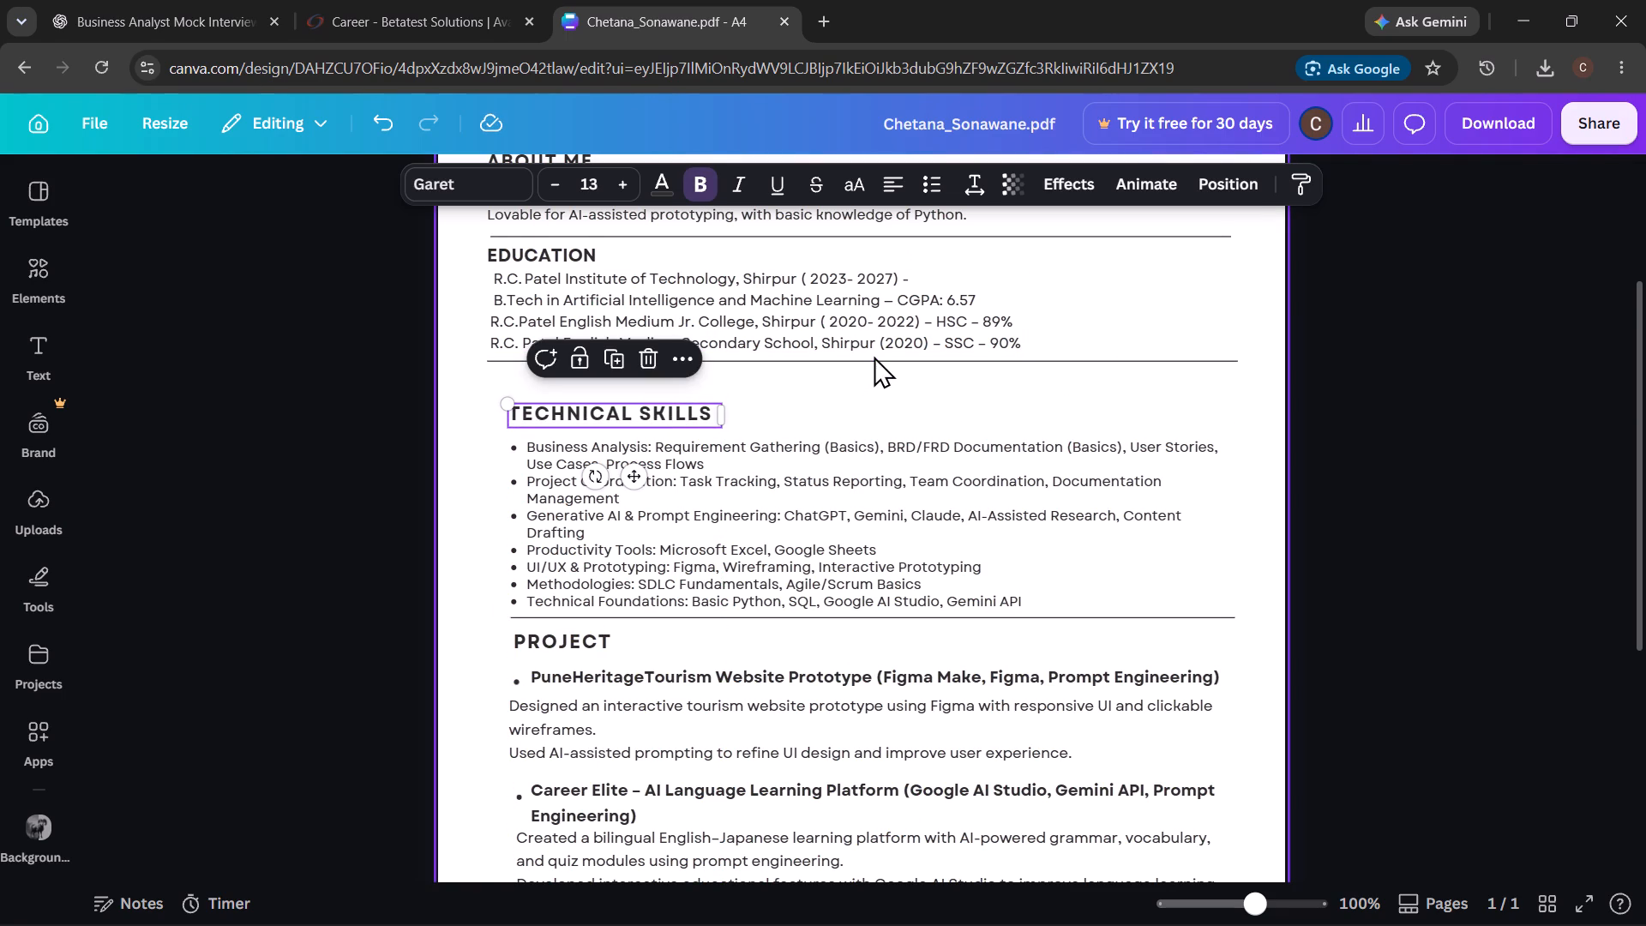
{"action": "left_click_drag", "start_coordinate": [874, 360], "coordinate": [877, 384]}
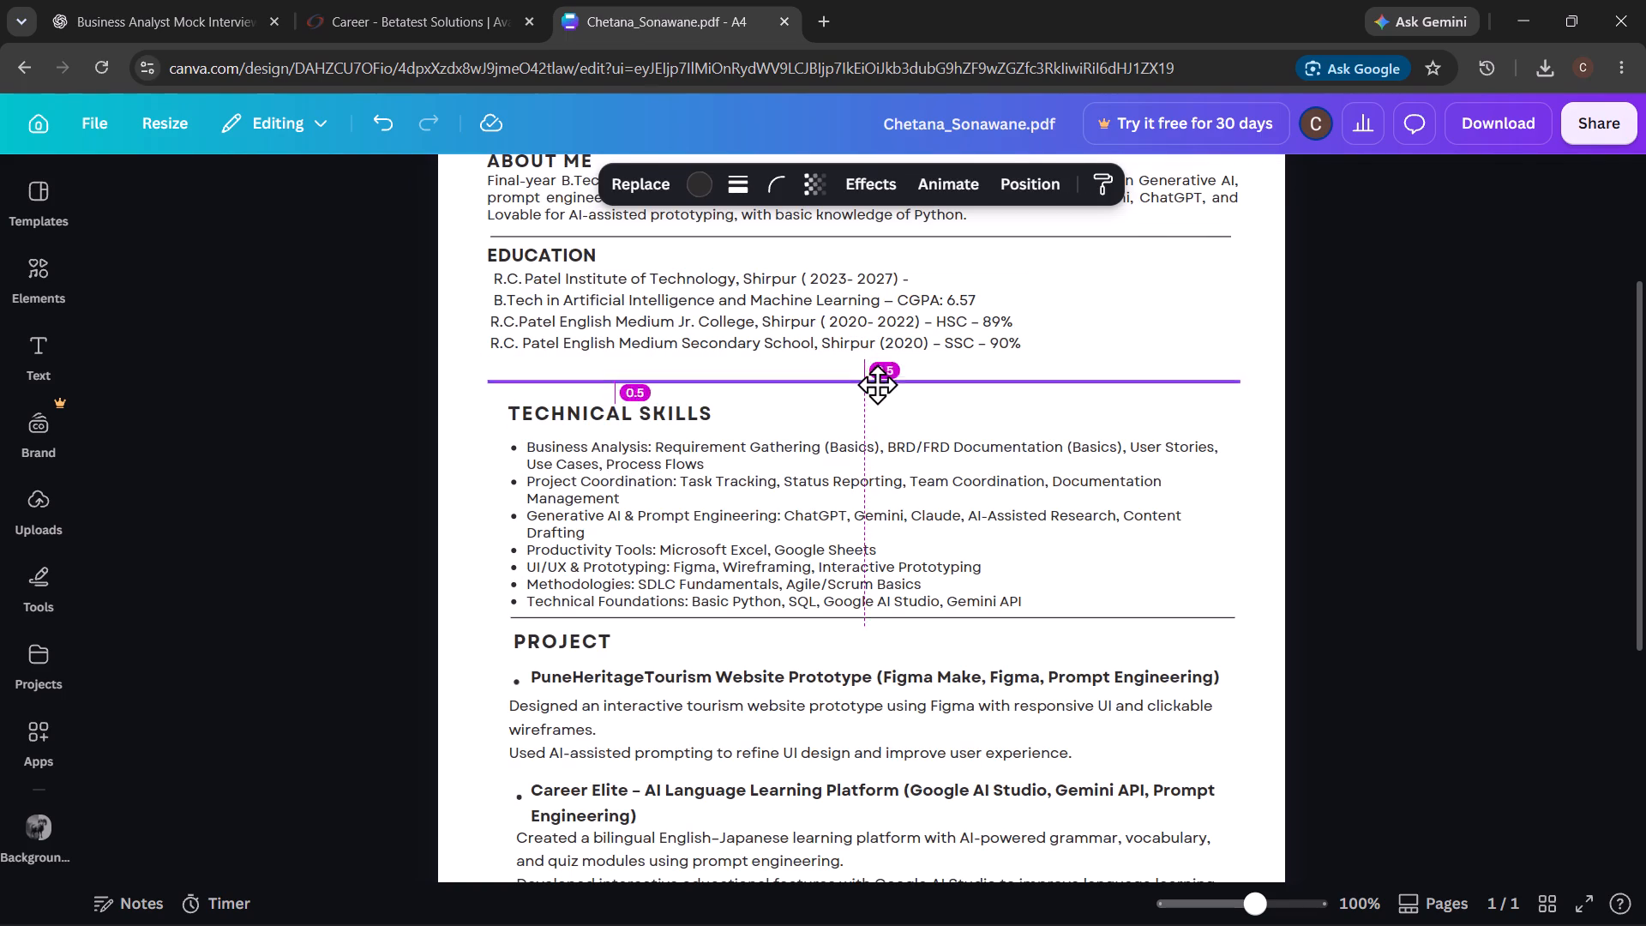
{"action": "left_click_drag", "start_coordinate": [877, 384], "coordinate": [880, 397]}
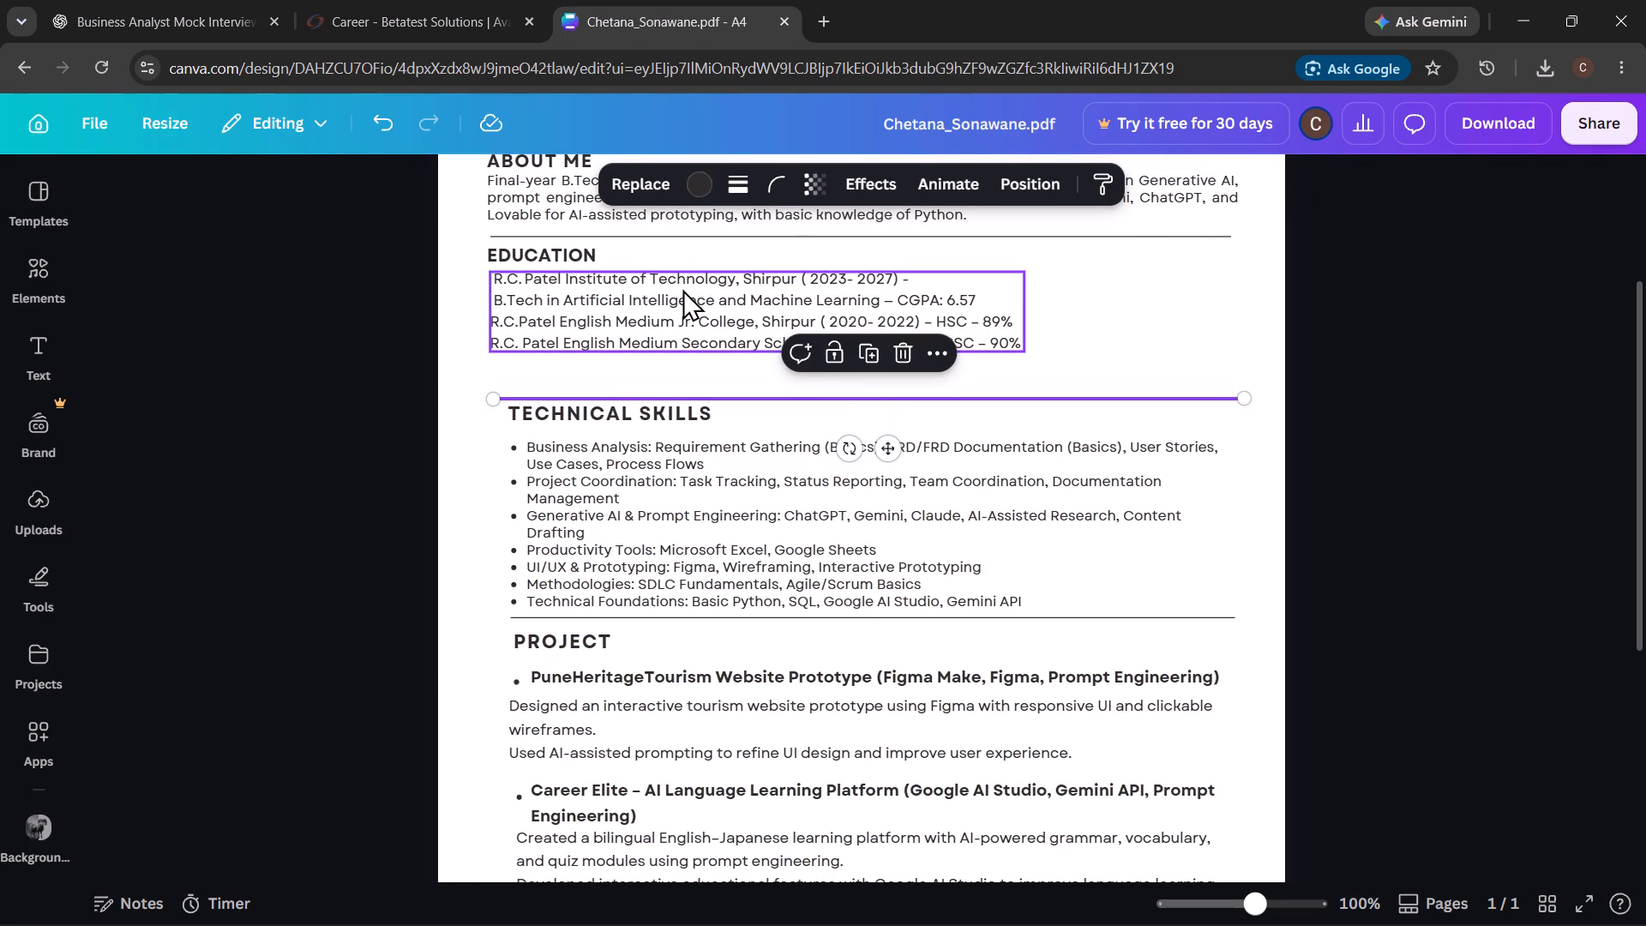
{"action": "left_click_drag", "start_coordinate": [682, 289], "coordinate": [688, 324]}
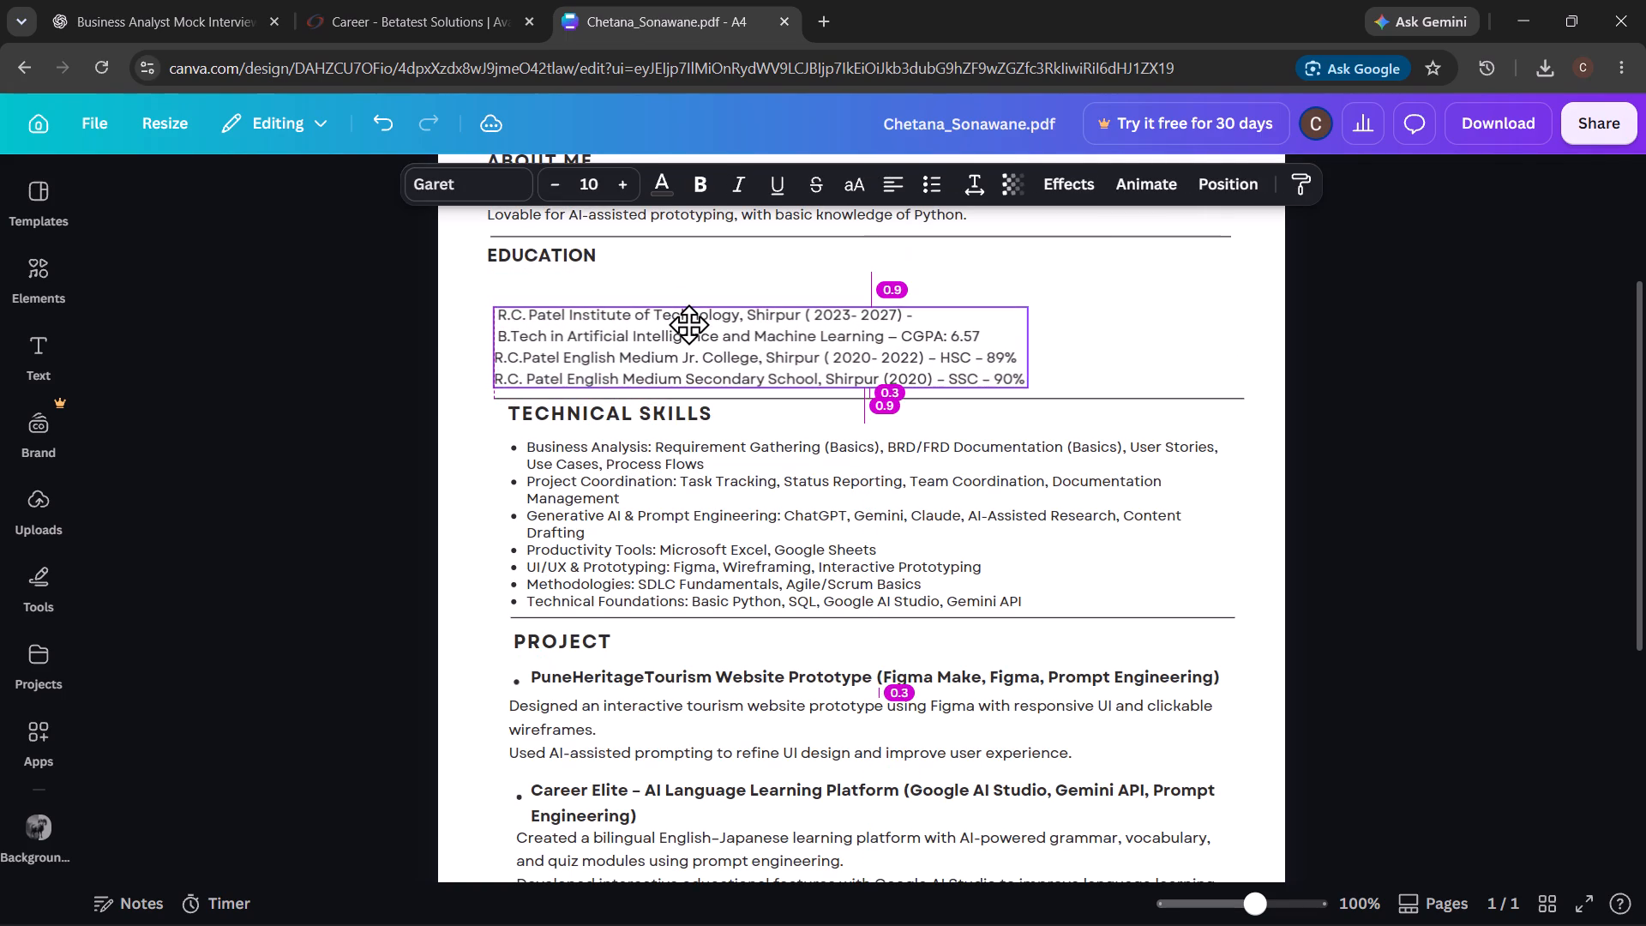
{"action": "left_click_drag", "start_coordinate": [688, 324], "coordinate": [689, 329]}
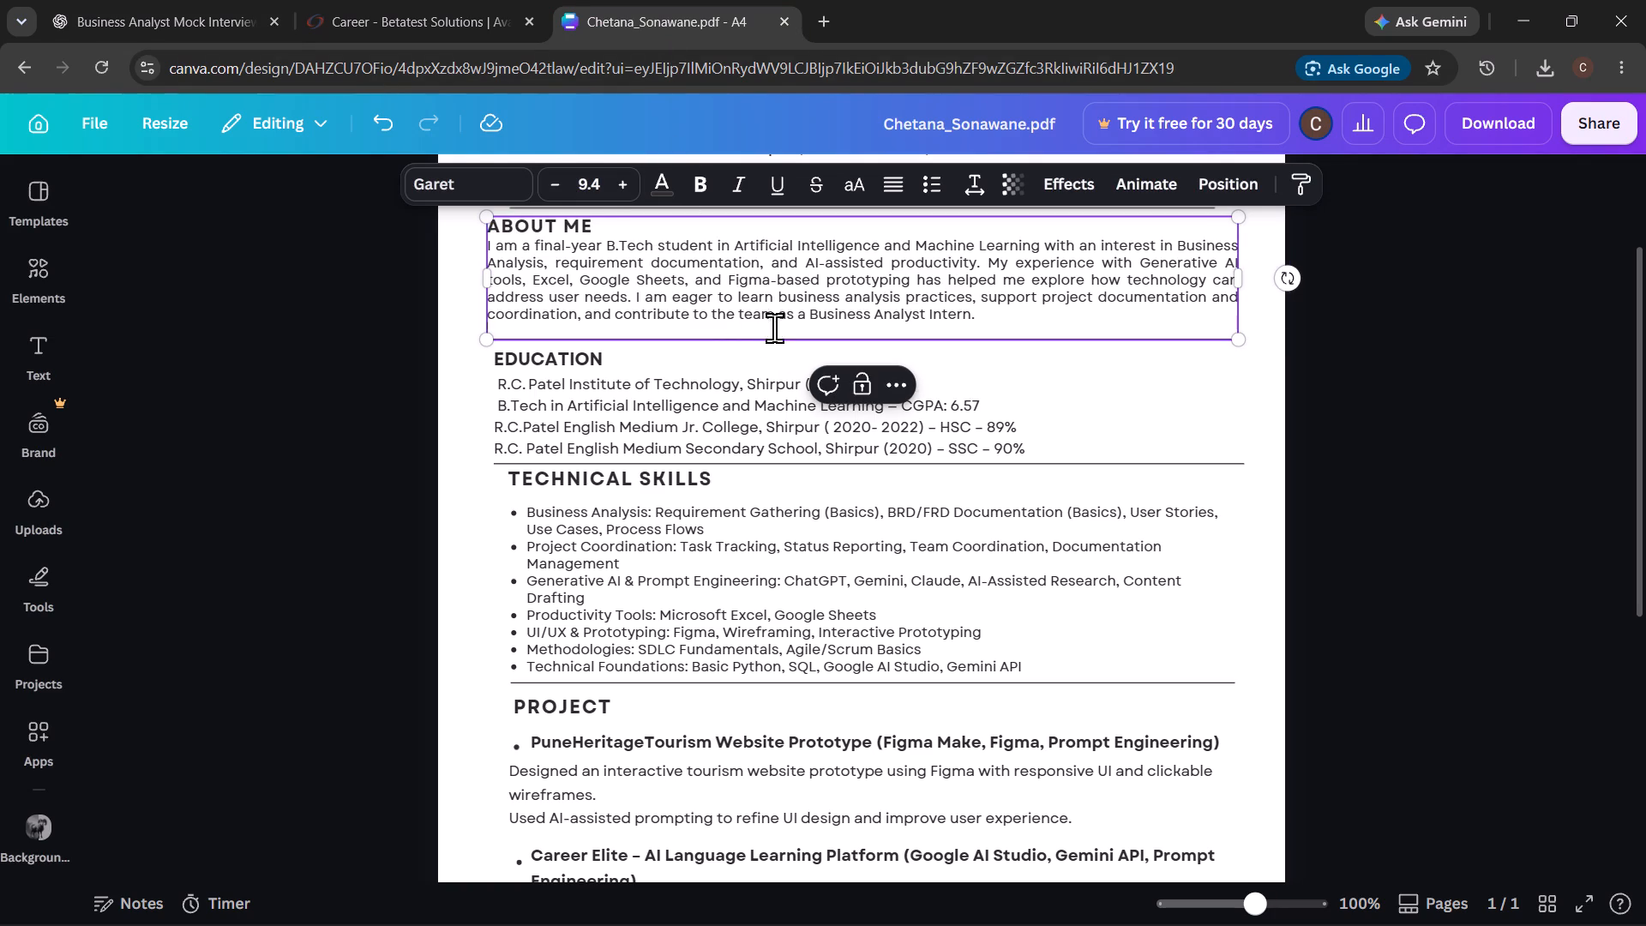
{"action": "left_click", "coordinate": [781, 325]}
{"action": "left_click", "coordinate": [1155, 399]}
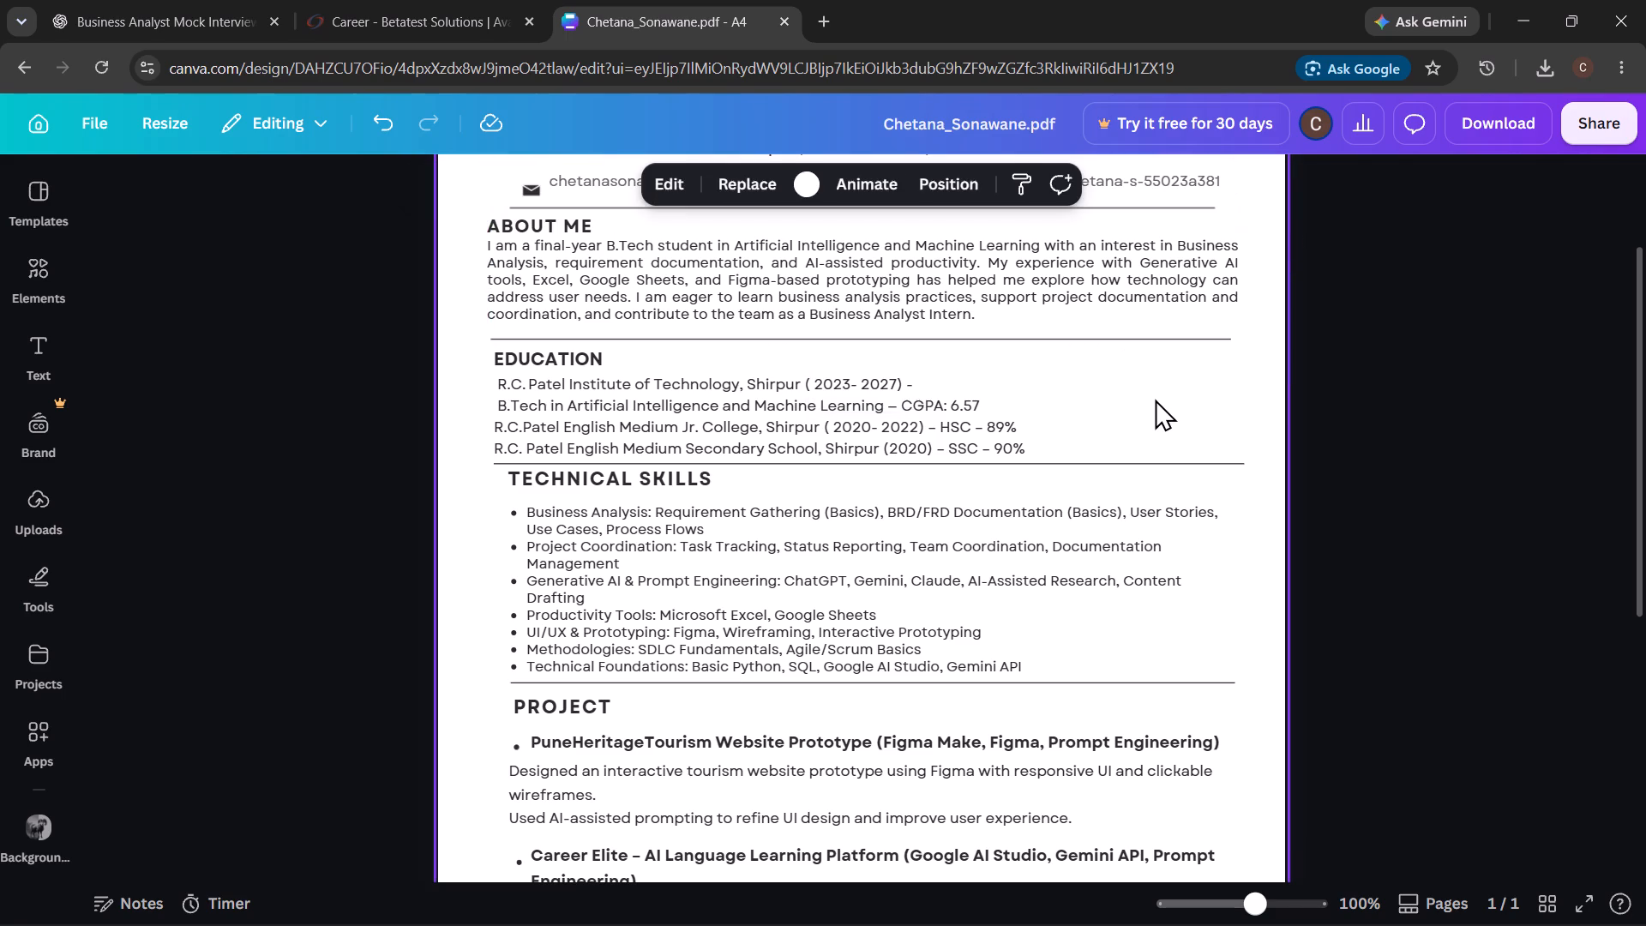
Narrow the About Me text block from both sides to about 17.9 wide, matching the edges of the skills list block.
{"action": "left_click", "coordinate": [1211, 294]}
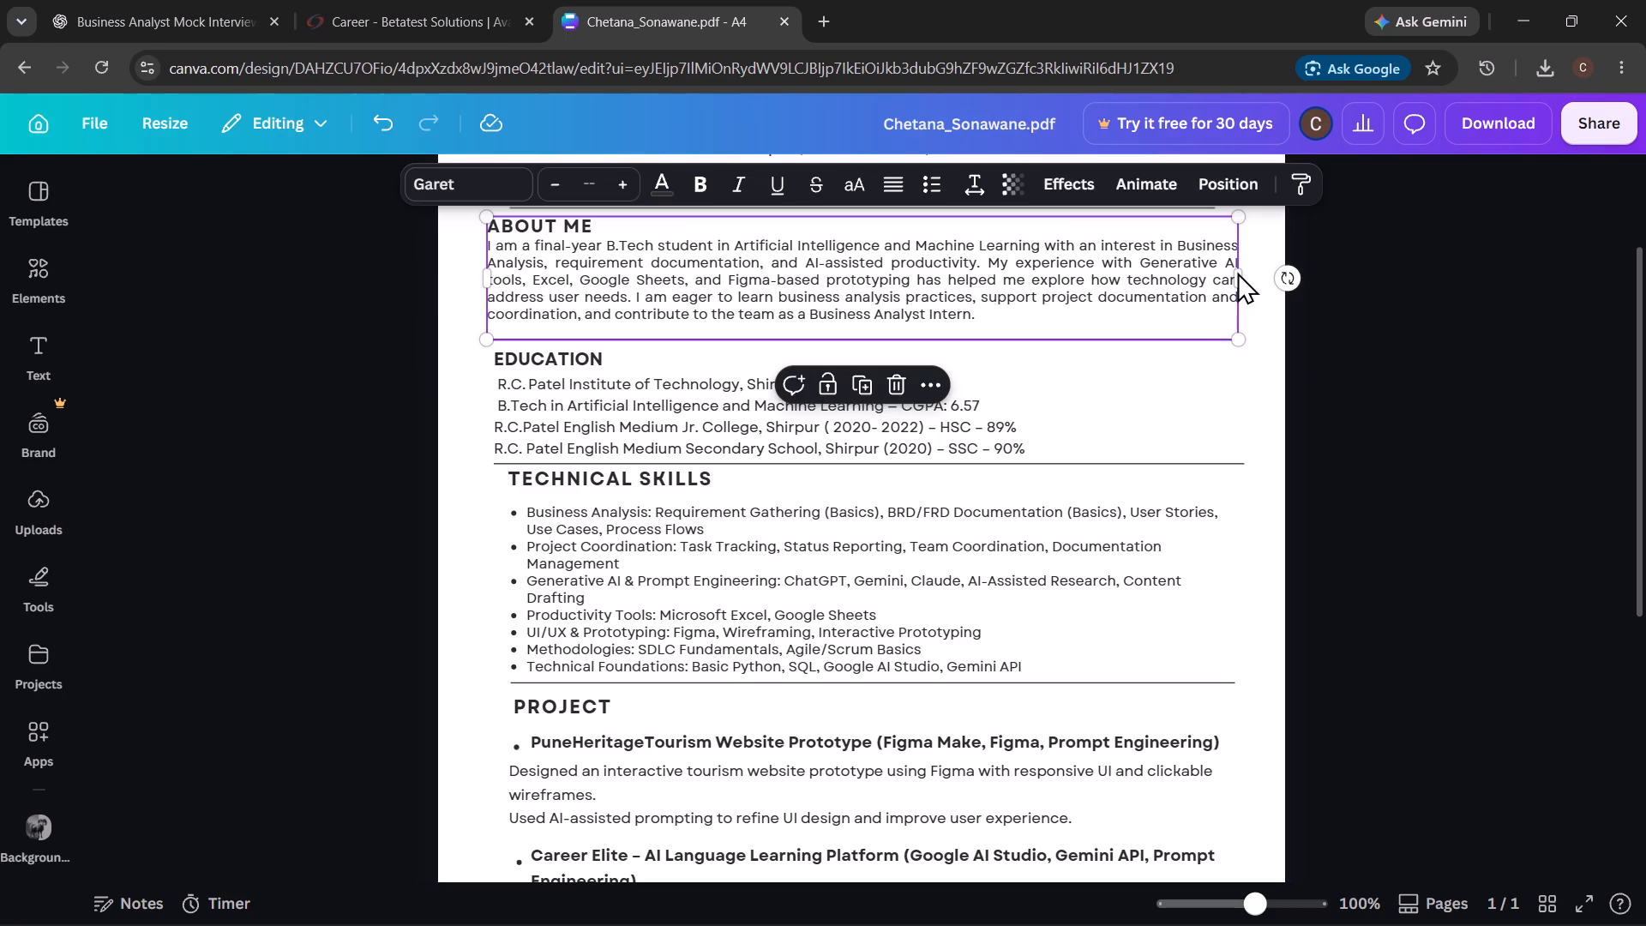
{"action": "left_click_drag", "start_coordinate": [1240, 282], "coordinate": [1212, 286]}
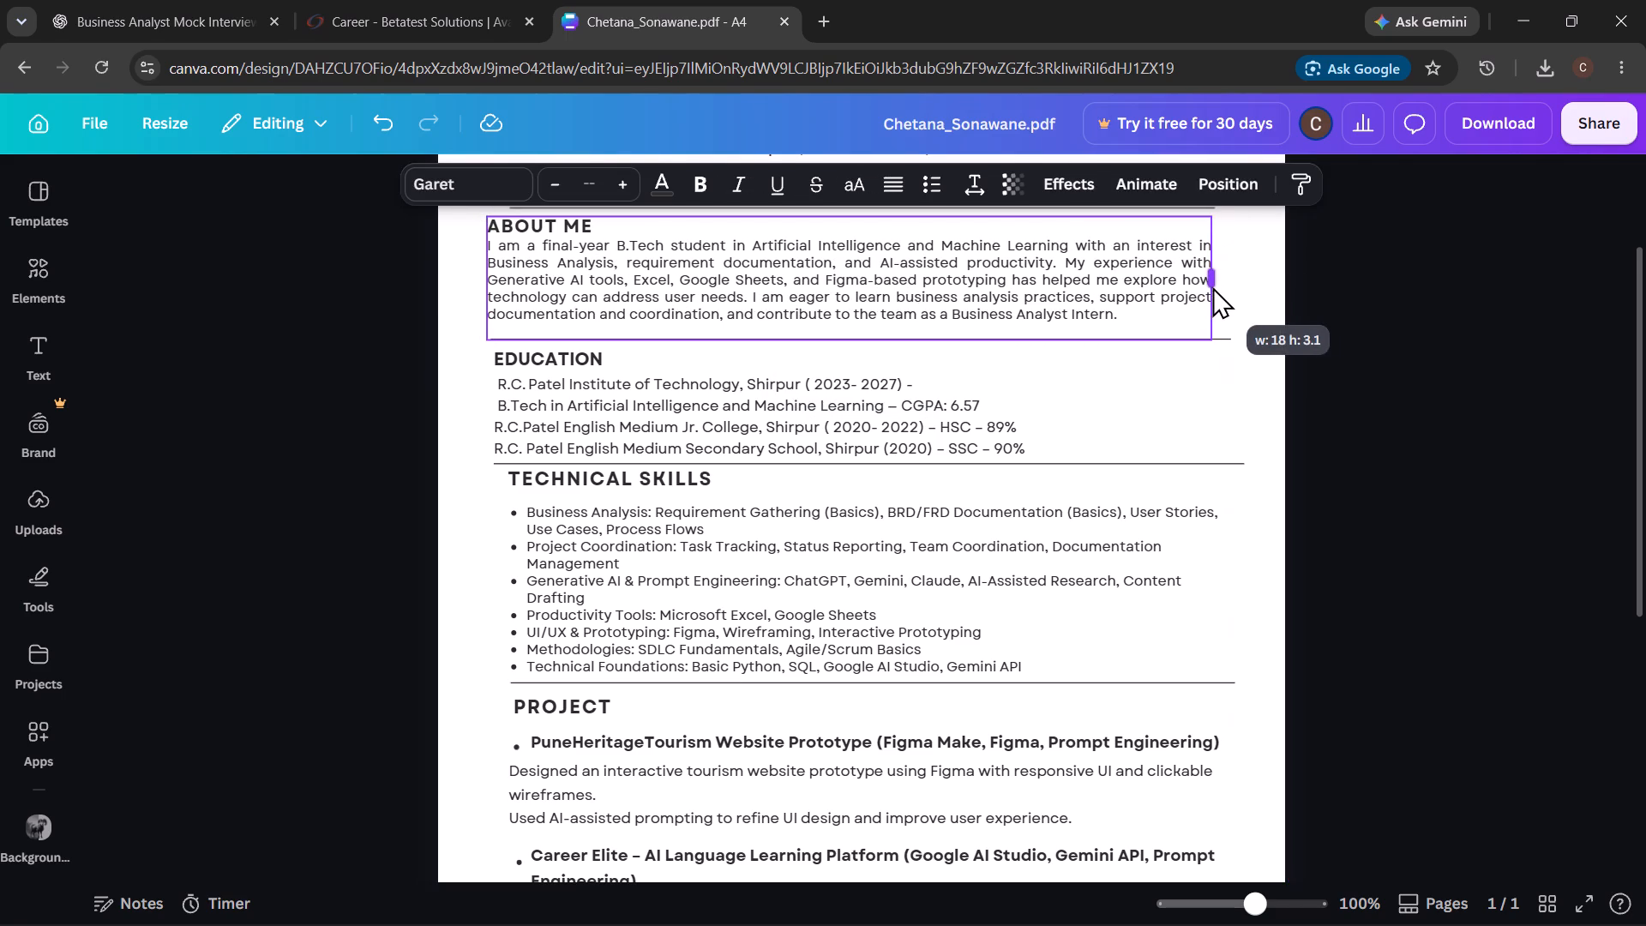
{"action": "left_click_drag", "start_coordinate": [1212, 286], "coordinate": [1209, 289]}
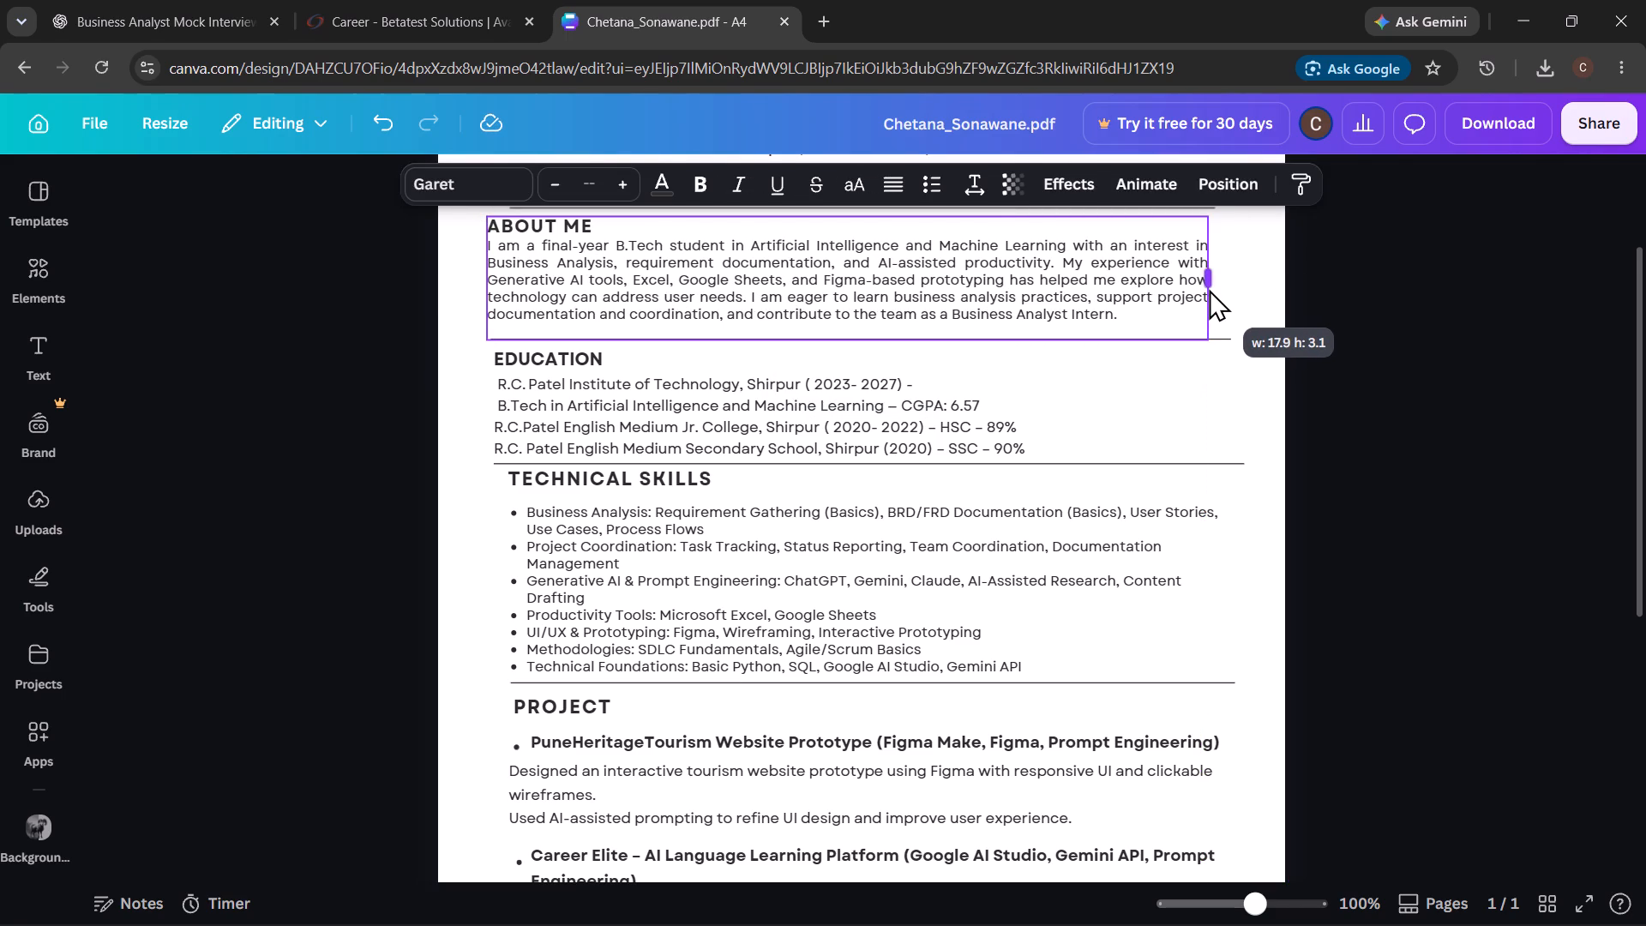
{"action": "left_click_drag", "start_coordinate": [1209, 289], "coordinate": [1227, 291]}
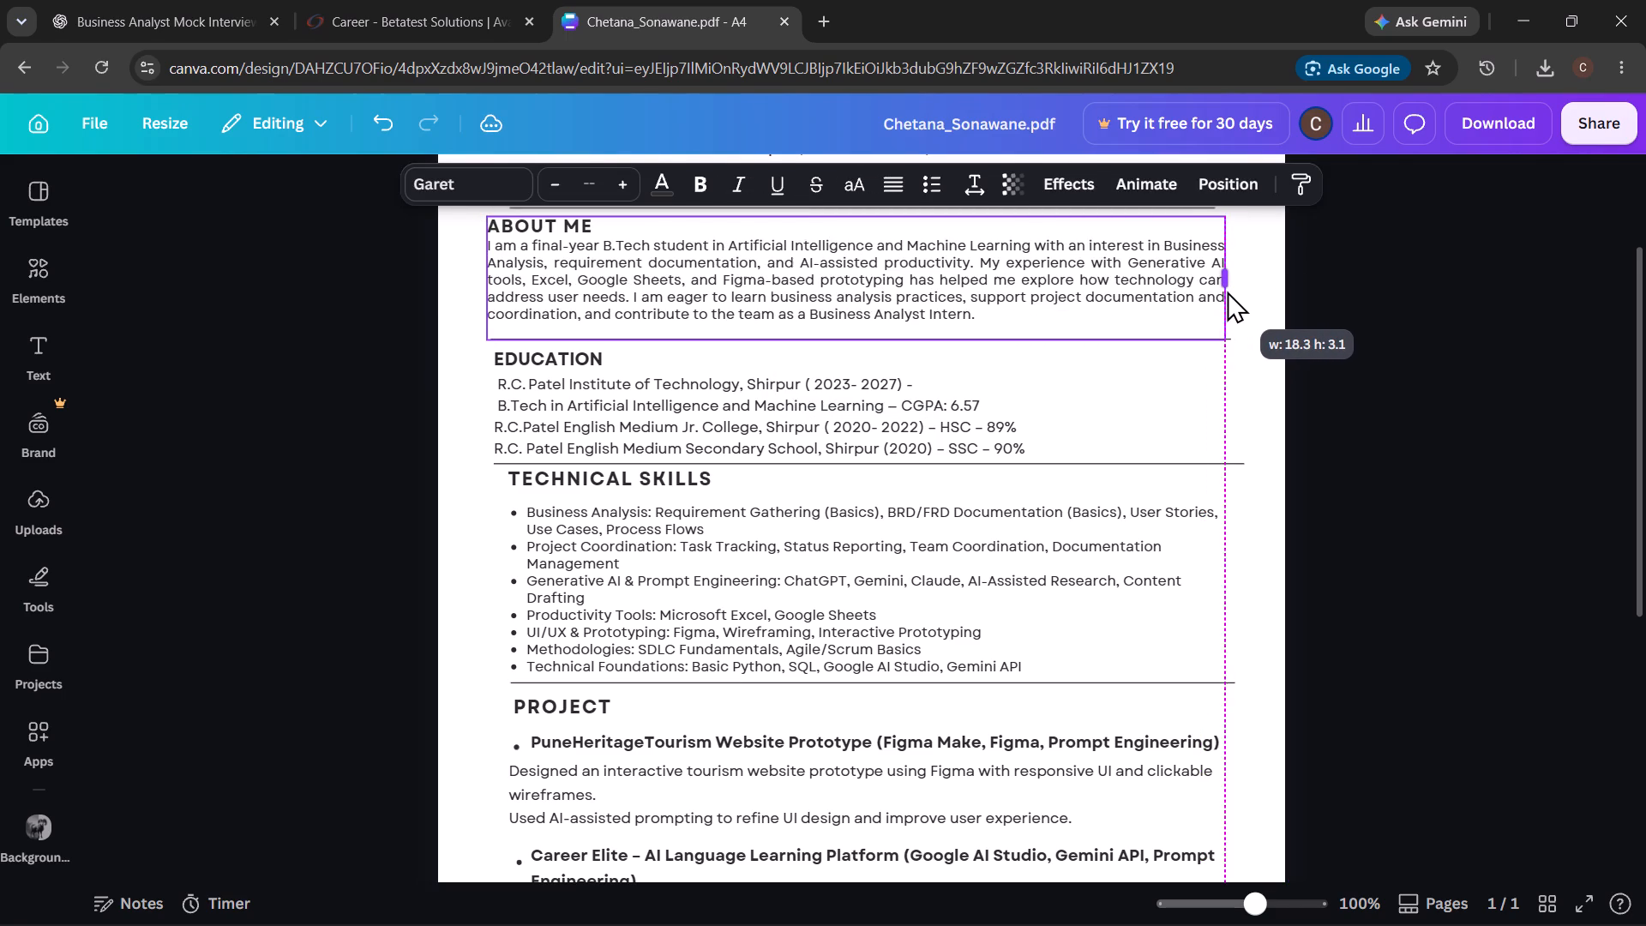
{"action": "left_click_drag", "start_coordinate": [1227, 291], "coordinate": [1225, 292]}
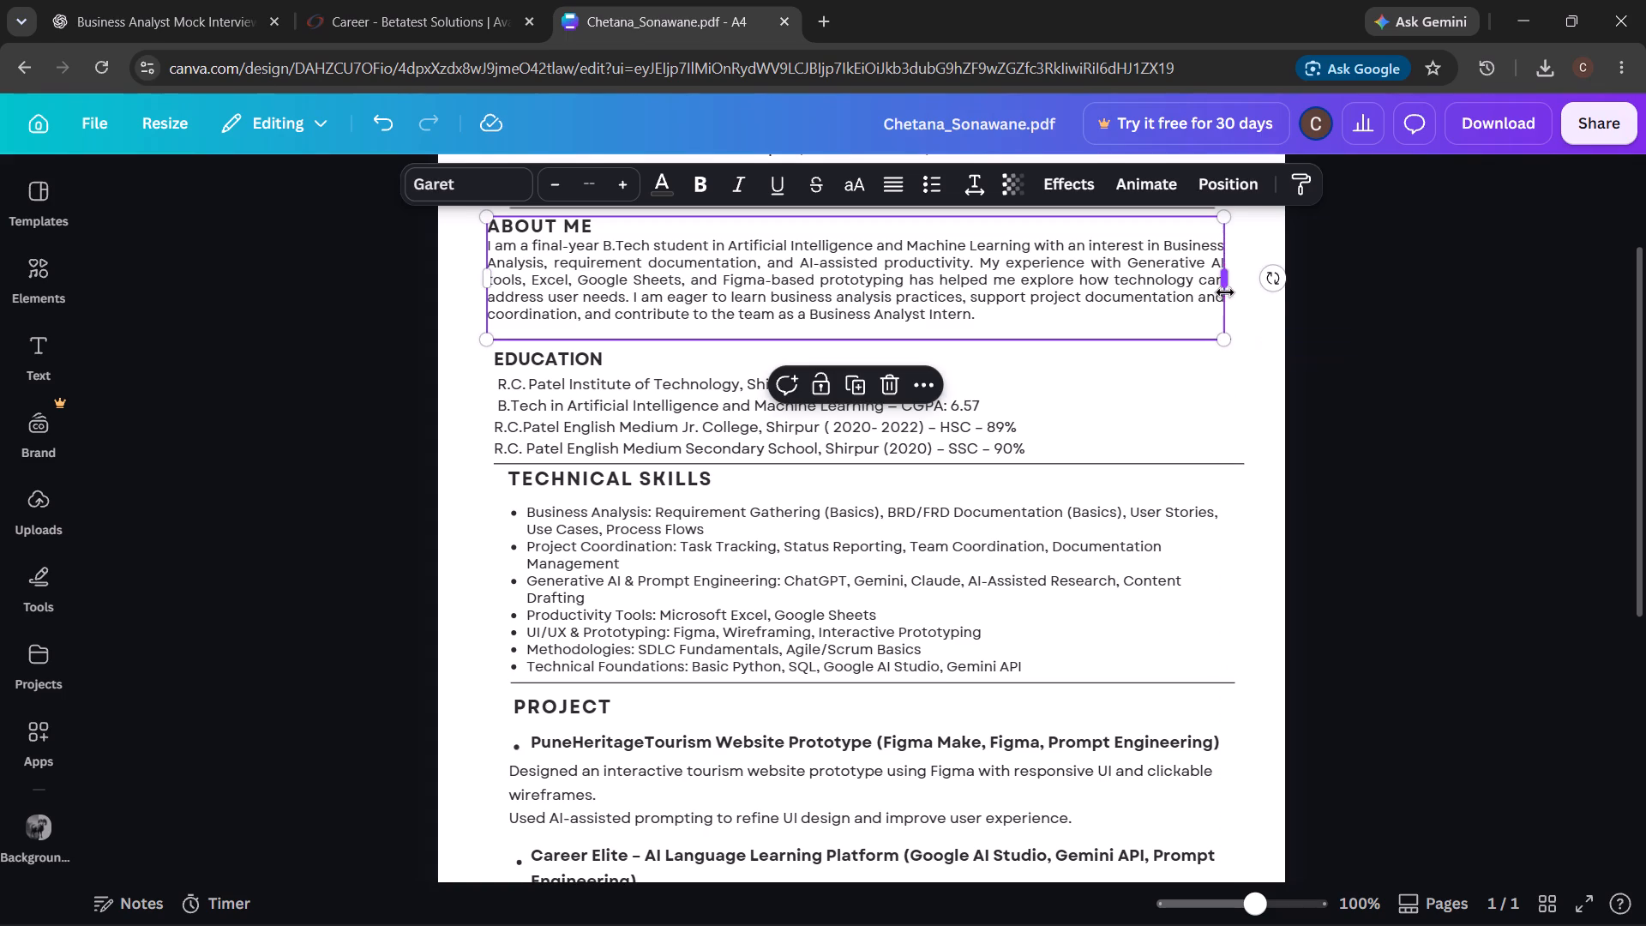
{"action": "left_click_drag", "start_coordinate": [486, 279], "coordinate": [505, 279]}
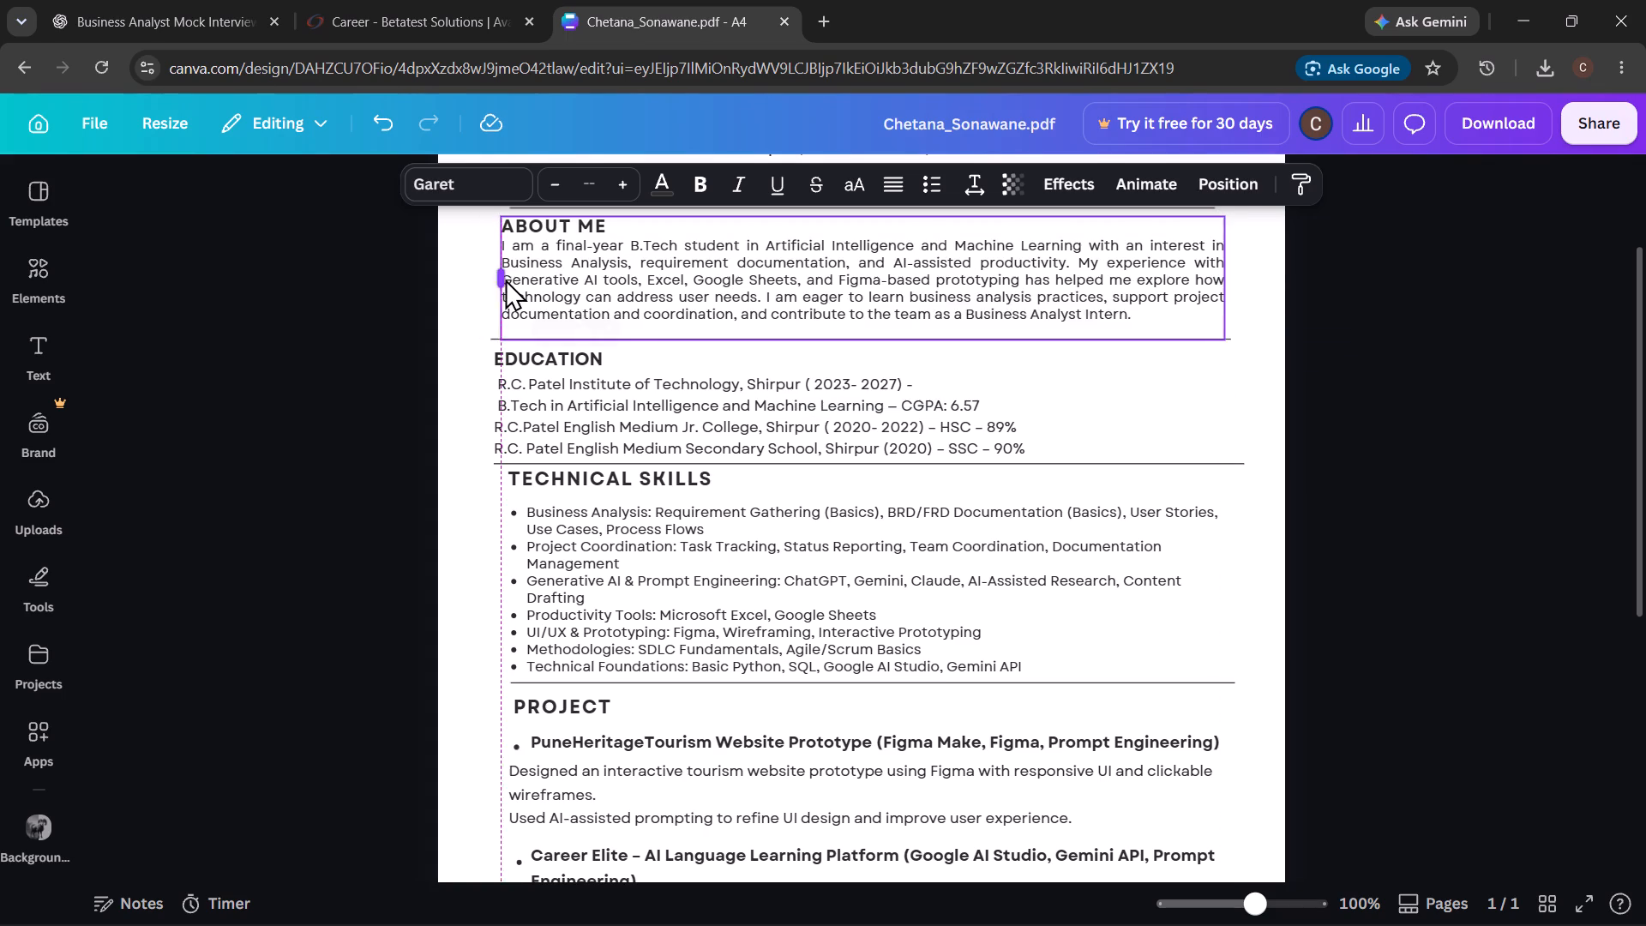
{"action": "left_click_drag", "start_coordinate": [505, 279], "coordinate": [498, 280]}
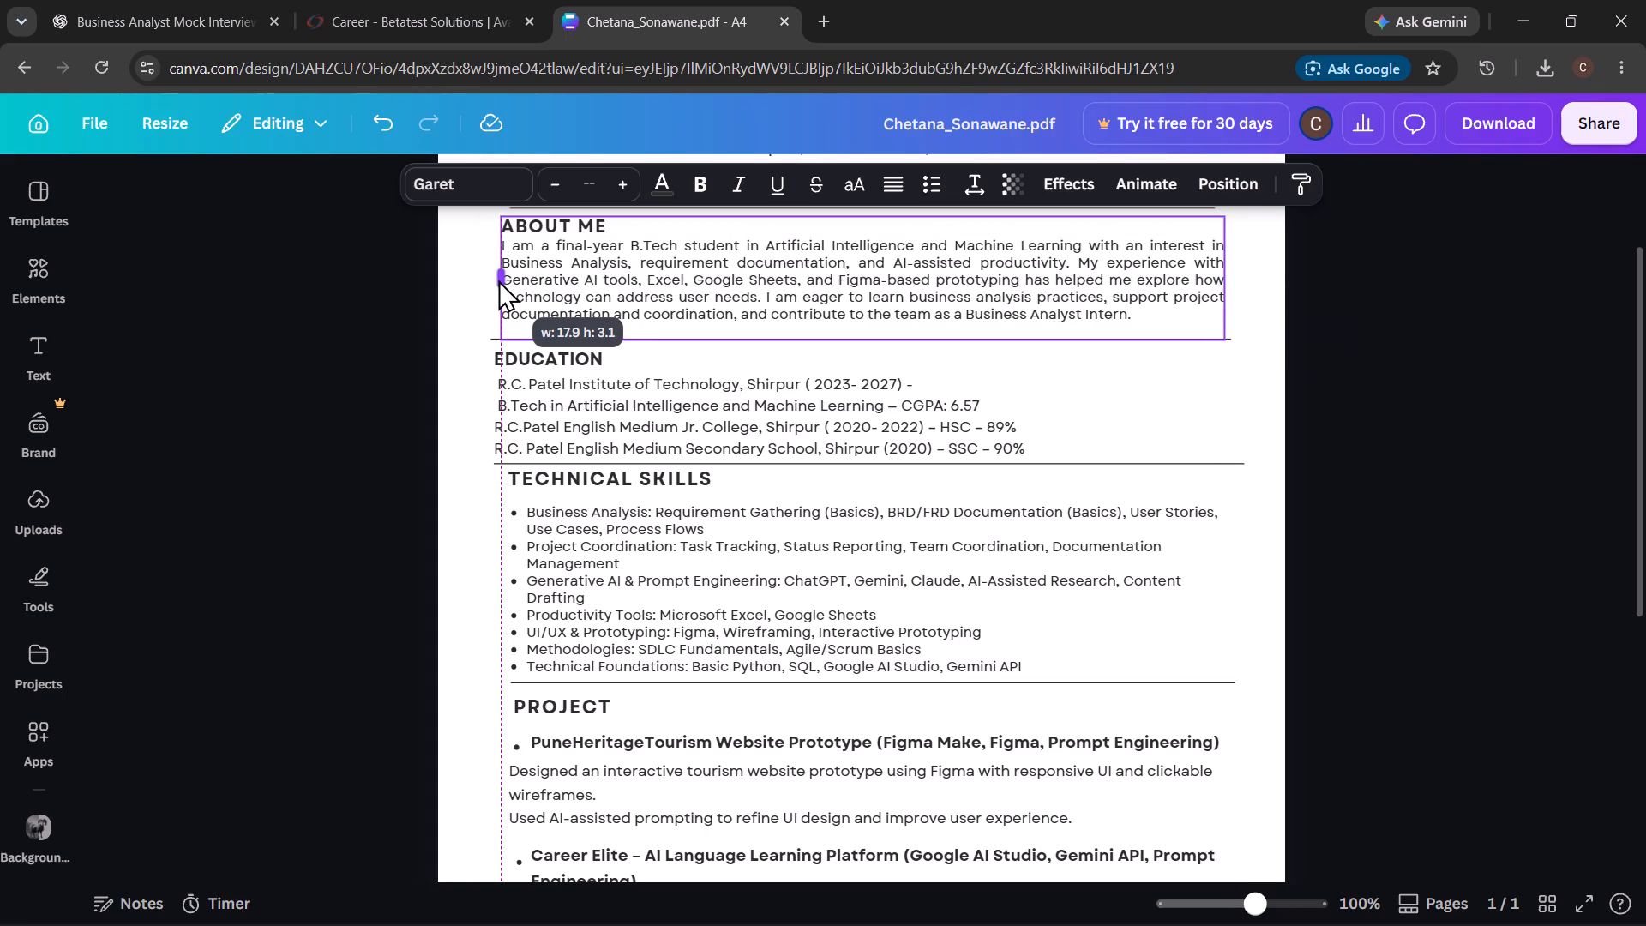
{"action": "left_click_drag", "start_coordinate": [498, 280], "coordinate": [503, 280]}
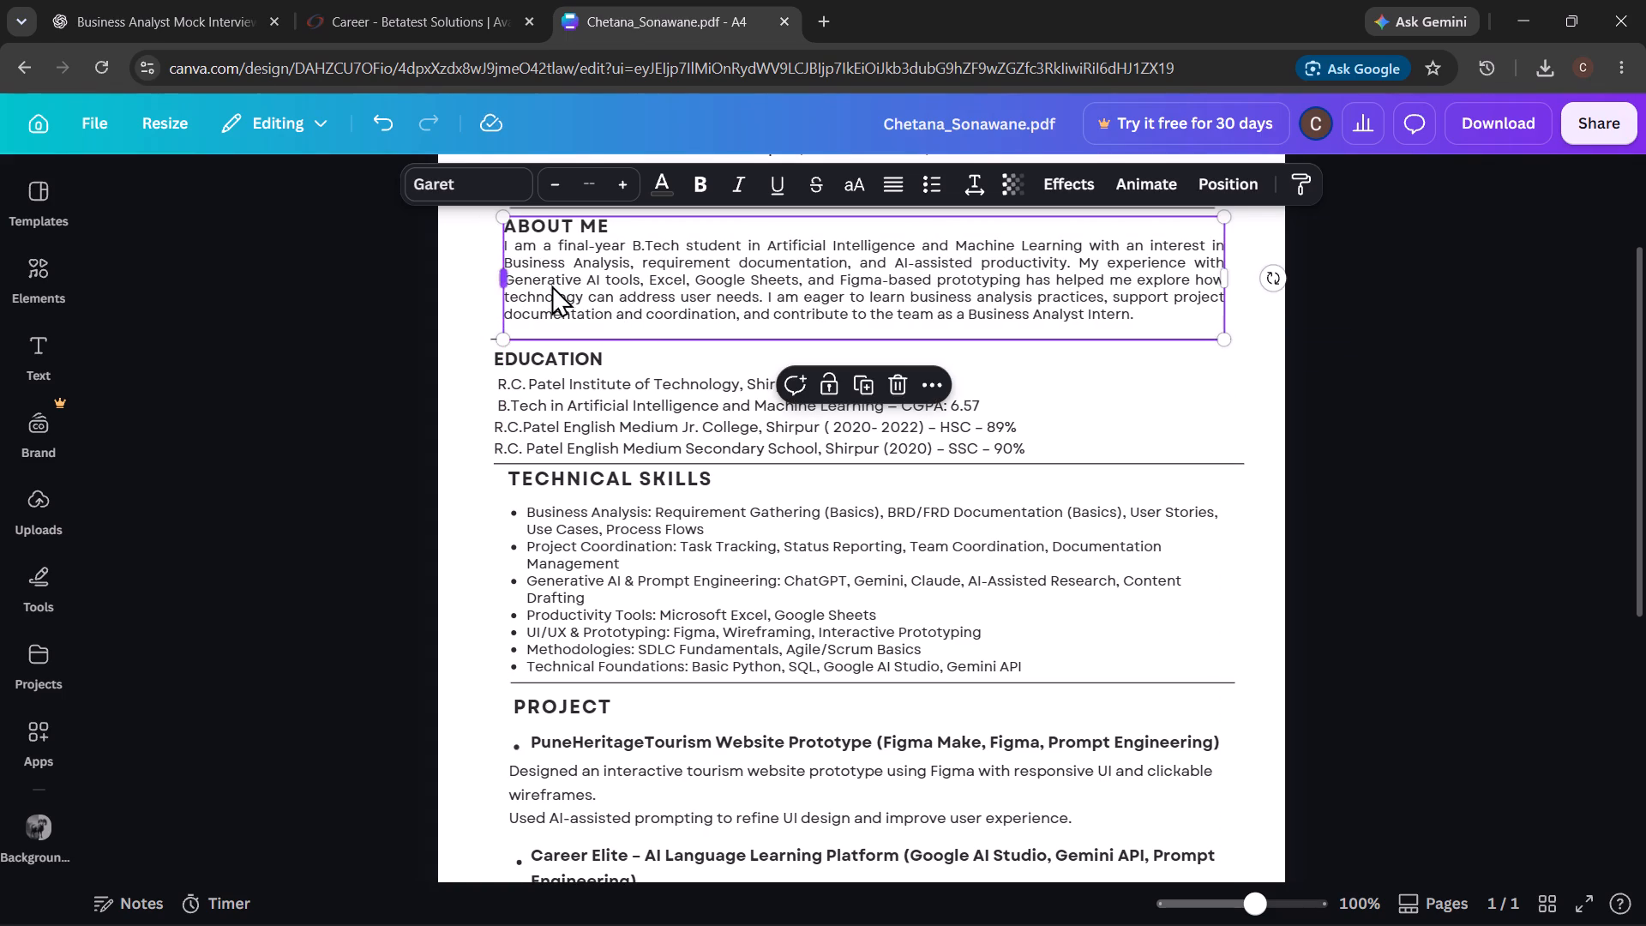
Shift the EDUCATION heading and the education details sideways so they line up with the ABOUT ME heading.
{"action": "left_click", "coordinate": [1131, 412]}
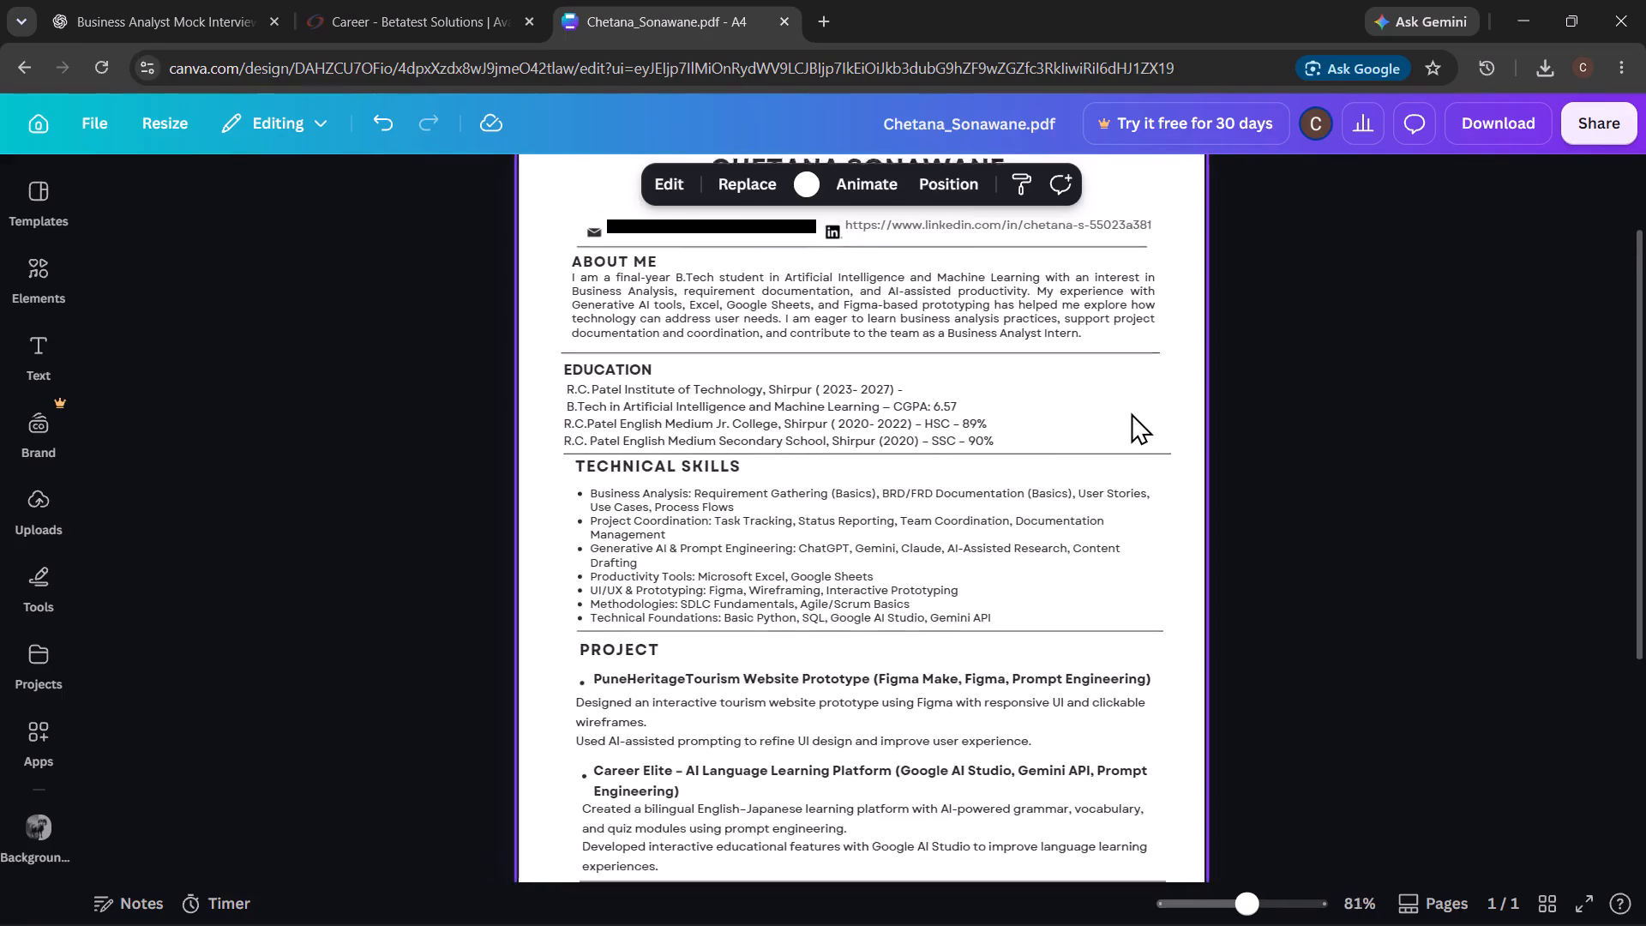
{"action": "left_click", "coordinate": [868, 401]}
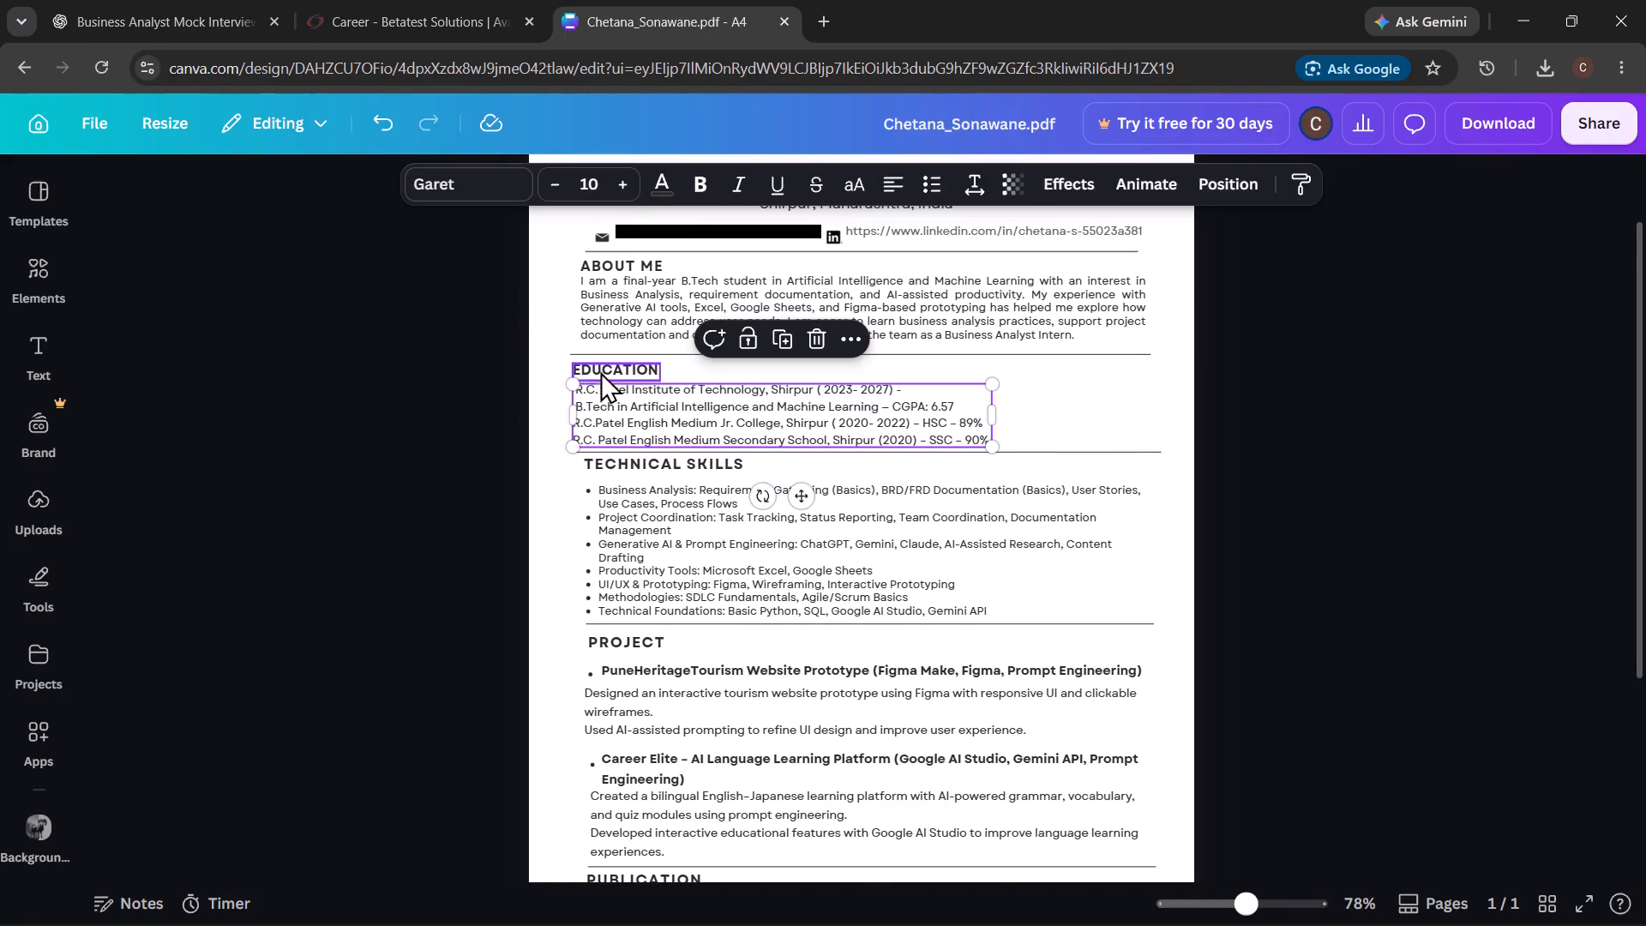
{"action": "left_click_drag", "start_coordinate": [607, 370], "coordinate": [616, 371]}
{"action": "left_click_drag", "start_coordinate": [681, 436], "coordinate": [685, 436]}
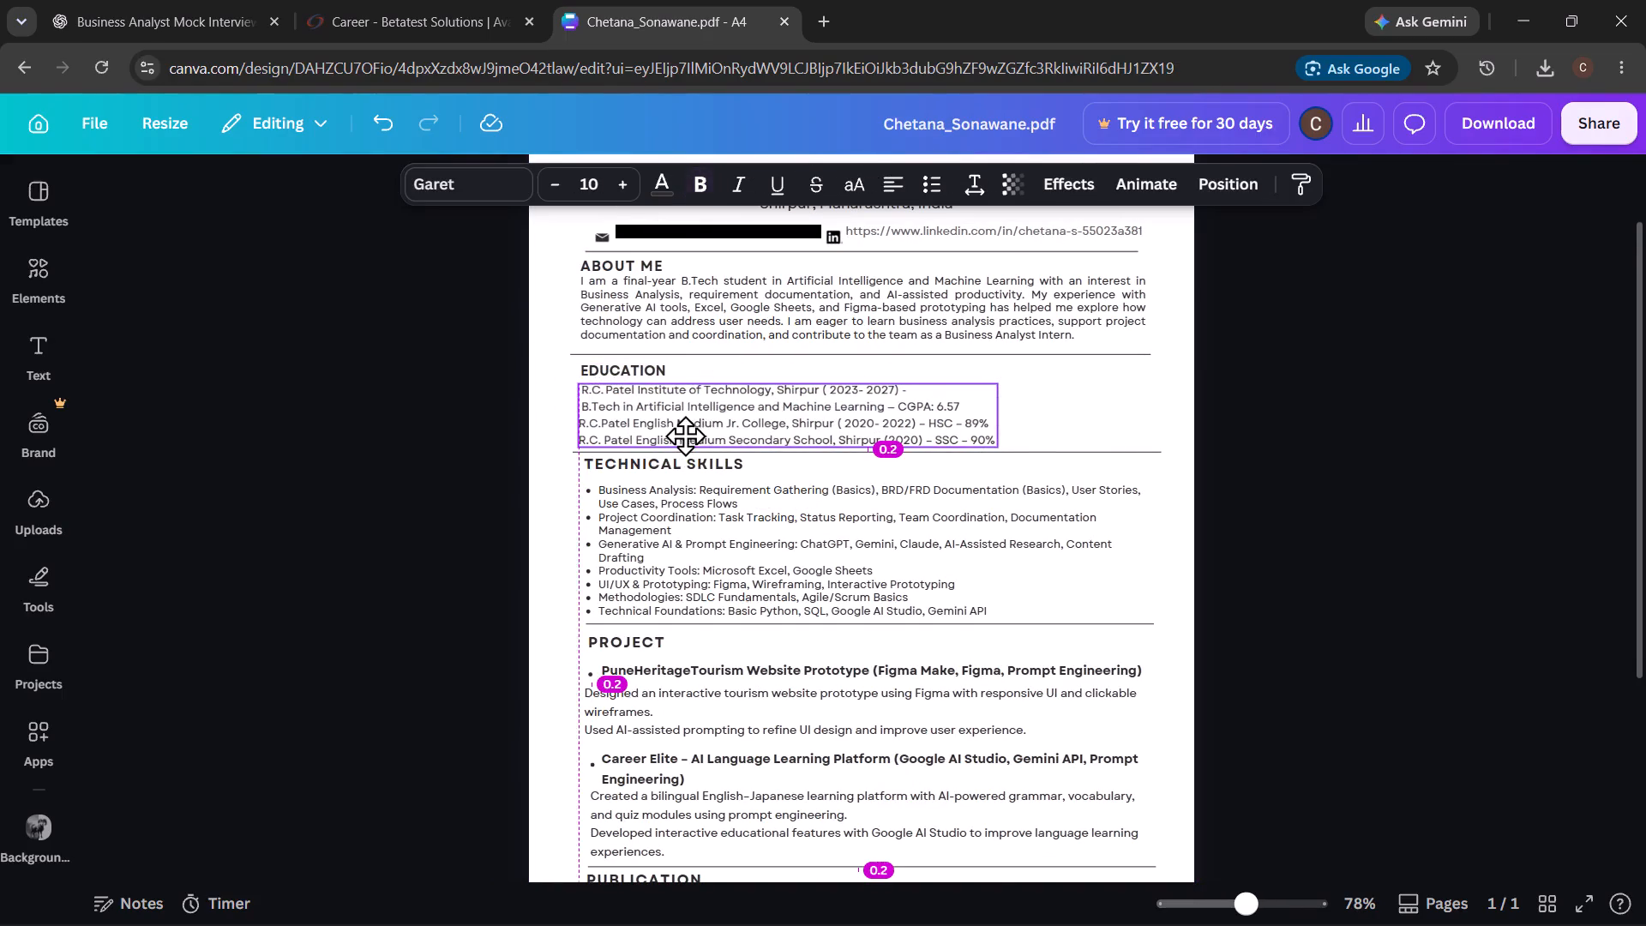
{"action": "left_click_drag", "start_coordinate": [685, 436], "coordinate": [689, 436]}
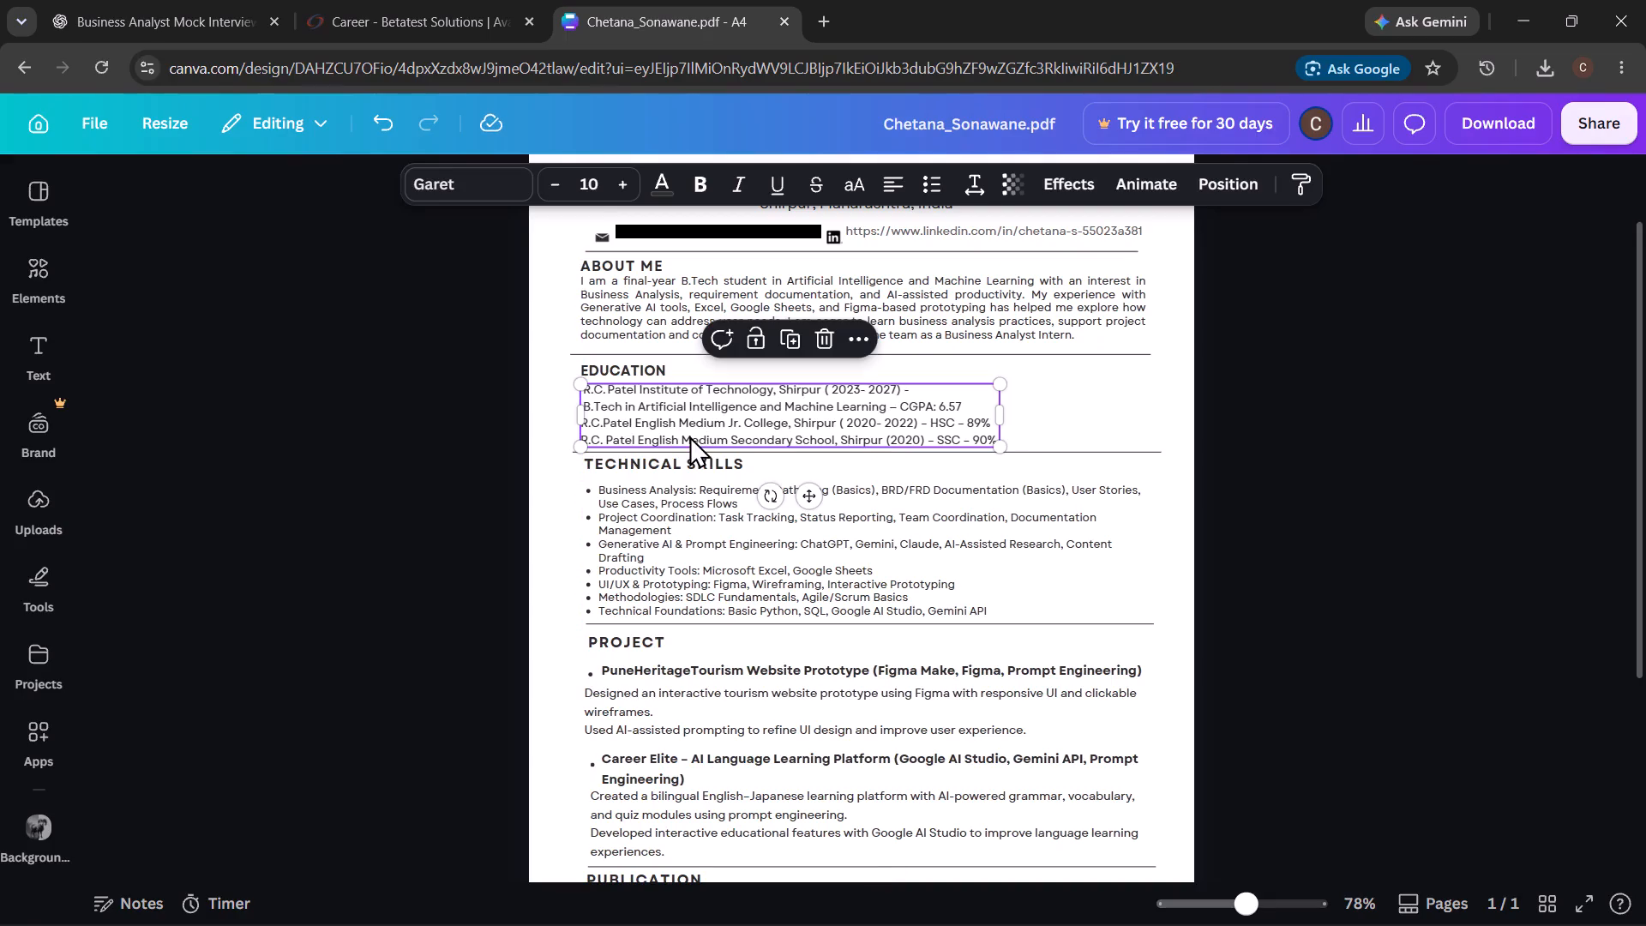
Trim the About Me text block's width slightly so it ends level with the LinkedIn link.
{"action": "scroll", "coordinate": [1118, 358], "scroll_direction": "up", "scroll_amount": 1}
{"action": "left_click", "coordinate": [1117, 347]}
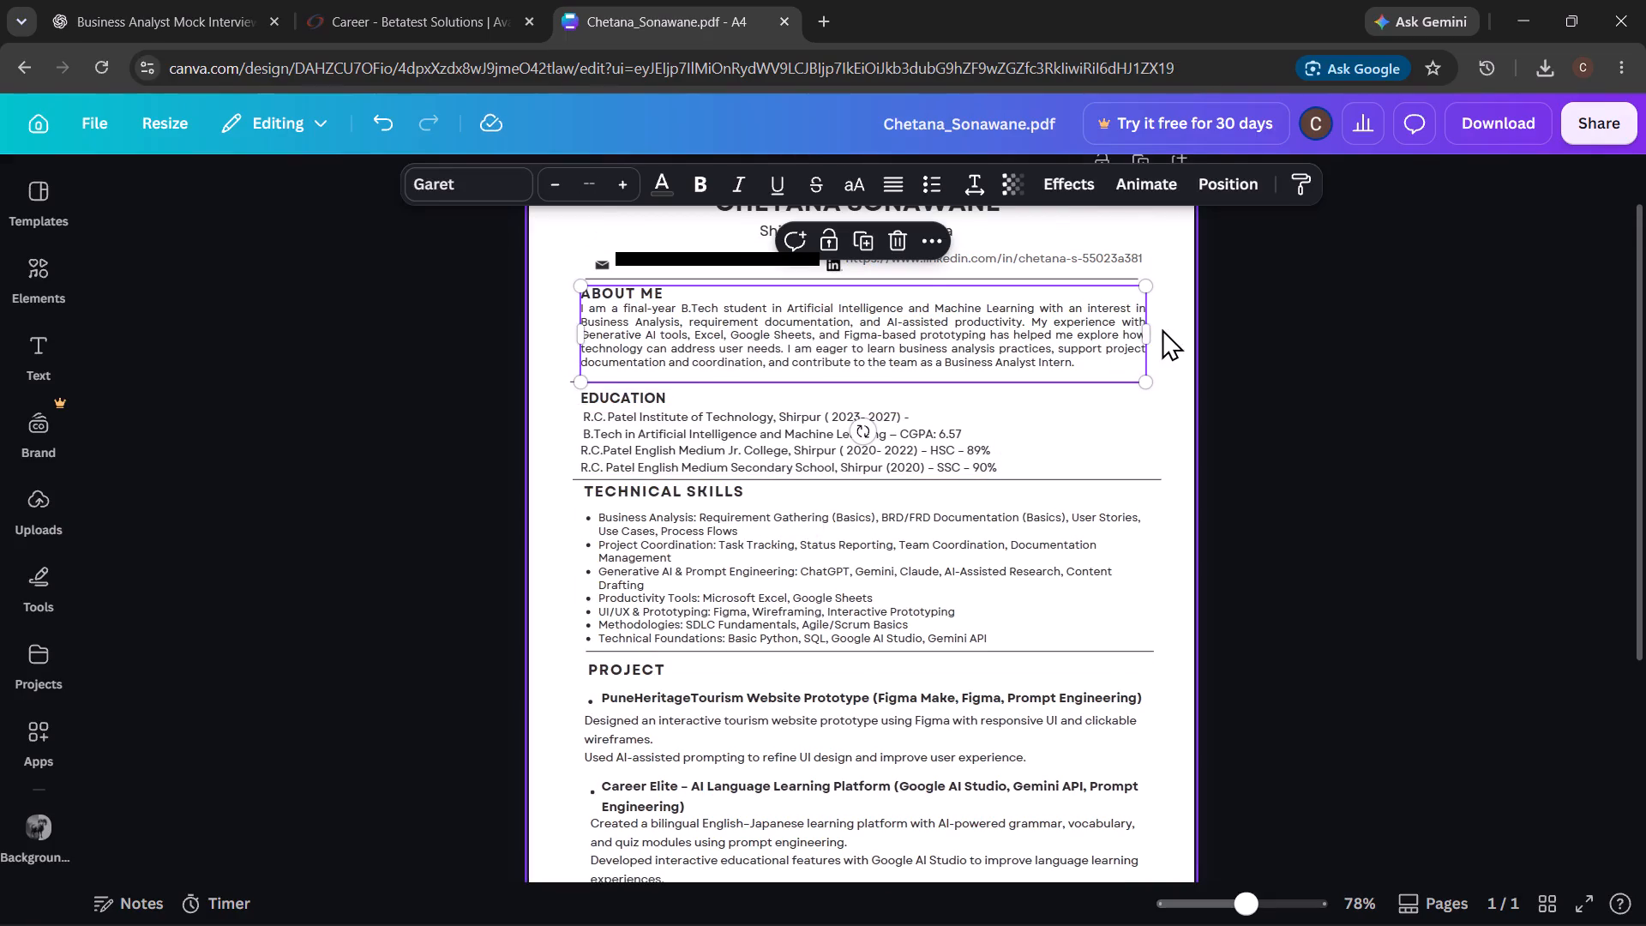
{"action": "left_click", "coordinate": [1150, 330]}
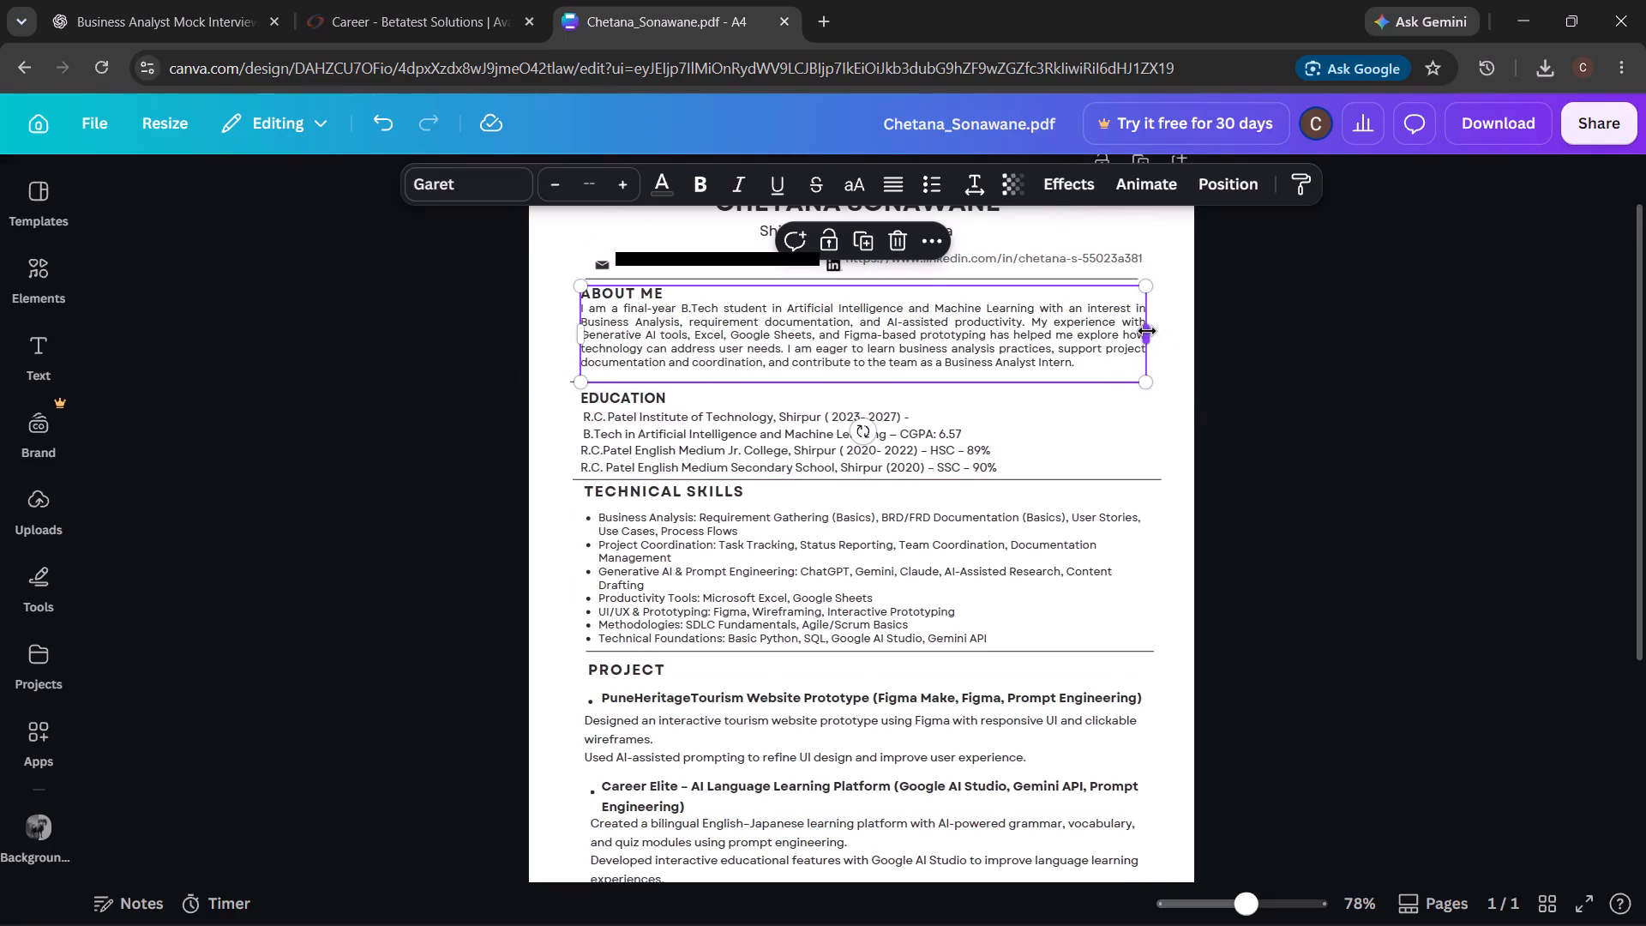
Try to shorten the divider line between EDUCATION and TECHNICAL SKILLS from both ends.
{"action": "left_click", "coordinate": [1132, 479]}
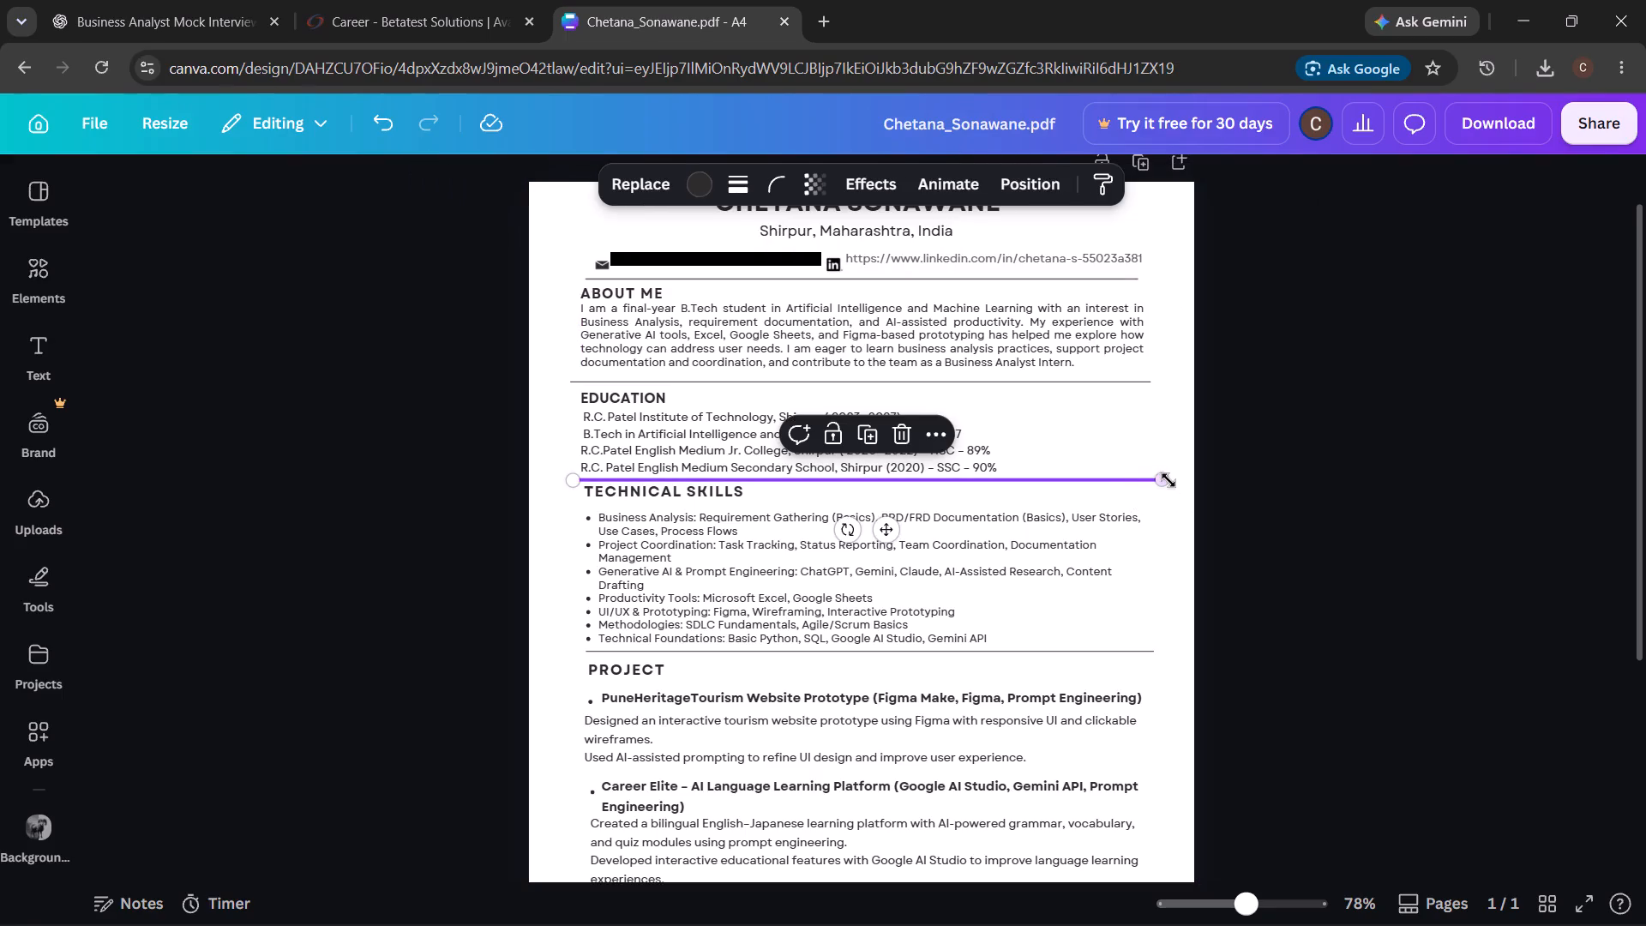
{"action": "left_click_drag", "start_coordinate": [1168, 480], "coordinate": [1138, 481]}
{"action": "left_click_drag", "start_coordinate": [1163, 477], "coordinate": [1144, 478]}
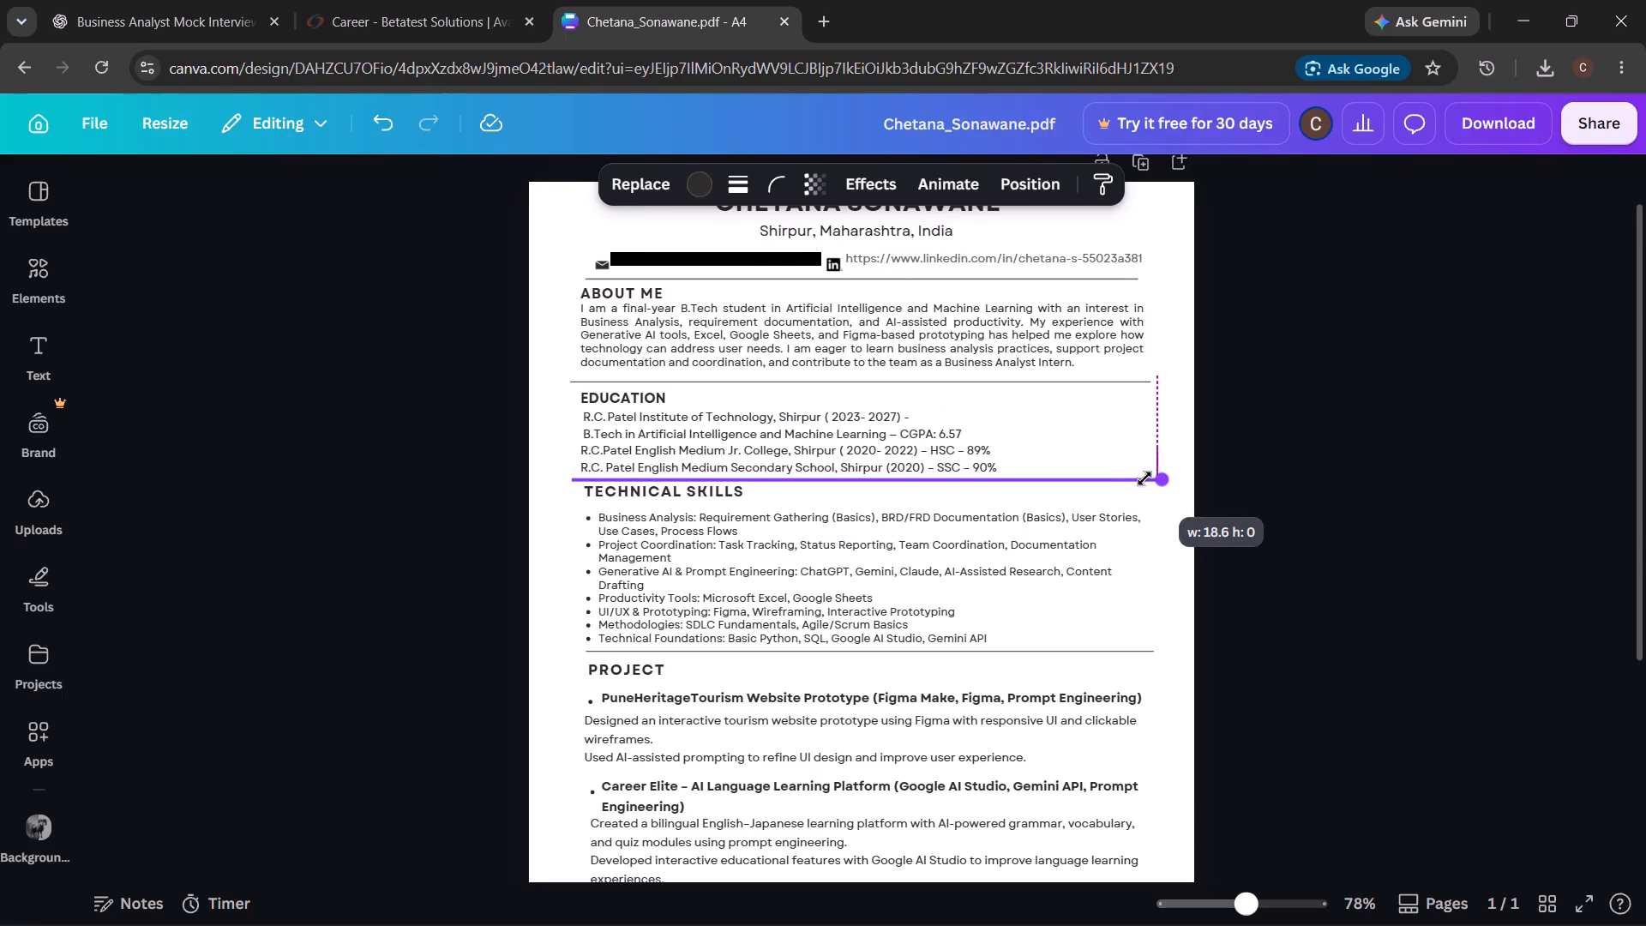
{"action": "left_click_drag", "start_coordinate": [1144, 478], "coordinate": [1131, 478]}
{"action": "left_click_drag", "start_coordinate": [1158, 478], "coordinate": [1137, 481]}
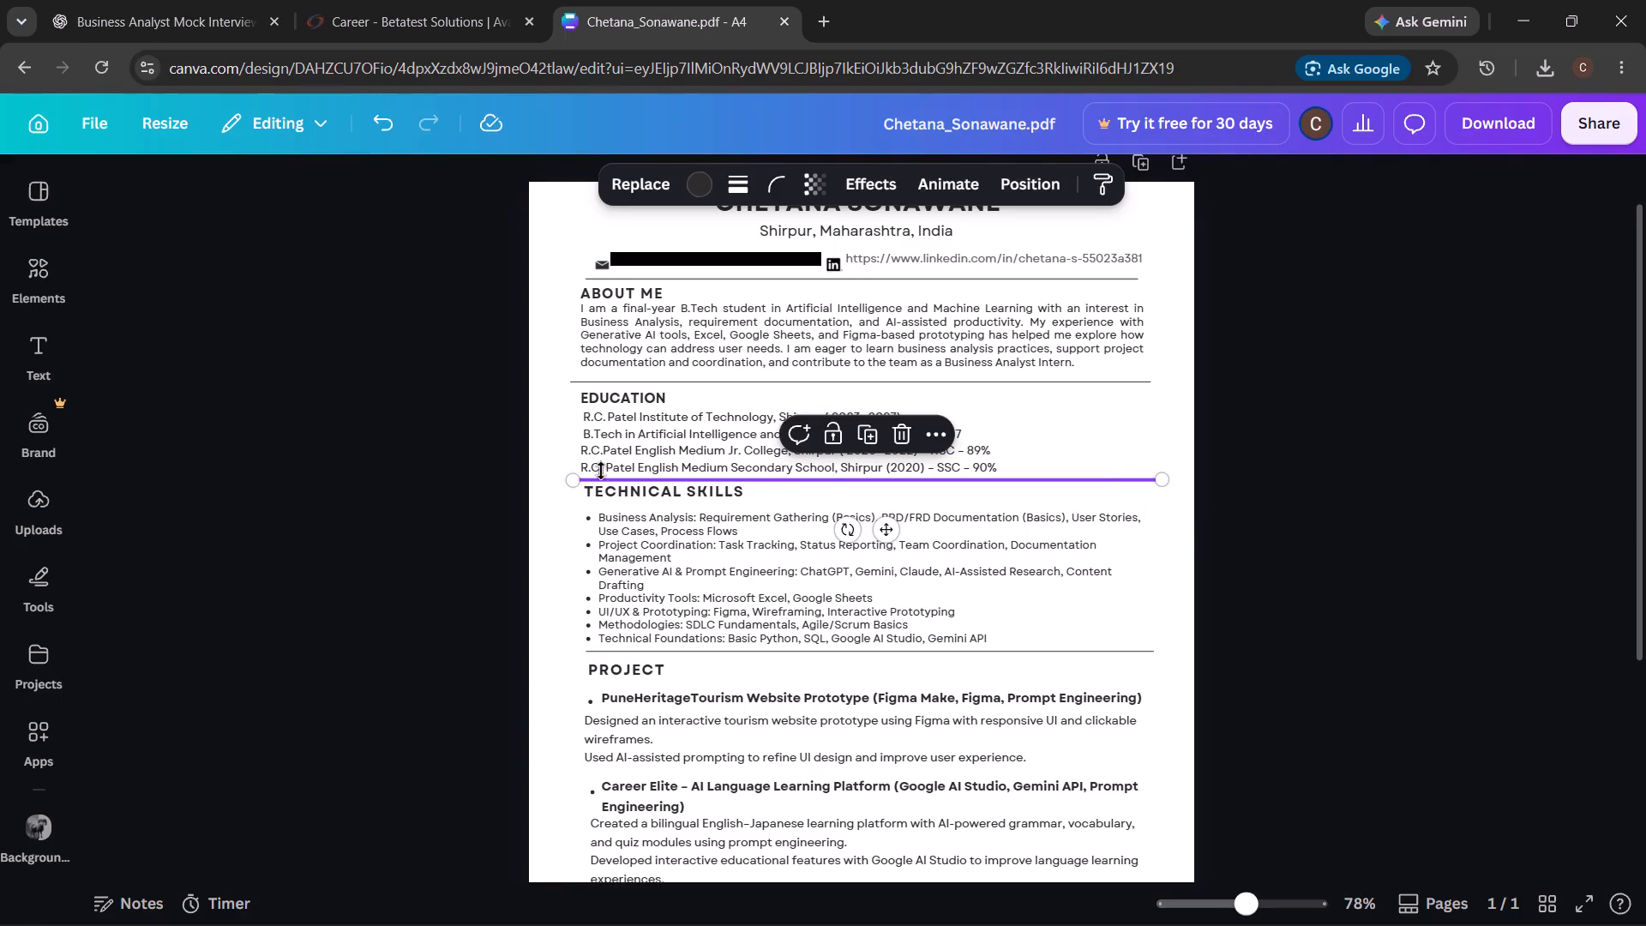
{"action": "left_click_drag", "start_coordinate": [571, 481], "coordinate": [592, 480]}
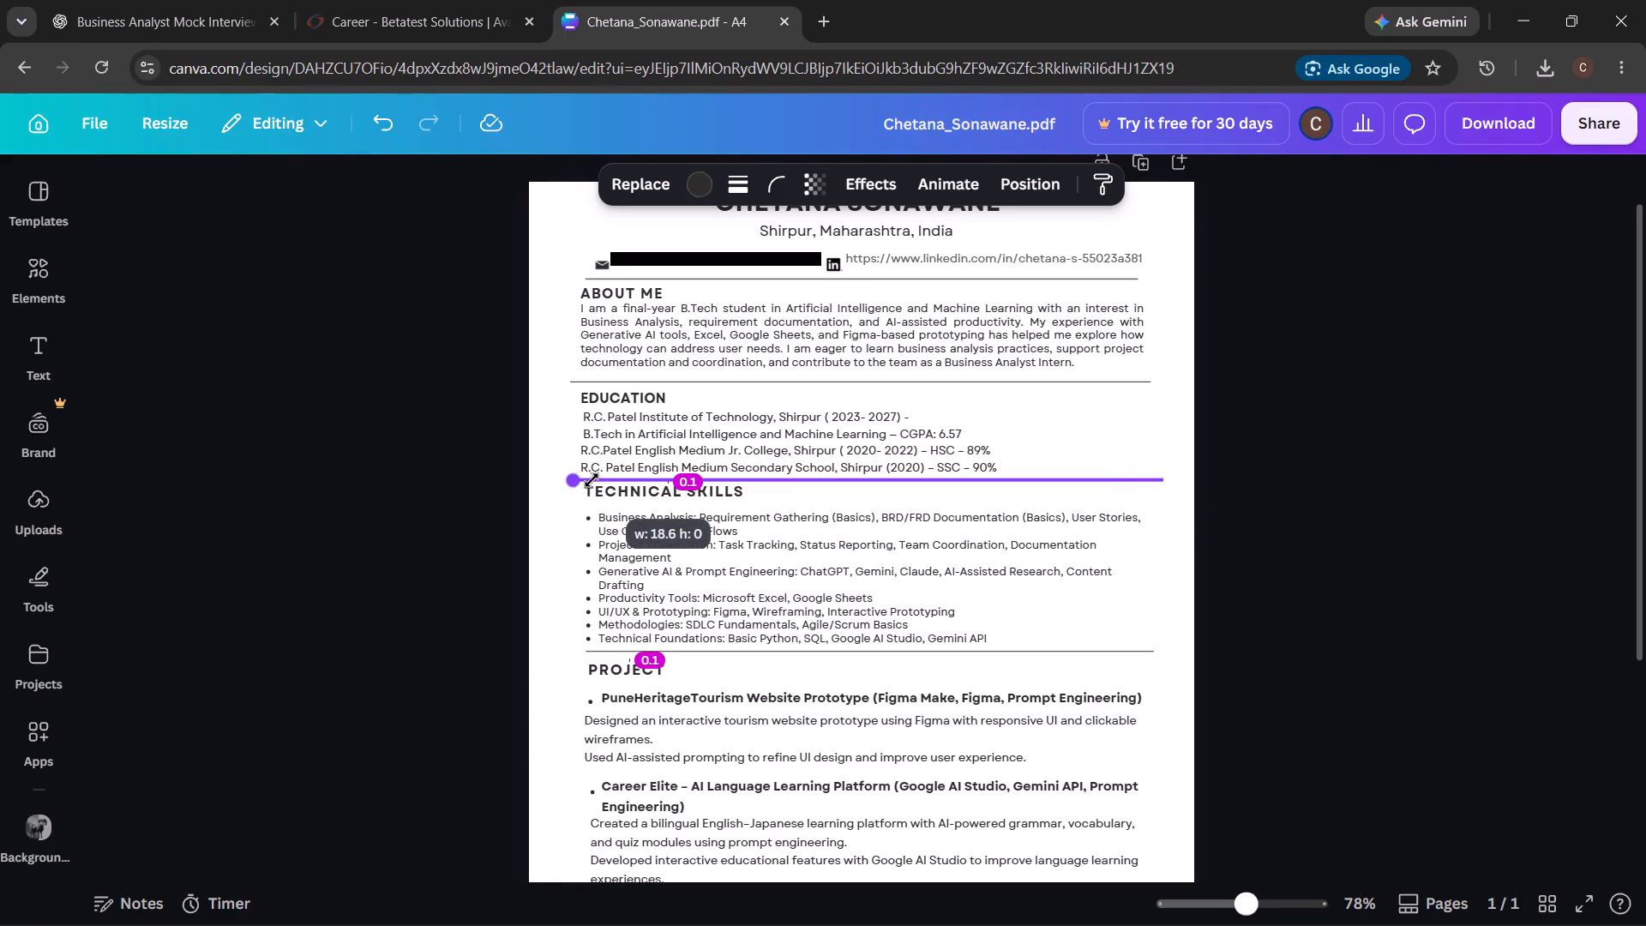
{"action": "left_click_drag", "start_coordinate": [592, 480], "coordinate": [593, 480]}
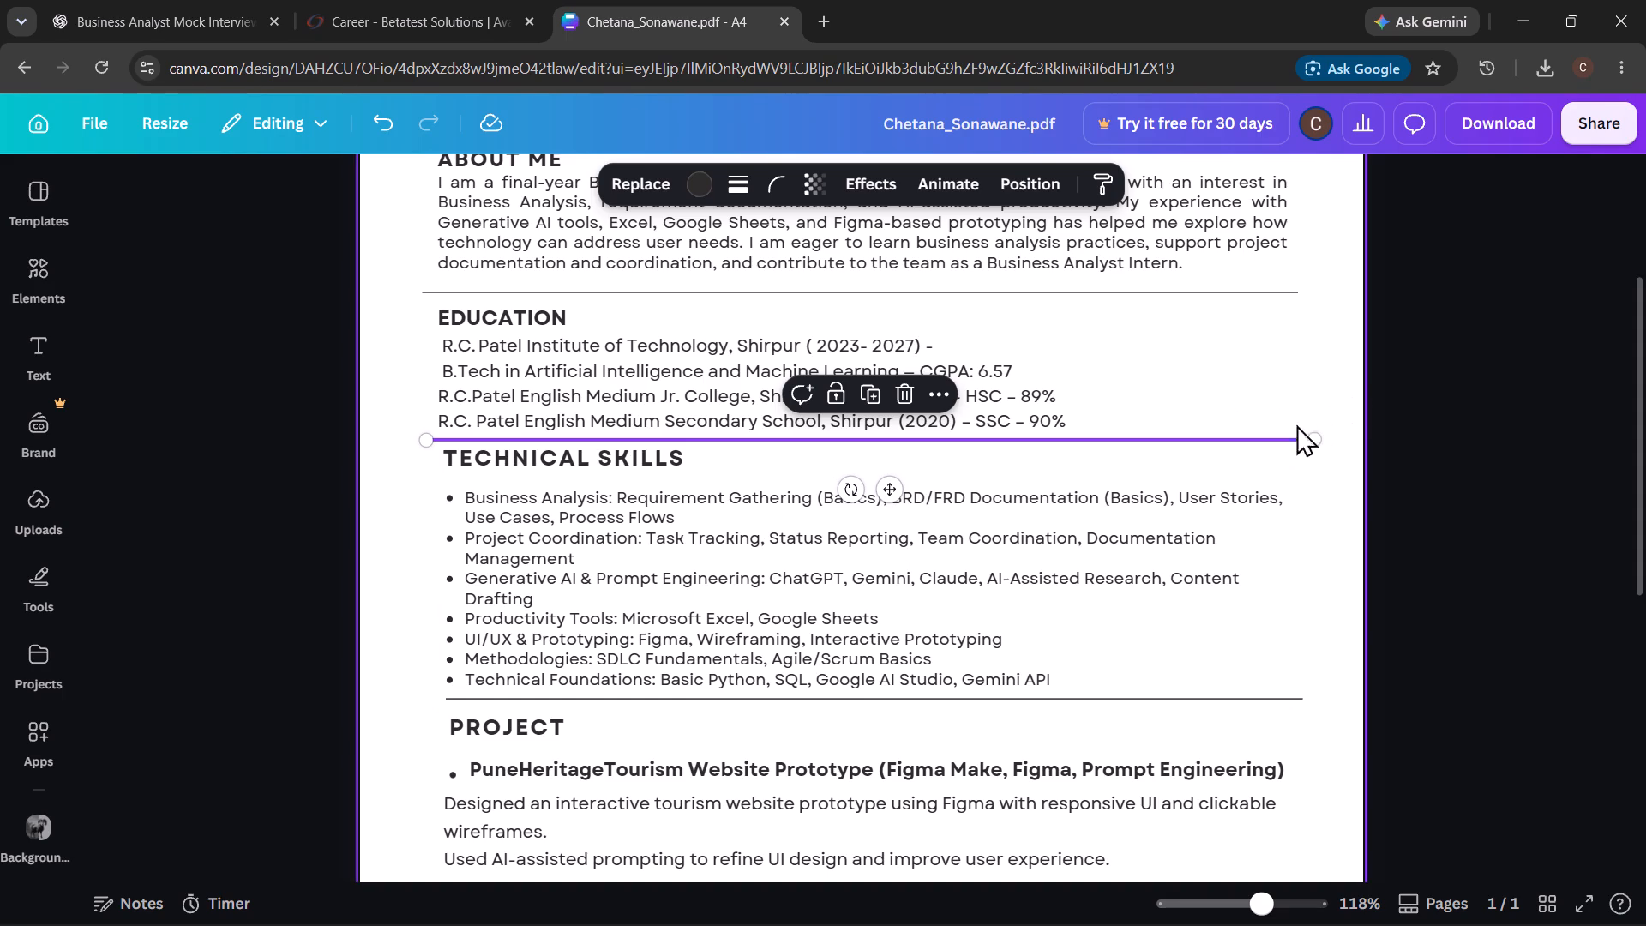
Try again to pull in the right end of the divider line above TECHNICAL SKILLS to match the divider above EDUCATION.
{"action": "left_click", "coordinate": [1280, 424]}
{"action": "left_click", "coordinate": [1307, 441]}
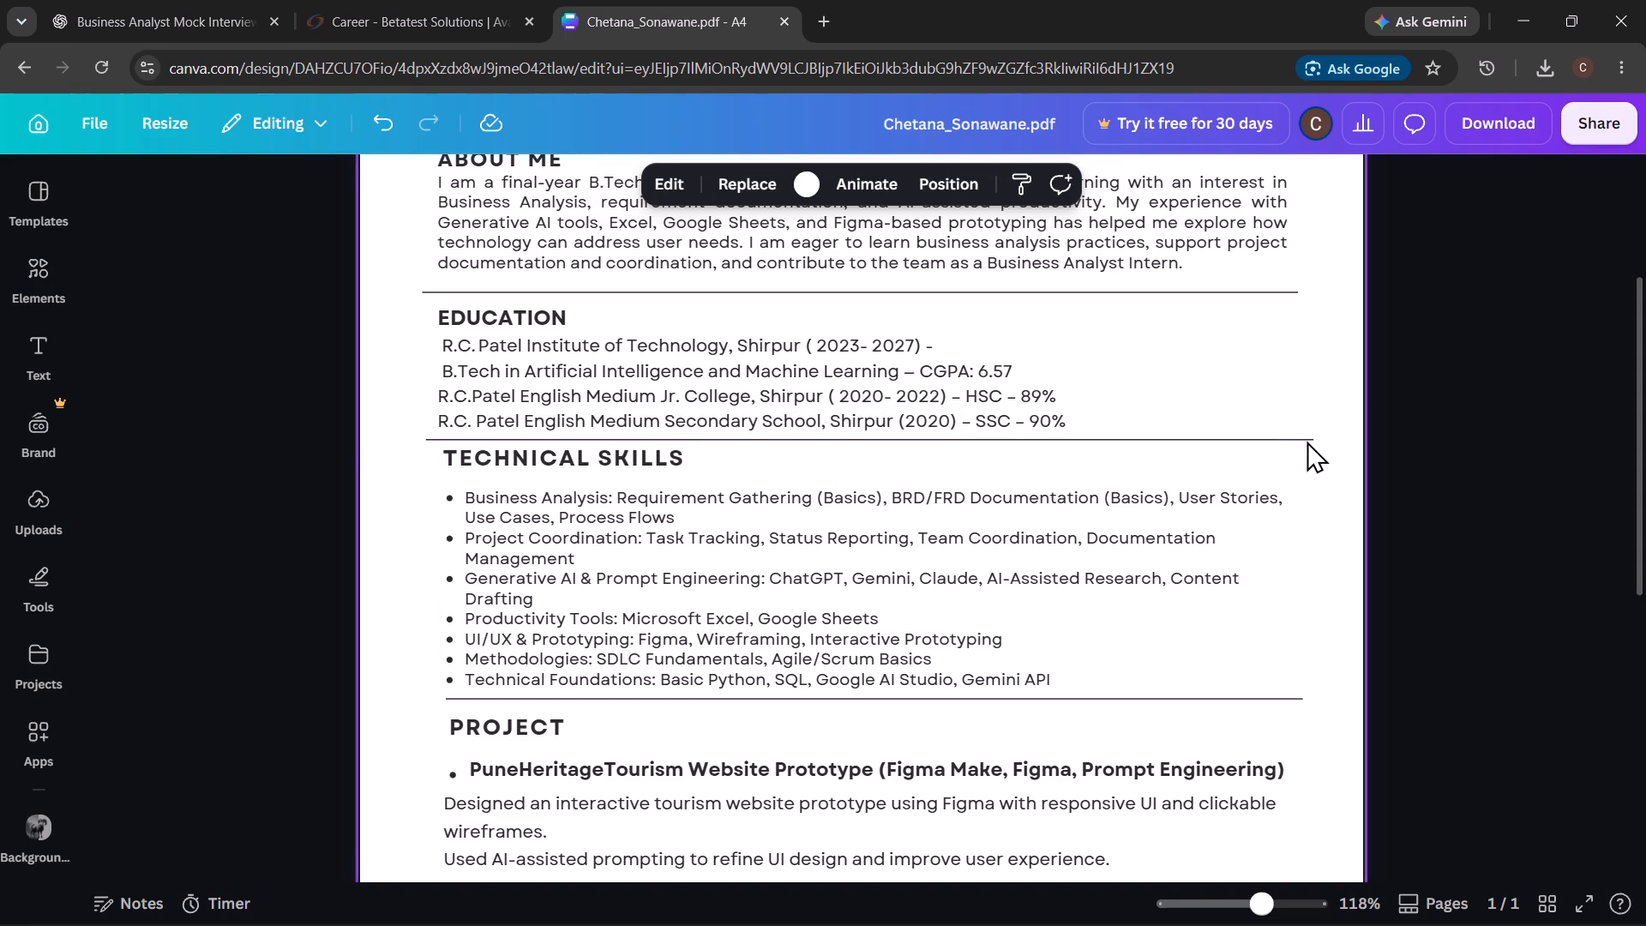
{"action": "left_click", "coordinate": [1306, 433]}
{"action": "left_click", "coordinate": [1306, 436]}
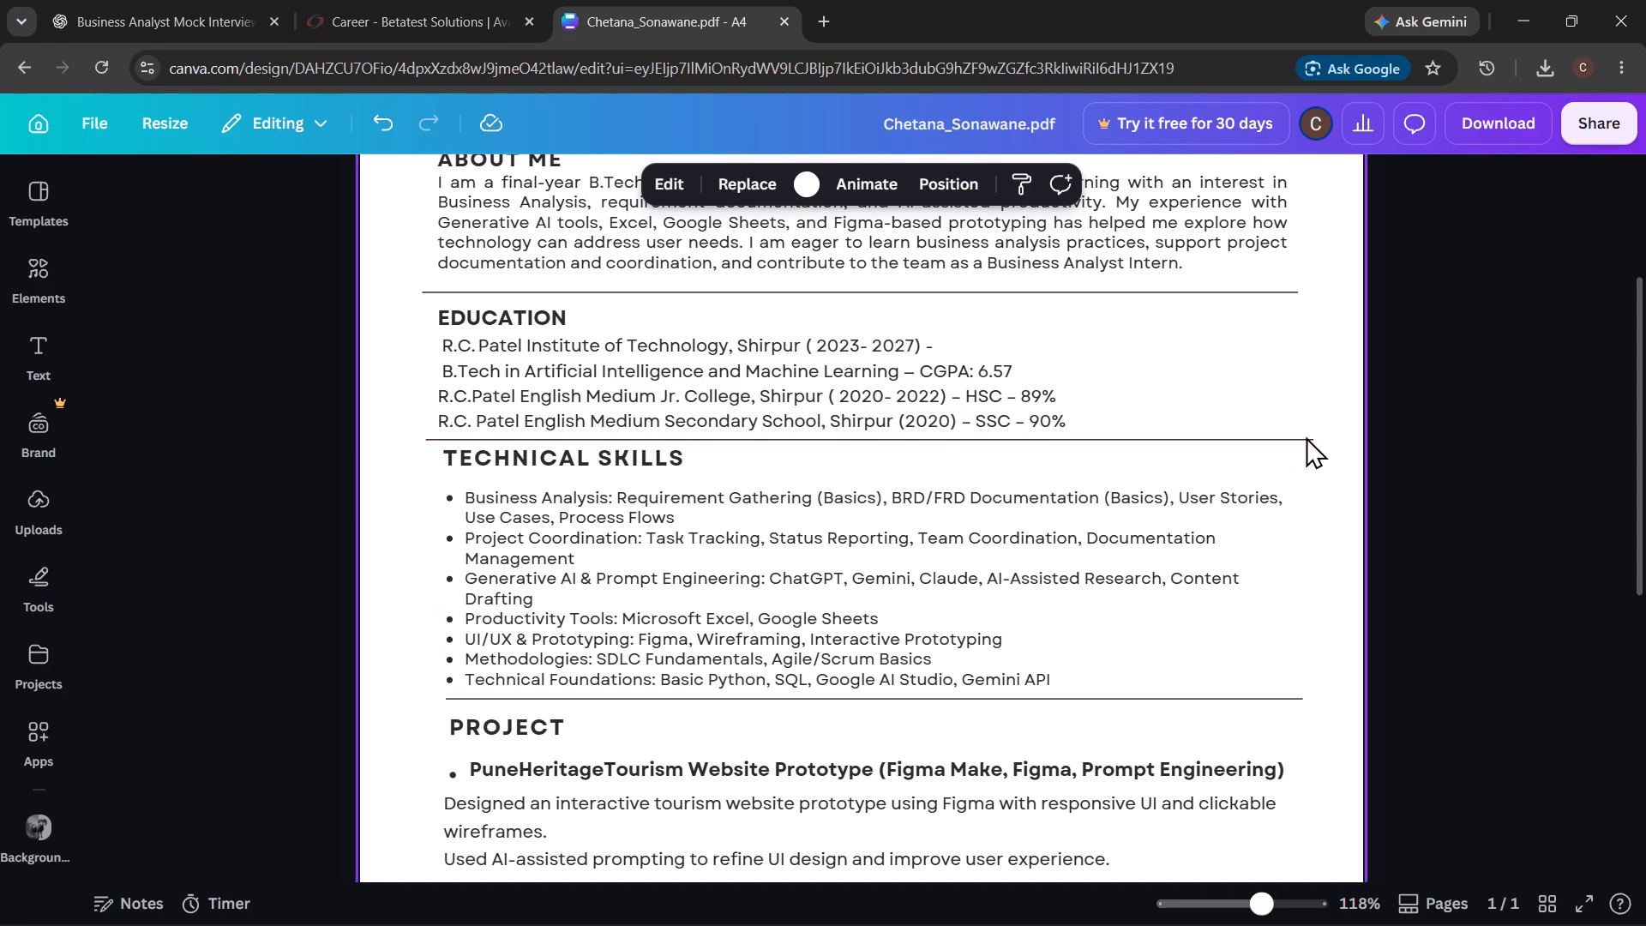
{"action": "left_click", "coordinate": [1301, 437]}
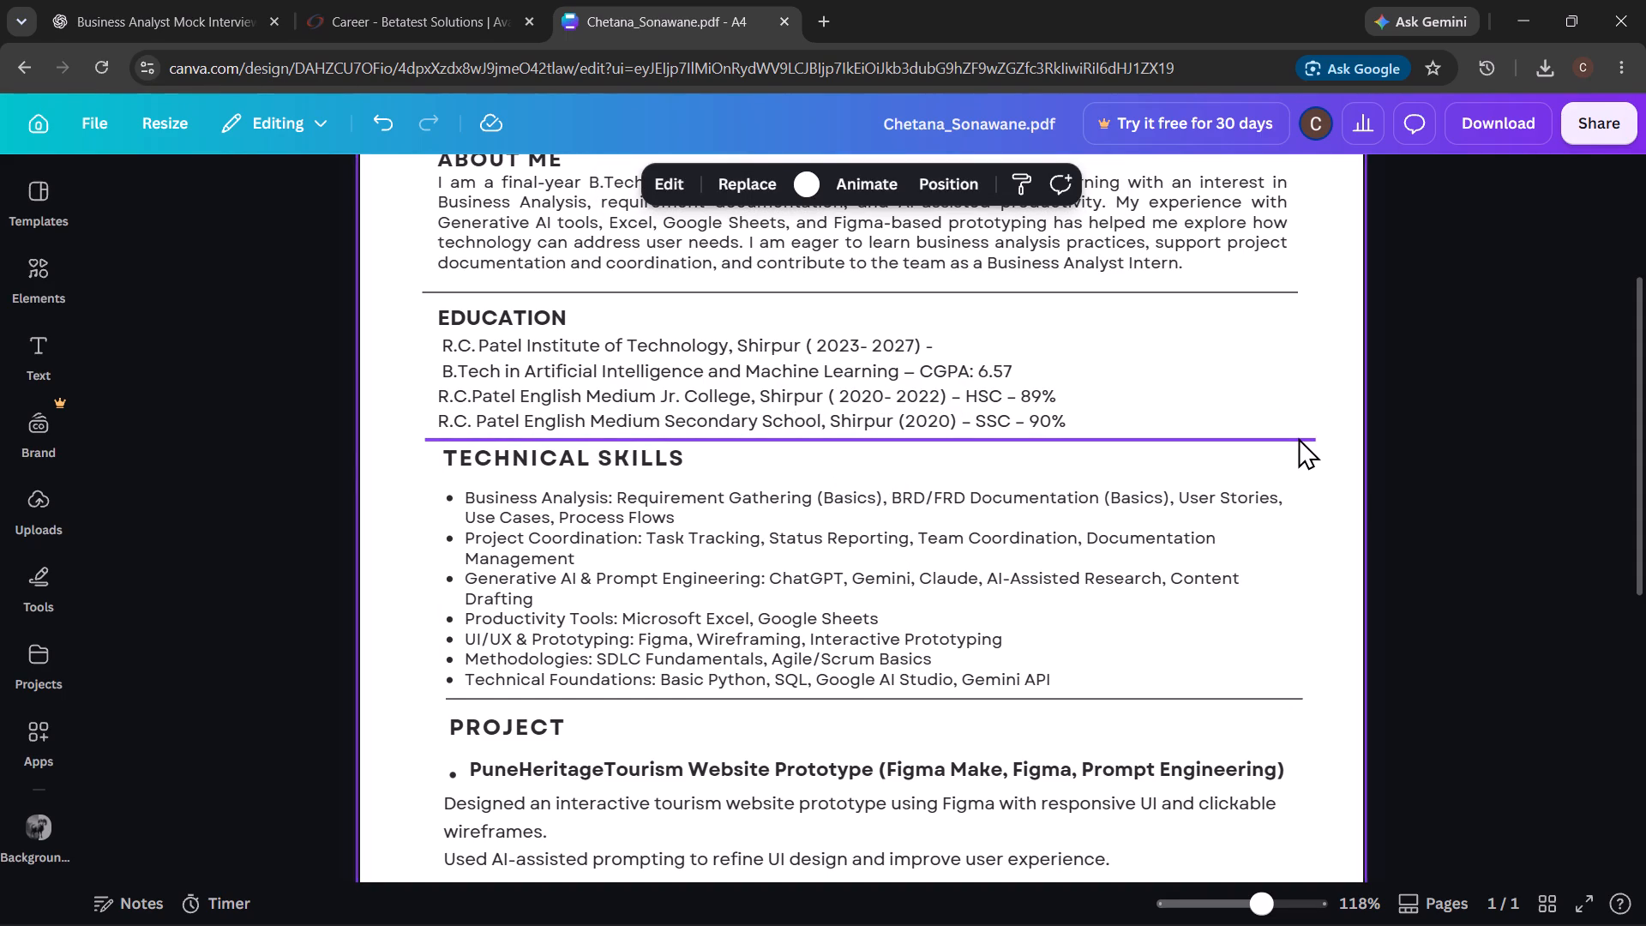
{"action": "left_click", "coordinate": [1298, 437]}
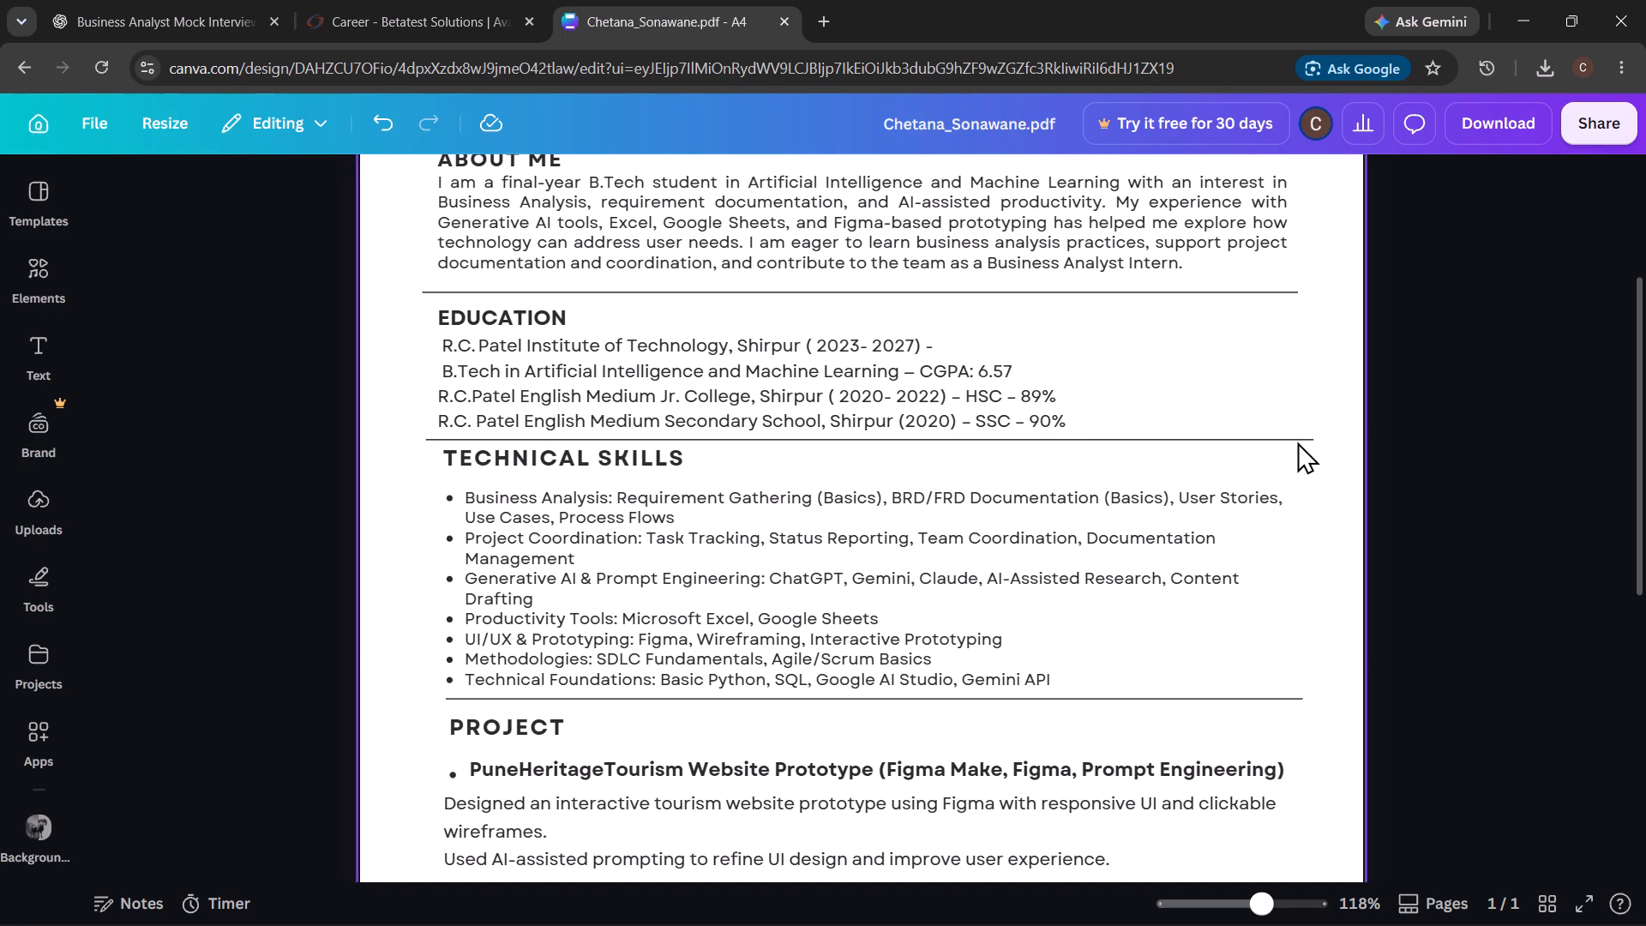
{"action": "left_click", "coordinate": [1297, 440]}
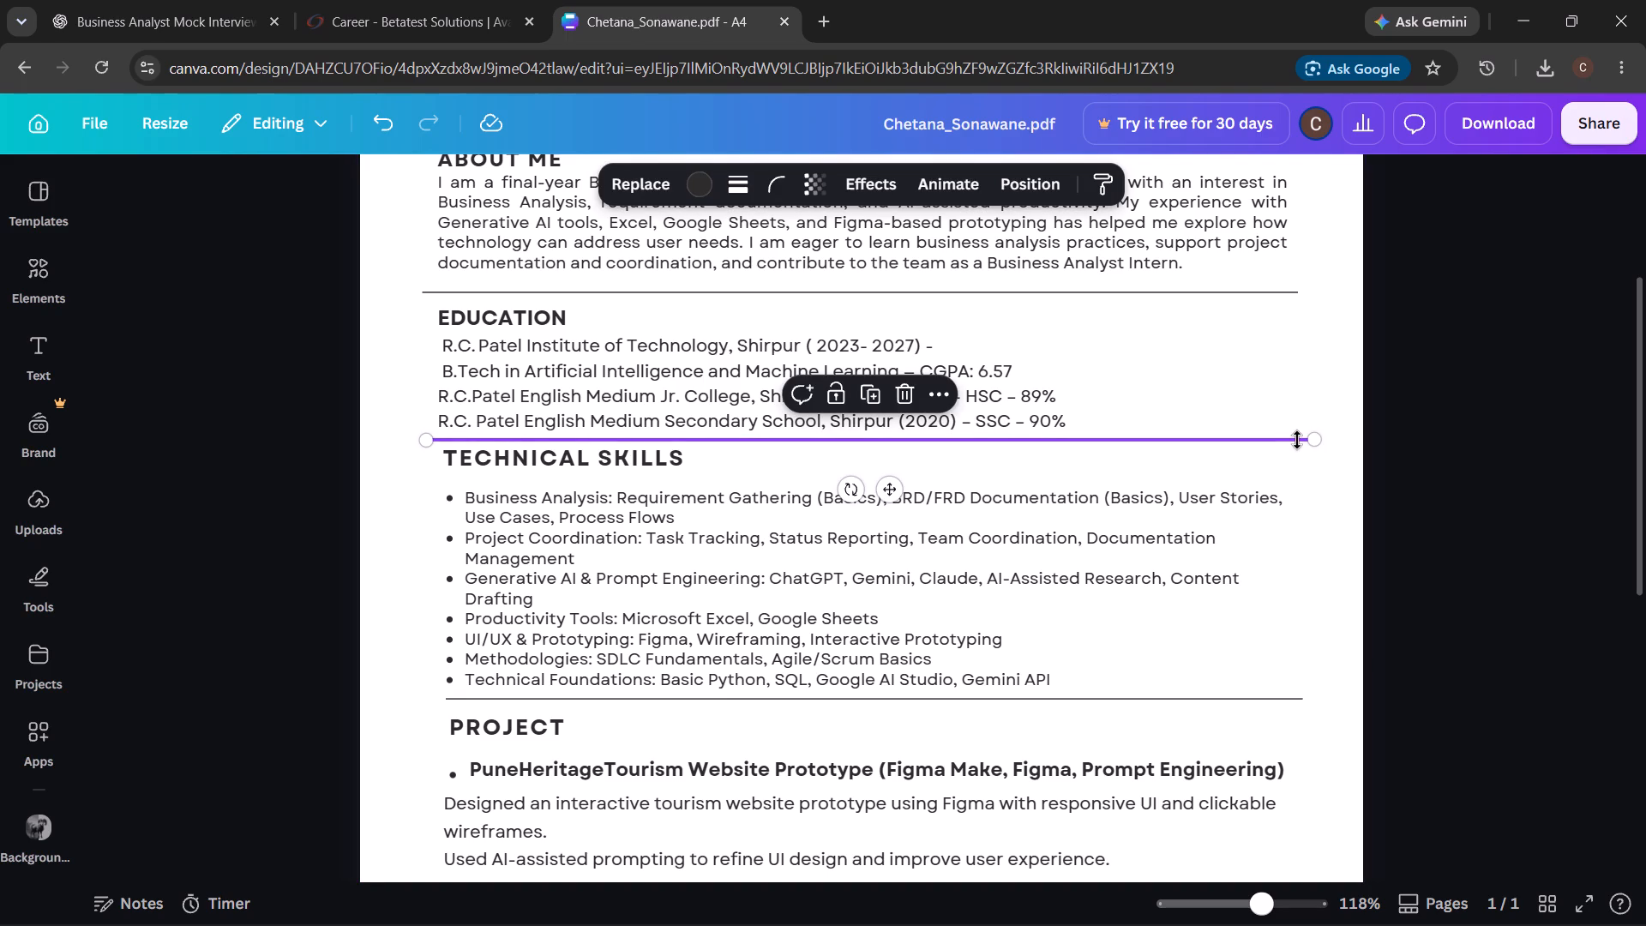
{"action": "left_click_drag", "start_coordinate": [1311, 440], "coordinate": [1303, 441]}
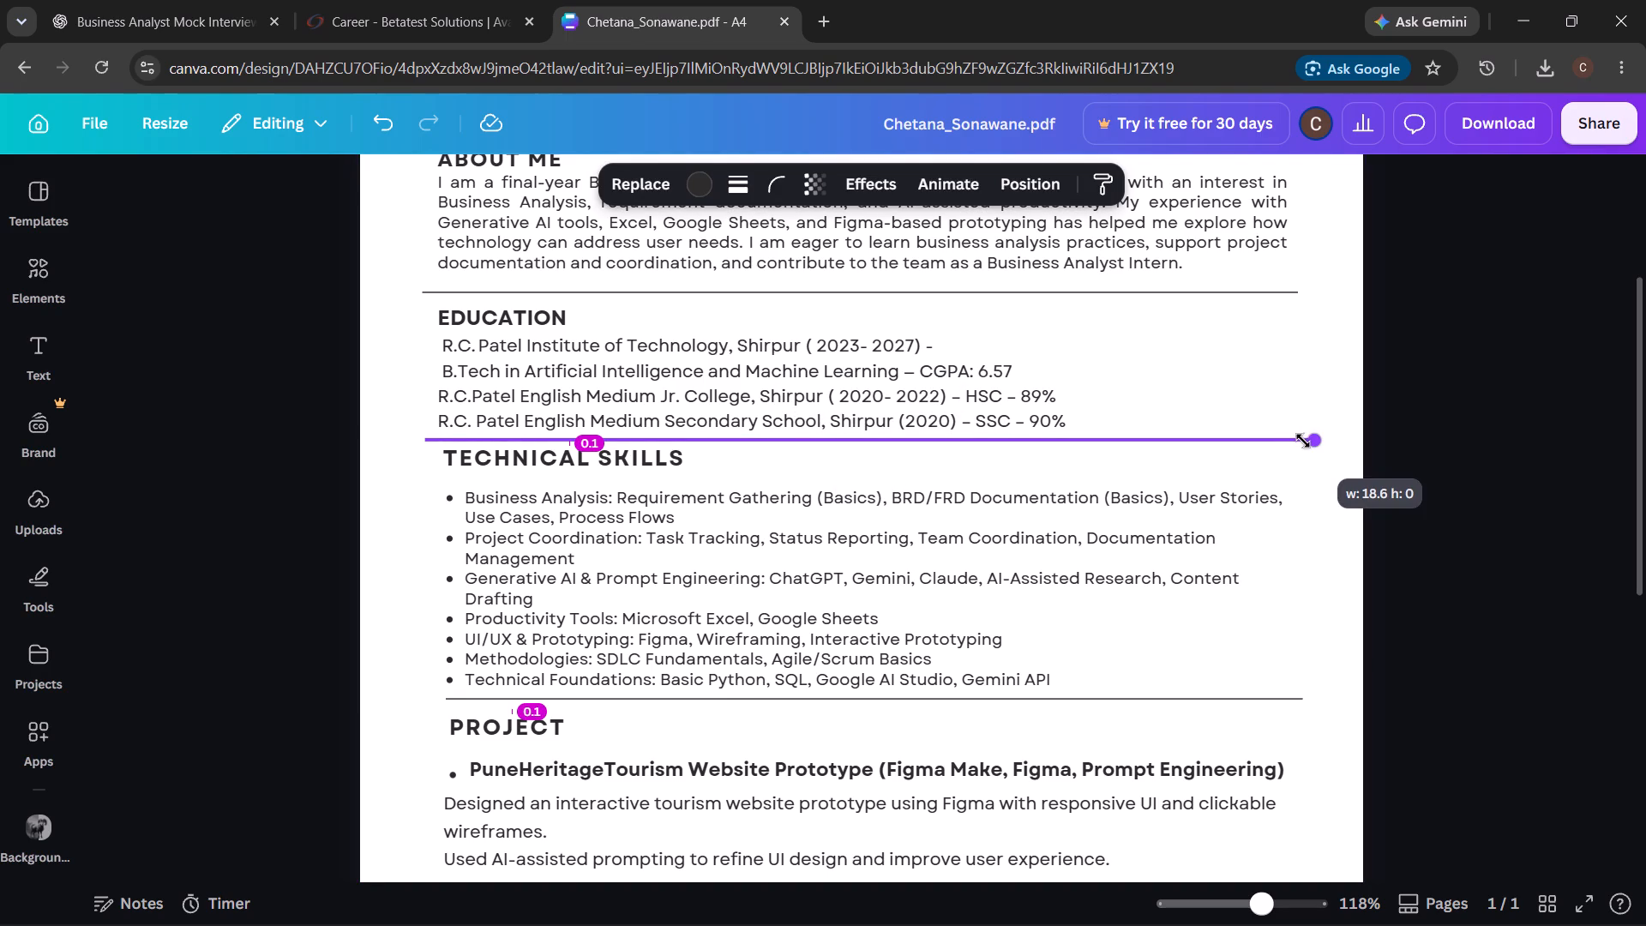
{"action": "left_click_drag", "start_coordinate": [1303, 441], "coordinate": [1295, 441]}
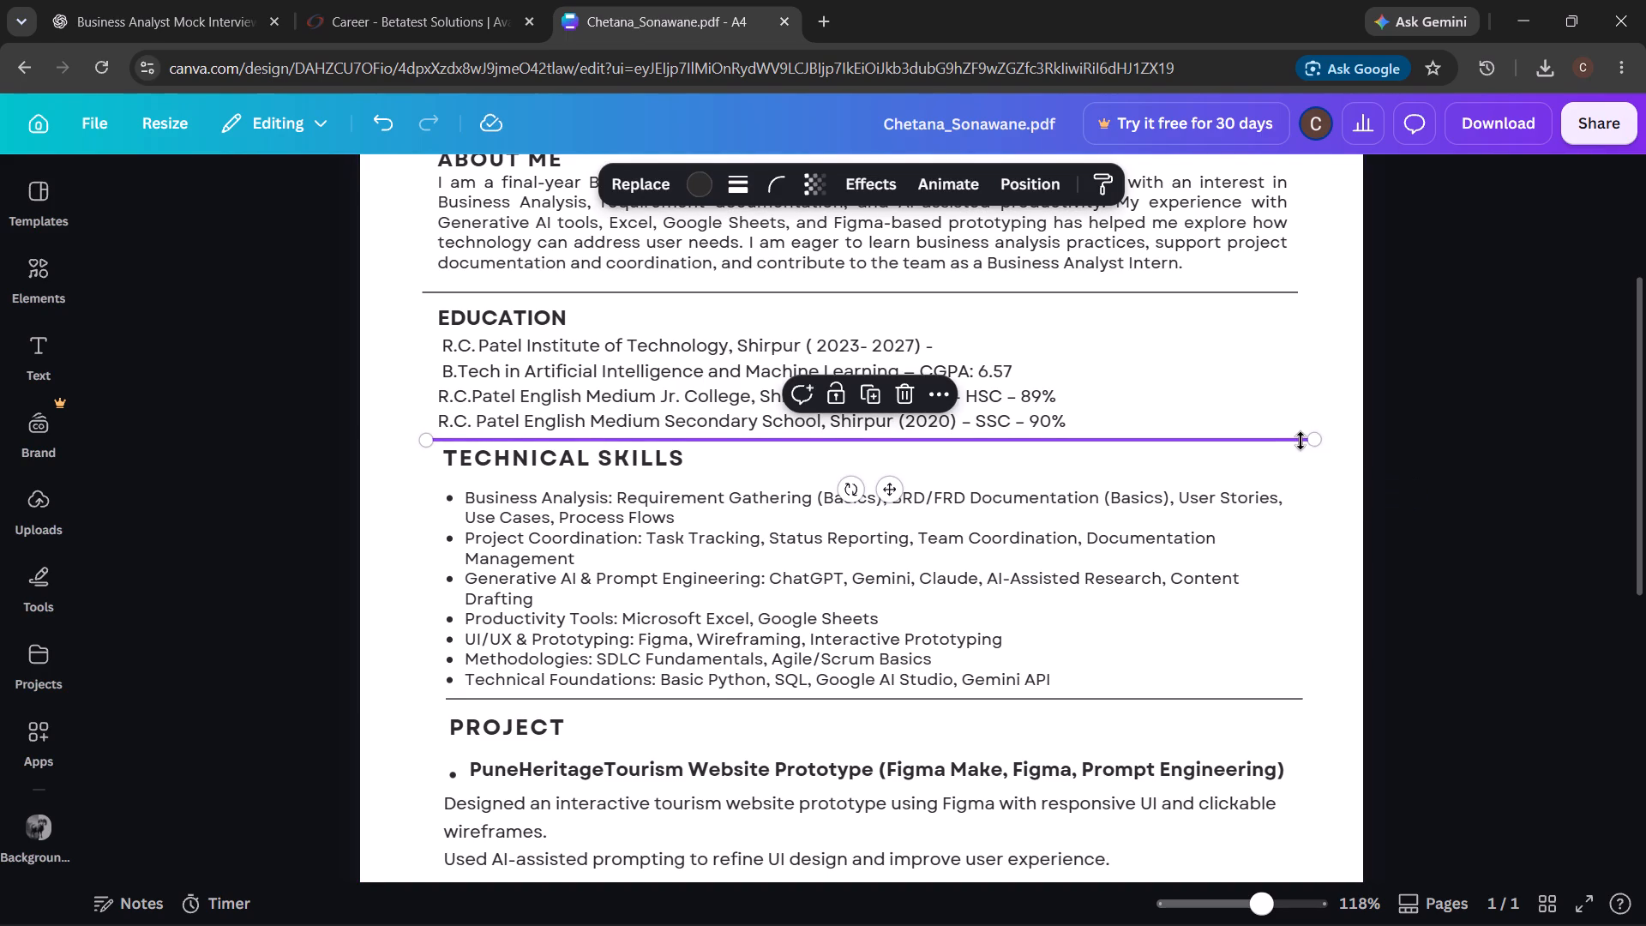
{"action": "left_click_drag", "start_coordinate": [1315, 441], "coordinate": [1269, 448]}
Delete the overlong divider line between EDUCATION and TECHNICAL SKILLS.
{"action": "key", "text": "BackSpace"}
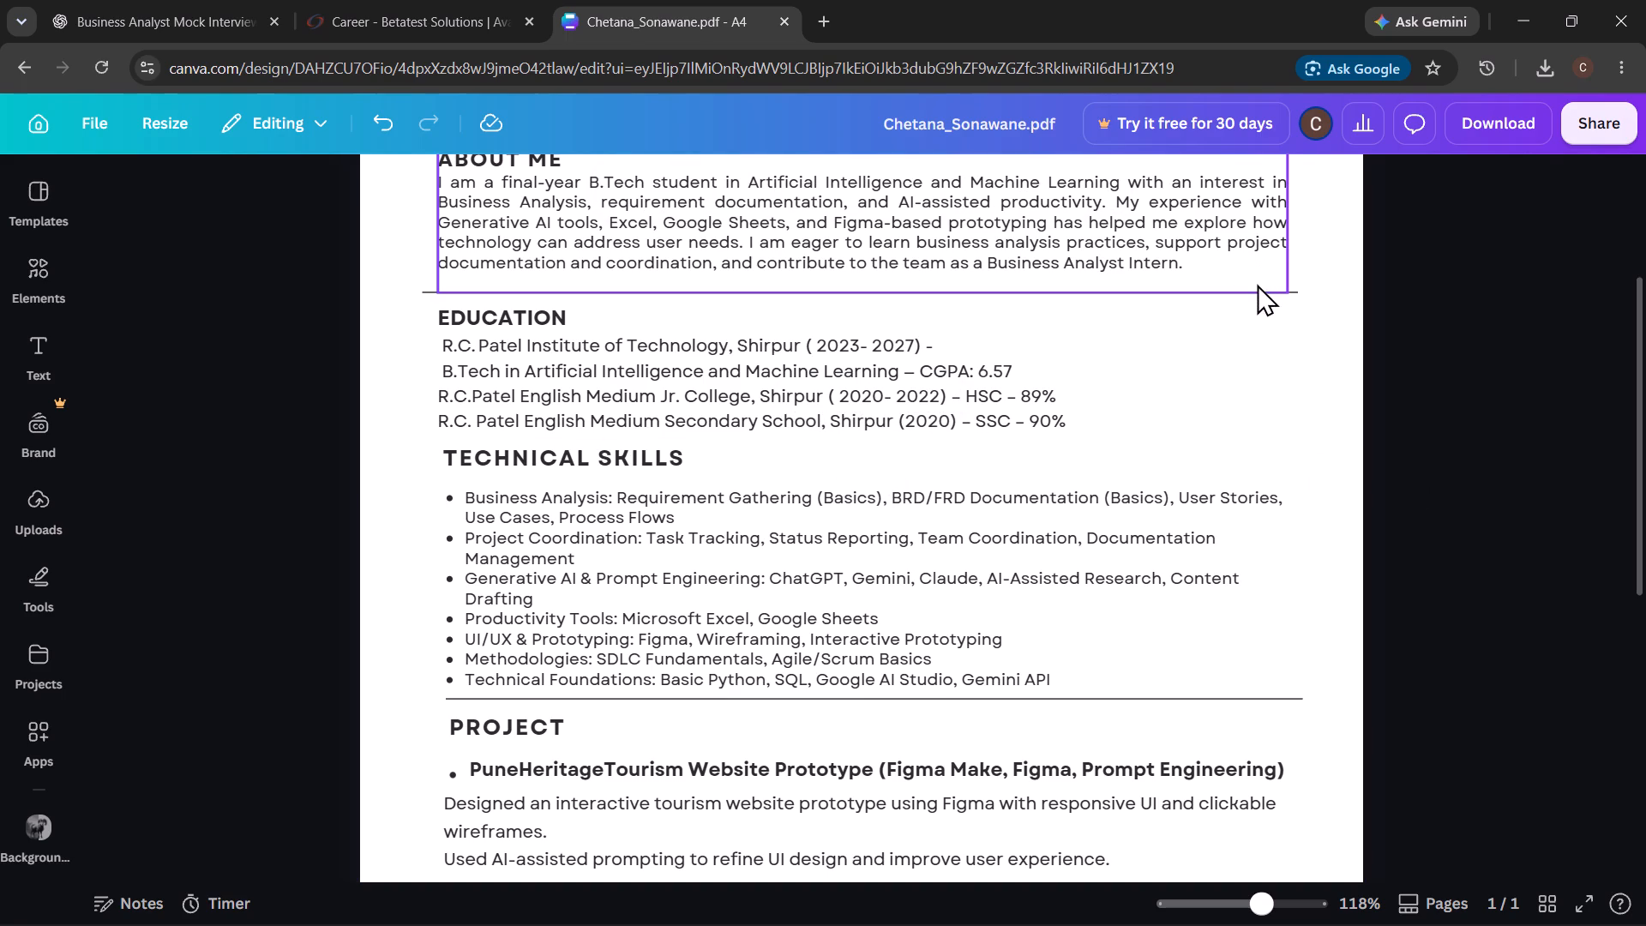
Copy the divider line above the EDUCATION heading and paste a duplicate onto the page.
{"action": "left_click", "coordinate": [1257, 290]}
{"action": "left_click", "coordinate": [1259, 313]}
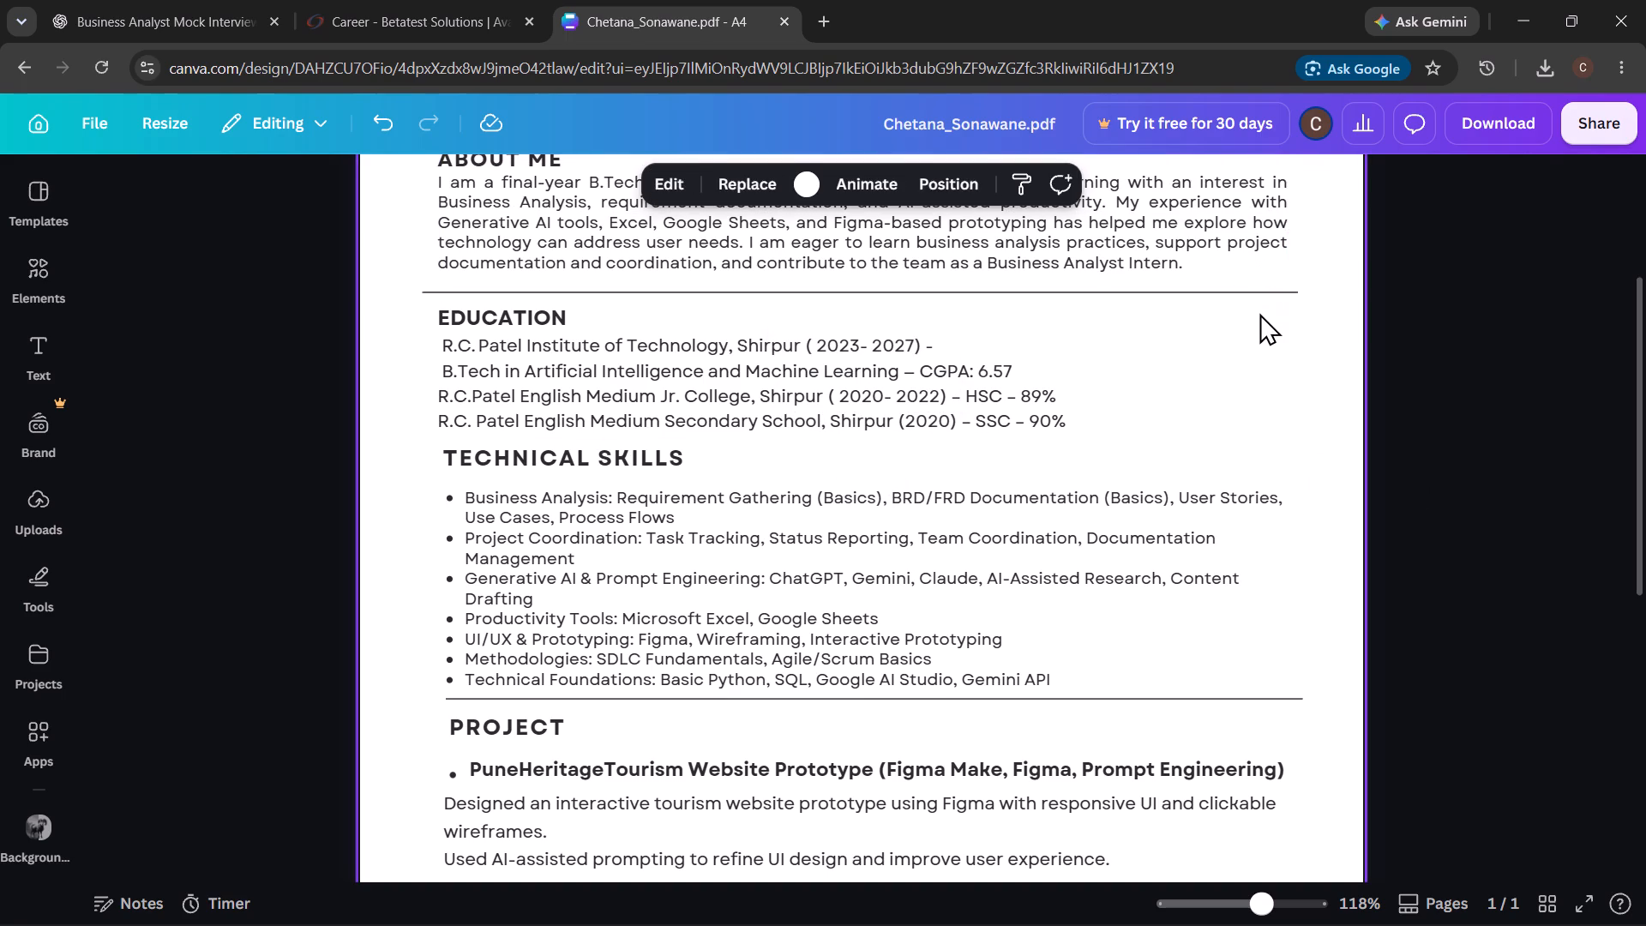
{"action": "left_click", "coordinate": [1252, 296]}
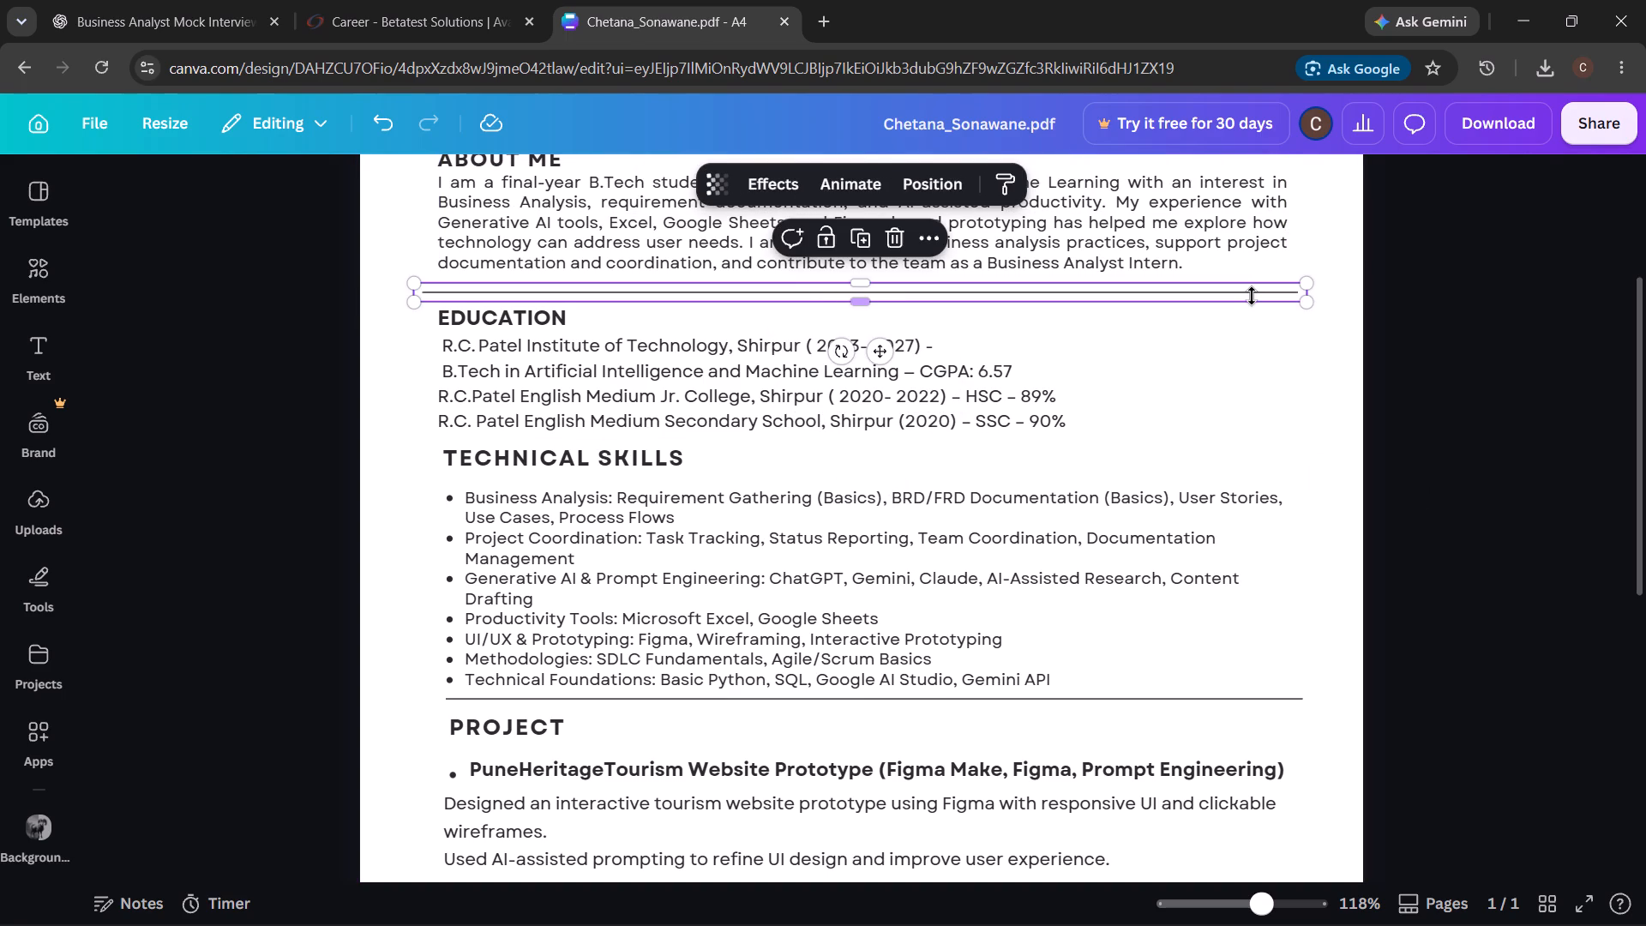
{"action": "right_click", "coordinate": [1252, 296]}
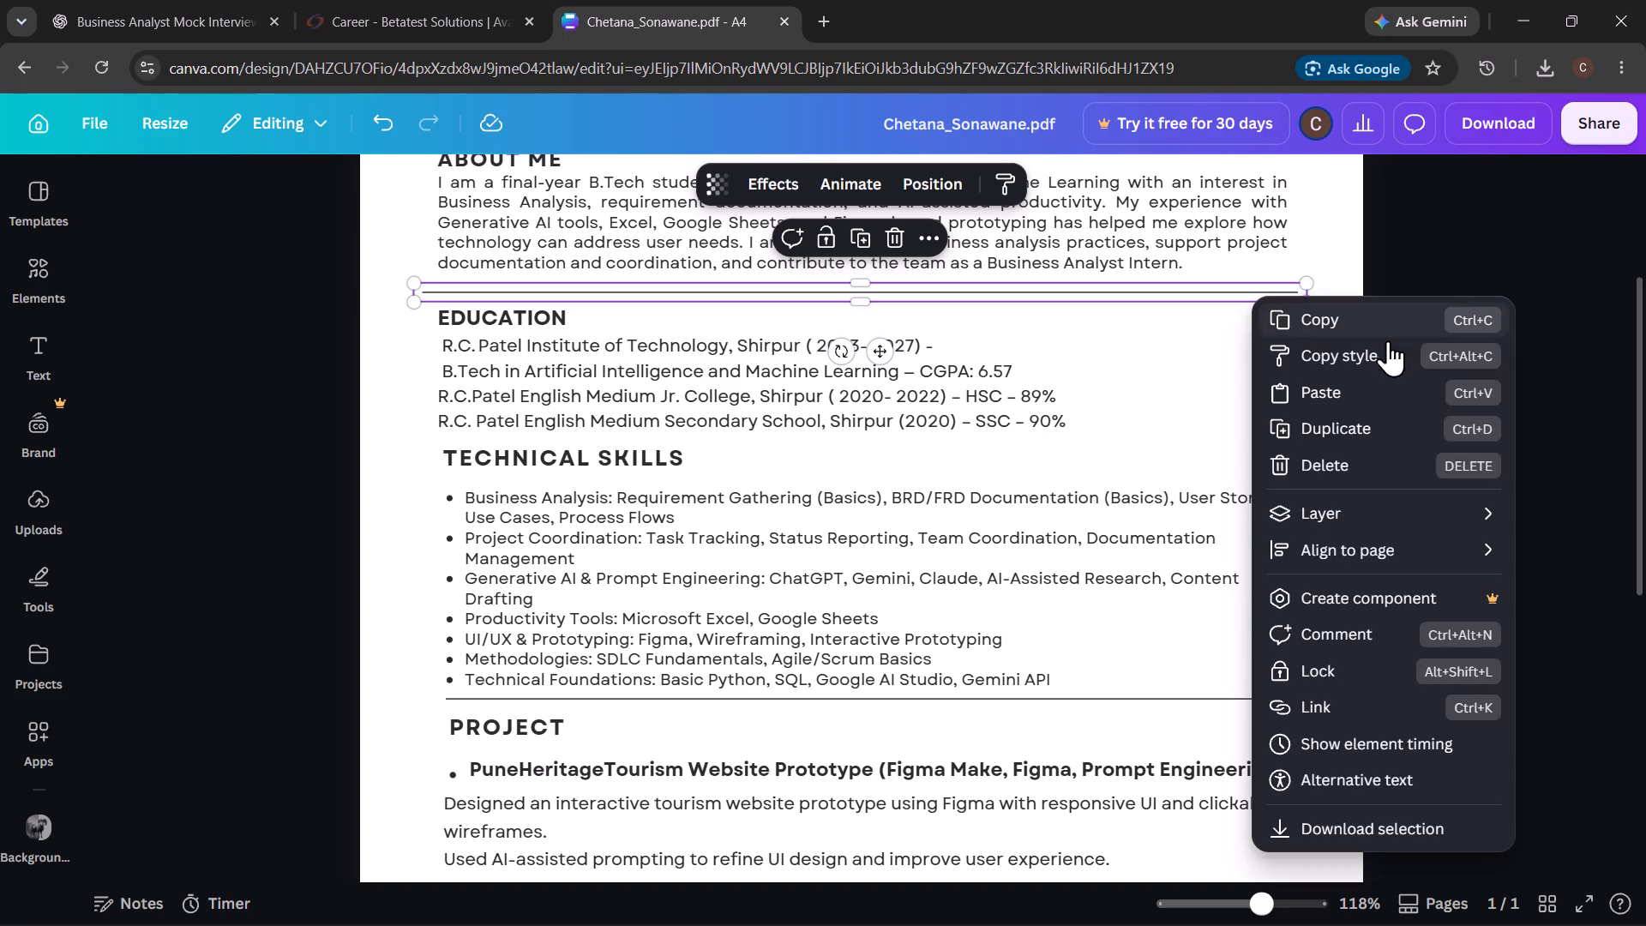
{"action": "left_click", "coordinate": [1337, 316]}
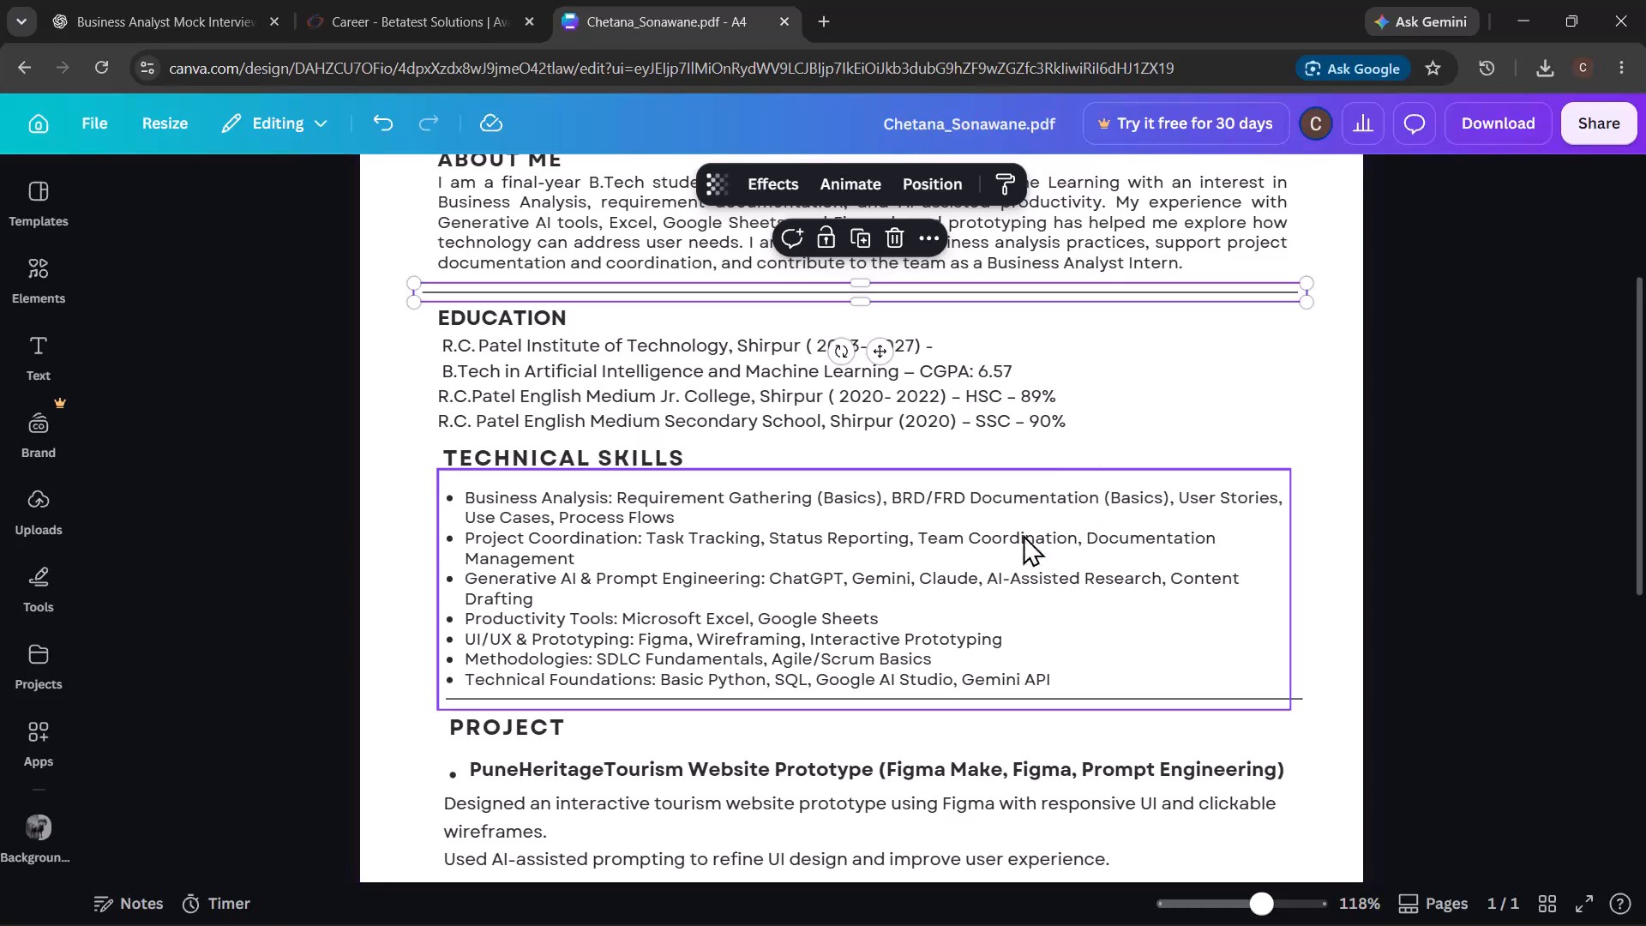
{"action": "left_click", "coordinate": [1254, 427]}
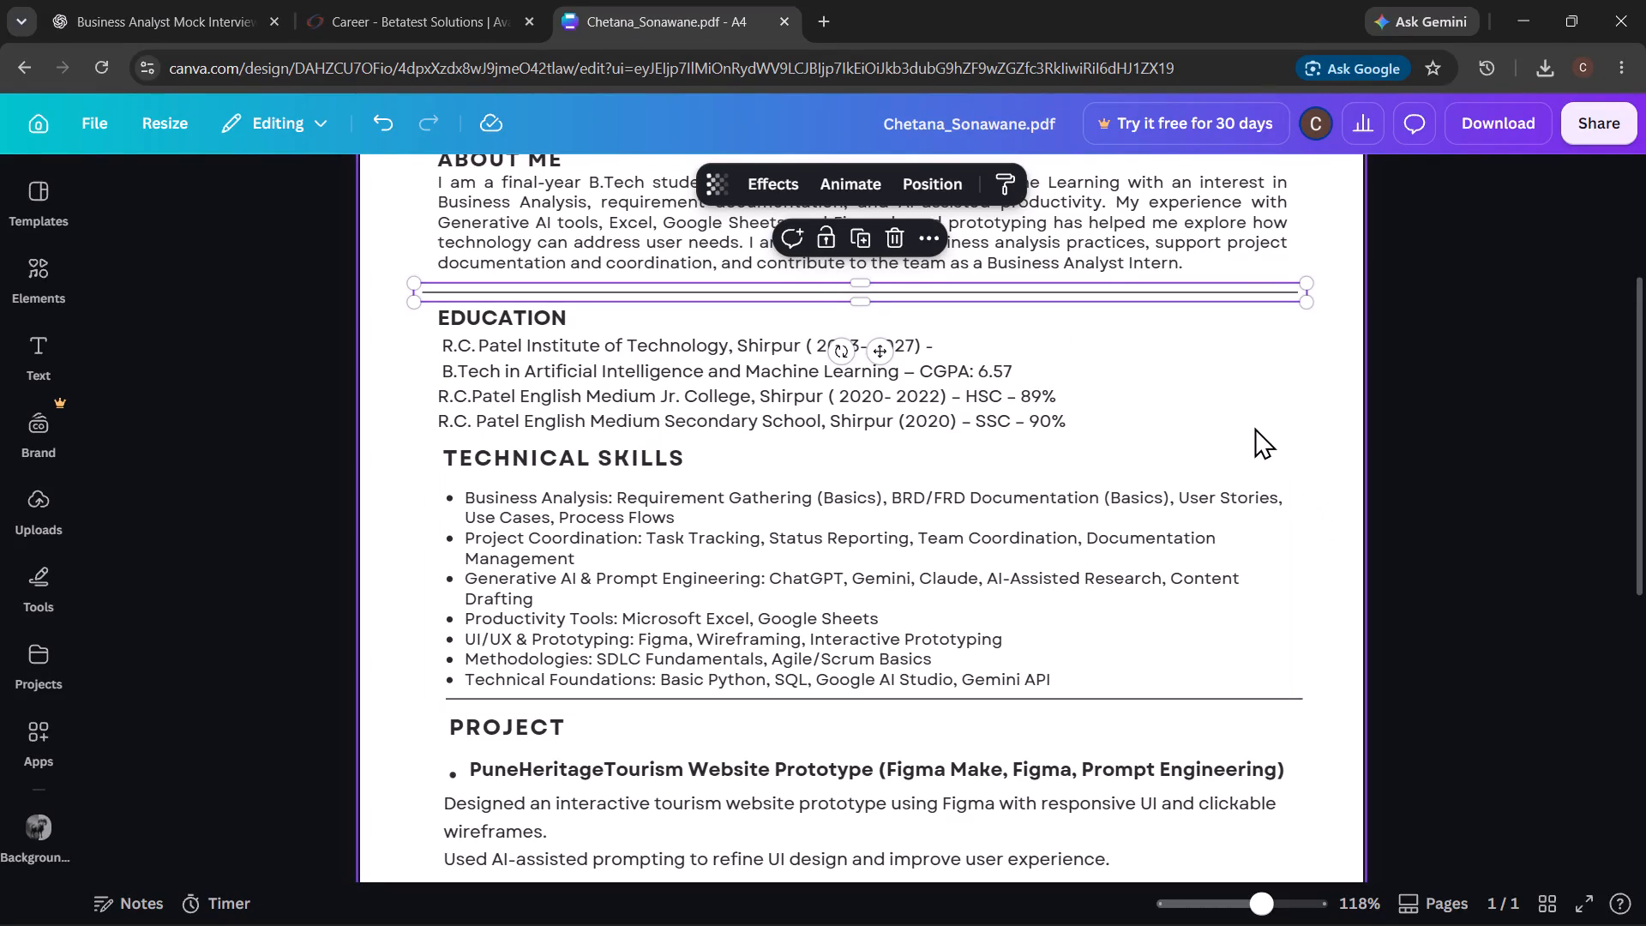
{"action": "key", "text": "ctrl+v"}
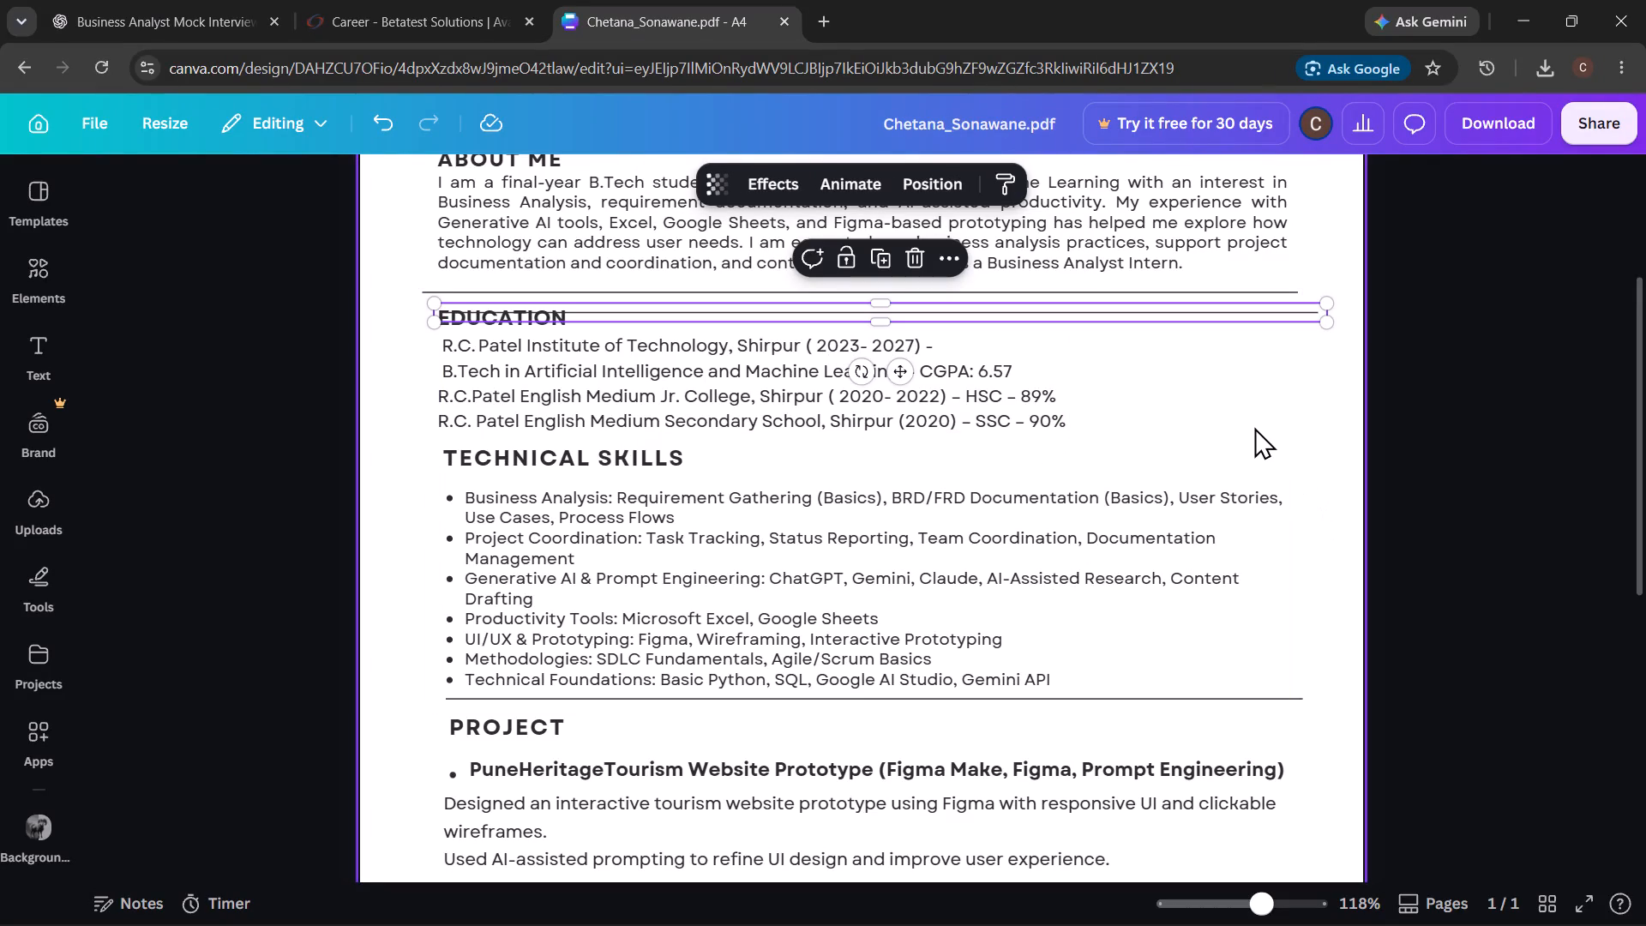
Move the duplicated divider between the education details and the TECHNICAL SKILLS heading, roughly in line with the other dividers.
{"action": "left_click", "coordinate": [1272, 394]}
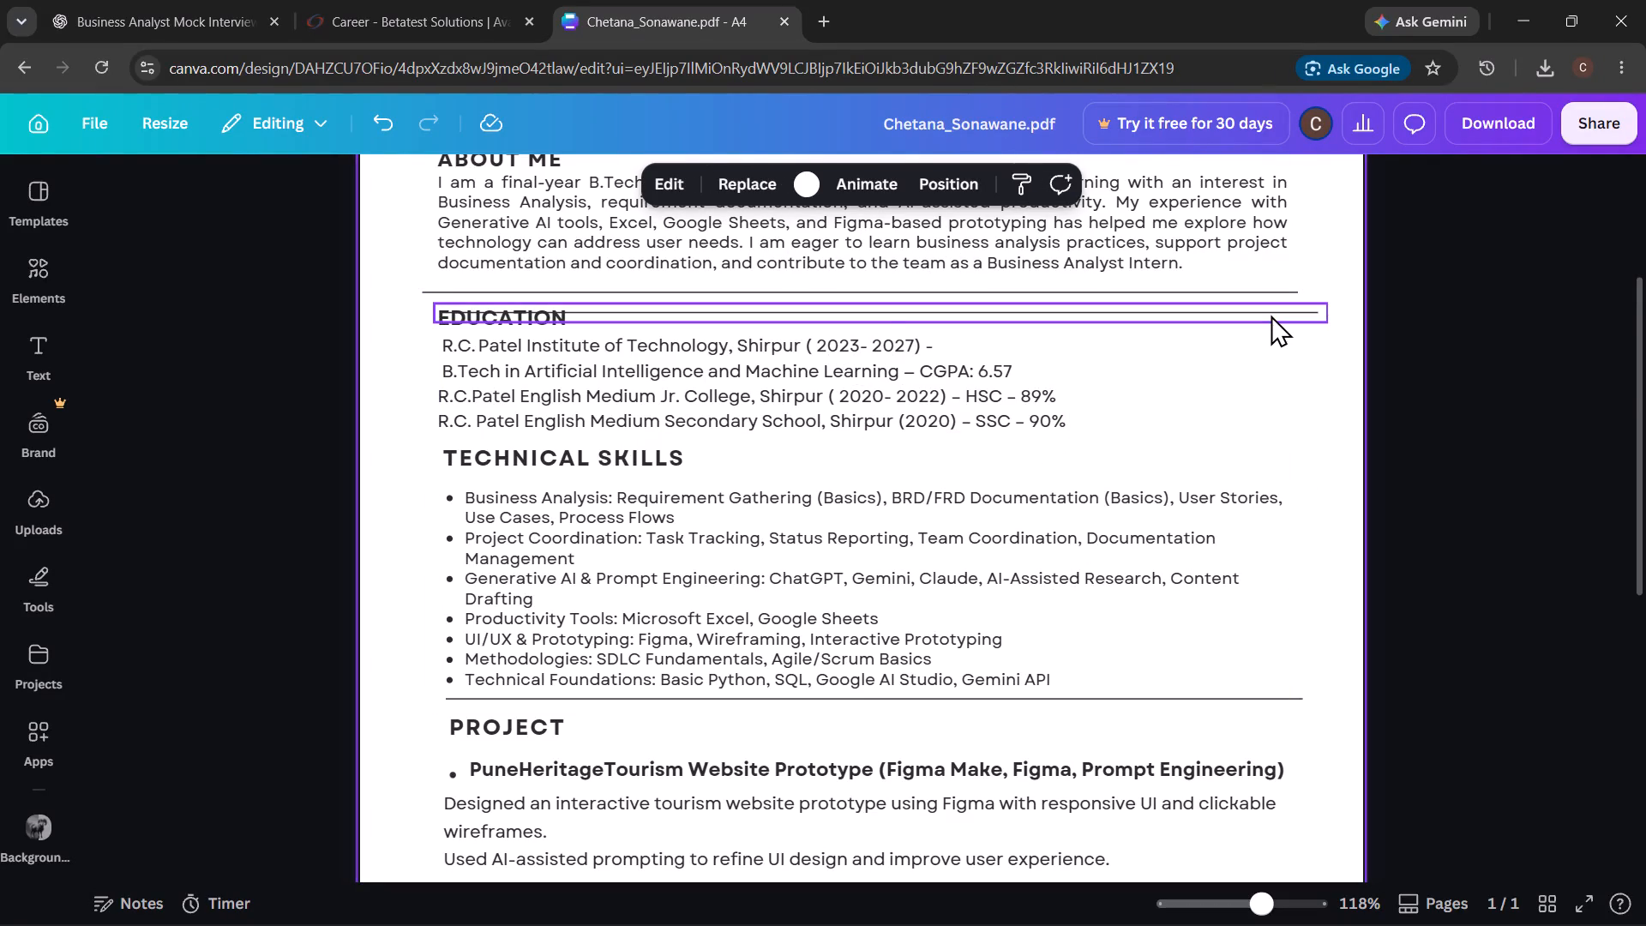
{"action": "left_click_drag", "start_coordinate": [1271, 315], "coordinate": [1257, 442]}
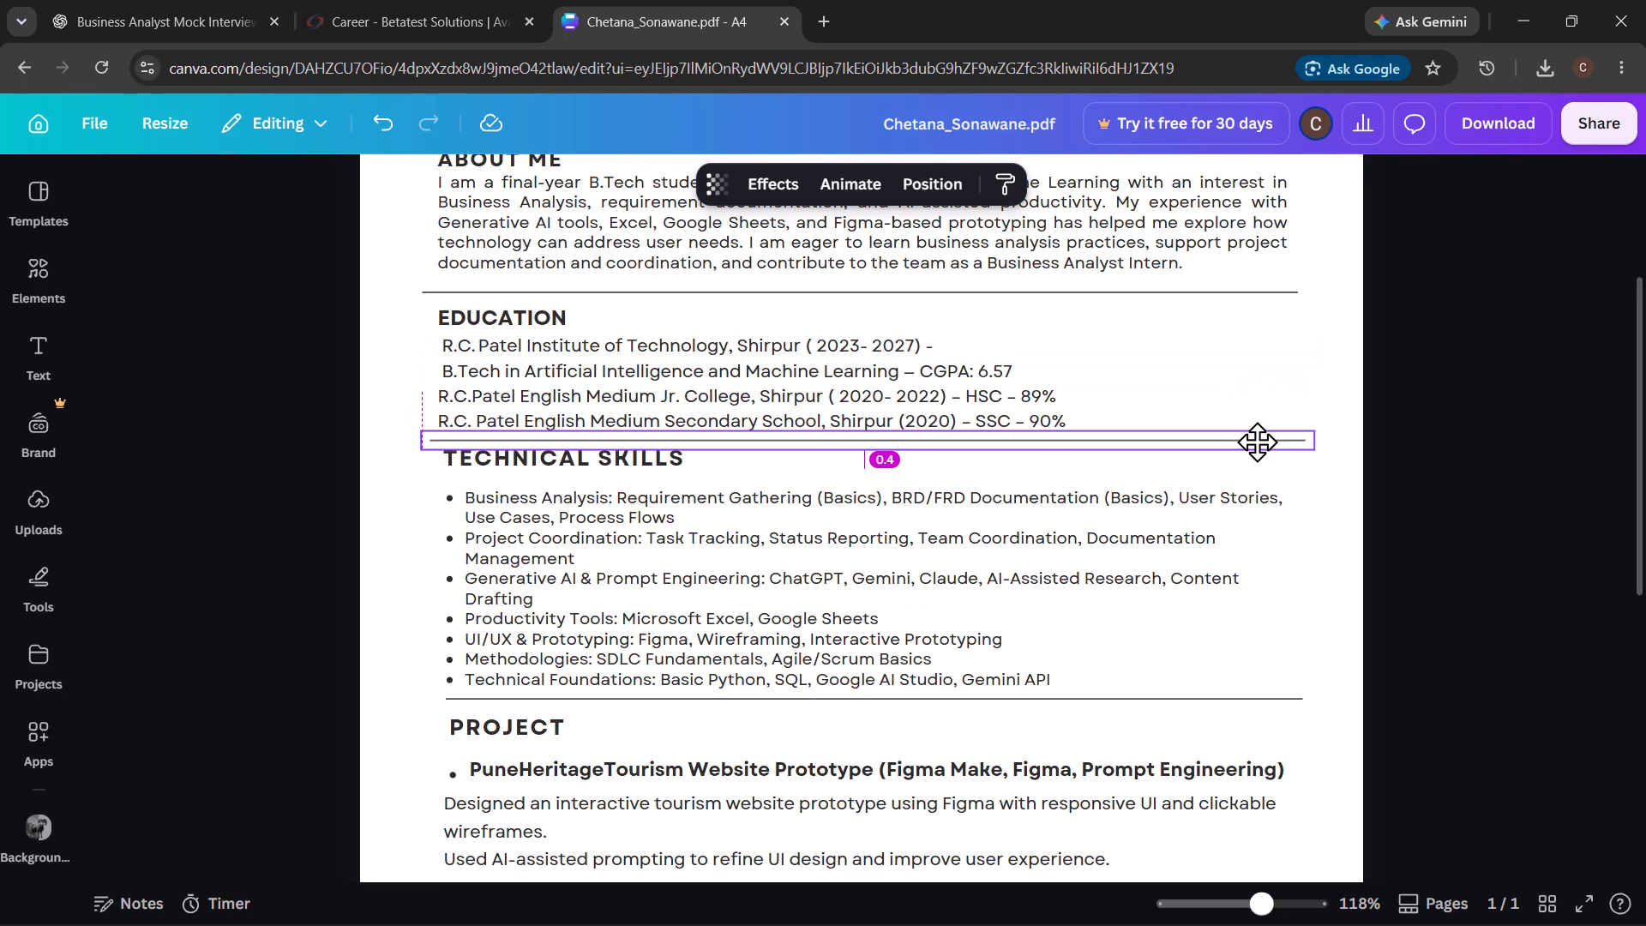
{"action": "left_click_drag", "start_coordinate": [1257, 442], "coordinate": [1270, 444]}
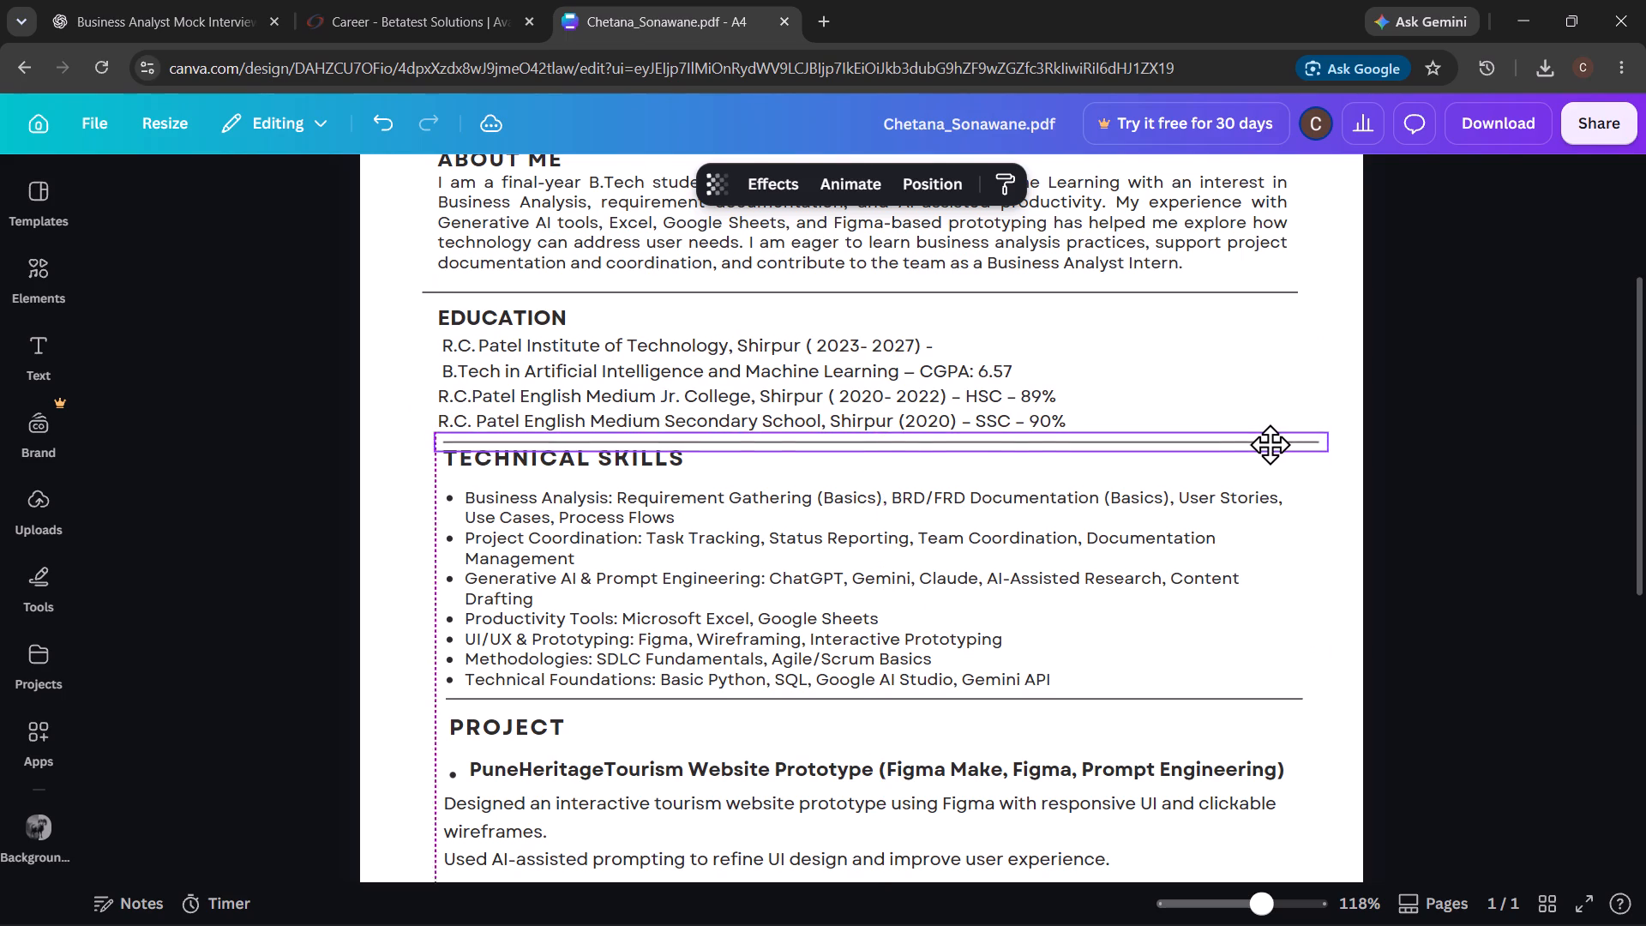
{"action": "left_click_drag", "start_coordinate": [1270, 444], "coordinate": [1255, 445]}
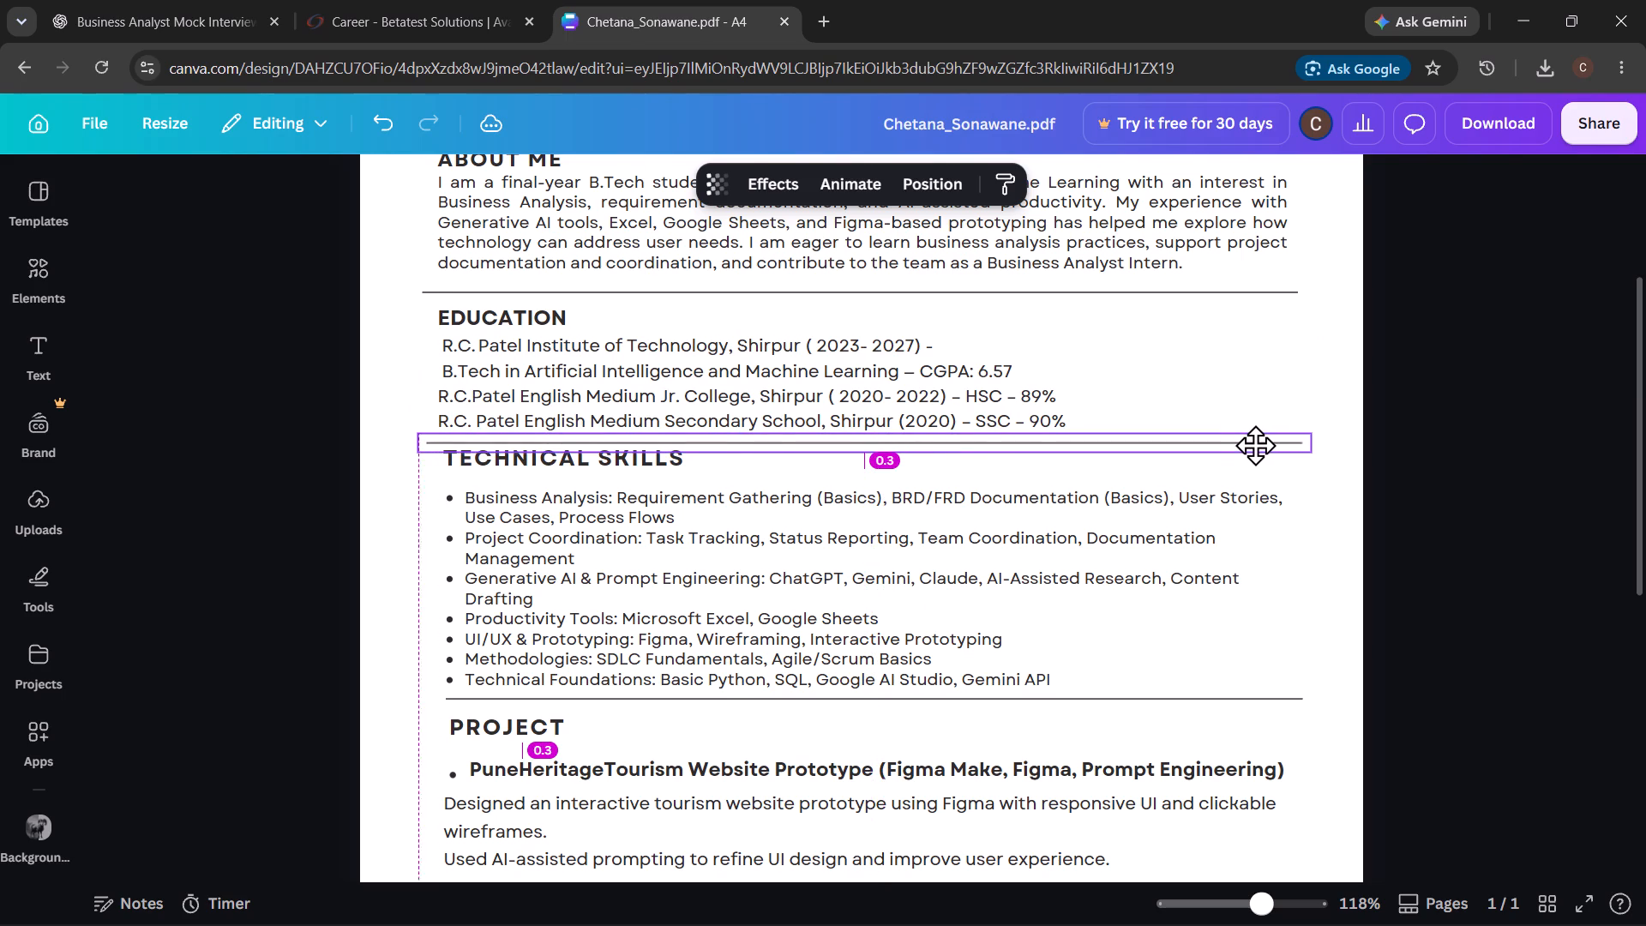
{"action": "left_click_drag", "start_coordinate": [1255, 445], "coordinate": [1259, 445]}
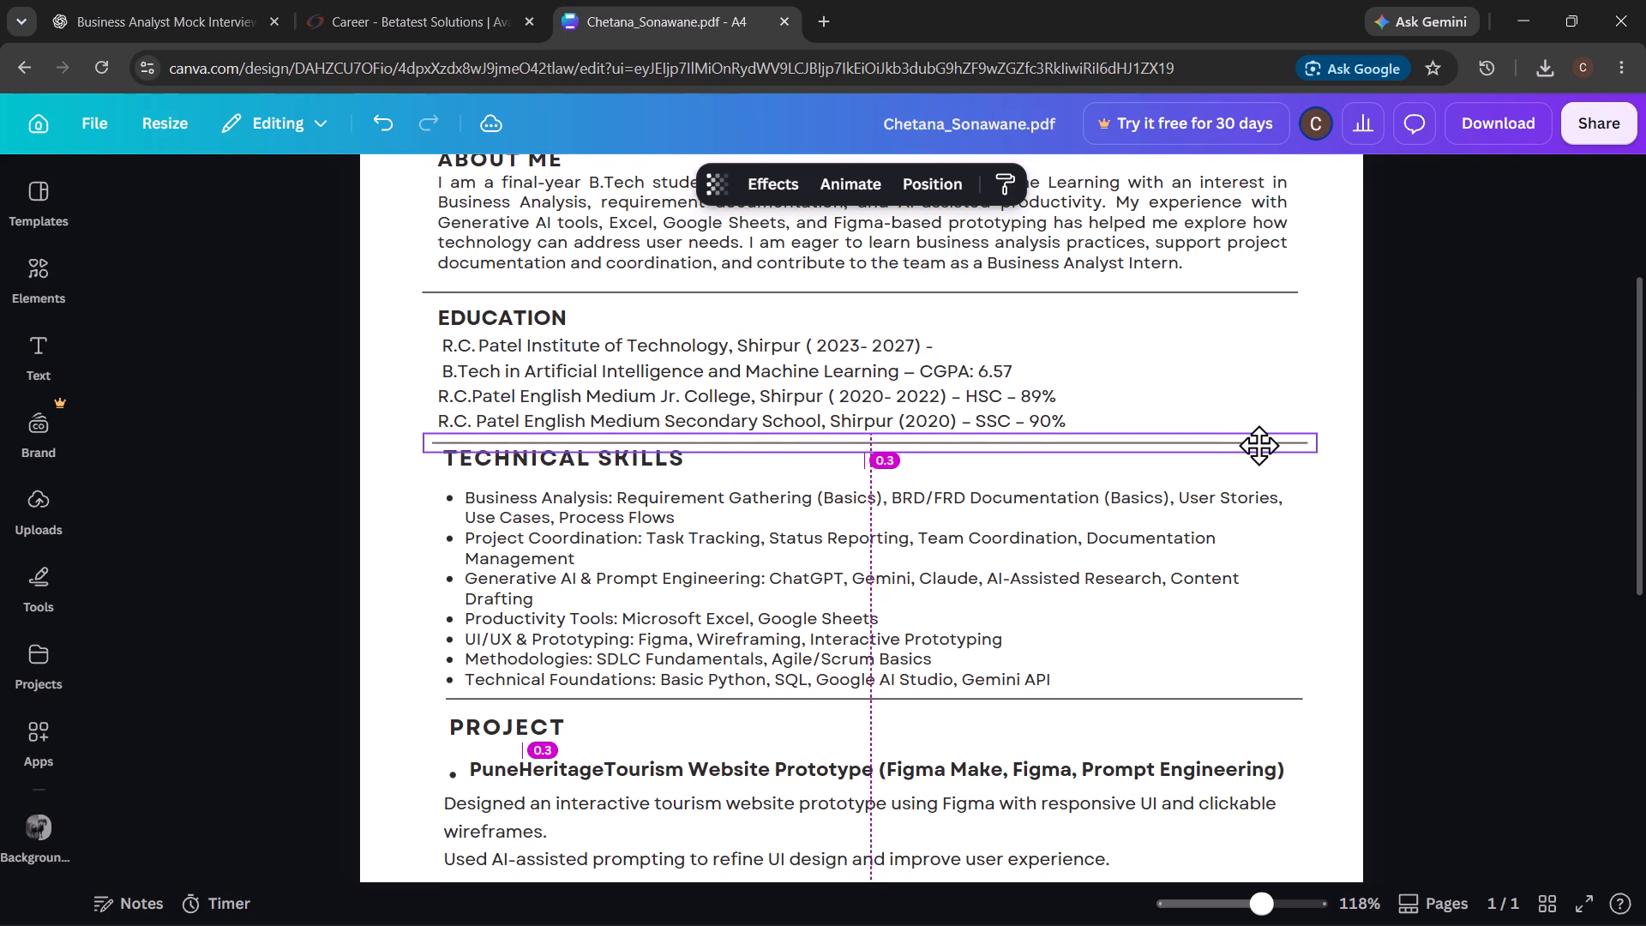
{"action": "left_click_drag", "start_coordinate": [1259, 445], "coordinate": [1248, 445]}
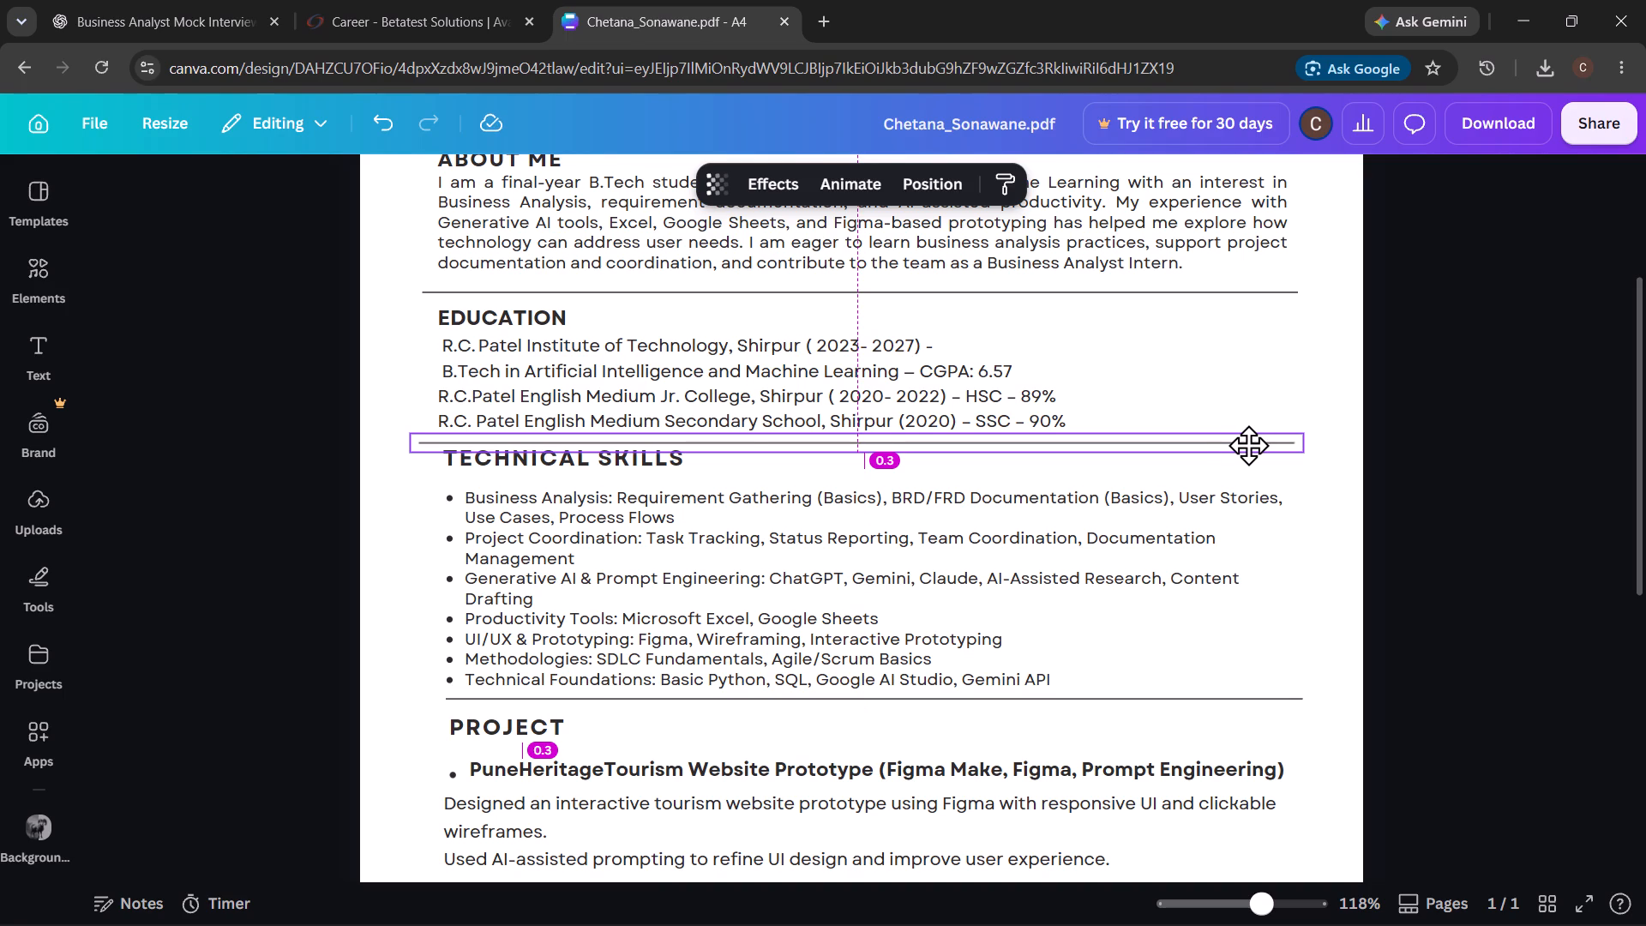
{"action": "left_click_drag", "start_coordinate": [1248, 445], "coordinate": [1255, 442]}
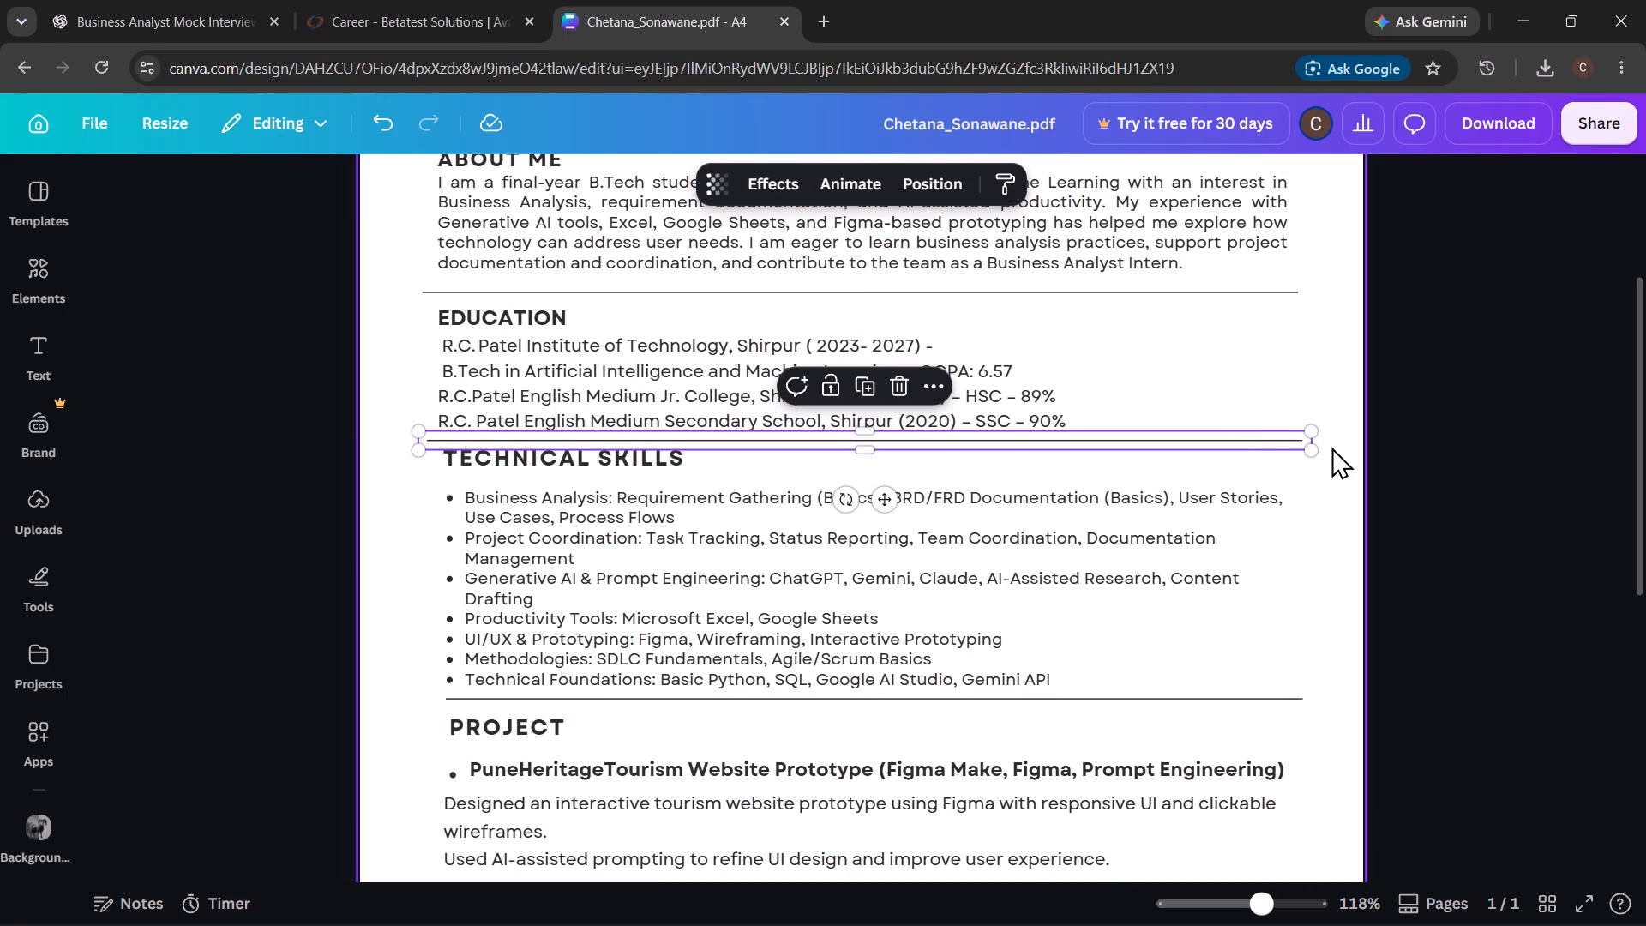
{"action": "left_click", "coordinate": [1331, 447]}
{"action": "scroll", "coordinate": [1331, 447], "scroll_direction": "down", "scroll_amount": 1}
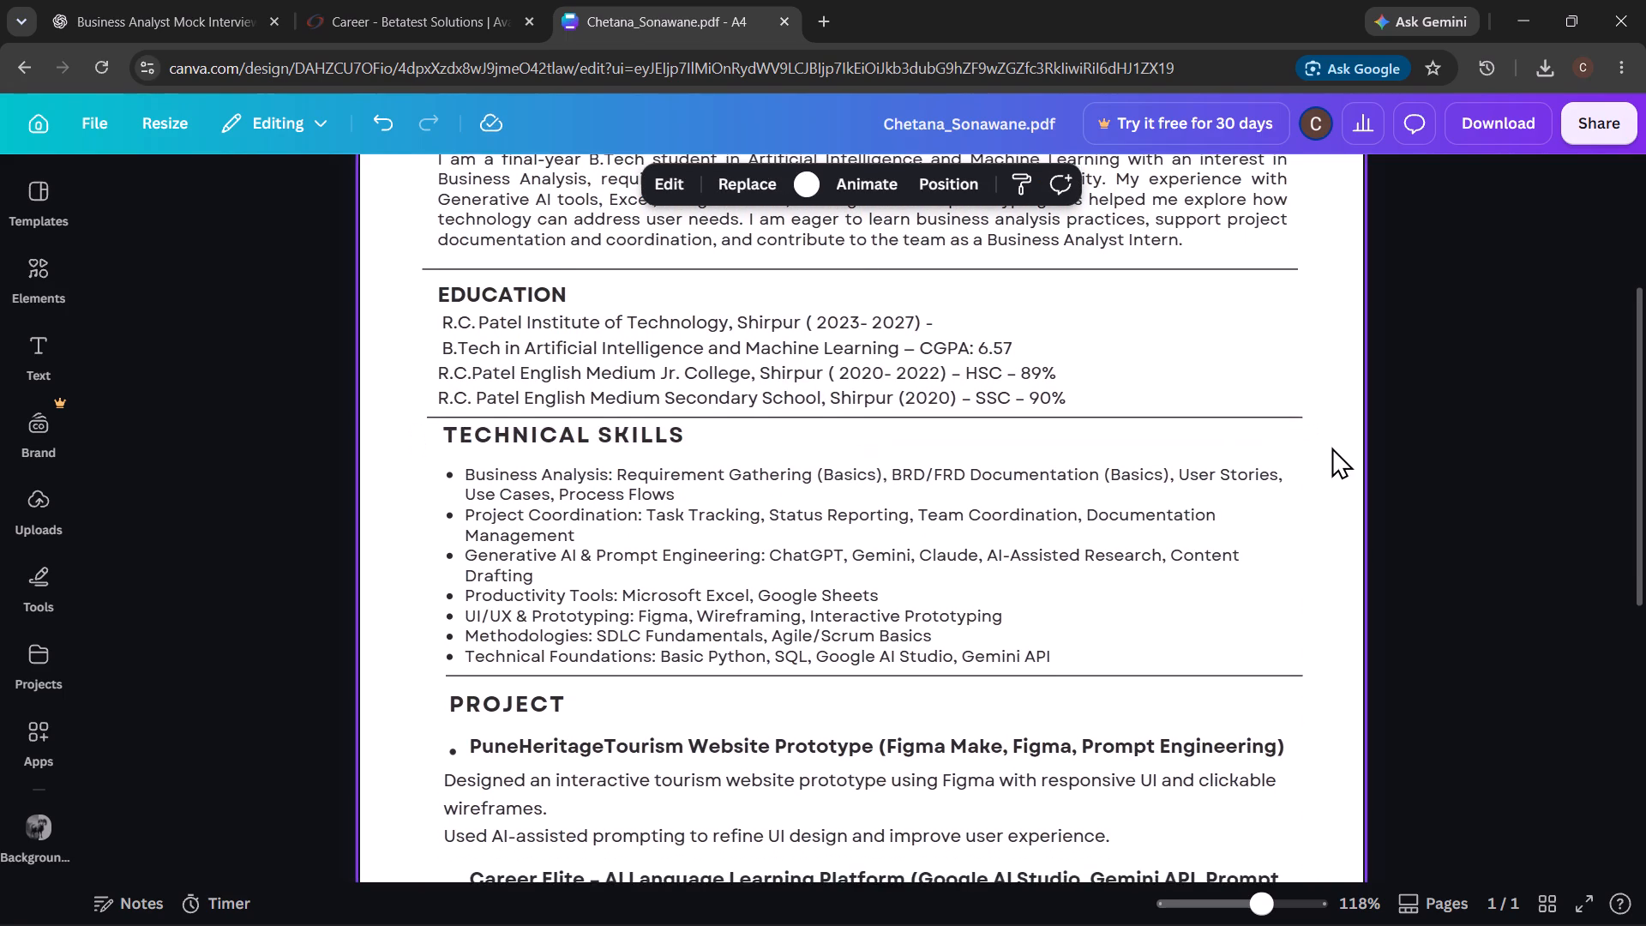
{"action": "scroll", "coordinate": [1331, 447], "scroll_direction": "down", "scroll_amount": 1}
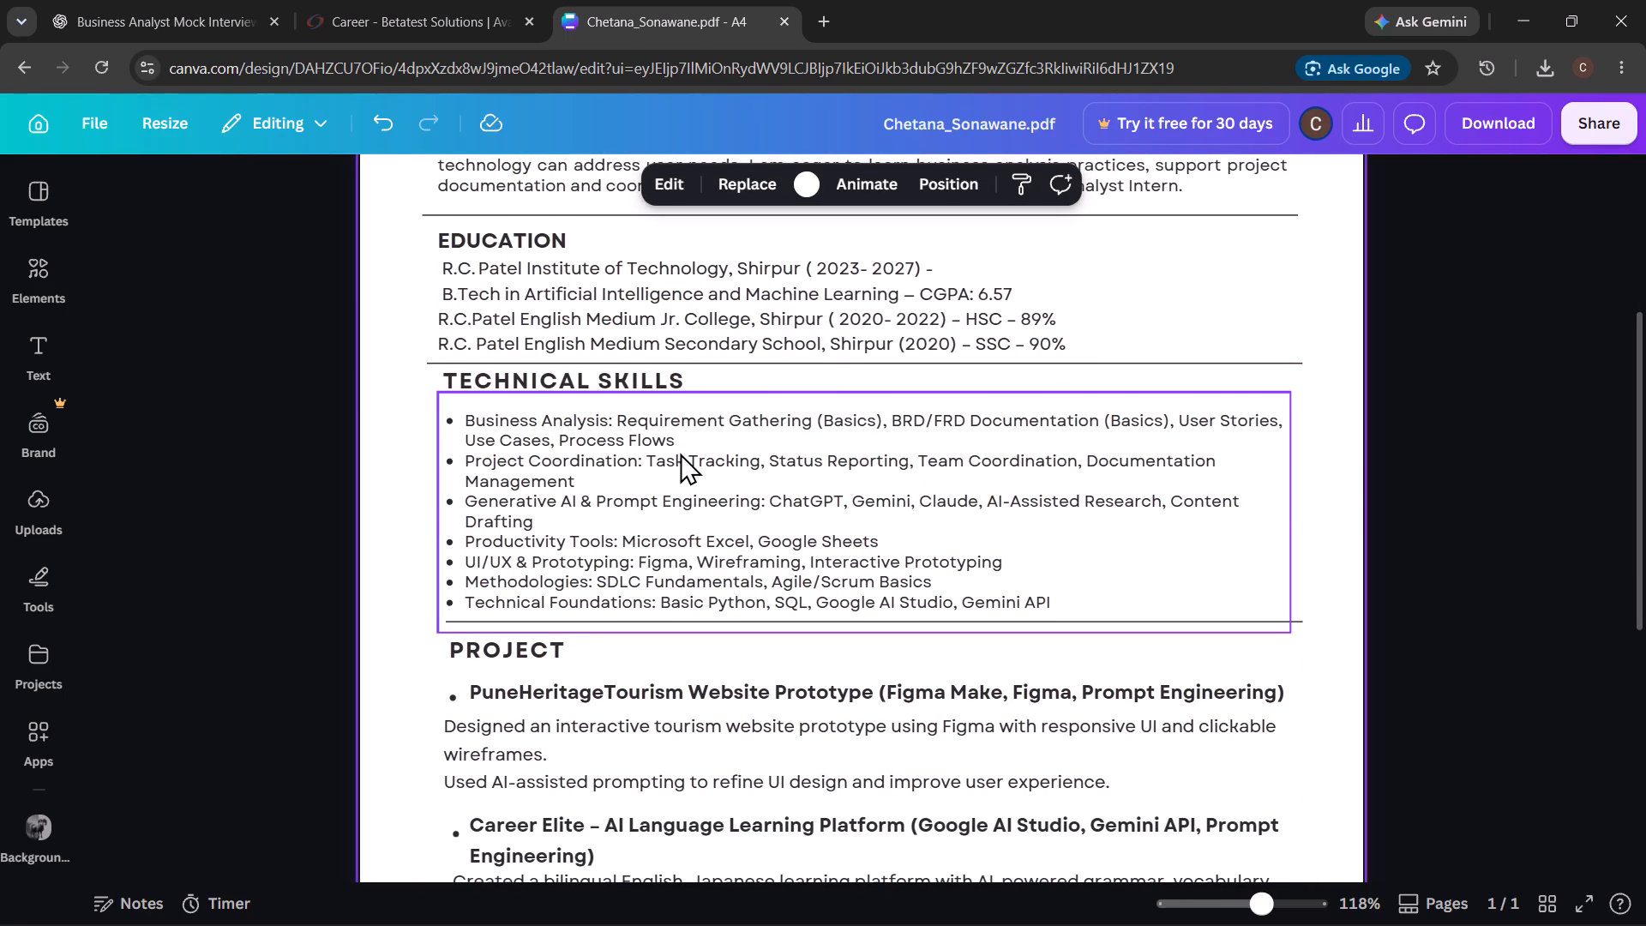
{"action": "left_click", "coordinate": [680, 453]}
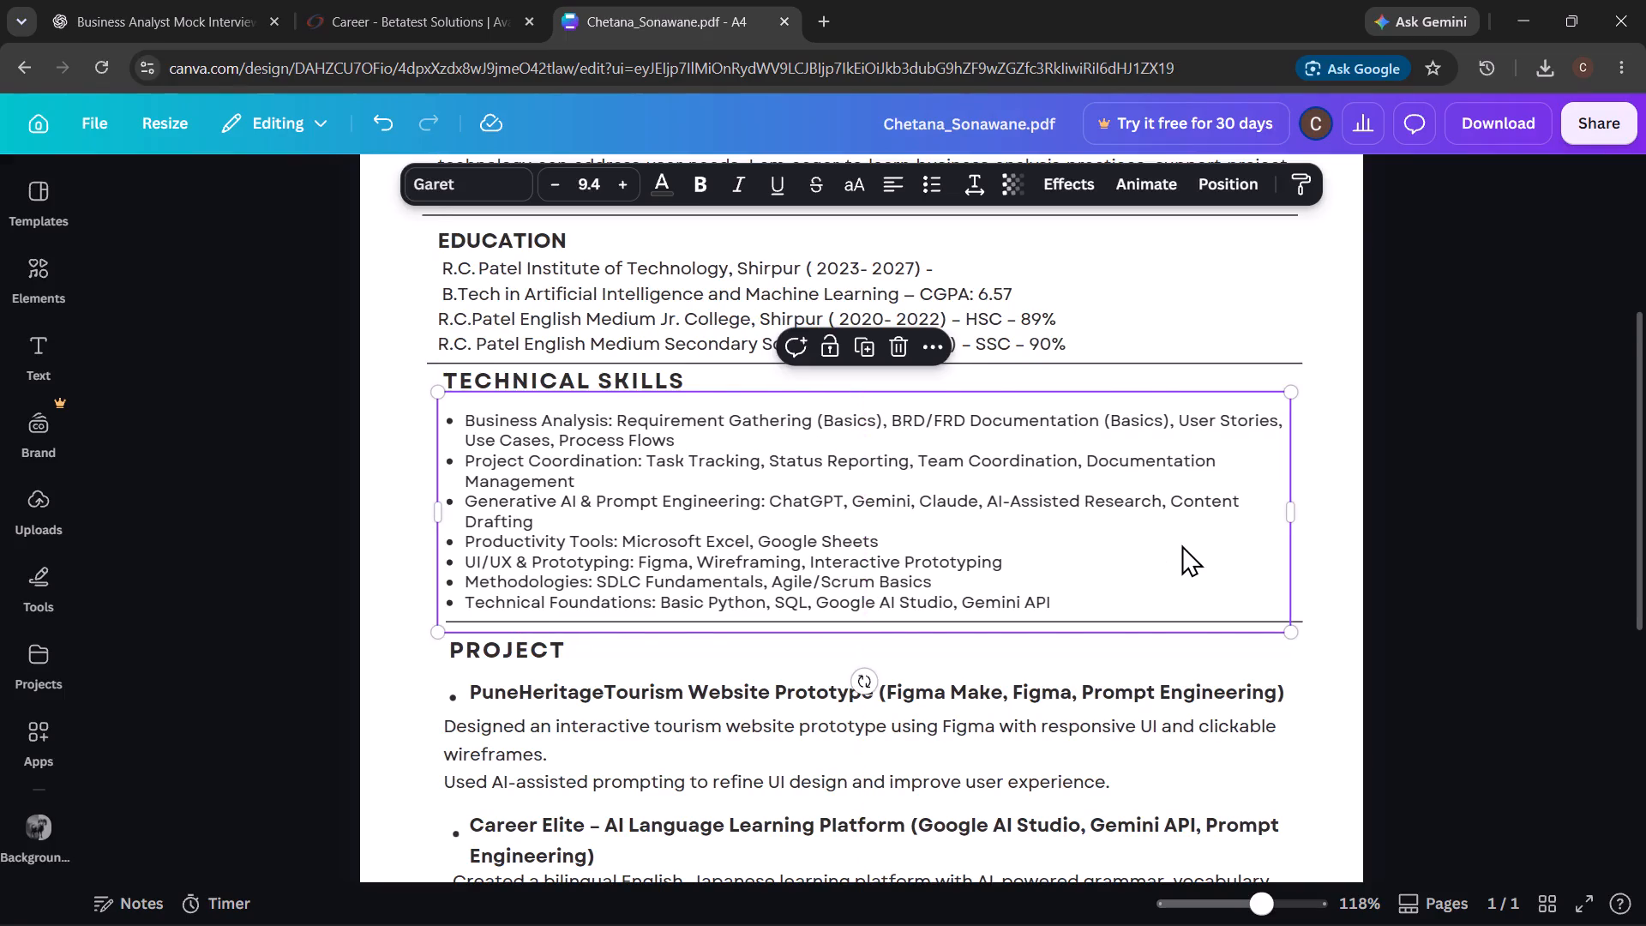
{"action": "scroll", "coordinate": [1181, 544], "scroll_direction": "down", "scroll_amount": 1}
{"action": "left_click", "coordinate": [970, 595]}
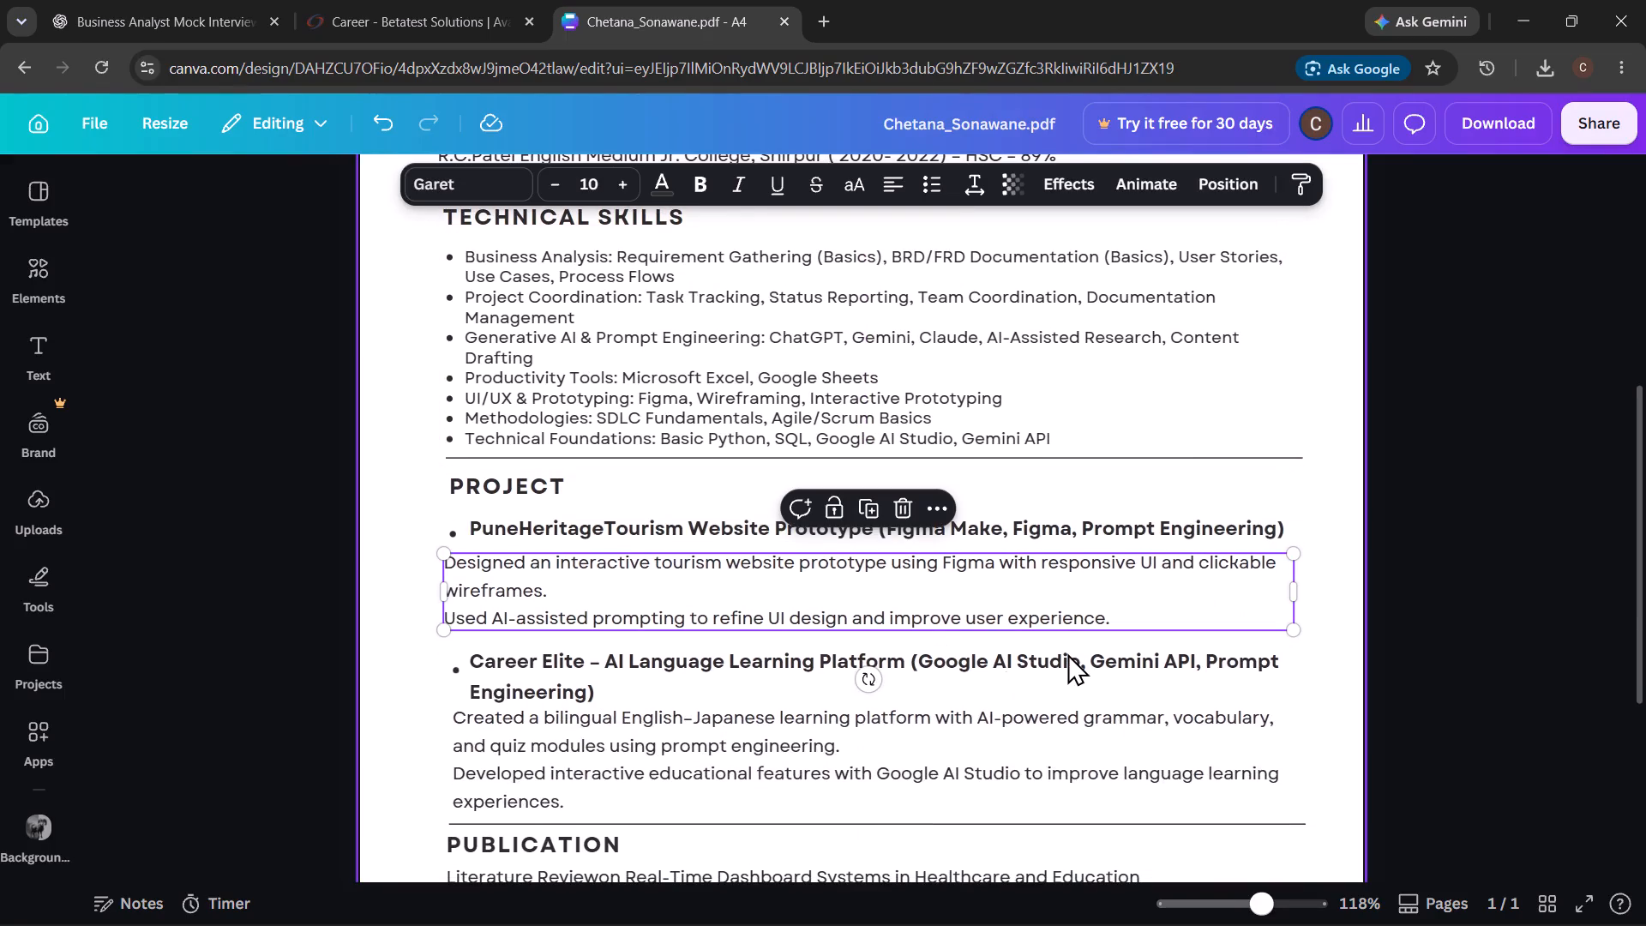
Move the ABOUT ME text block slightly down, away from the divider beneath the contact details.
{"action": "scroll", "coordinate": [1067, 653], "scroll_direction": "up", "scroll_amount": 1}
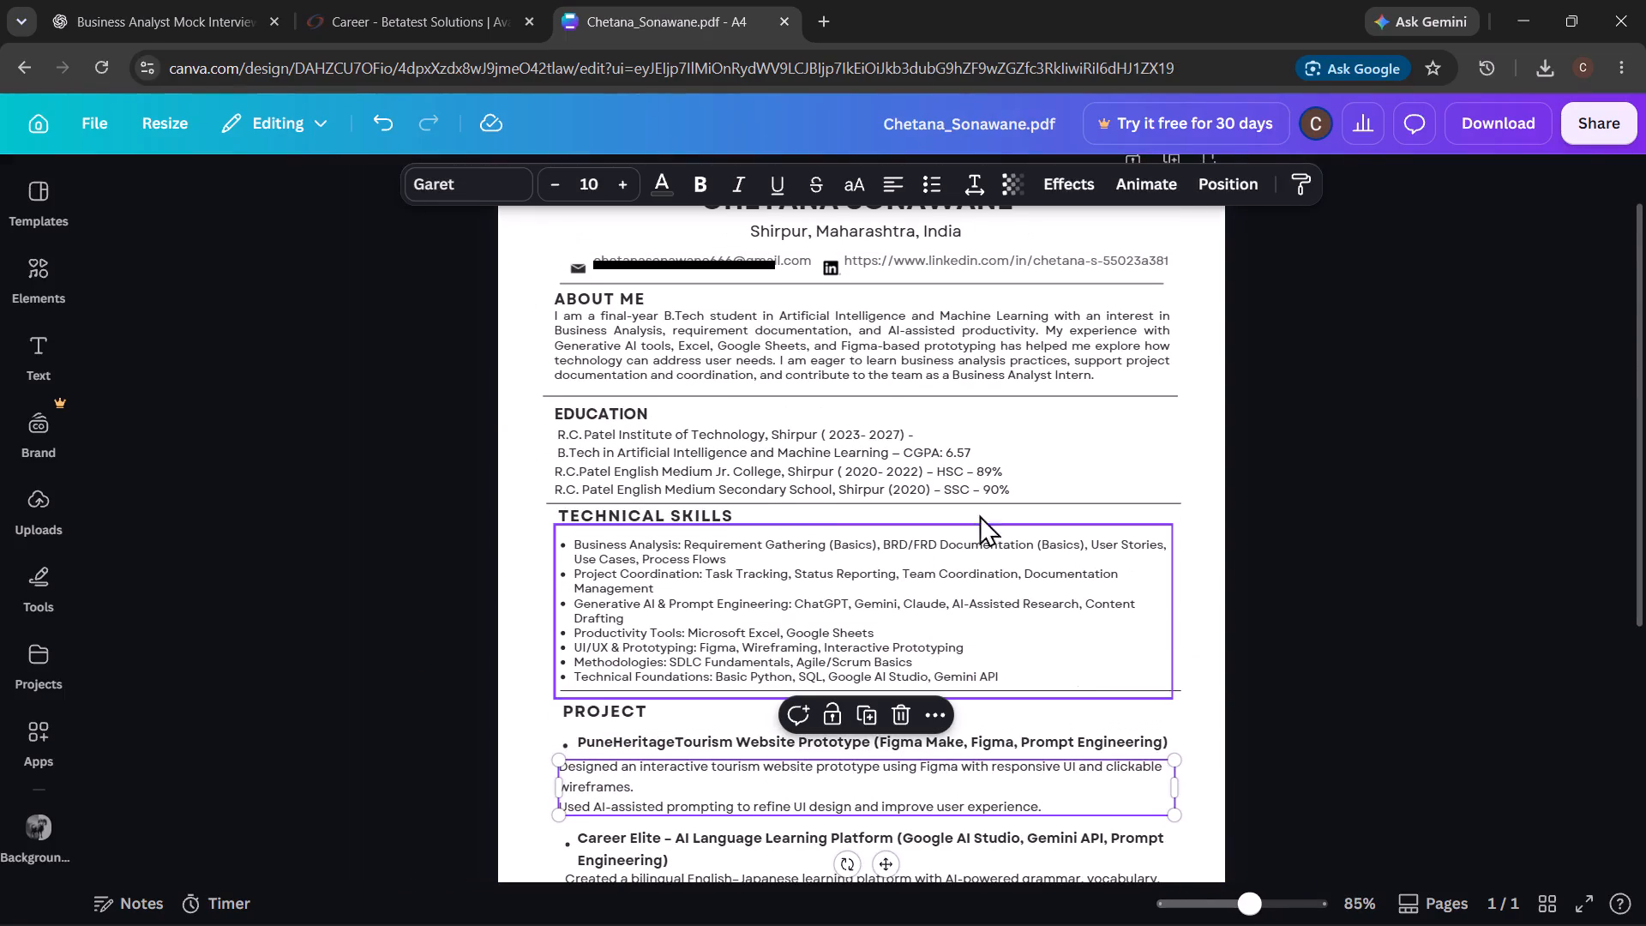
{"action": "left_click", "coordinate": [934, 355]}
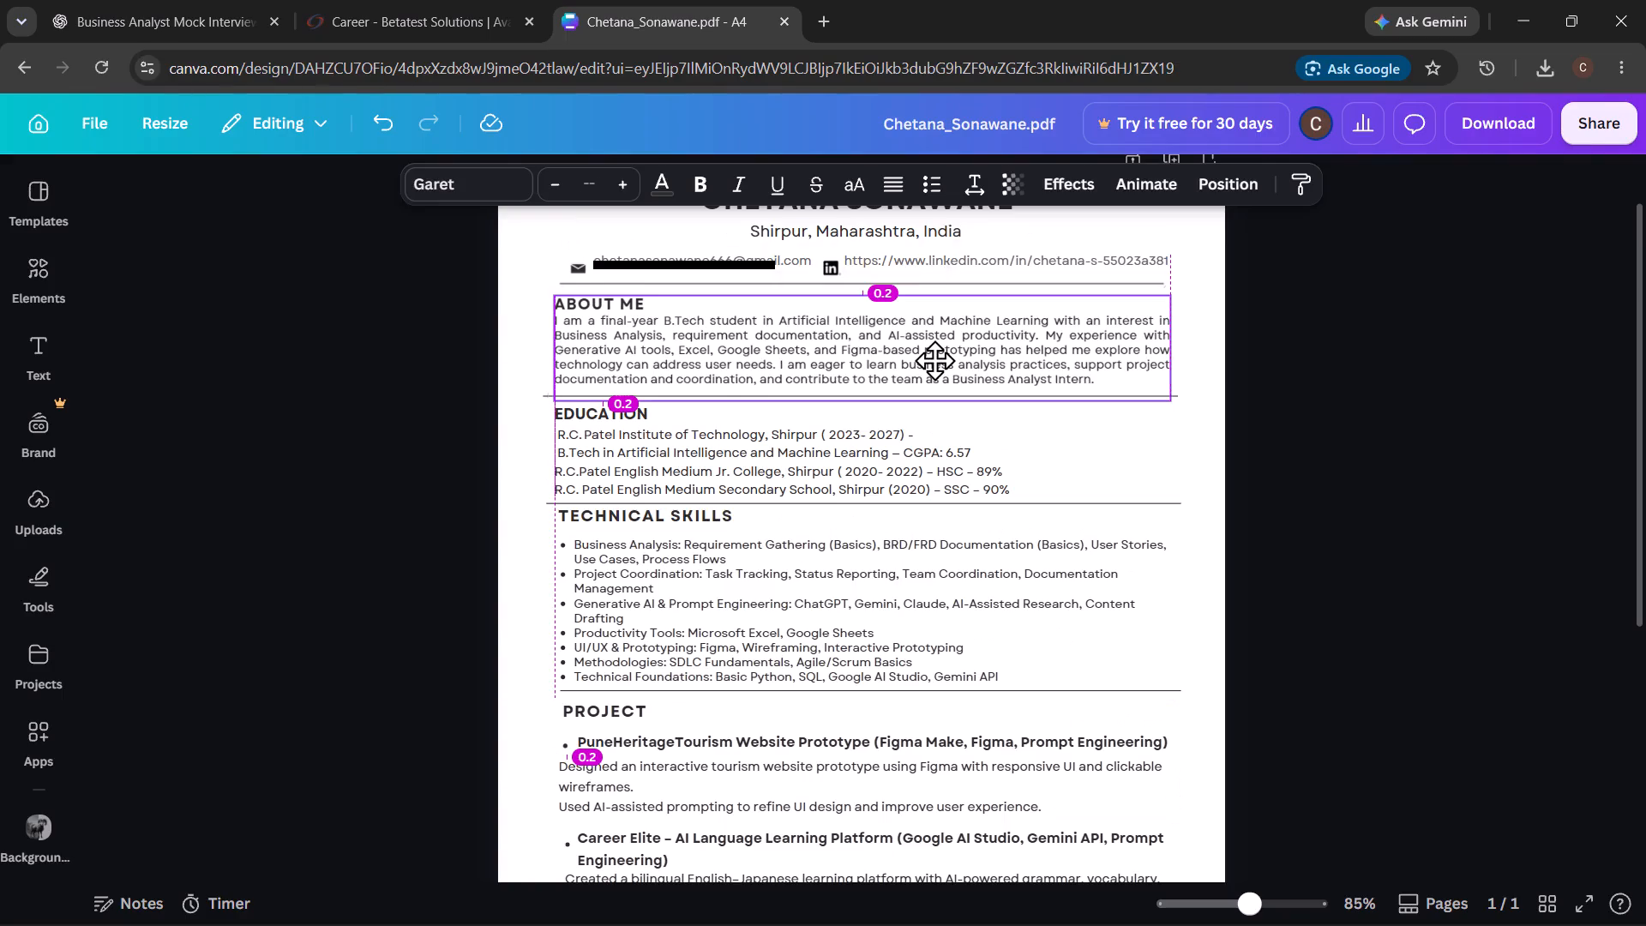
{"action": "left_click", "coordinate": [1166, 462]}
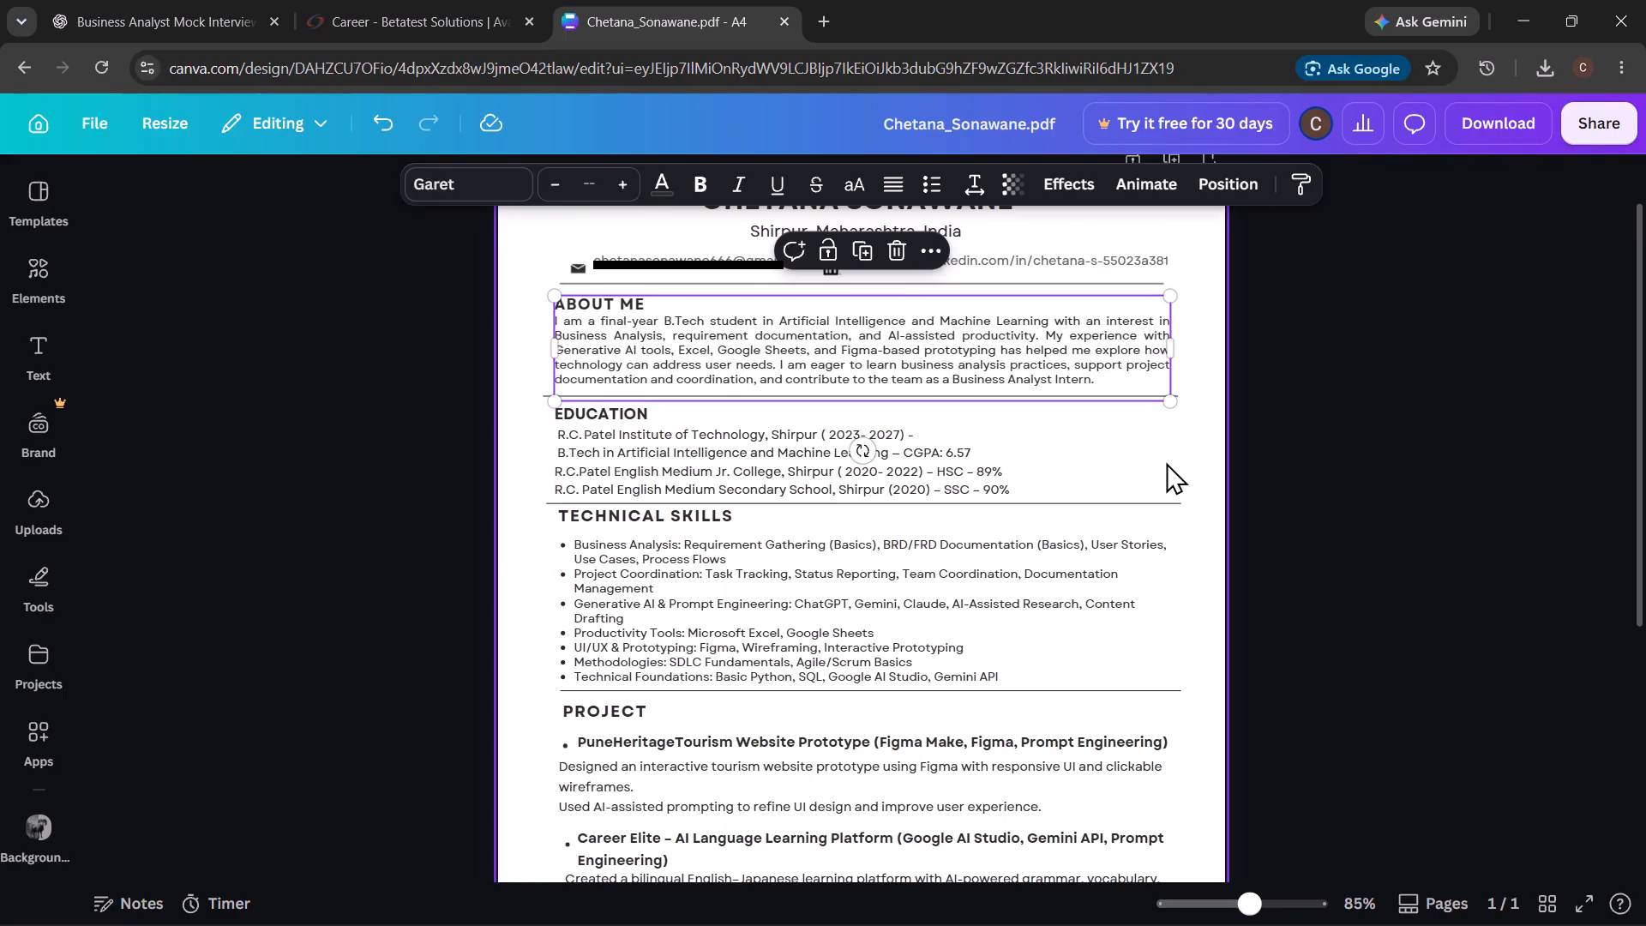
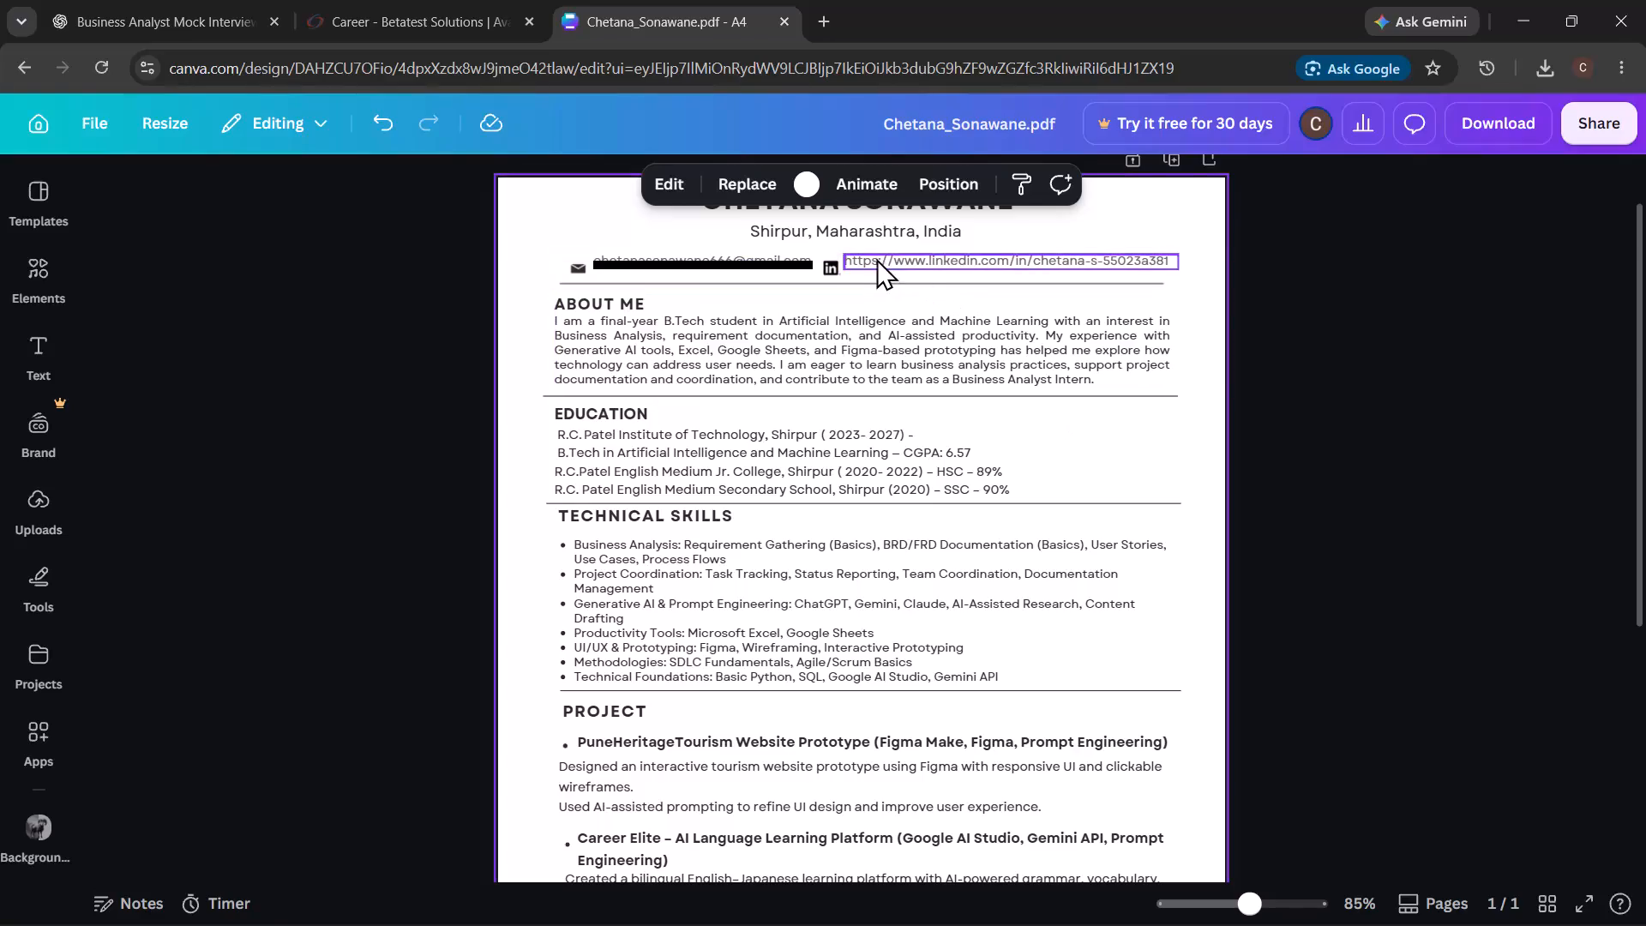
Reposition the contact icons with their divider, the email text and the LinkedIn text so they line up beneath the location line.
{"action": "left_click", "coordinate": [831, 262]}
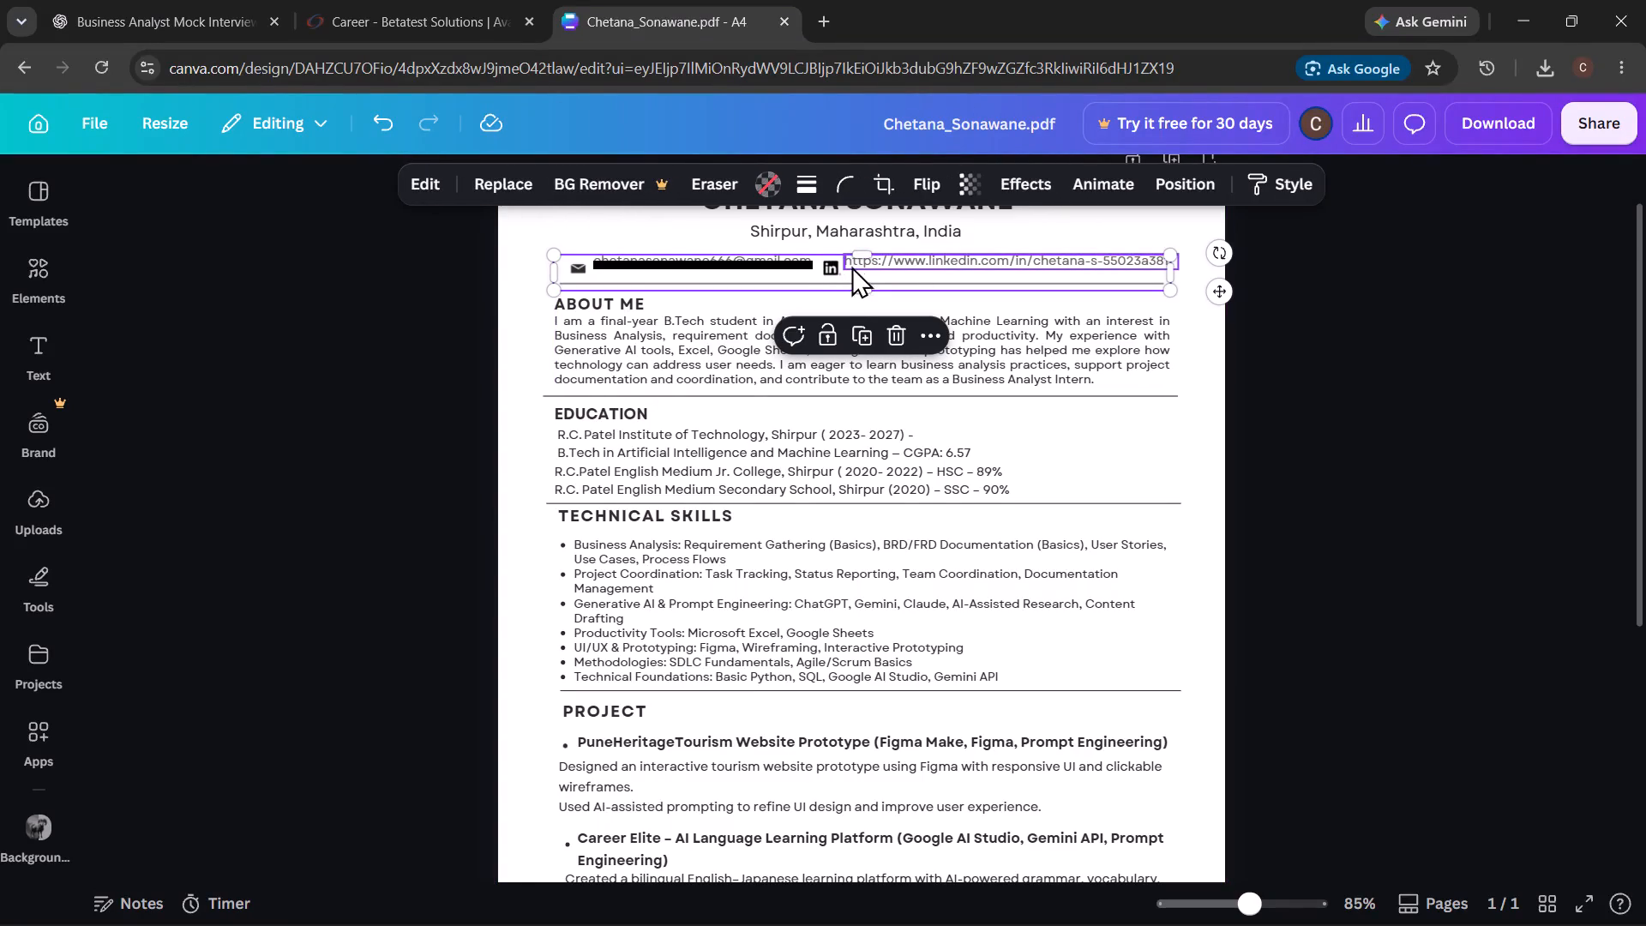
{"action": "left_click_drag", "start_coordinate": [859, 263], "coordinate": [859, 255]}
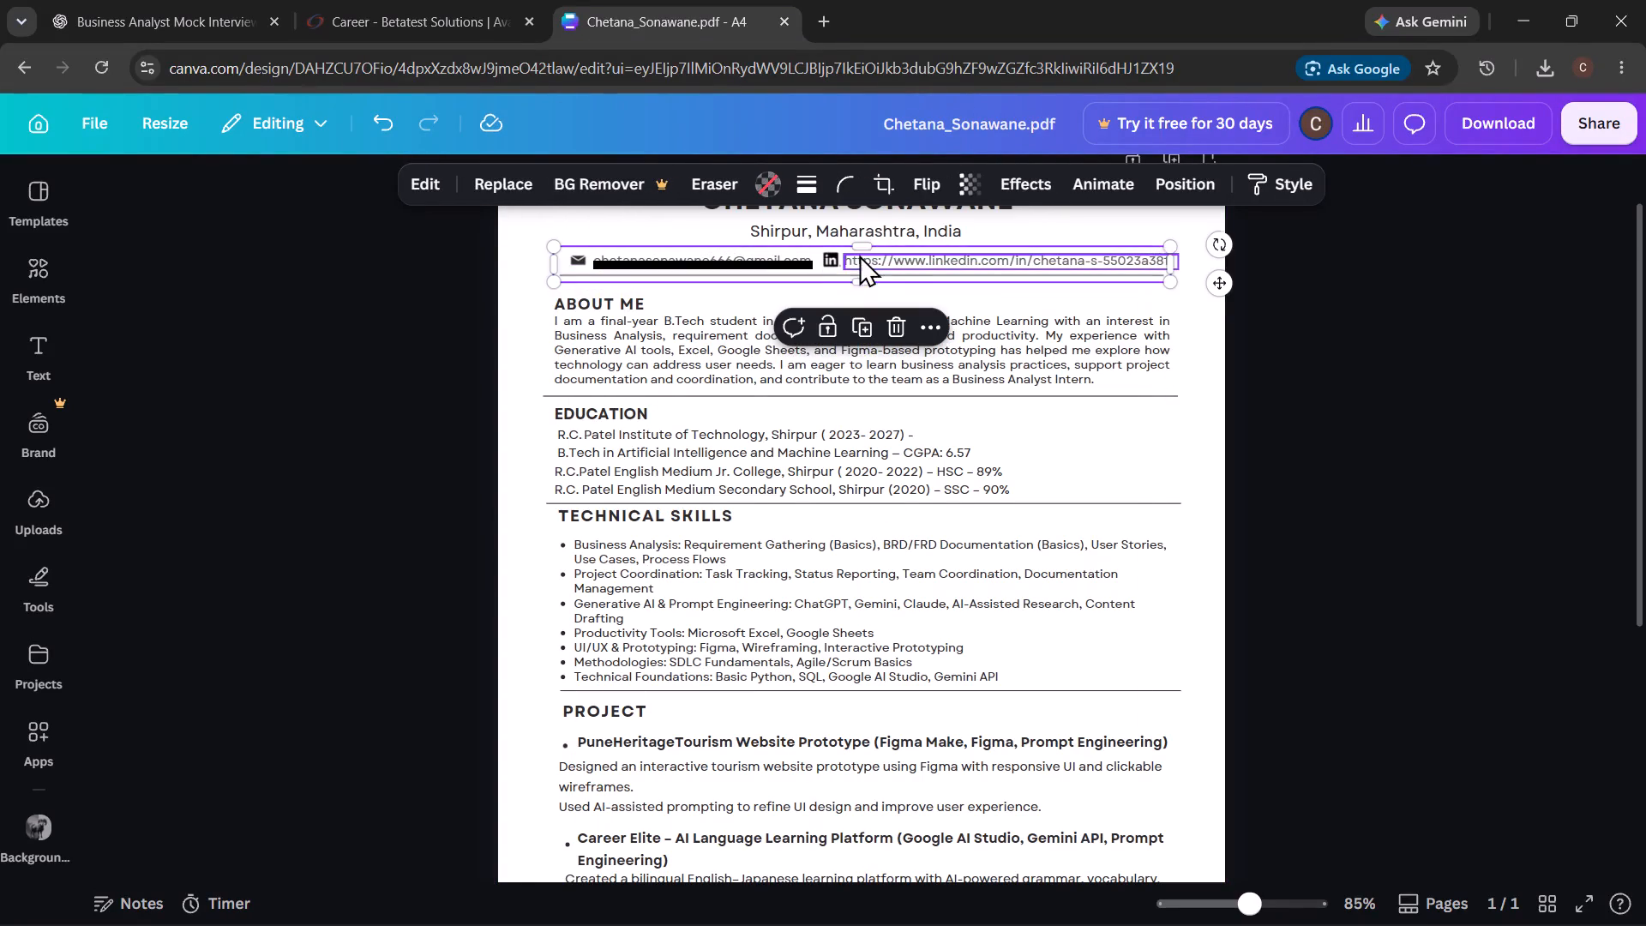
{"action": "left_click", "coordinate": [1210, 395]}
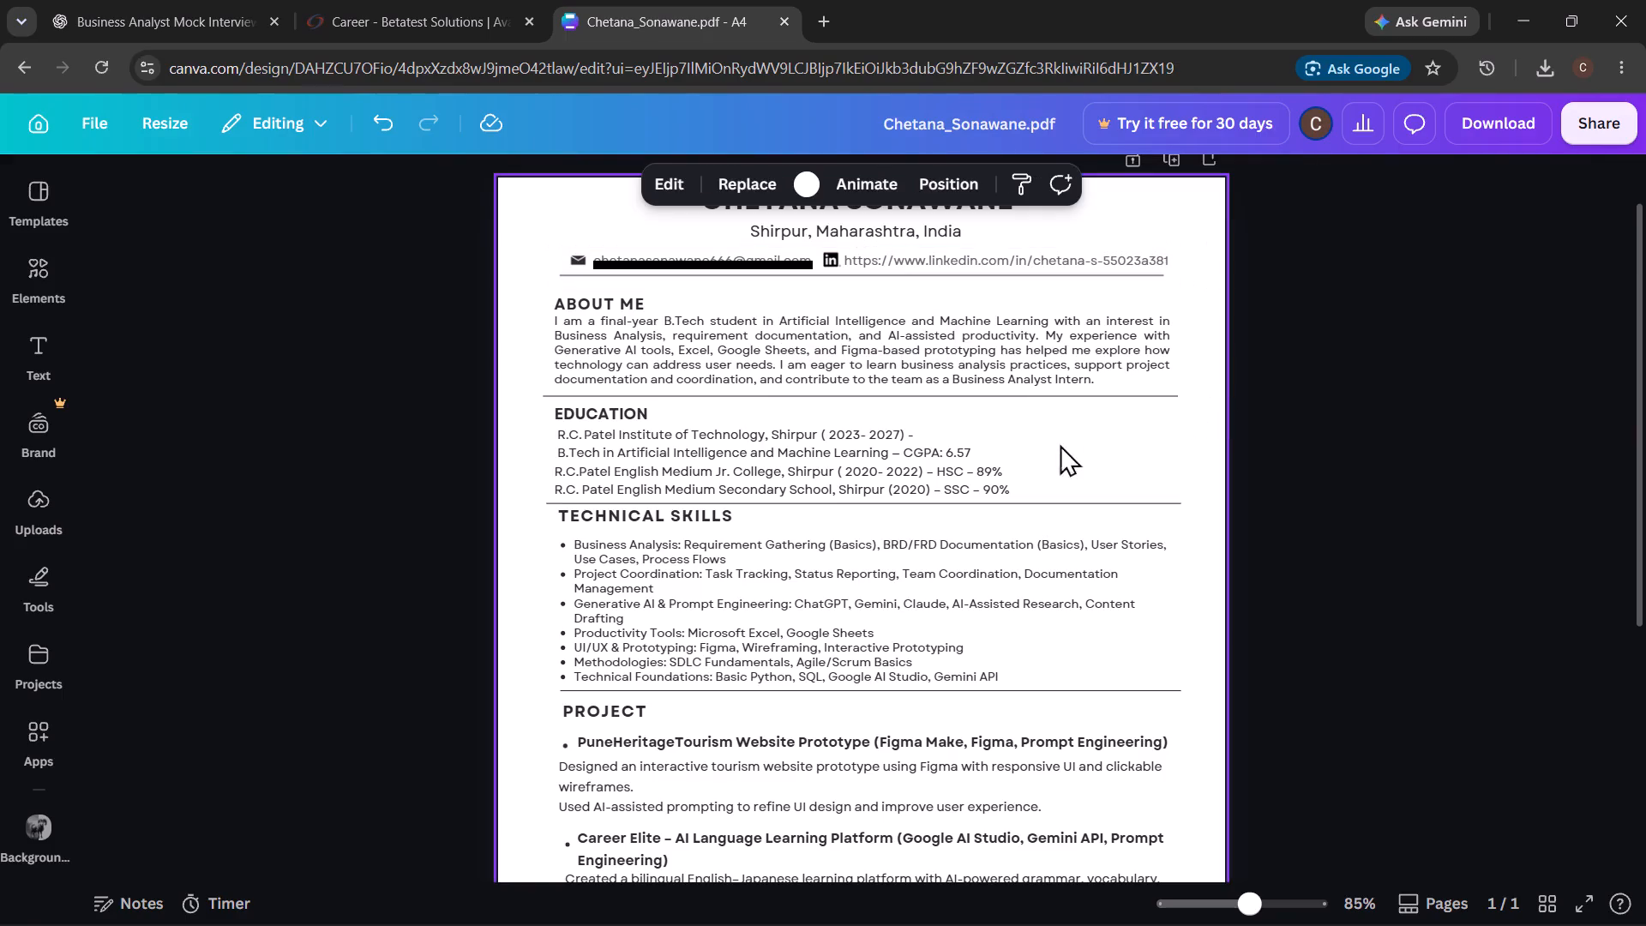
{"action": "left_click", "coordinate": [992, 273]}
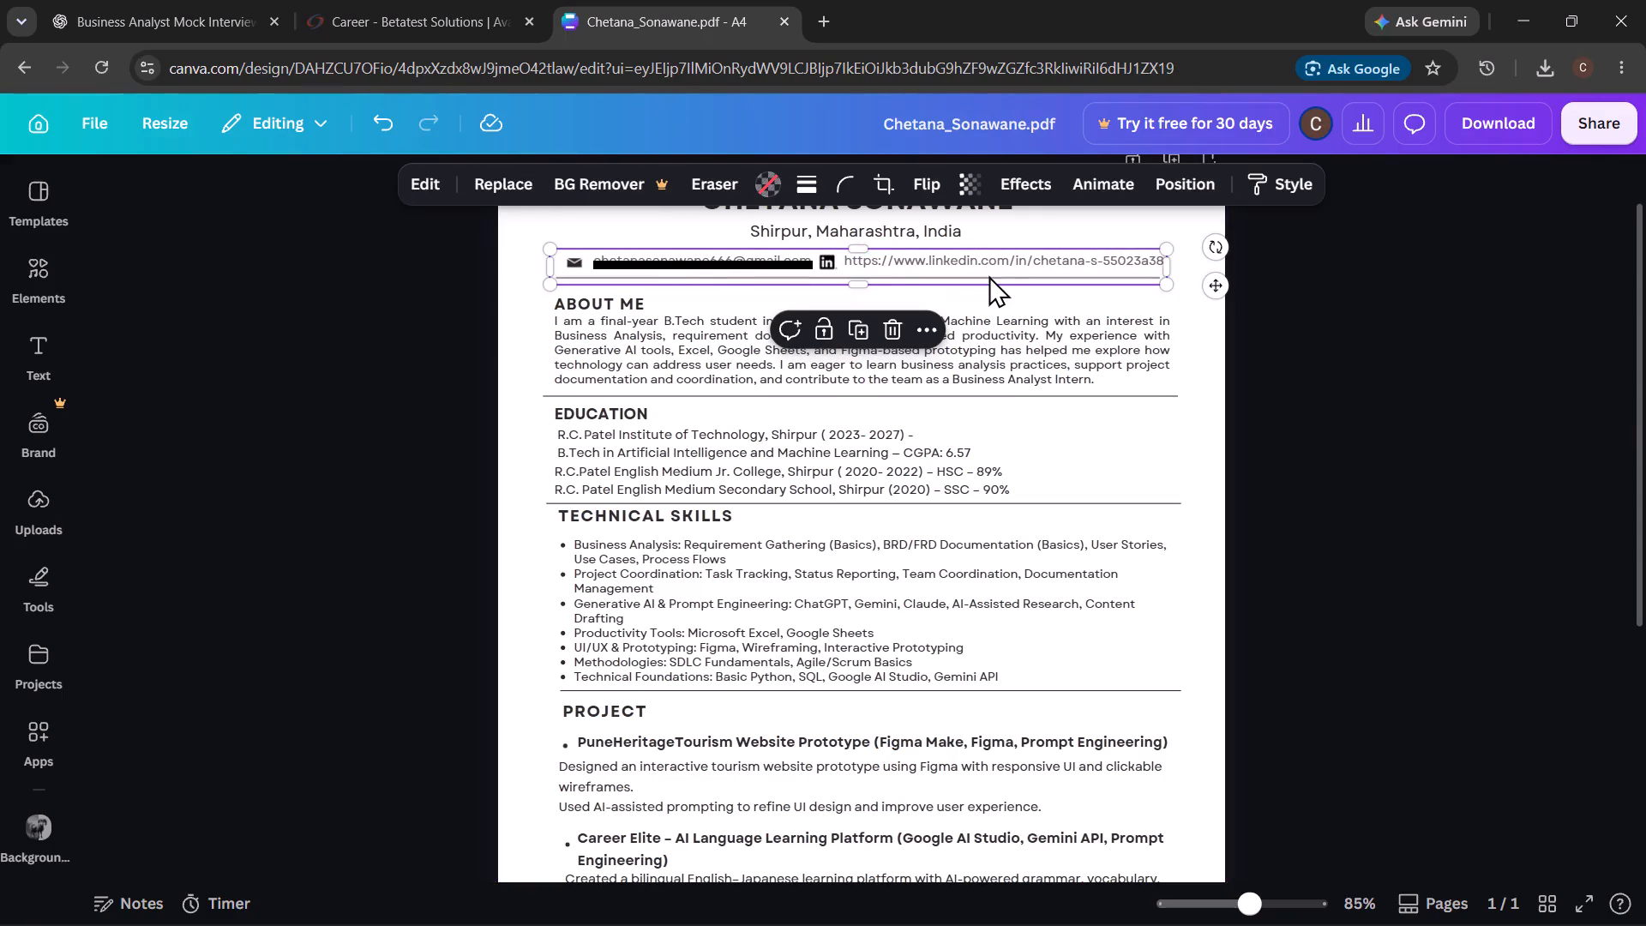
{"action": "left_click", "coordinate": [674, 259]}
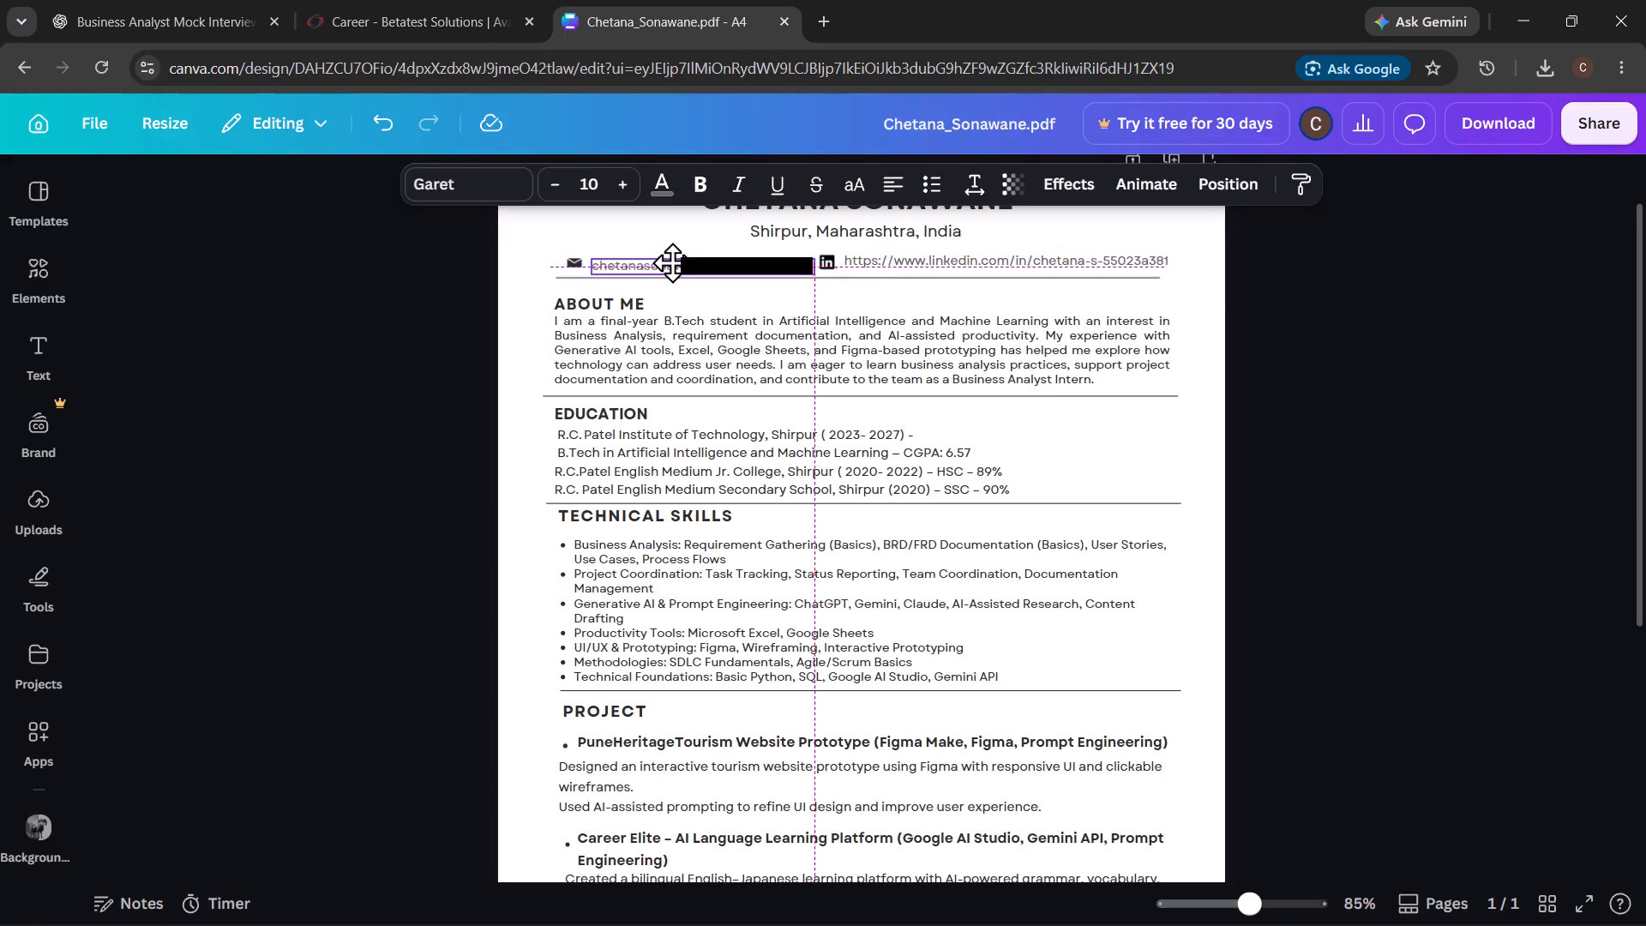
{"action": "left_click", "coordinate": [912, 258]}
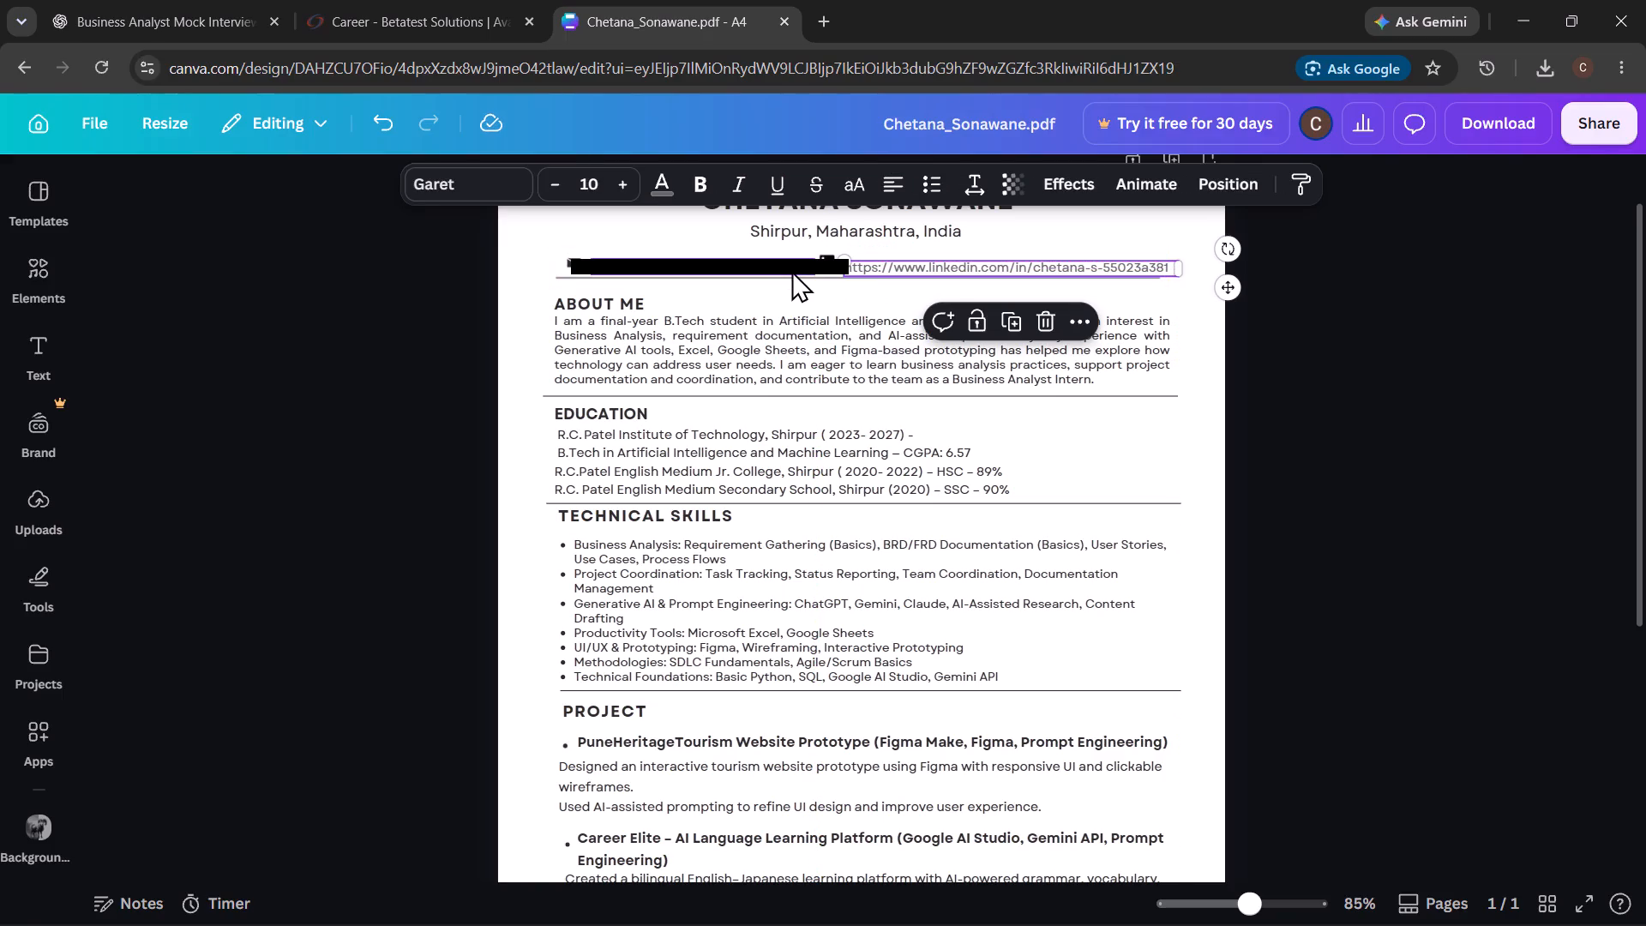
{"action": "left_click", "coordinate": [814, 277]}
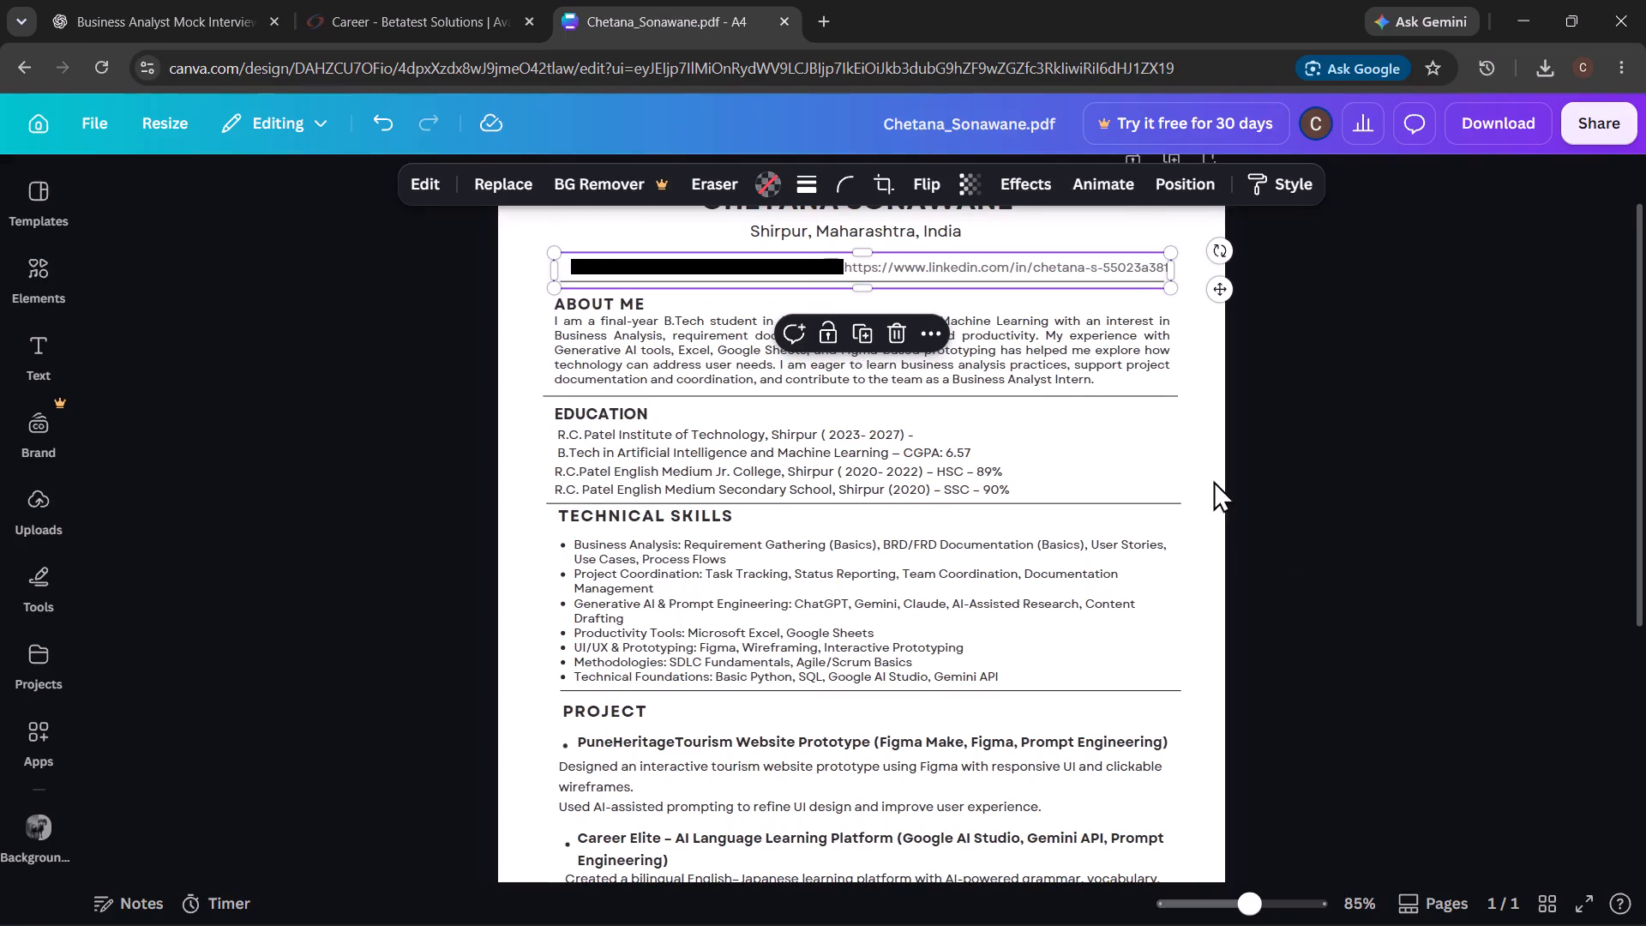
{"action": "left_click", "coordinate": [1172, 437]}
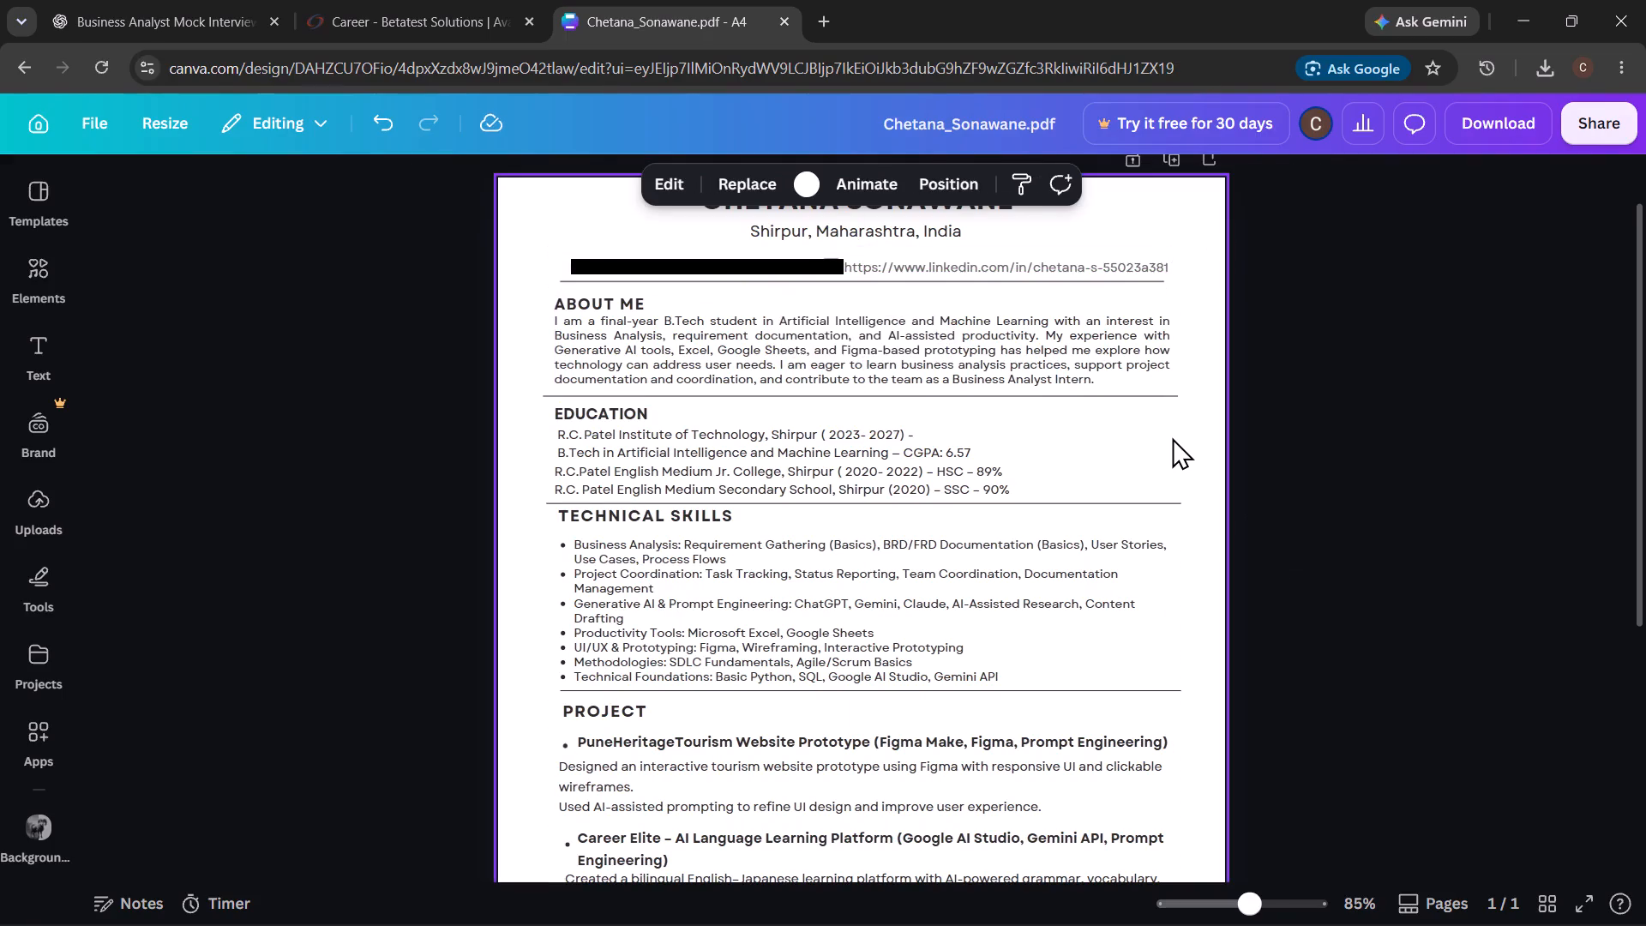
Stretch the contact icon and divider graphic outward at both ends to match the width of the dividers below.
{"action": "left_click", "coordinate": [1129, 280]}
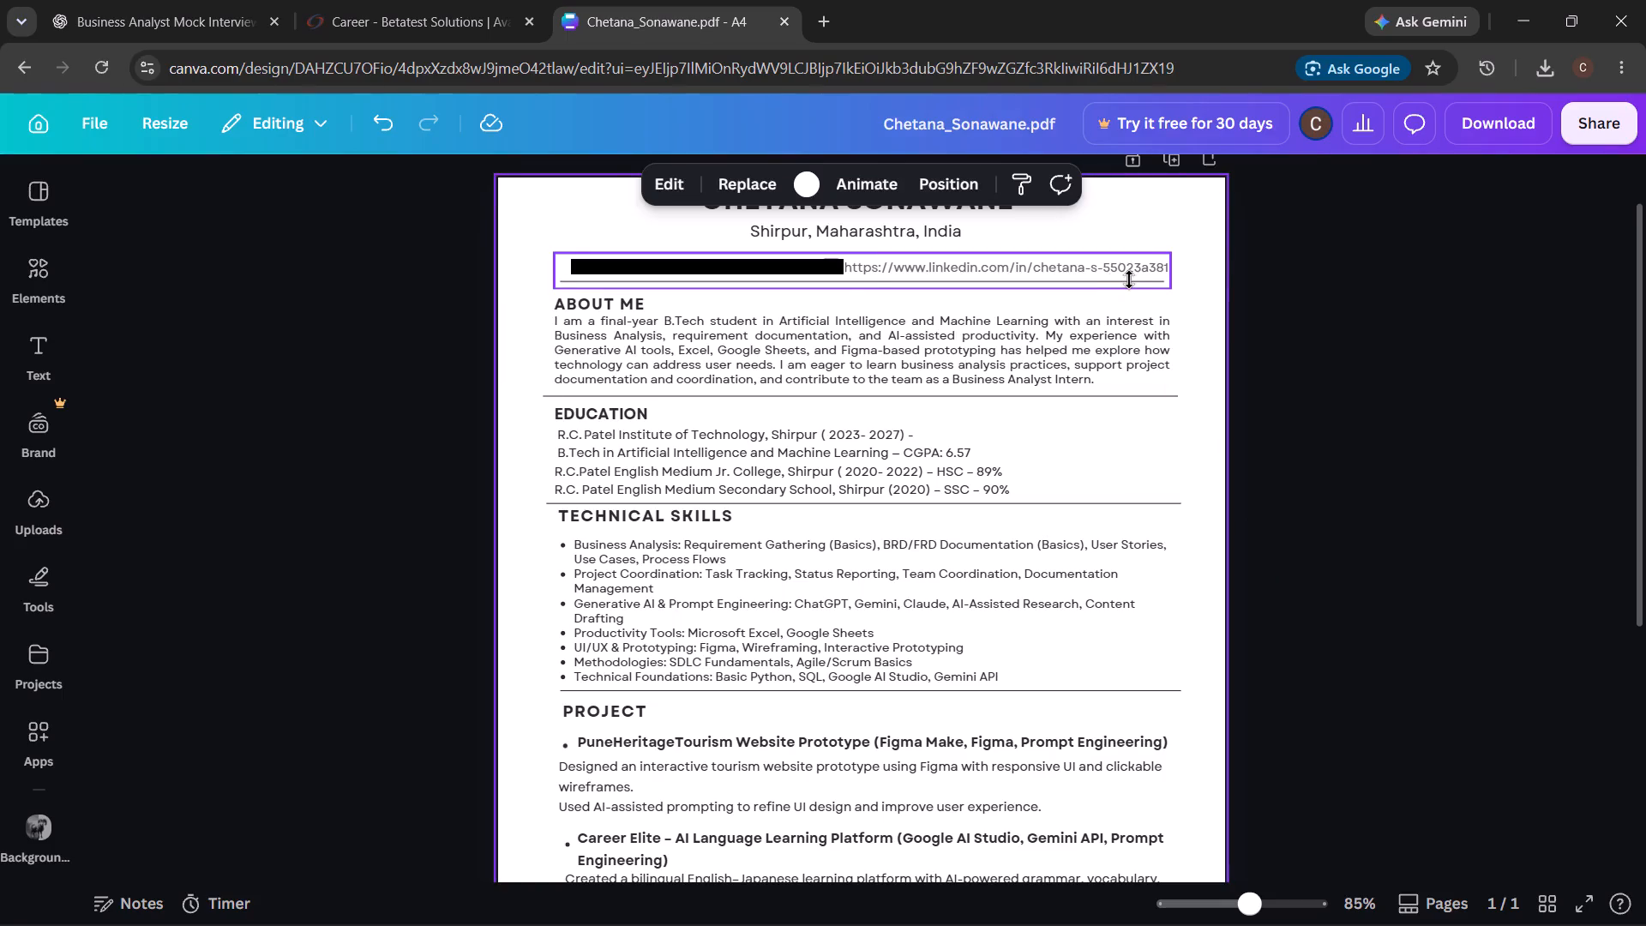
{"action": "left_click_drag", "start_coordinate": [1175, 284], "coordinate": [1188, 282]}
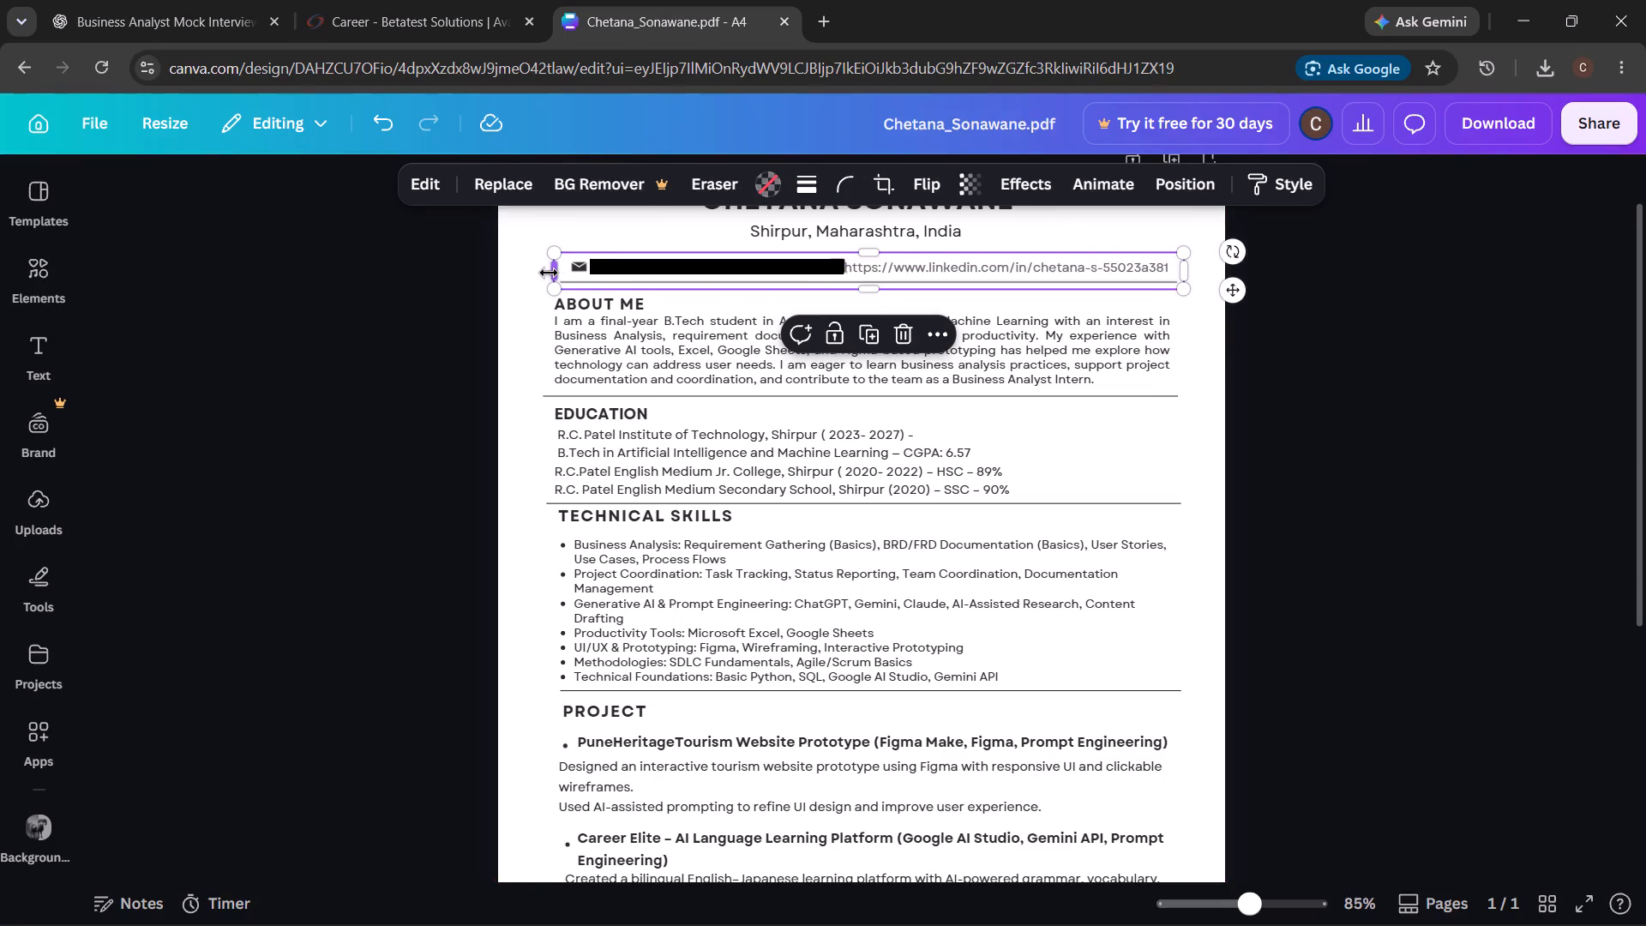
{"action": "left_click_drag", "start_coordinate": [549, 273], "coordinate": [544, 274]}
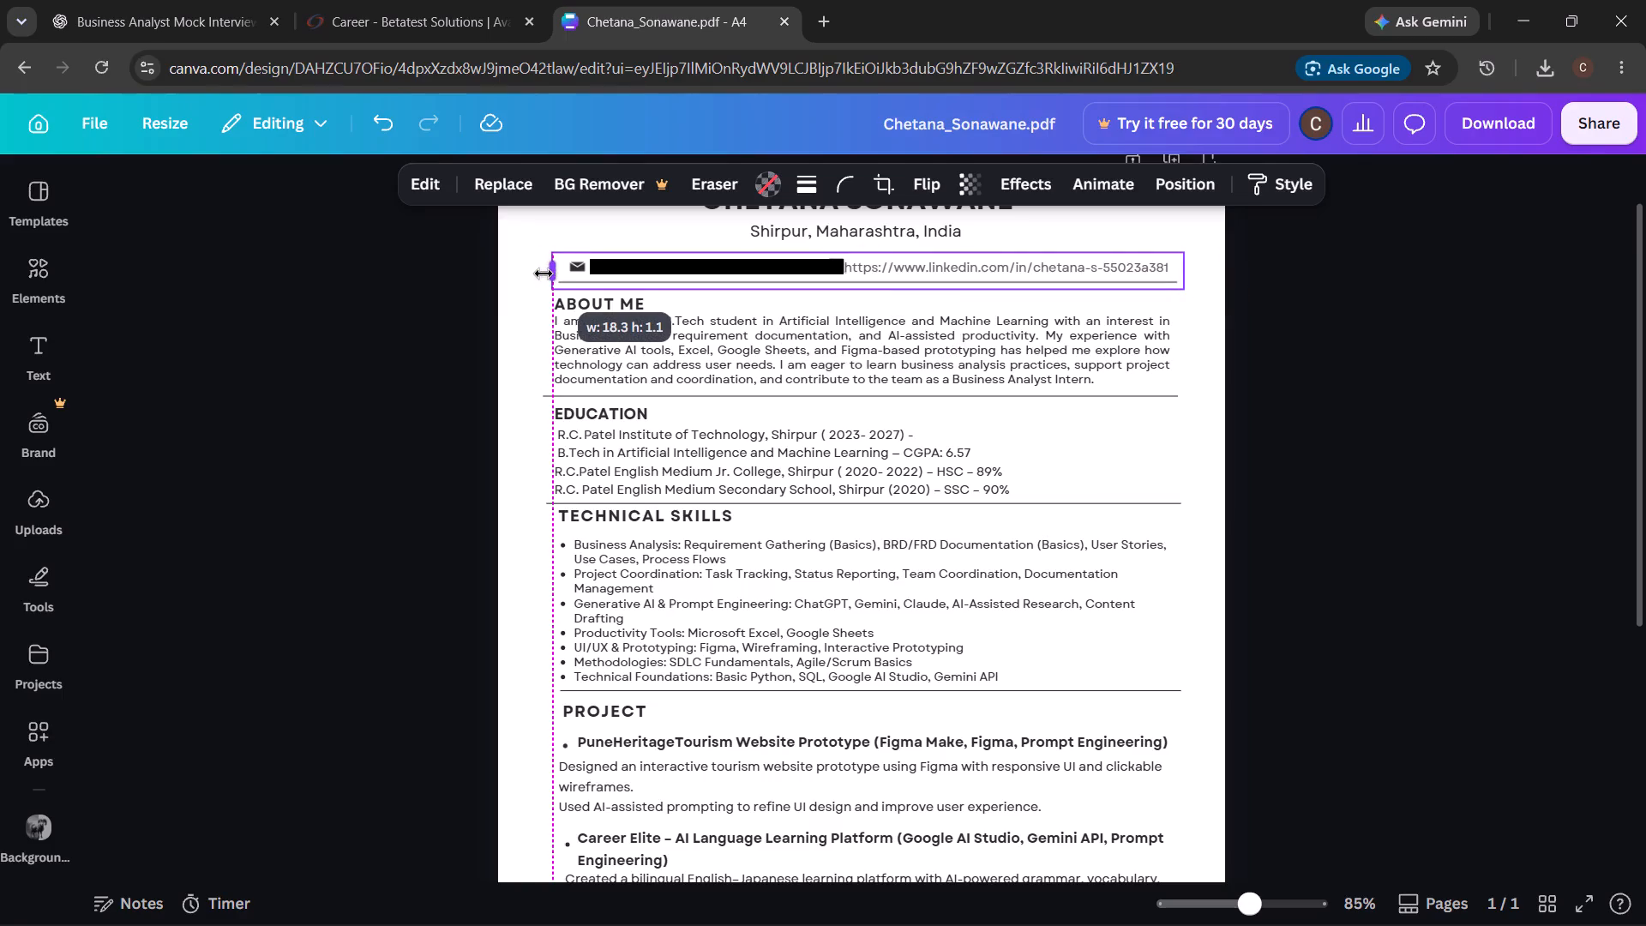
{"action": "left_click_drag", "start_coordinate": [544, 274], "coordinate": [535, 274]}
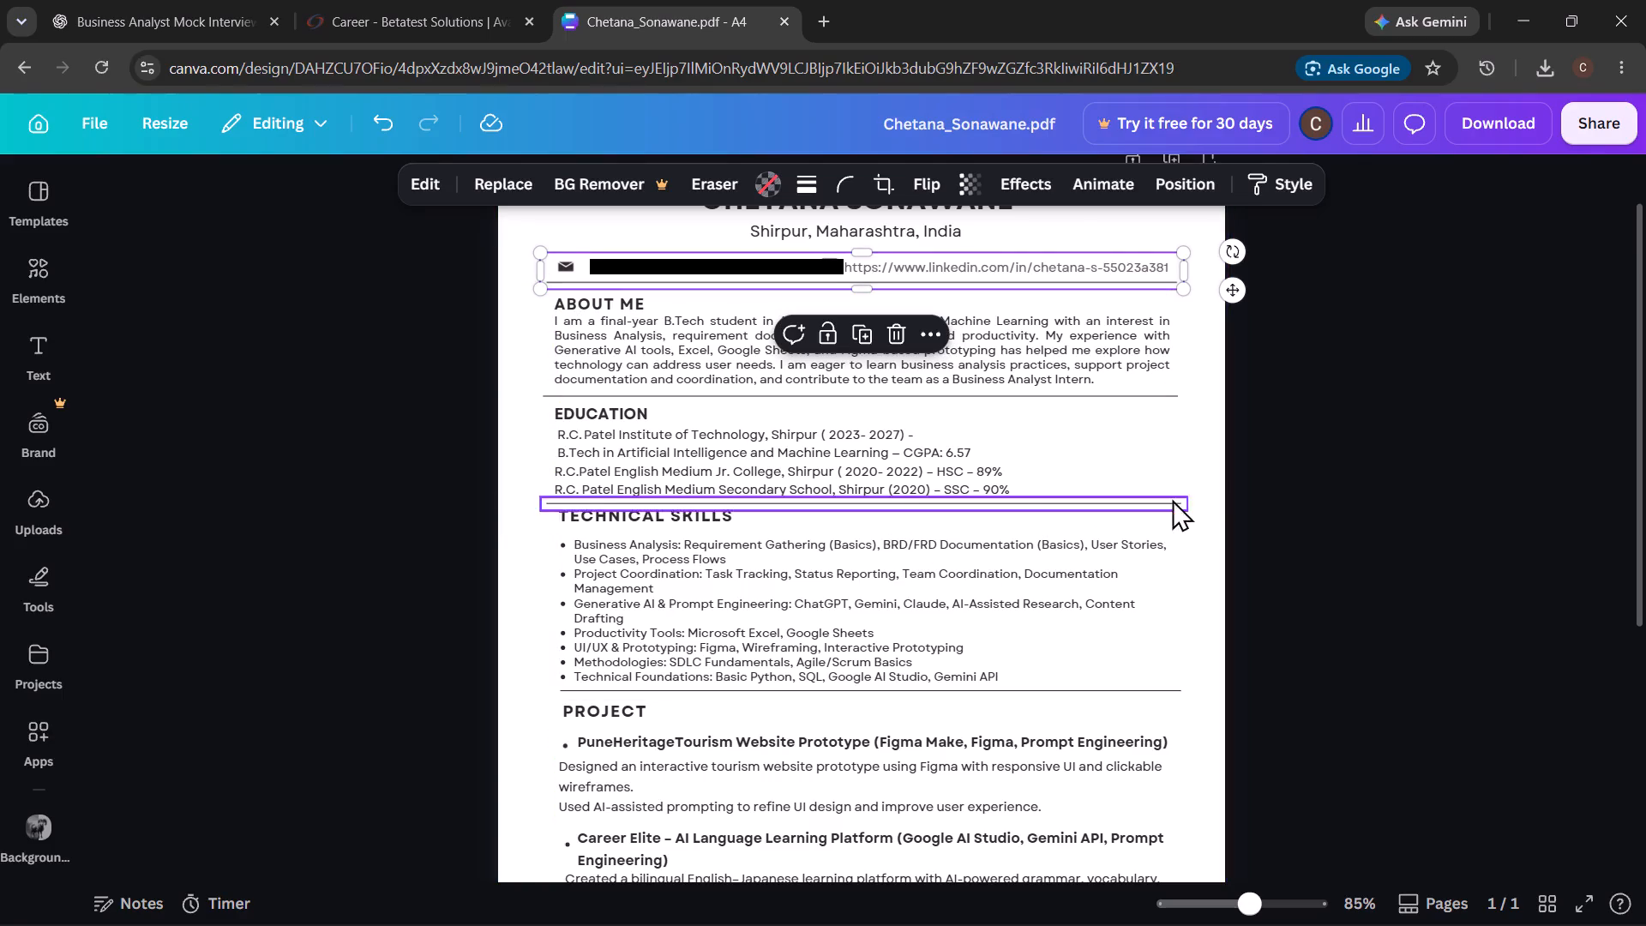
{"action": "left_click", "coordinate": [1182, 462]}
Extend the left end of the divider above the PROJECT heading to line up with the other dividers.
{"action": "scroll", "coordinate": [1182, 462], "scroll_direction": "down", "scroll_amount": 2}
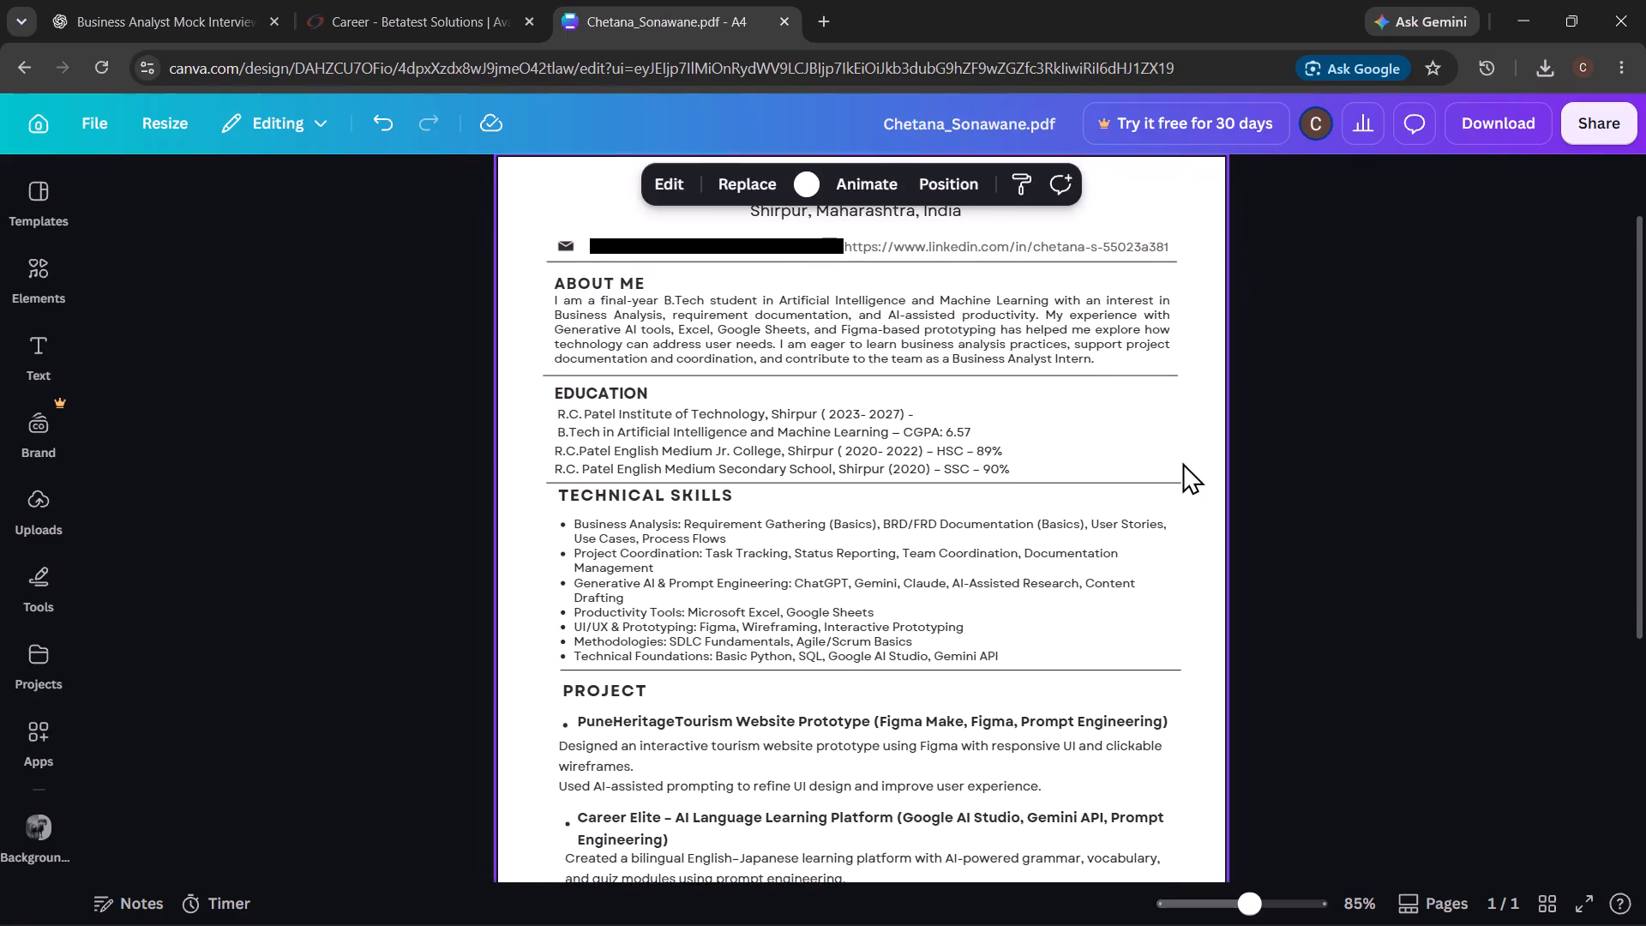
{"action": "scroll", "coordinate": [1182, 462], "scroll_direction": "down", "scroll_amount": 1}
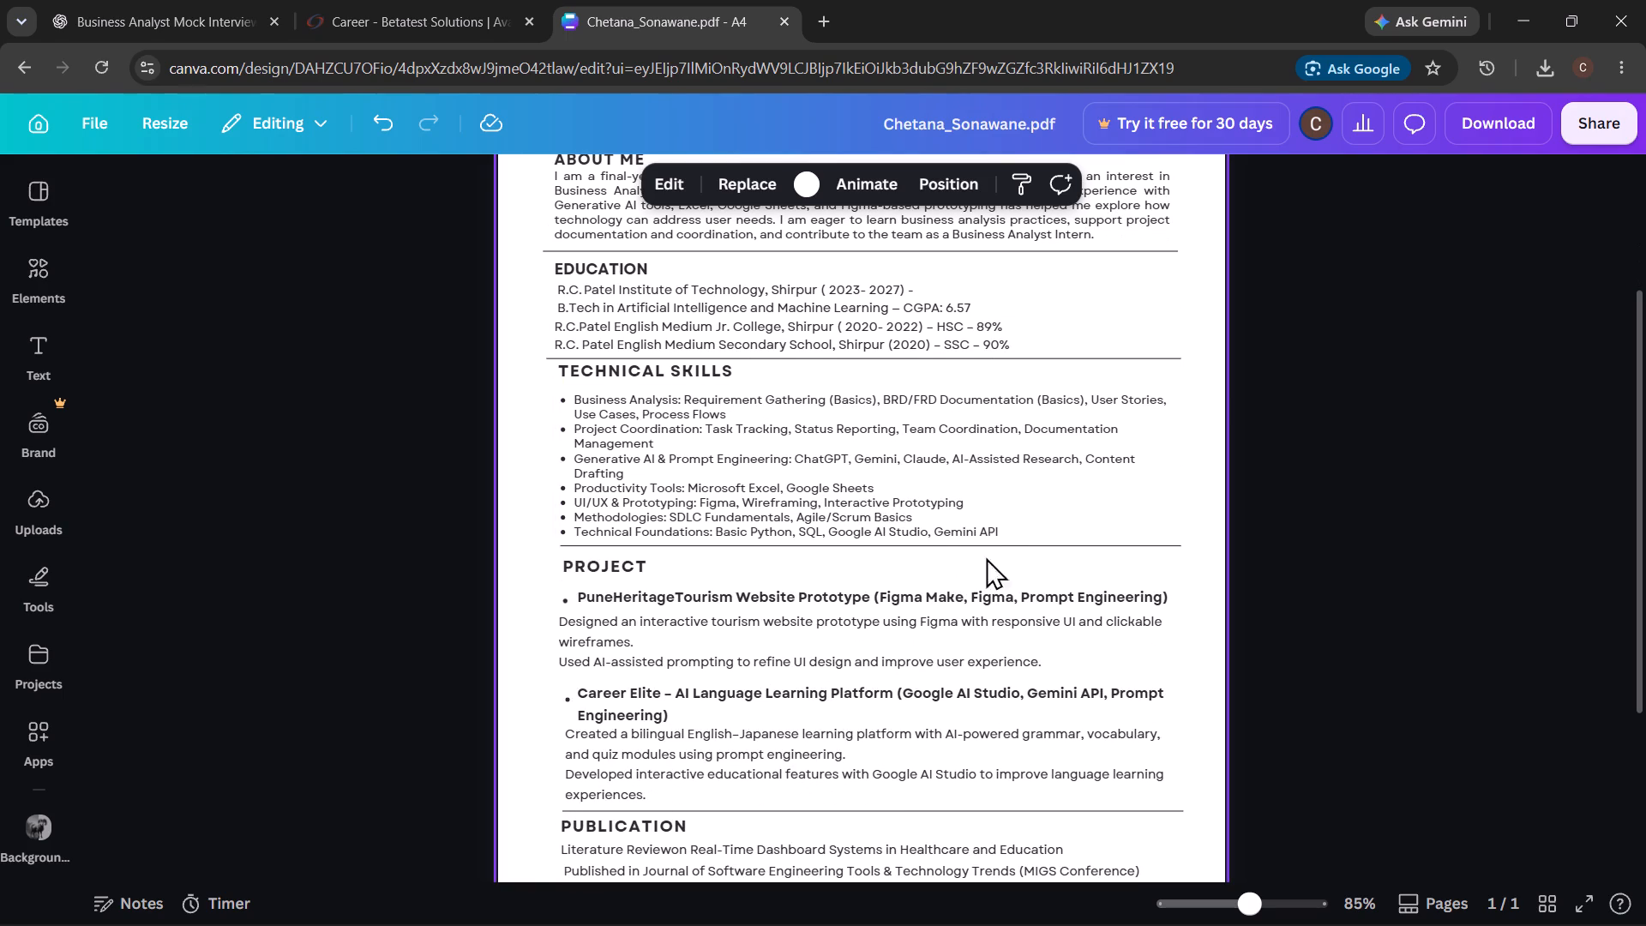
{"action": "left_click", "coordinate": [1174, 545]}
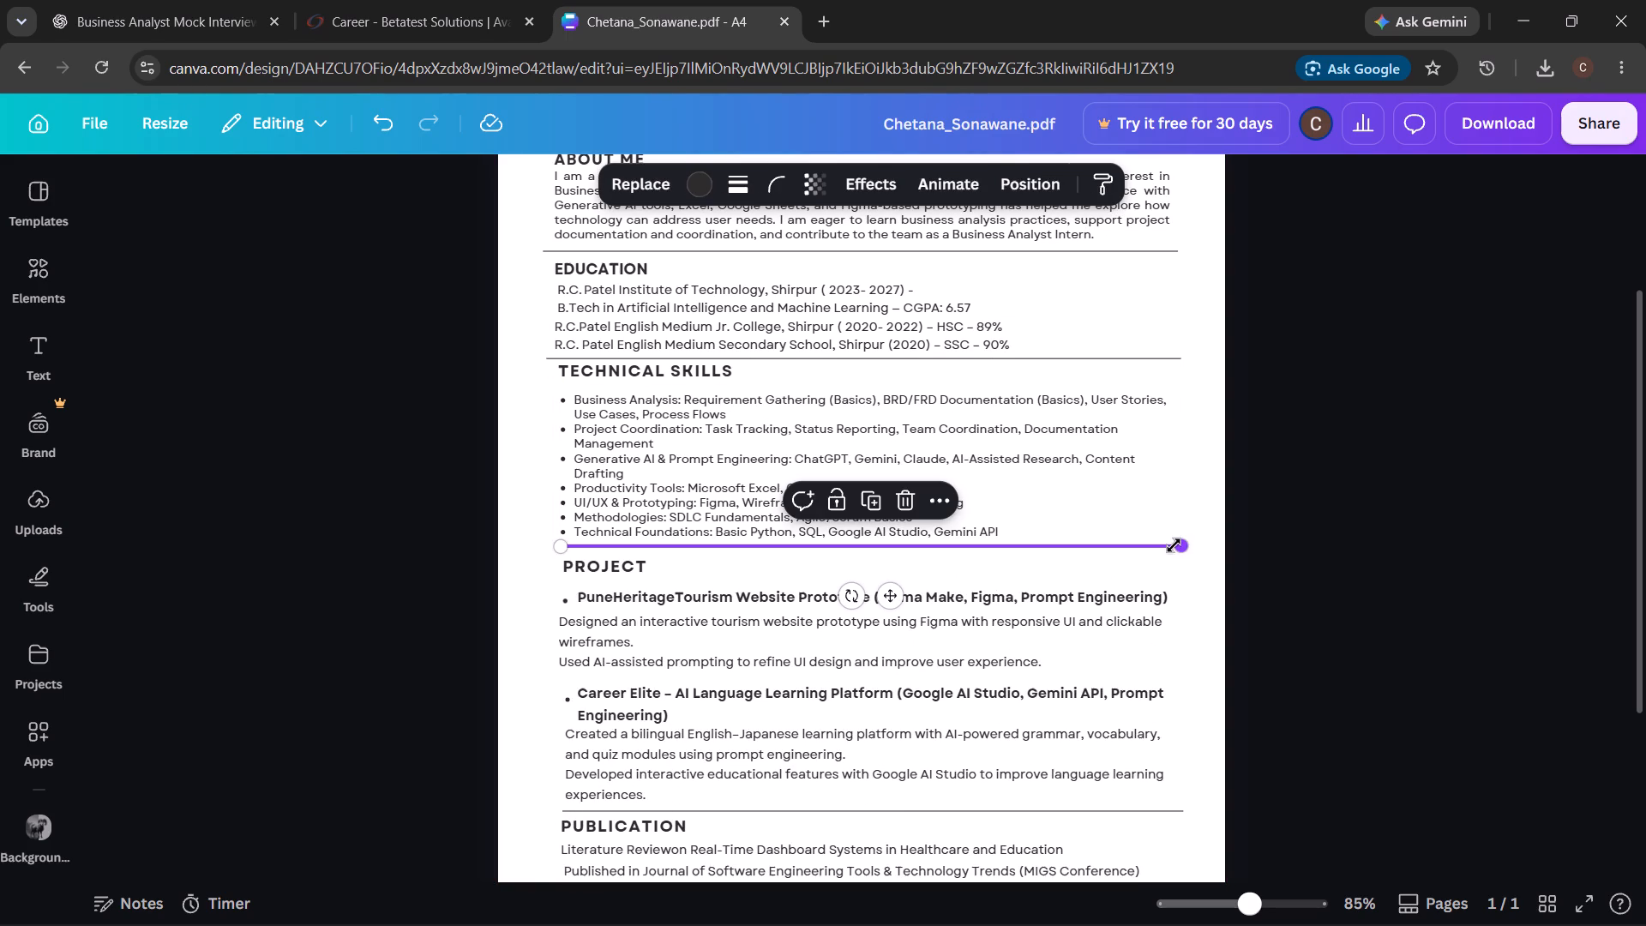
{"action": "left_click_drag", "start_coordinate": [567, 546], "coordinate": [549, 546]}
{"action": "left_click", "coordinate": [527, 626]}
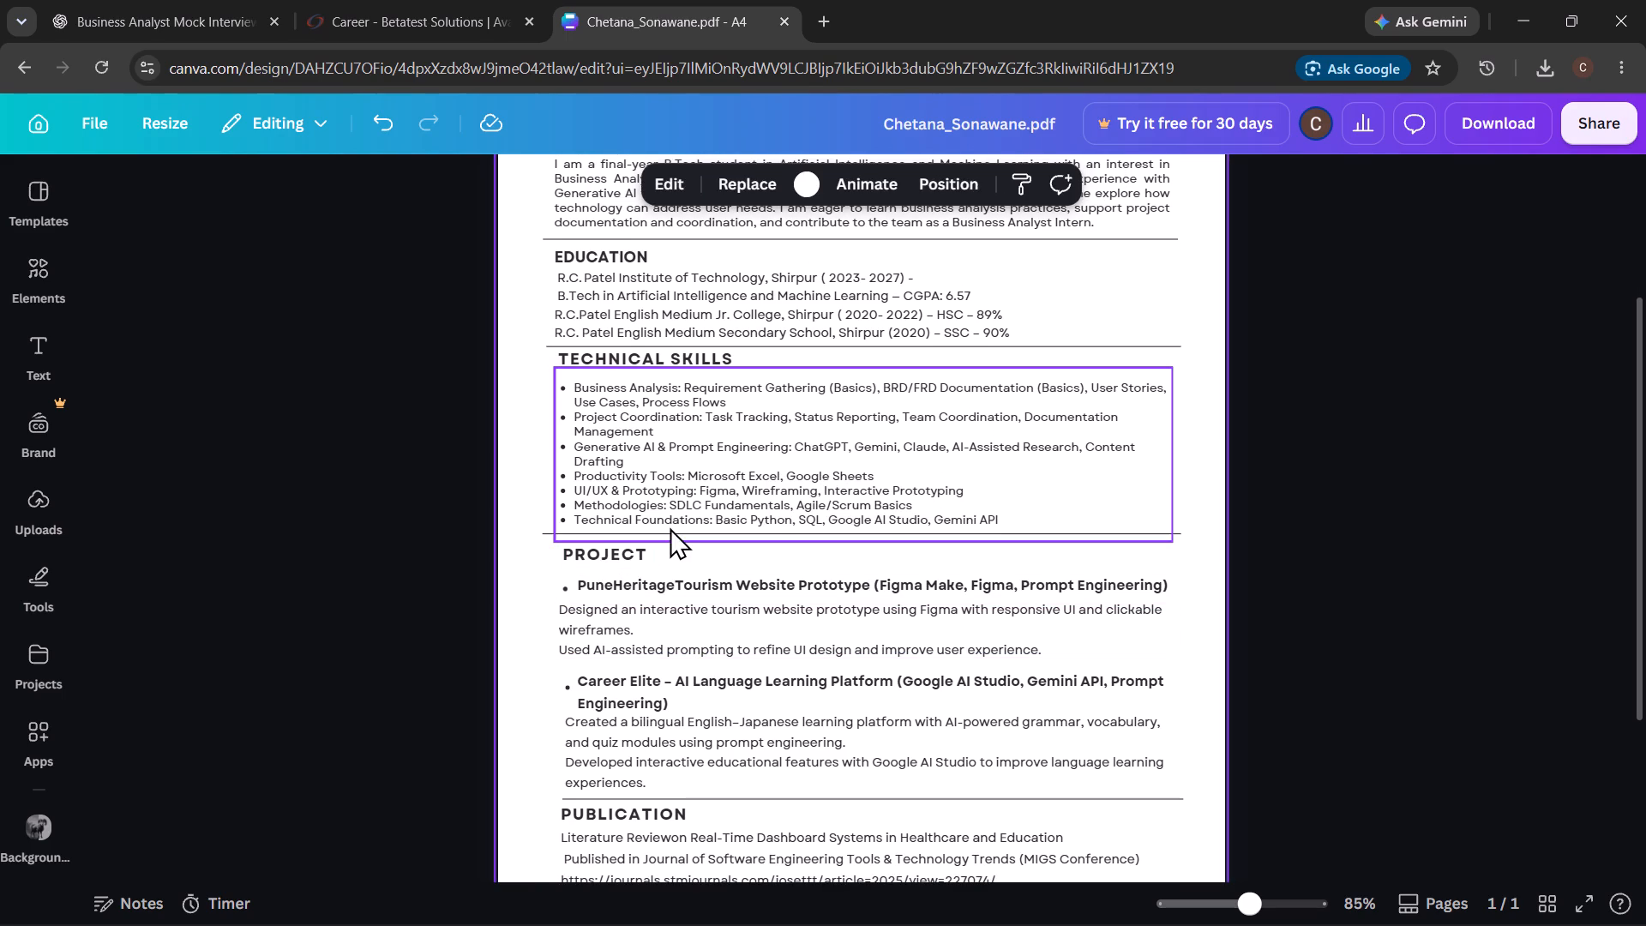
Delete the background rectangle frame, including its fill, that overlaps the divider above the PUBLICATION heading.
{"action": "scroll", "coordinate": [670, 527], "scroll_direction": "down", "scroll_amount": 2}
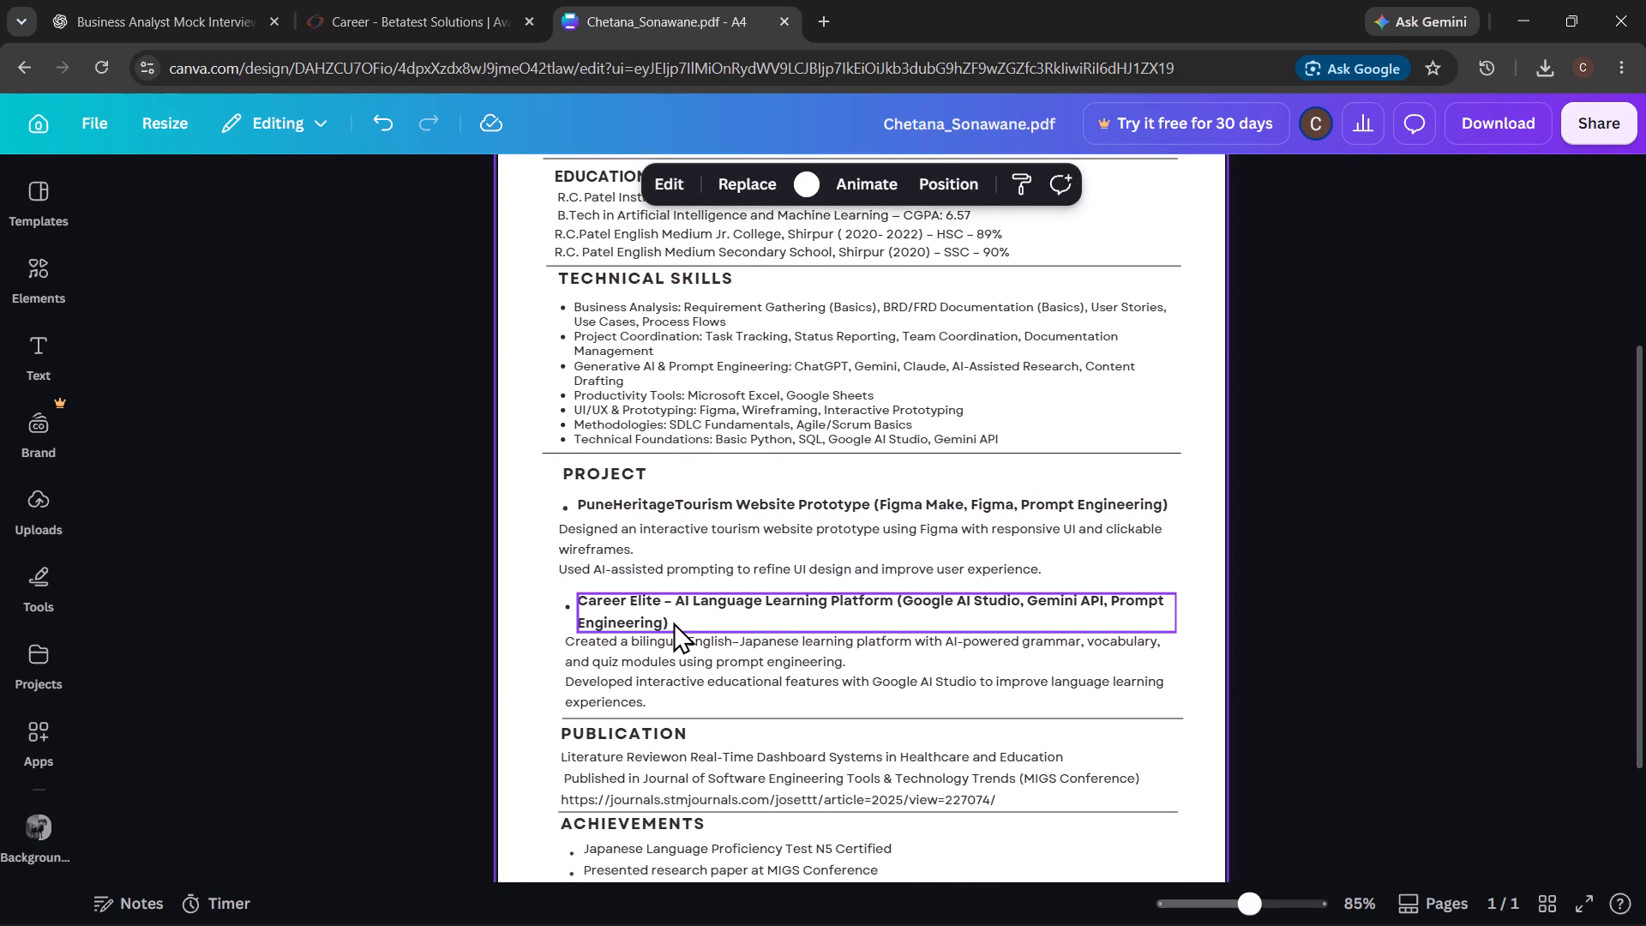
{"action": "scroll", "coordinate": [673, 622], "scroll_direction": "down", "scroll_amount": 2}
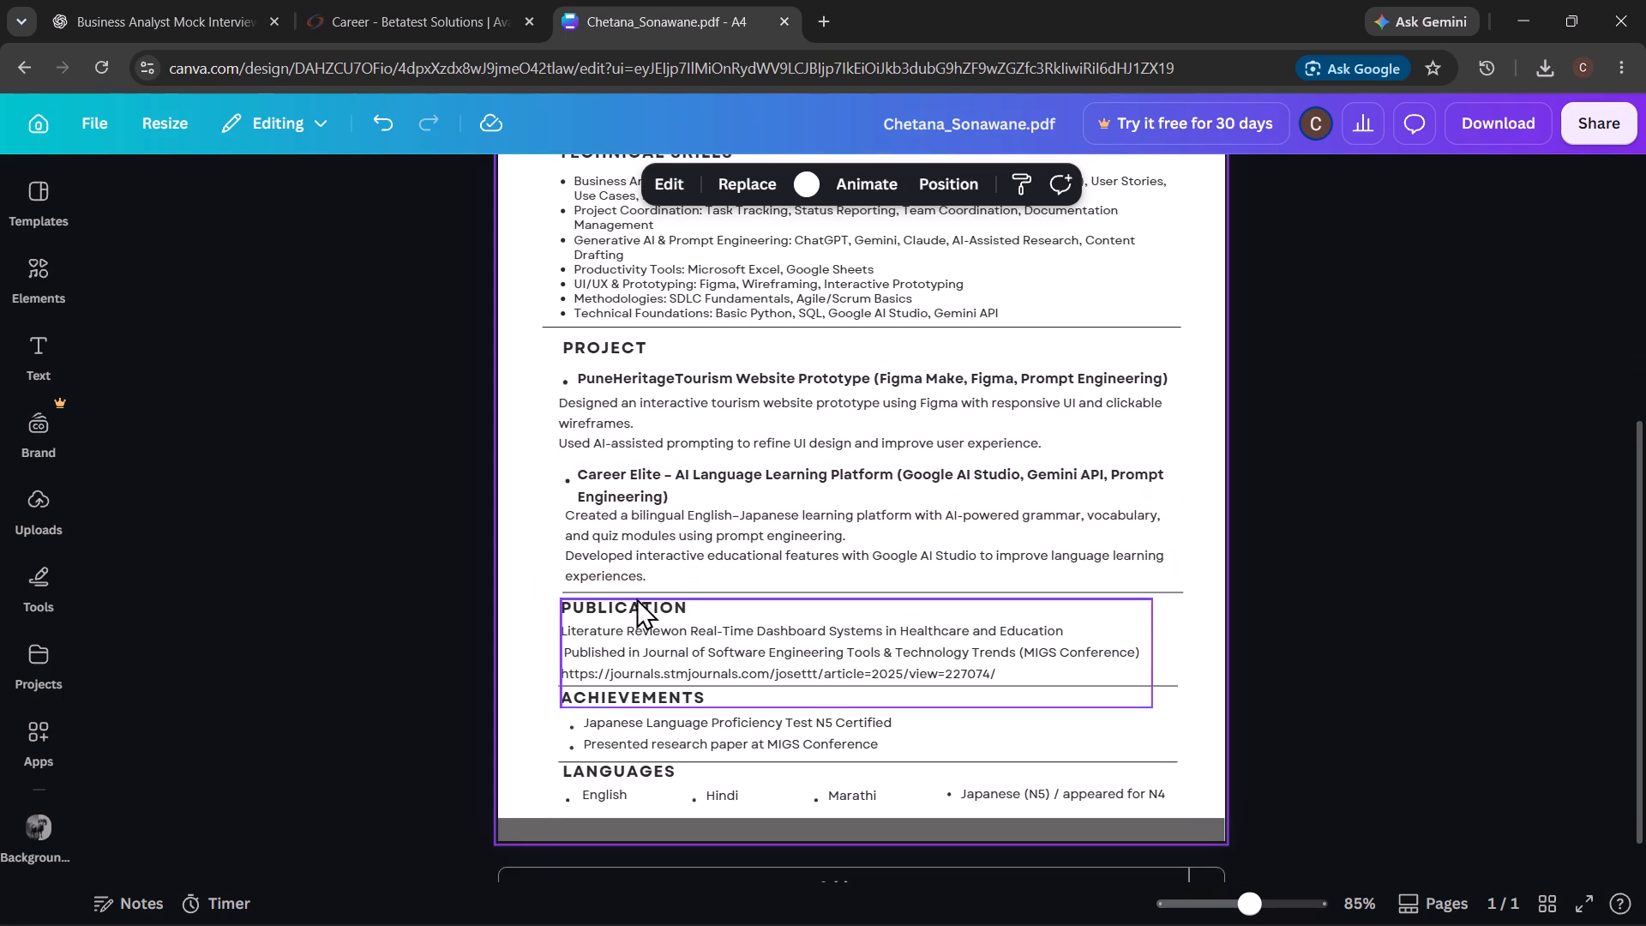
{"action": "left_click", "coordinate": [584, 595]}
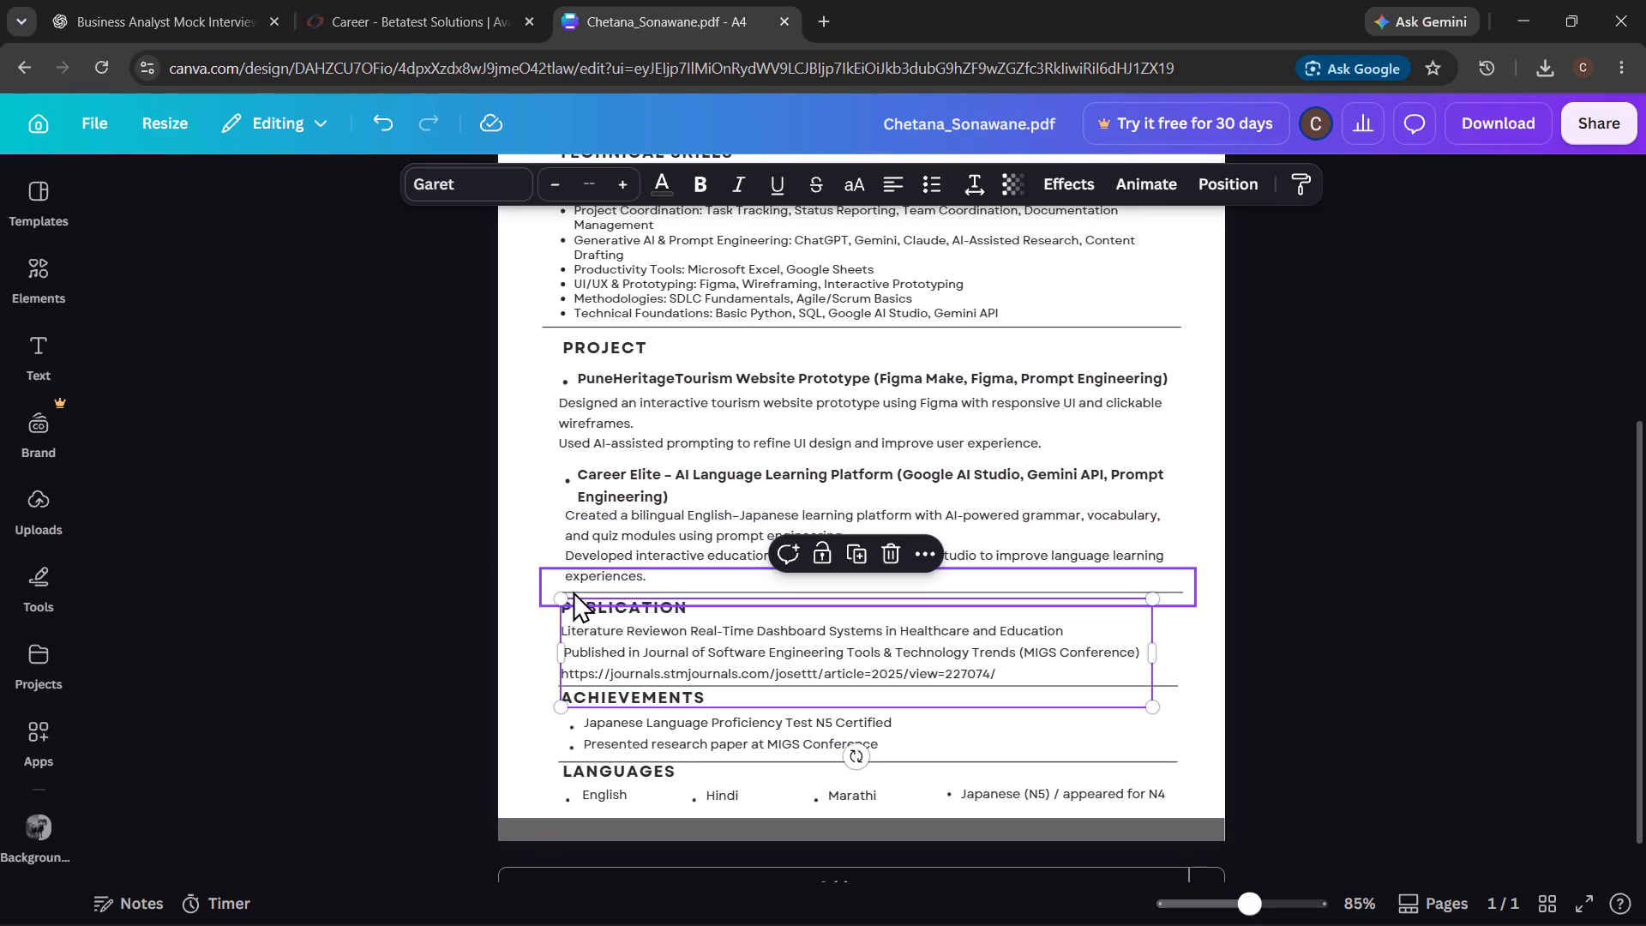
{"action": "left_click", "coordinate": [573, 589]}
{"action": "left_click", "coordinate": [545, 580]}
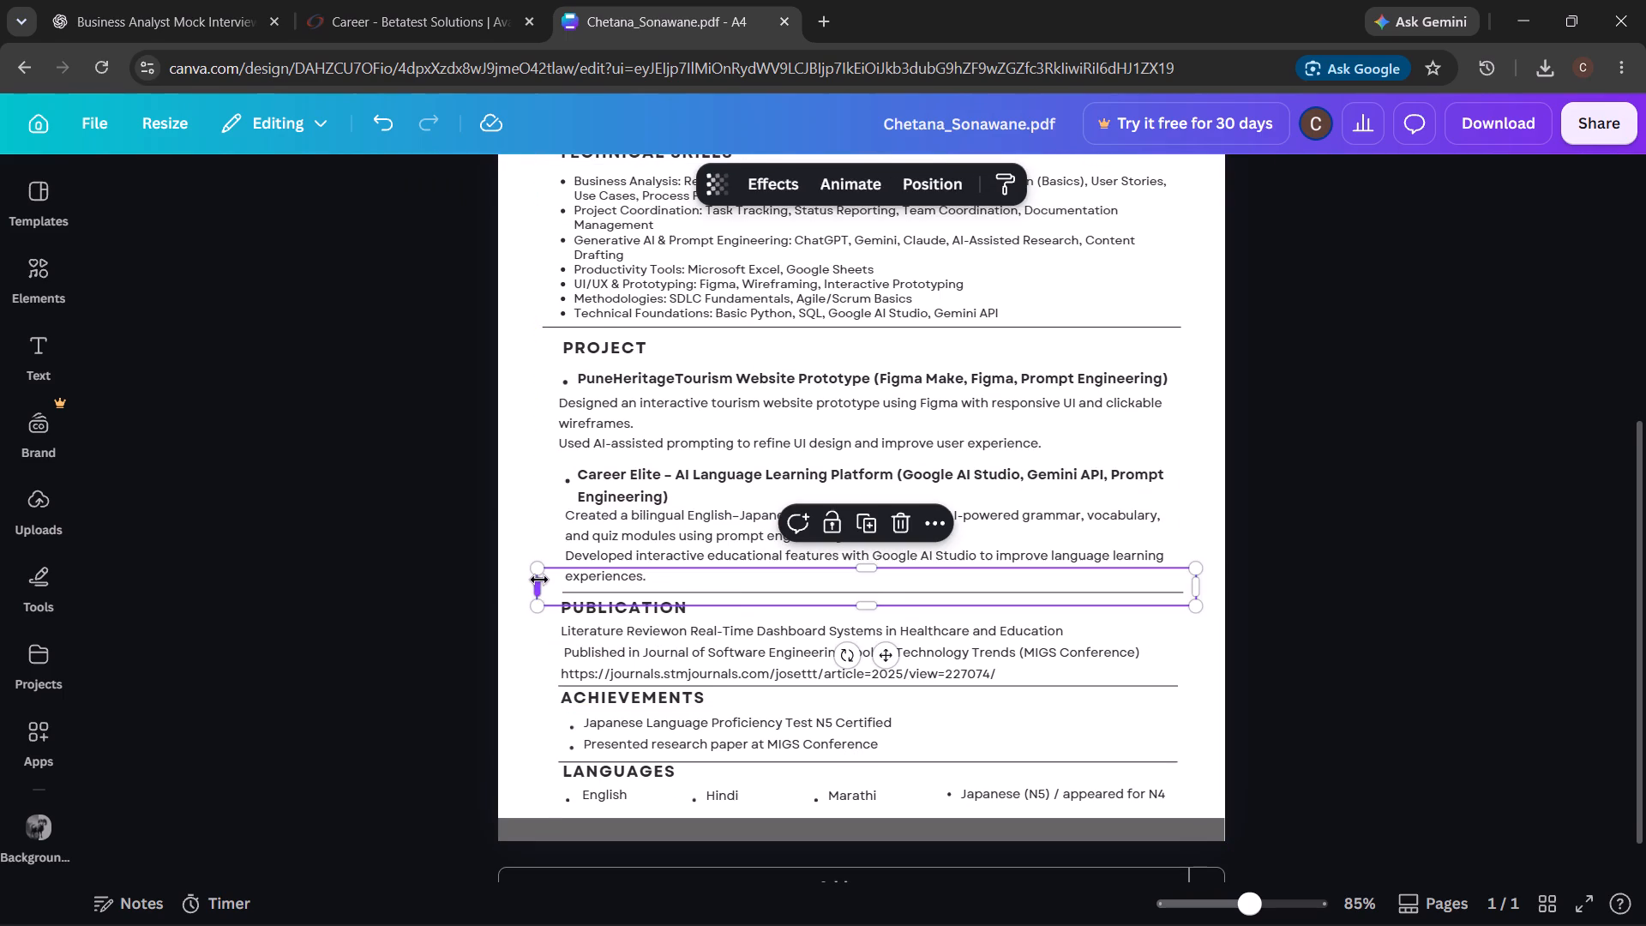
{"action": "left_click", "coordinate": [1183, 588]}
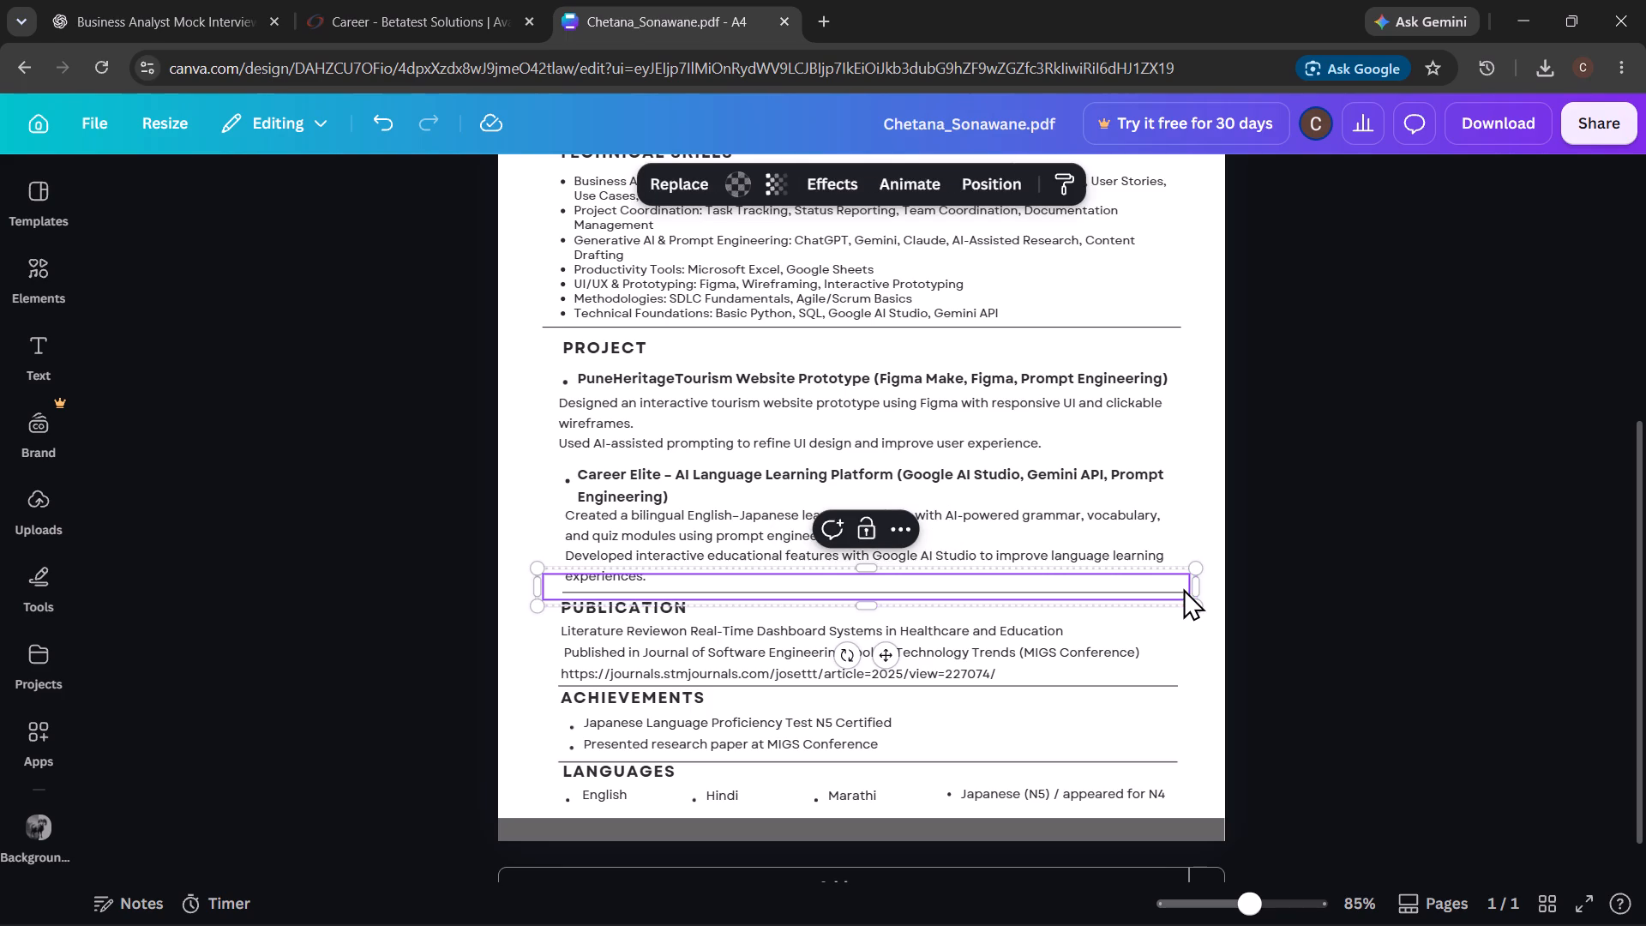
{"action": "key", "text": "BackSpace"}
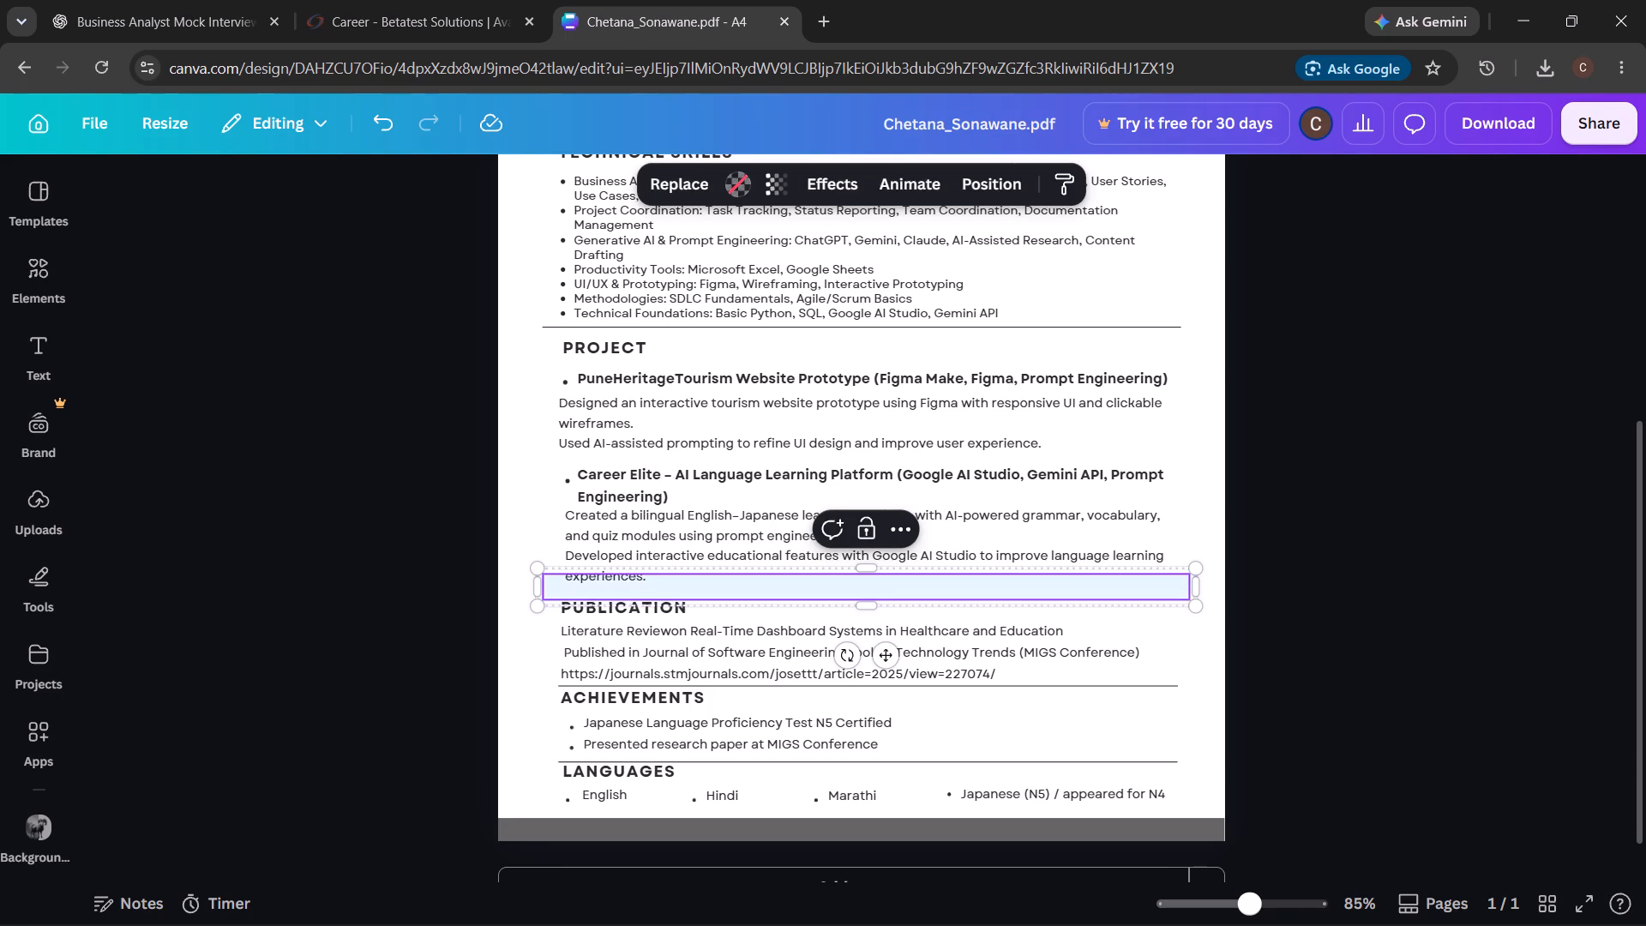
{"action": "left_click", "coordinate": [1183, 588]}
{"action": "key", "text": "BackSpace"}
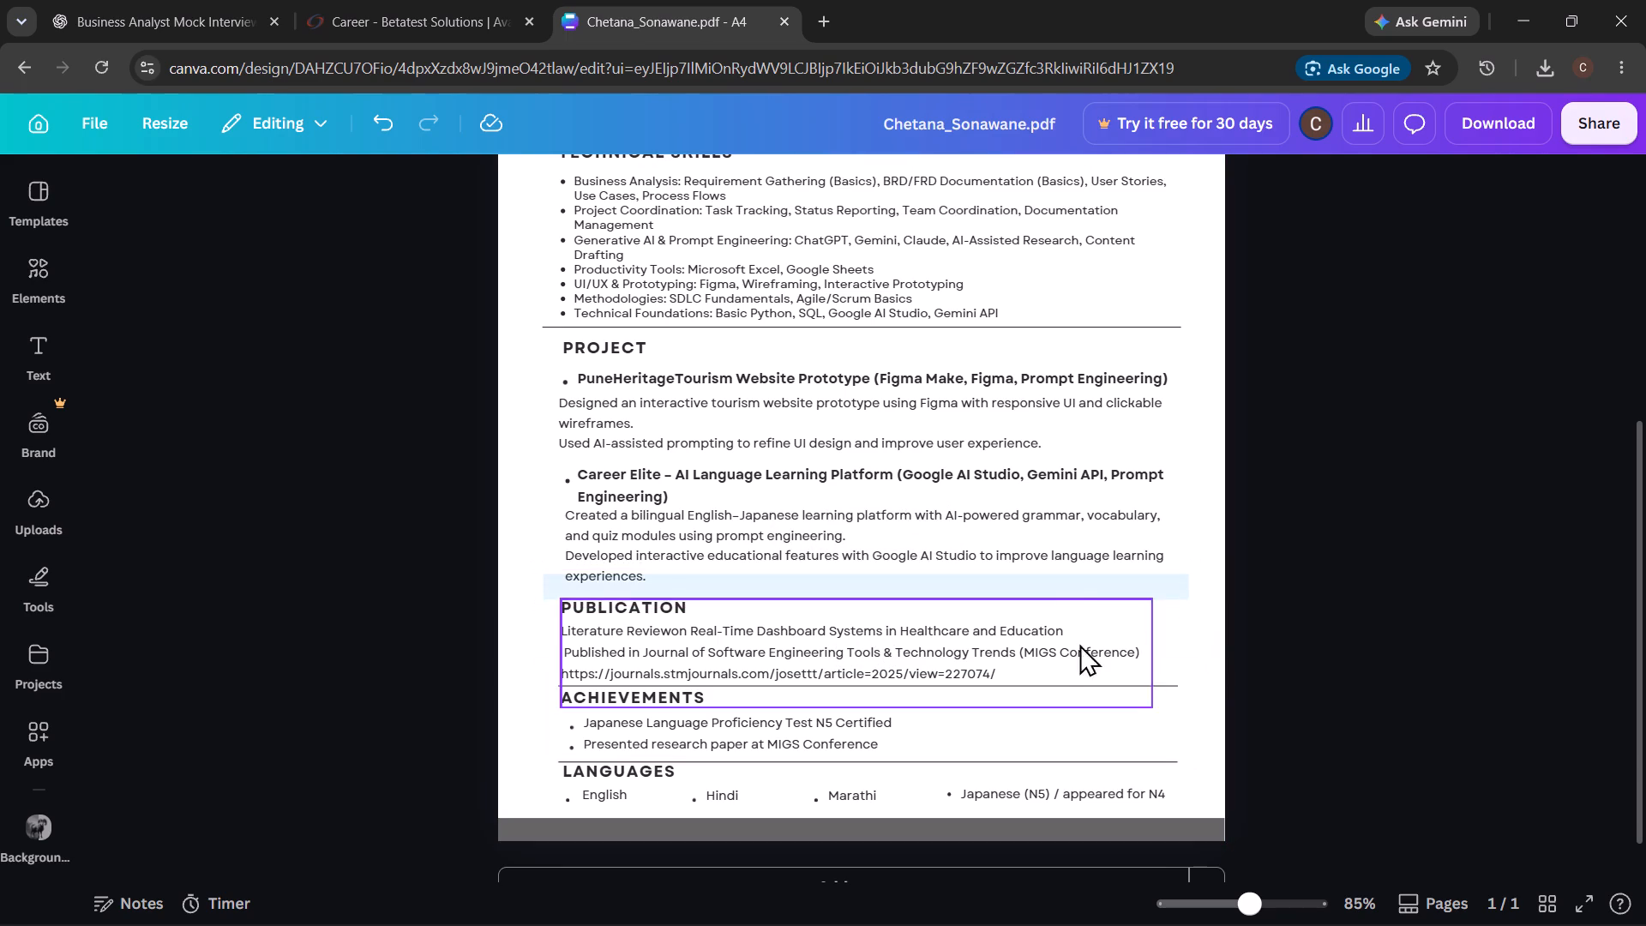
{"action": "left_click", "coordinate": [1083, 589]}
{"action": "right_click", "coordinate": [1083, 589]}
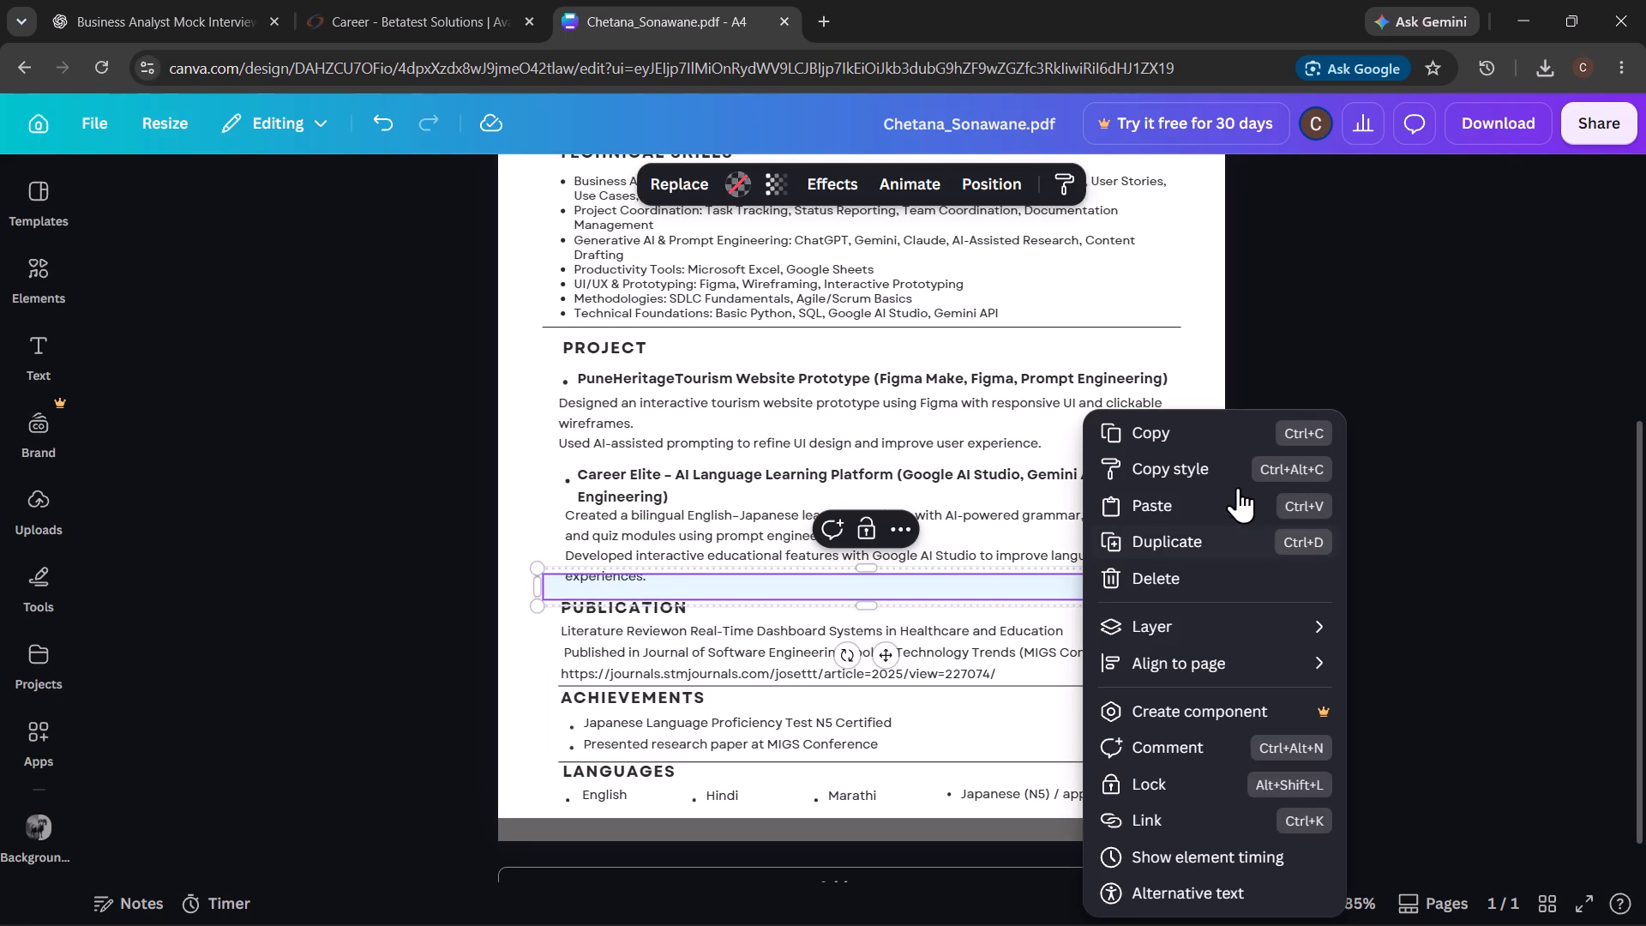
{"action": "left_click", "coordinate": [1180, 561]}
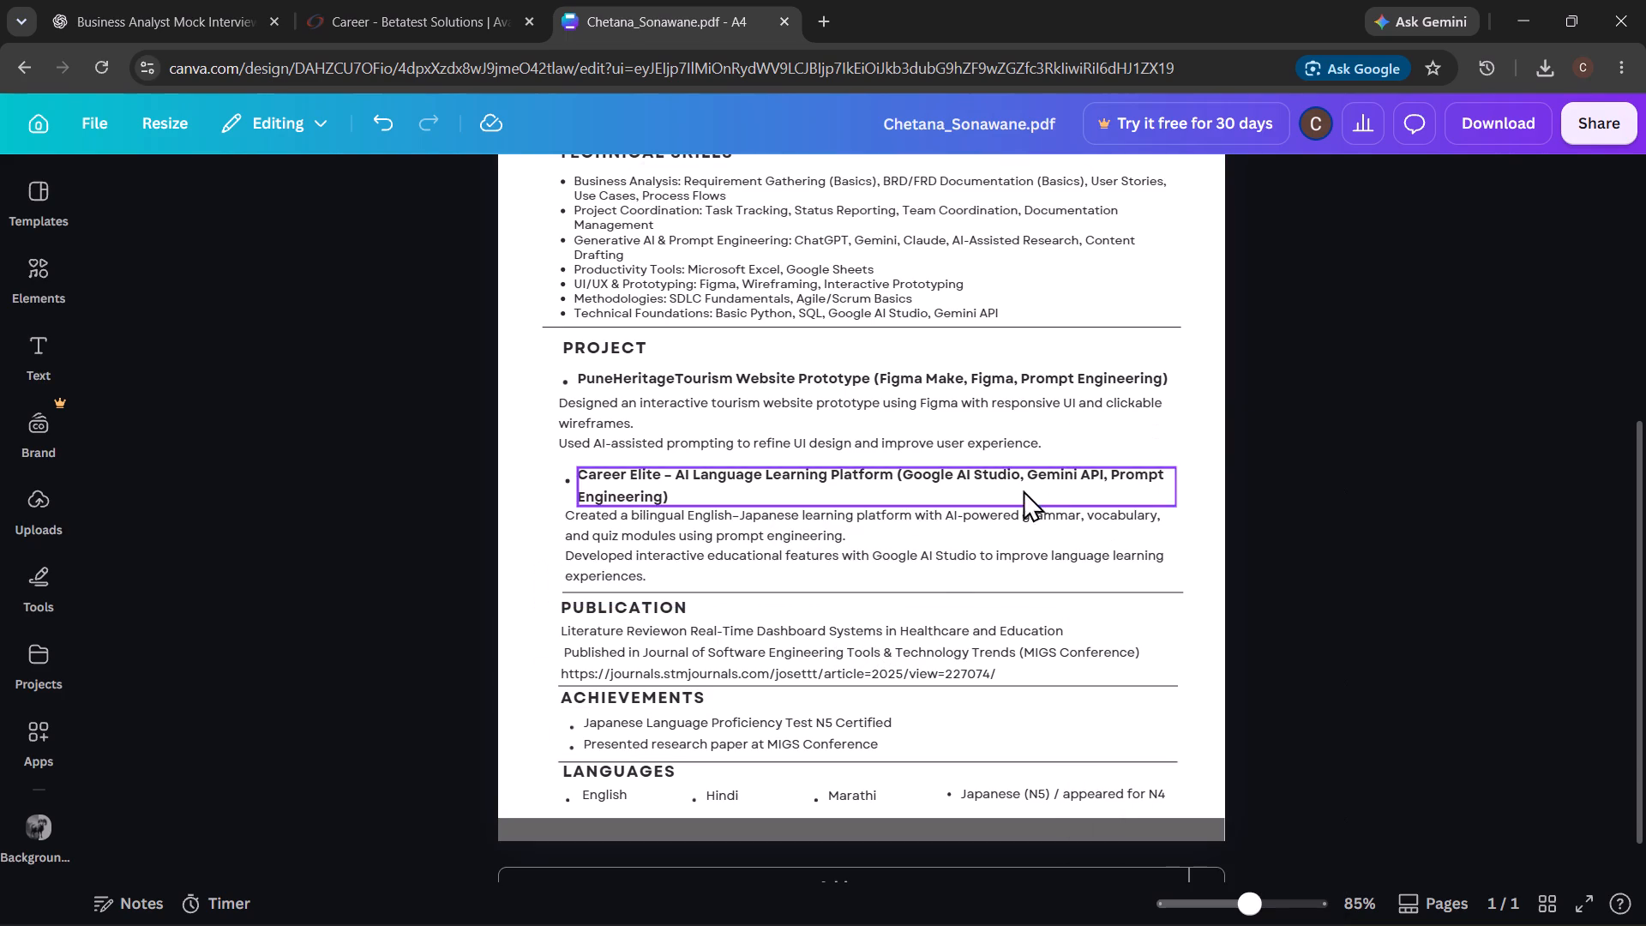
Extend the left end of the divider above the PUBLICATION heading to line up with the divider above PROJECT.
{"action": "left_click", "coordinate": [949, 593]}
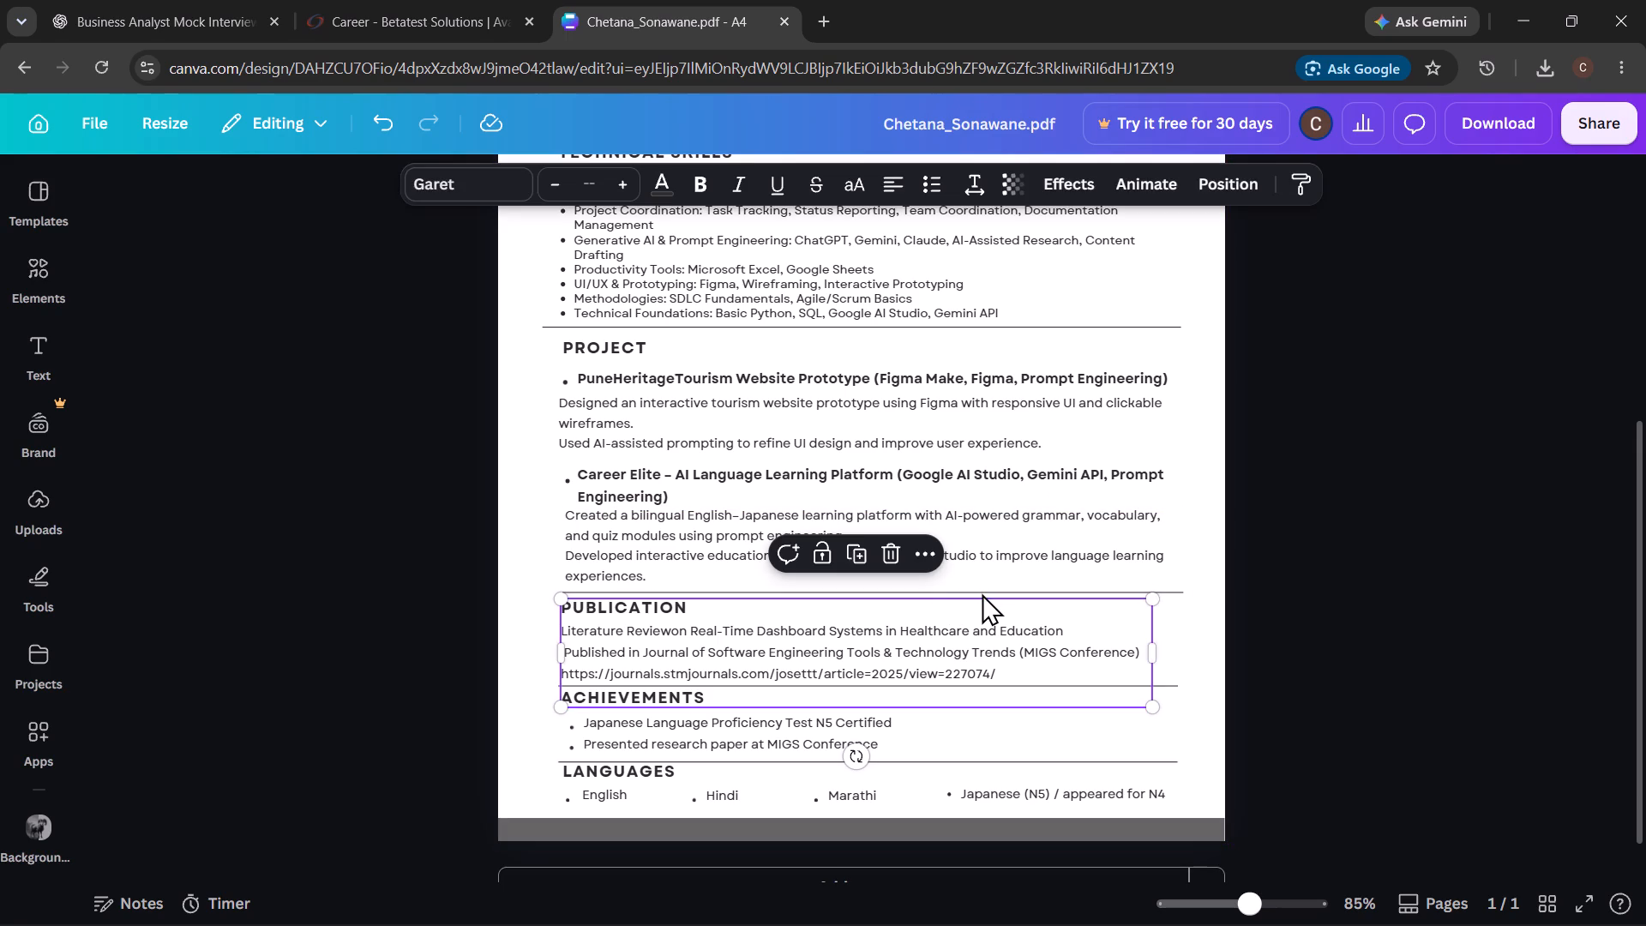
{"action": "left_click", "coordinate": [982, 590]}
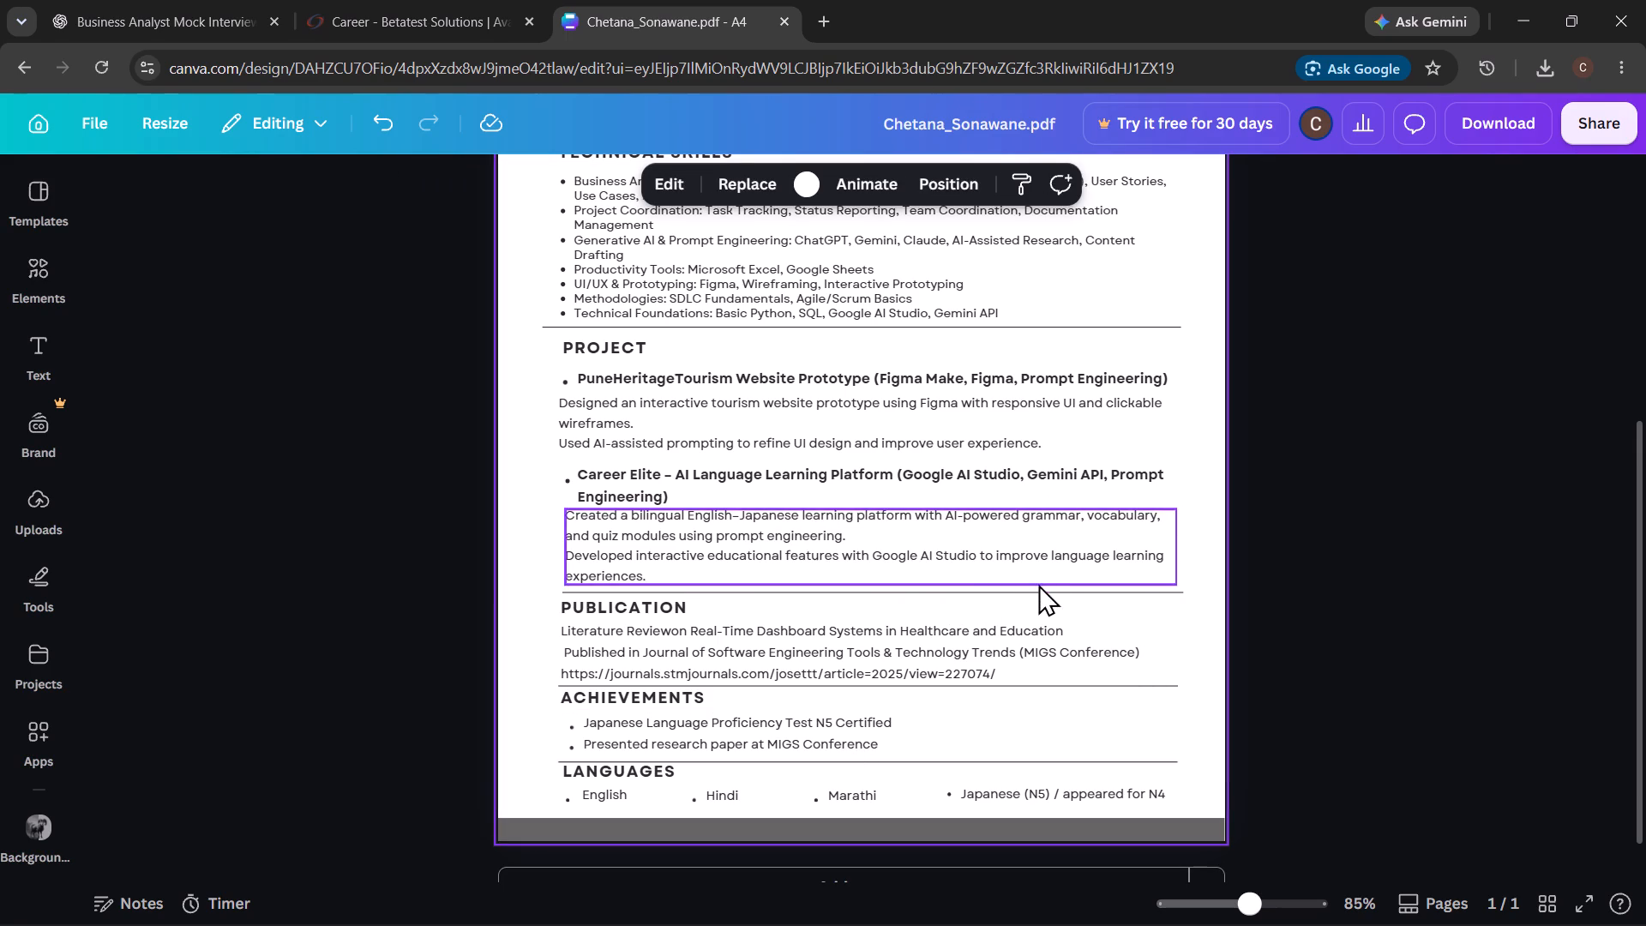
{"action": "left_click", "coordinate": [1167, 592]}
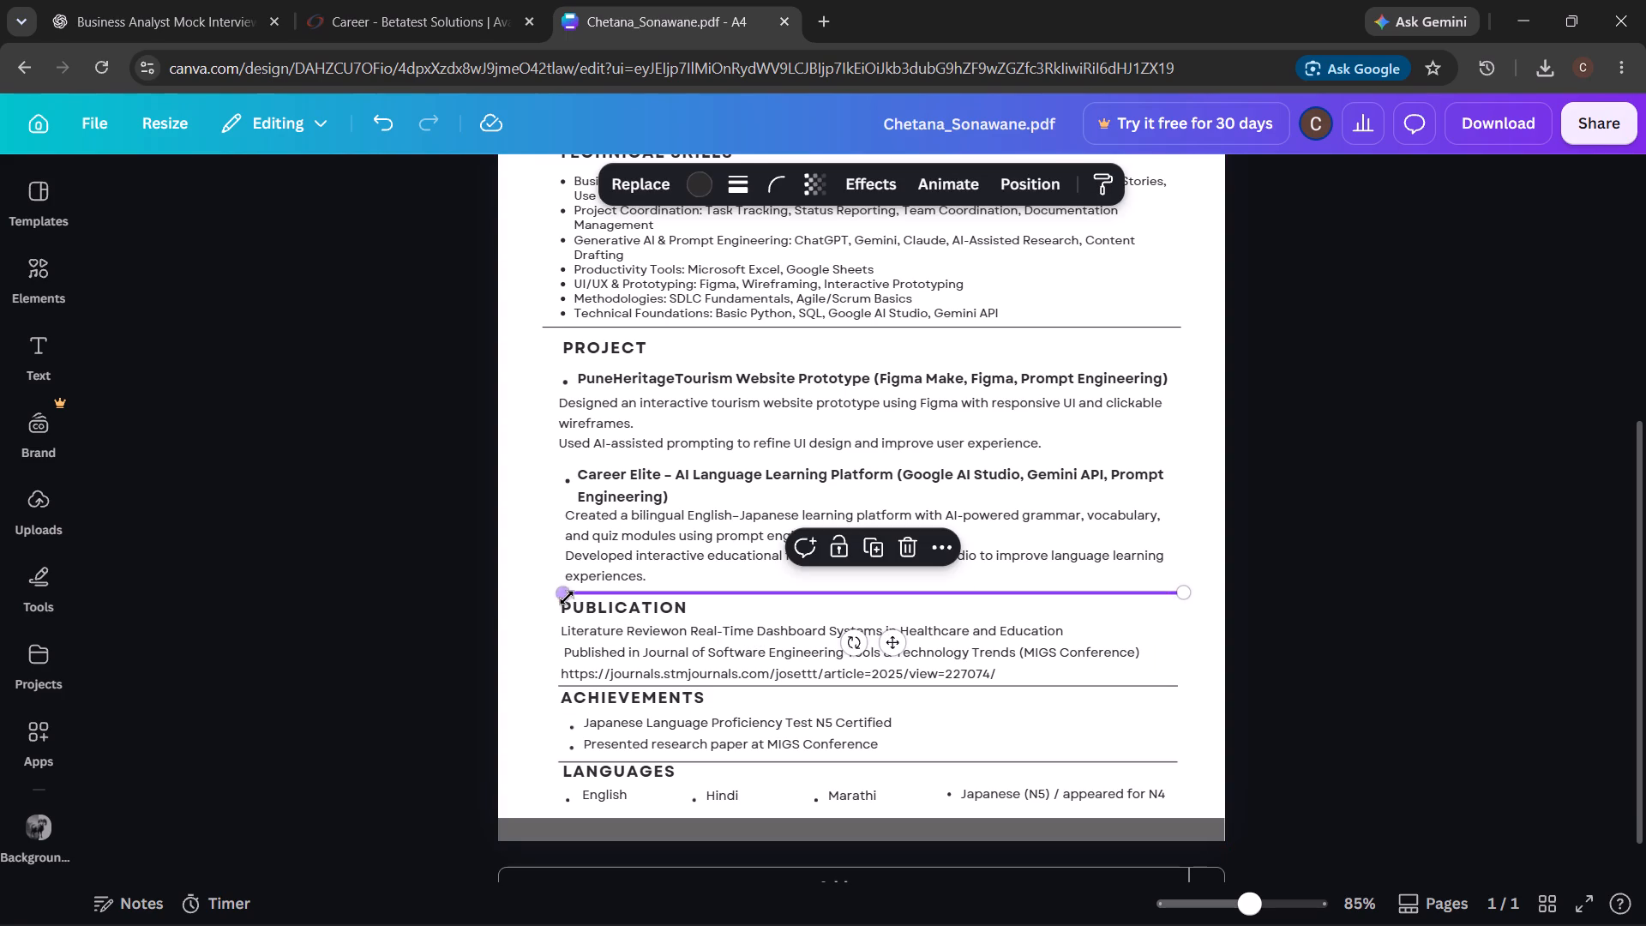
{"action": "left_click_drag", "start_coordinate": [565, 594], "coordinate": [552, 594]}
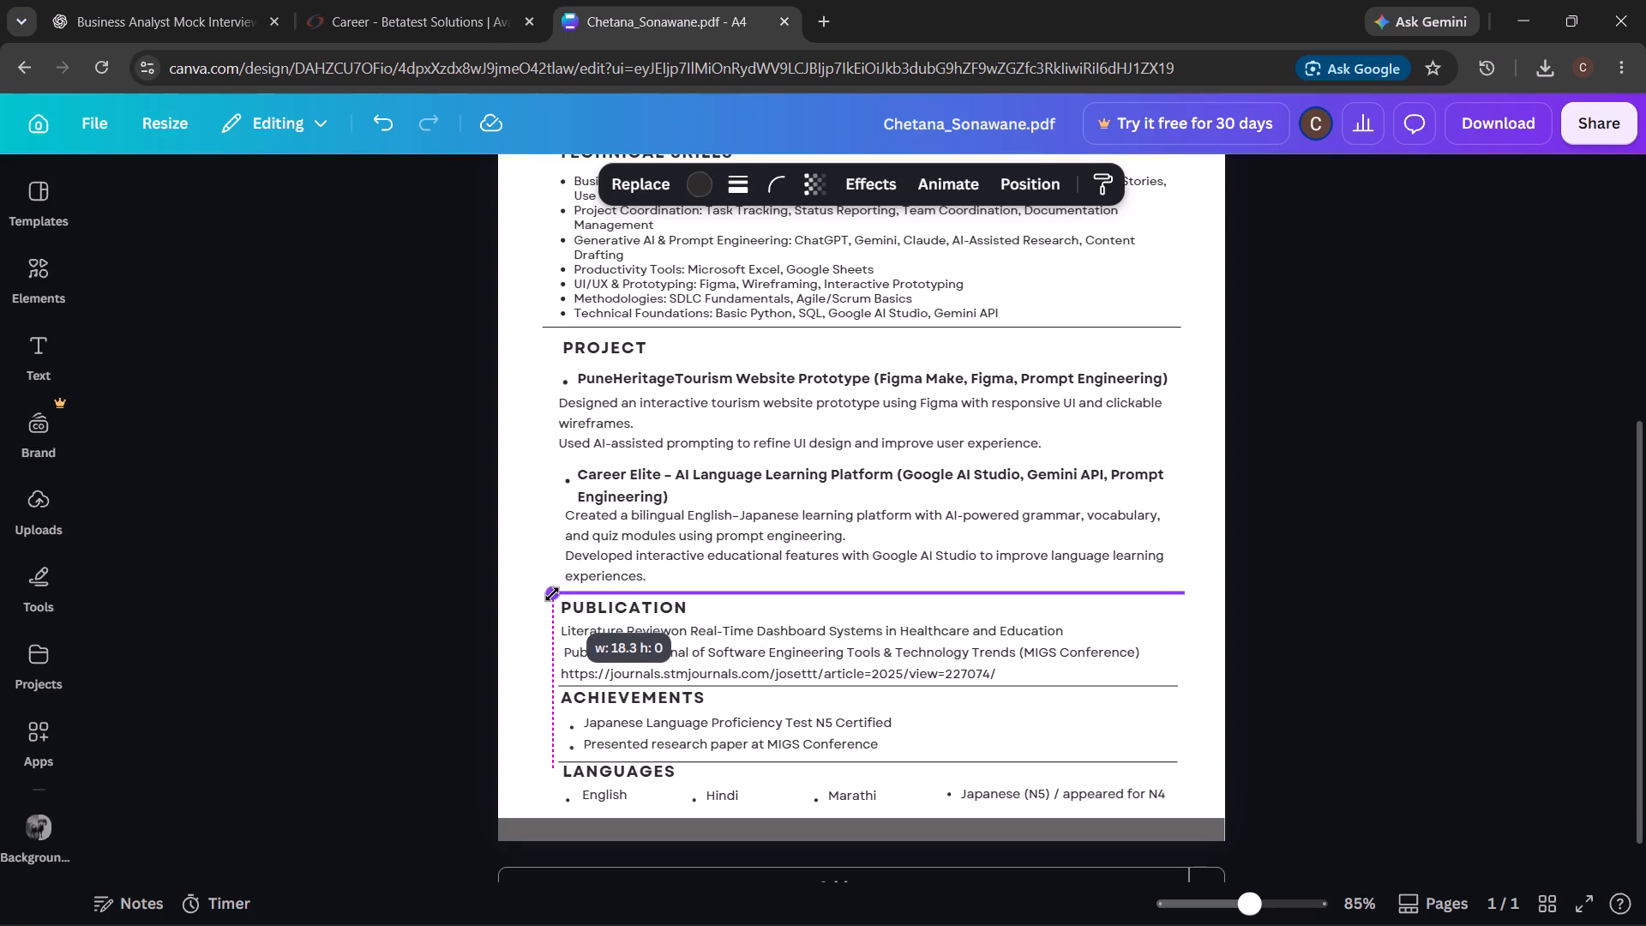
{"action": "left_click_drag", "start_coordinate": [552, 594], "coordinate": [549, 592]}
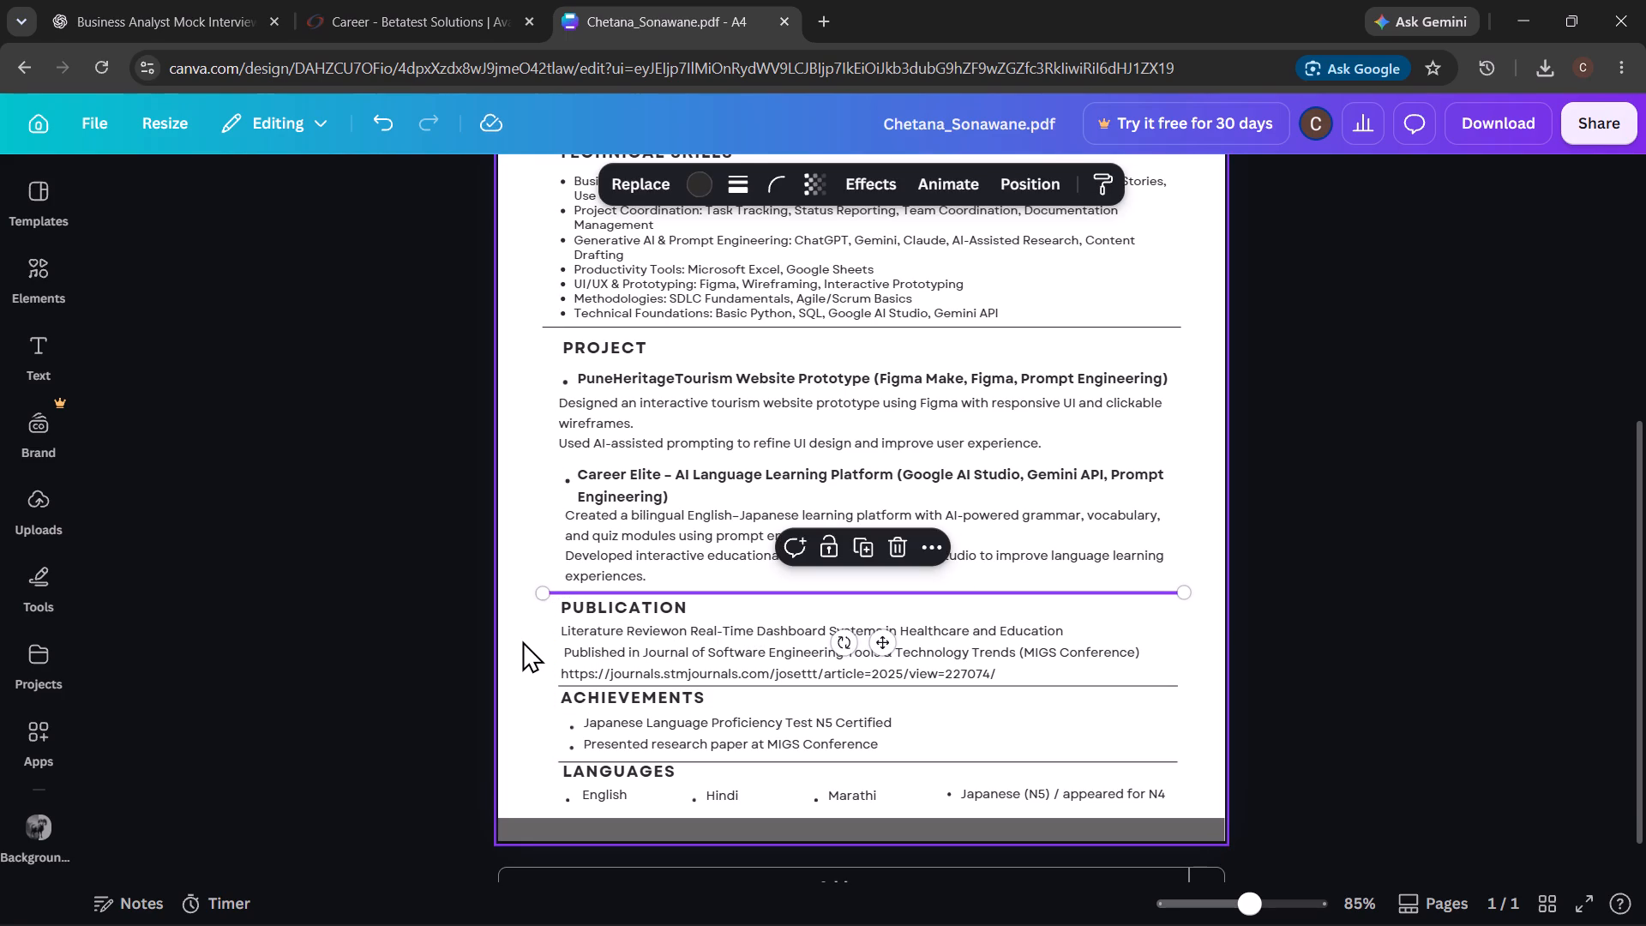
{"action": "left_click", "coordinate": [522, 640]}
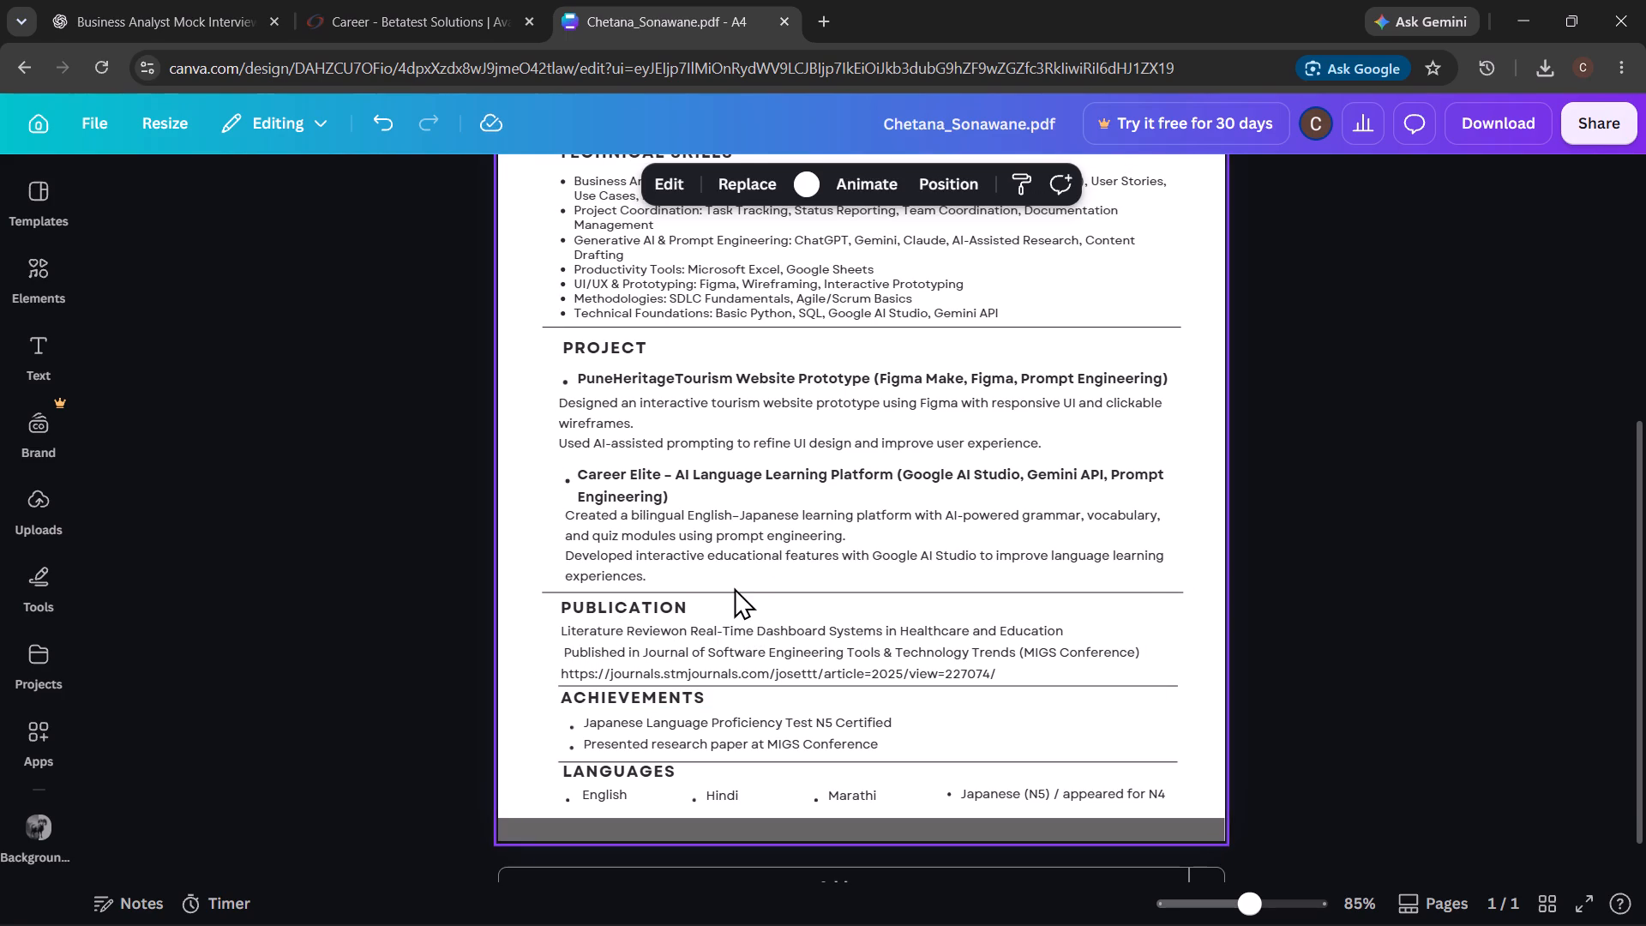
Nudge the PUBLICATION text block slightly up and to the left.
{"action": "left_click", "coordinate": [664, 634]}
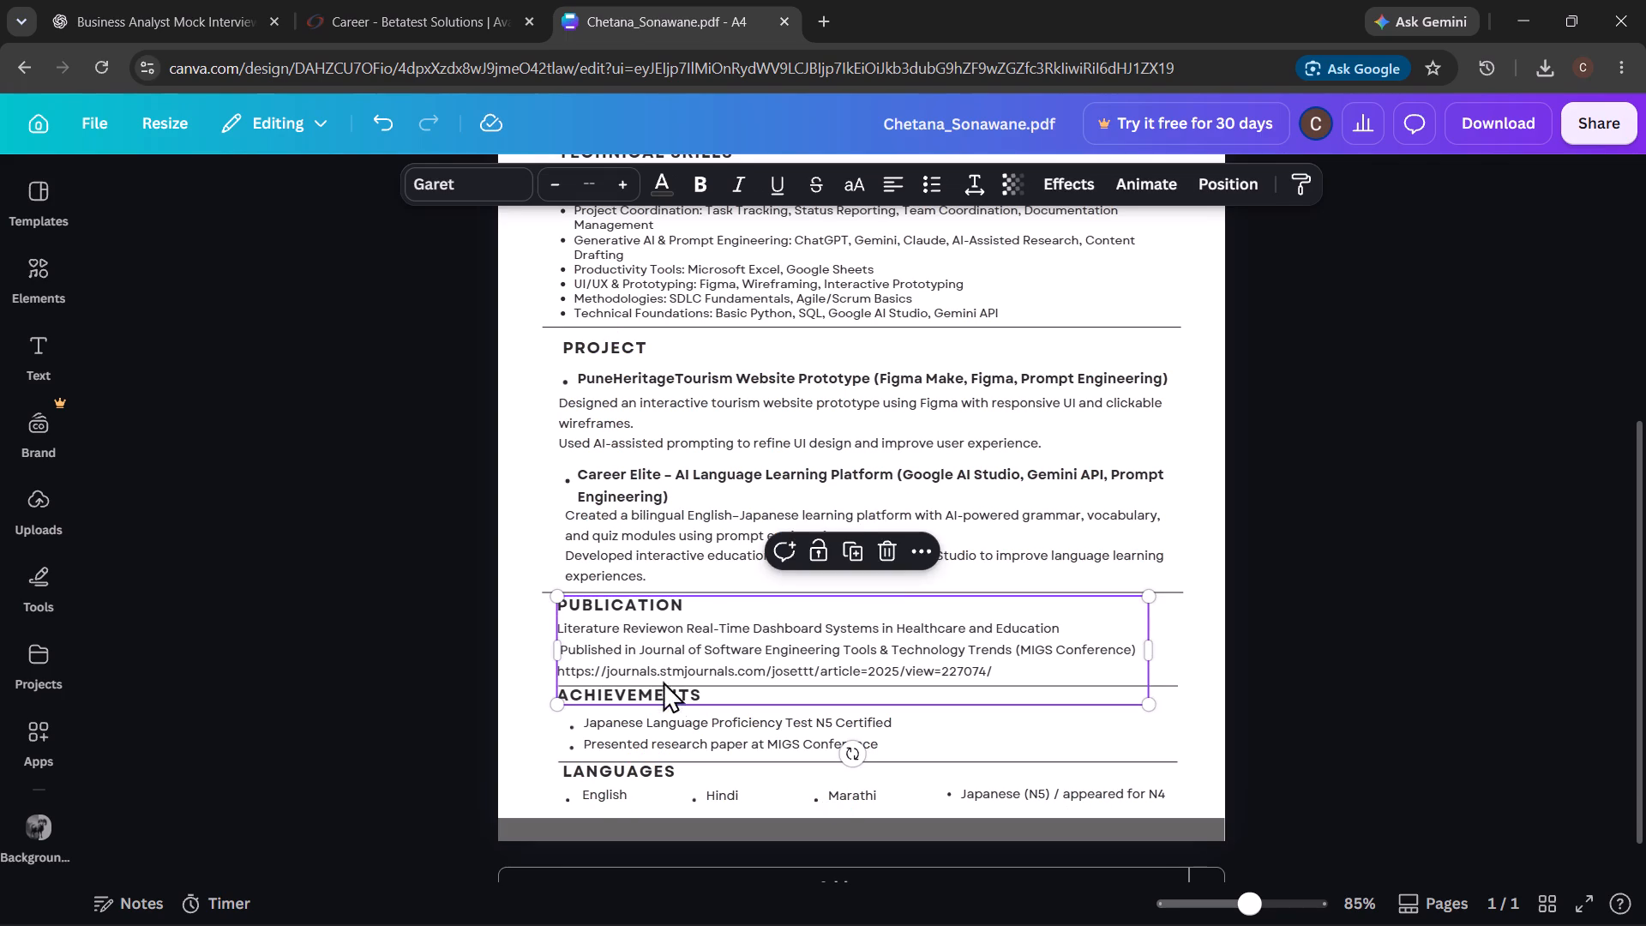
Delete the background rectangle frame, including its fill, that overlaps the divider above the ACHIEVEMENTS heading.
{"action": "left_click", "coordinate": [665, 716]}
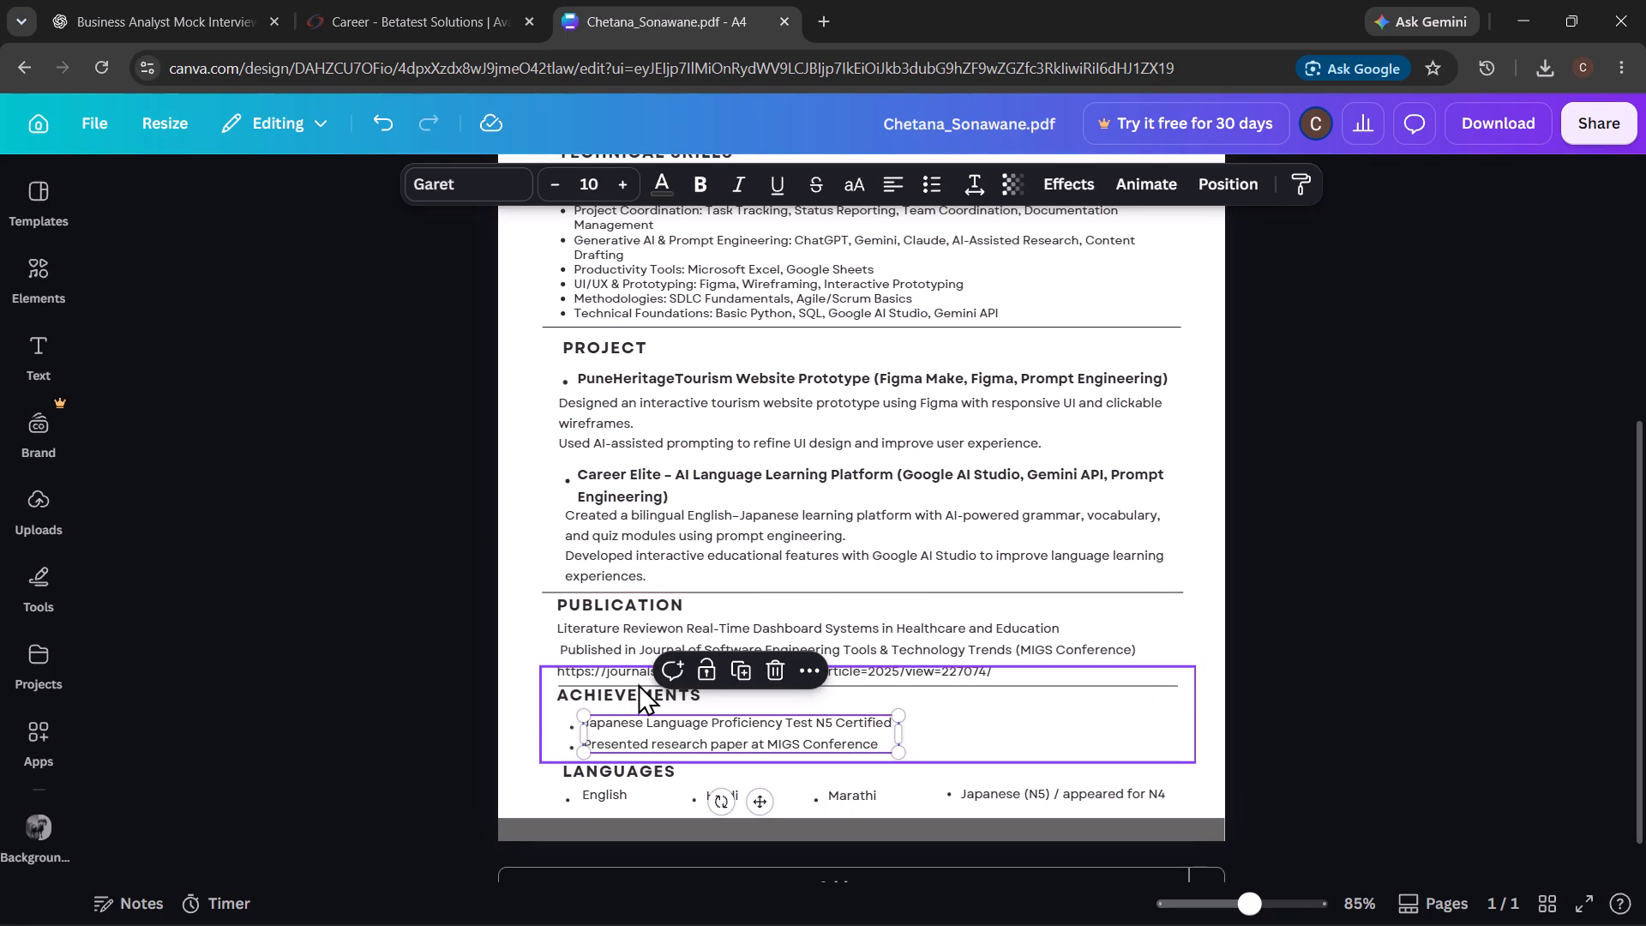
{"action": "left_click", "coordinate": [638, 683]}
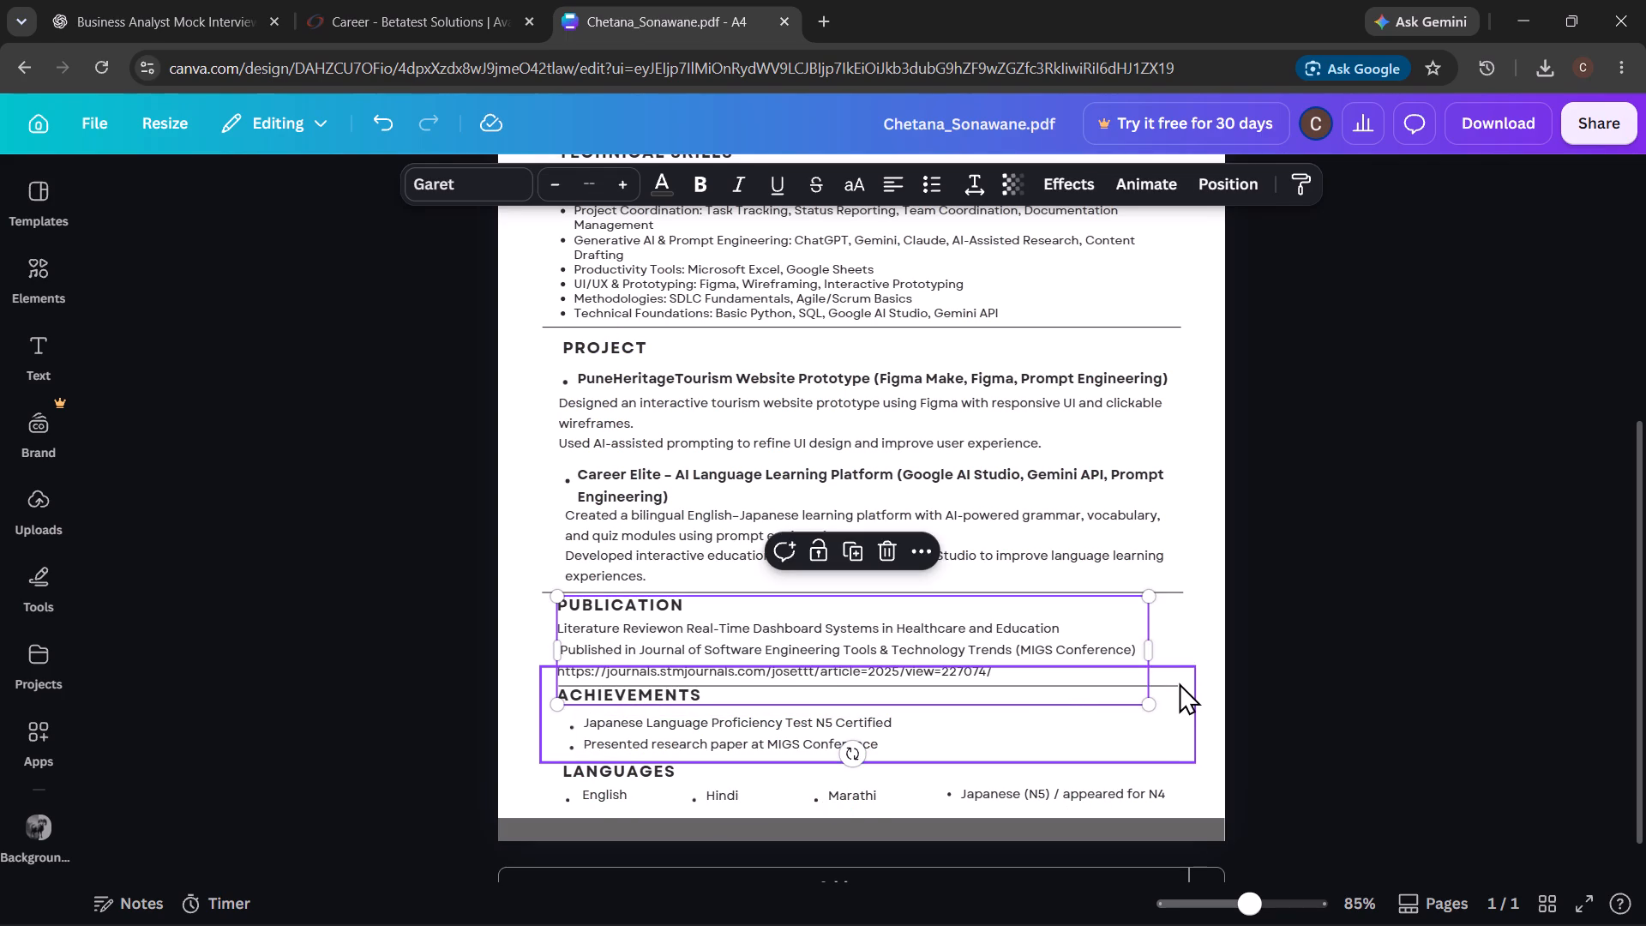
{"action": "left_click", "coordinate": [1179, 682]}
{"action": "left_click", "coordinate": [1158, 688]}
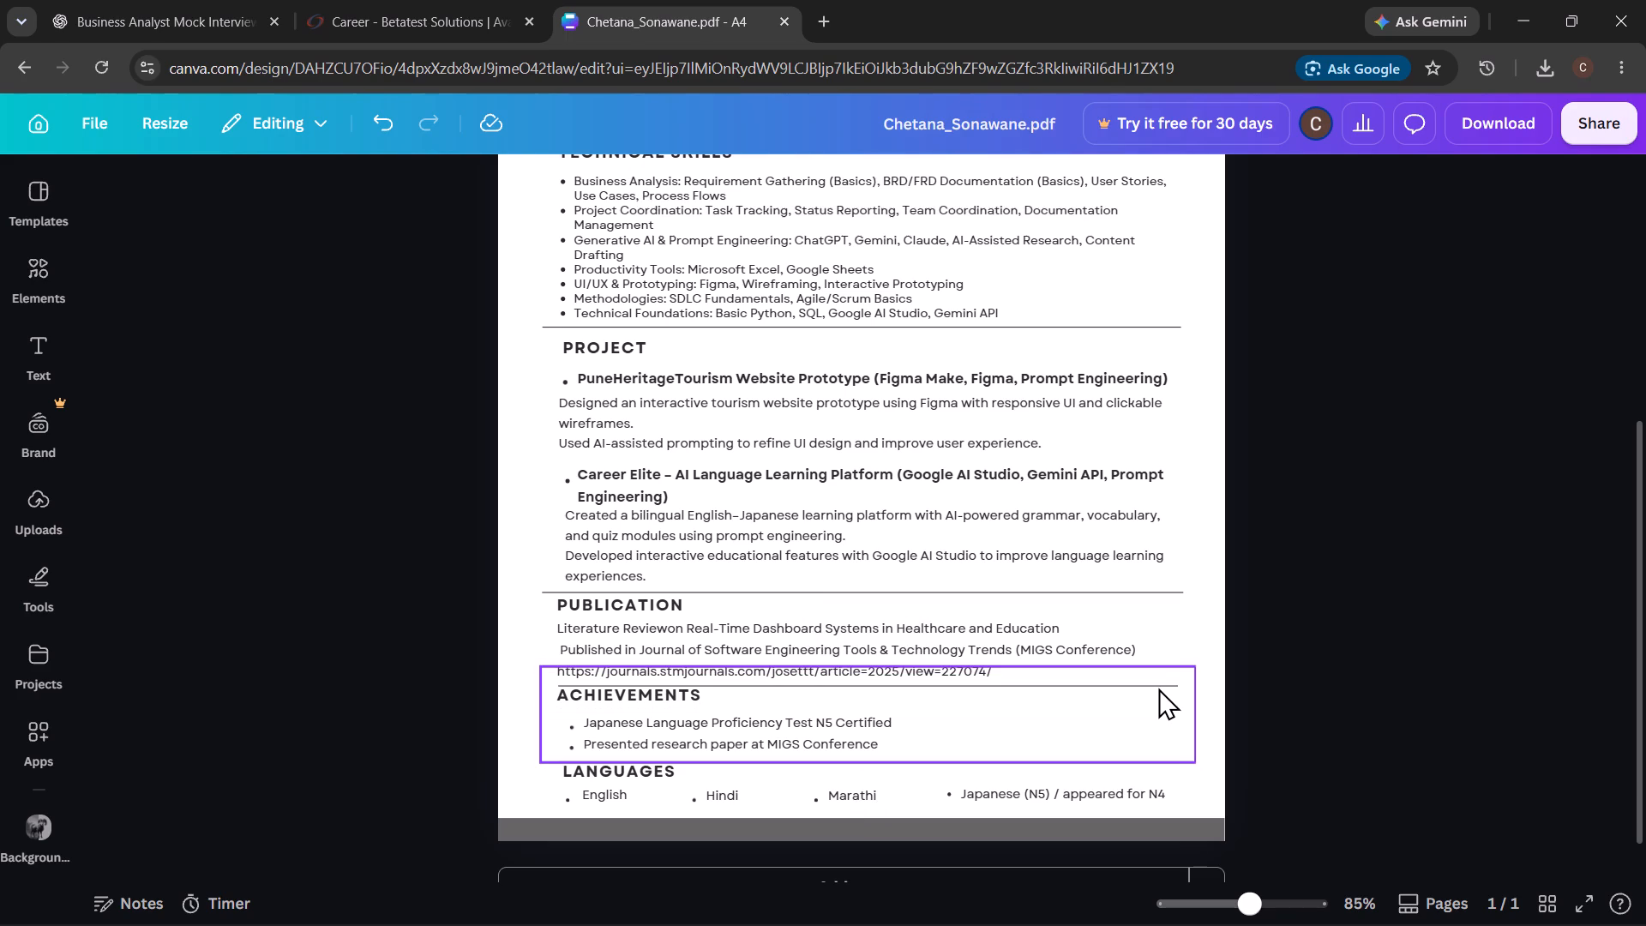
{"action": "key", "text": "BackSpace"}
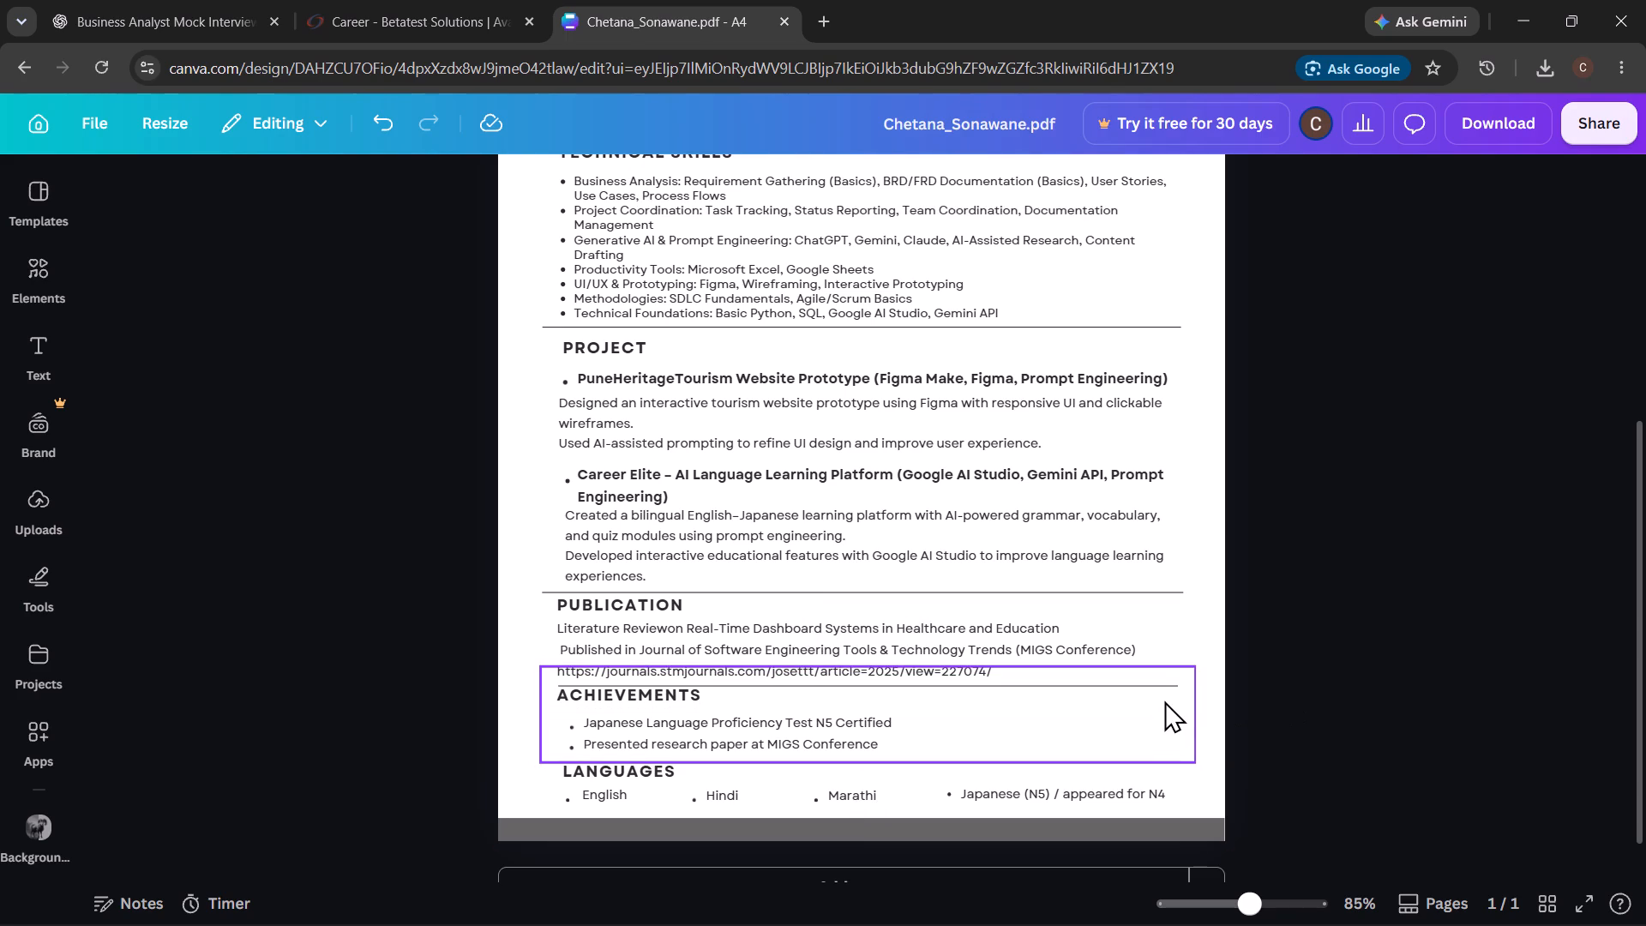
{"action": "left_click", "coordinate": [1173, 692]}
{"action": "left_click", "coordinate": [1173, 691]}
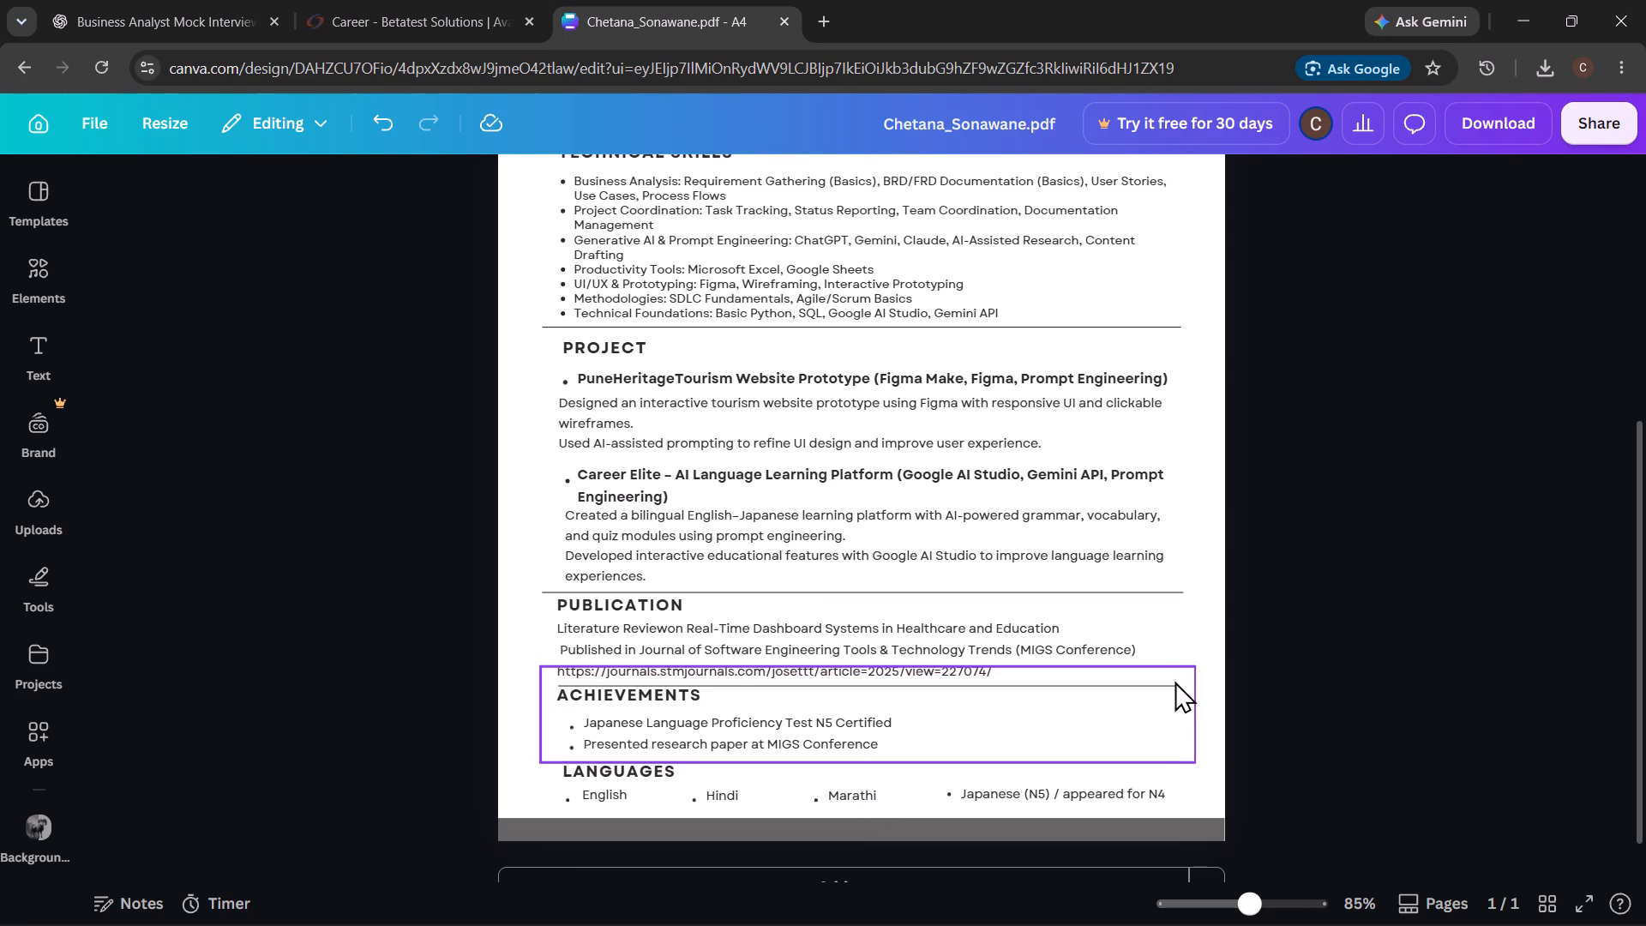
{"action": "left_click", "coordinate": [1172, 692]}
{"action": "left_click", "coordinate": [1172, 692]}
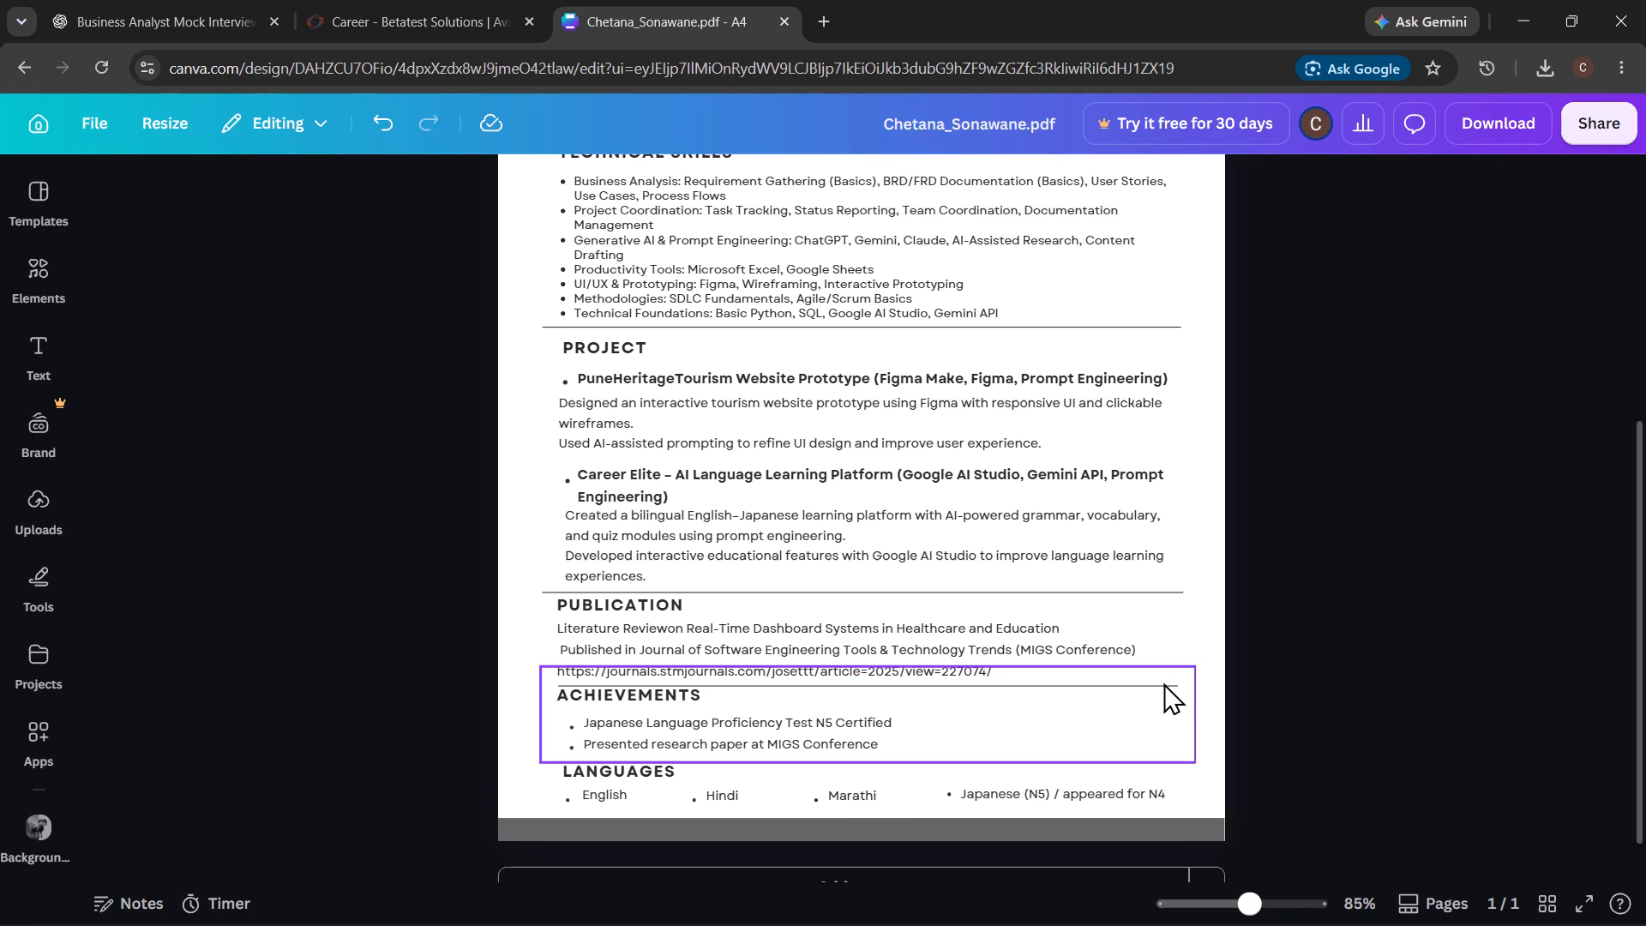
{"action": "left_click", "coordinate": [1162, 701]}
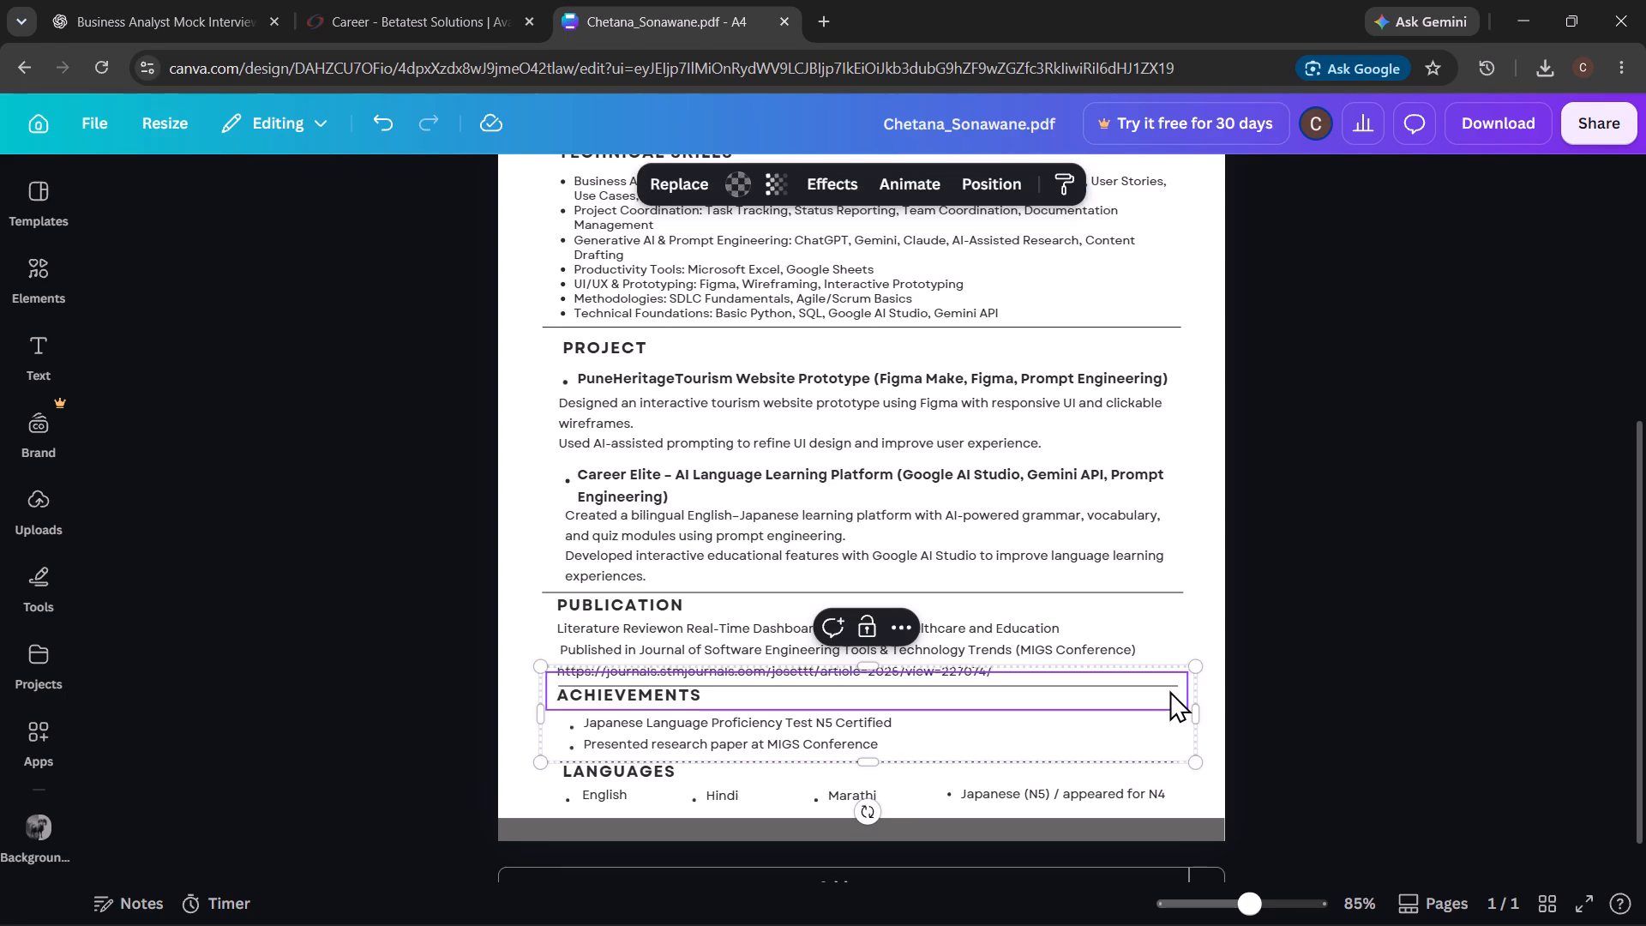
{"action": "key", "text": "BackSpace"}
{"action": "key", "text": "BackSpace"}
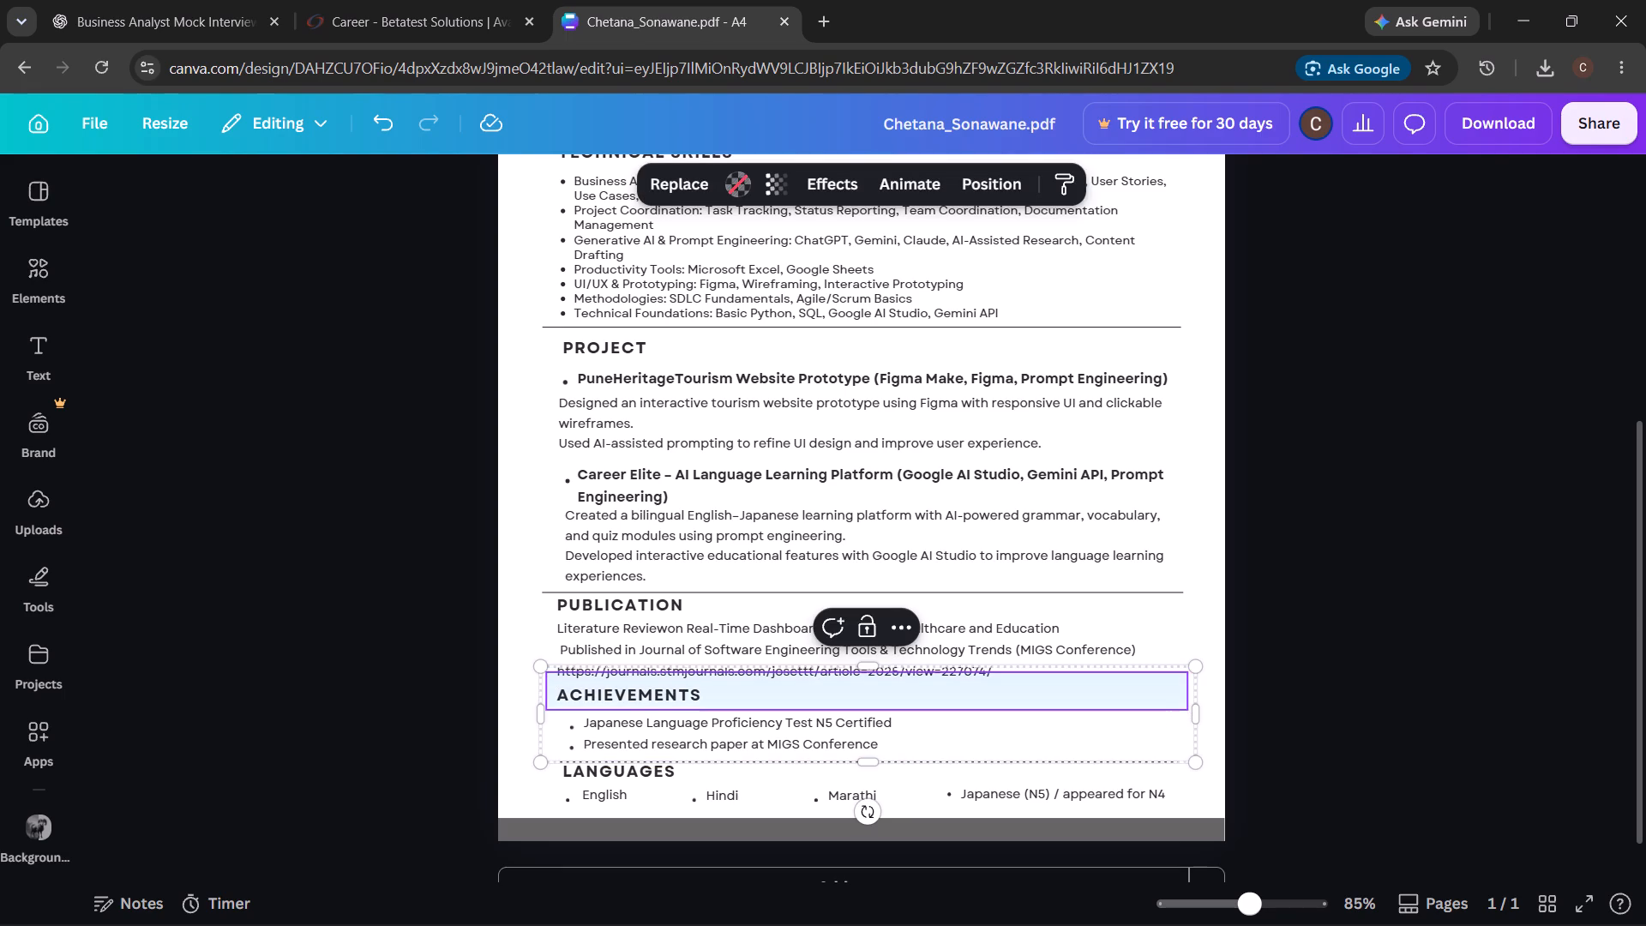
{"action": "right_click", "coordinate": [1083, 694]}
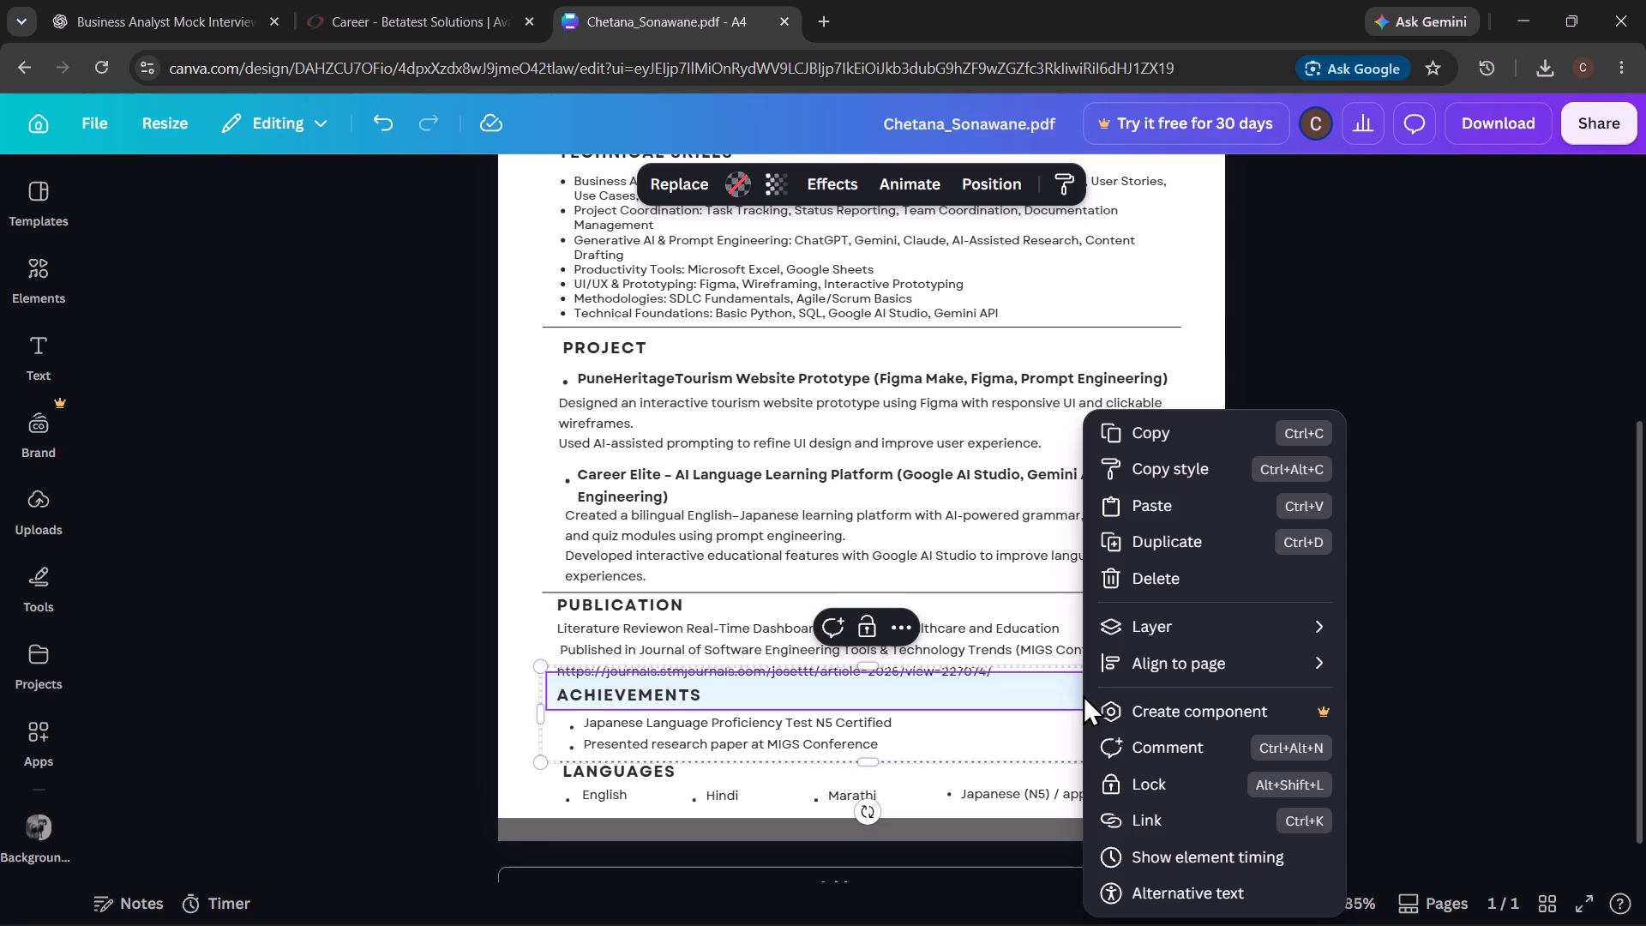
{"action": "left_click", "coordinate": [1024, 701]}
{"action": "right_click", "coordinate": [1024, 701]}
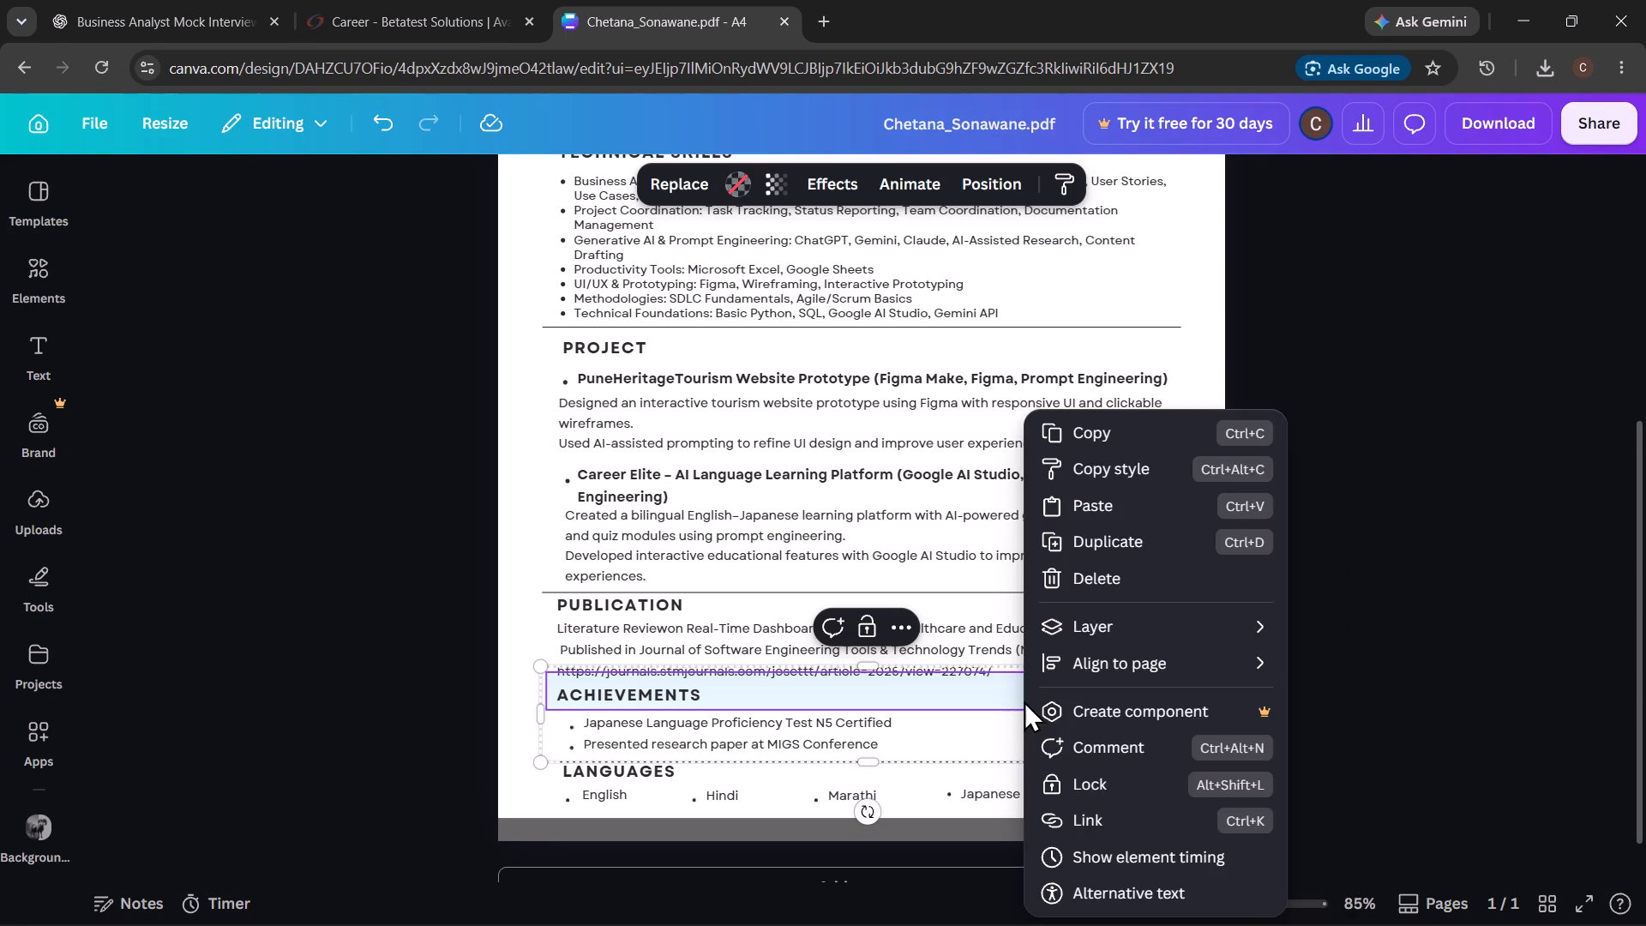
{"action": "left_click", "coordinate": [1100, 570]}
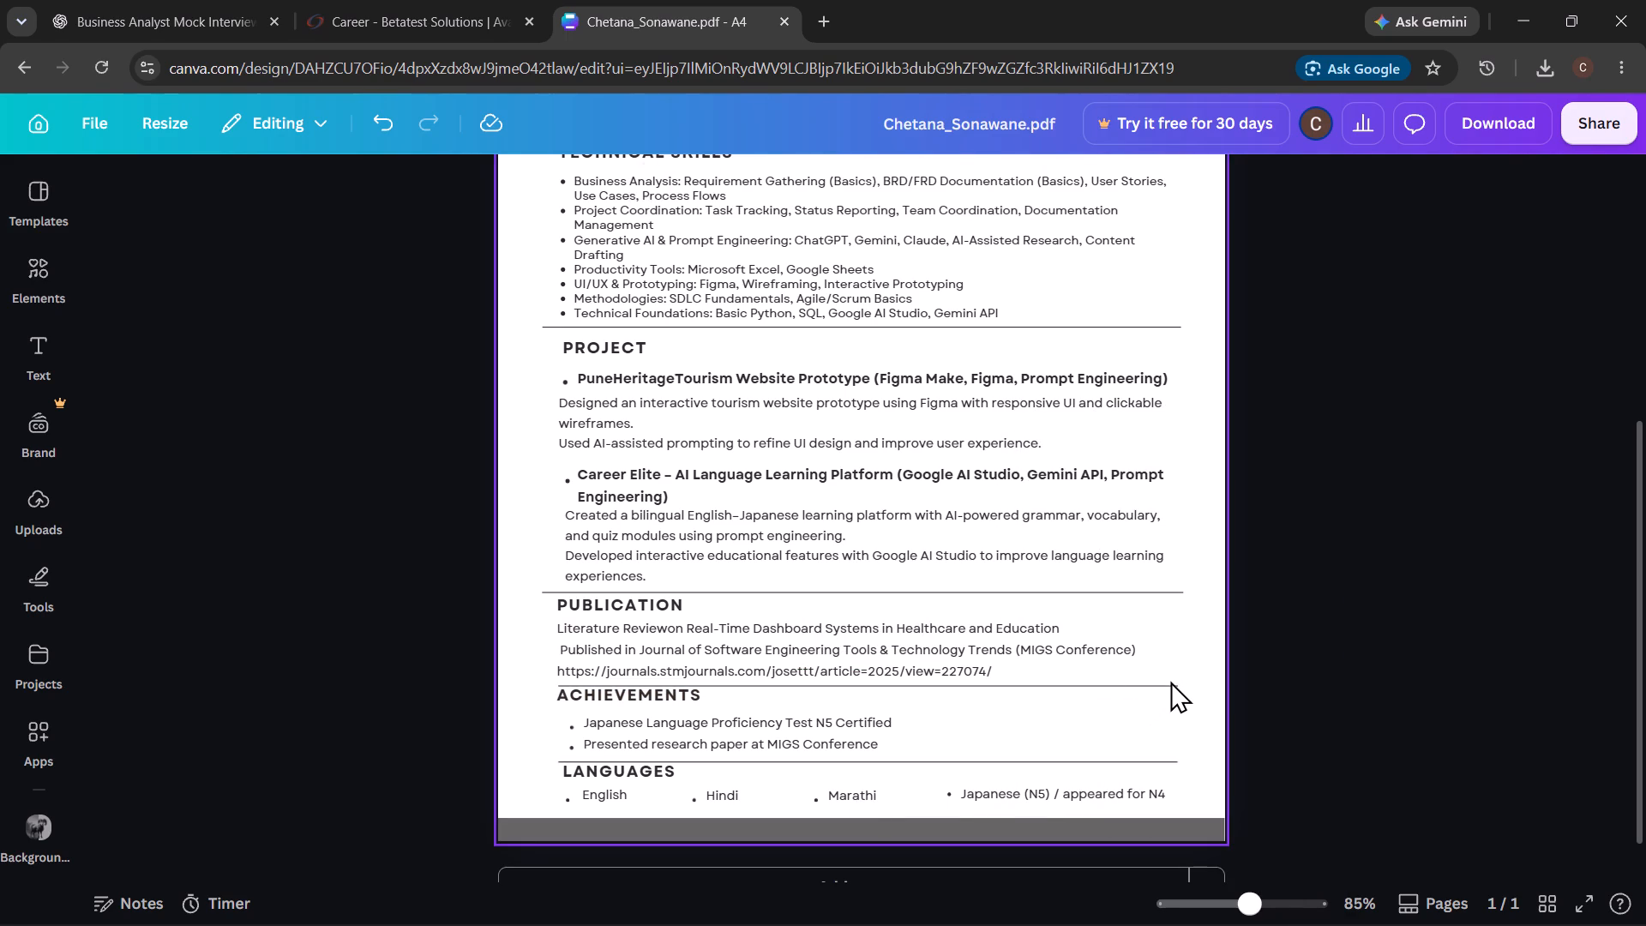
Extend the left end of the divider above the ACHIEVEMENTS heading to line up with the divider above PUBLICATION.
{"action": "scroll", "coordinate": [1170, 683], "scroll_direction": "down", "scroll_amount": 1}
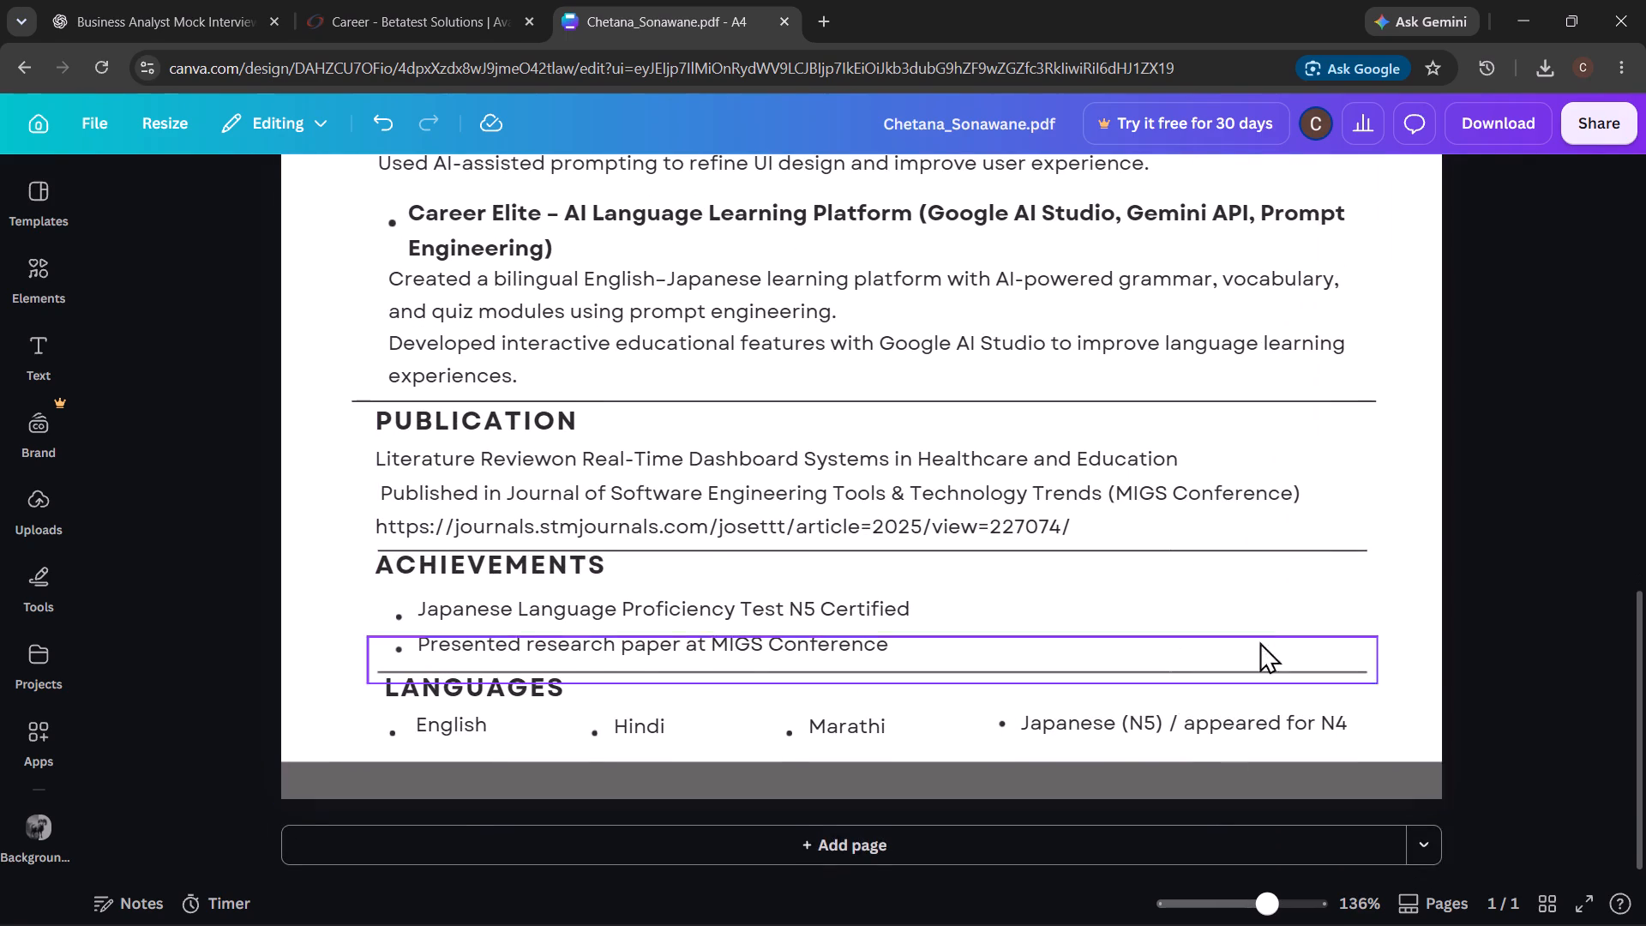
{"action": "left_click", "coordinate": [1361, 551]}
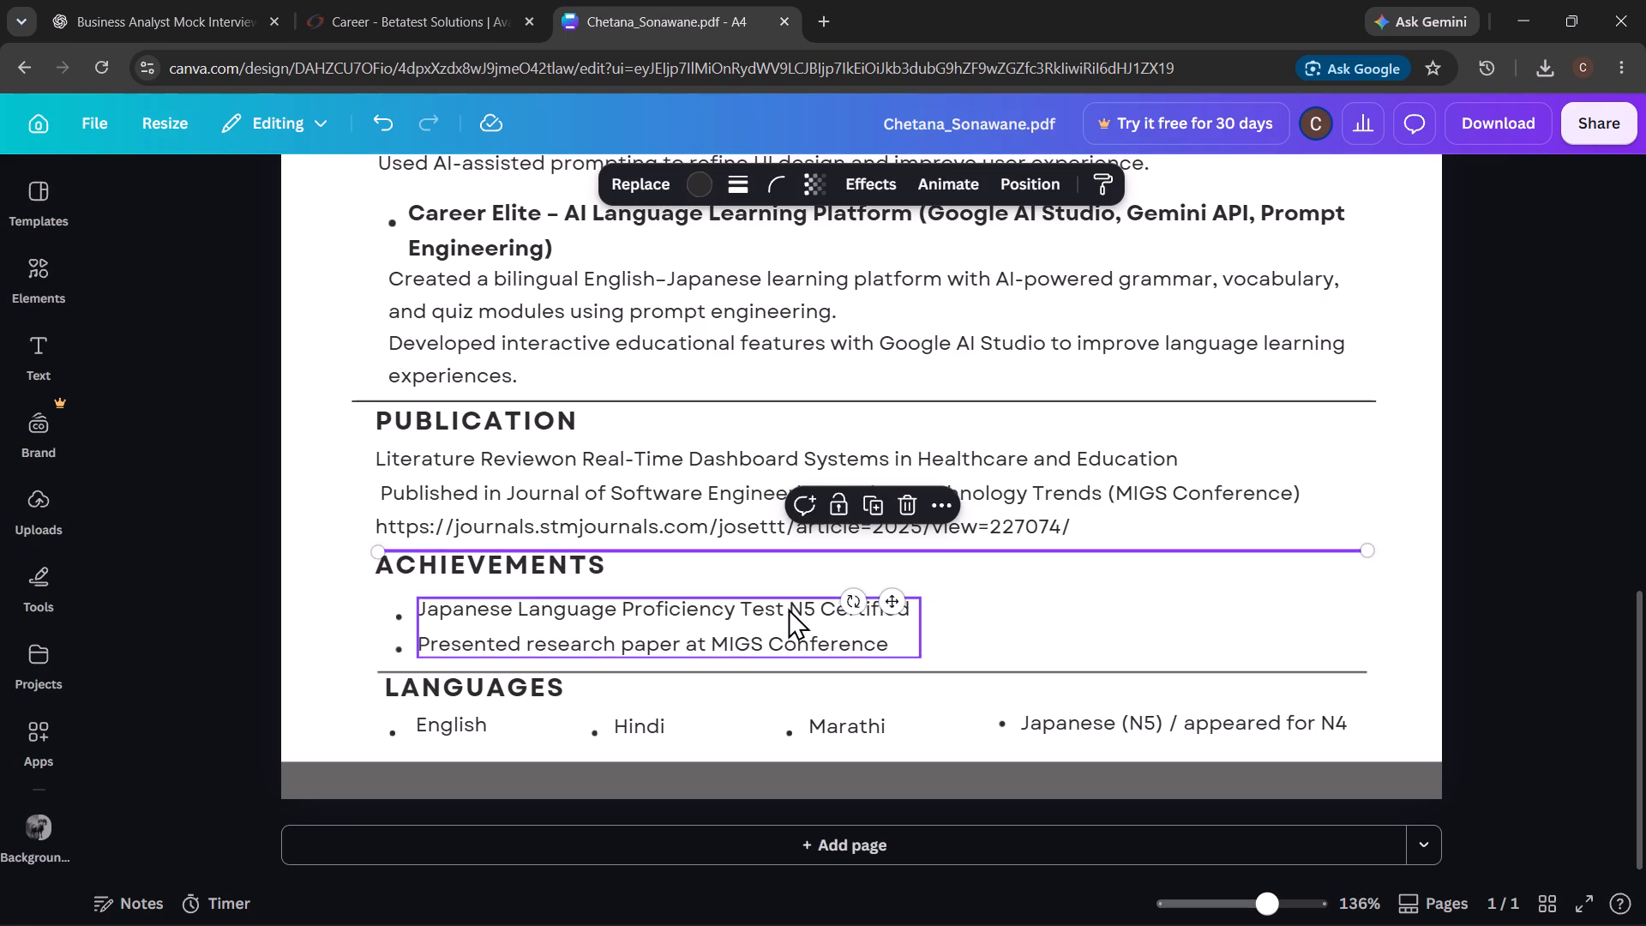
{"action": "left_click_drag", "start_coordinate": [381, 550], "coordinate": [373, 551]}
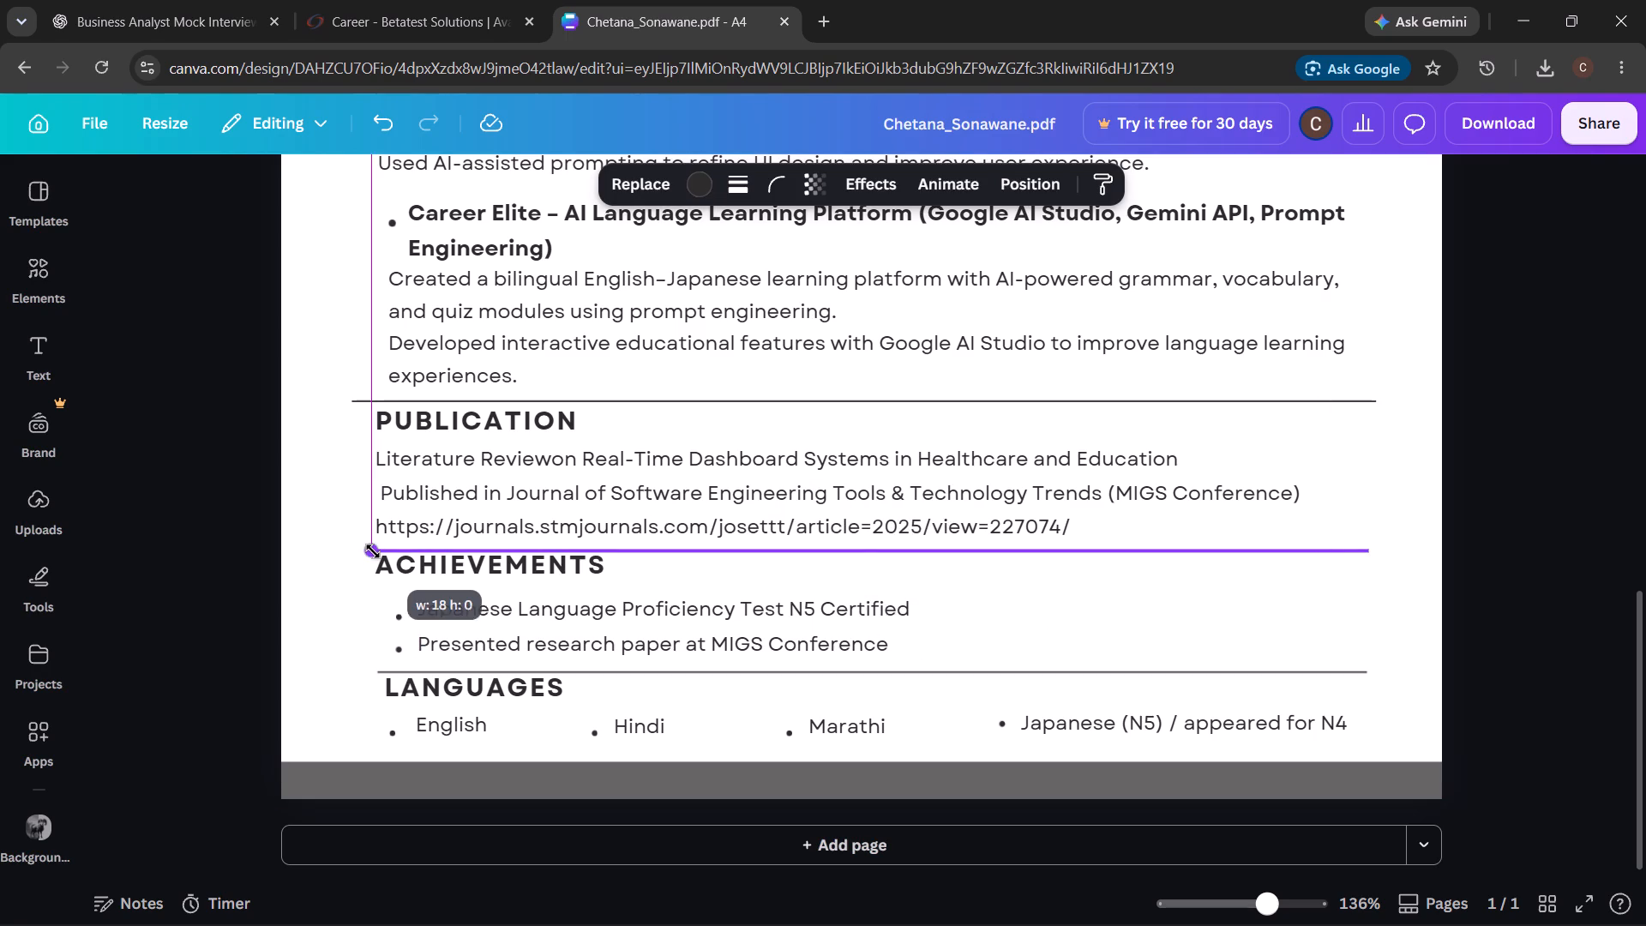
{"action": "left_click_drag", "start_coordinate": [373, 551], "coordinate": [360, 551]}
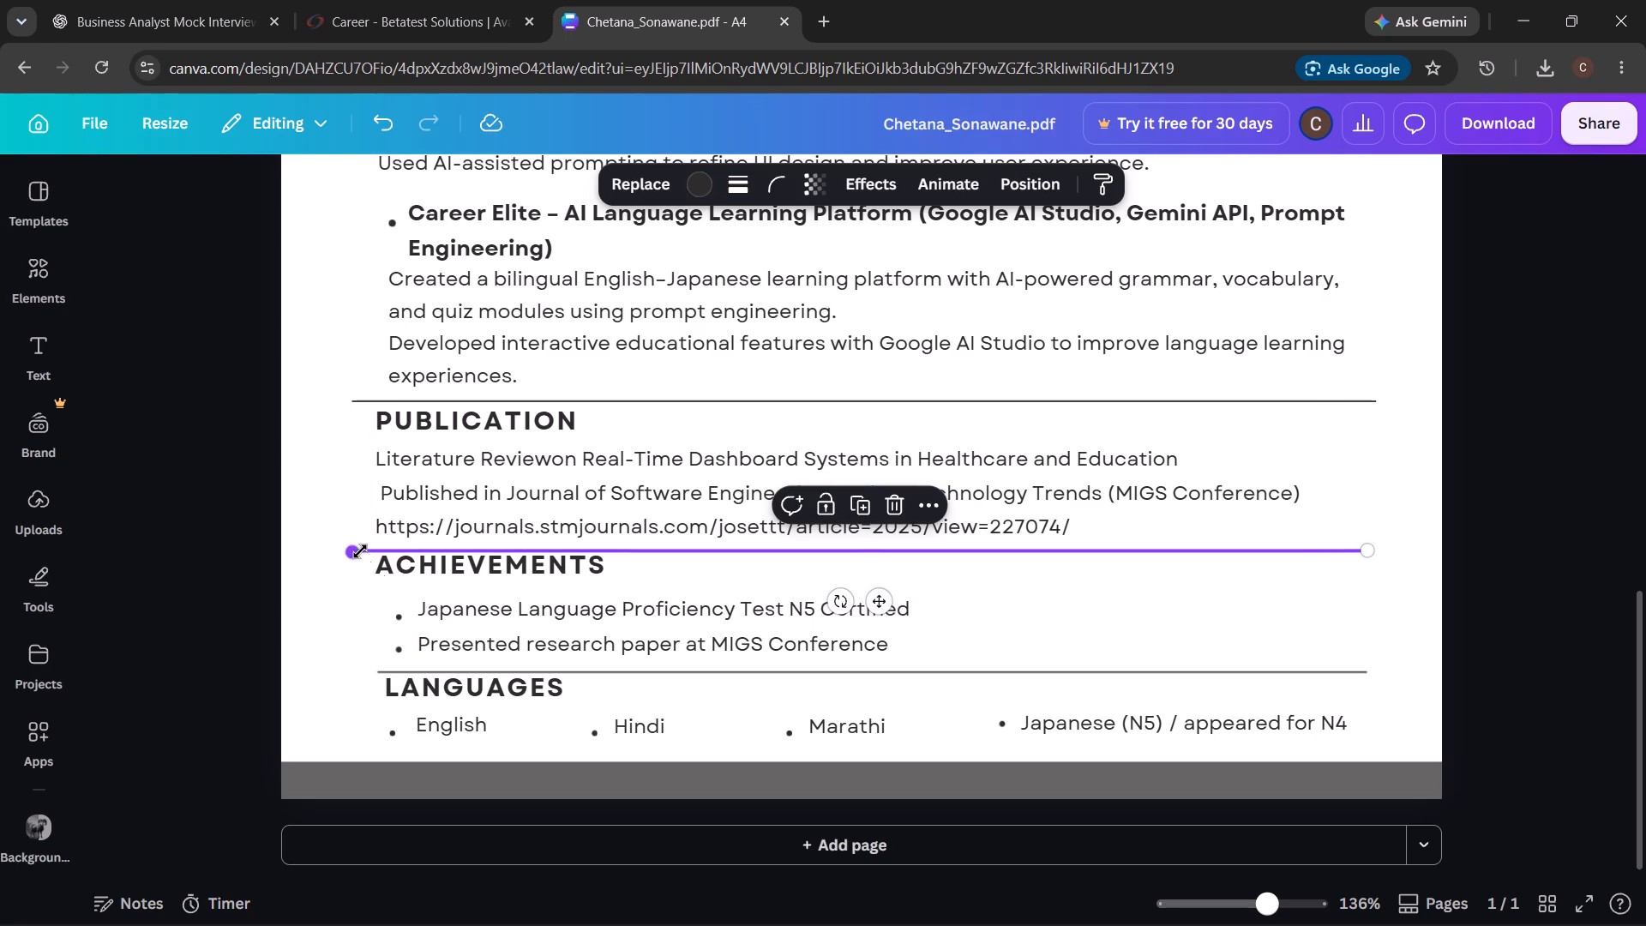
Nudge the text block containing the PUBLICATION entry and ACHIEVEMENTS heading slightly down, clear of the dividers.
{"action": "left_click", "coordinate": [440, 575]}
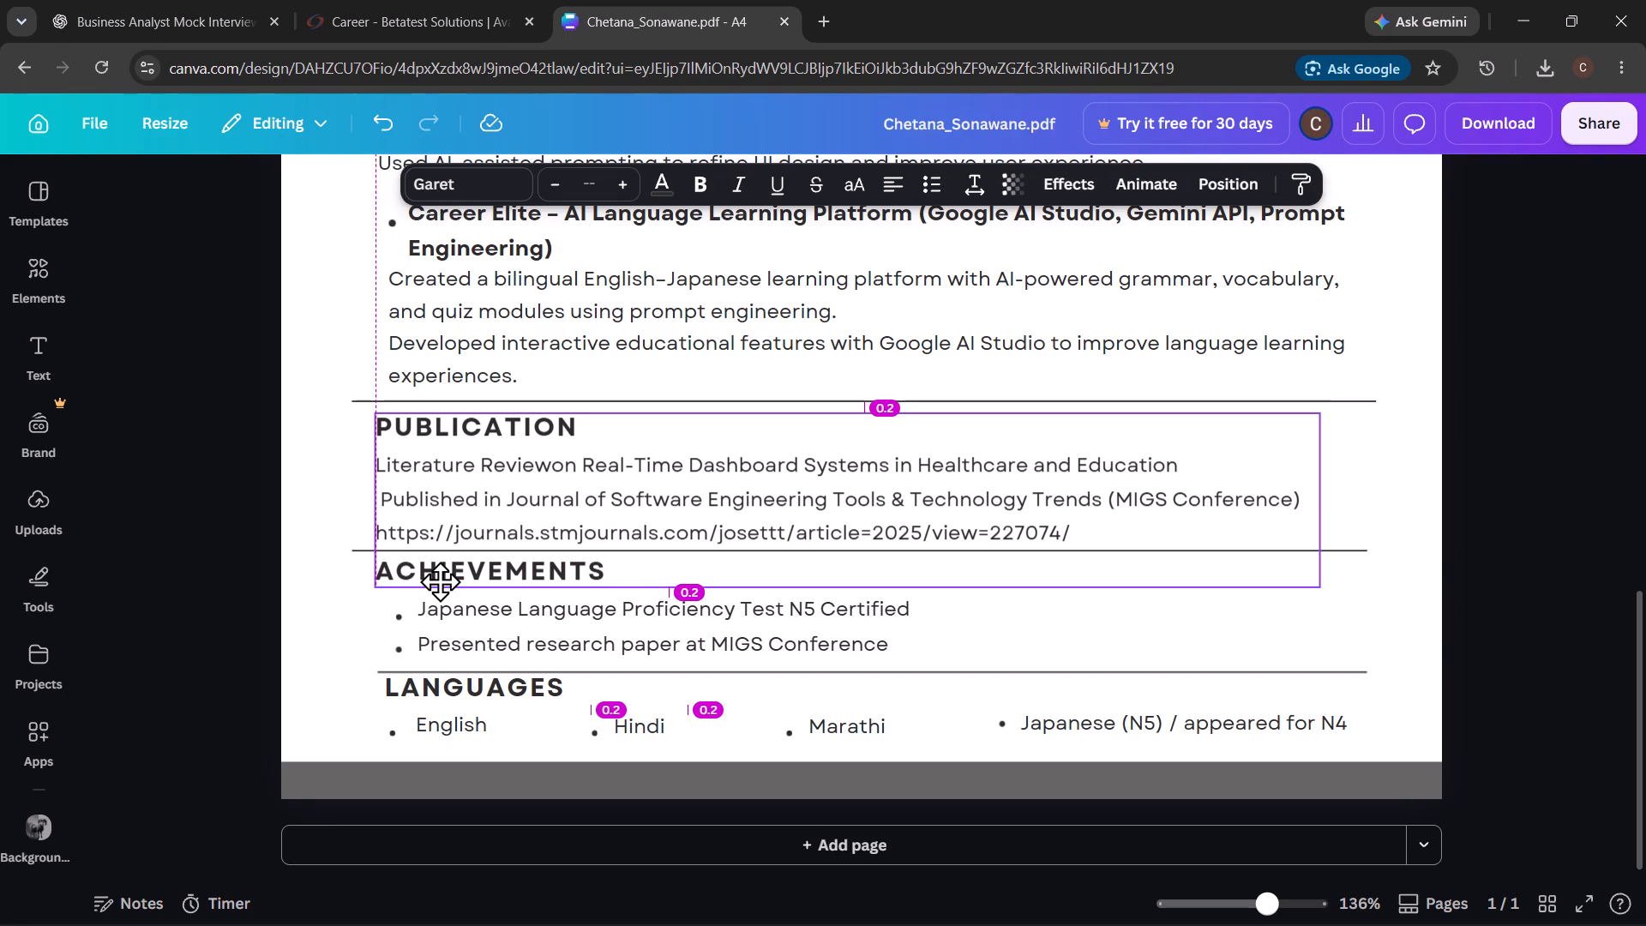
Shift the two achievement lines aside to the right and delete the separate bullet graphic beside the first line.
{"action": "left_click", "coordinate": [571, 656]}
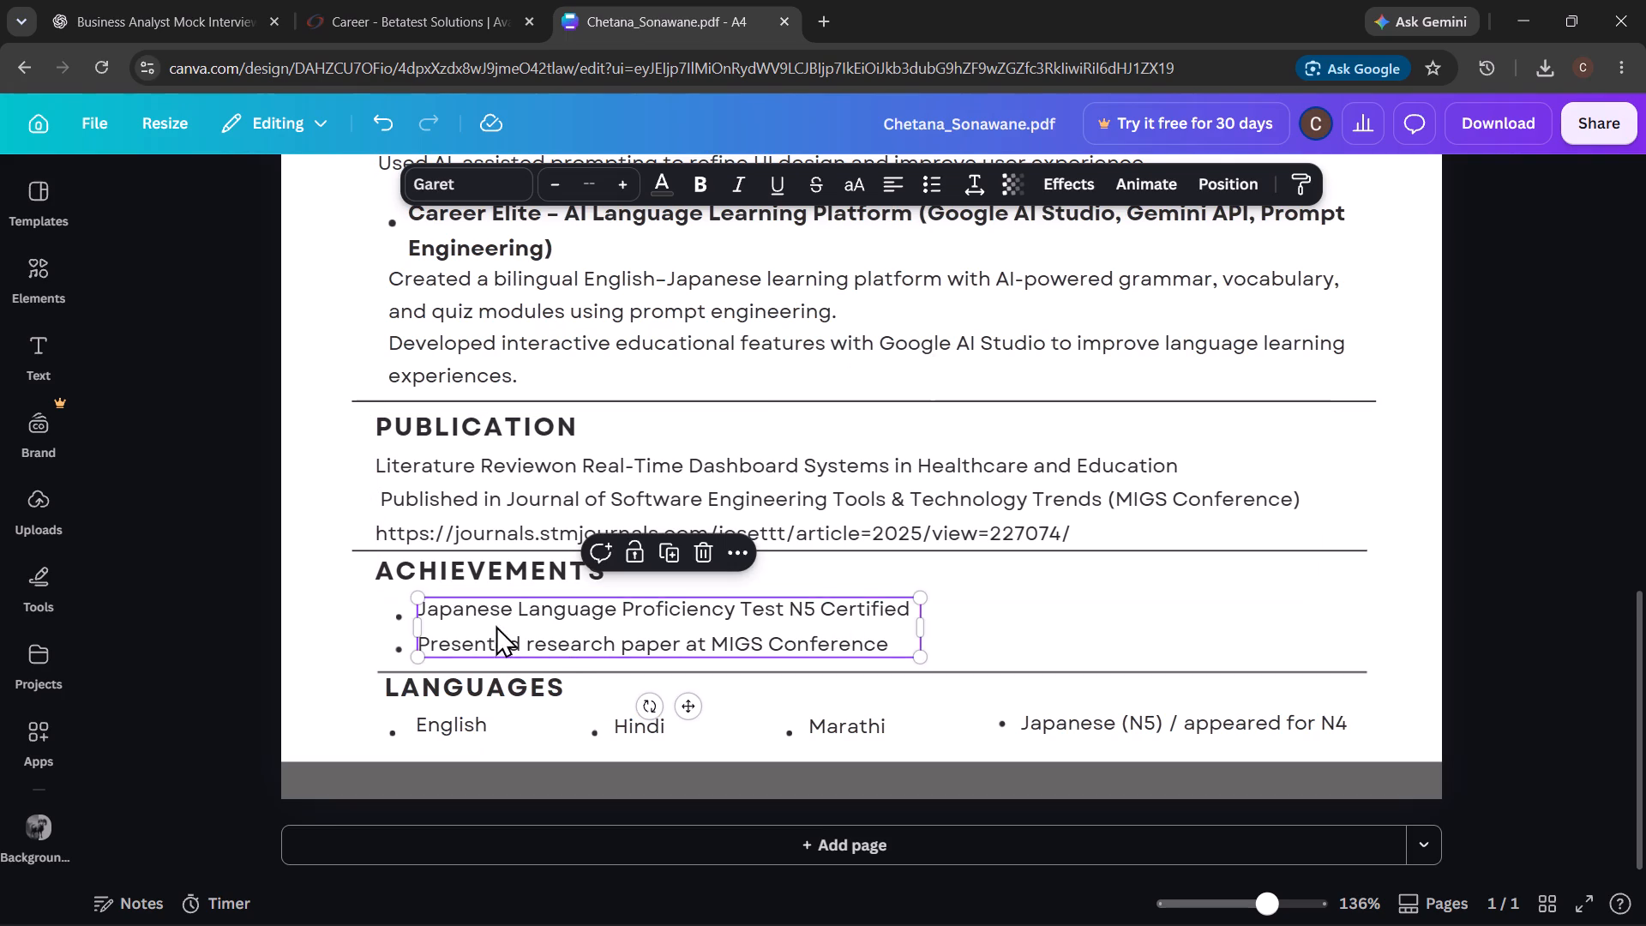
{"action": "left_click_drag", "start_coordinate": [497, 640], "coordinate": [480, 639]}
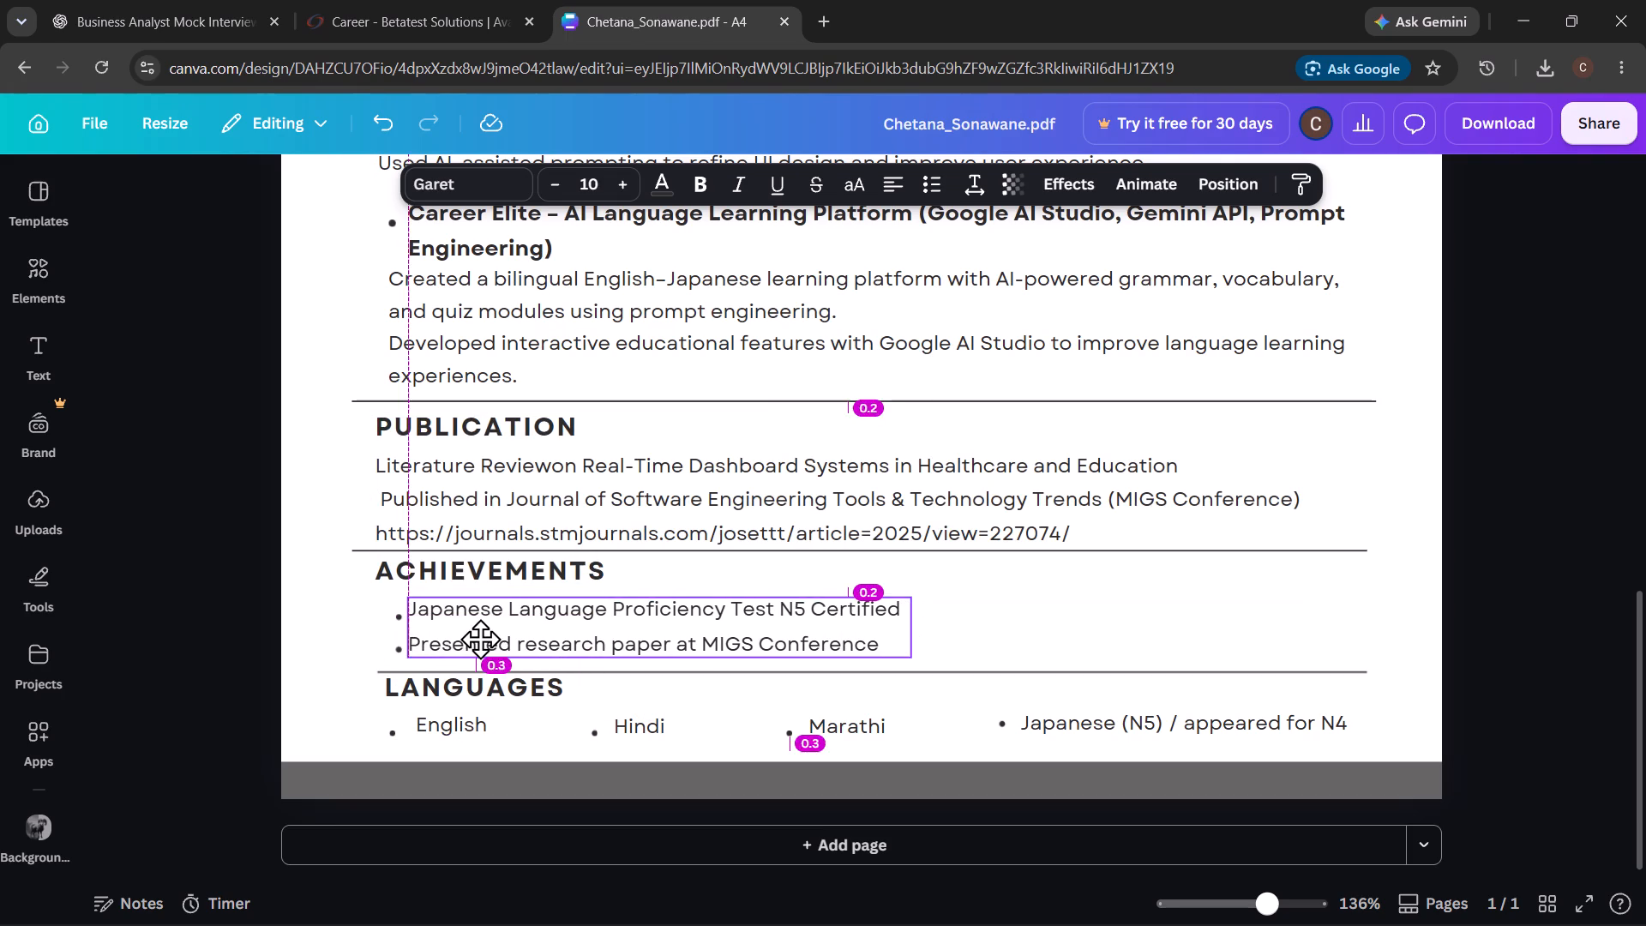
{"action": "left_click_drag", "start_coordinate": [480, 639], "coordinate": [512, 639]}
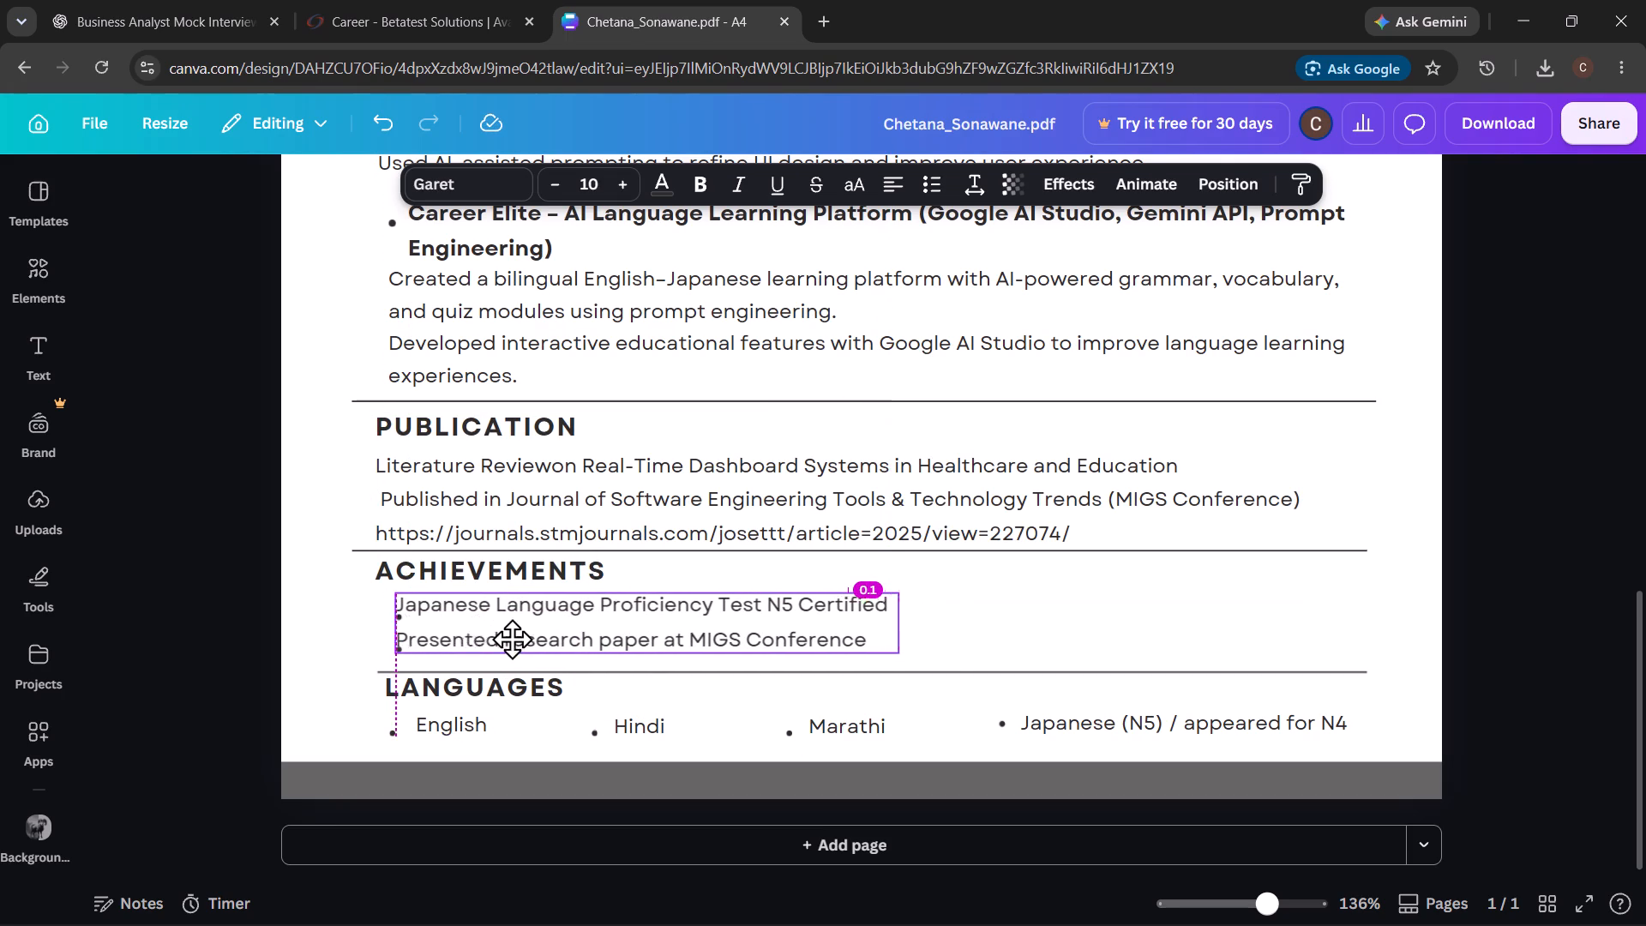
{"action": "left_click_drag", "start_coordinate": [512, 639], "coordinate": [535, 642]}
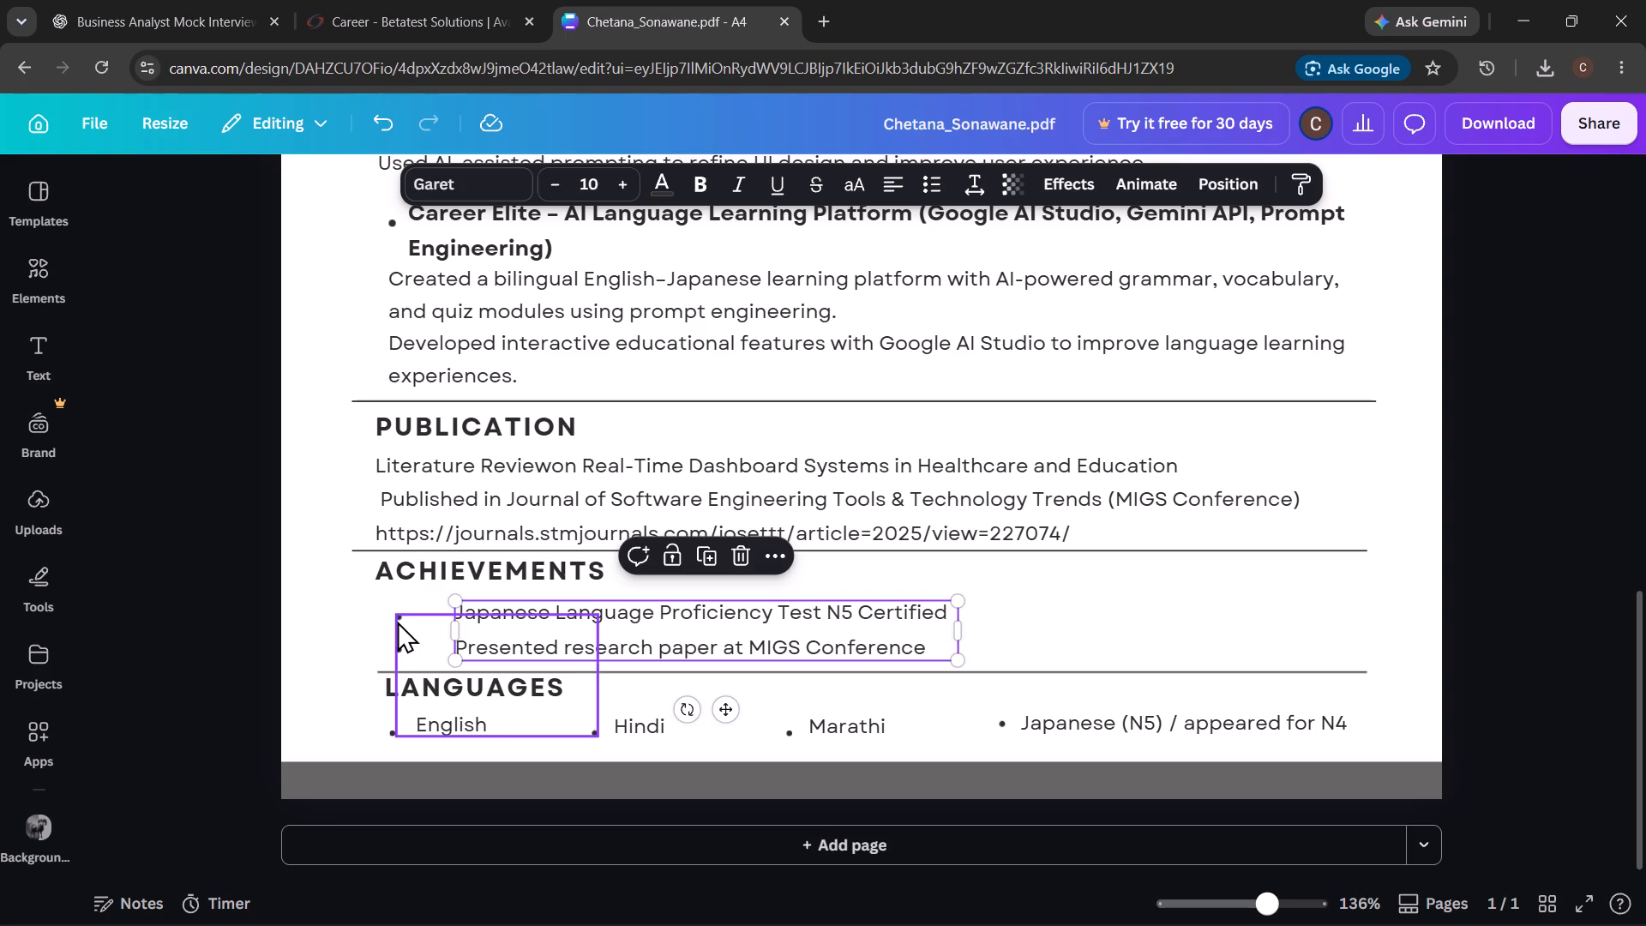
{"action": "left_click", "coordinate": [397, 621]}
{"action": "key", "text": "BackSpace"}
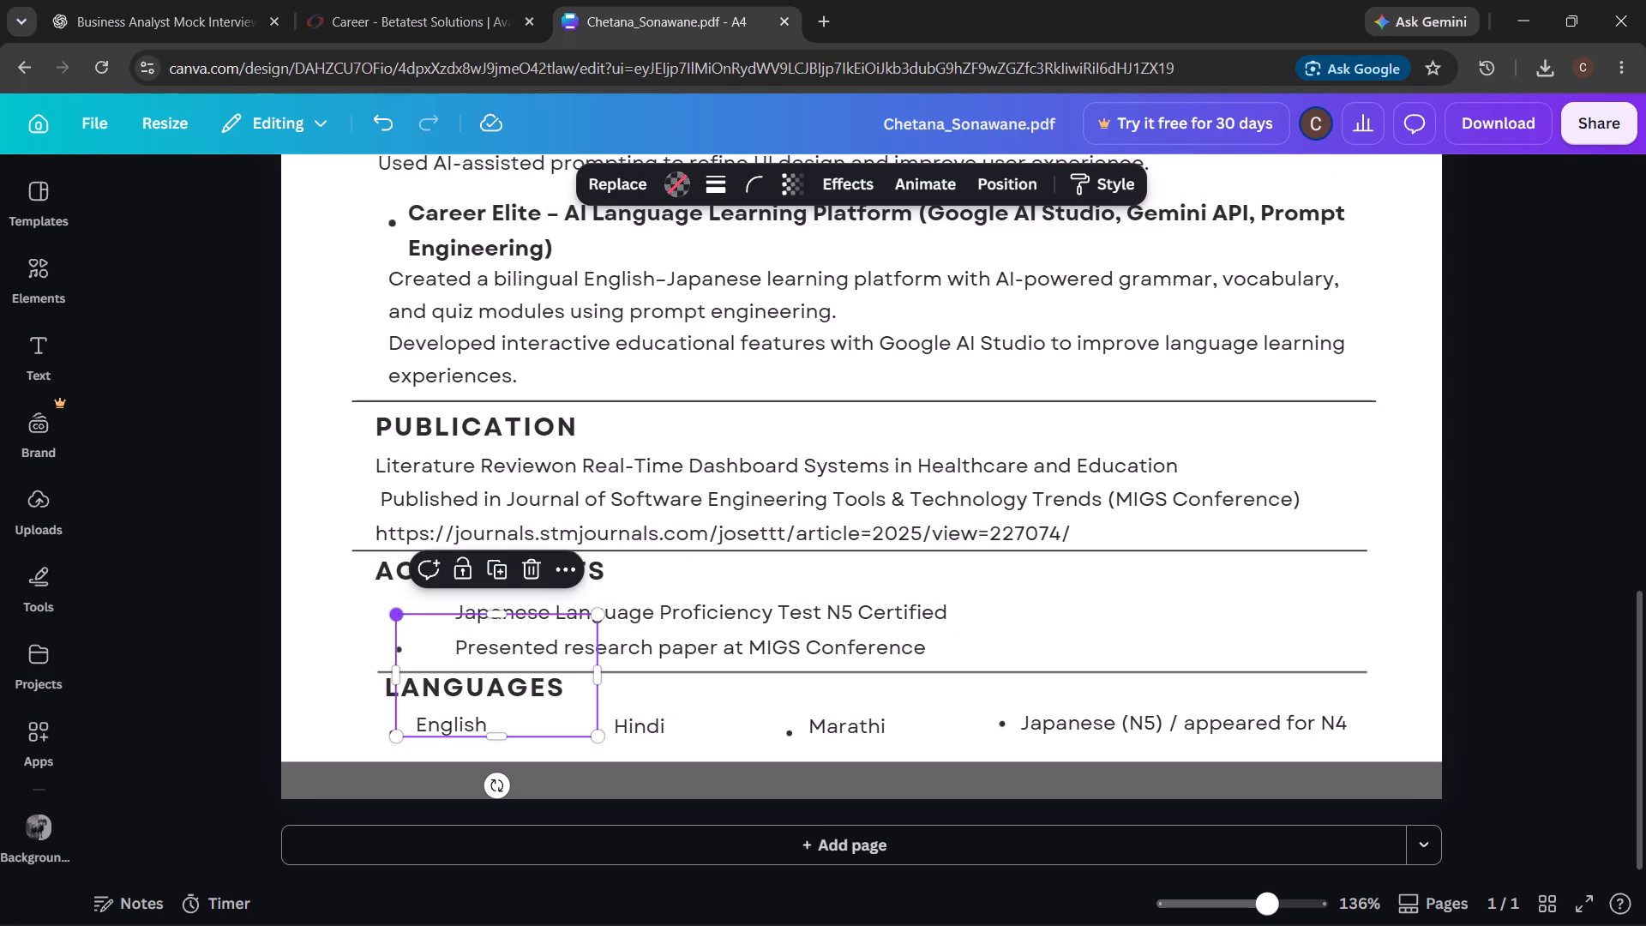
{"action": "key", "text": "BackSpace"}
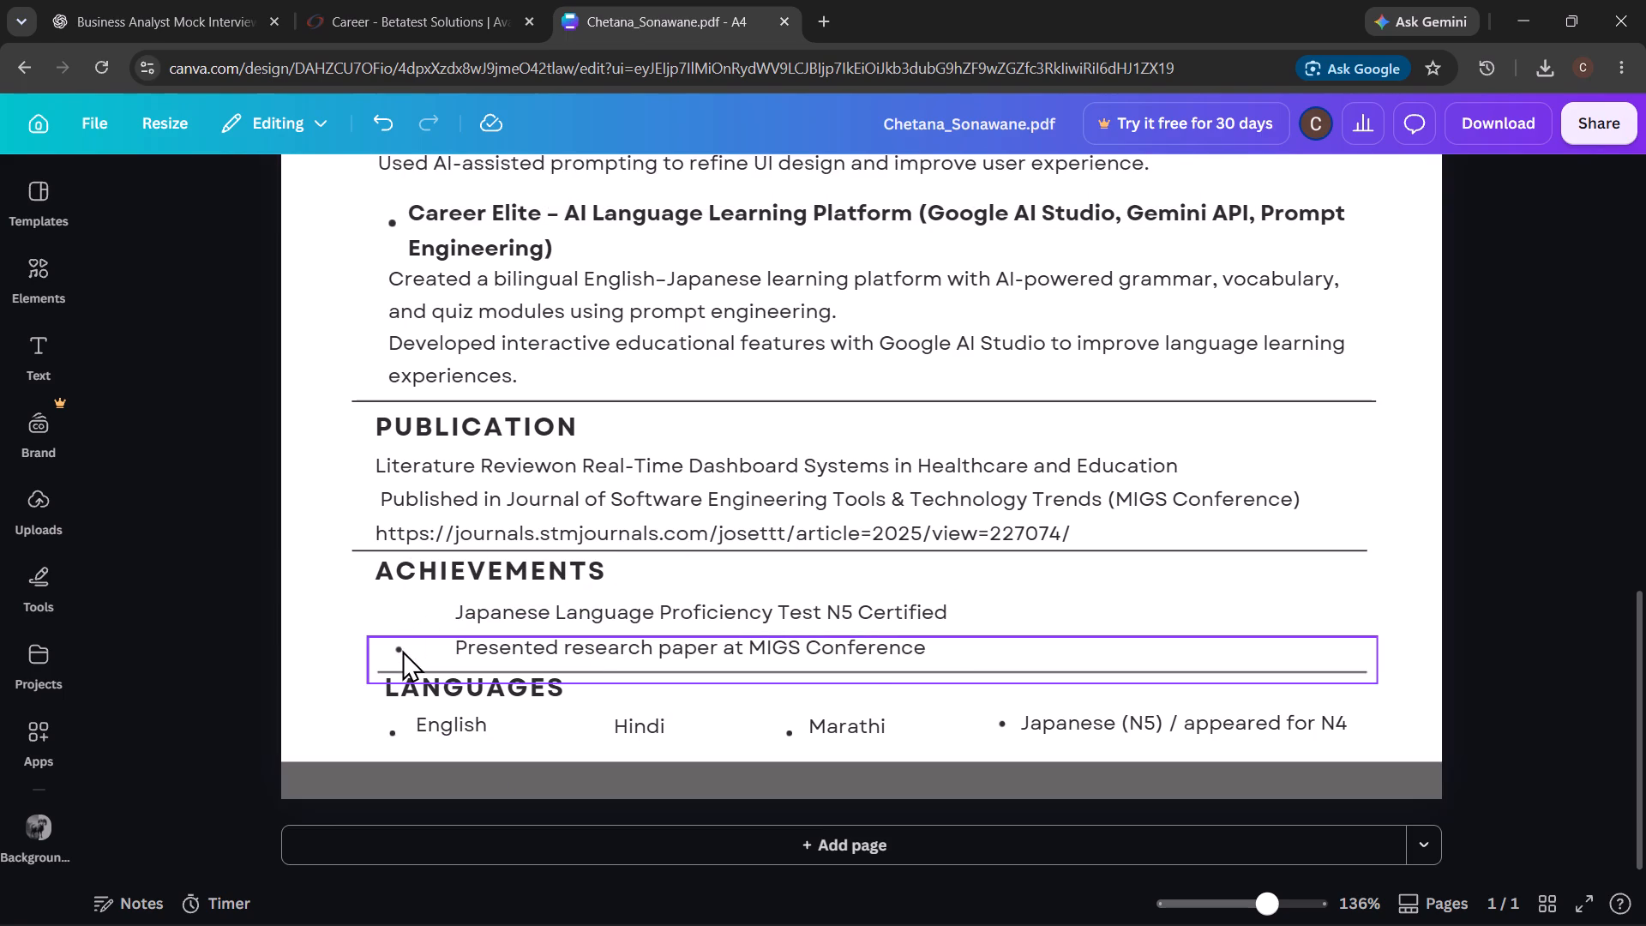
Delete the graphic, including its fill, that holds the second achievement's bullet and the divider above the LANGUAGES heading.
{"action": "left_click", "coordinate": [402, 650]}
{"action": "double_click", "coordinate": [400, 650]}
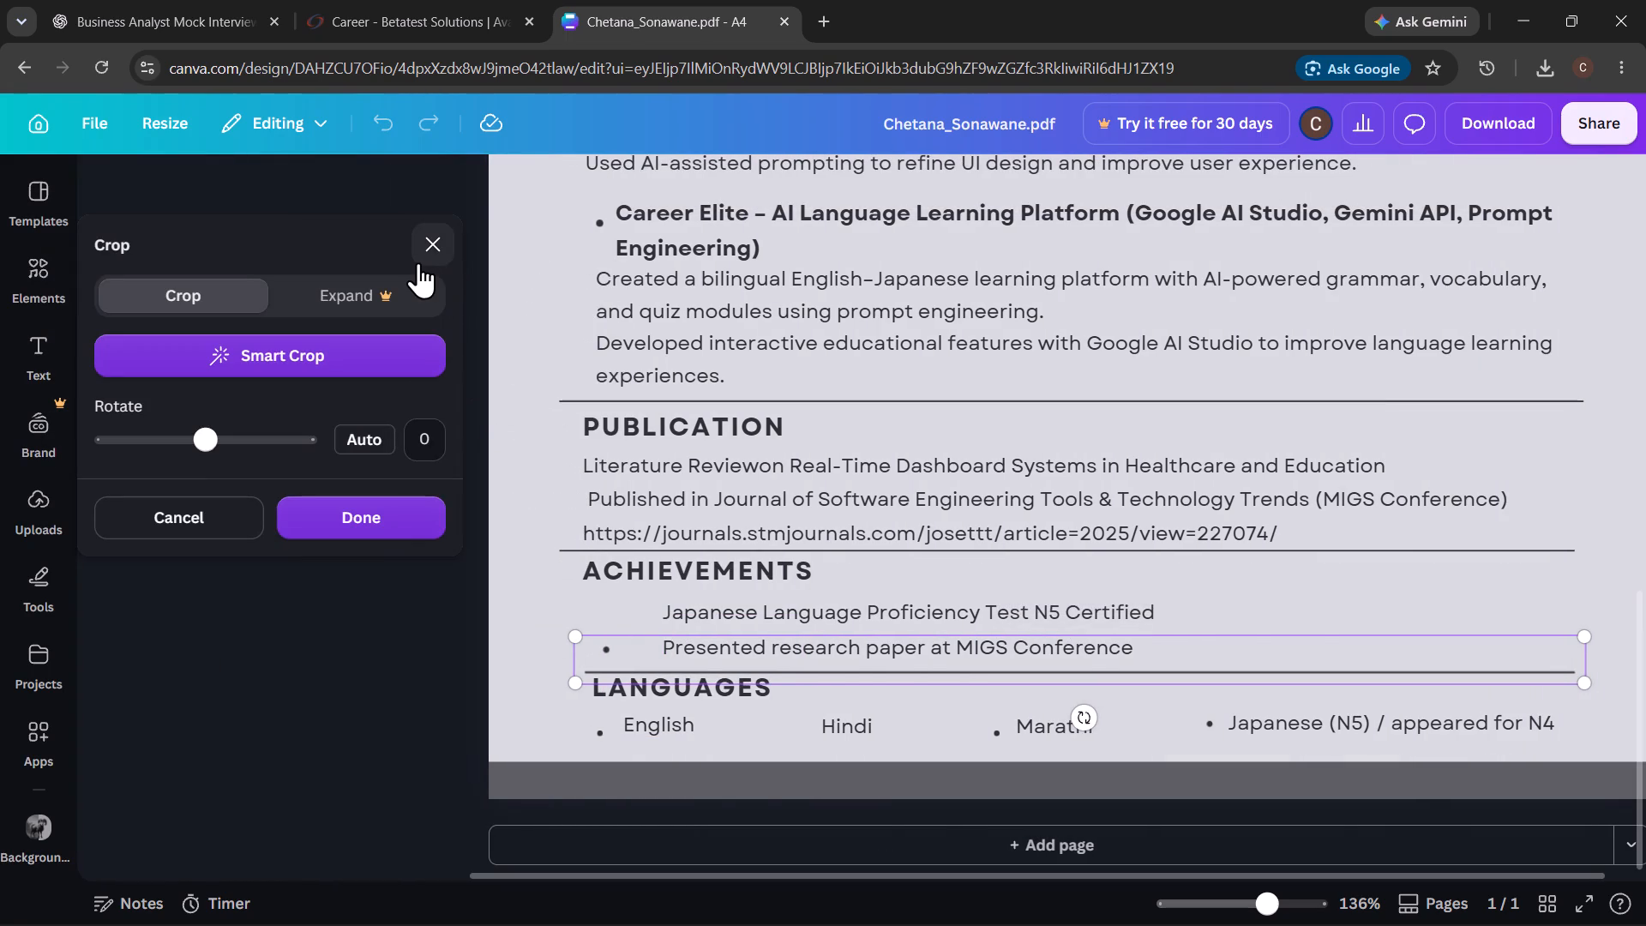
{"action": "left_click", "coordinate": [418, 262]}
{"action": "key", "text": "BackSpace"}
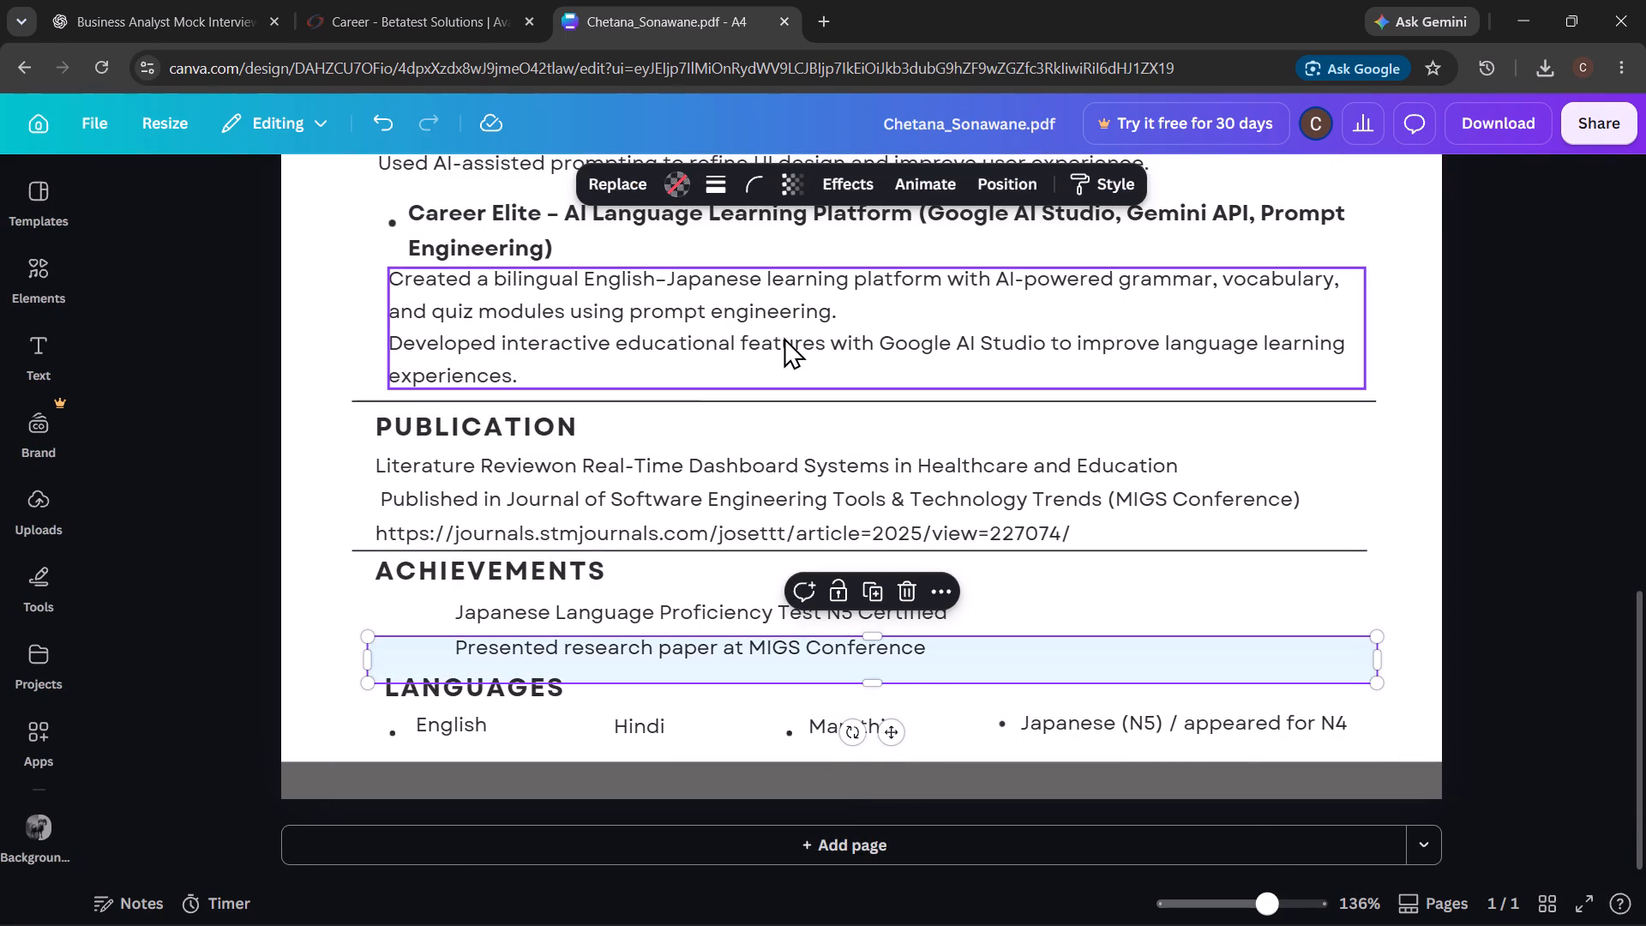
{"action": "right_click", "coordinate": [973, 662]}
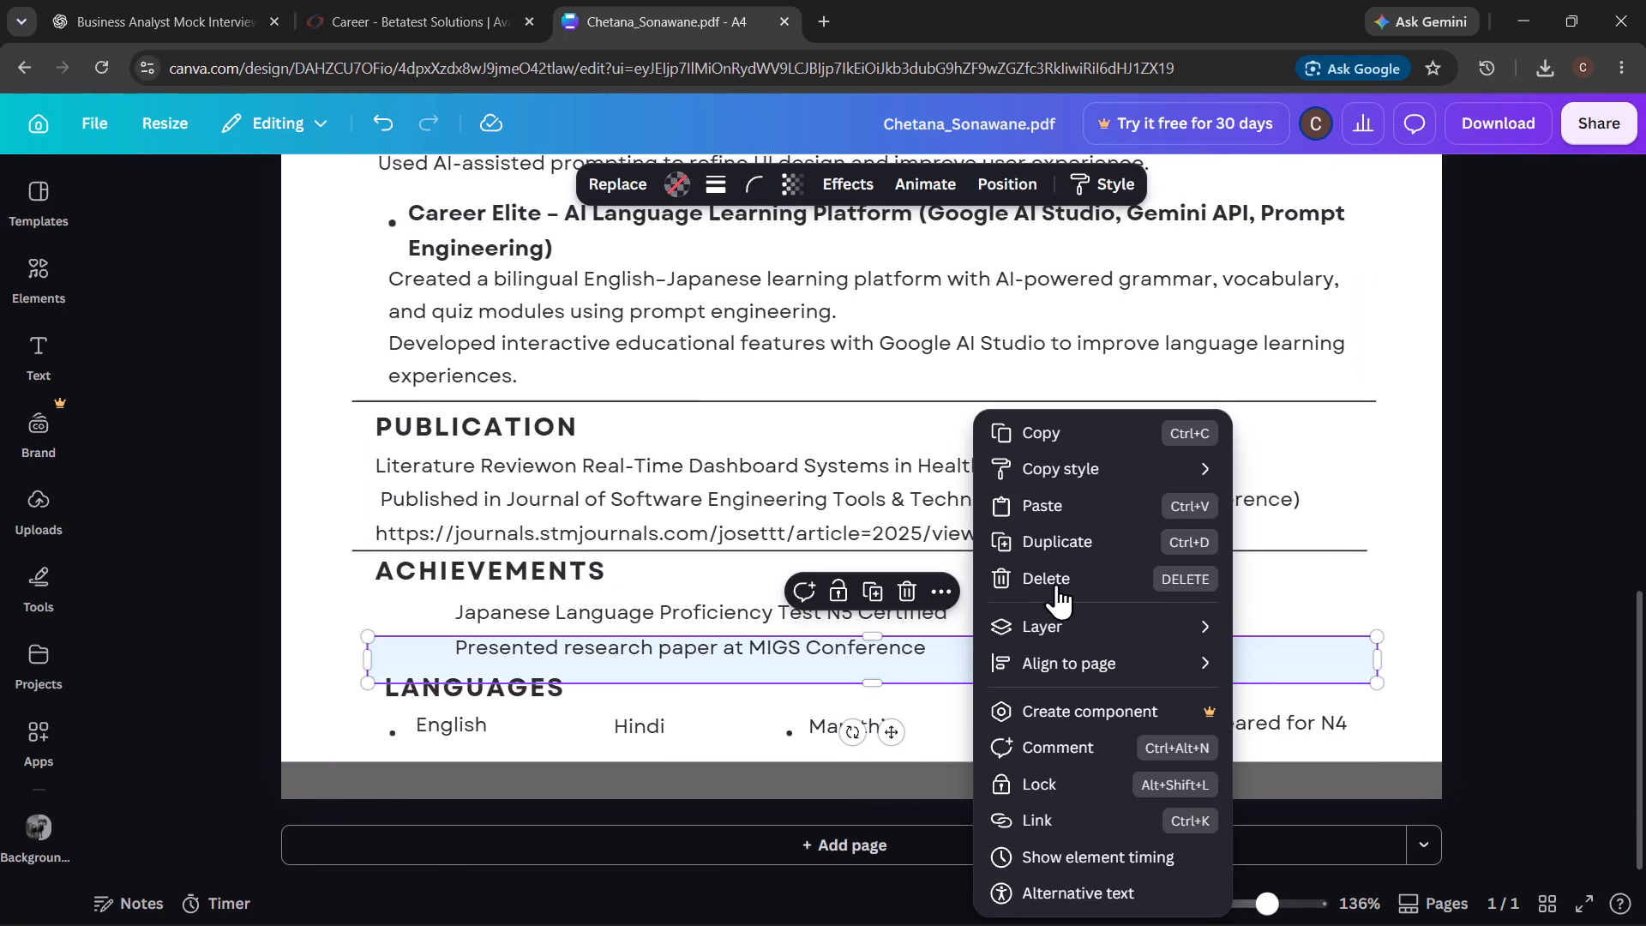
{"action": "left_click", "coordinate": [1063, 586]}
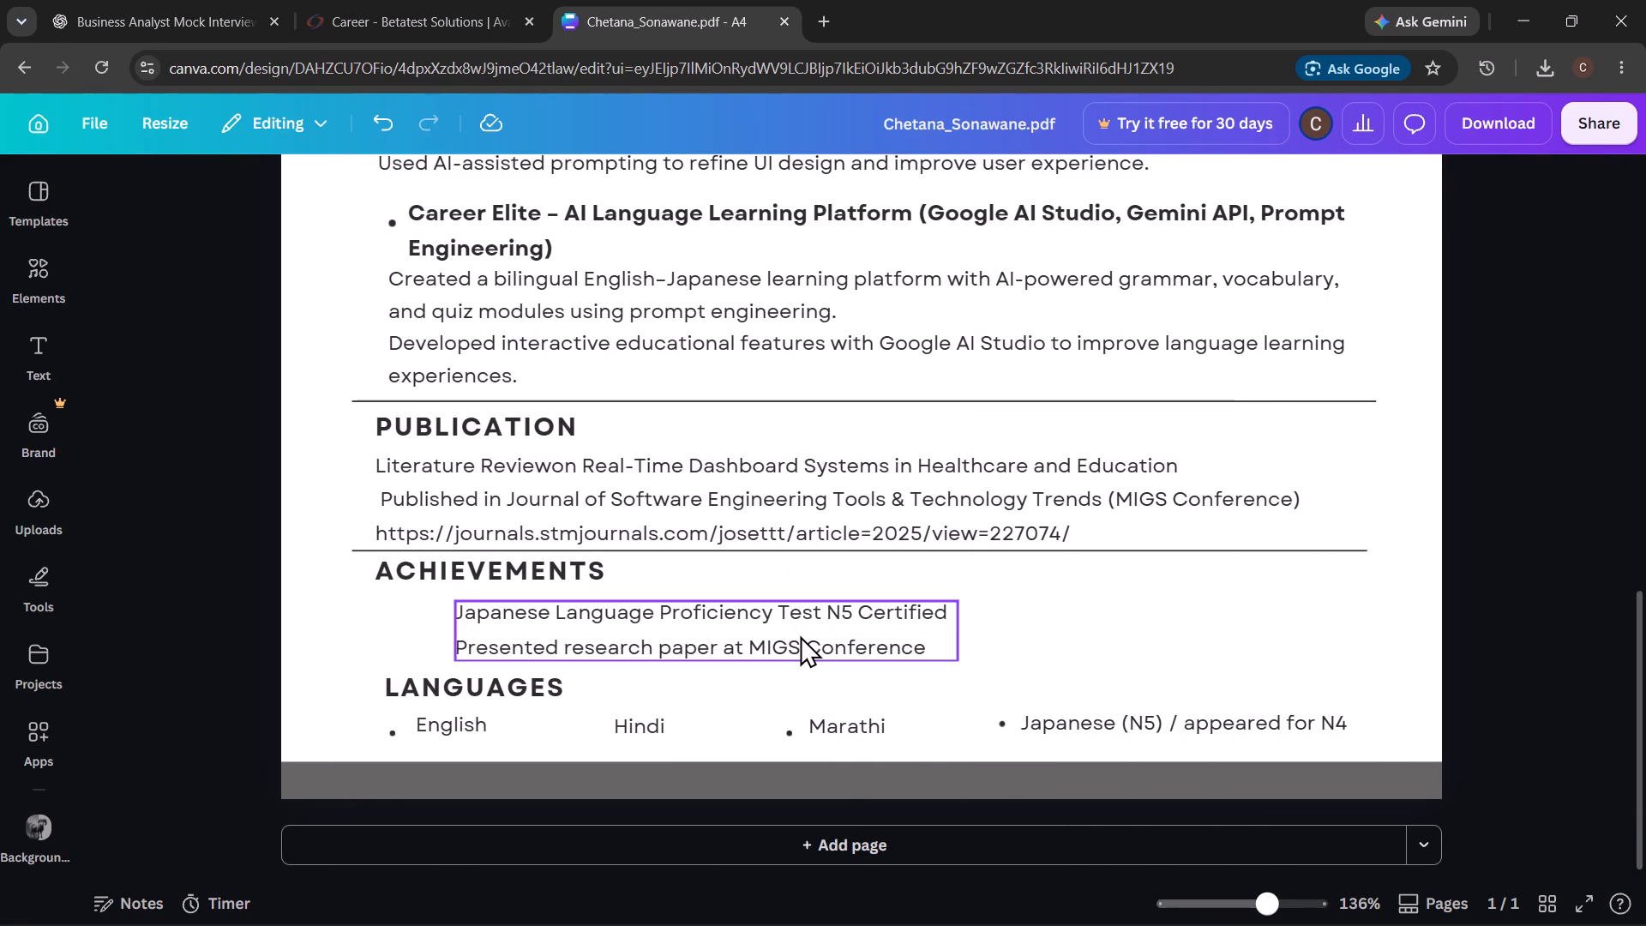
Move the two-line achievements text block left and slightly up, closer beneath the ACHIEVEMENTS heading.
{"action": "left_click_drag", "start_coordinate": [800, 635], "coordinate": [739, 625]}
Apply bulleted-list formatting to the achievements text and widen its box so each achievement fits on one line.
{"action": "triple_click", "coordinate": [739, 625]}
{"action": "left_click", "coordinate": [739, 625]}
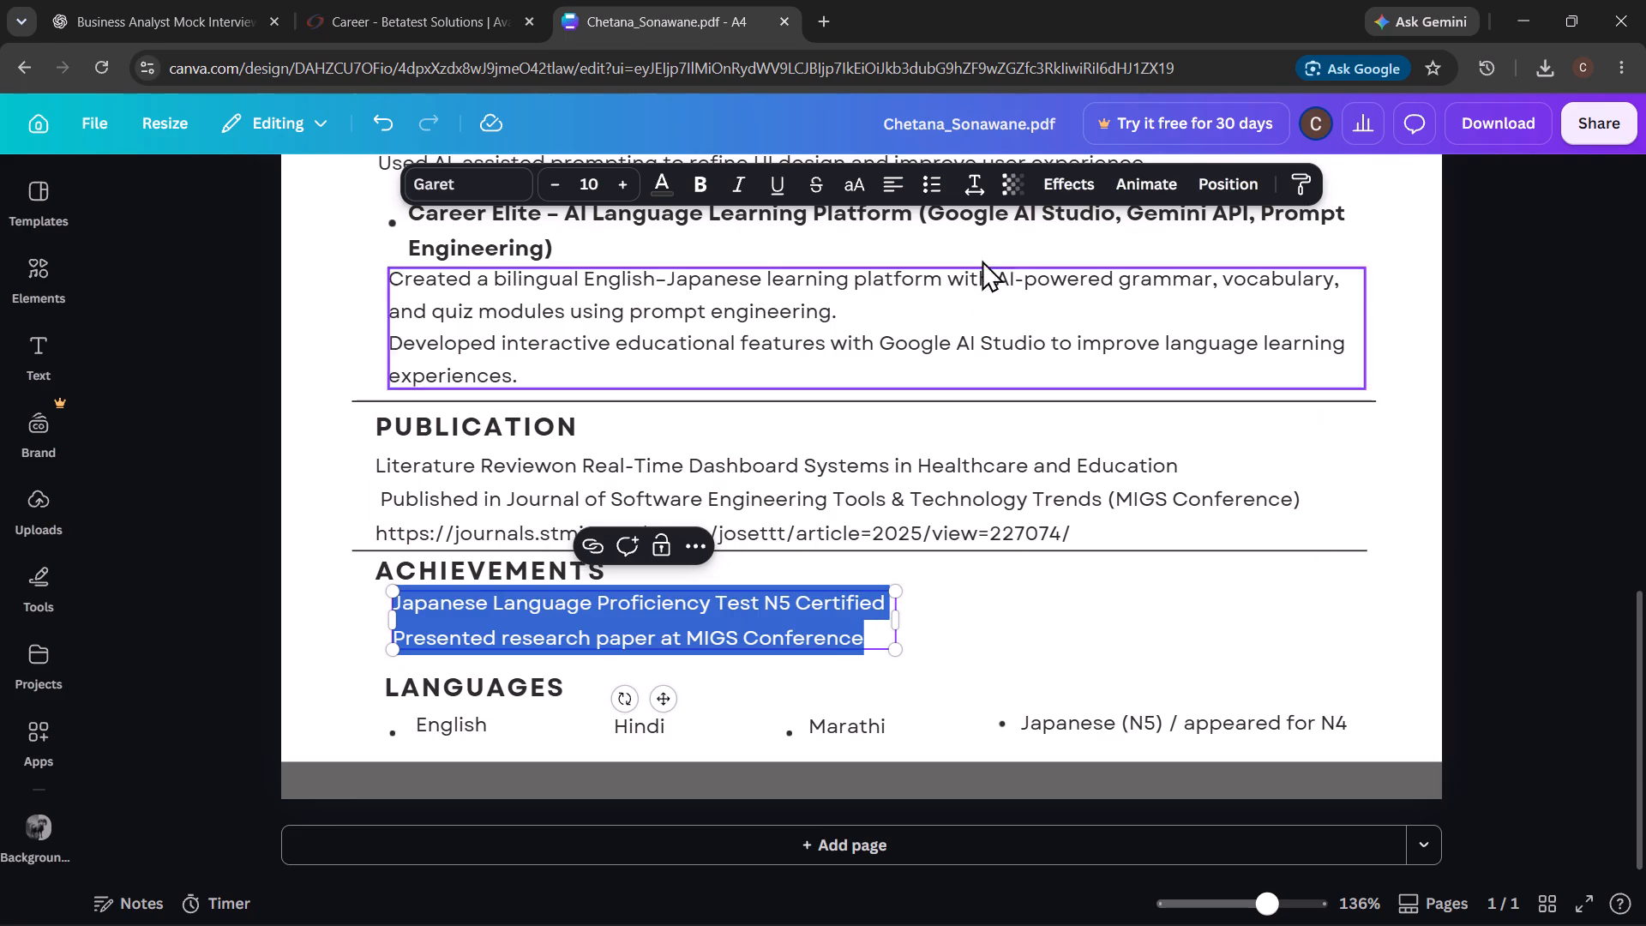
{"action": "left_click", "coordinate": [938, 177]}
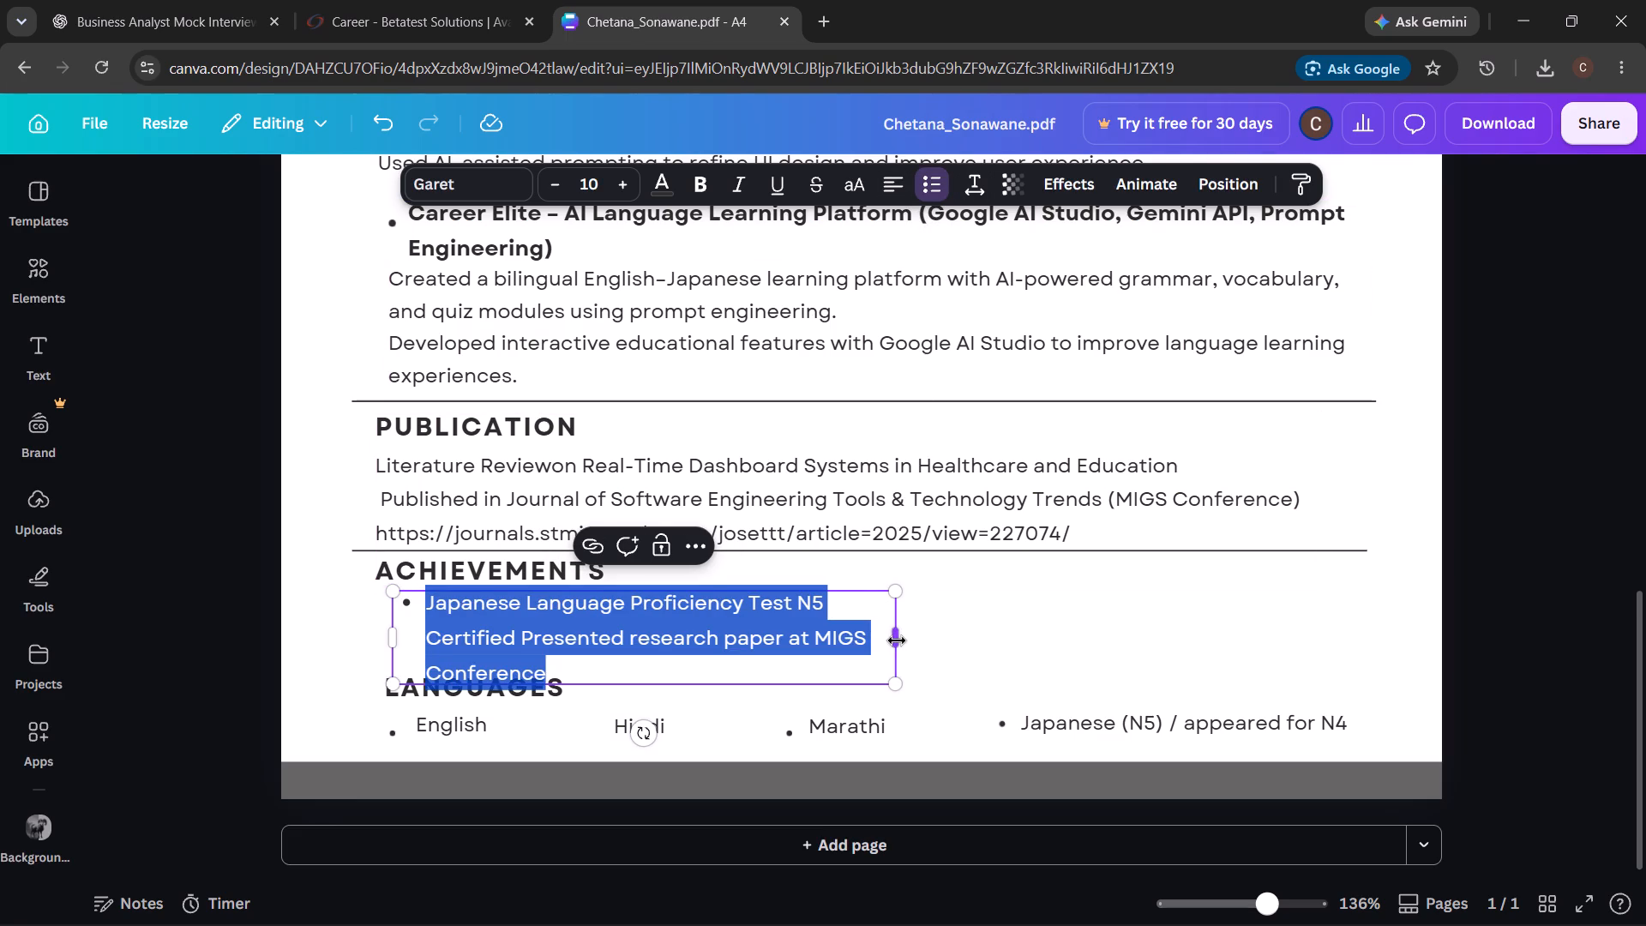
{"action": "left_click_drag", "start_coordinate": [897, 640], "coordinate": [953, 640]}
{"action": "left_click", "coordinate": [1002, 640]}
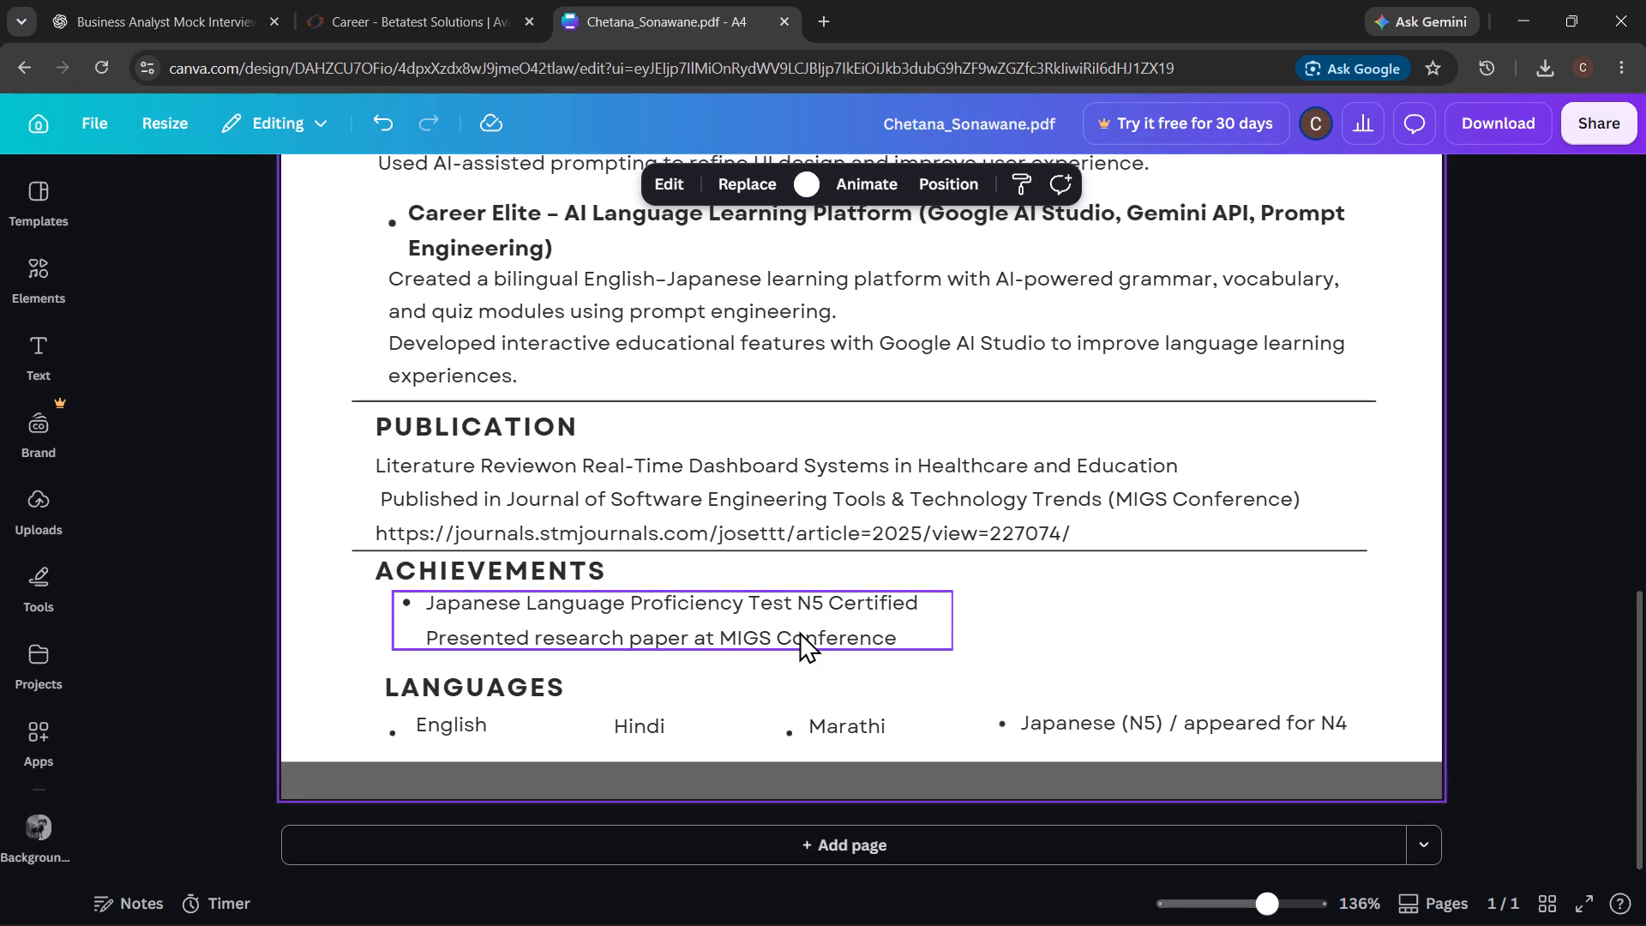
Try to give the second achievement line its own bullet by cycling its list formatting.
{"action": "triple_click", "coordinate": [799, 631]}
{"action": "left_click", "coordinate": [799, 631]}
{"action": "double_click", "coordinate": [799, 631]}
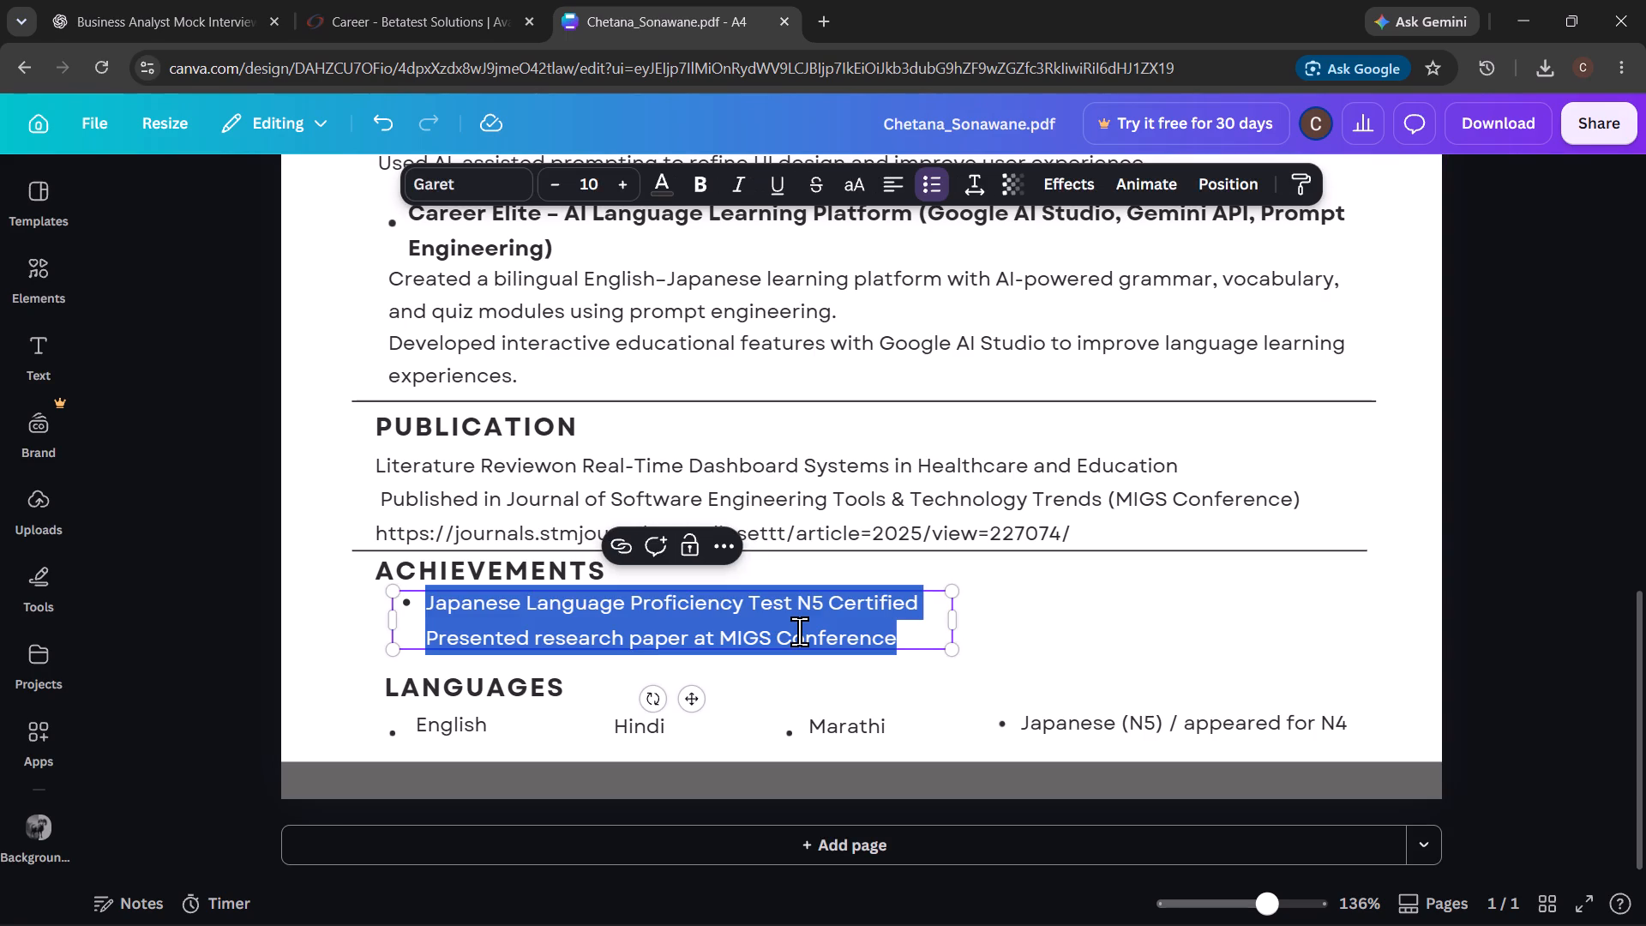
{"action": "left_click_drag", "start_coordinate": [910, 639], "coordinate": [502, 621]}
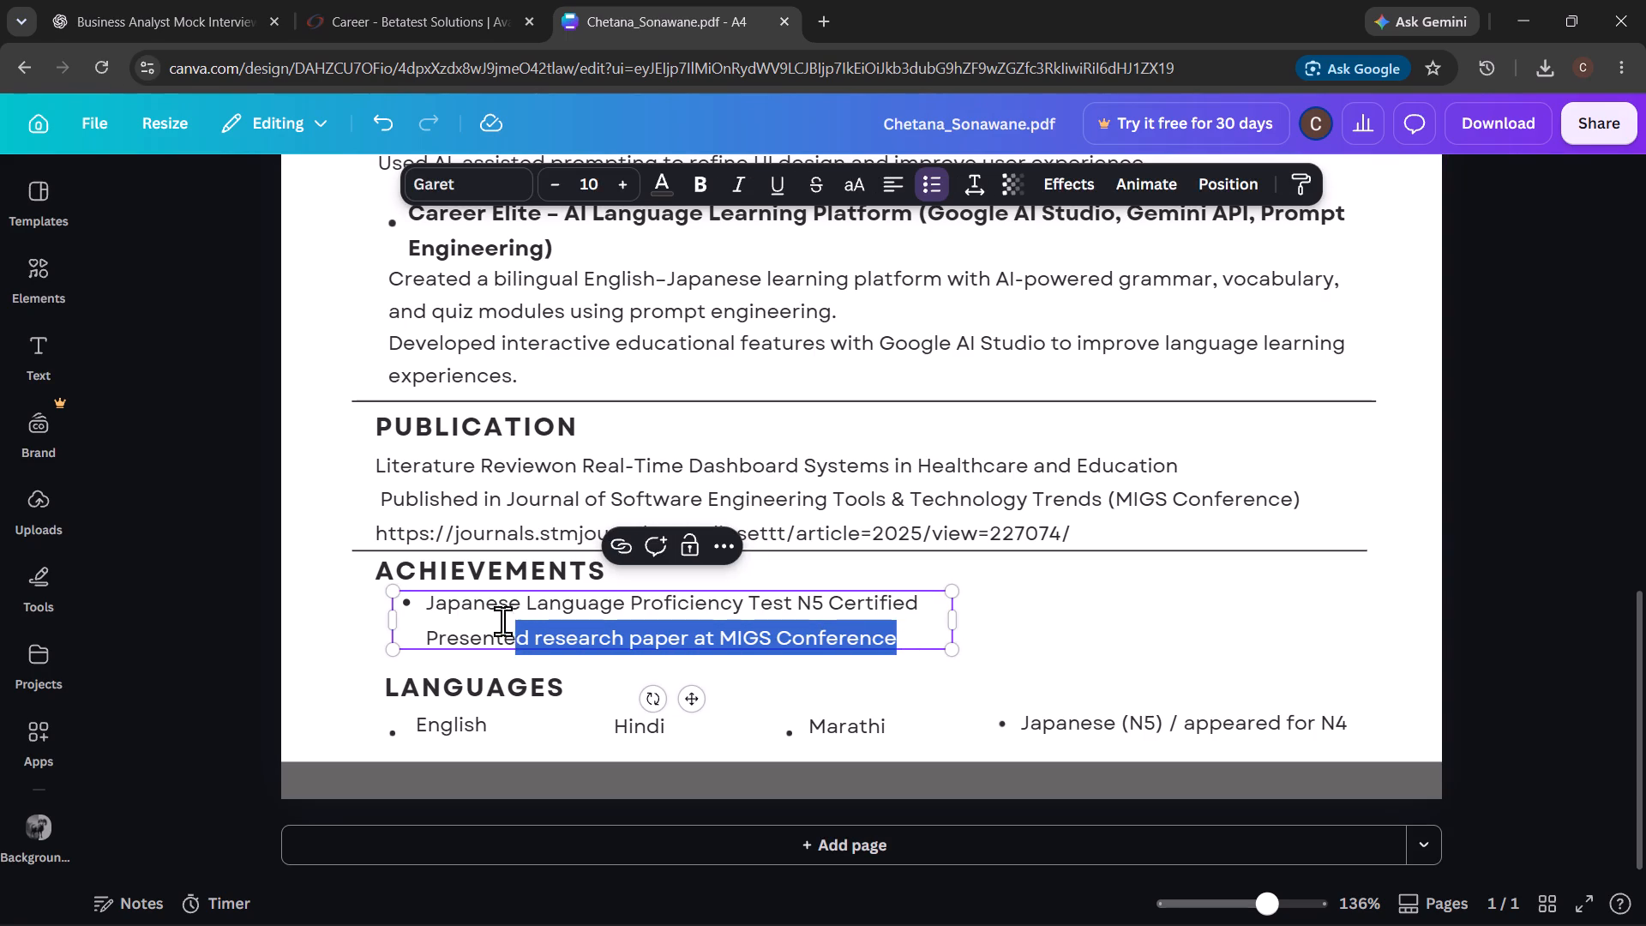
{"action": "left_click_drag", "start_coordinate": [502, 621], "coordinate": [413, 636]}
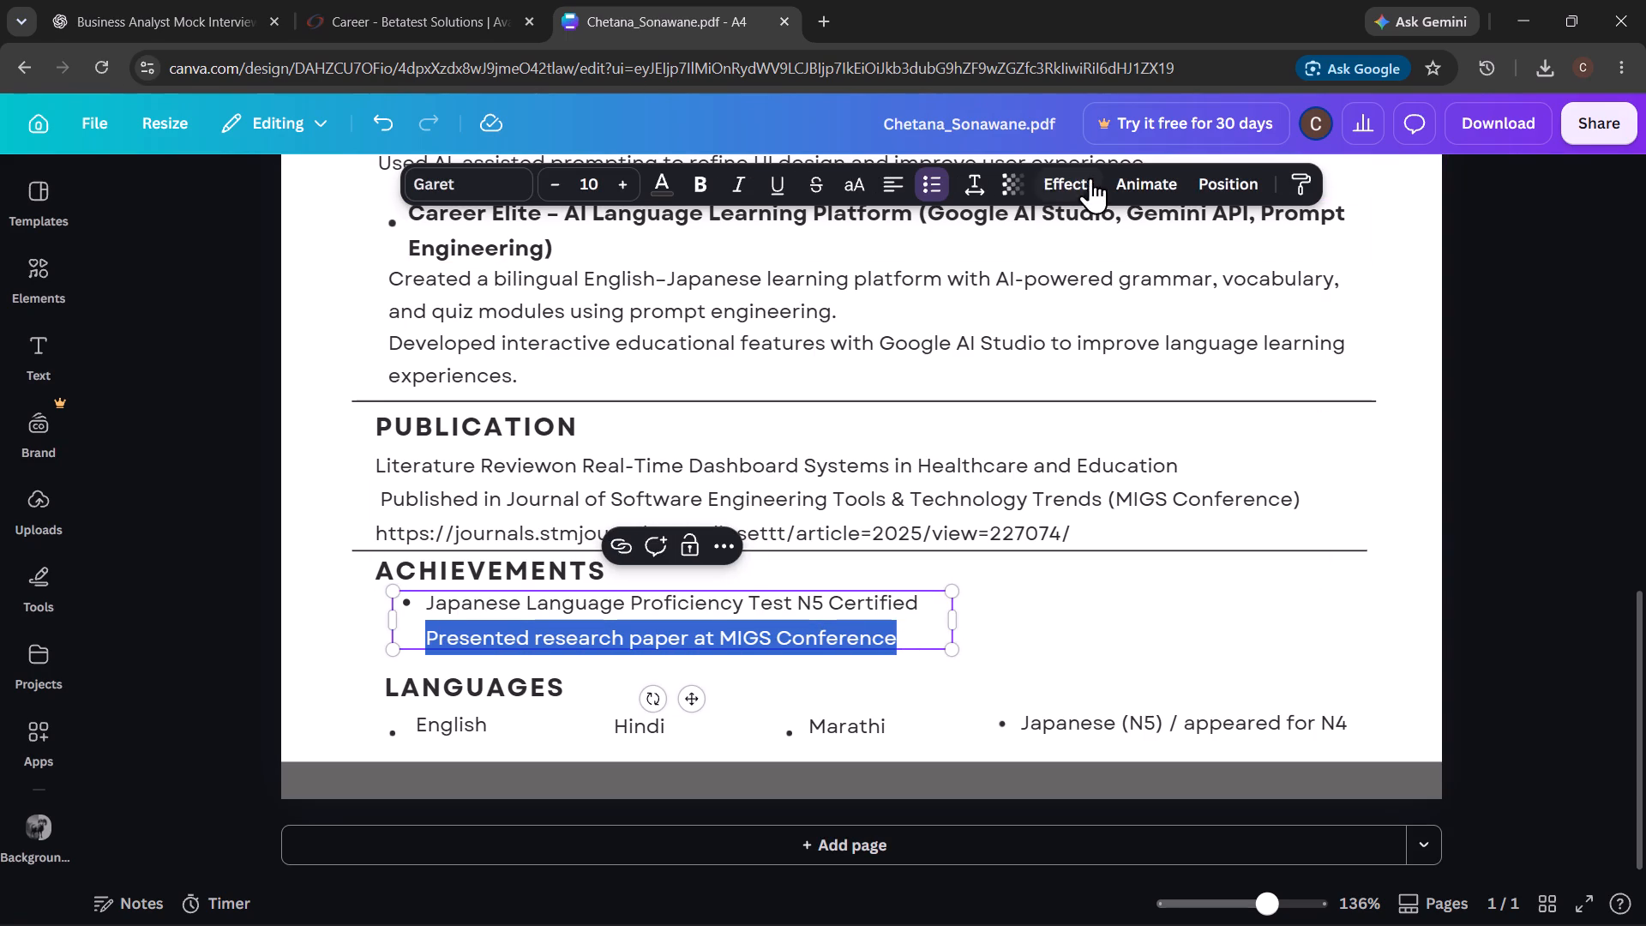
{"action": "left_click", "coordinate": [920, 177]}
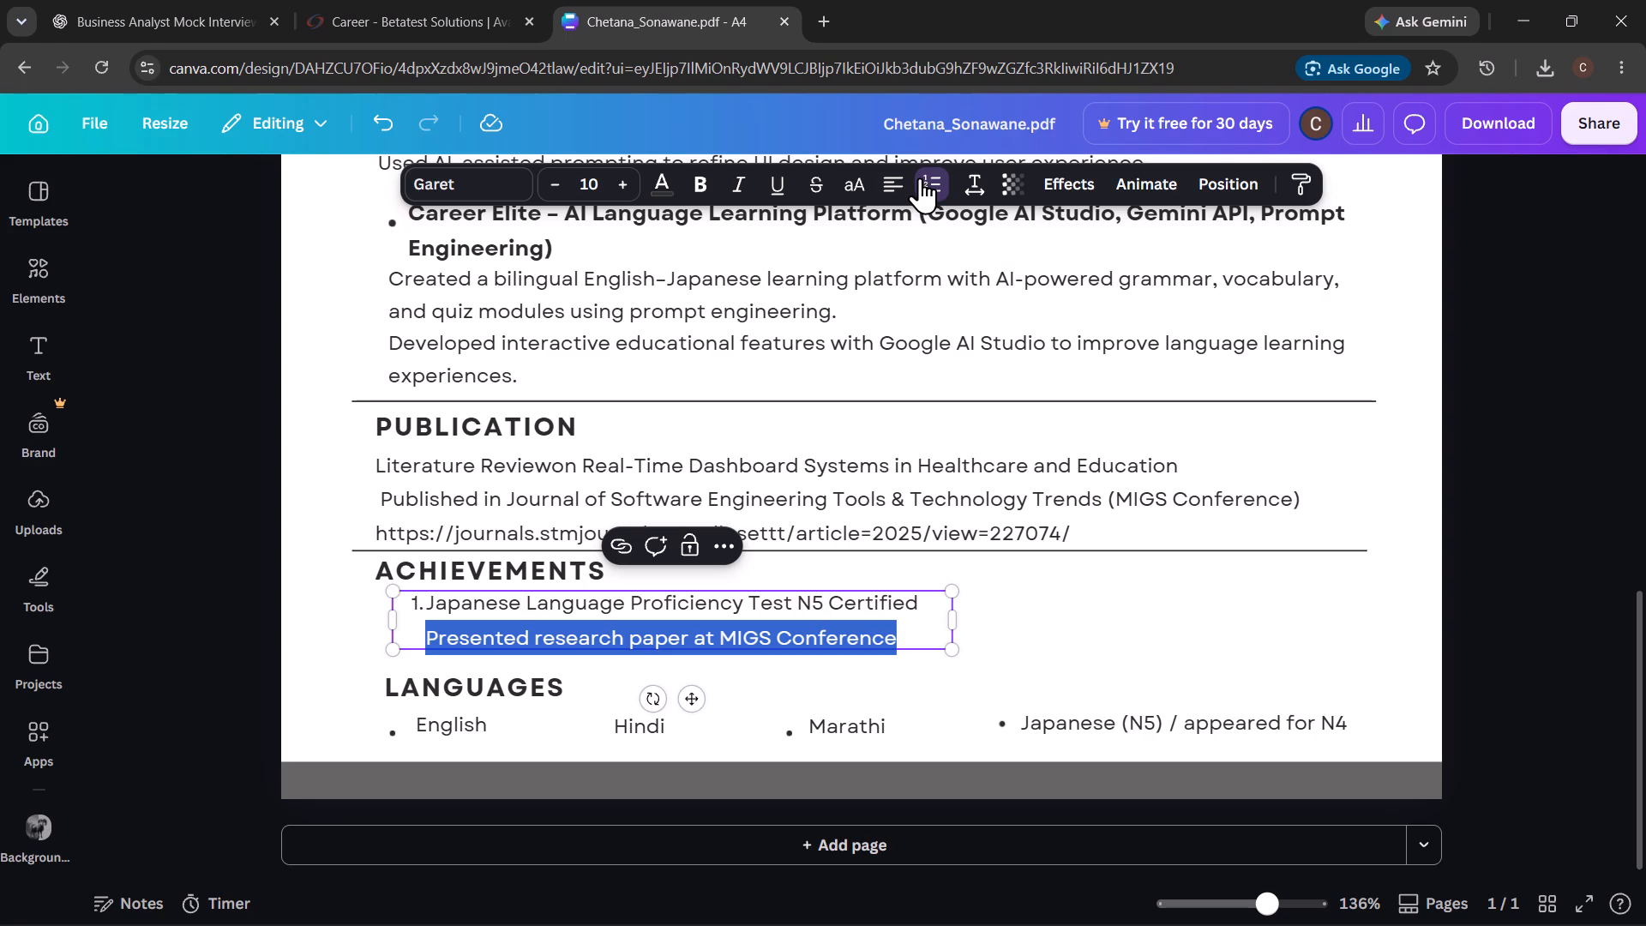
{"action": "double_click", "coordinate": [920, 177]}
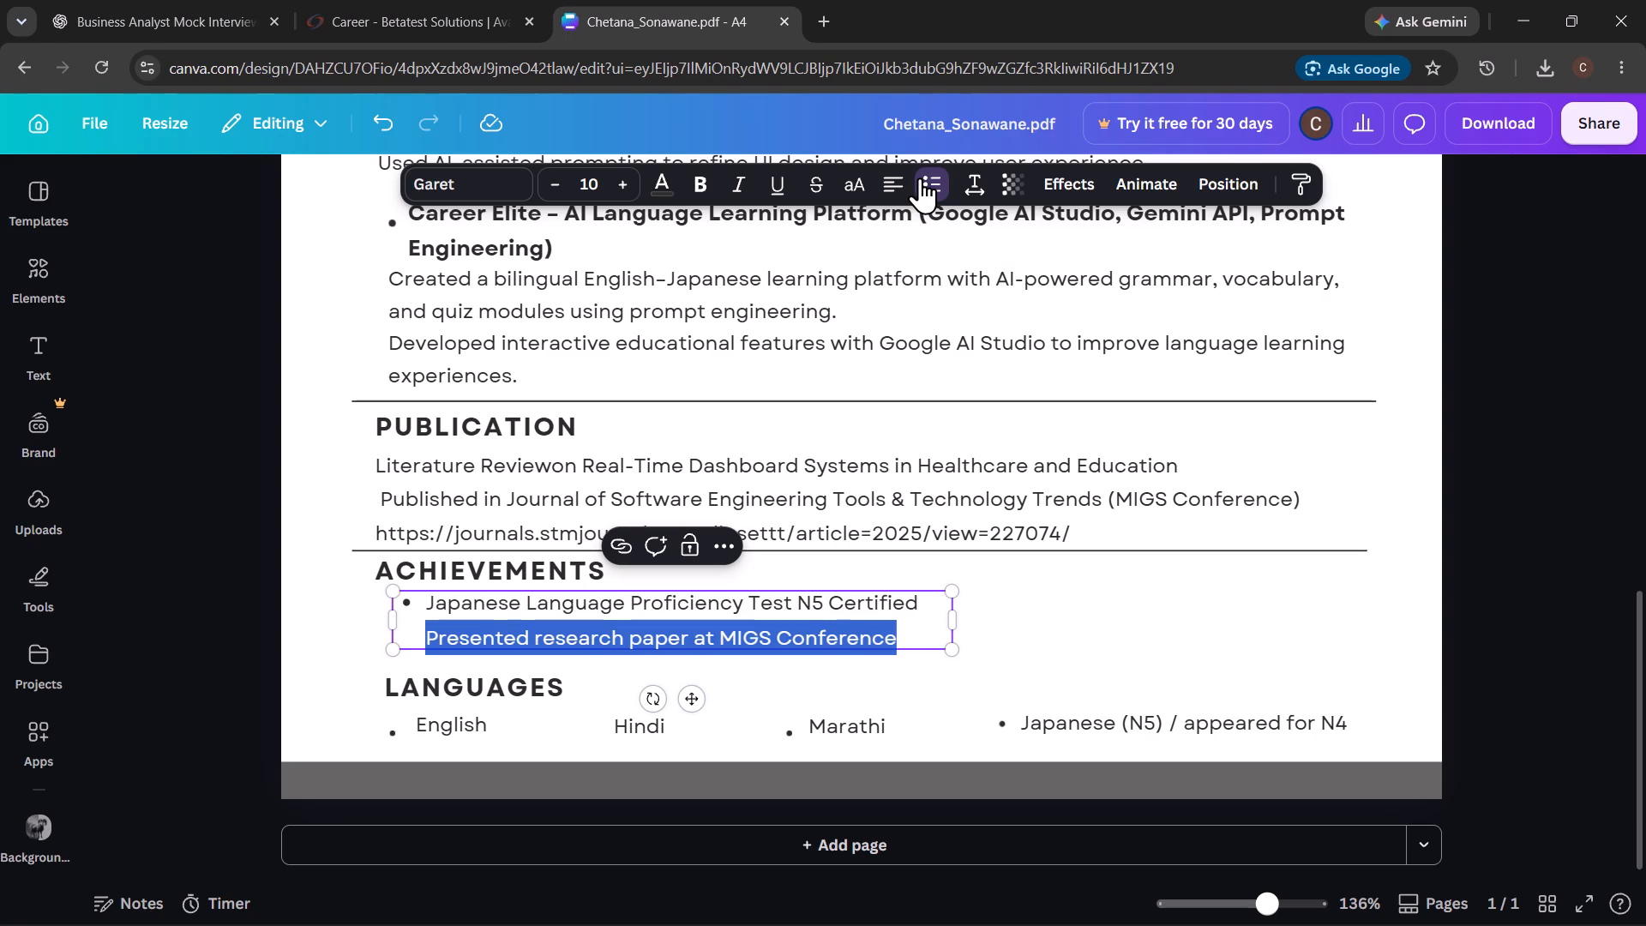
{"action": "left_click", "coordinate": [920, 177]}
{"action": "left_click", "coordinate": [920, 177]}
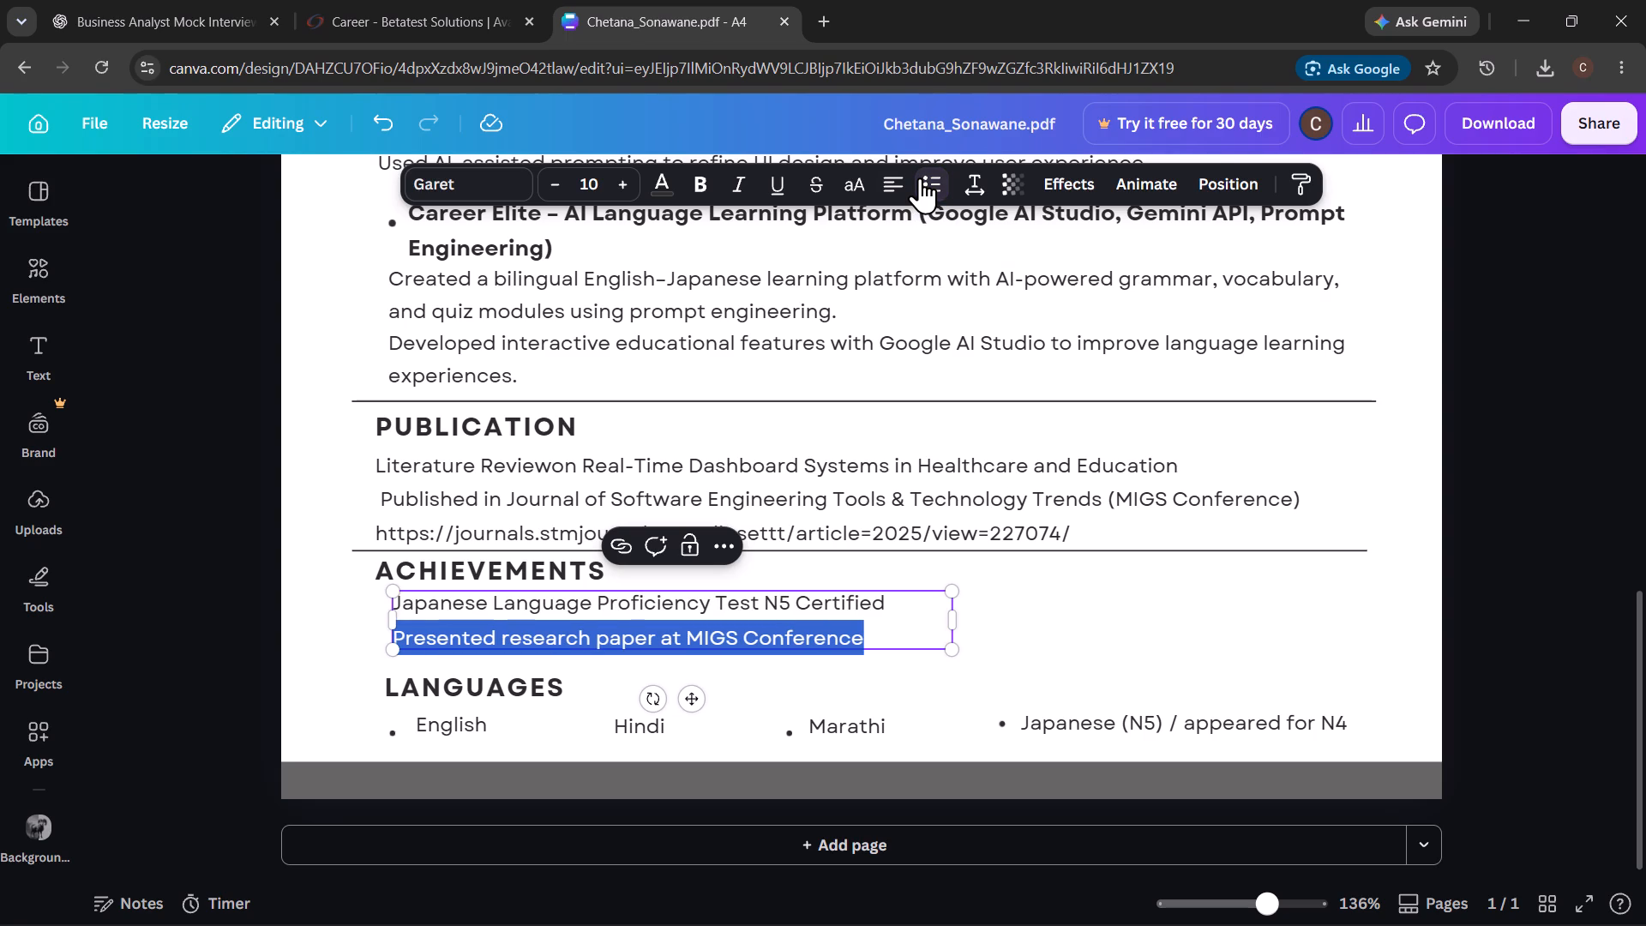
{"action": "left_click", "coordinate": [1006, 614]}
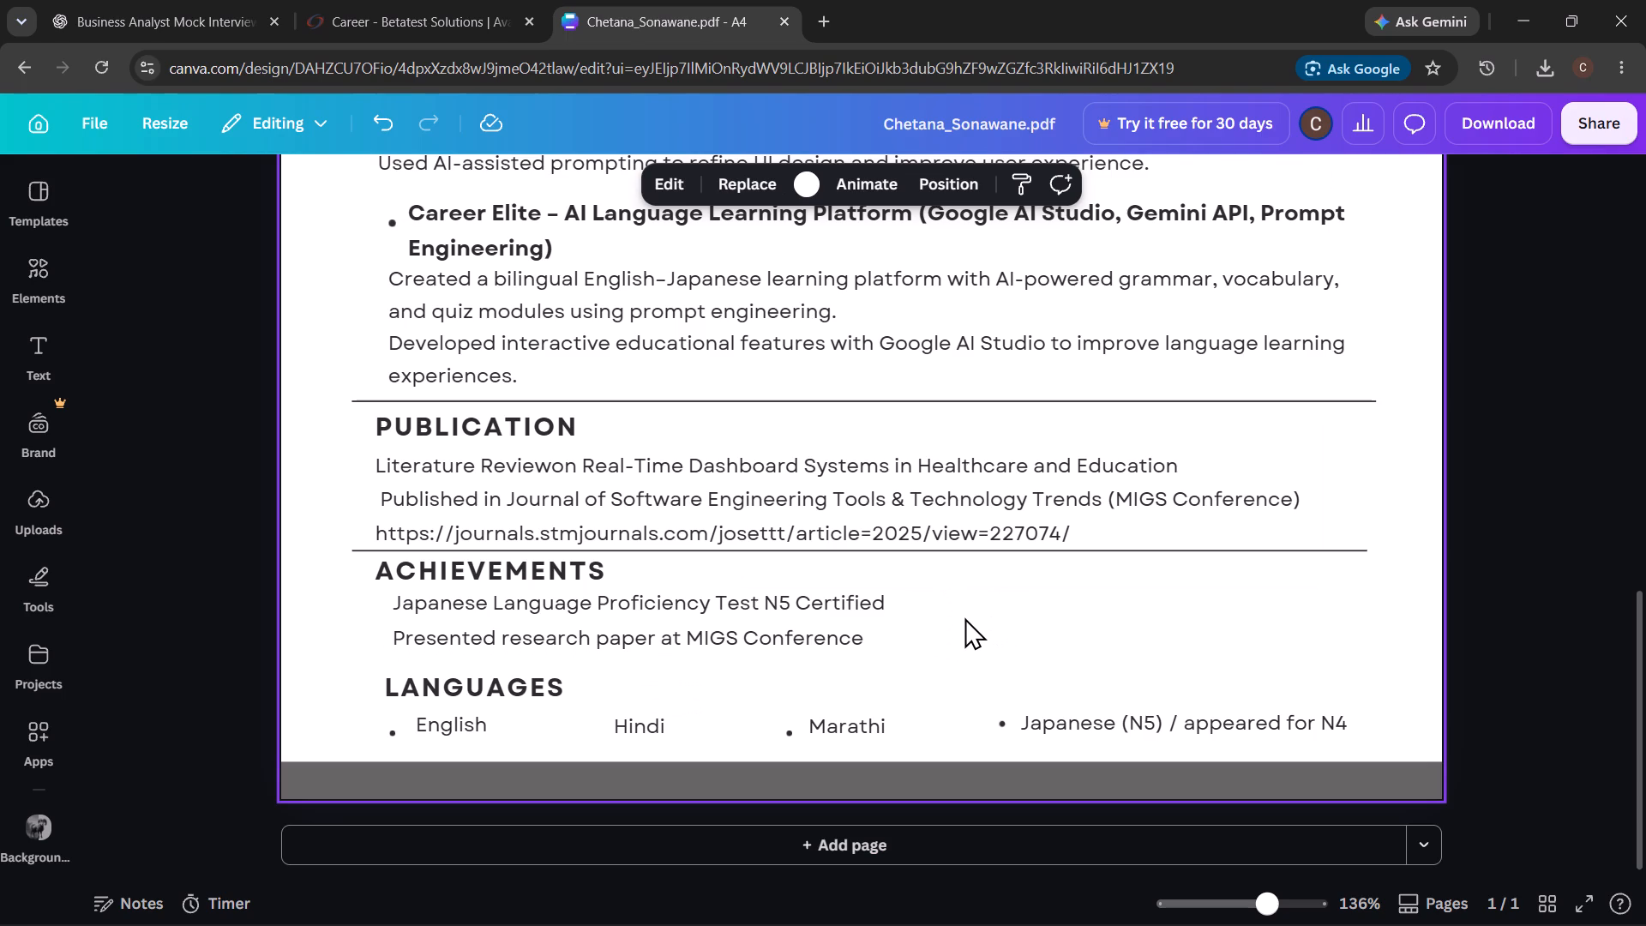
Undo the achievements edits back to where both bullet graphics and the divider above LANGUAGES are restored.
{"action": "key", "text": "ctrl+z"}
{"action": "key", "text": "ctrl+z"}
{"action": "key", "text": "ctrl+z"}
{"action": "key", "text": "ctrl+z"}
{"action": "key", "text": "ctrl+z"}
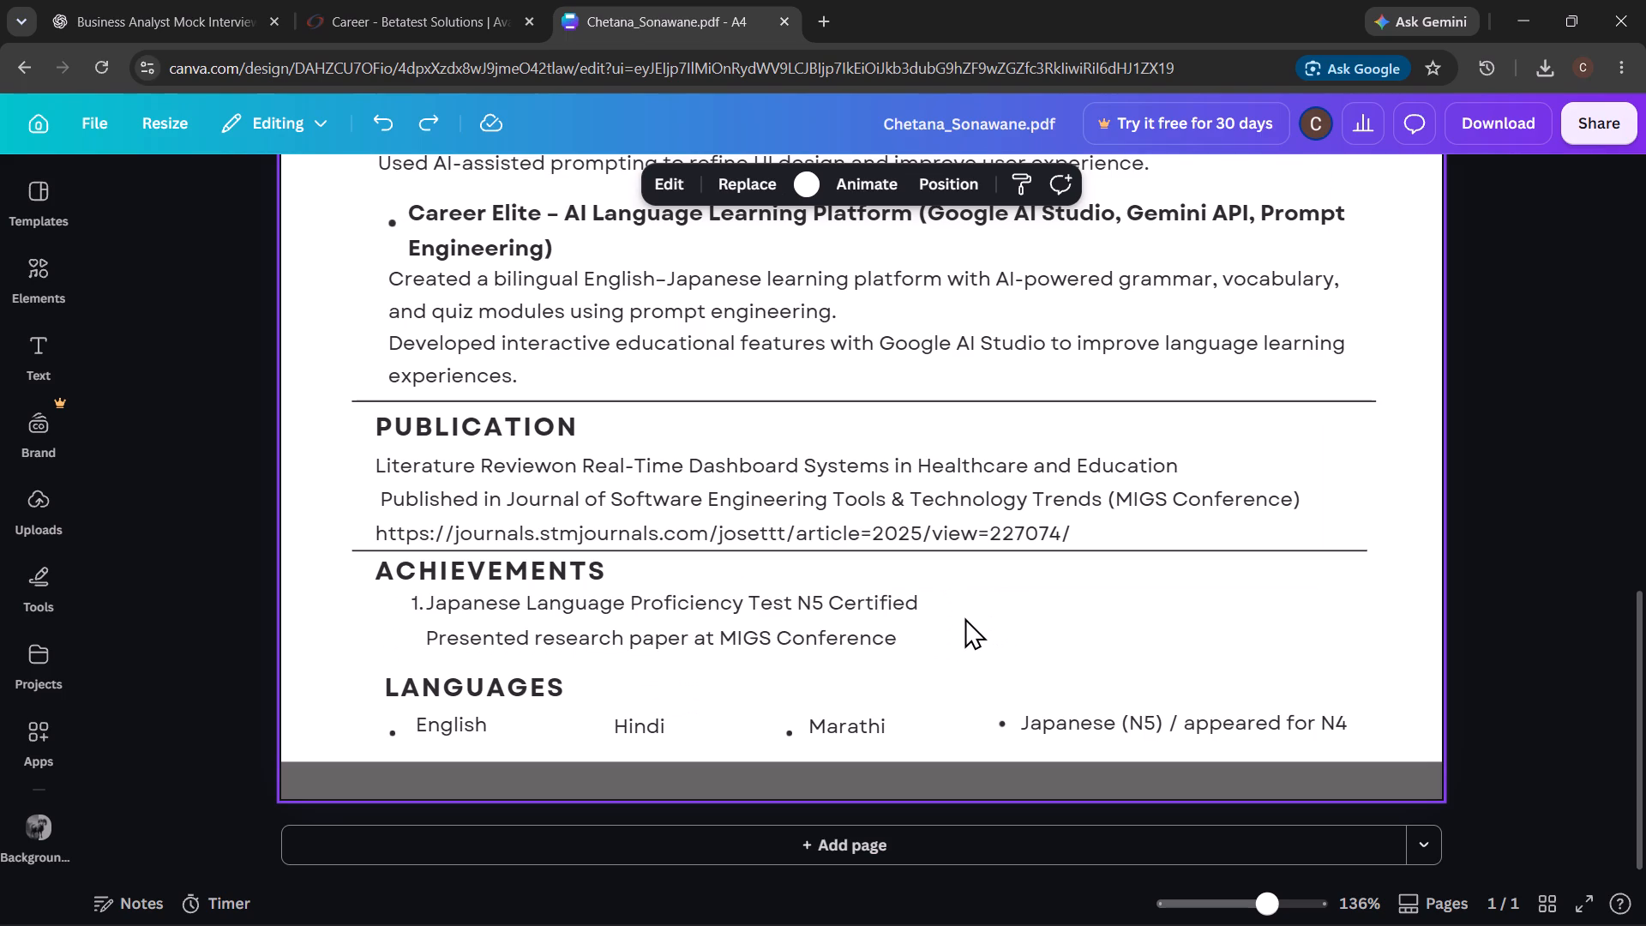
{"action": "key", "text": "ctrl+z"}
{"action": "key", "text": "ctrl+z"}
{"action": "key", "text": "ctrl+z"}
{"action": "key", "text": "ctrl+z"}
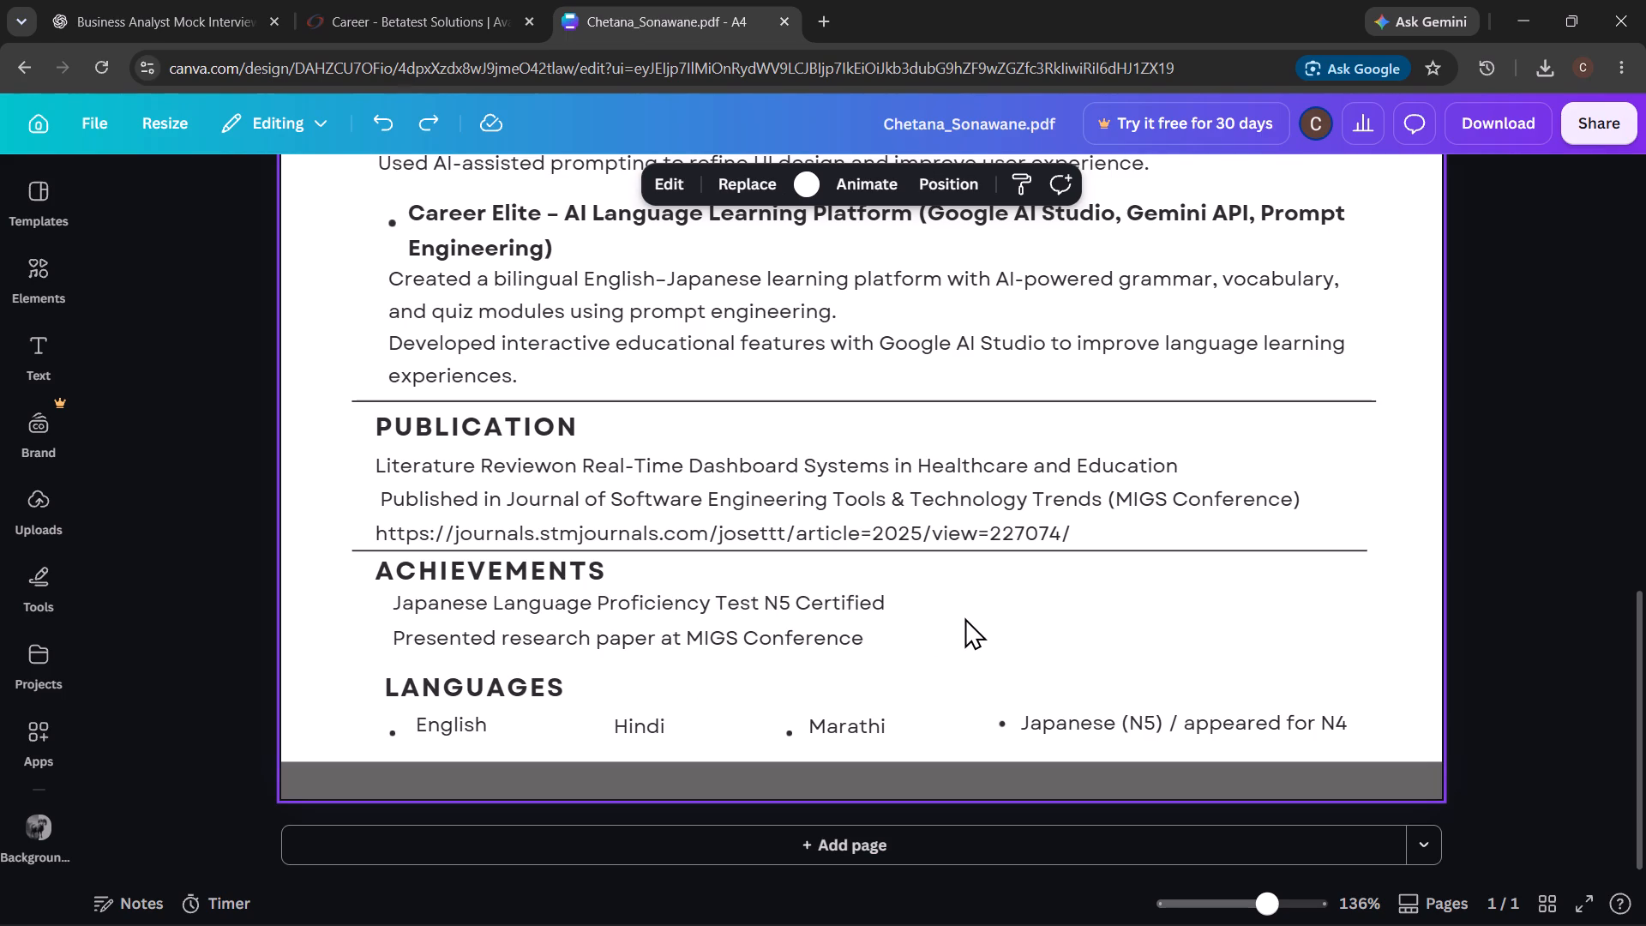
{"action": "key", "text": "ctrl+z"}
{"action": "key", "text": "ctrl+z"}
{"action": "key", "text": "ctrl+z"}
{"action": "key", "text": "ctrl+z"}
{"action": "key", "text": "ctrl+z"}
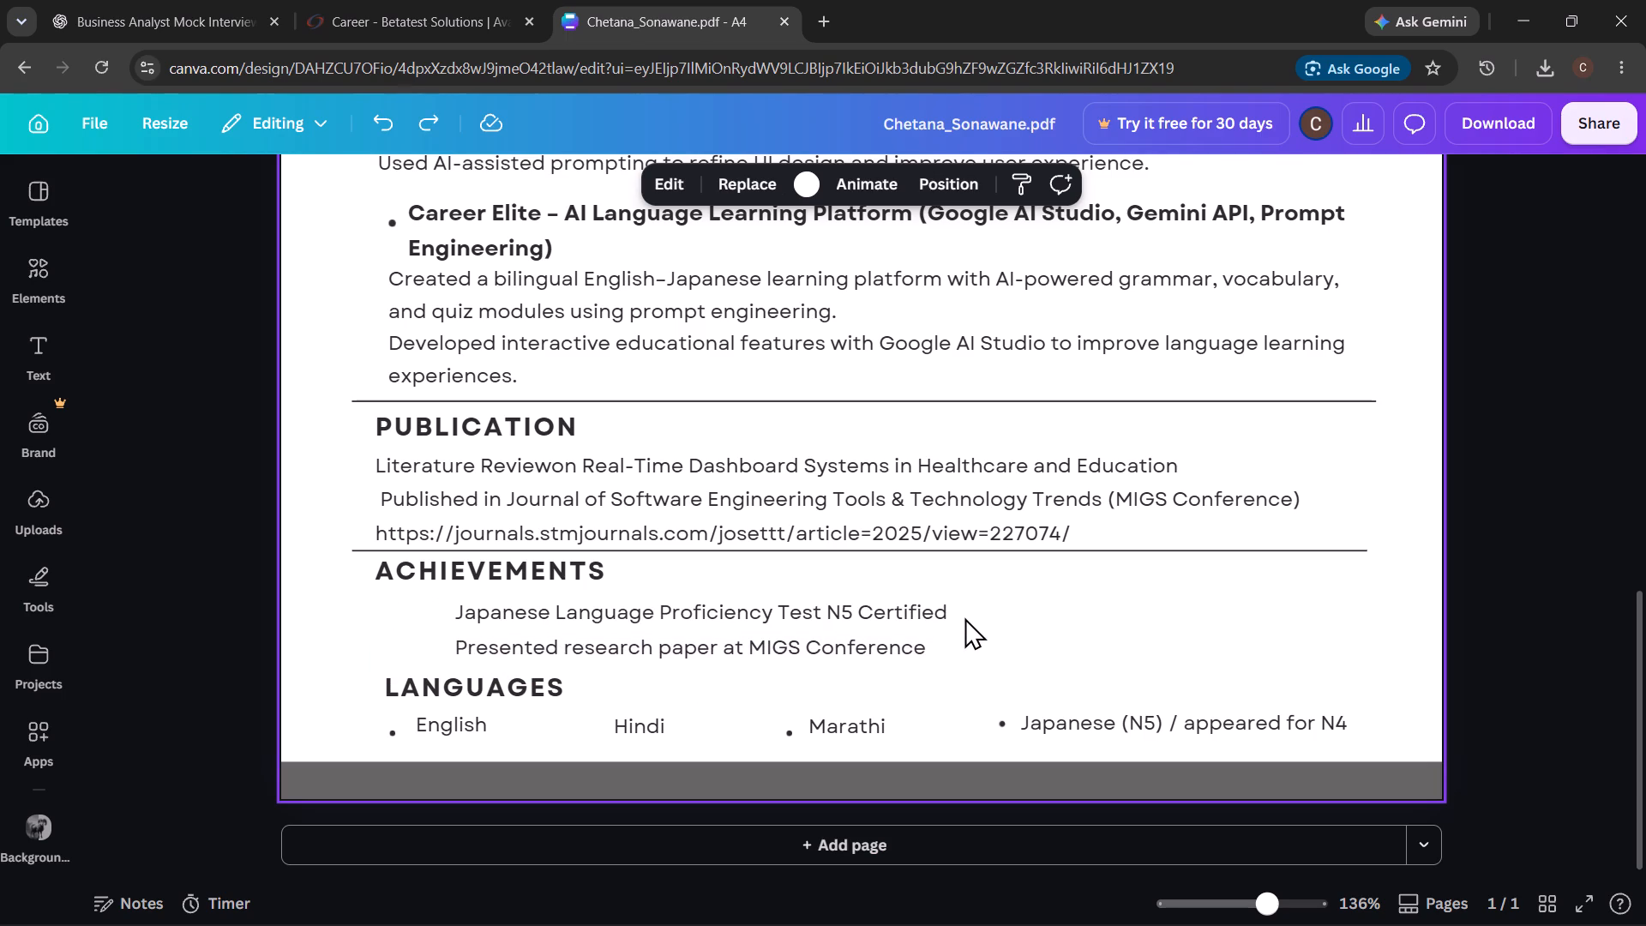
{"action": "key", "text": "ctrl+z"}
{"action": "key", "text": "ctrl+z"}
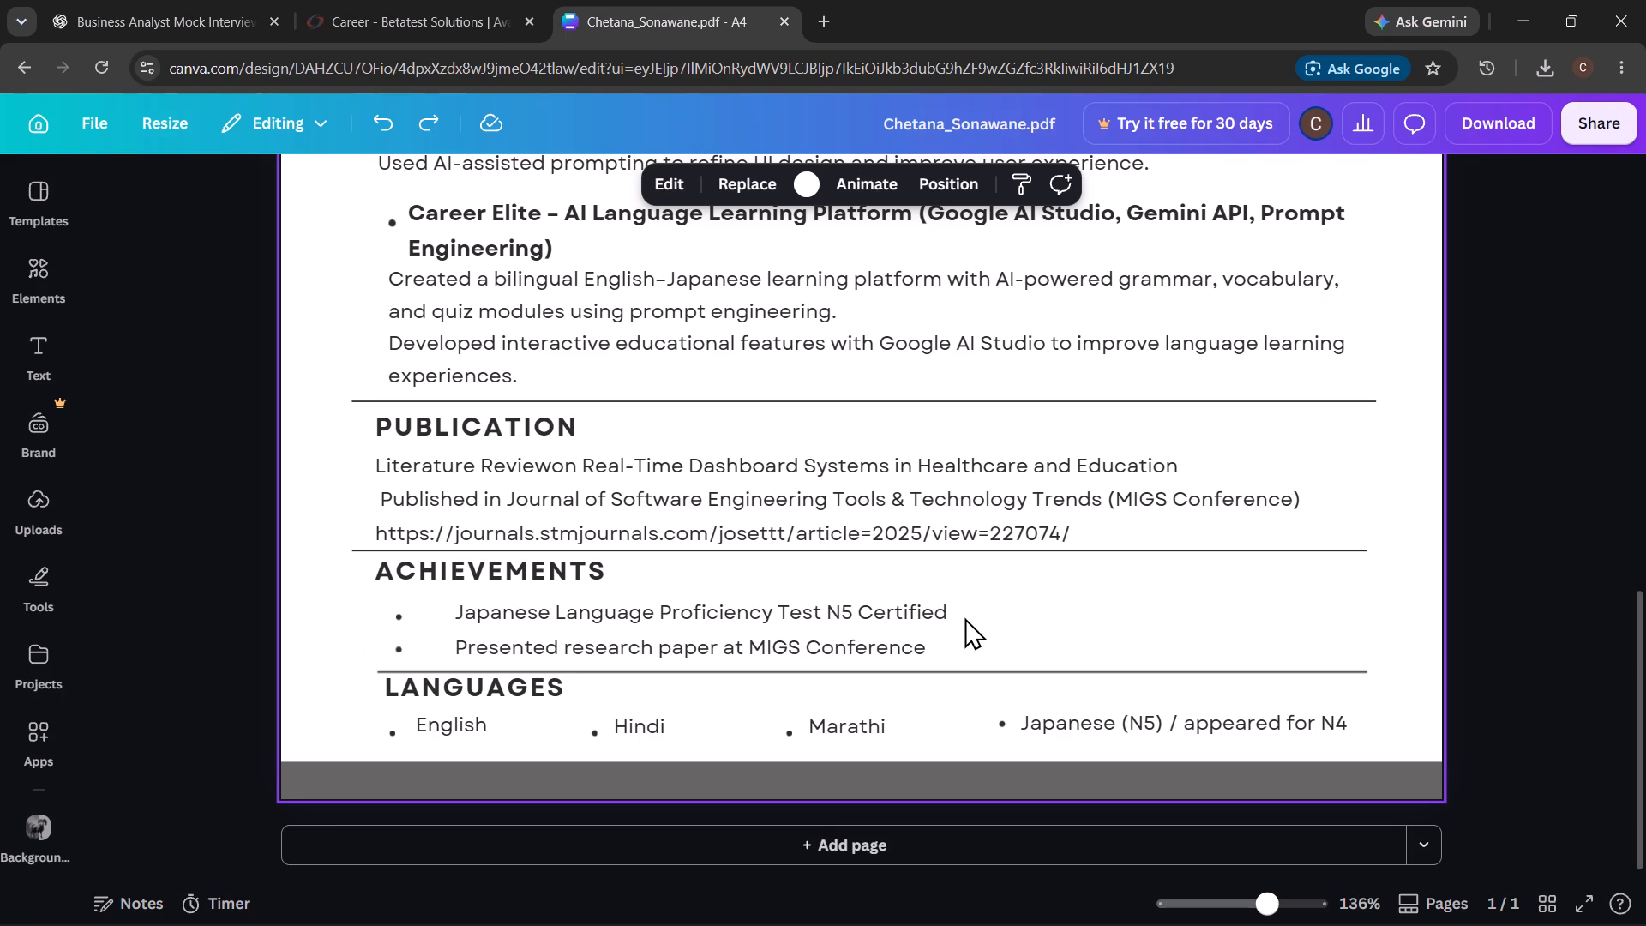
Undo the earlier shifts of the achievement lines and of the PUBLICATION and ACHIEVEMENTS text block.
{"action": "left_click", "coordinate": [443, 662]}
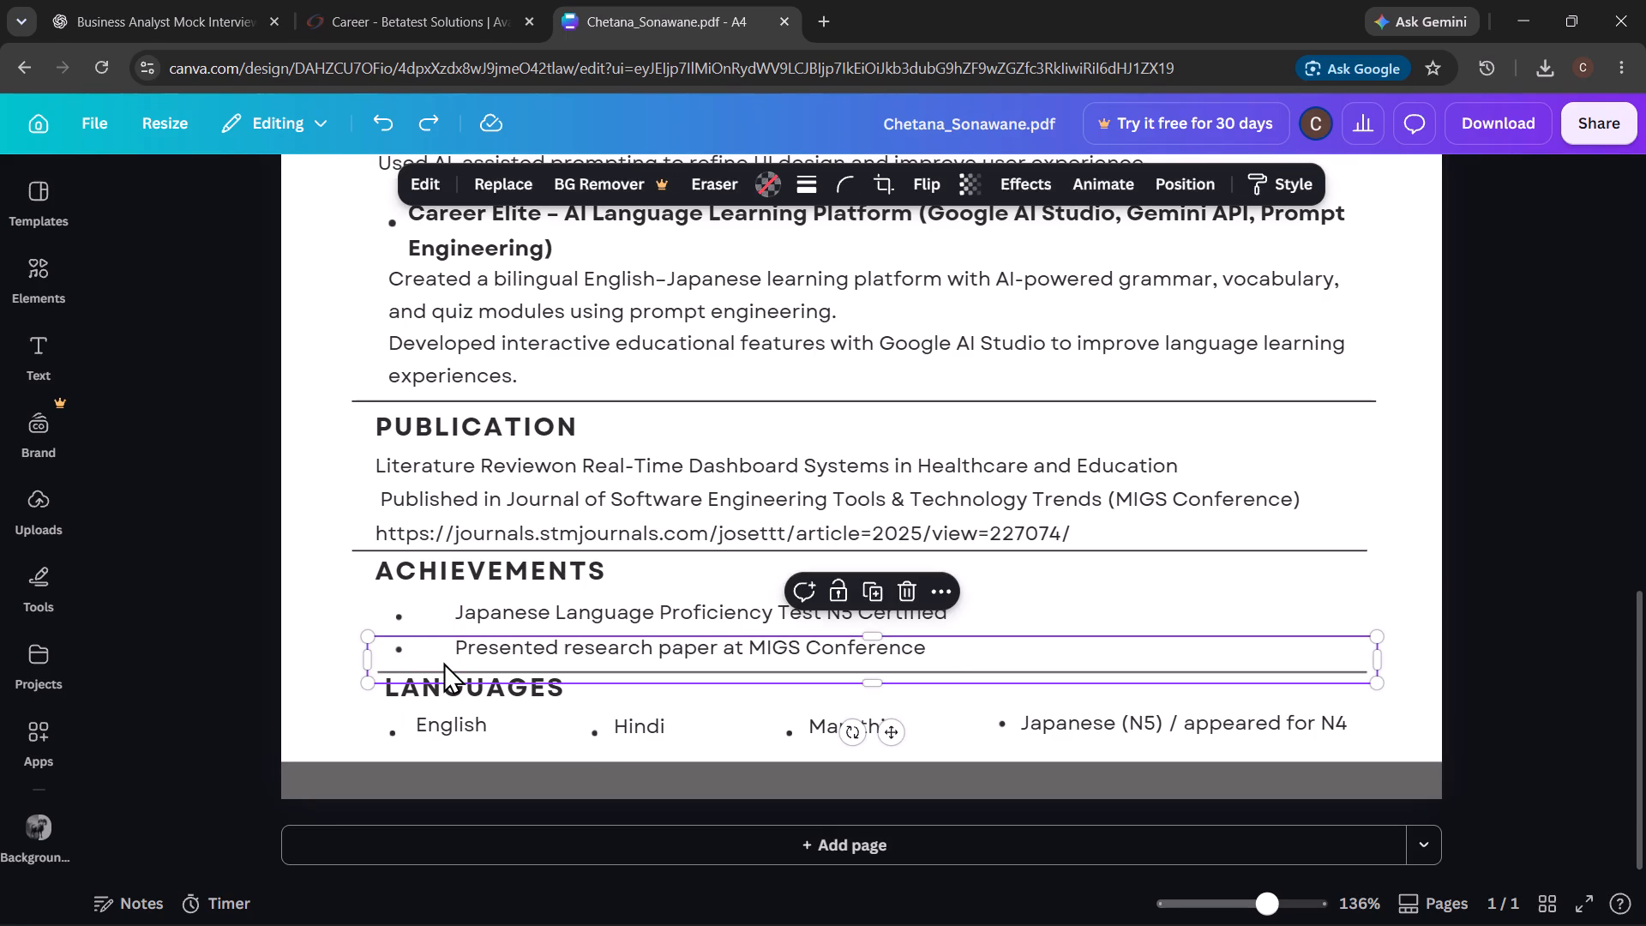
{"action": "double_click", "coordinate": [443, 662]}
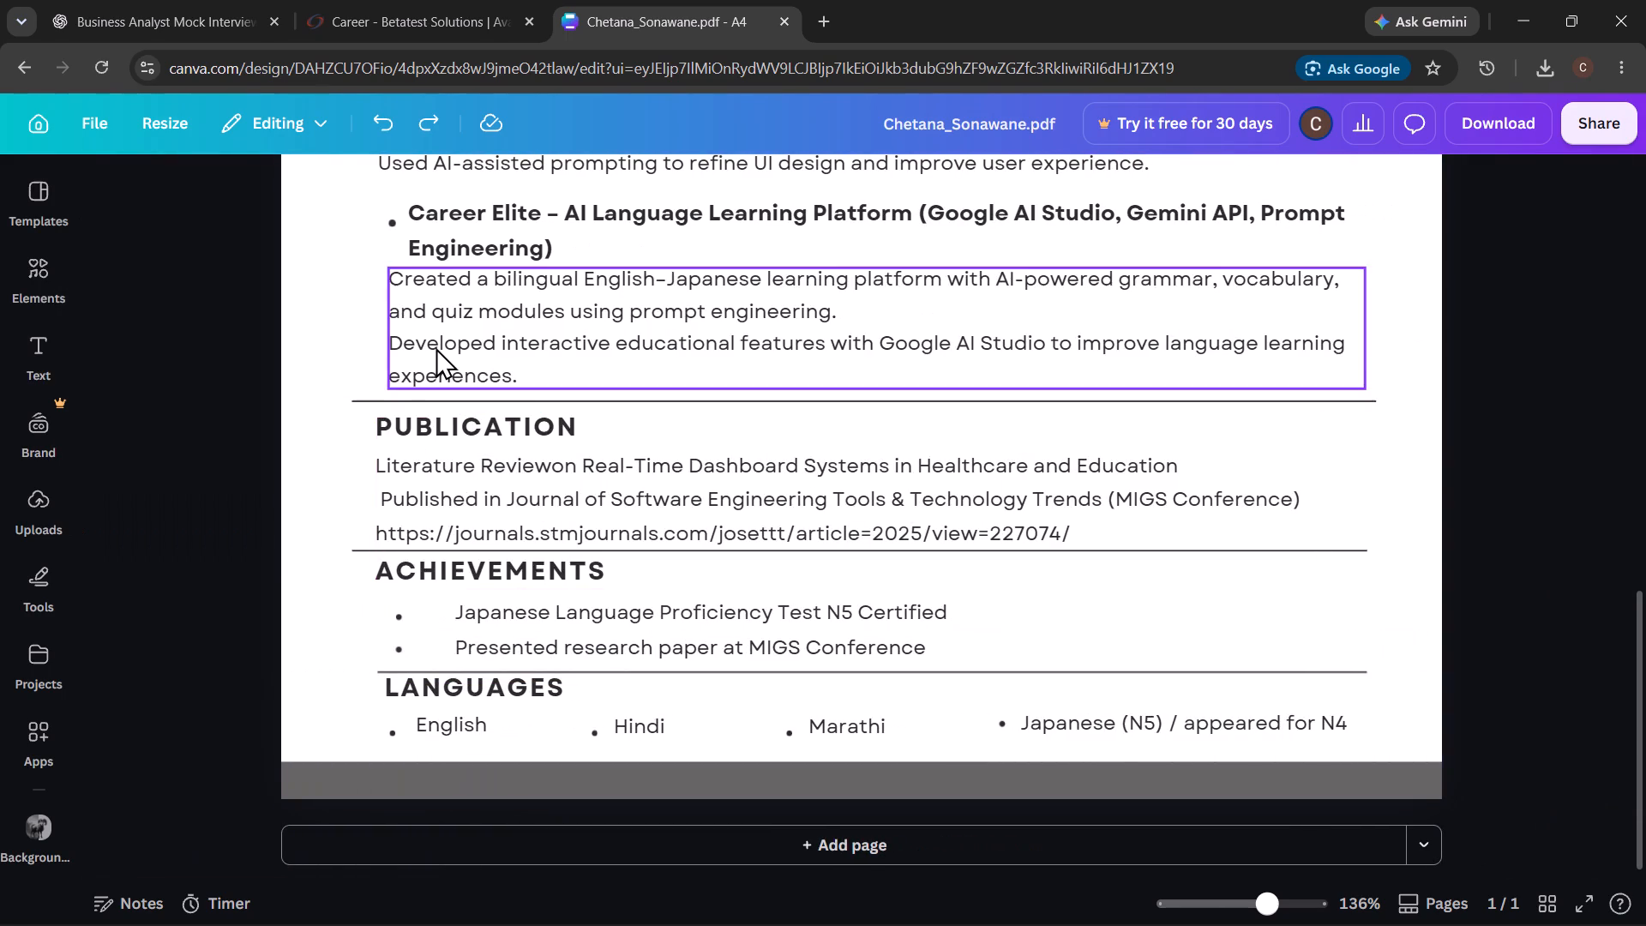
{"action": "key", "text": "ctrl+z"}
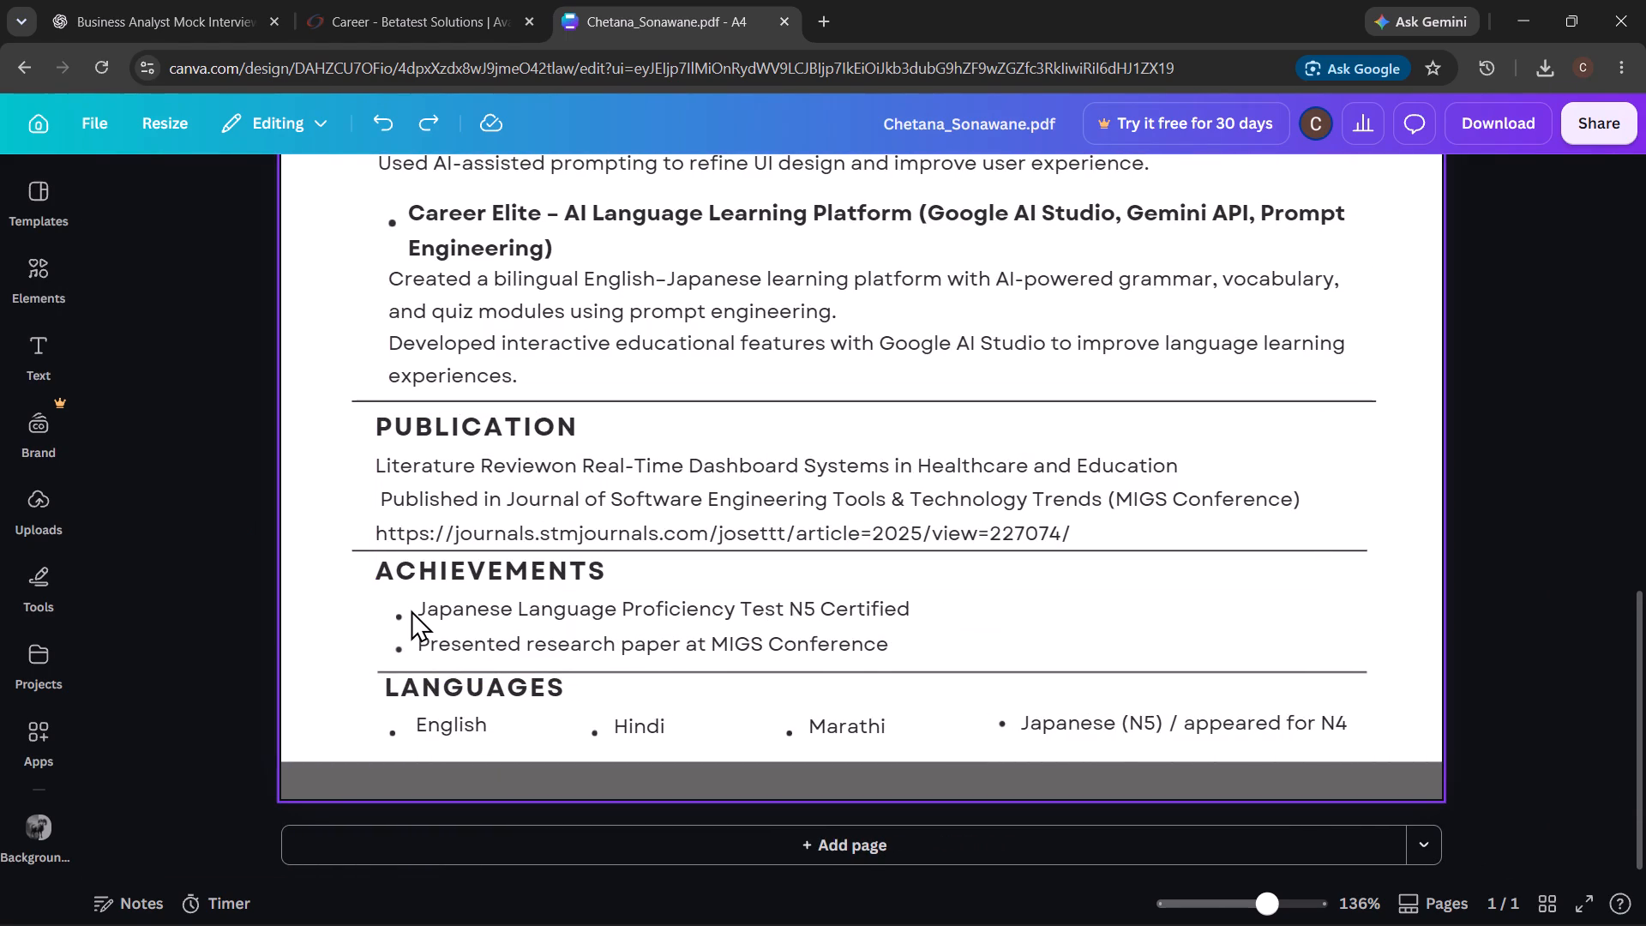
{"action": "key", "text": "ctrl+z"}
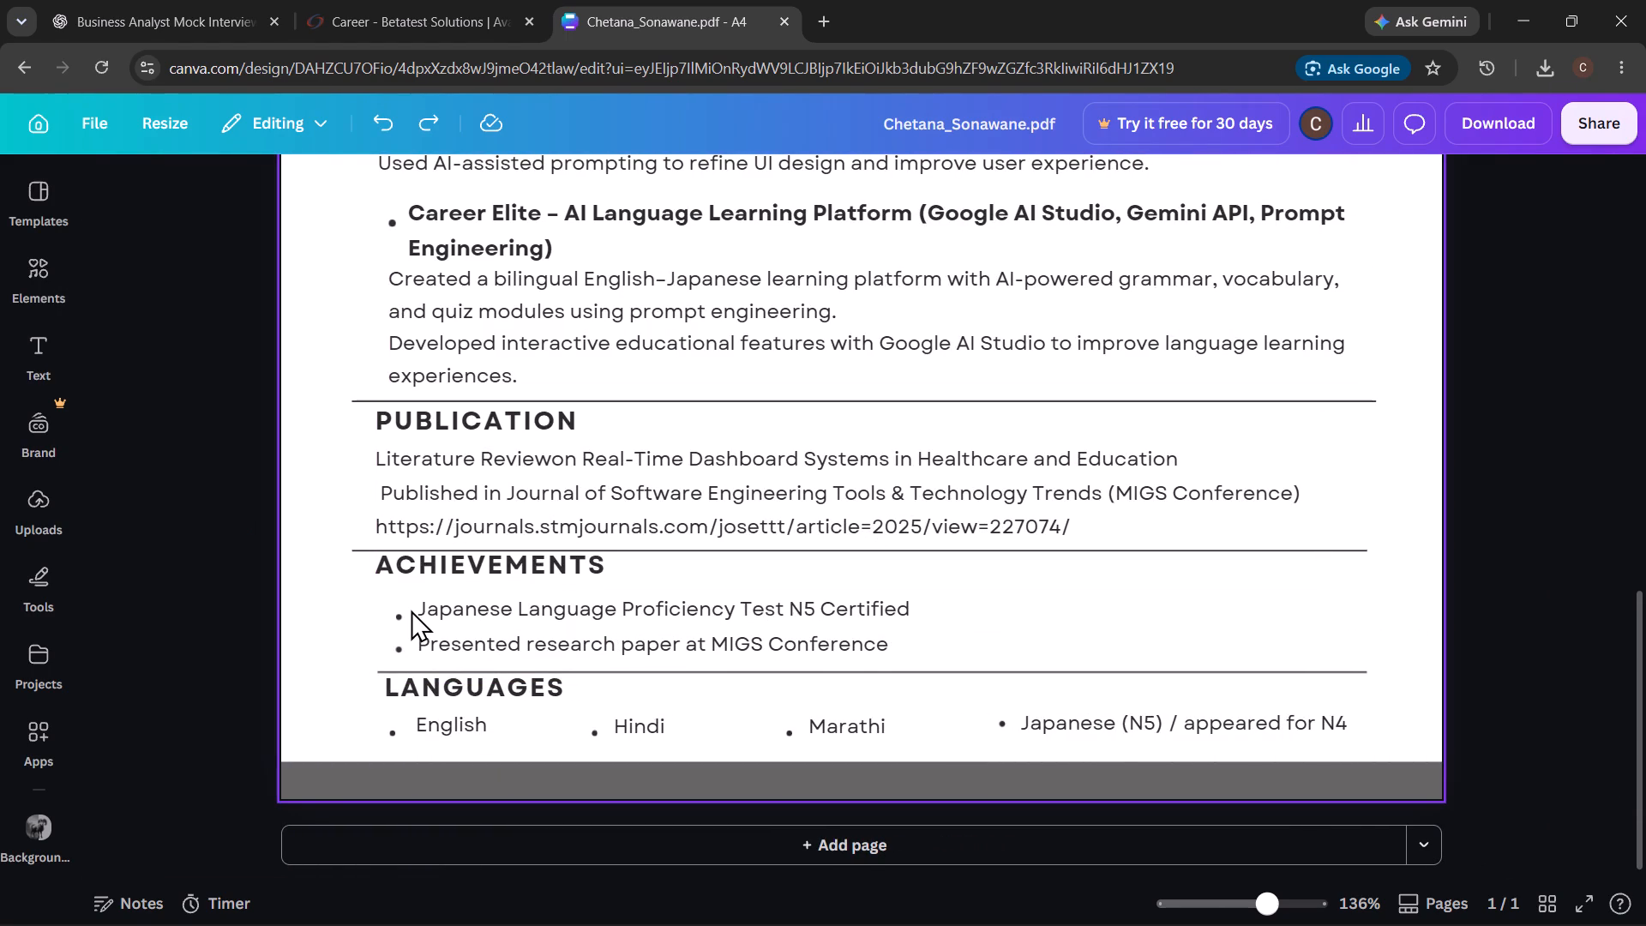
Nudge the PUBLICATION and ACHIEVEMENTS text block slightly down and shift the two achievement lines slightly left, closer to their bullets.
{"action": "left_click", "coordinate": [462, 572]}
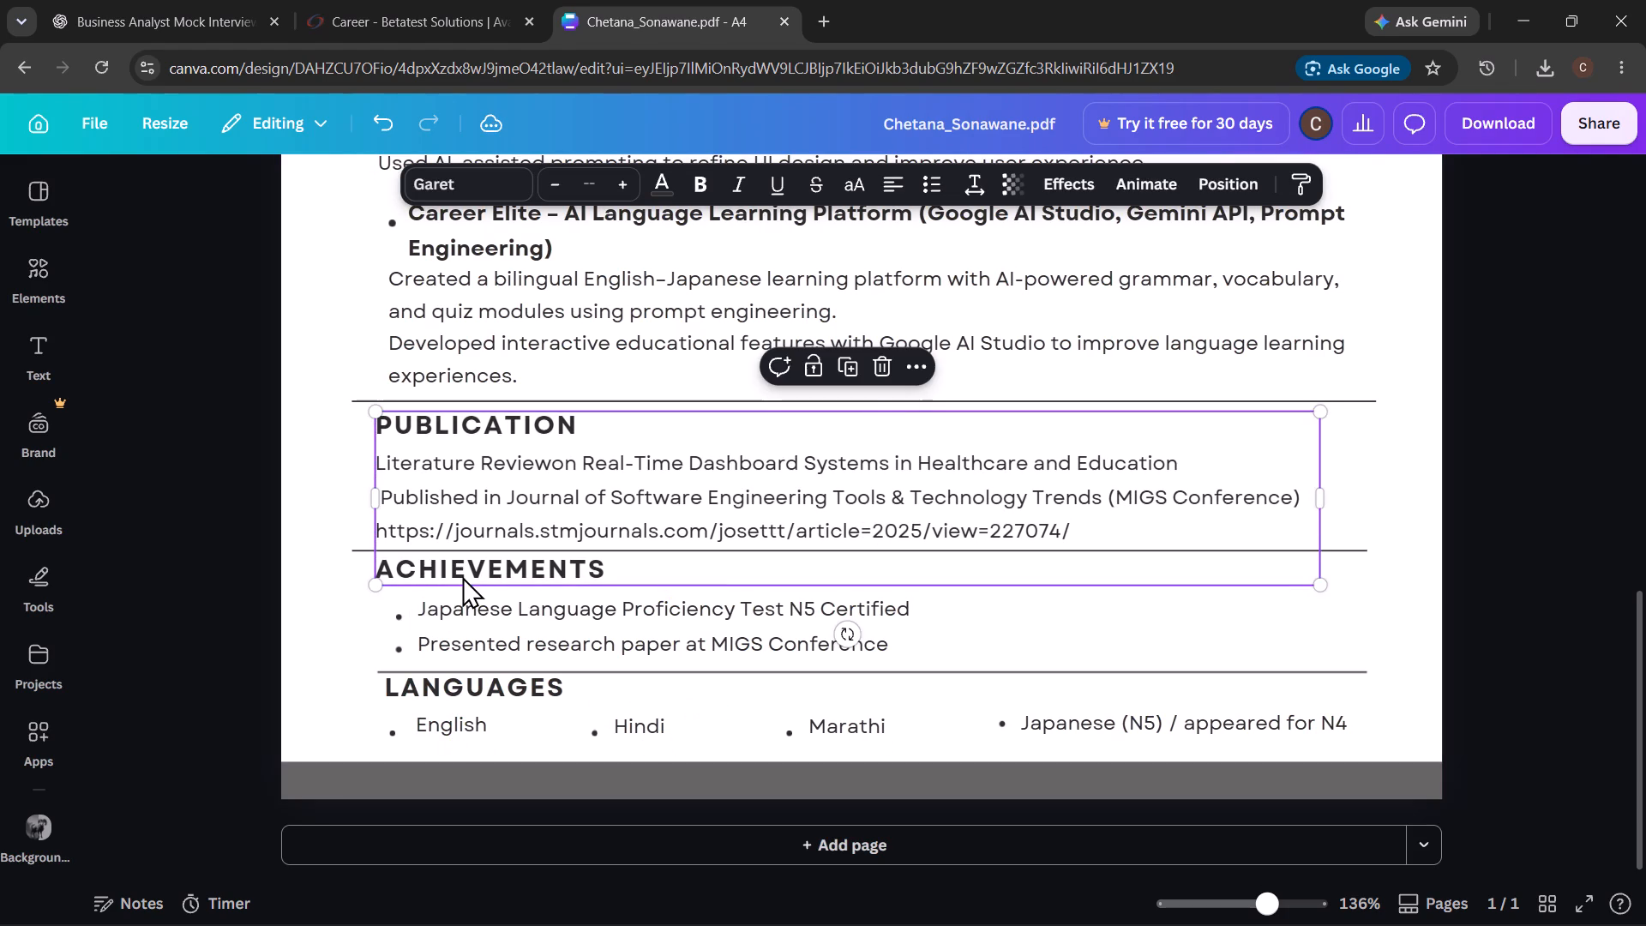
{"action": "left_click_drag", "start_coordinate": [487, 632], "coordinate": [478, 632]}
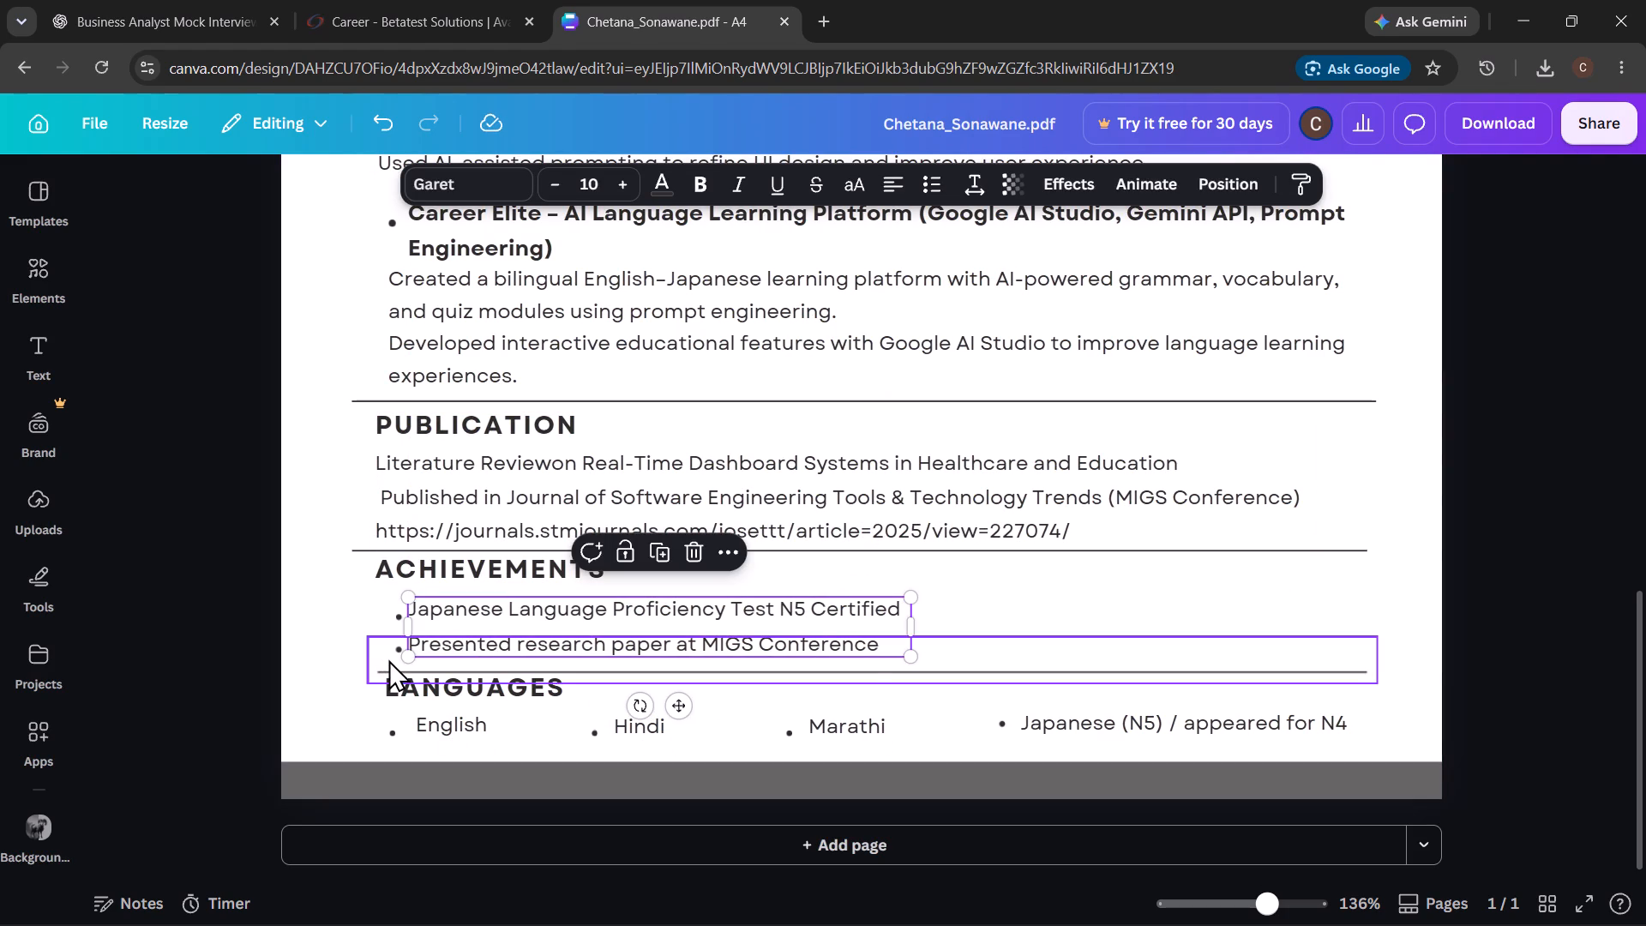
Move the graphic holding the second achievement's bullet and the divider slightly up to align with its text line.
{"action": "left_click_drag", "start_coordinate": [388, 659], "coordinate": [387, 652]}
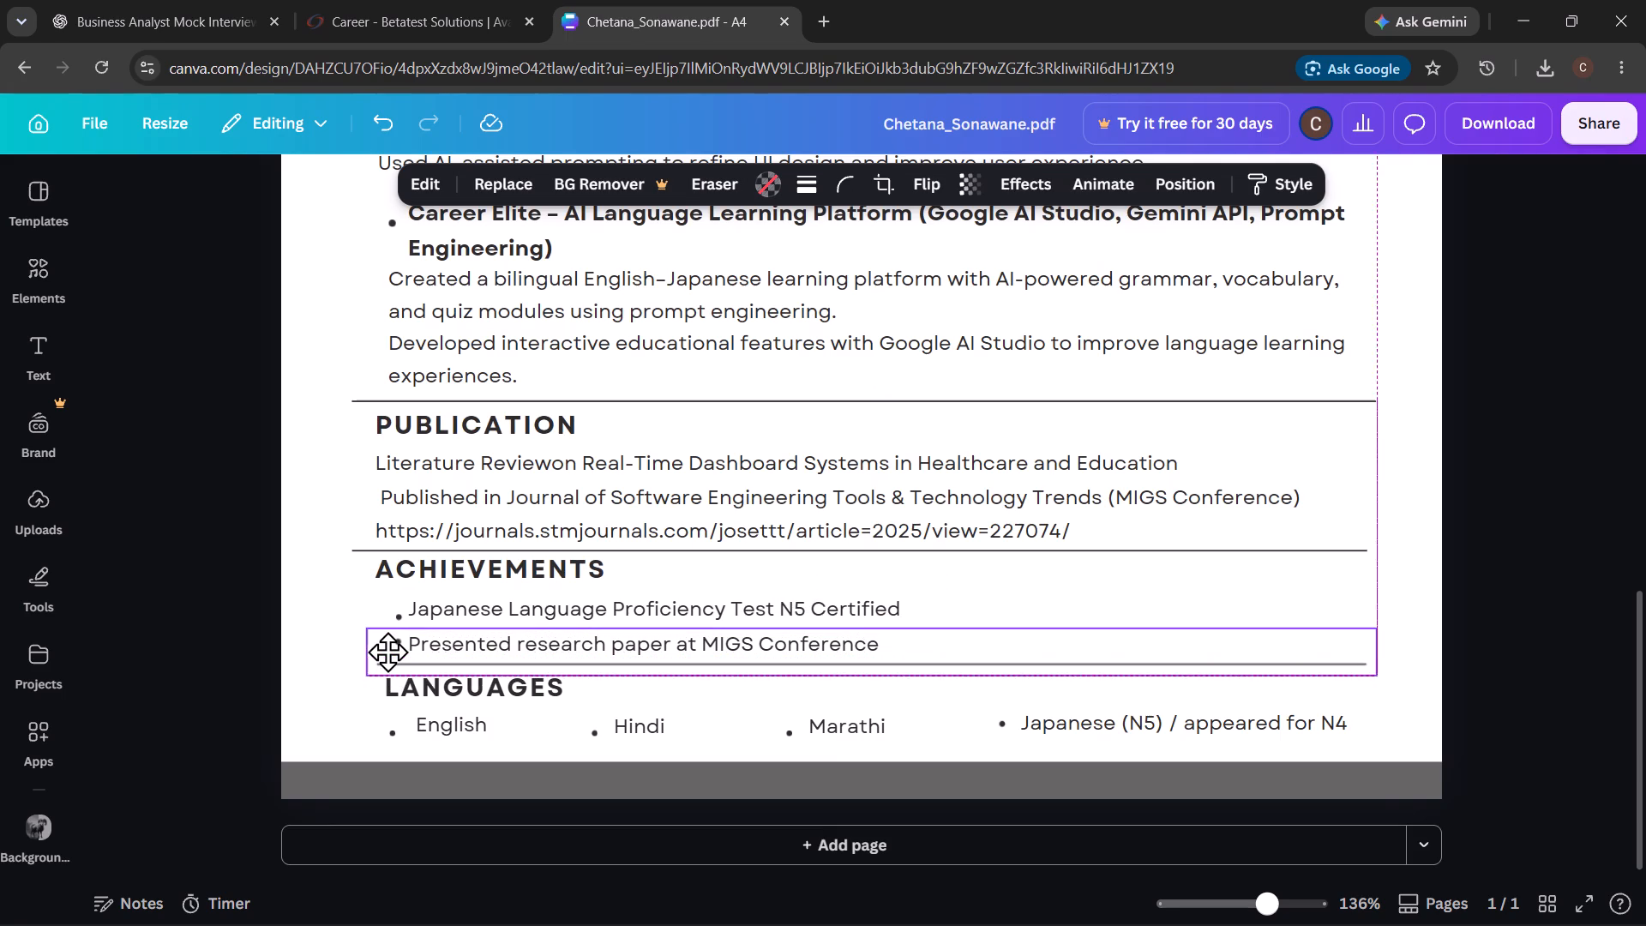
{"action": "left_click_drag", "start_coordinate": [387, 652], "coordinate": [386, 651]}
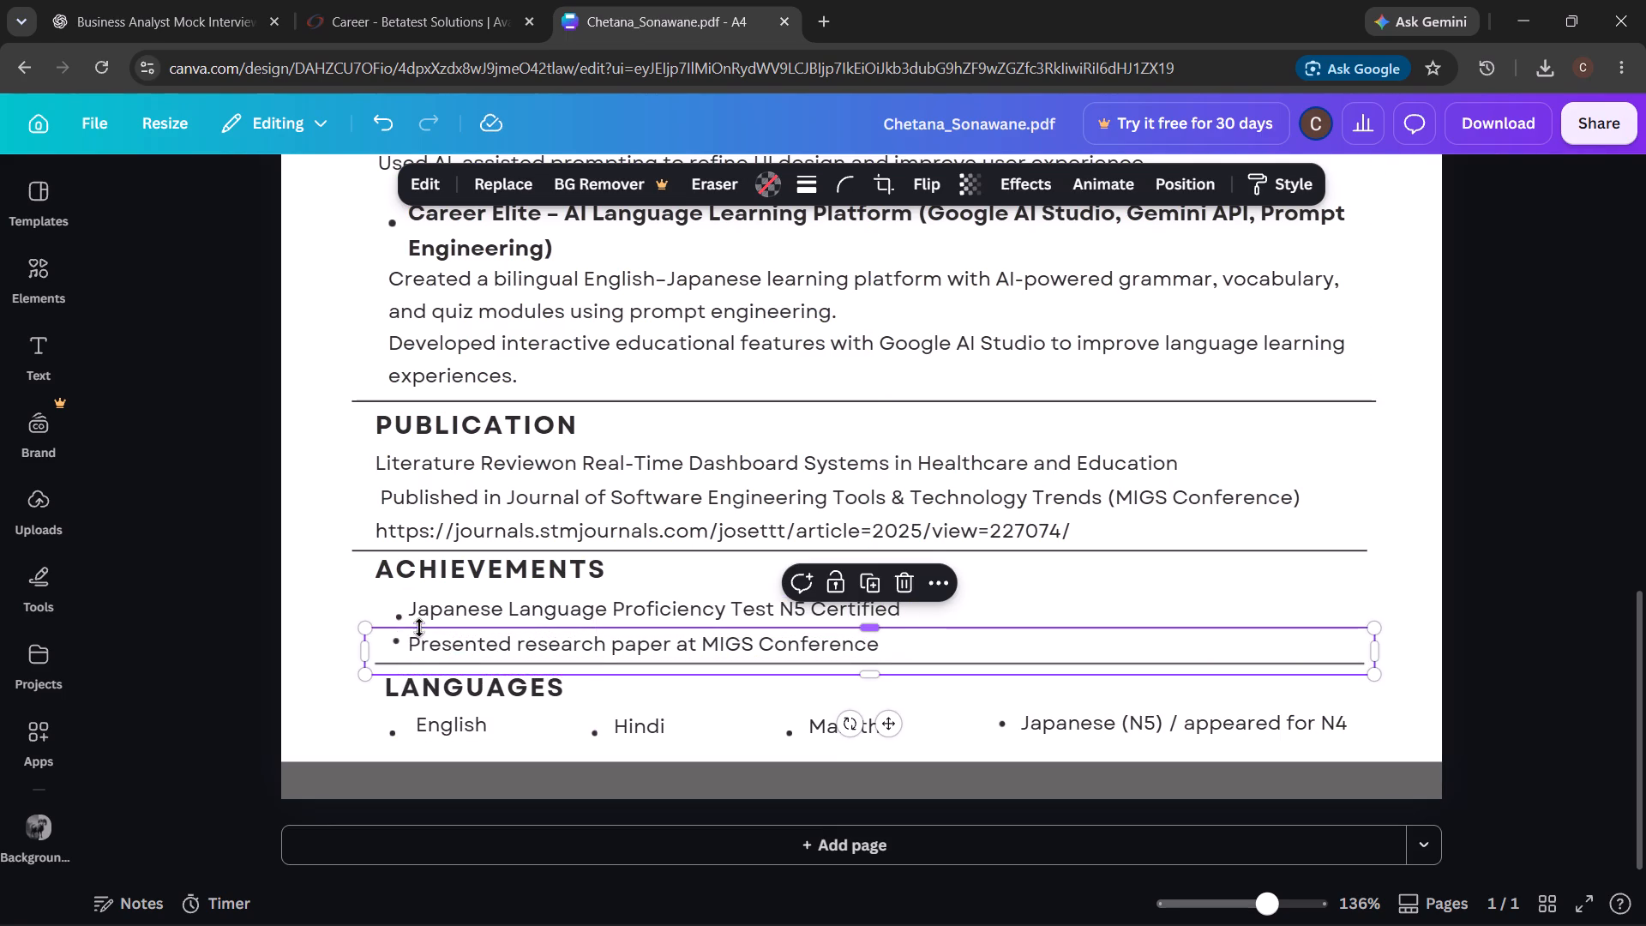
Adjust the upper-left edges of the first achievement's bullet graphic to bring its bullet in line with the text.
{"action": "left_click_drag", "start_coordinate": [404, 613], "coordinate": [400, 605]}
{"action": "left_click_drag", "start_coordinate": [393, 615], "coordinate": [393, 602]}
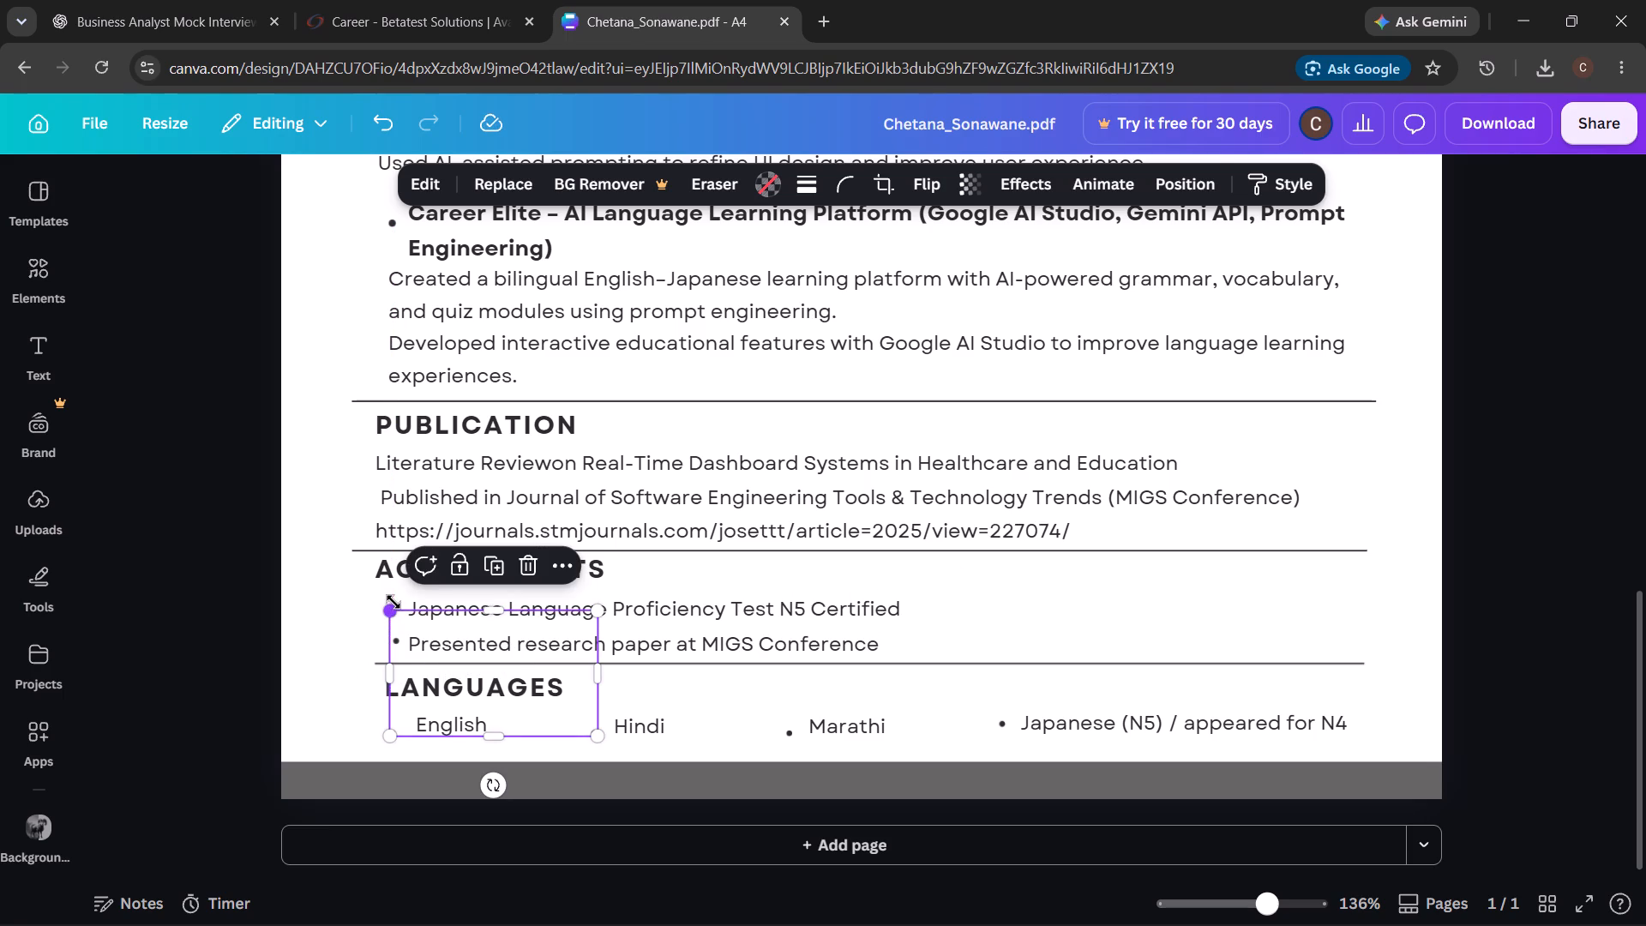
{"action": "left_click", "coordinate": [1006, 602]}
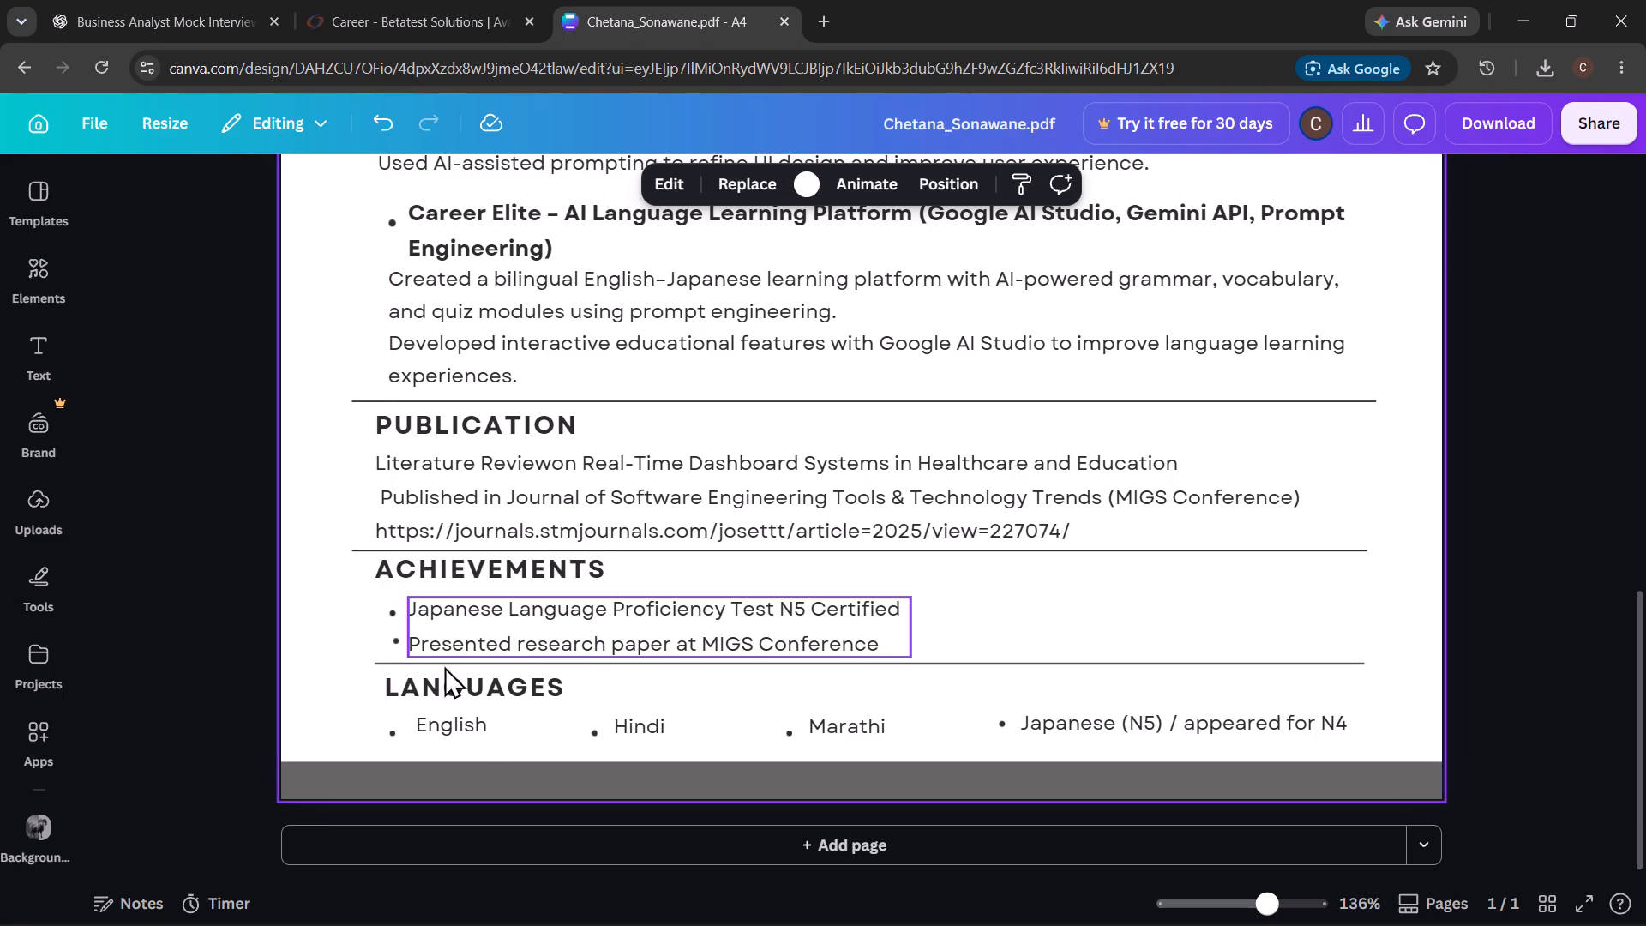
{"action": "left_click", "coordinate": [398, 621]}
{"action": "left_click_drag", "start_coordinate": [398, 621], "coordinate": [404, 615]}
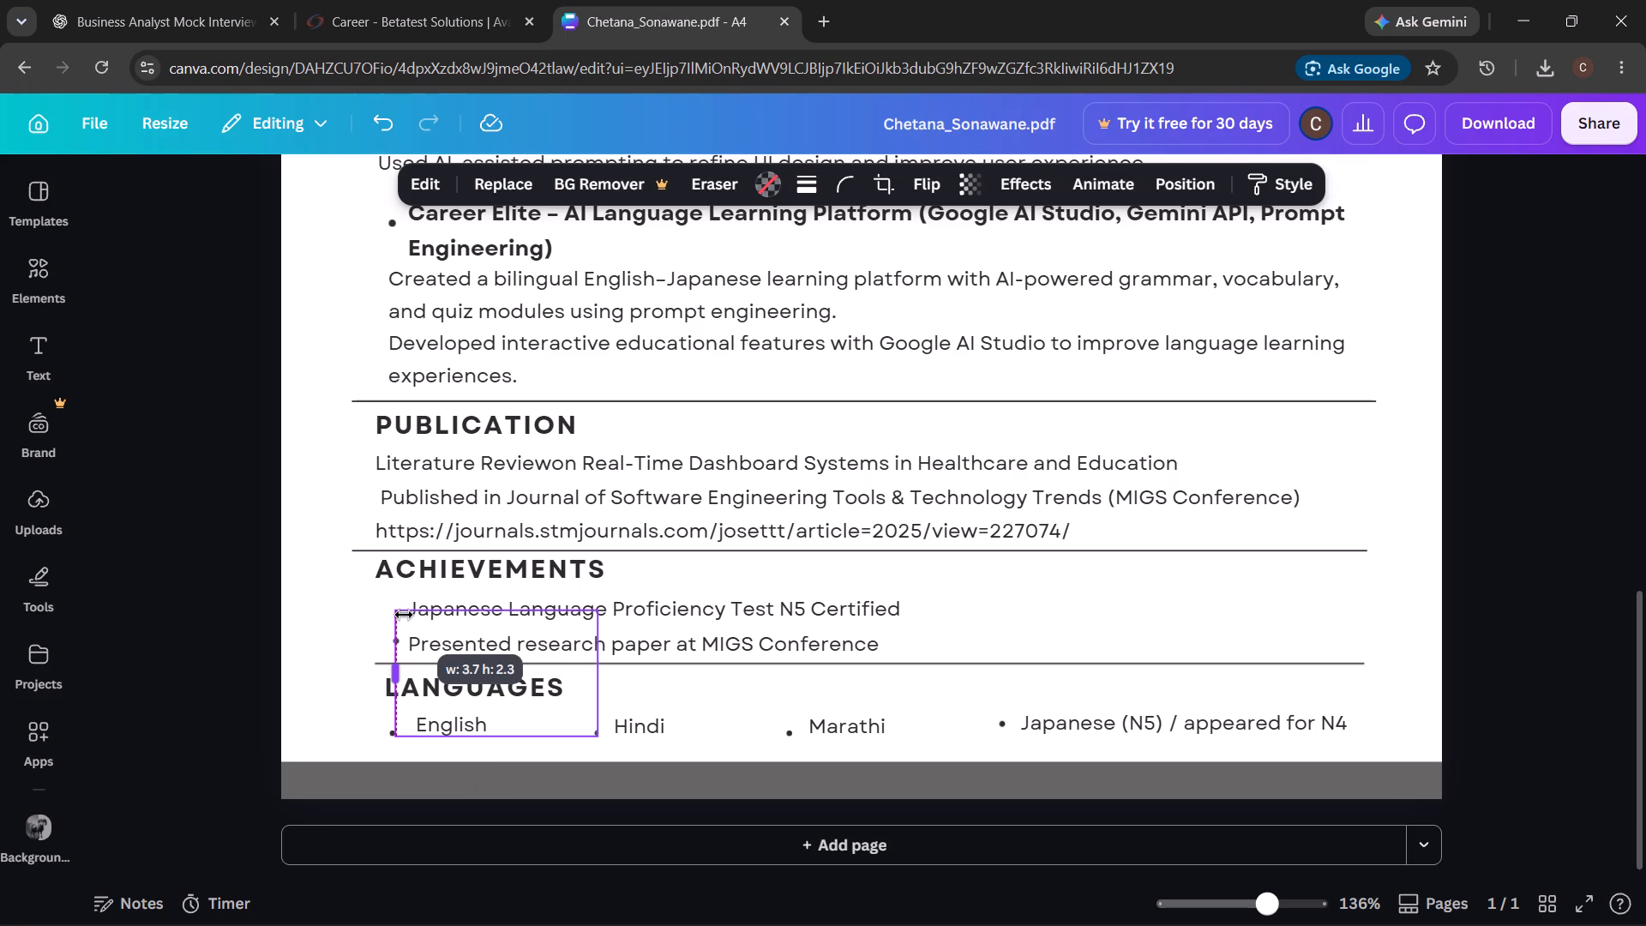
{"action": "left_click_drag", "start_coordinate": [404, 615], "coordinate": [404, 608]}
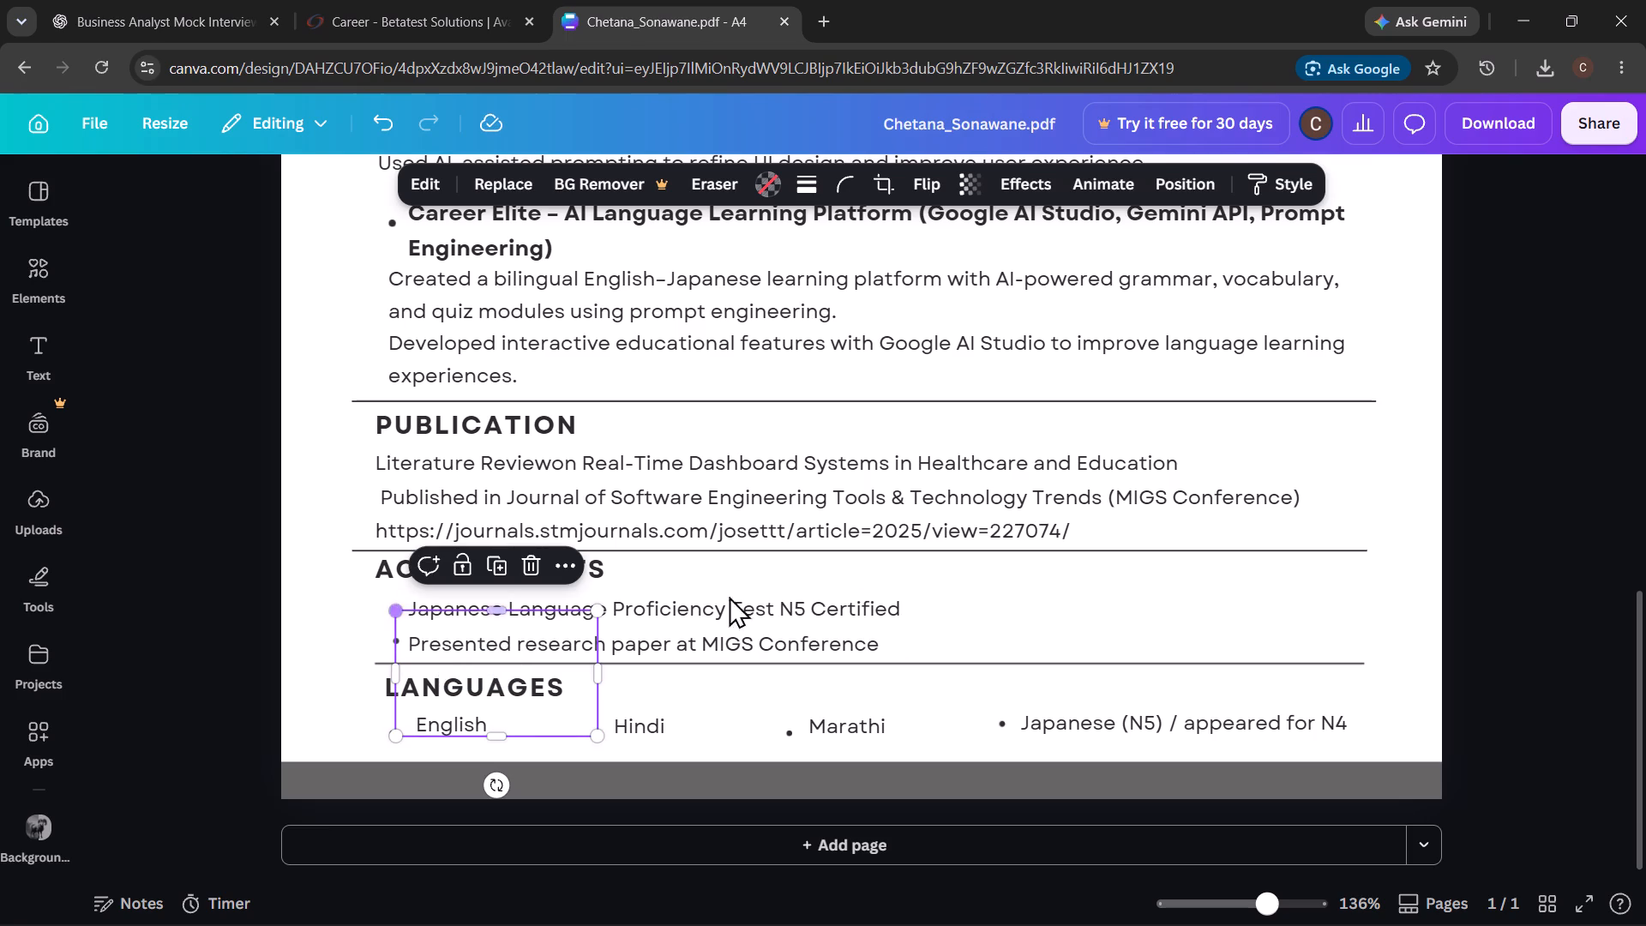
{"action": "left_click", "coordinate": [1069, 627]}
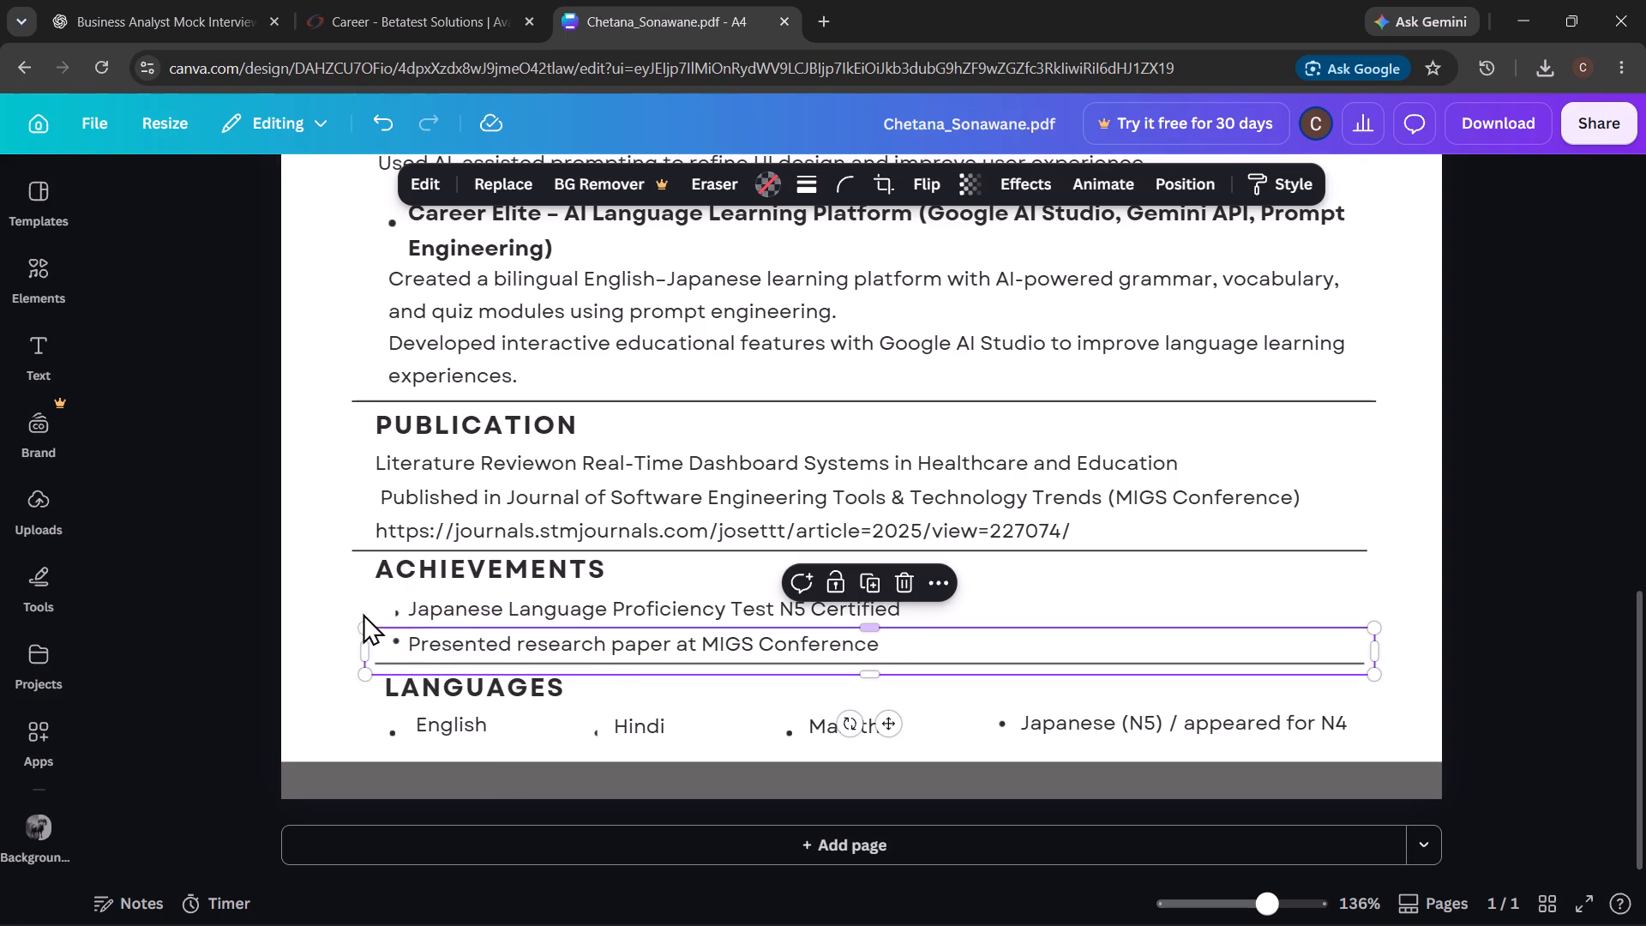
{"action": "left_click", "coordinate": [336, 600]}
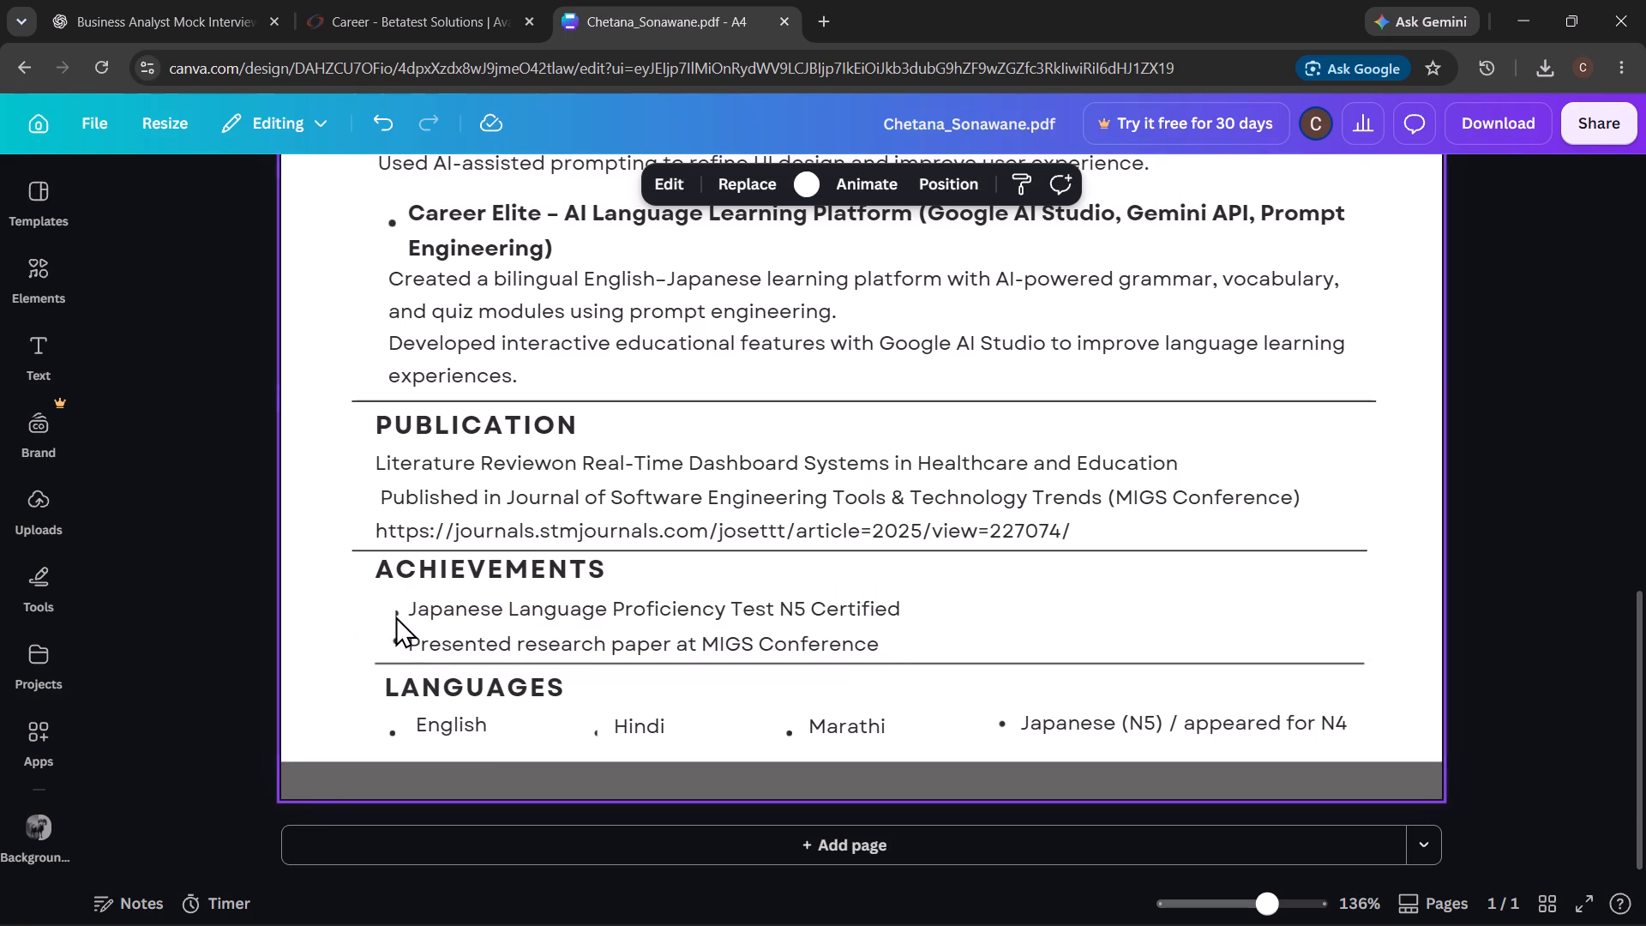
{"action": "left_click", "coordinate": [396, 616]}
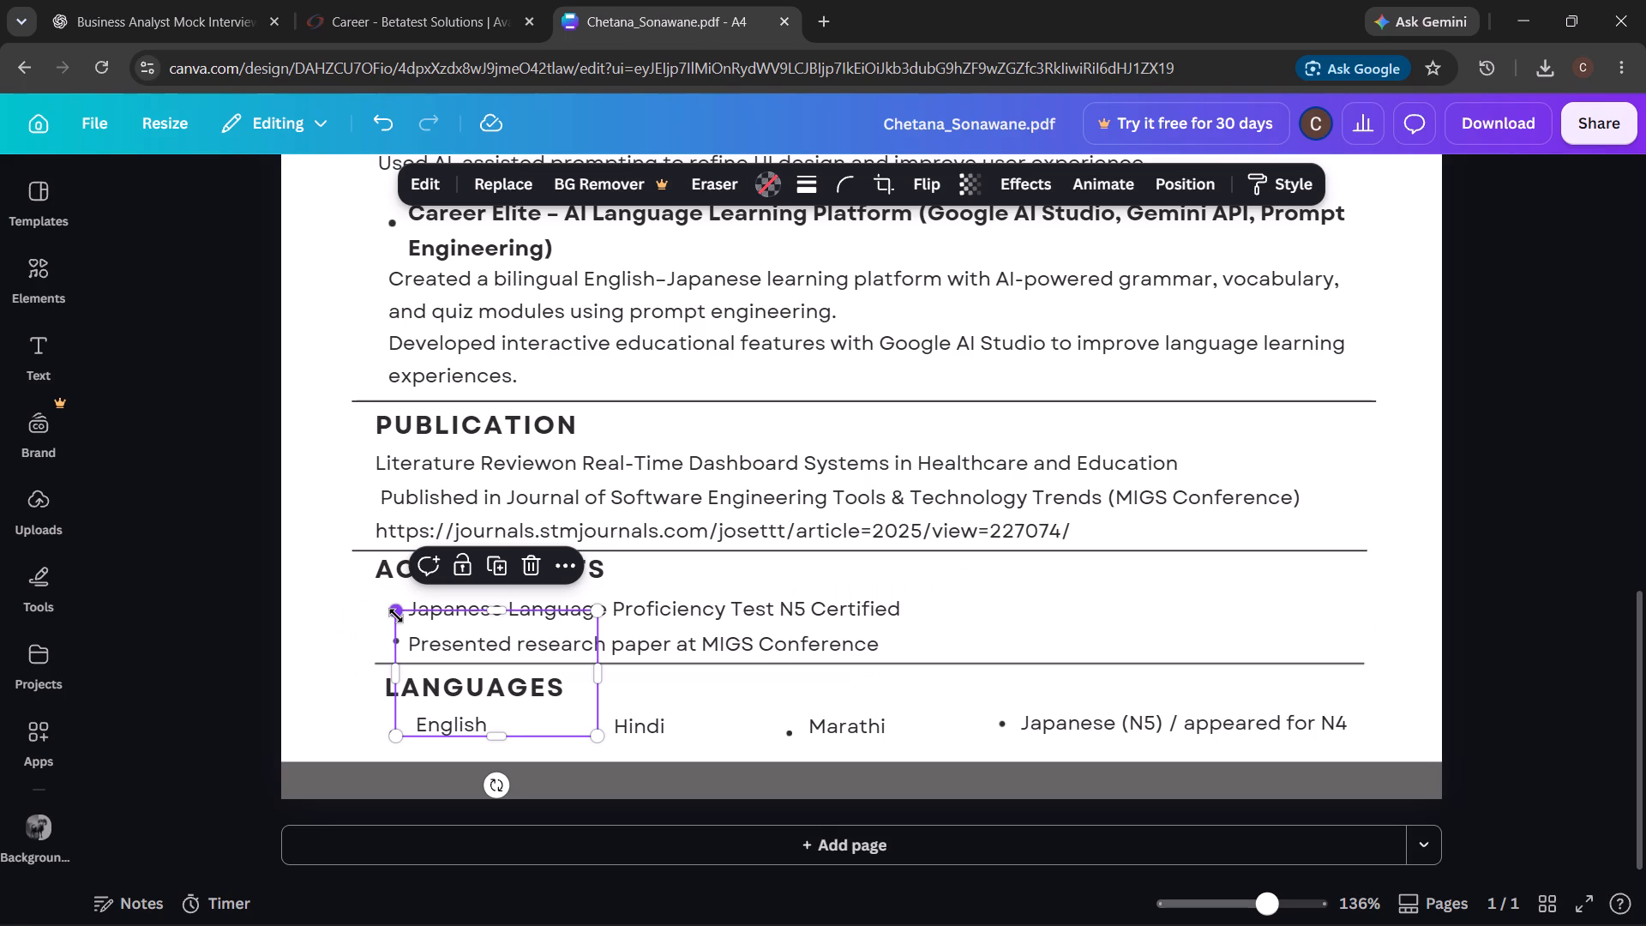
{"action": "left_click", "coordinate": [396, 616]}
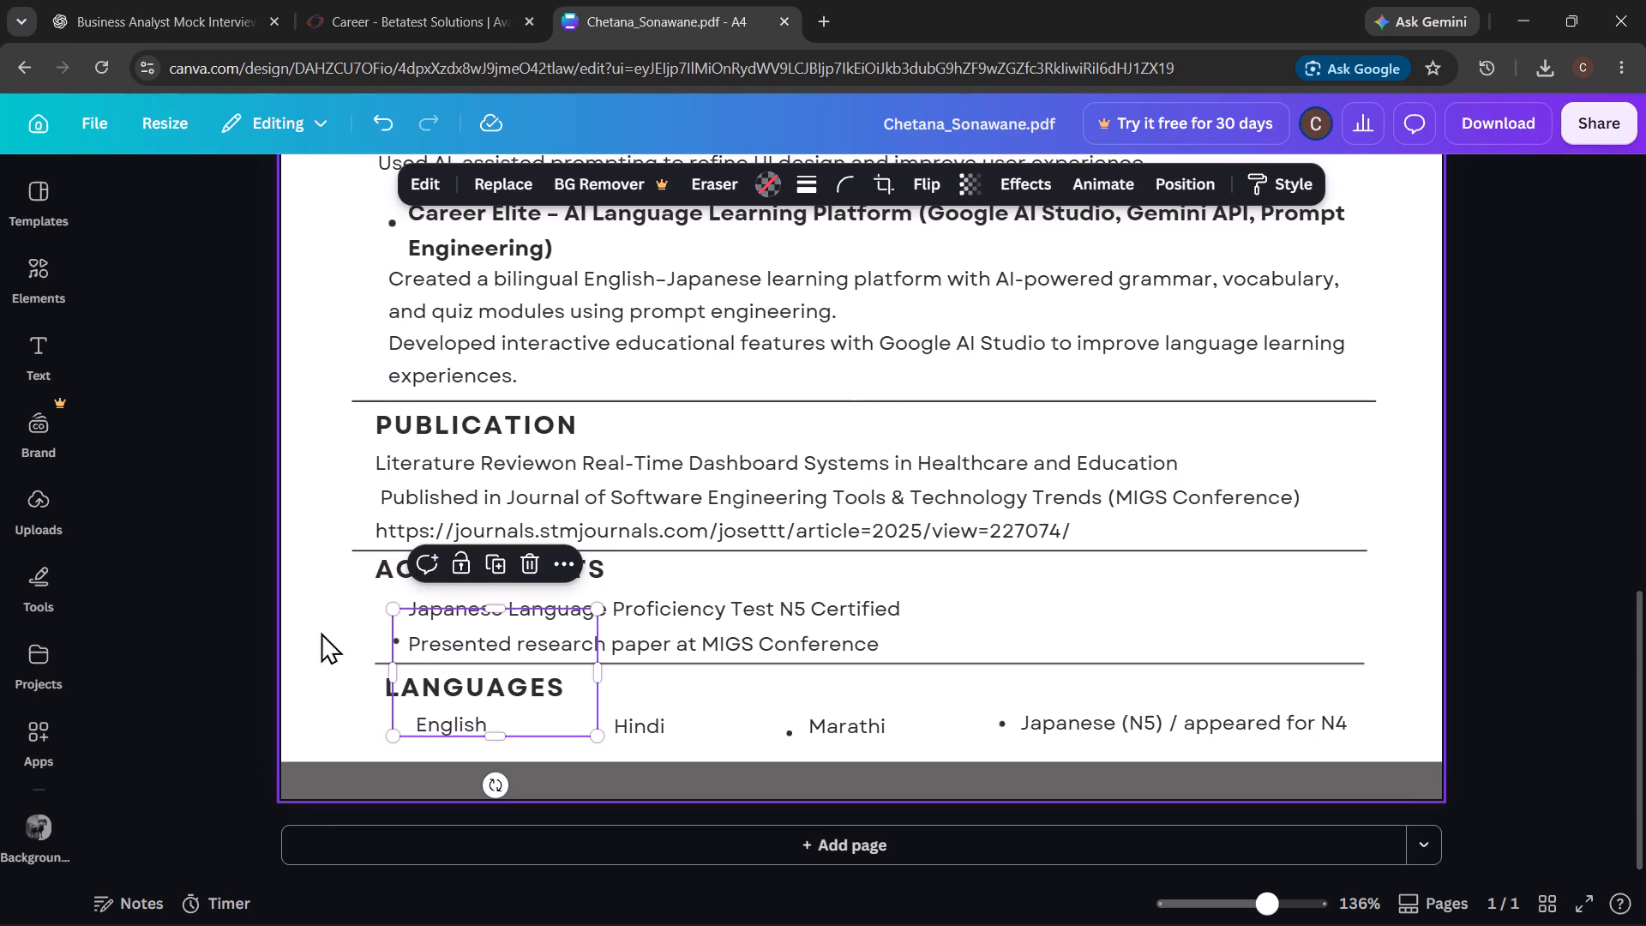
{"action": "left_click", "coordinate": [372, 606]}
Delete the graphic, including its empty frame, that holds the second achievement's bullet and the divider above LANGUAGES.
{"action": "scroll", "coordinate": [490, 674], "scroll_direction": "down", "scroll_amount": 1}
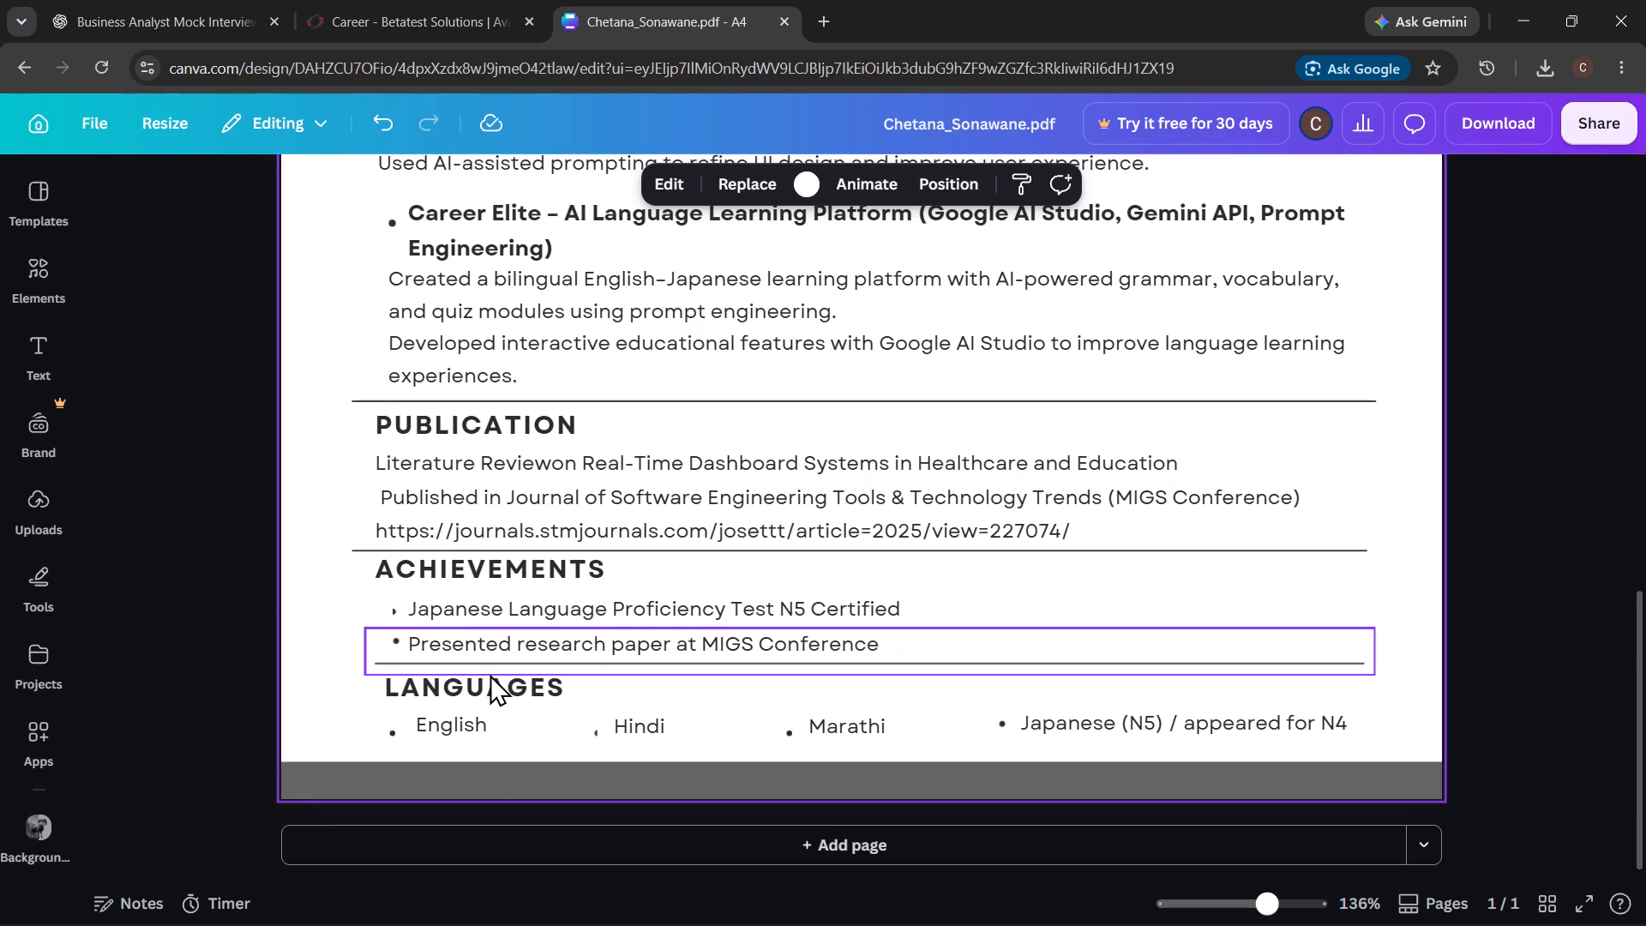
{"action": "scroll", "coordinate": [490, 674], "scroll_direction": "down", "scroll_amount": 1}
{"action": "left_click", "coordinate": [519, 683]}
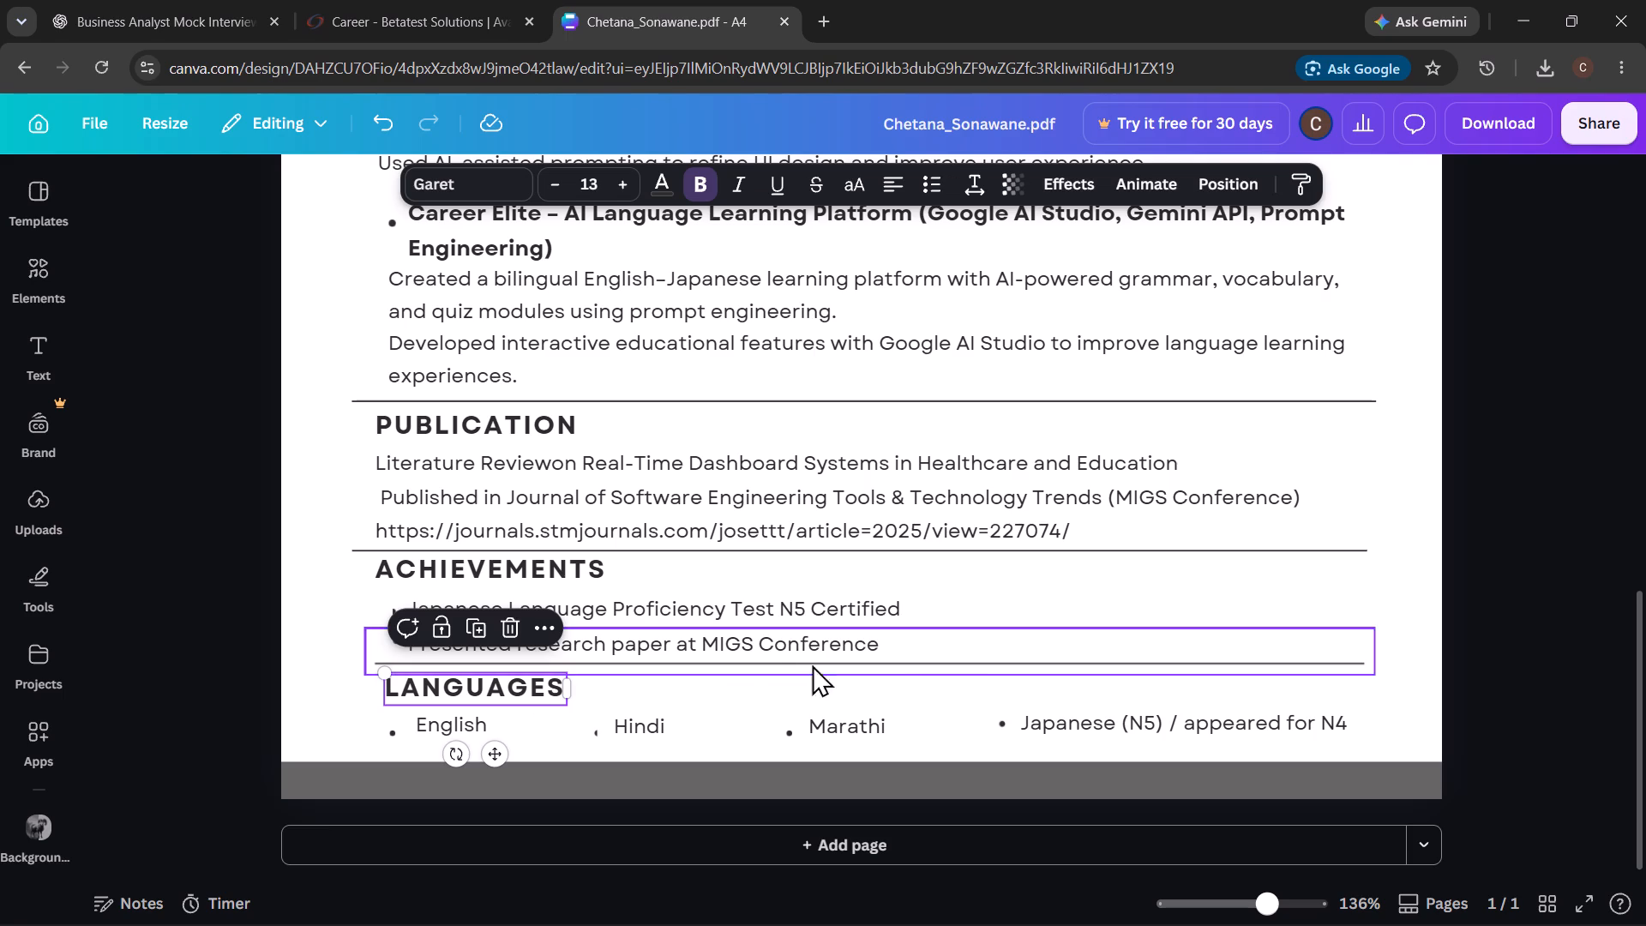
{"action": "left_click", "coordinate": [998, 663]}
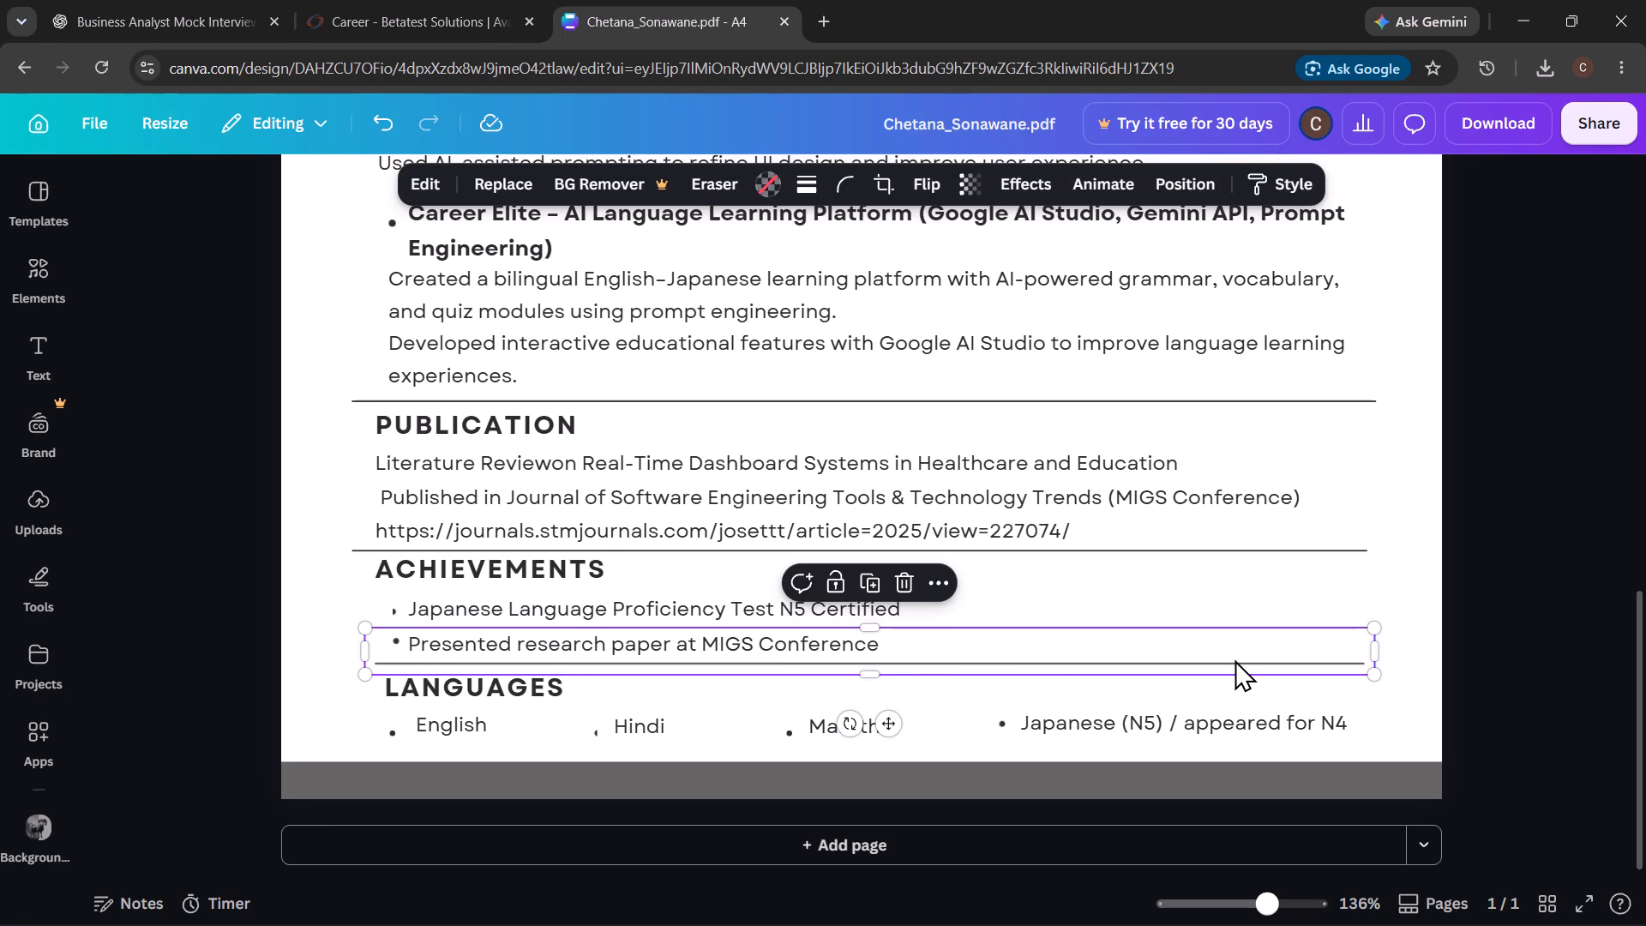
{"action": "key", "text": "BackSpace"}
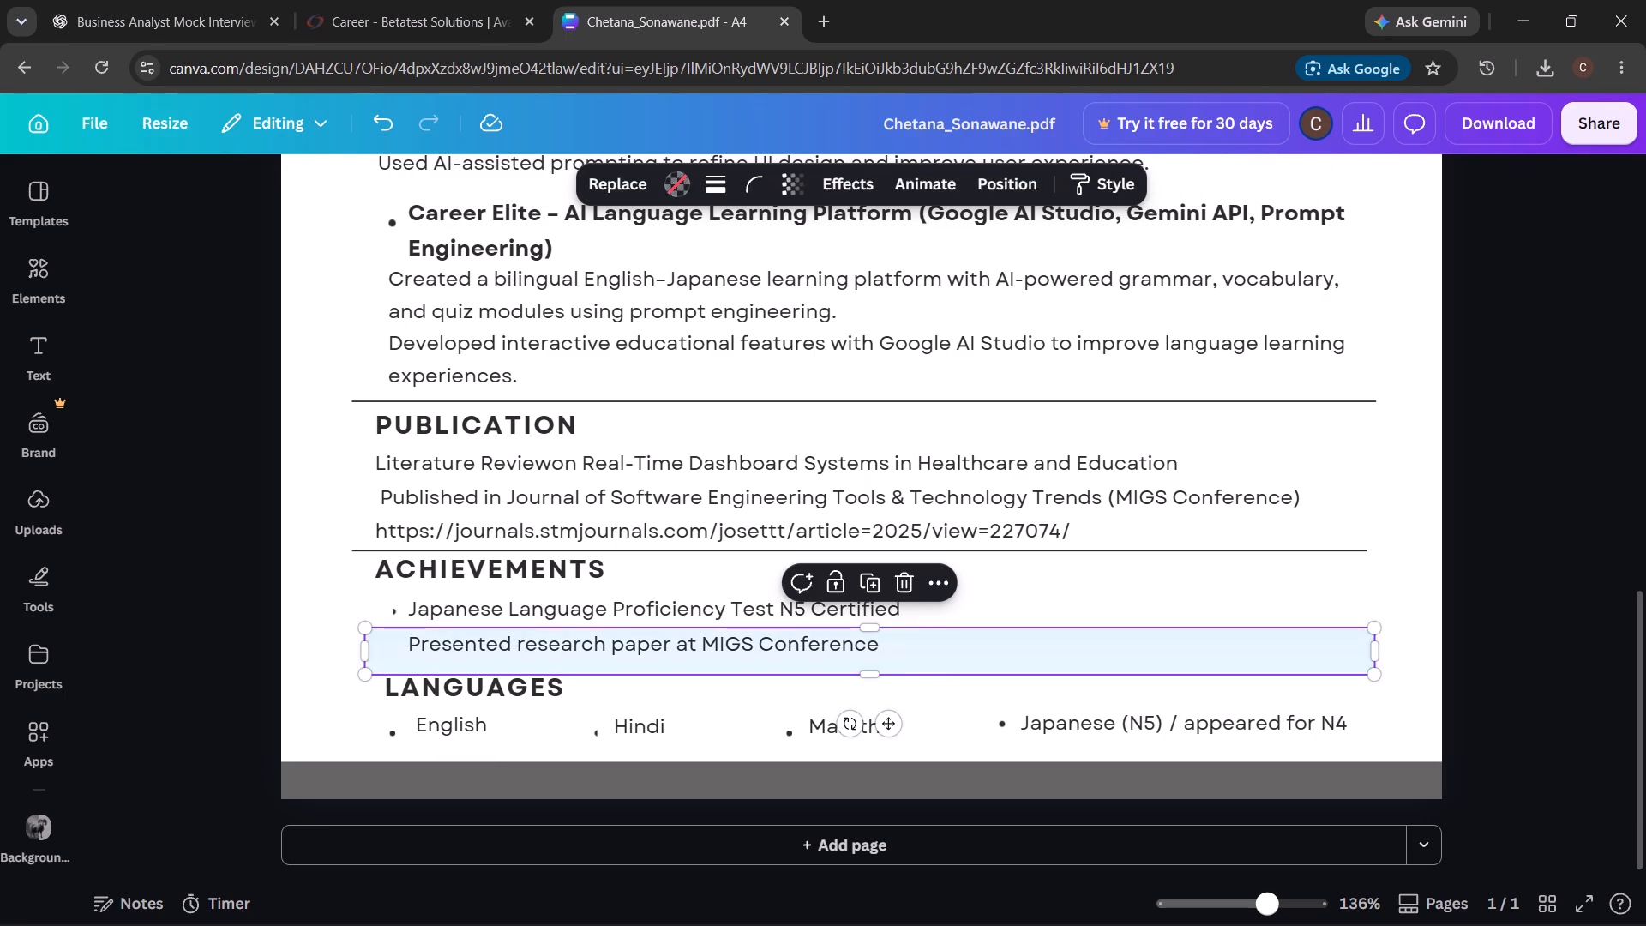
{"action": "key", "text": "BackSpace"}
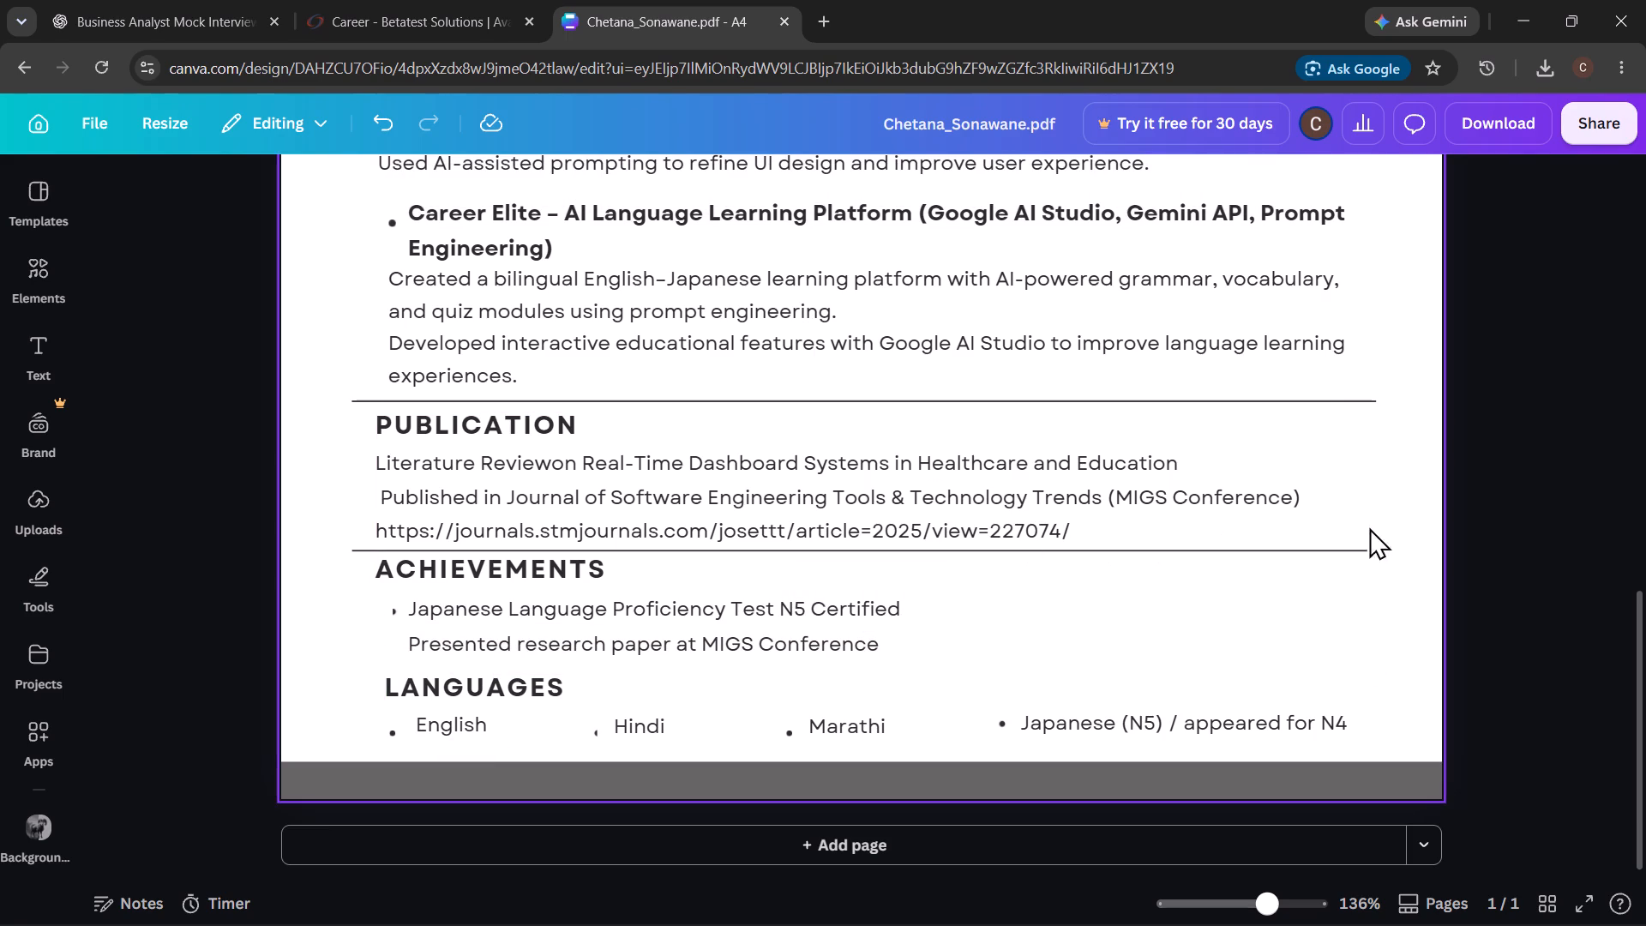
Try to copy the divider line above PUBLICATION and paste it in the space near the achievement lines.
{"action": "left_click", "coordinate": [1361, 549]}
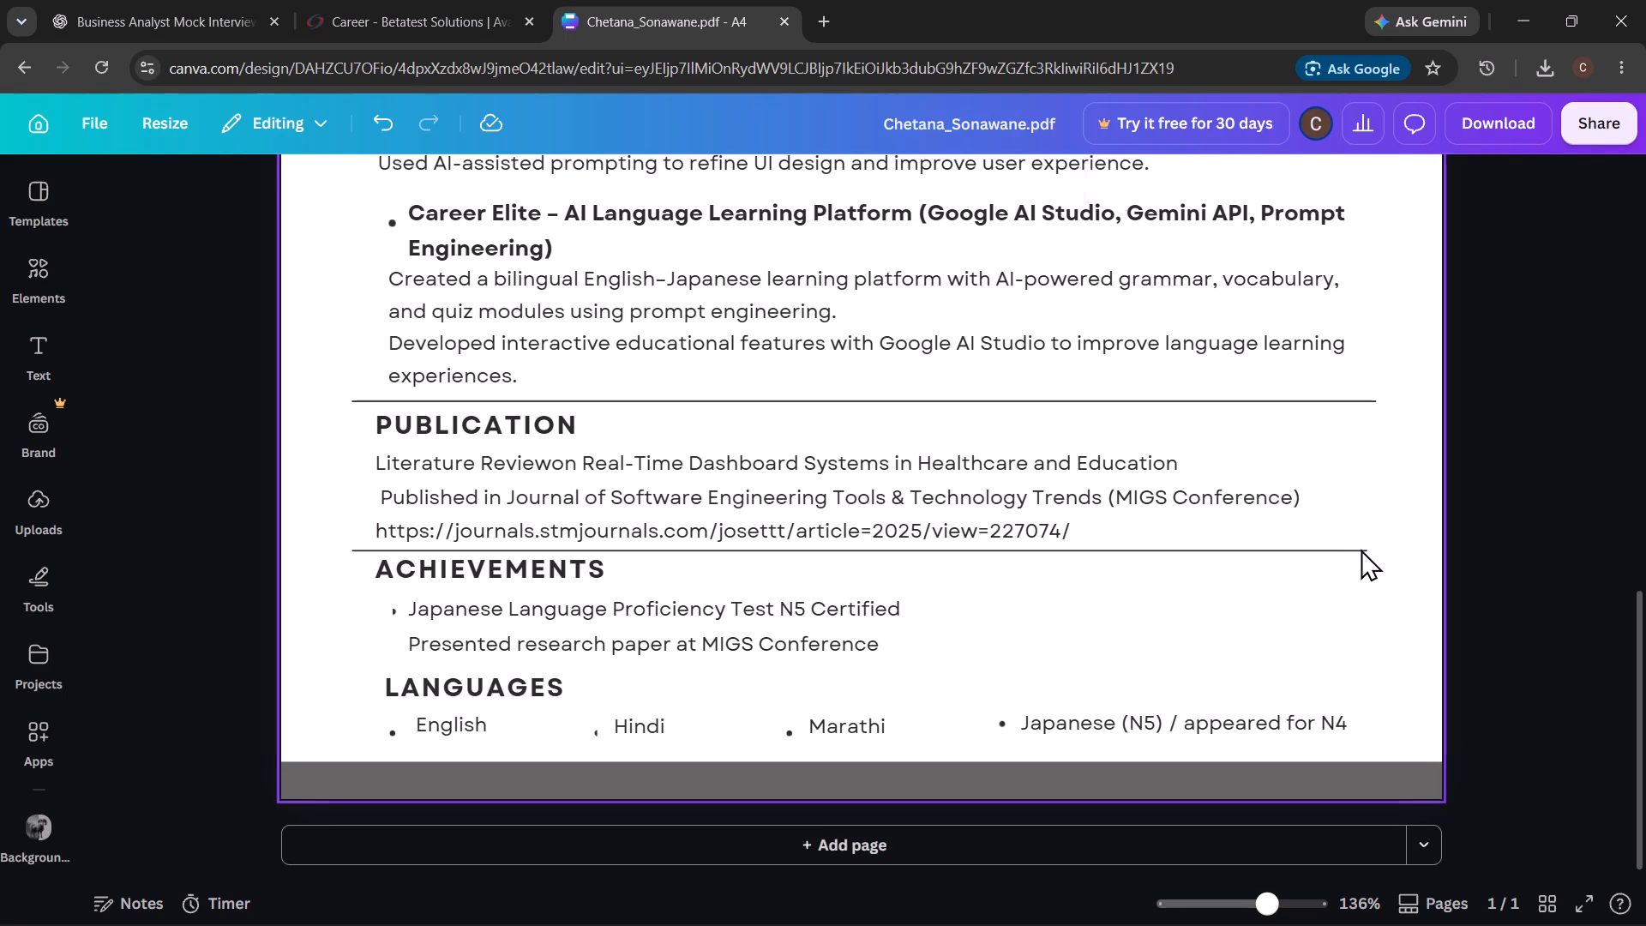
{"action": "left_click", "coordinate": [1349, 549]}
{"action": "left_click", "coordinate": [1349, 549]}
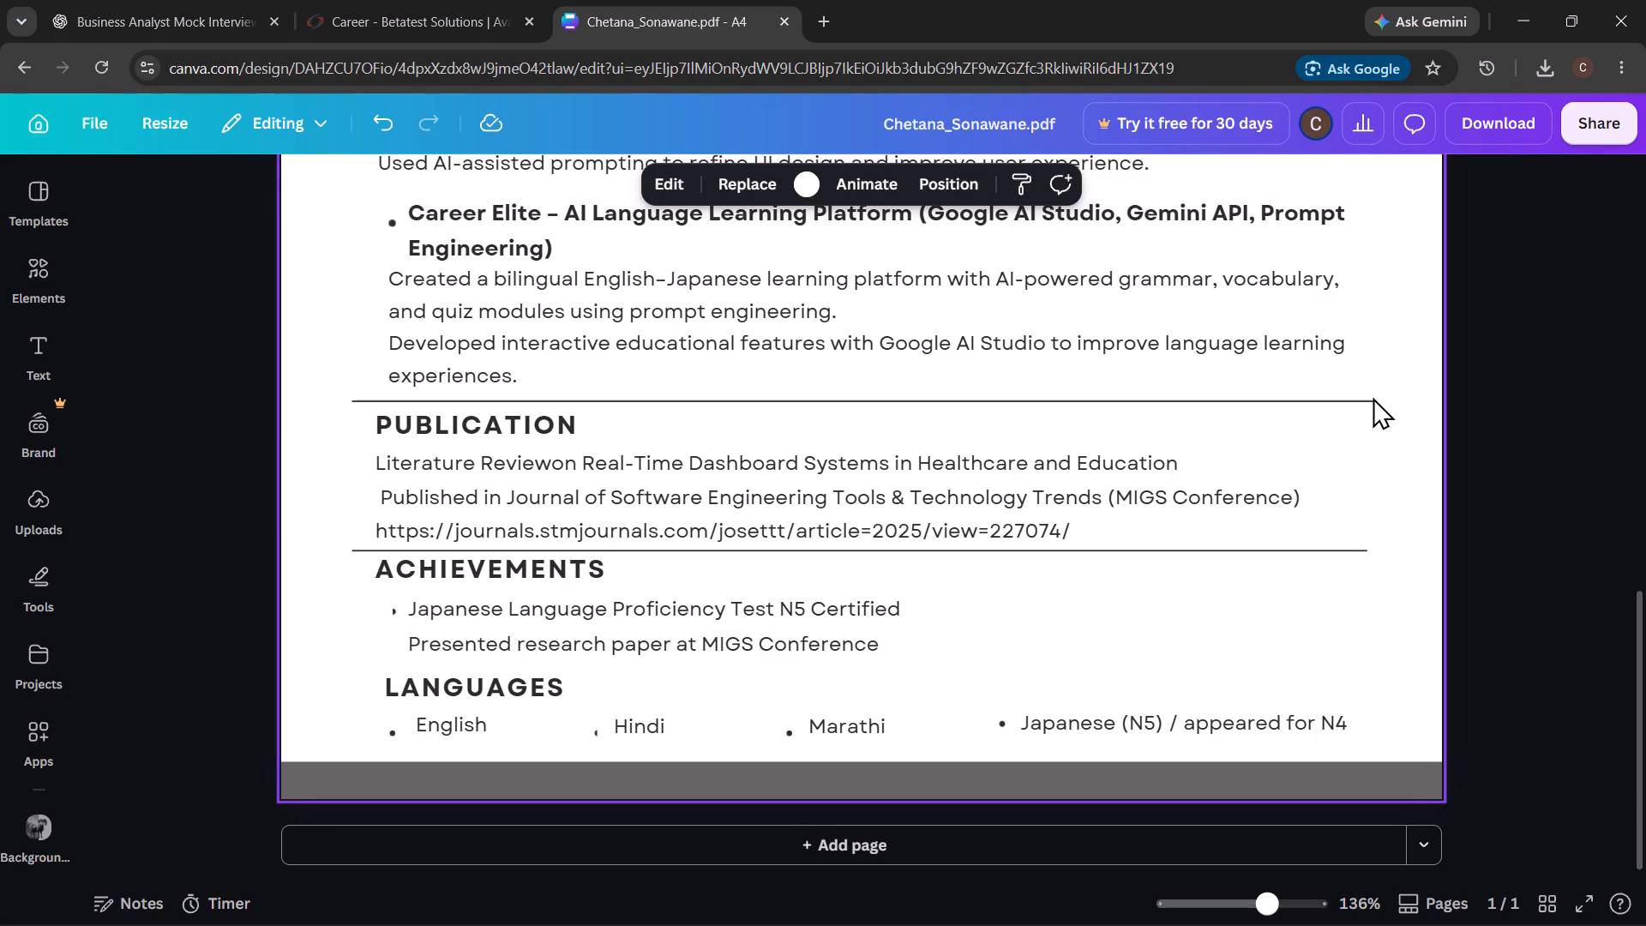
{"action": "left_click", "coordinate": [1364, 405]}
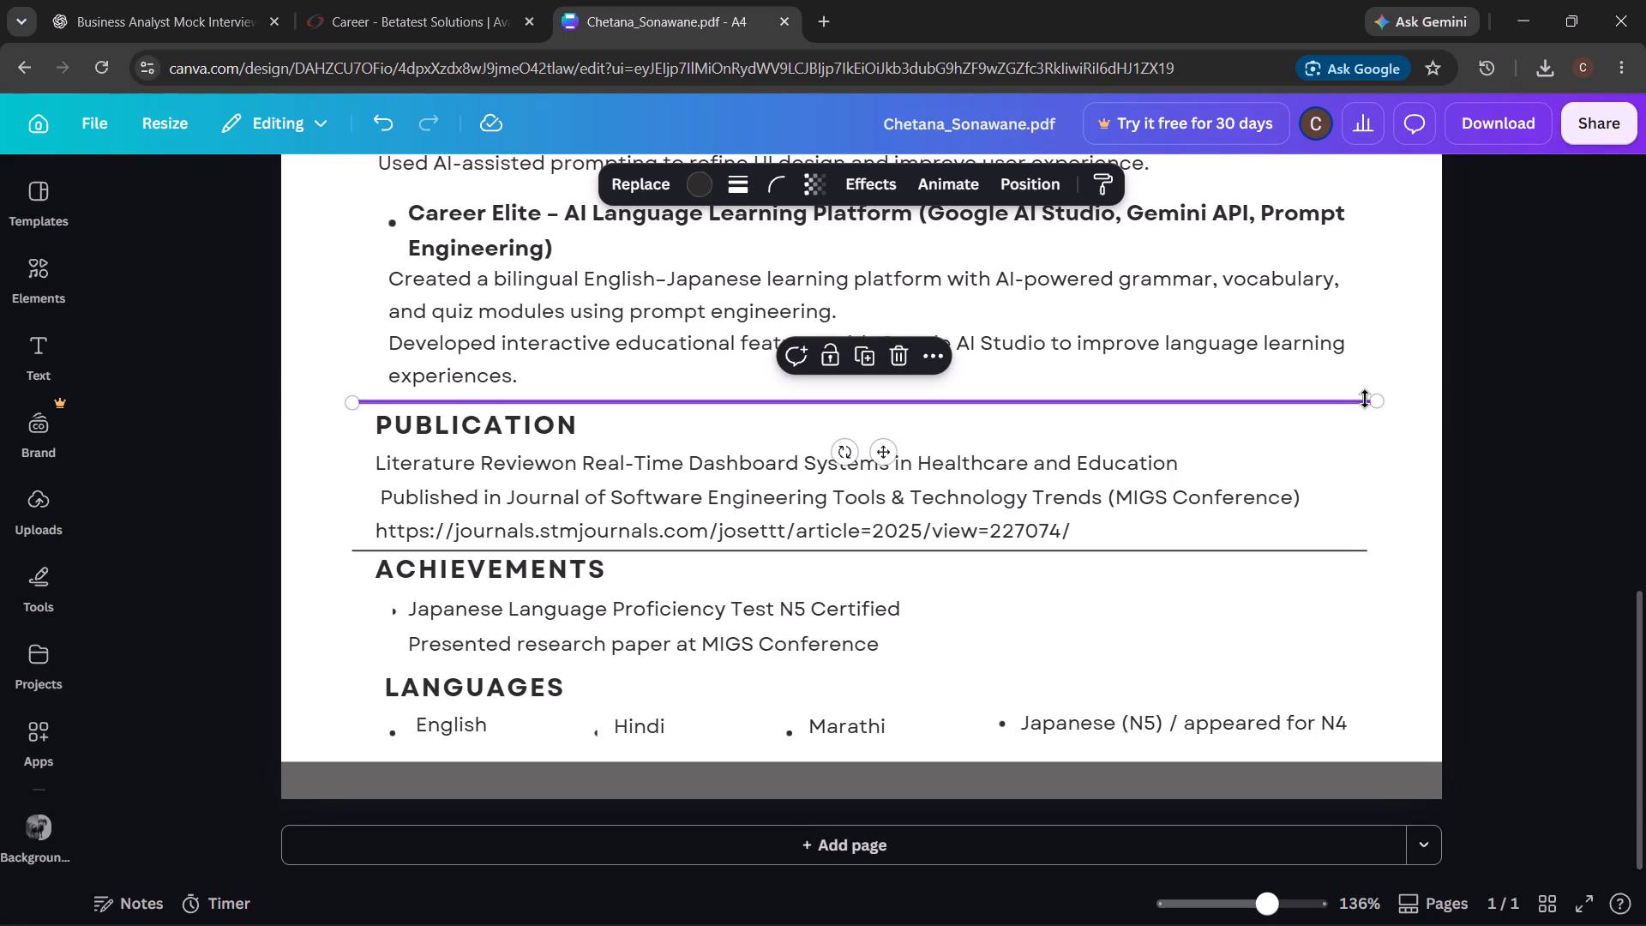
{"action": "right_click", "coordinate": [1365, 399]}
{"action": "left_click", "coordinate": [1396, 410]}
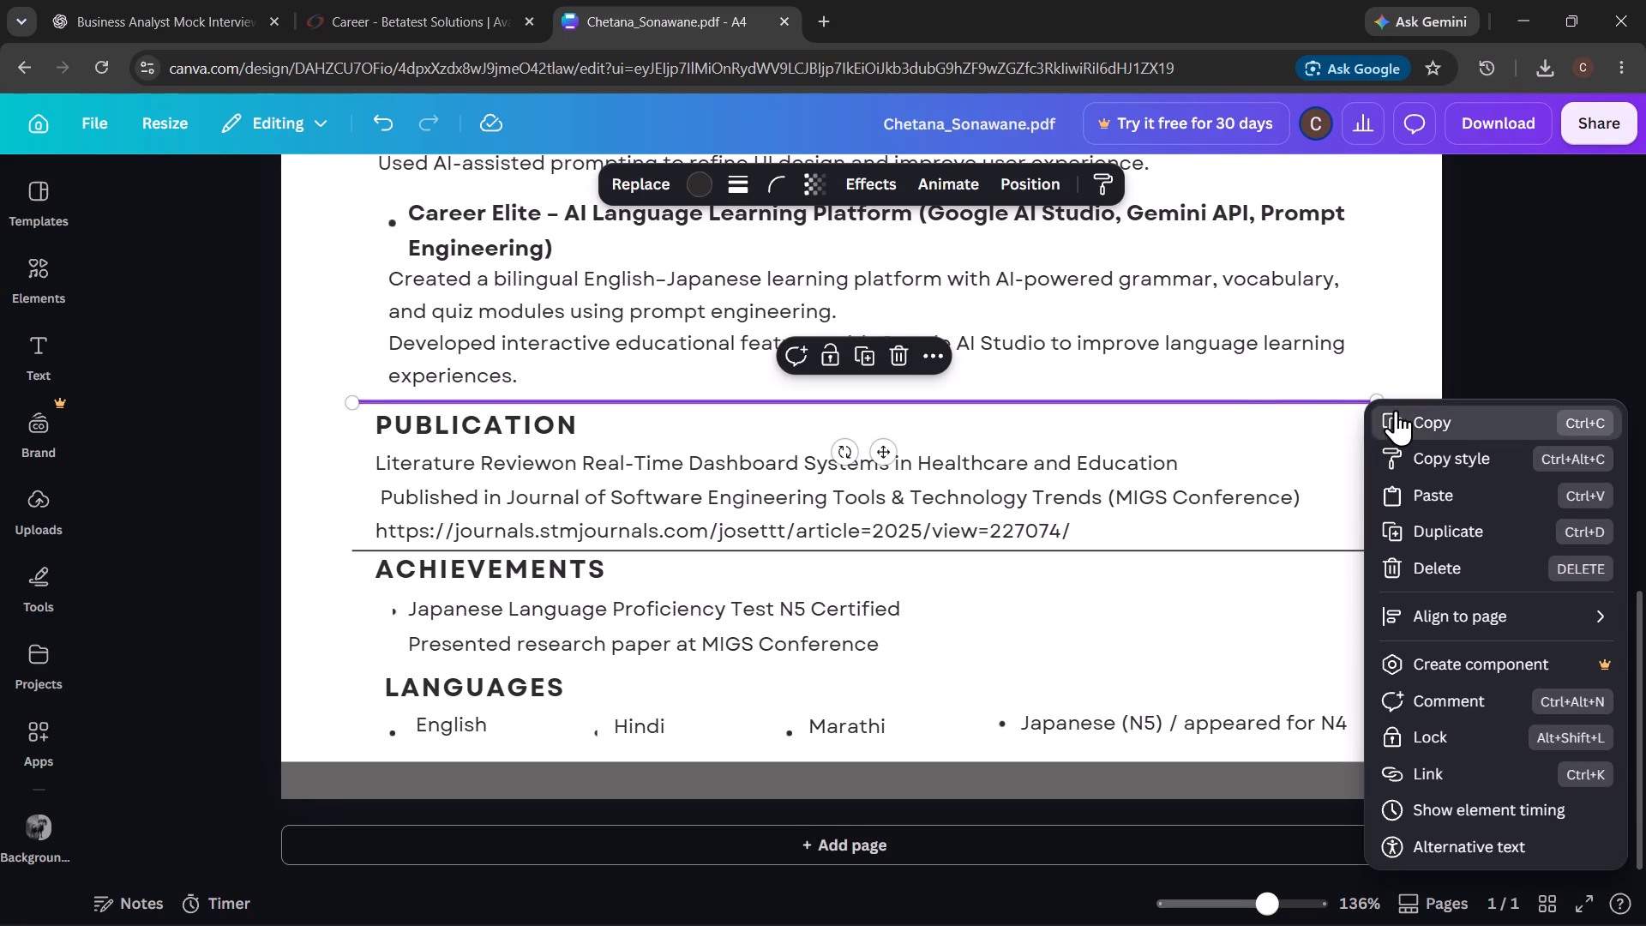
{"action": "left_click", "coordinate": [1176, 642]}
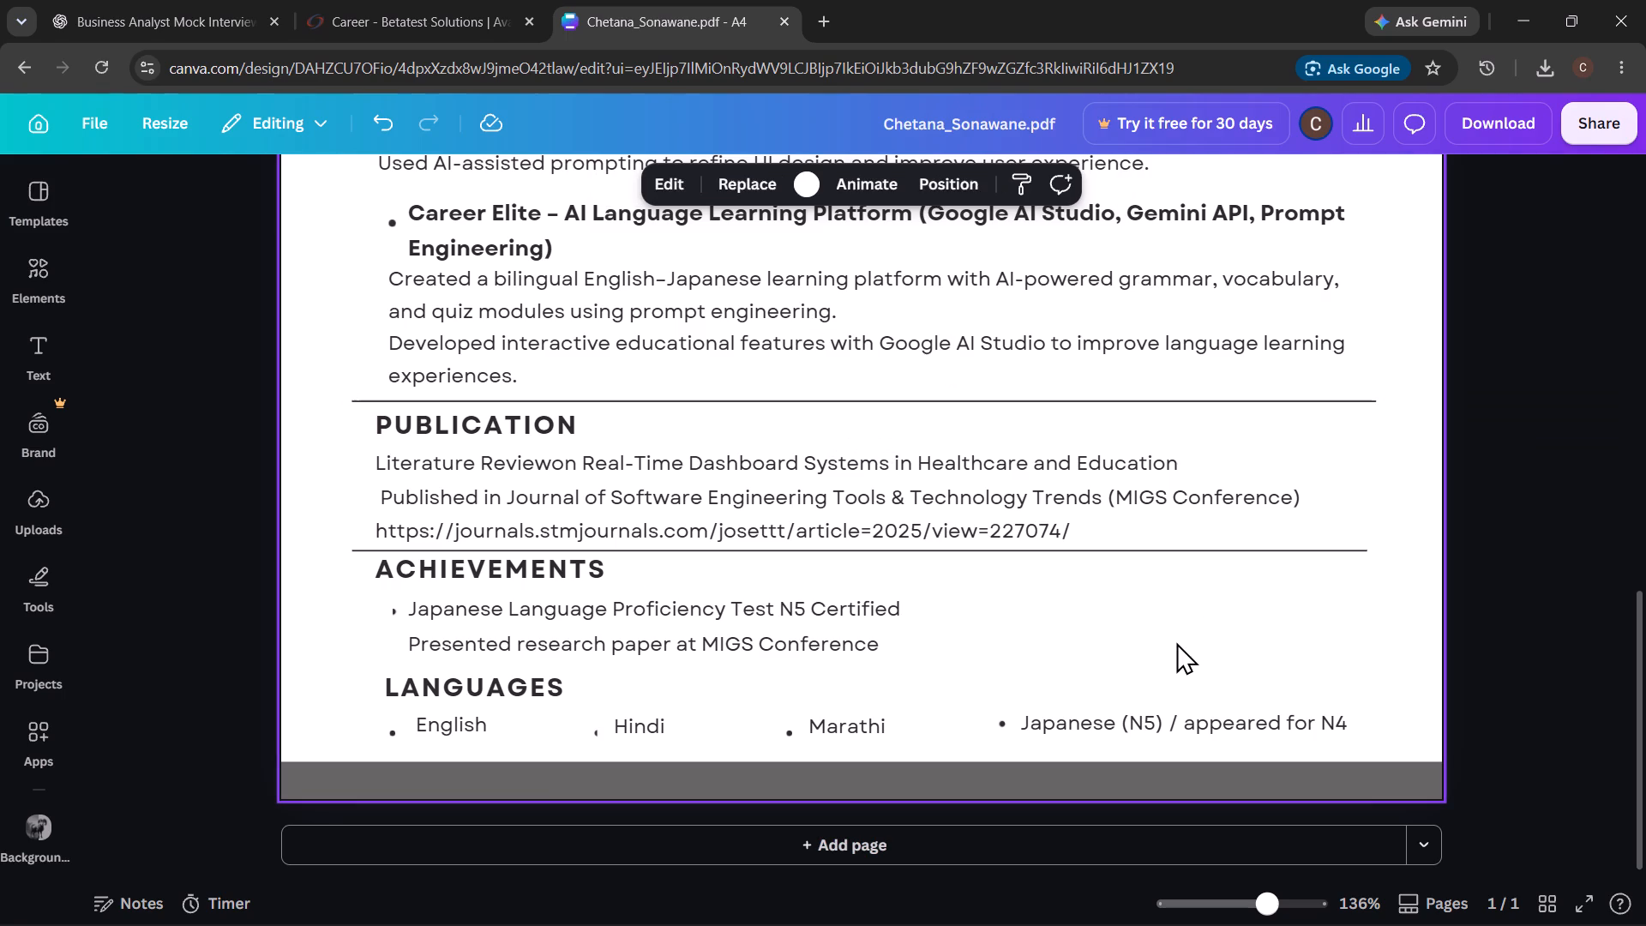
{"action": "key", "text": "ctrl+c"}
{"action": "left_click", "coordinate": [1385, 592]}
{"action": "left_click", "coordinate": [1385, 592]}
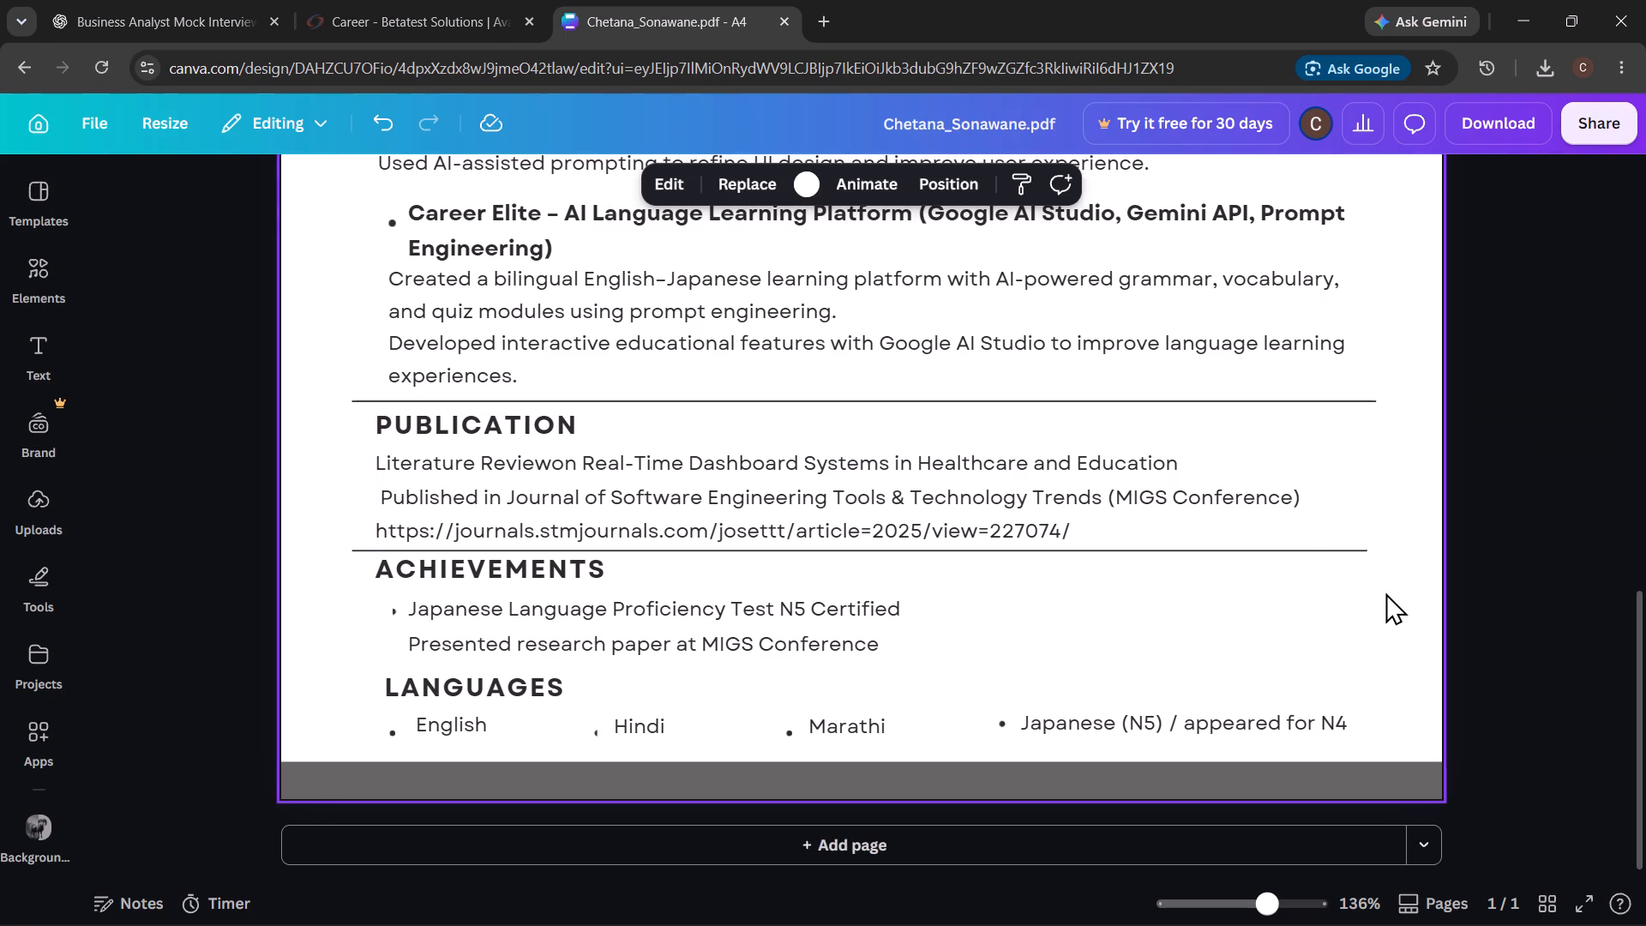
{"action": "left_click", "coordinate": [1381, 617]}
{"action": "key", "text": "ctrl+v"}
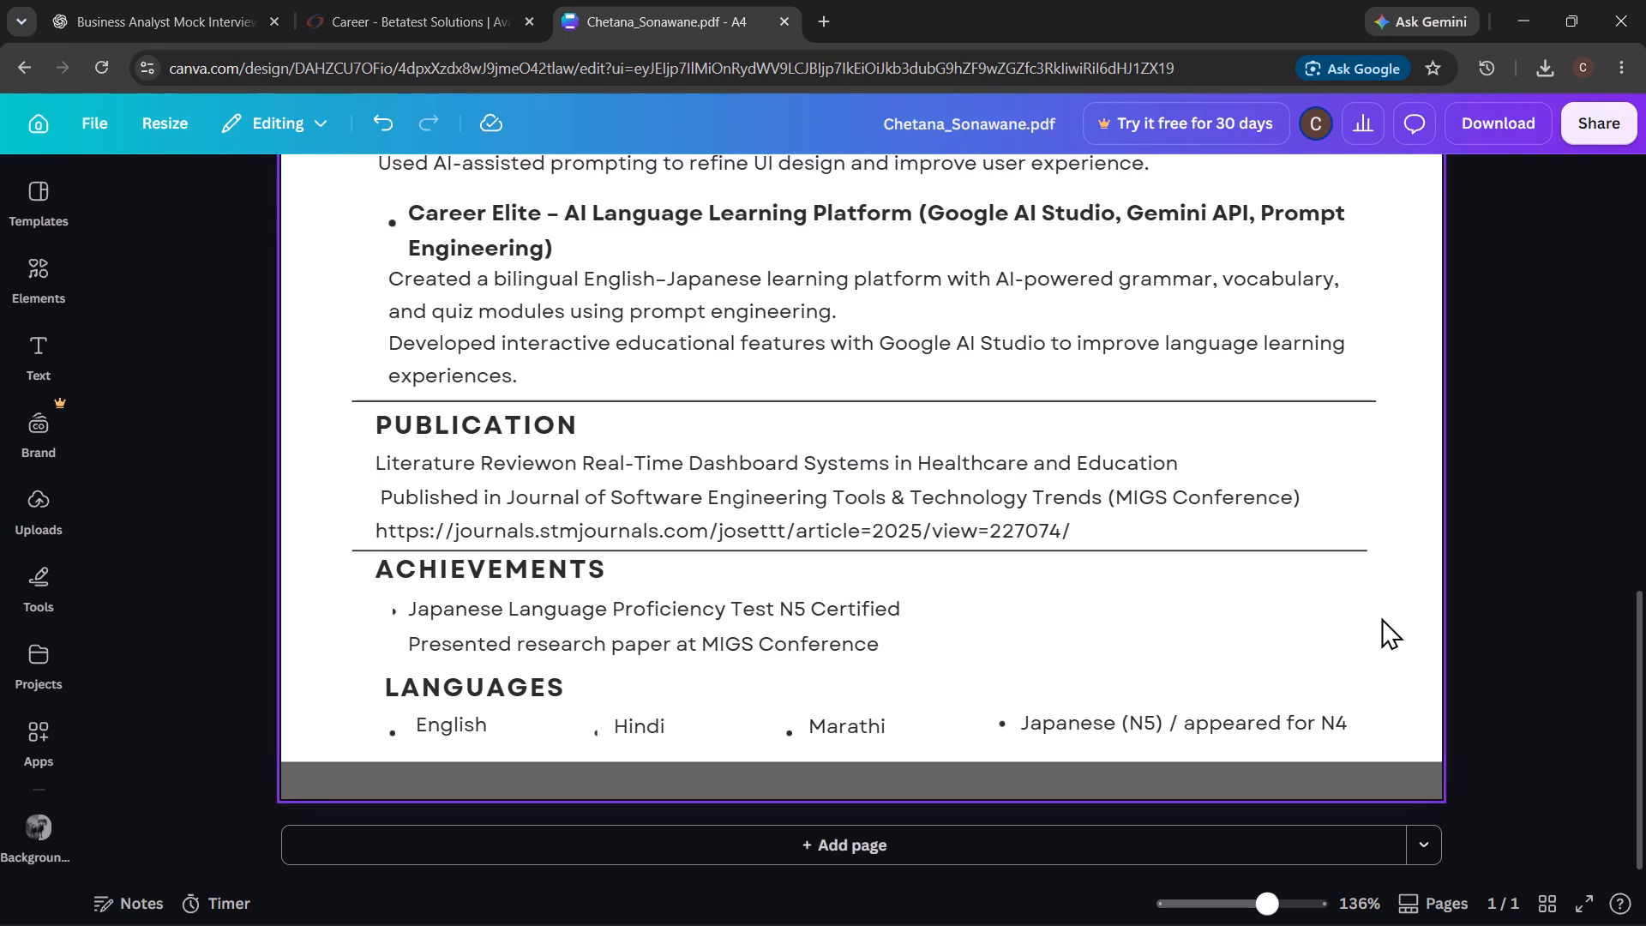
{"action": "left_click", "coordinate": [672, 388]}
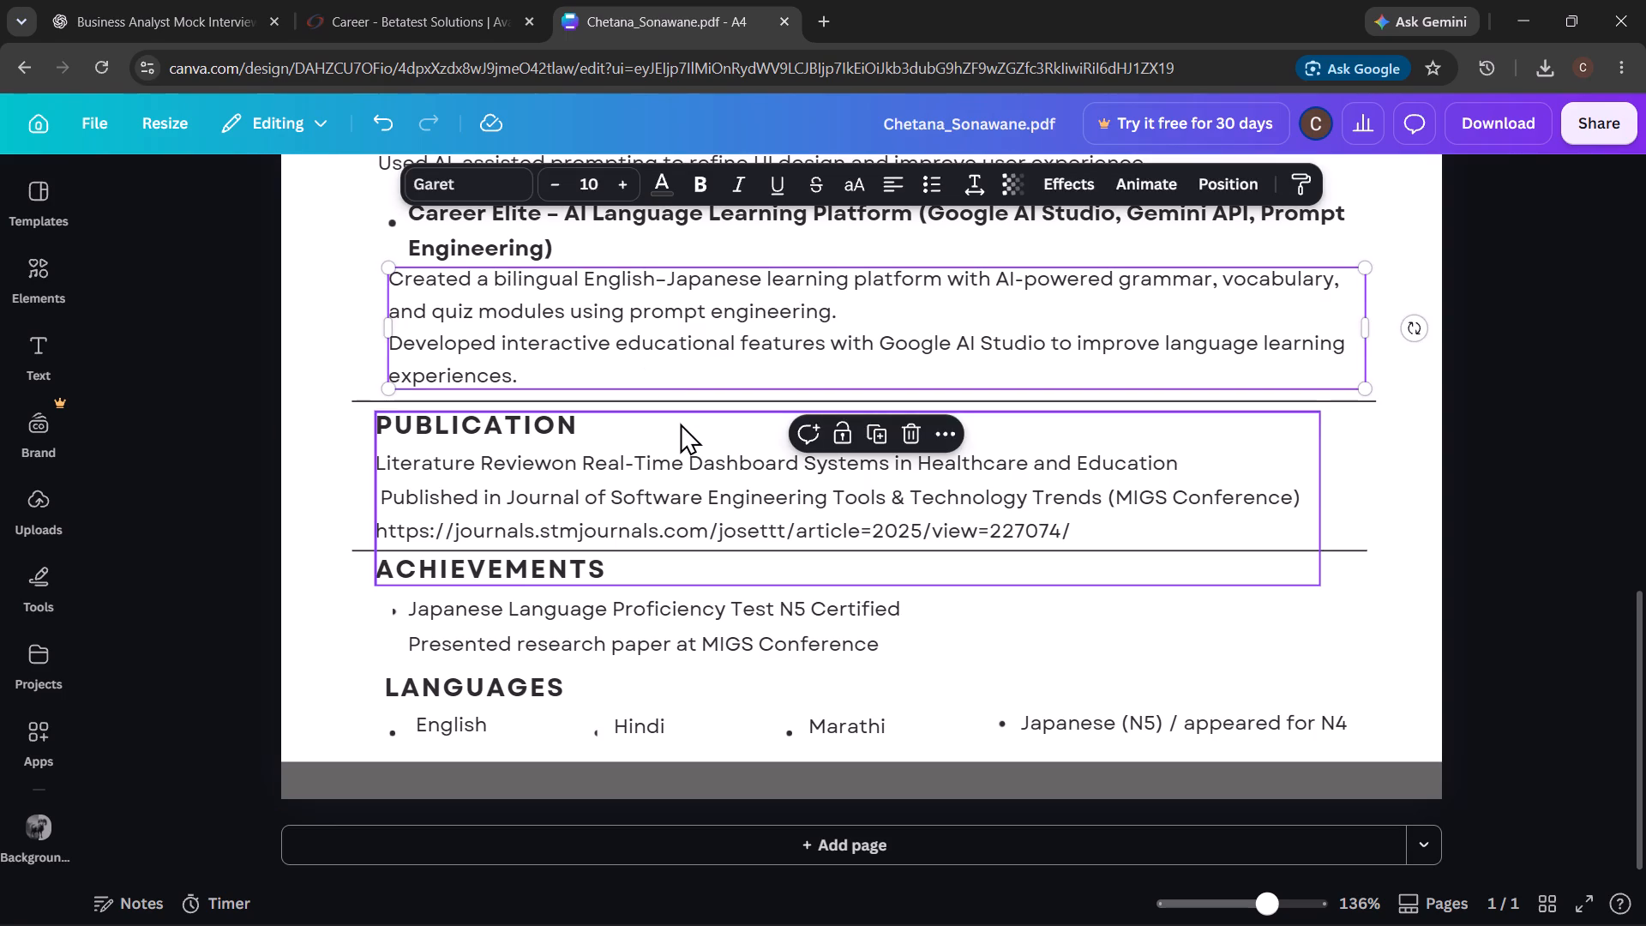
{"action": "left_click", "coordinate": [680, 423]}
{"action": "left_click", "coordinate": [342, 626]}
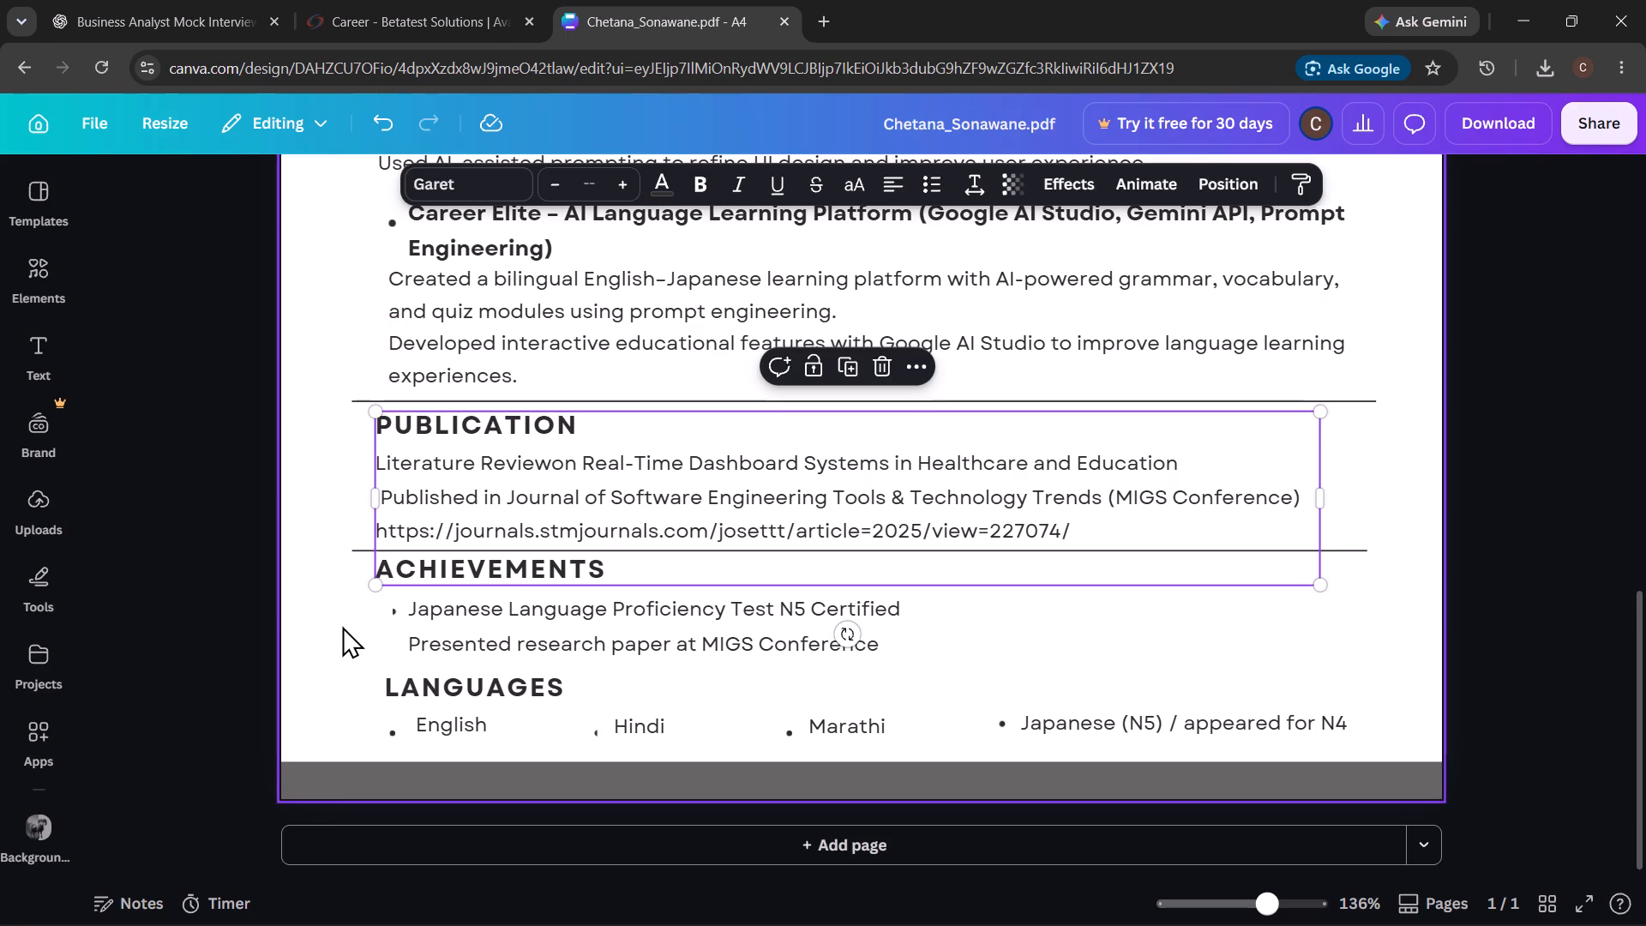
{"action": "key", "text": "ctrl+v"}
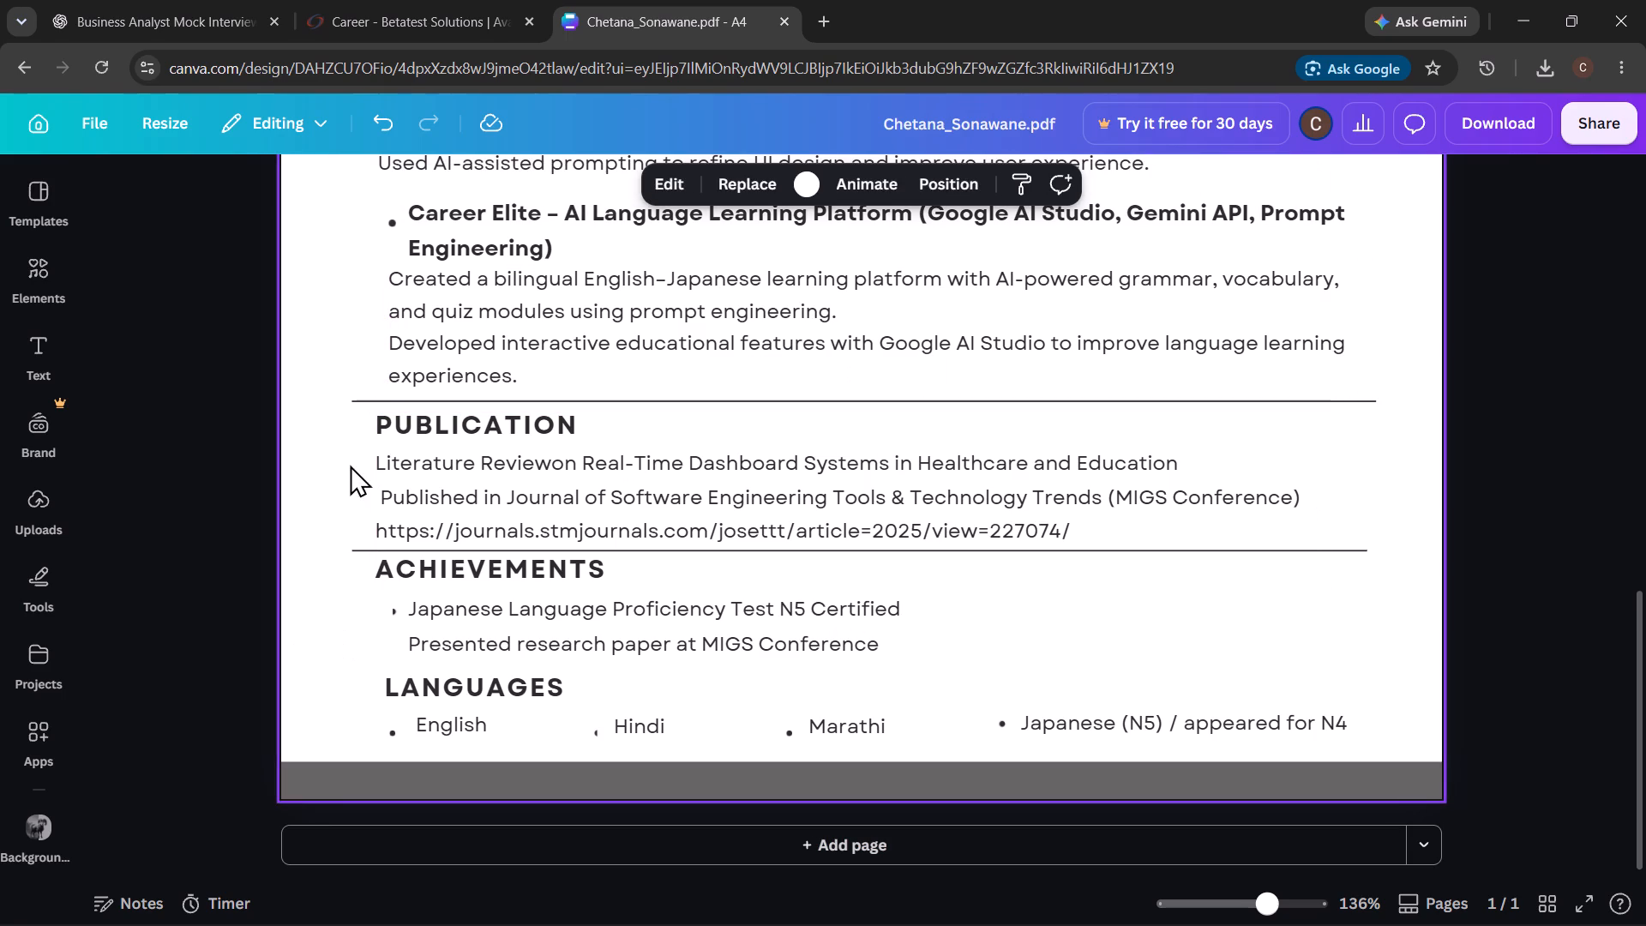
Copy the divider line above PUBLICATION and paste a duplicate of it onto the resume page.
{"action": "left_click", "coordinate": [364, 400]}
{"action": "right_click", "coordinate": [364, 400]}
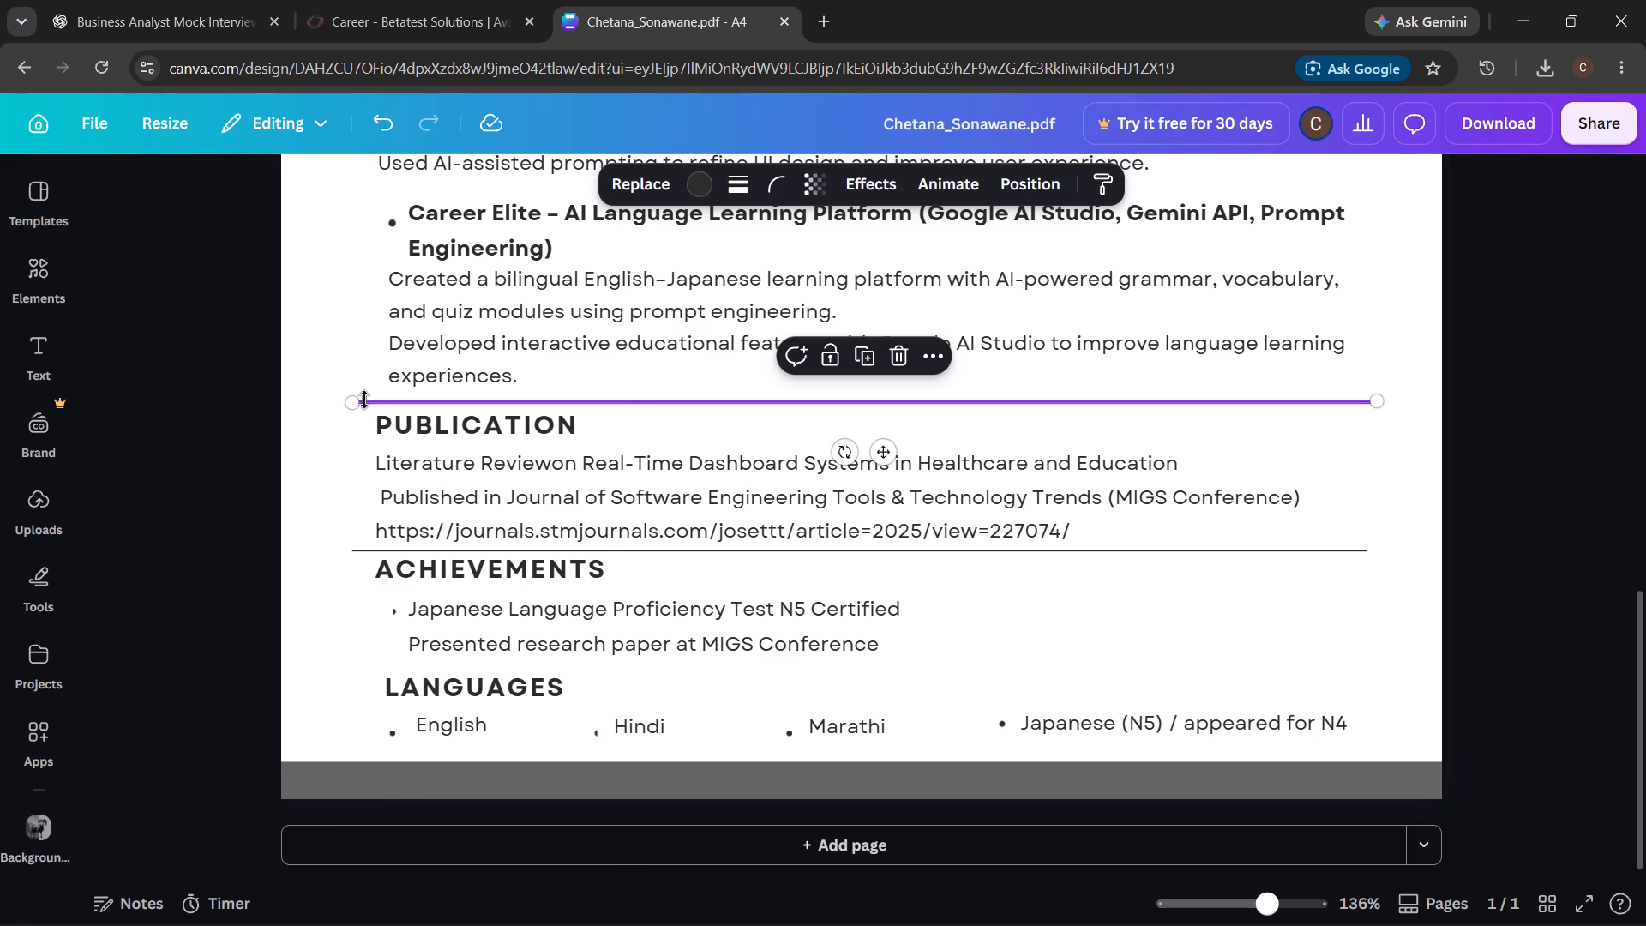
{"action": "left_click", "coordinate": [411, 414]}
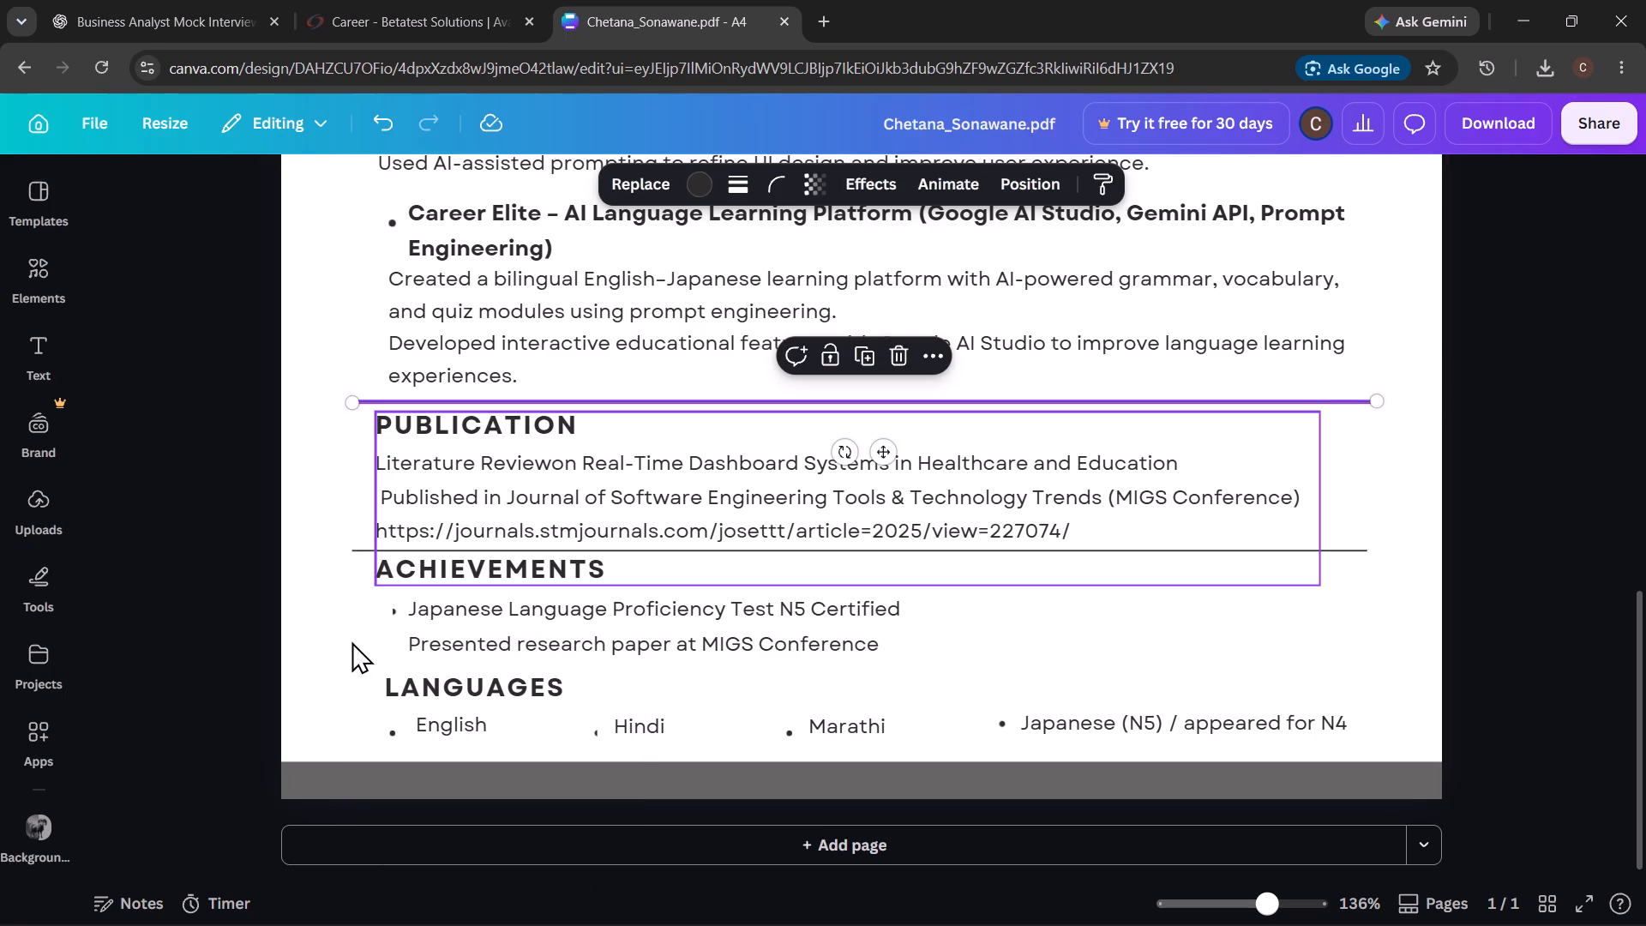
{"action": "left_click", "coordinate": [351, 641]}
{"action": "key", "text": "ctrl+v"}
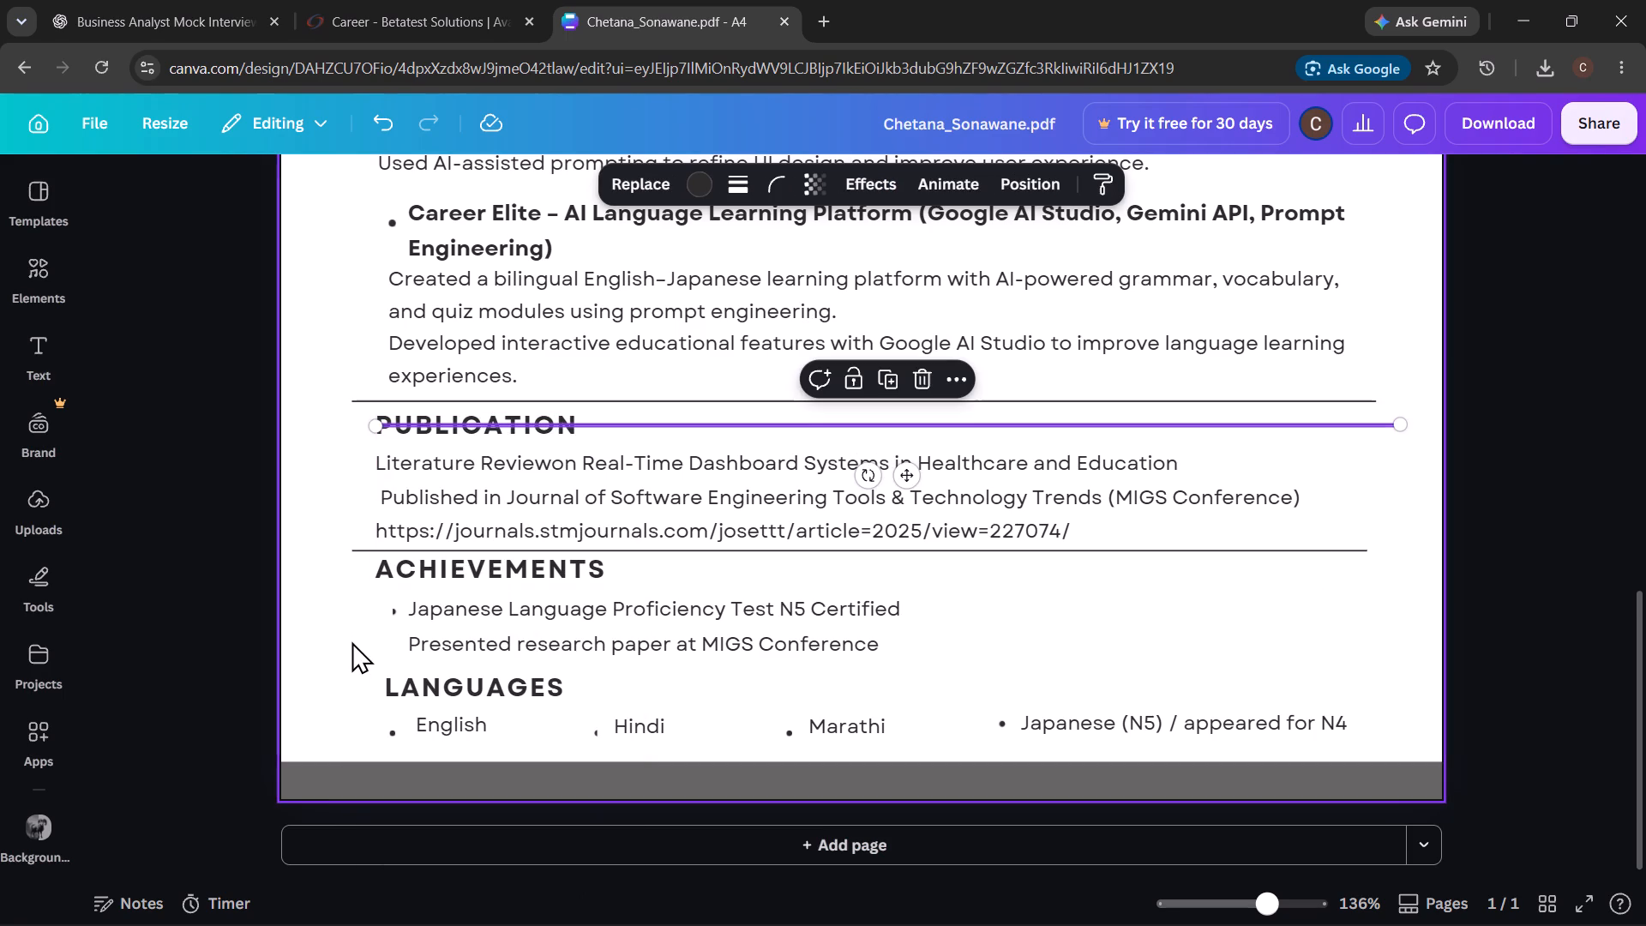
{"action": "left_click", "coordinate": [327, 452]}
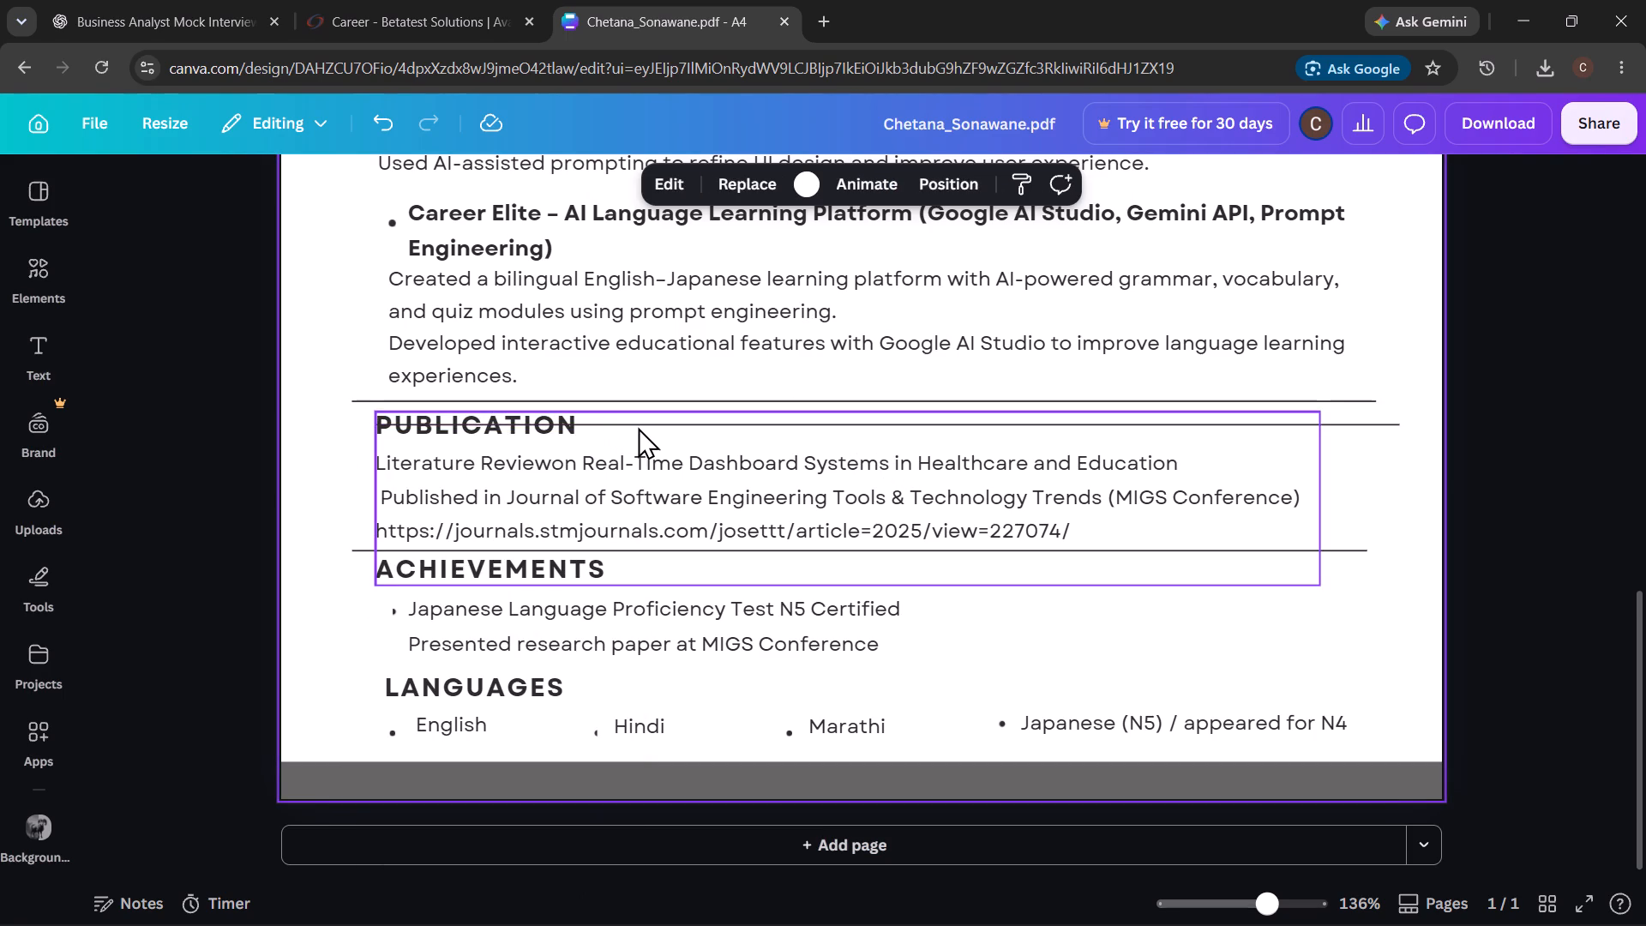
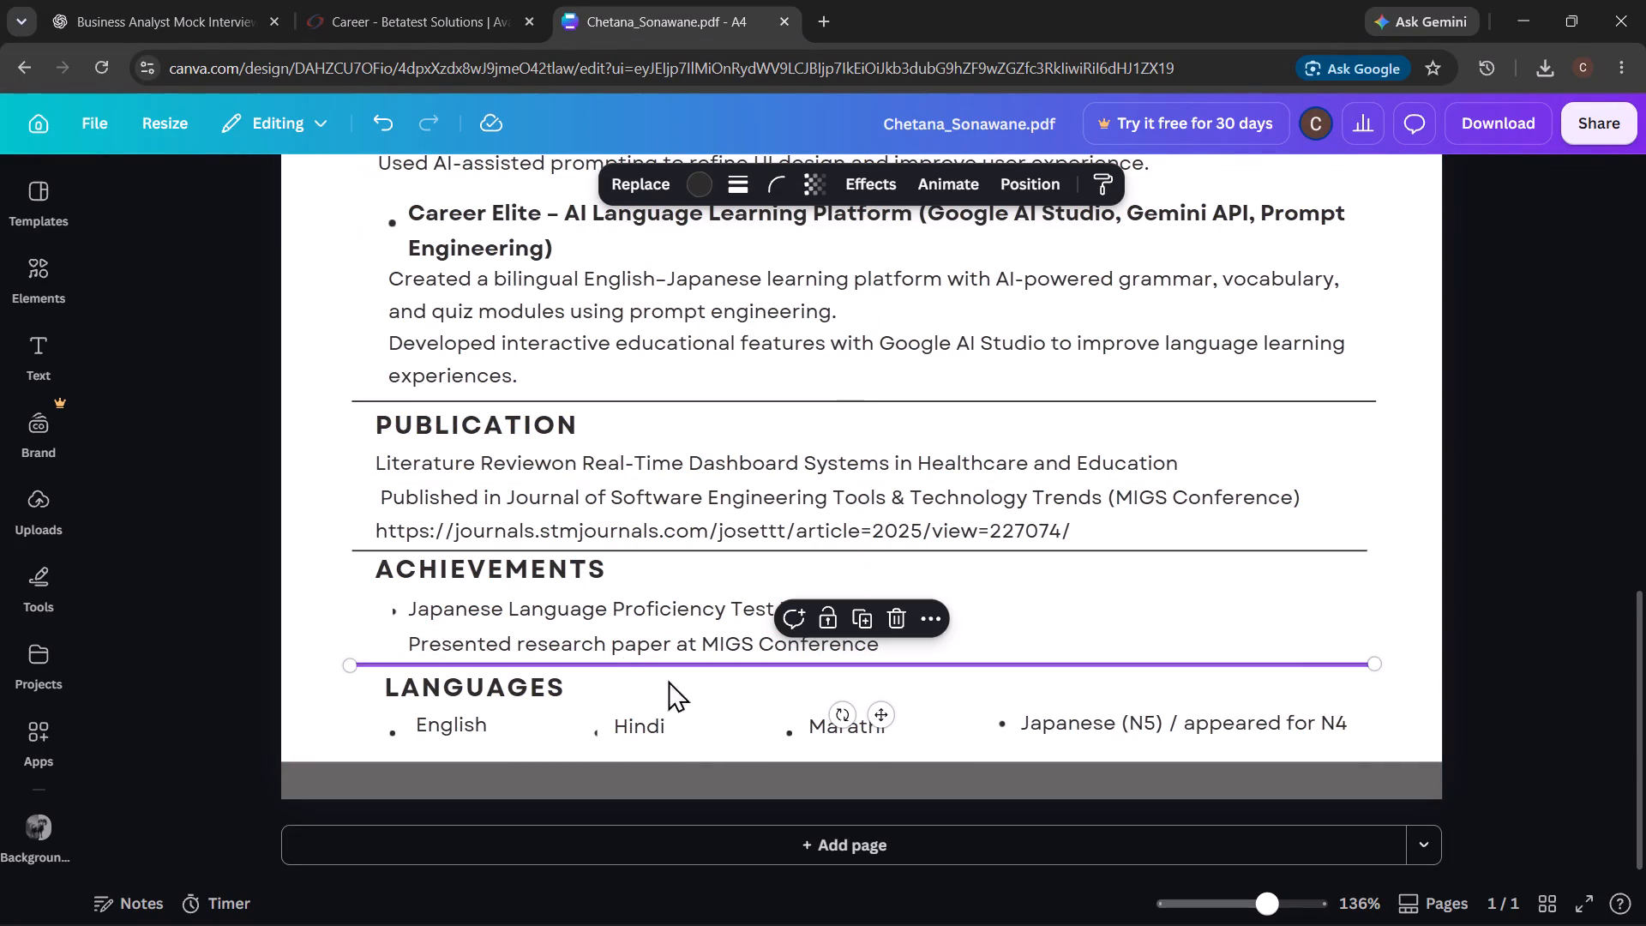
Review the resume's layout from the LANGUAGES section back up to the TECHNICAL SKILLS section.
{"action": "left_click", "coordinate": [494, 730]}
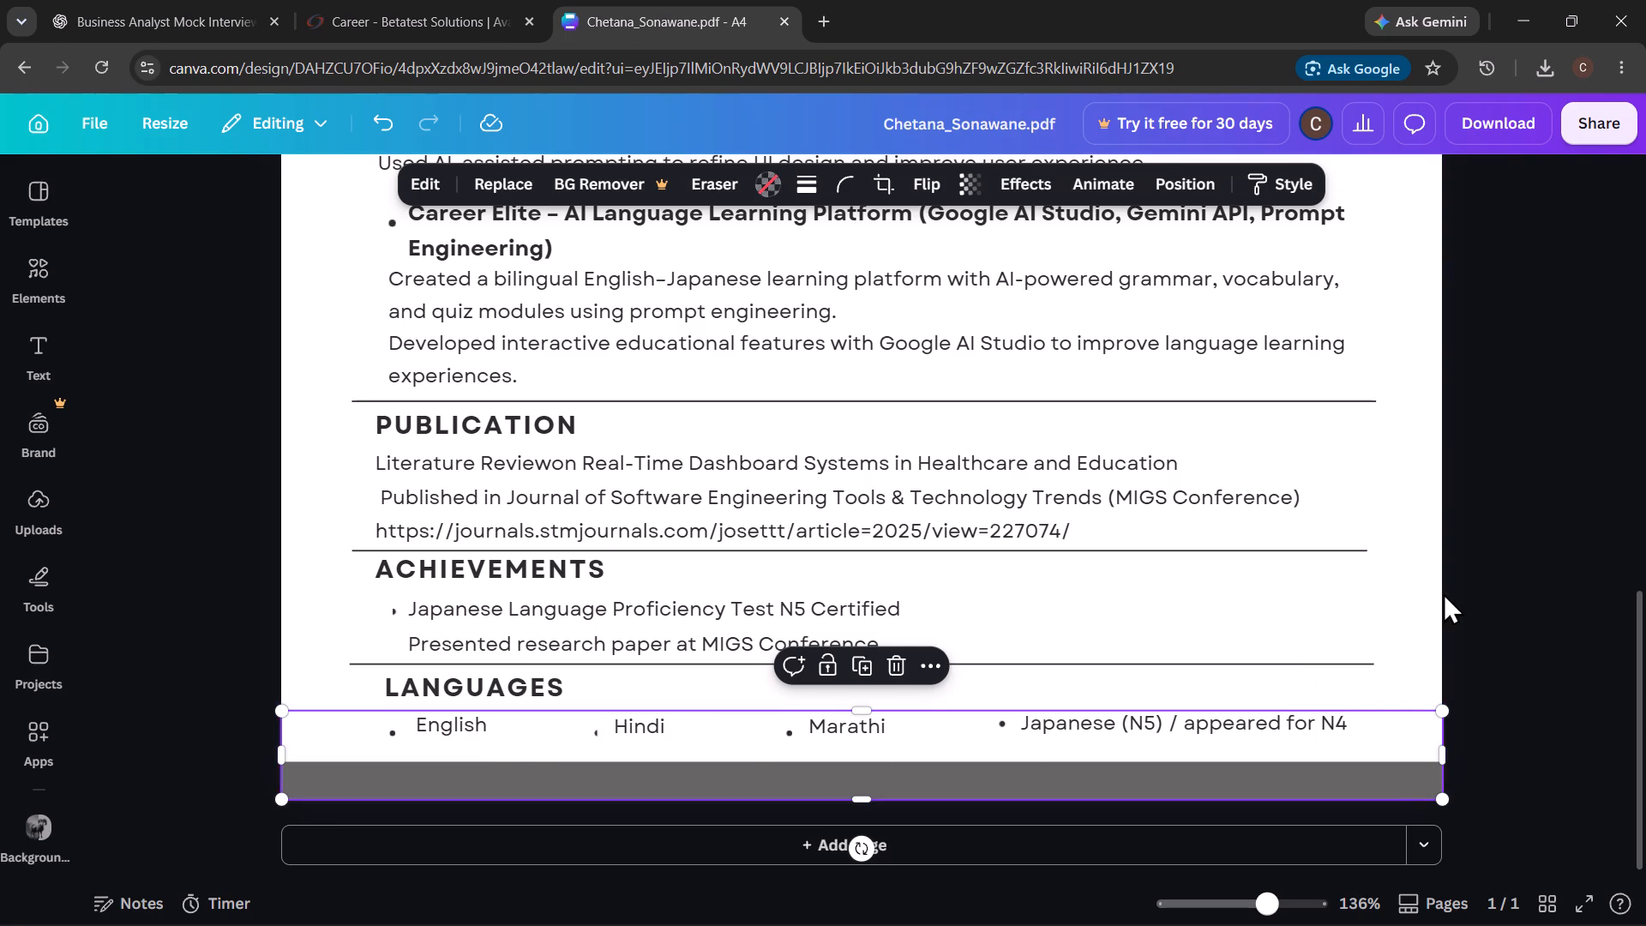
{"action": "left_click", "coordinate": [1416, 604]}
{"action": "scroll", "coordinate": [1416, 604], "scroll_direction": "up", "scroll_amount": 1}
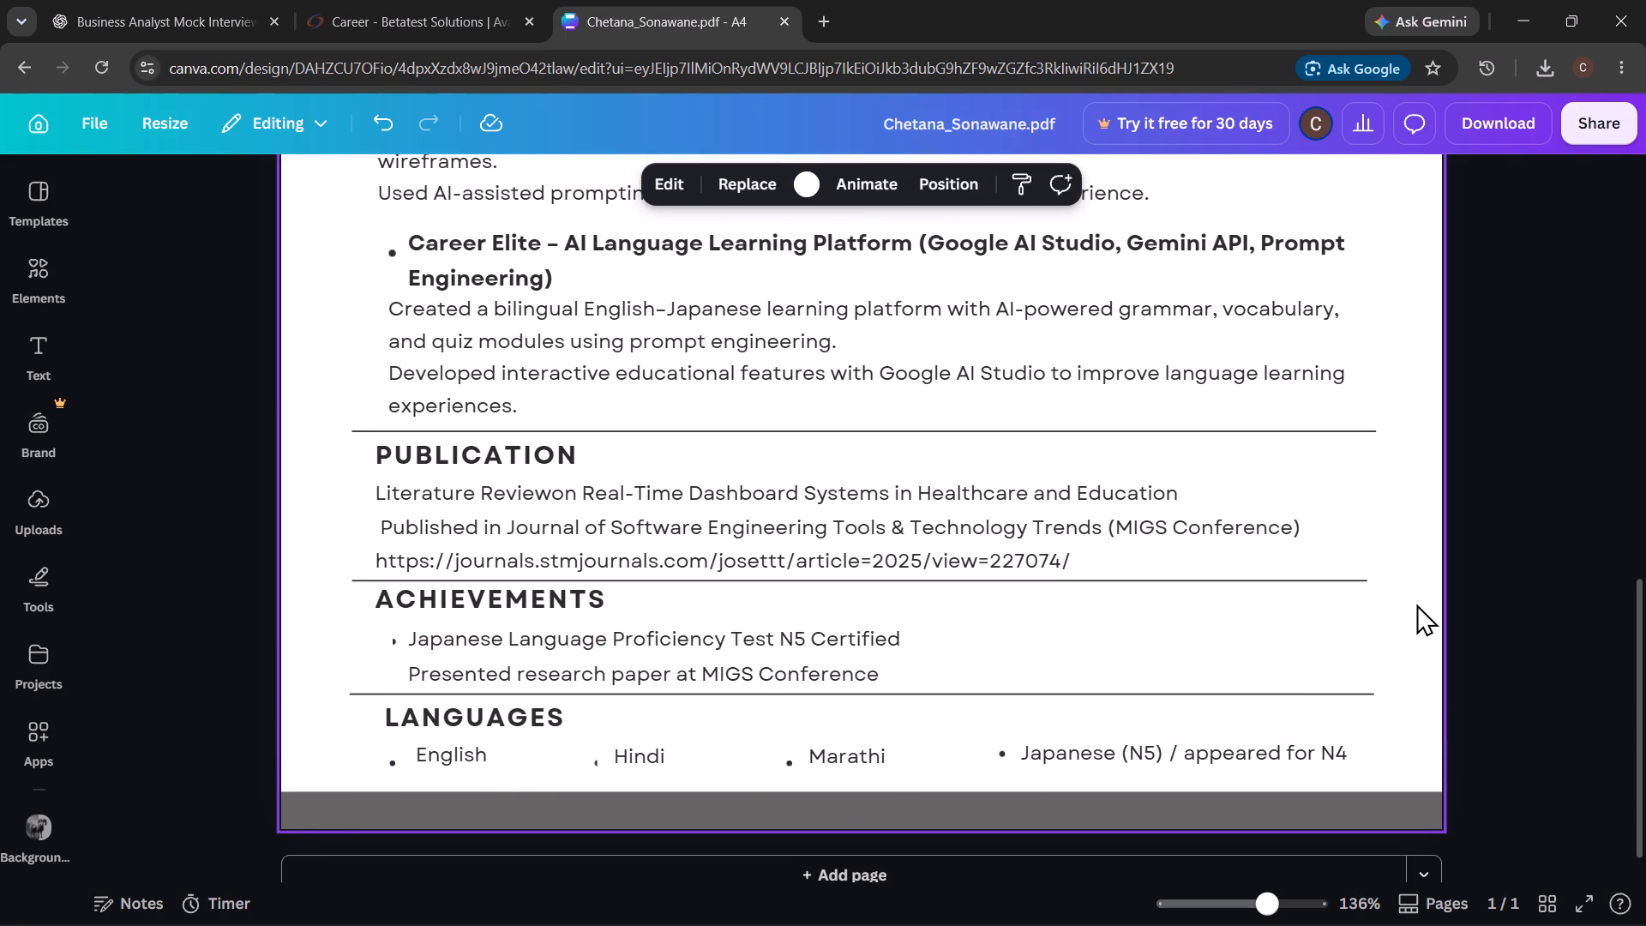
{"action": "scroll", "coordinate": [1416, 604], "scroll_direction": "up", "scroll_amount": 3}
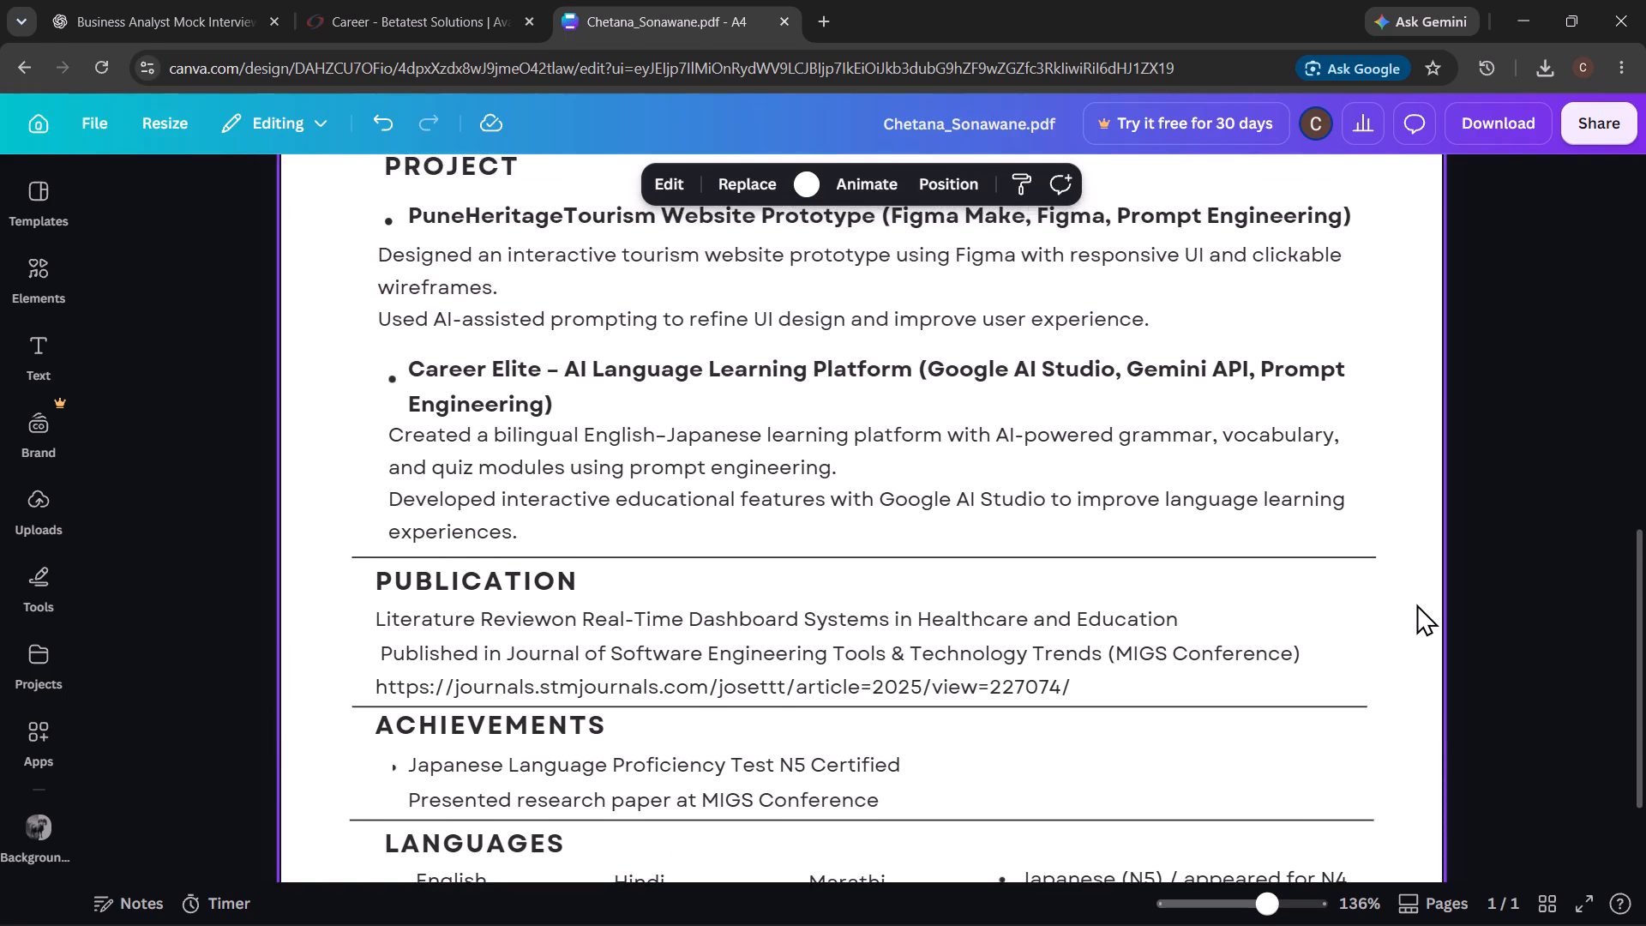
{"action": "scroll", "coordinate": [1416, 604], "scroll_direction": "up", "scroll_amount": 1}
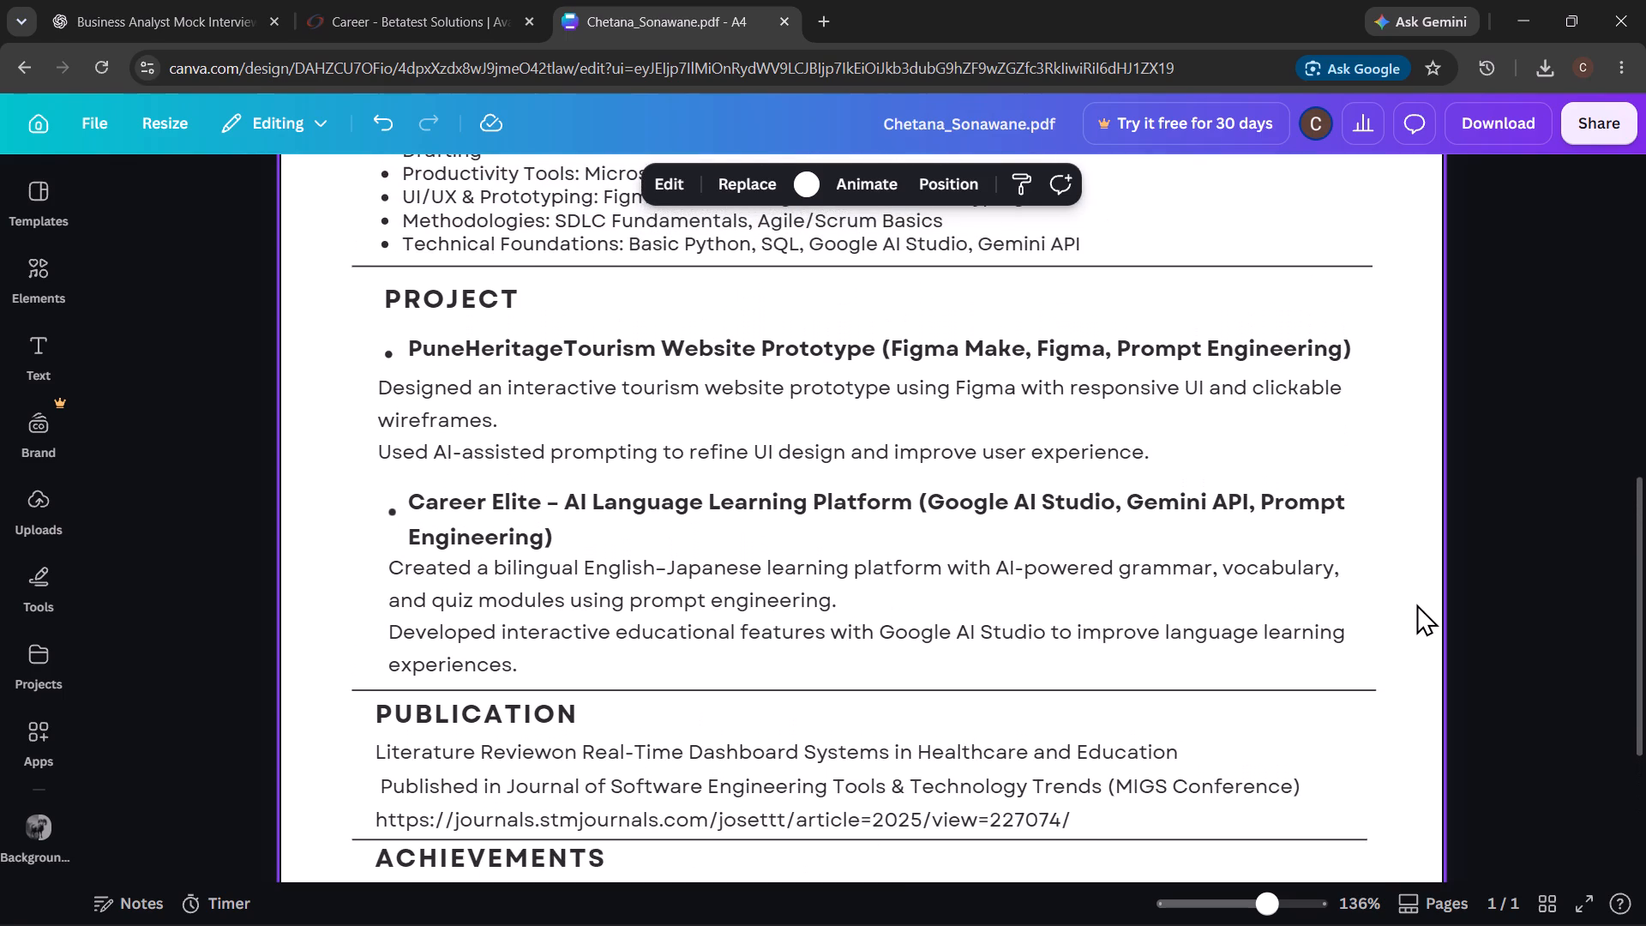
{"action": "scroll", "coordinate": [1416, 604], "scroll_direction": "up", "scroll_amount": 2}
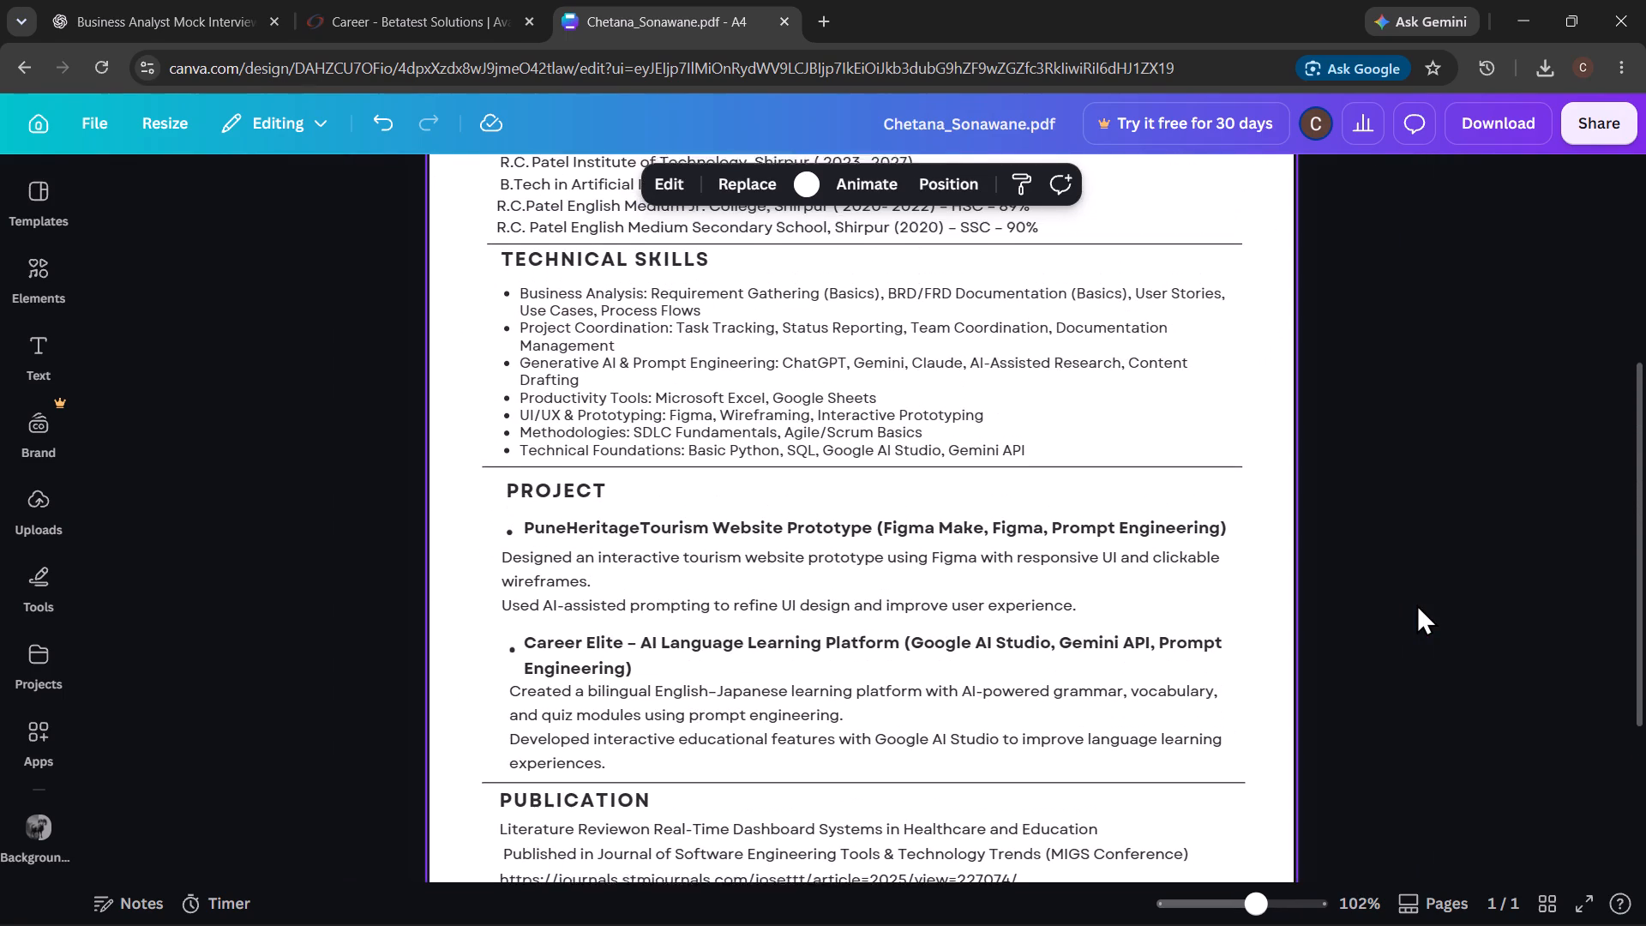
Nudge the TECHNICAL SKILLS heading slightly down from its divider and left to line up with the EDUCATION heading.
{"action": "left_click", "coordinate": [688, 263]}
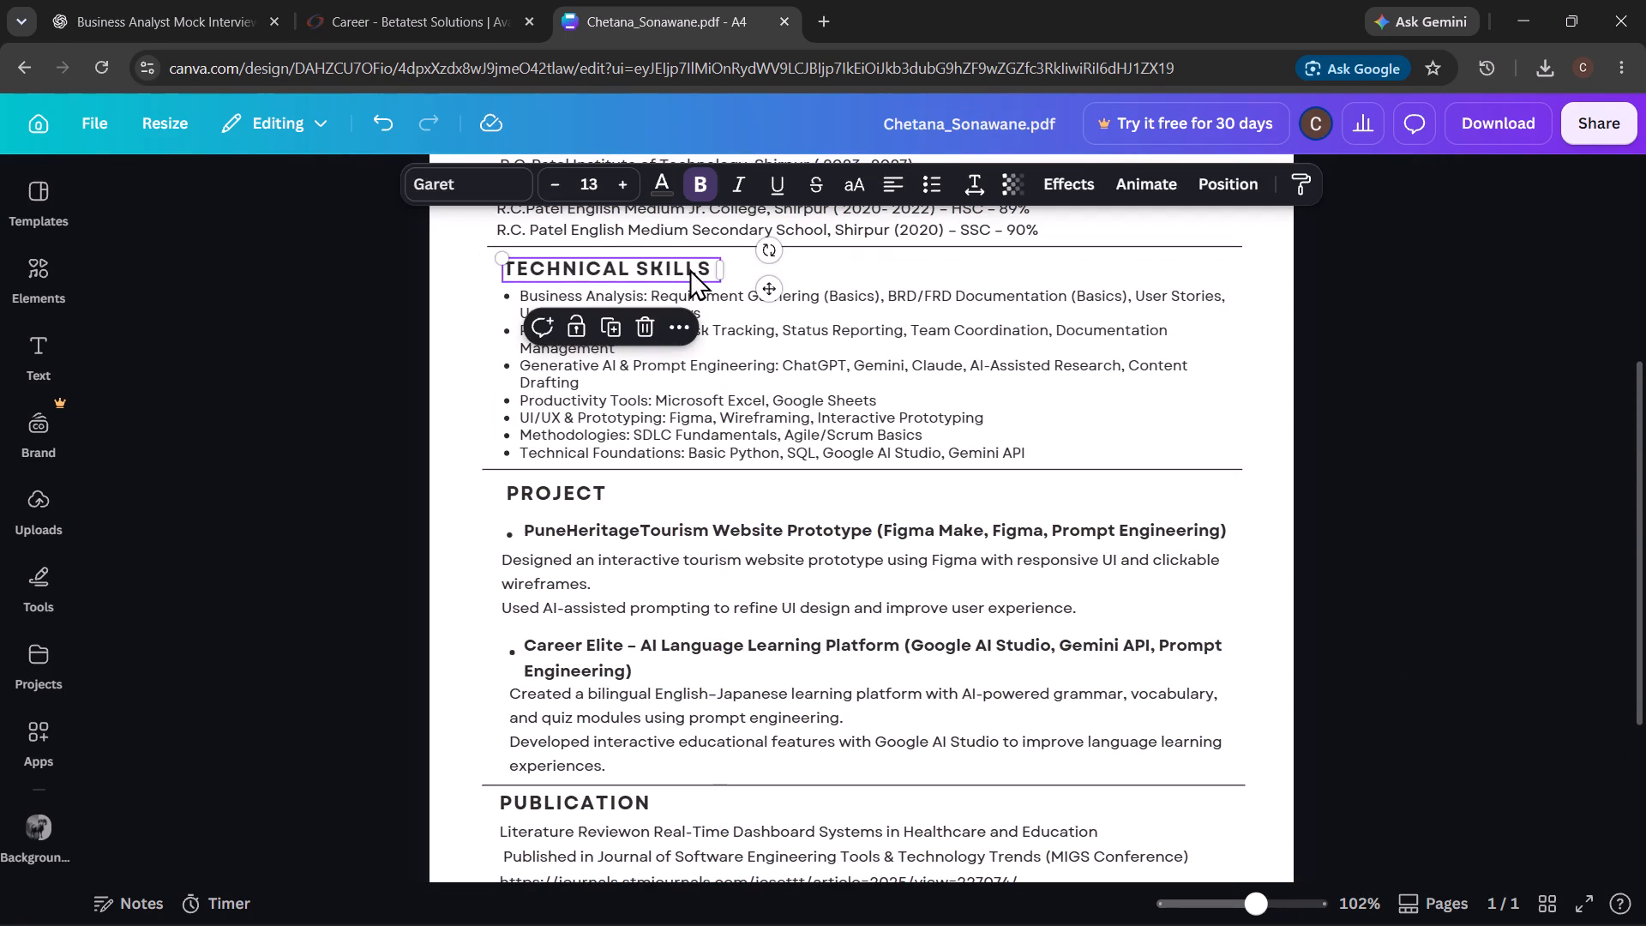
{"action": "left_click", "coordinate": [972, 376]}
{"action": "scroll", "coordinate": [972, 376], "scroll_direction": "up", "scroll_amount": 2}
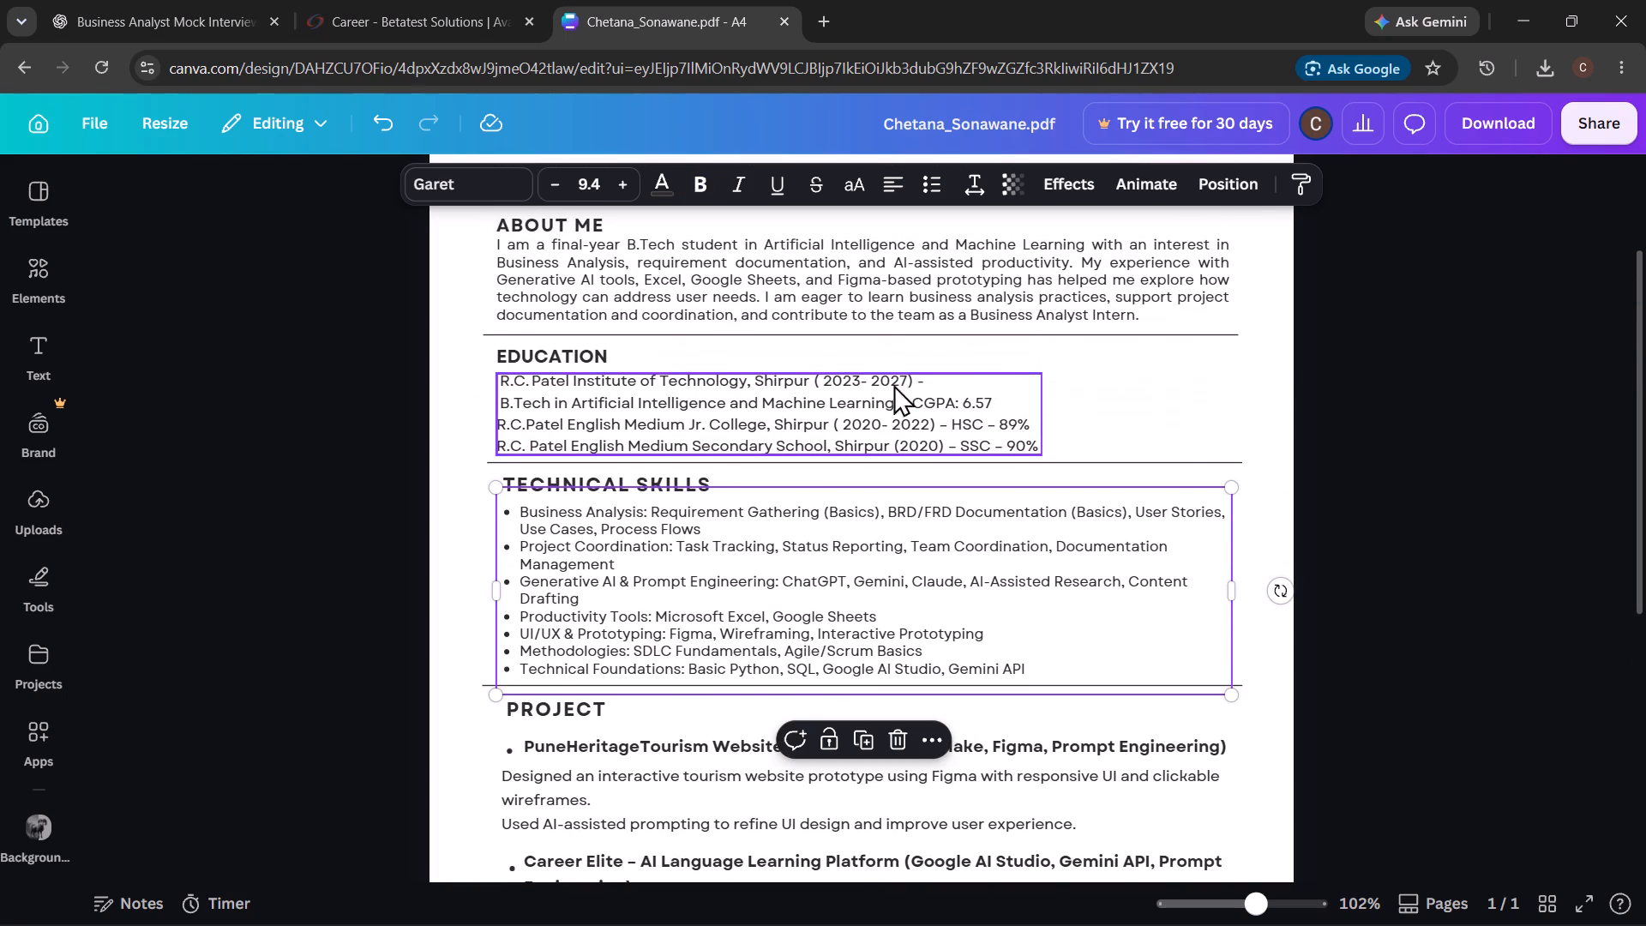
{"action": "left_click", "coordinate": [1181, 426]}
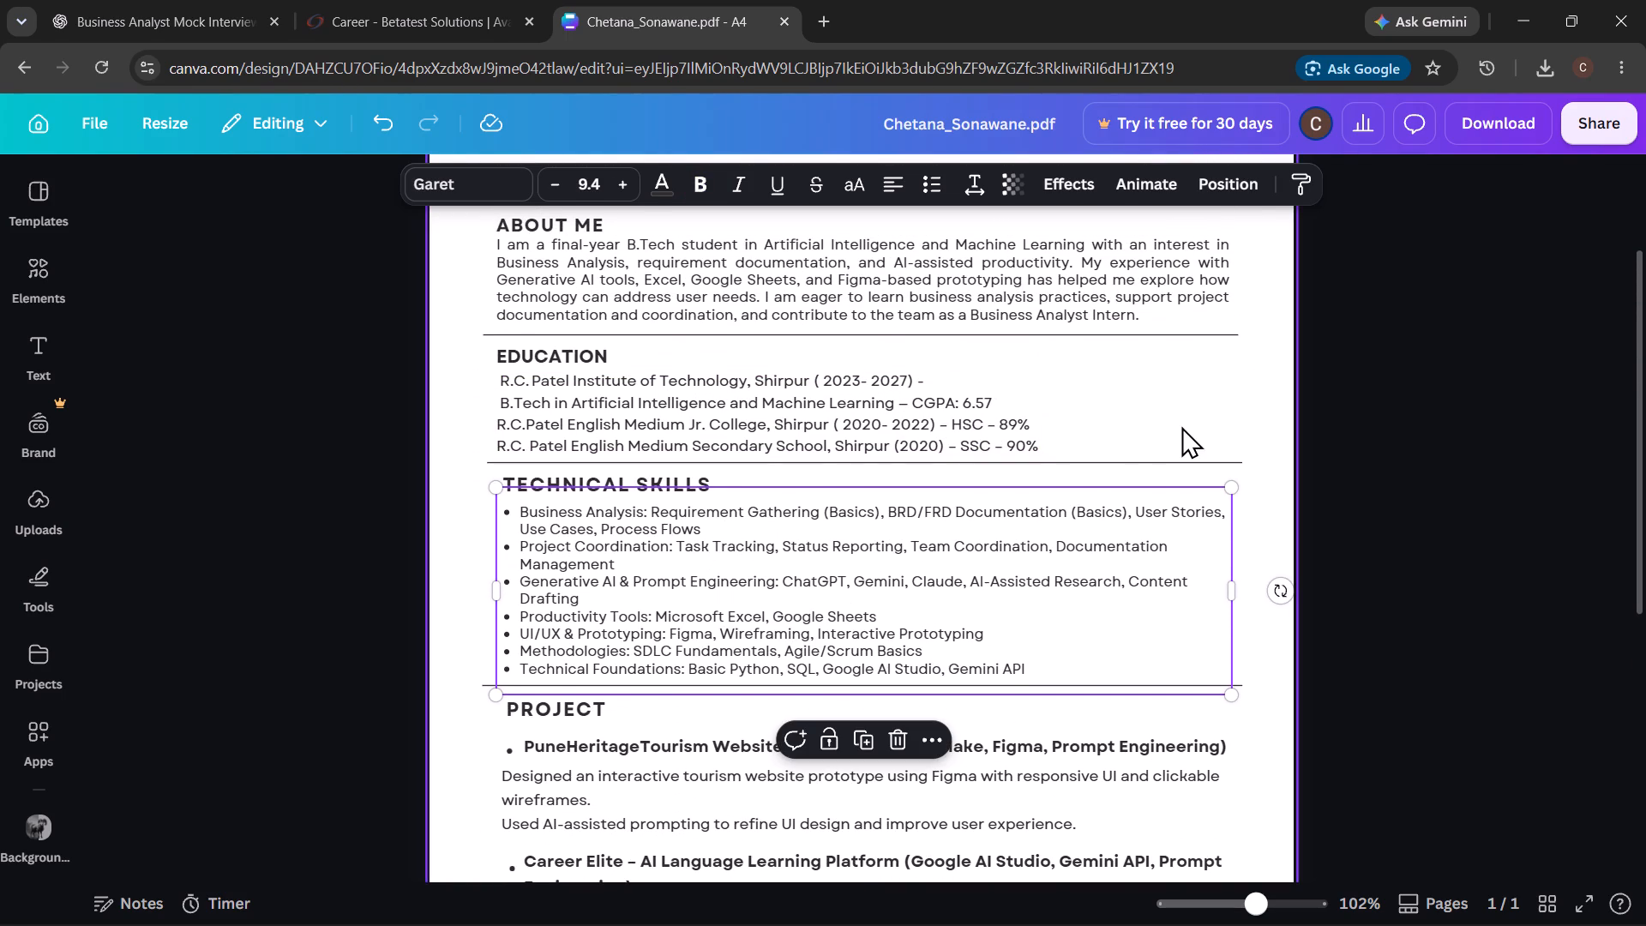
{"action": "left_click", "coordinate": [592, 487]}
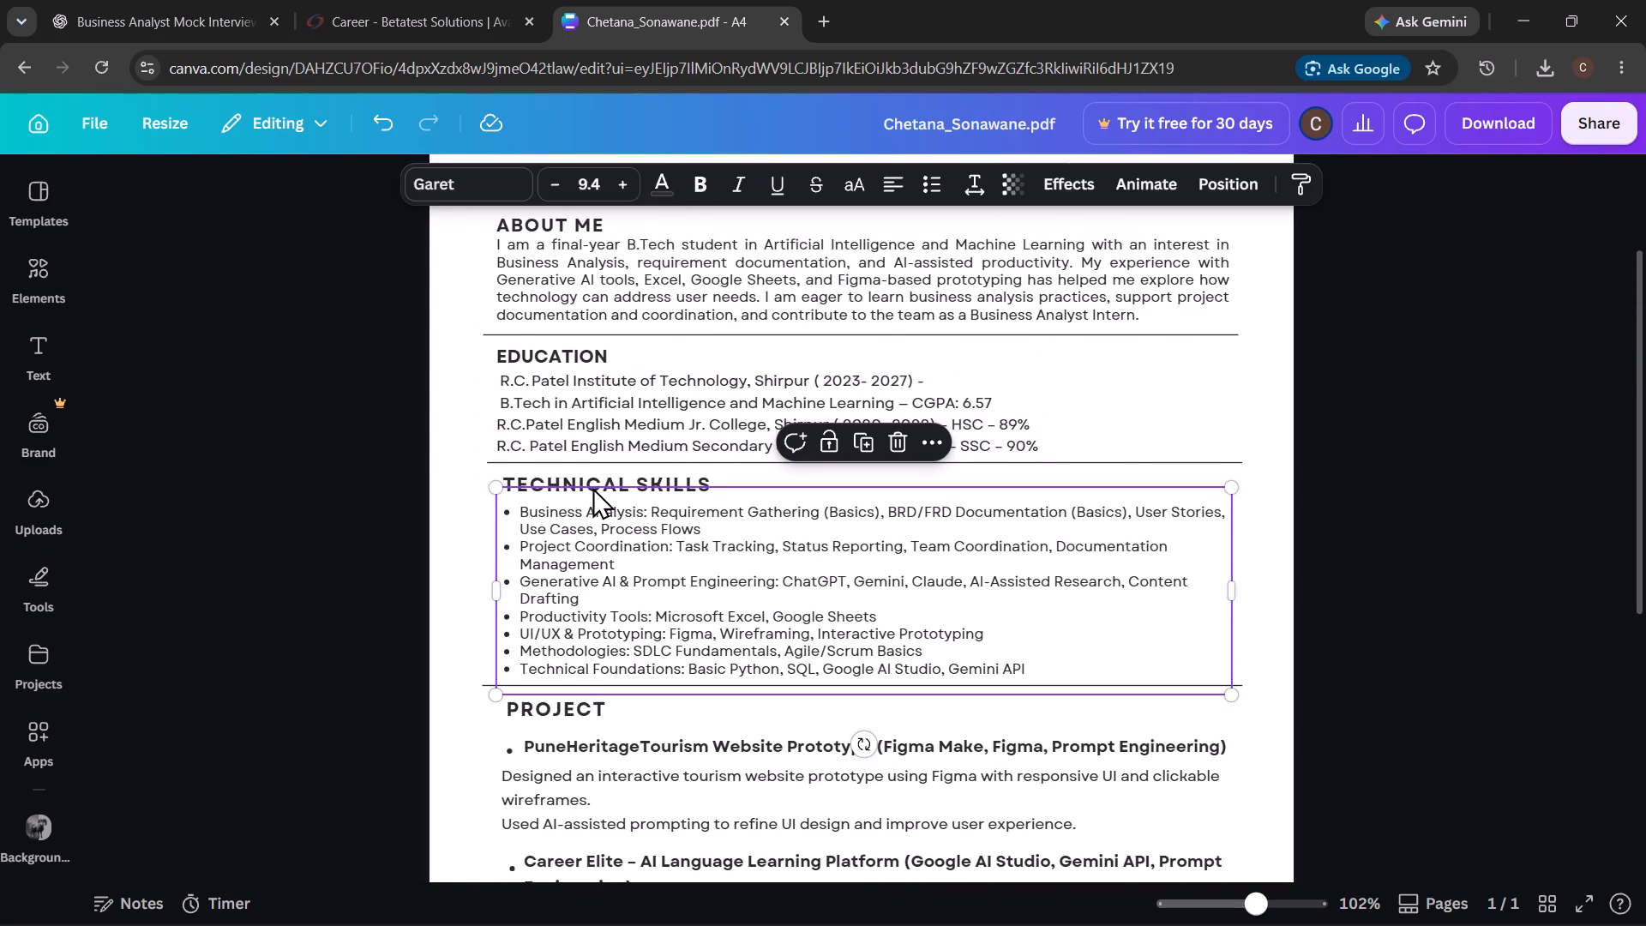
{"action": "left_click", "coordinate": [592, 487]}
{"action": "left_click", "coordinate": [615, 481]}
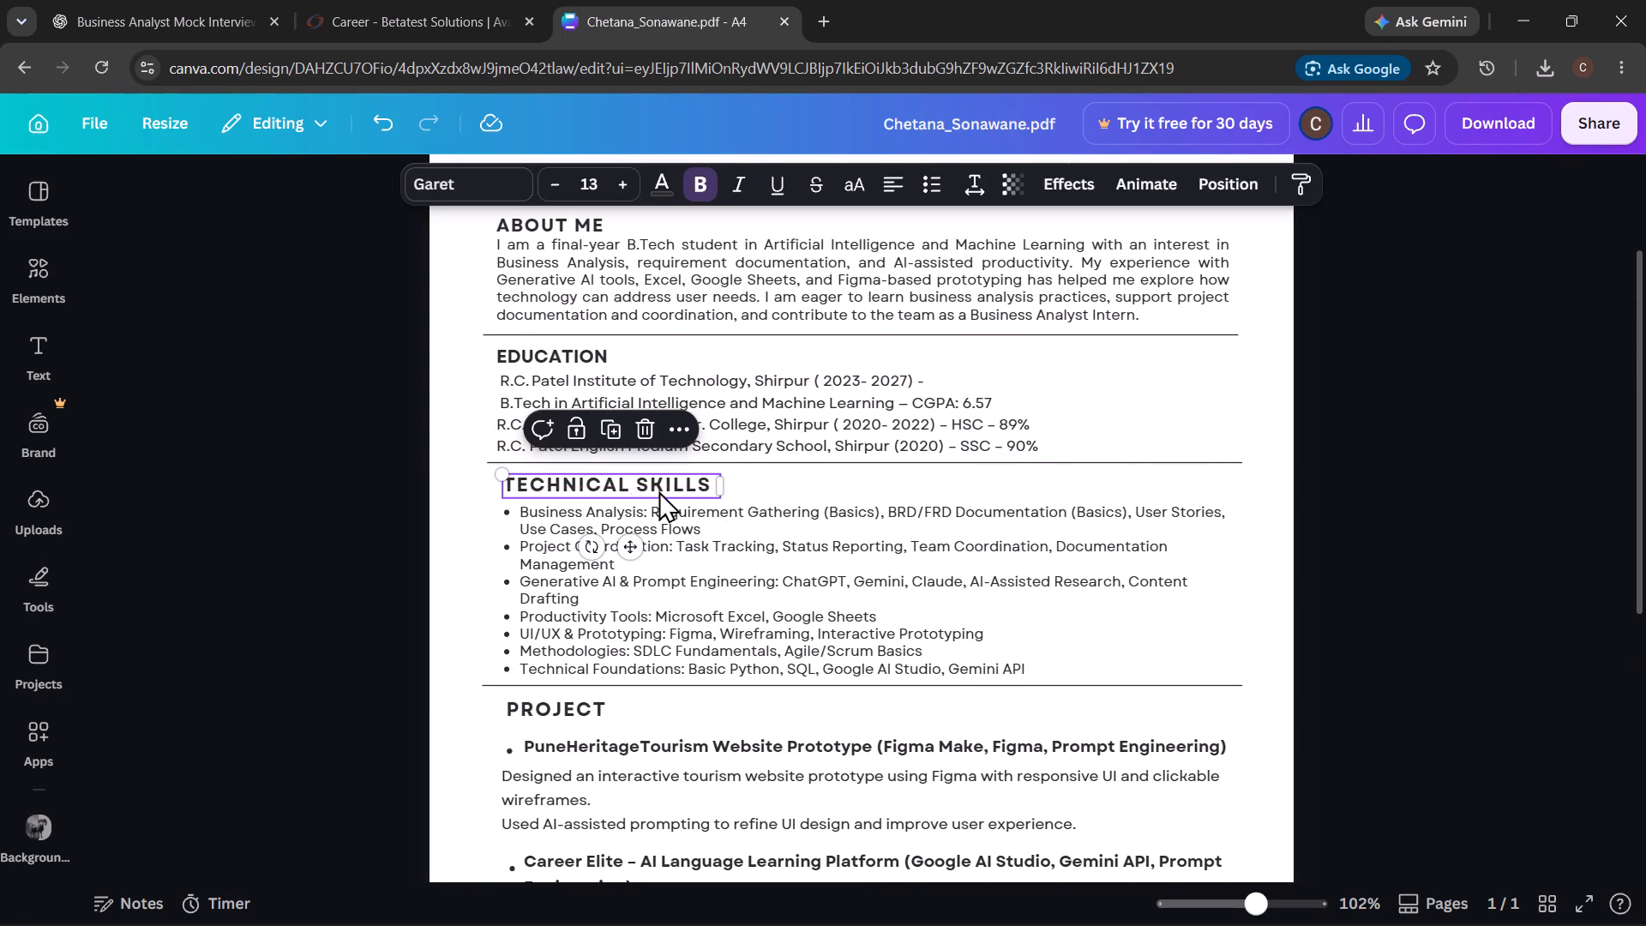
{"action": "left_click", "coordinate": [1242, 406]}
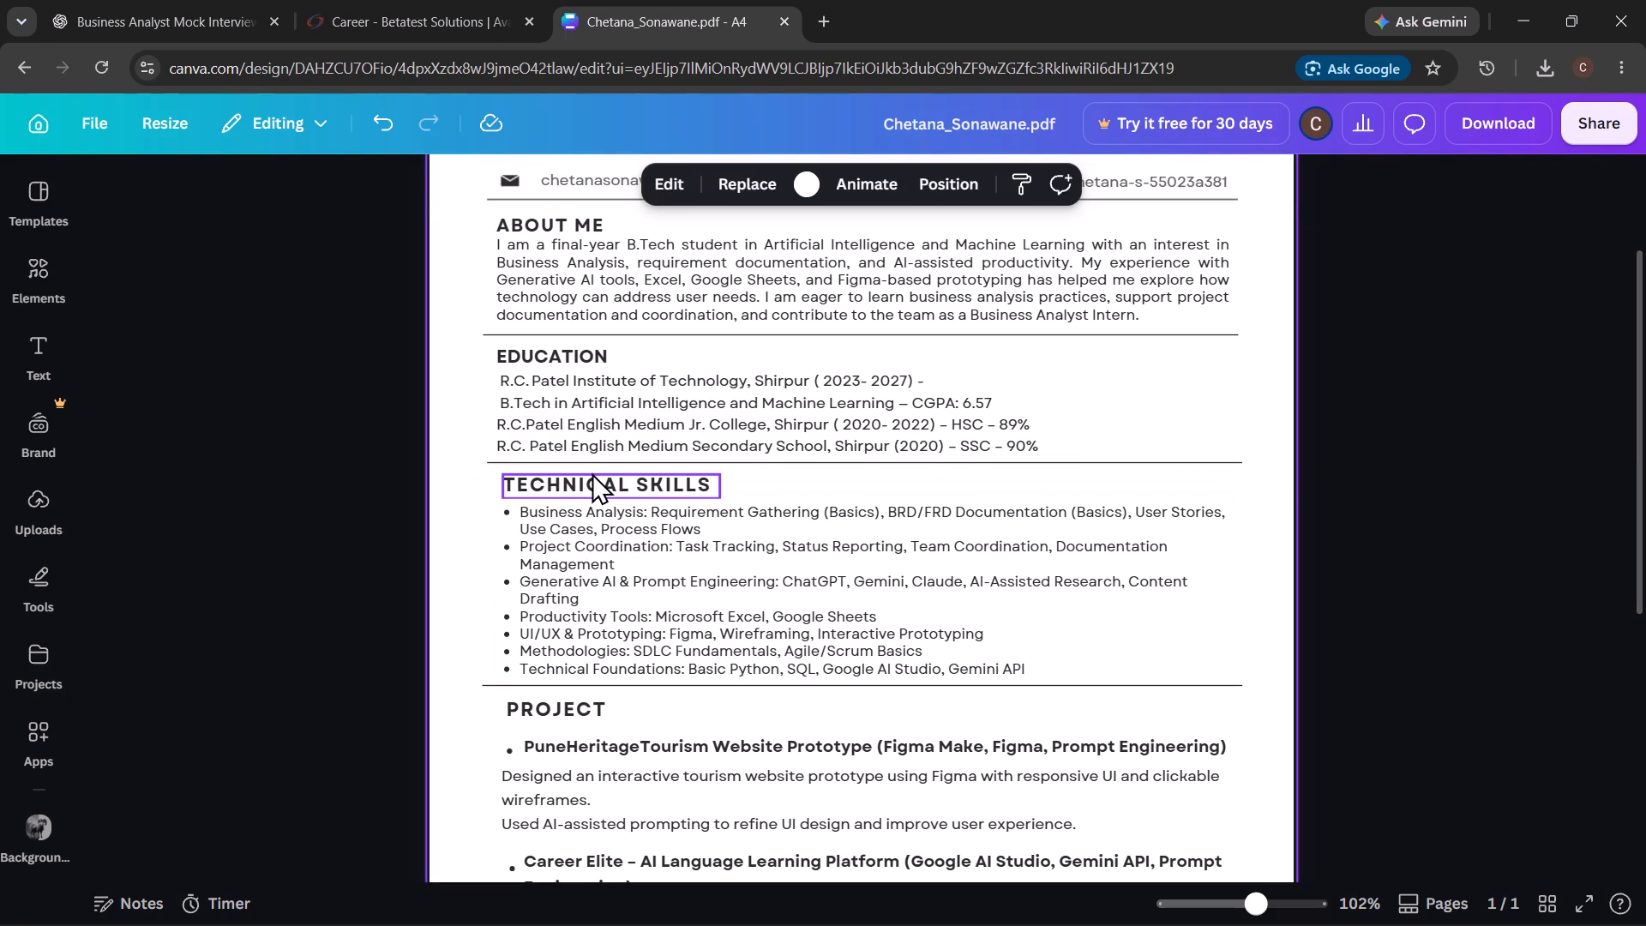
{"action": "left_click", "coordinate": [592, 472]}
{"action": "left_click", "coordinate": [592, 472]}
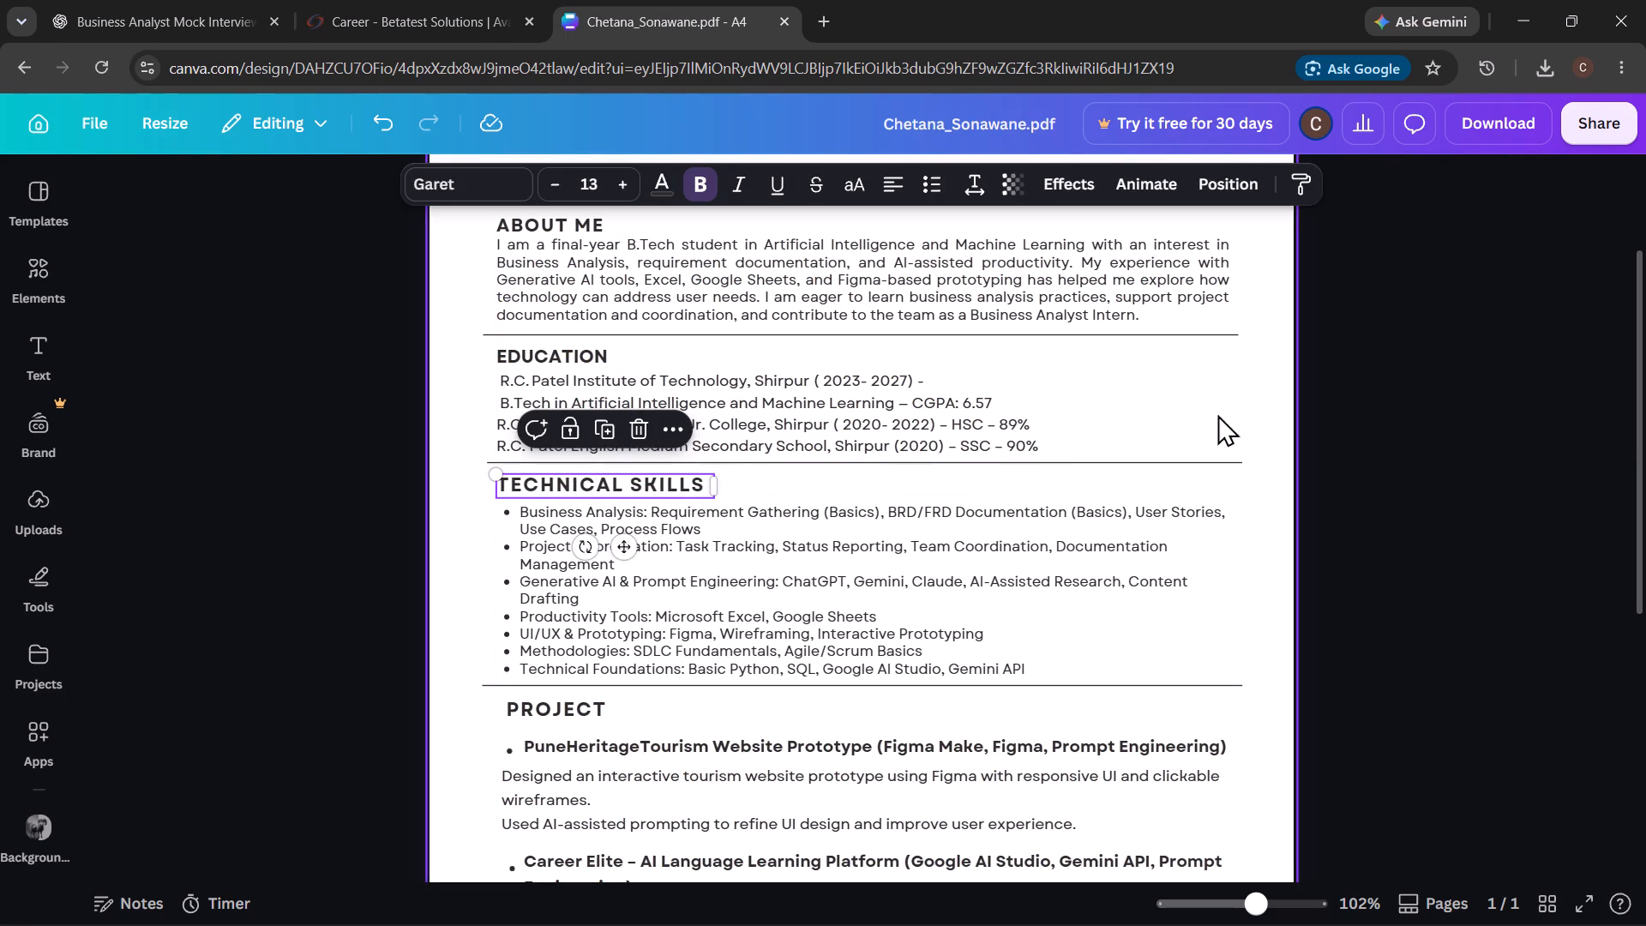
{"action": "left_click", "coordinate": [1259, 389]}
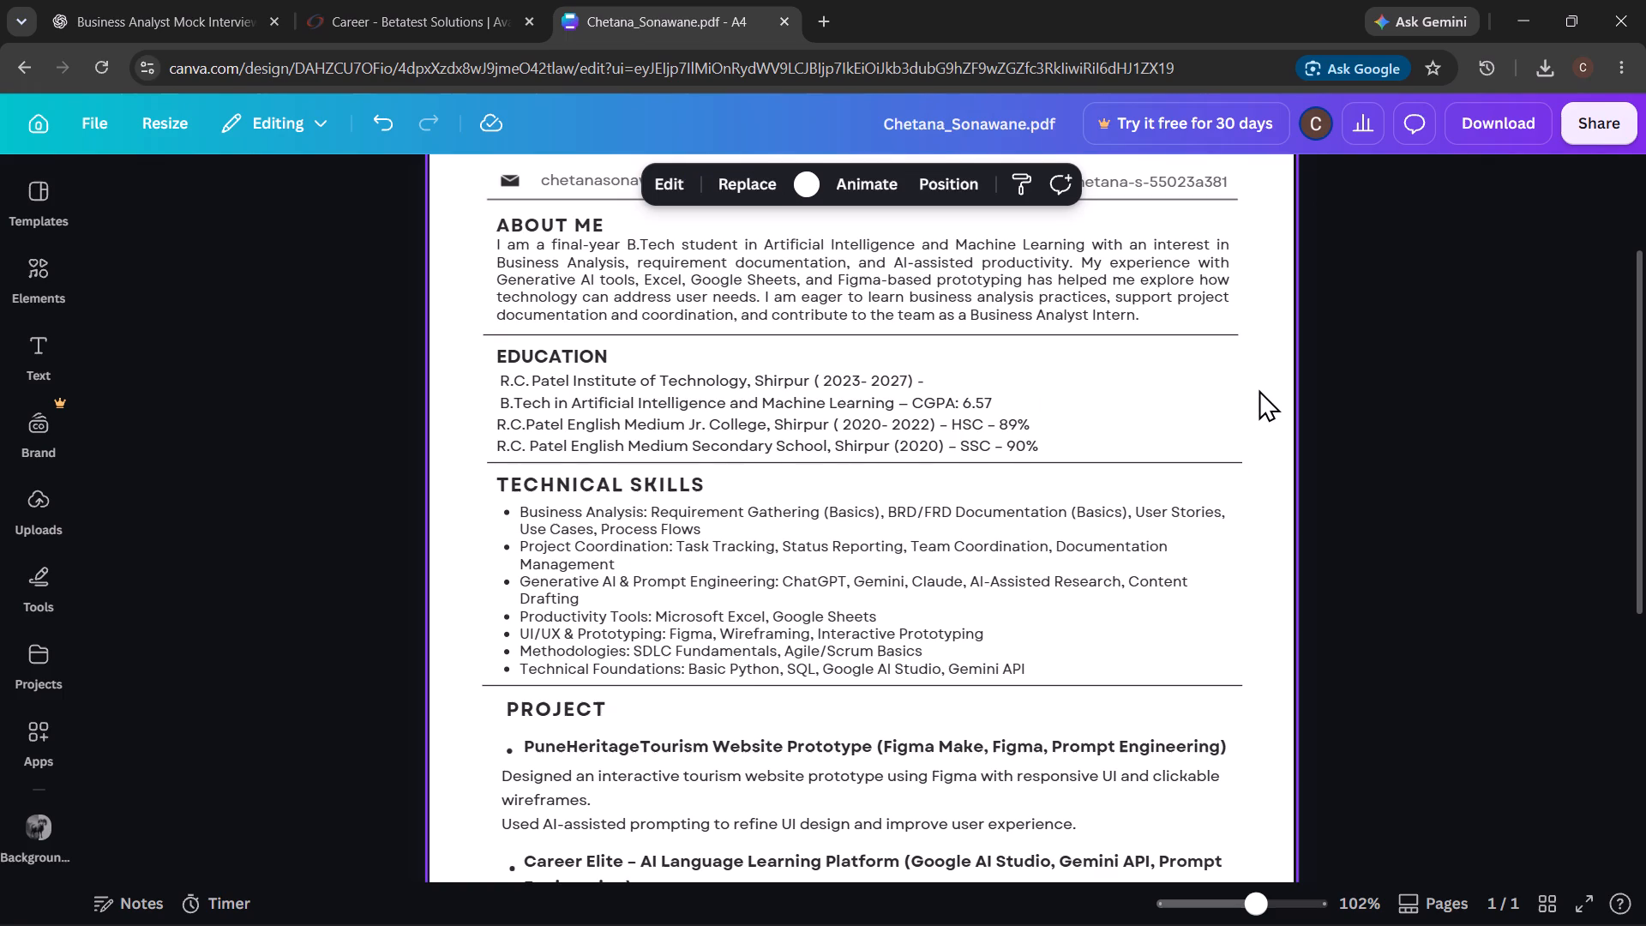
Shorten the TECHNICAL SKILLS heading to SKILLS.
{"action": "triple_click", "coordinate": [583, 481]}
{"action": "double_click", "coordinate": [583, 481]}
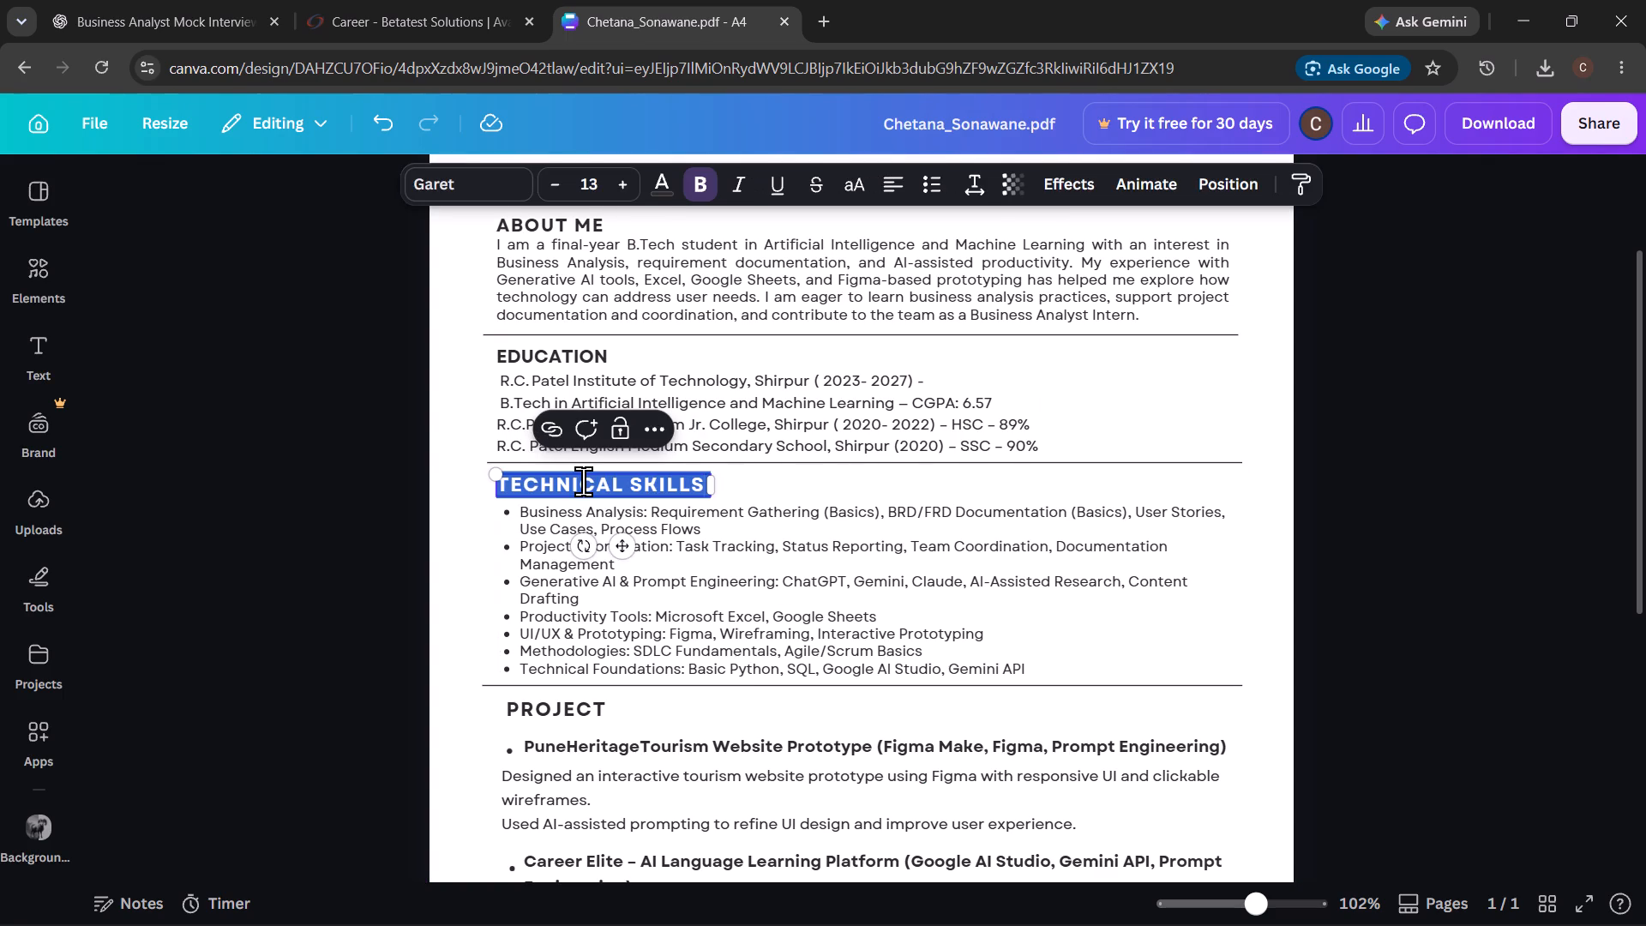
{"action": "left_click", "coordinate": [583, 481]}
{"action": "left_click_drag", "start_coordinate": [620, 484], "coordinate": [484, 490]}
{"action": "key", "text": "BackSpace"}
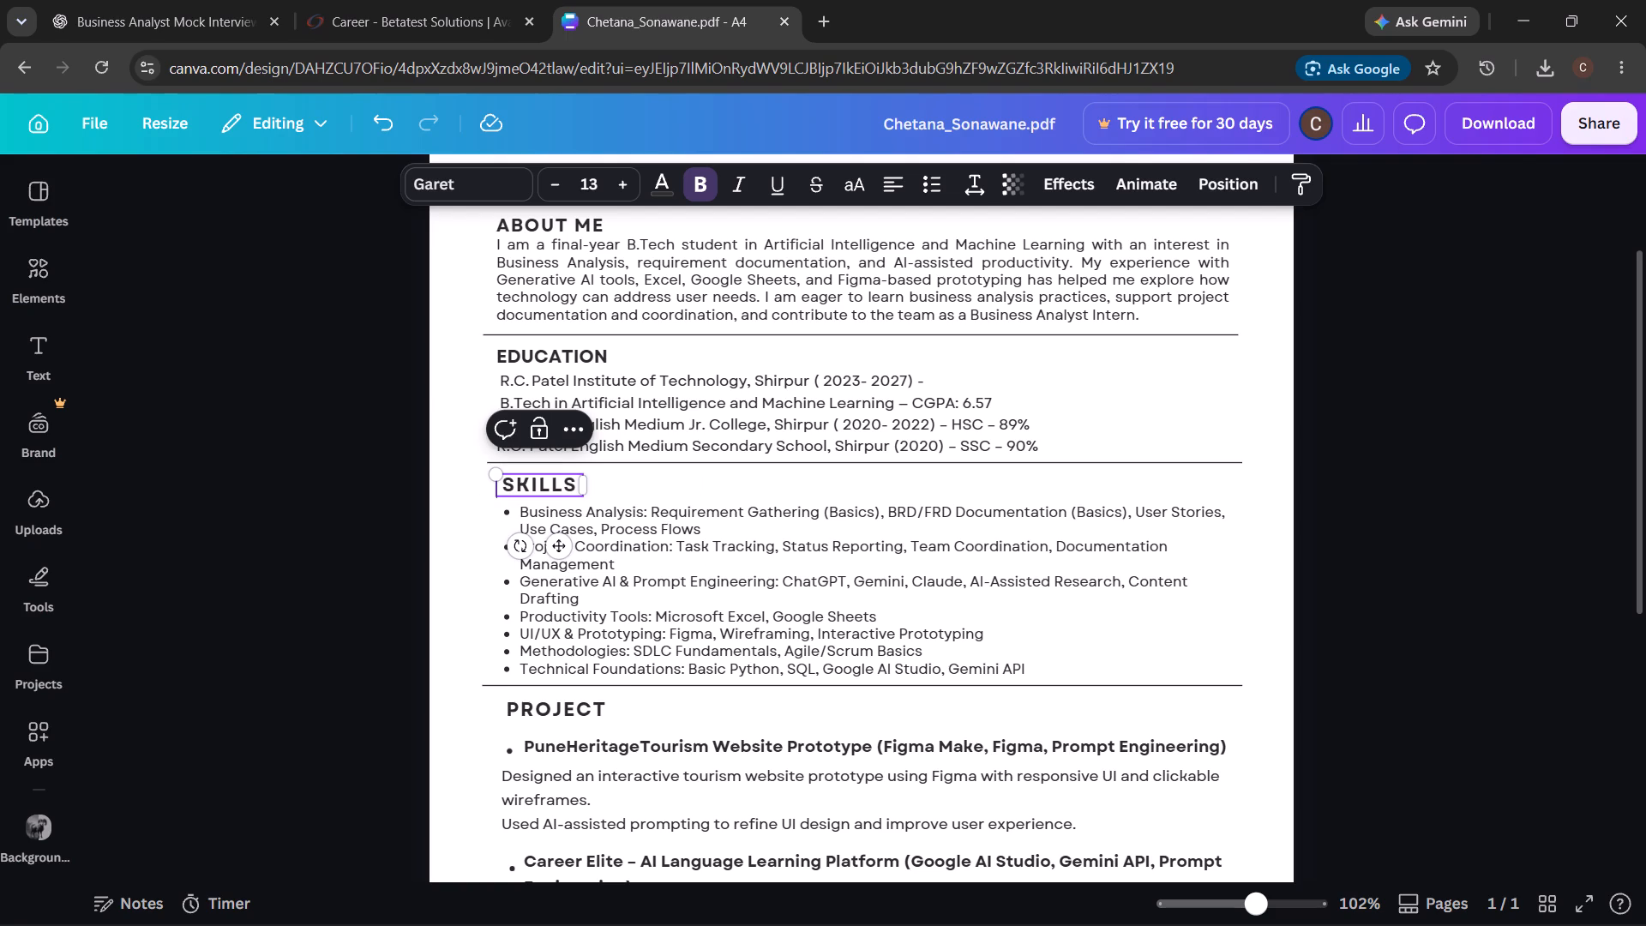
{"action": "left_click", "coordinate": [1263, 418]}
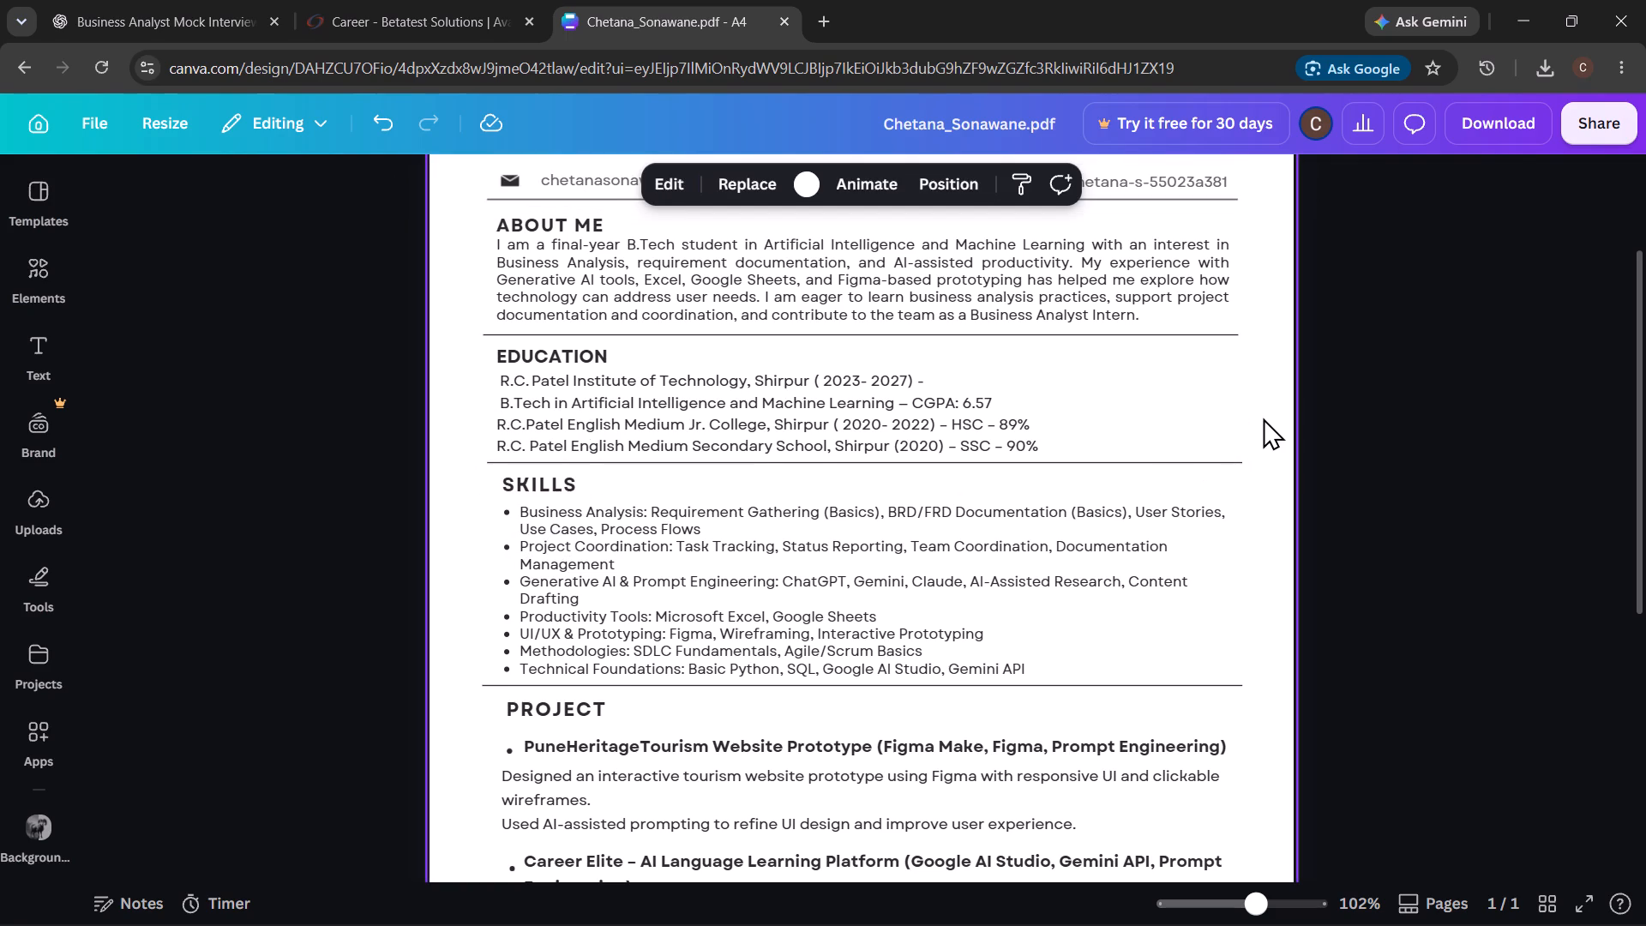
{"action": "left_click", "coordinate": [550, 479]}
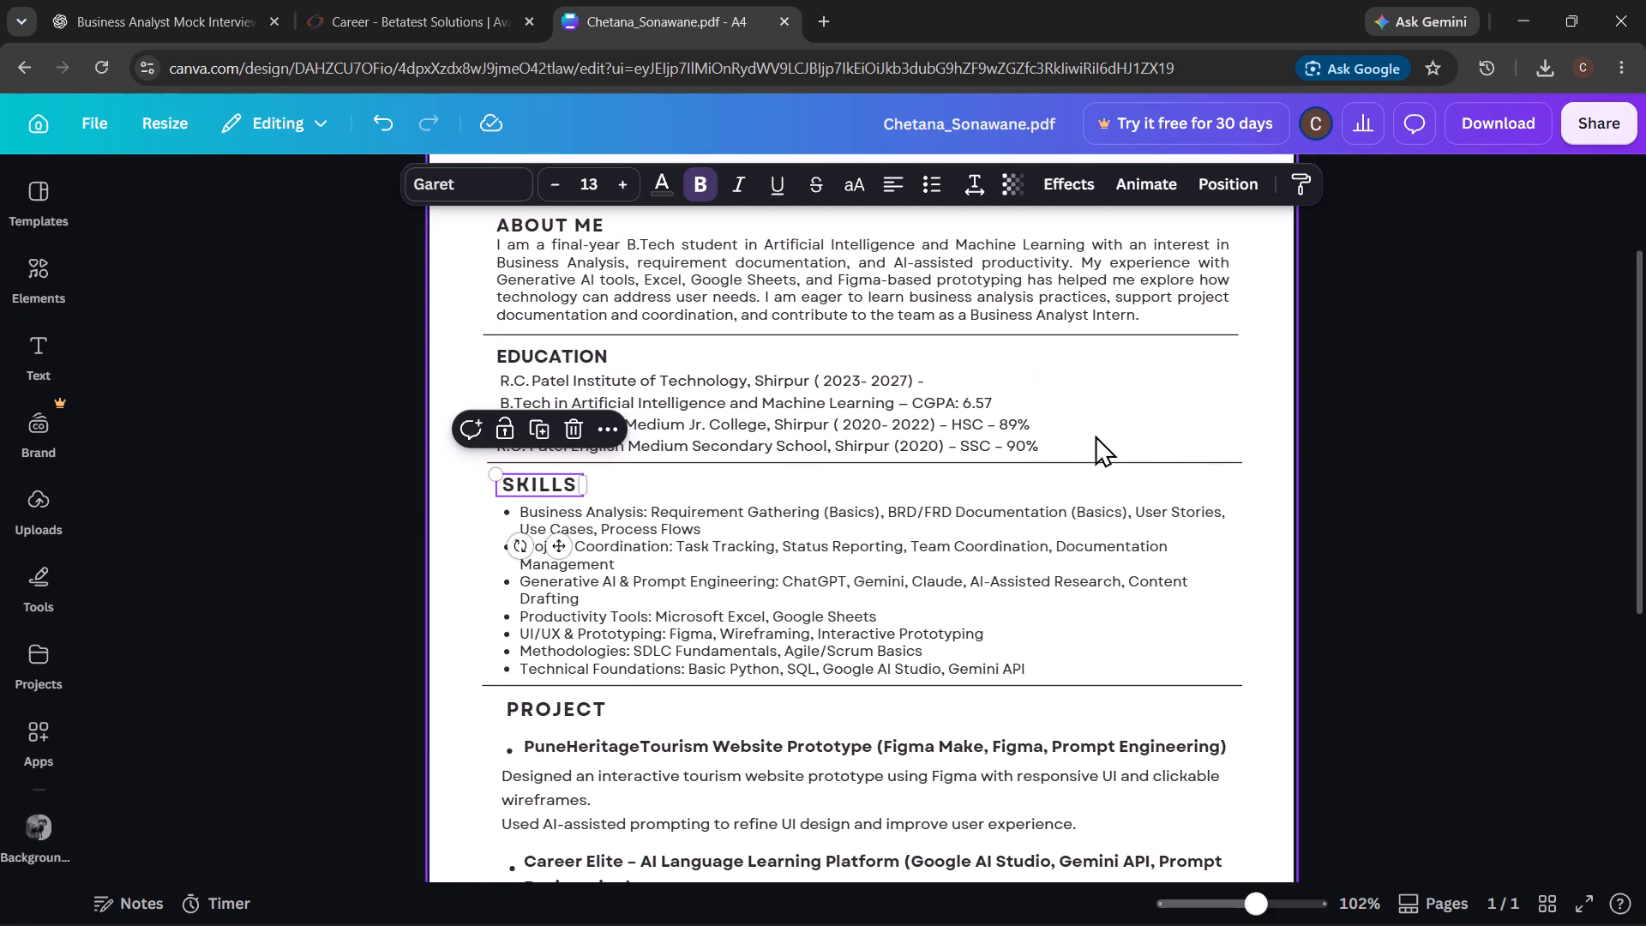
{"action": "left_click", "coordinate": [1234, 427]}
Move the PuneHeritageTourism project's title, bullet and description up so they sit closer beneath the PROJECT heading.
{"action": "scroll", "coordinate": [1234, 427], "scroll_direction": "up", "scroll_amount": 1}
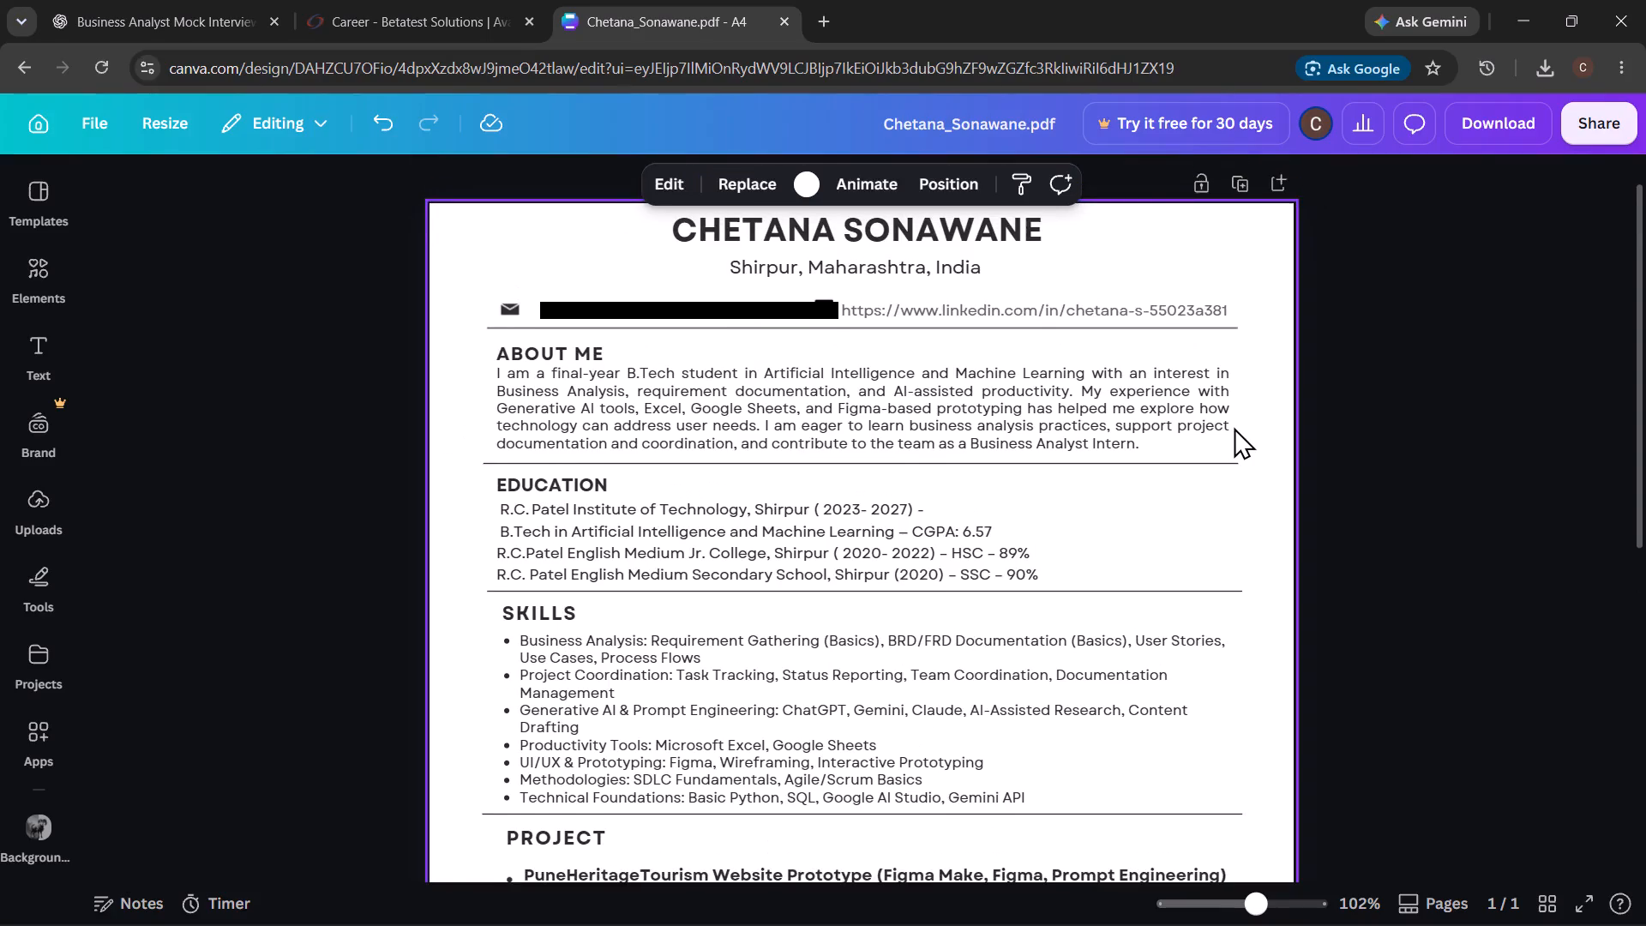
{"action": "scroll", "coordinate": [1234, 427], "scroll_direction": "down", "scroll_amount": 4}
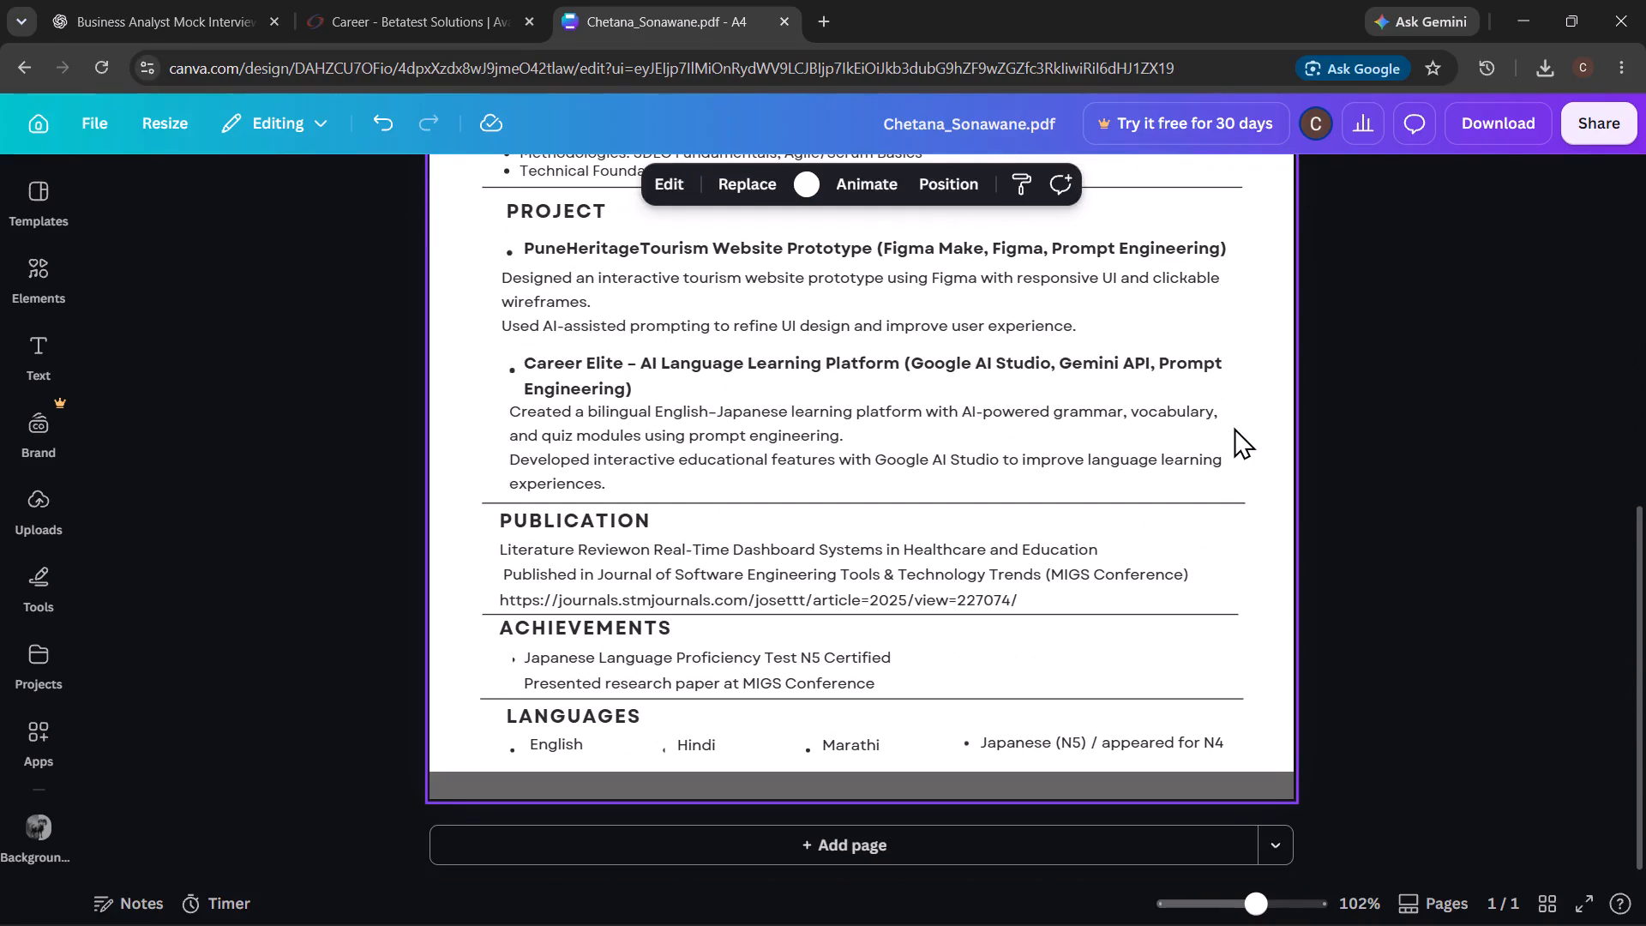
{"action": "scroll", "coordinate": [1234, 427], "scroll_direction": "up", "scroll_amount": 1}
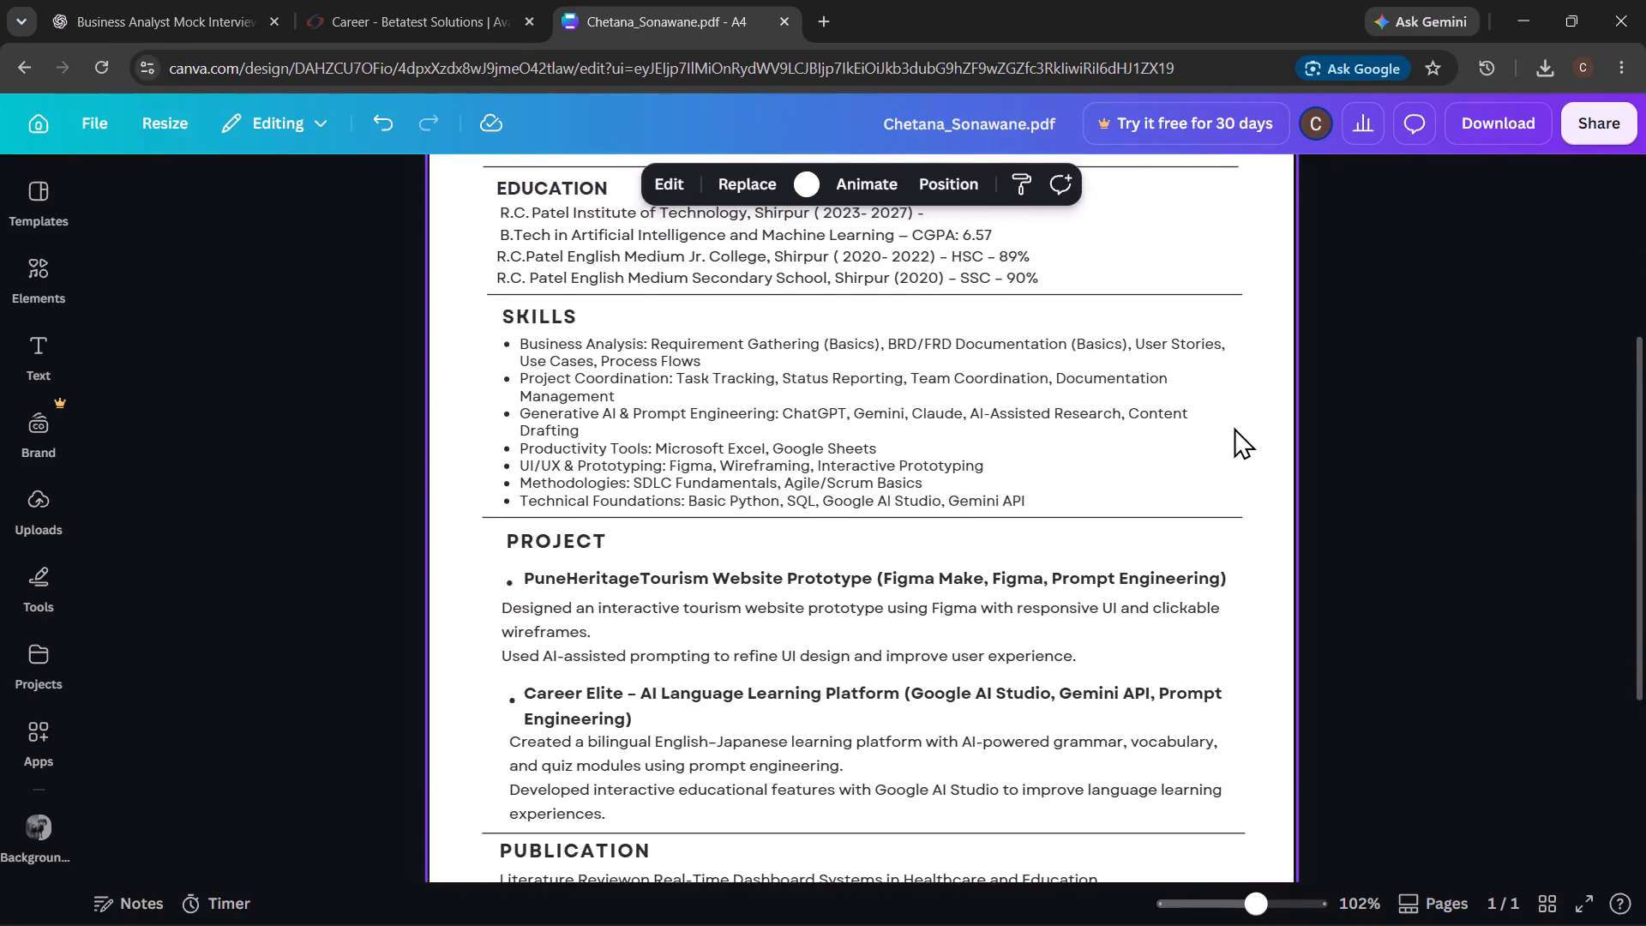
{"action": "scroll", "coordinate": [895, 599], "scroll_direction": "down", "scroll_amount": 1}
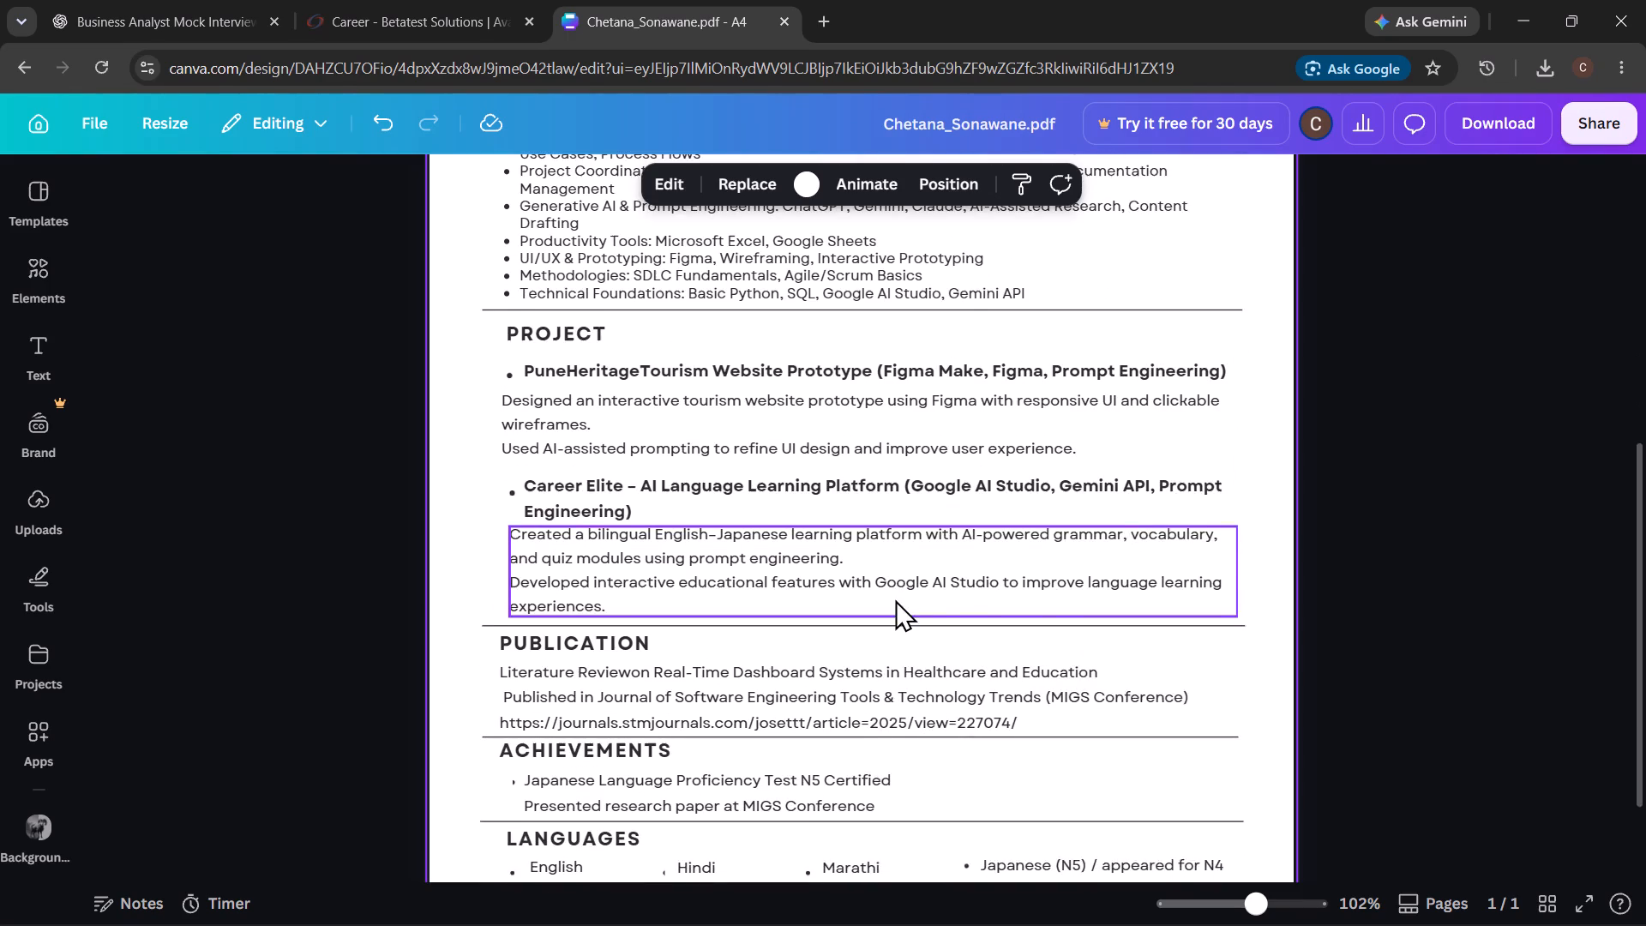
{"action": "scroll", "coordinate": [895, 599], "scroll_direction": "down", "scroll_amount": 1}
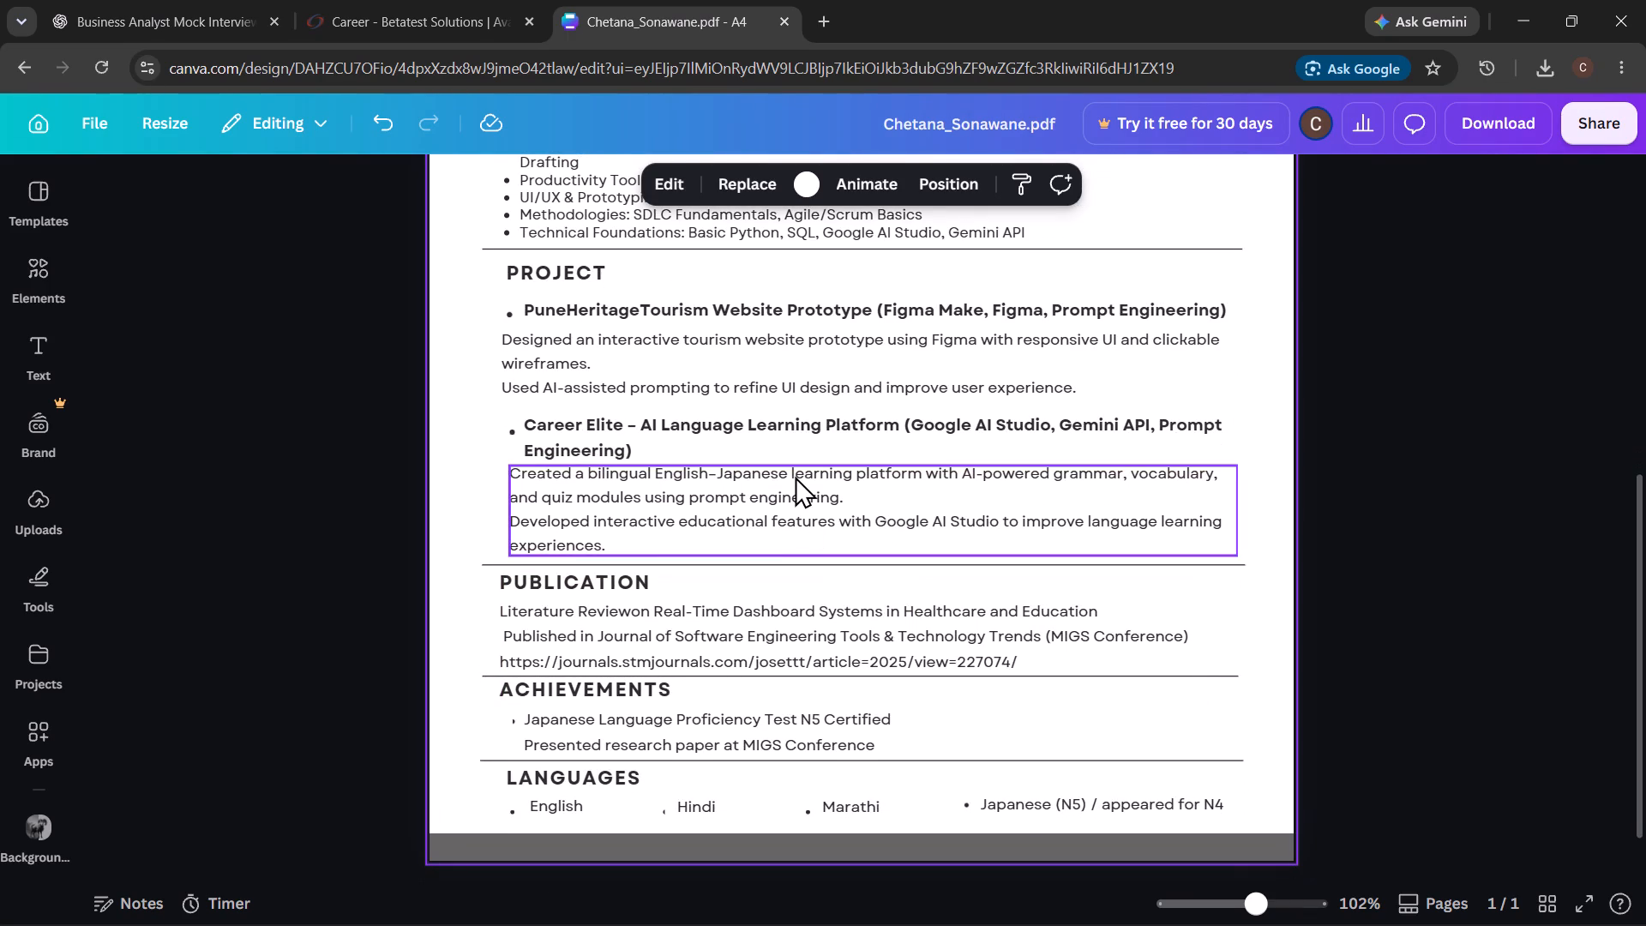
{"action": "scroll", "coordinate": [795, 476], "scroll_direction": "up", "scroll_amount": 1}
{"action": "left_click_drag", "start_coordinate": [687, 413], "coordinate": [687, 411]}
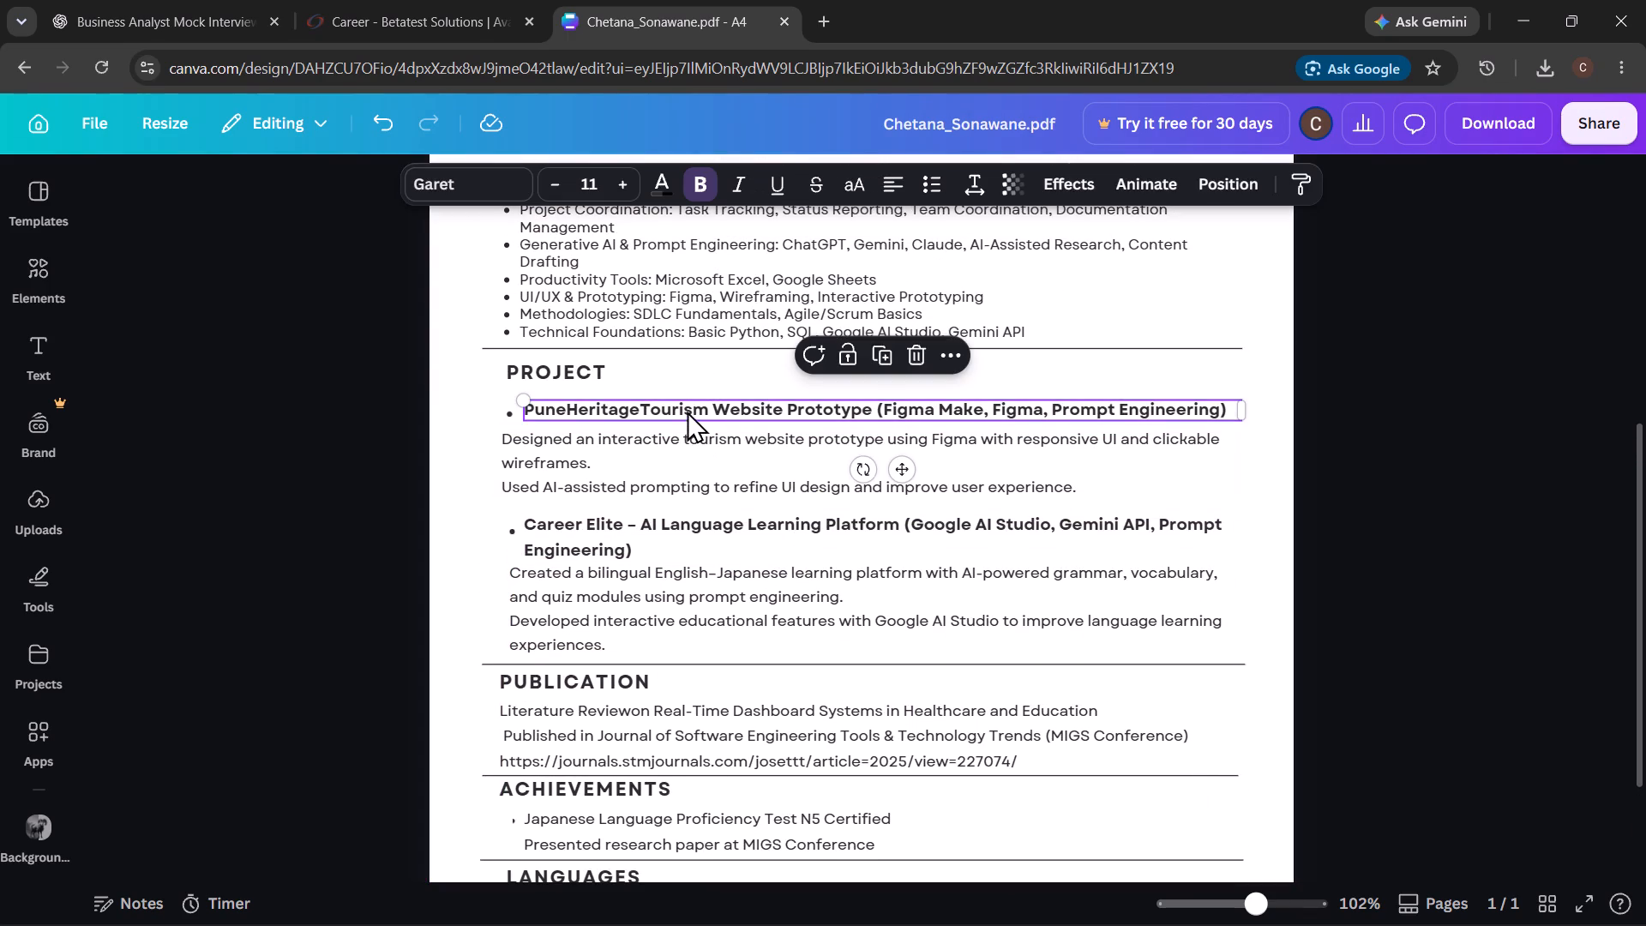
{"action": "left_click_drag", "start_coordinate": [687, 411], "coordinate": [687, 406]}
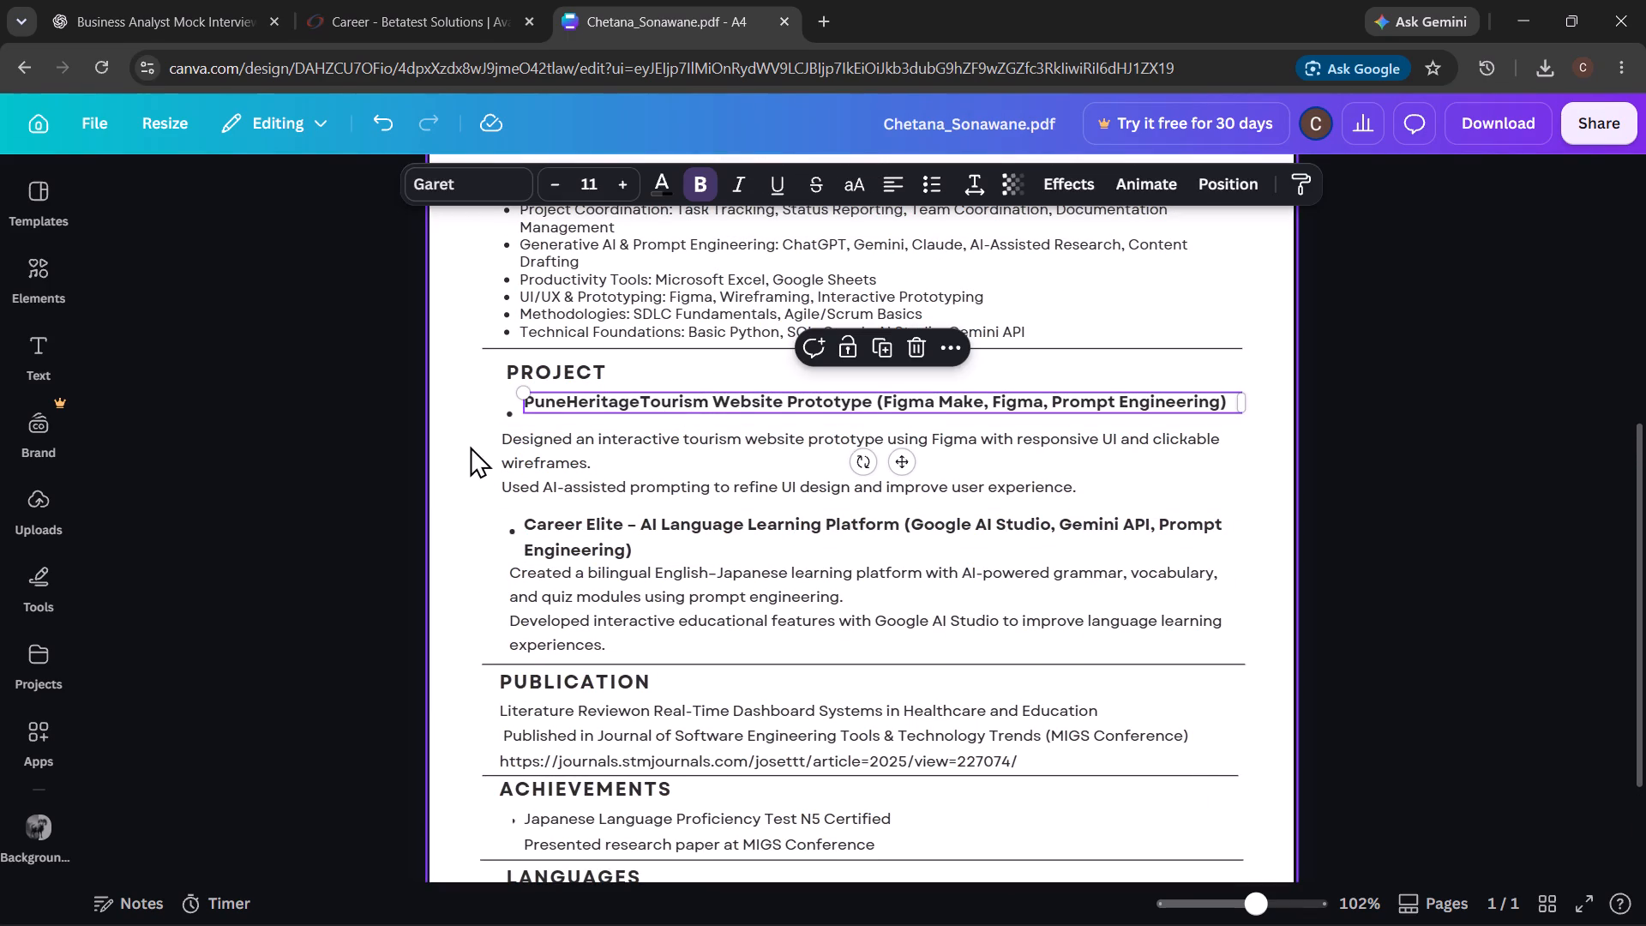
{"action": "left_click_drag", "start_coordinate": [507, 415], "coordinate": [507, 407]}
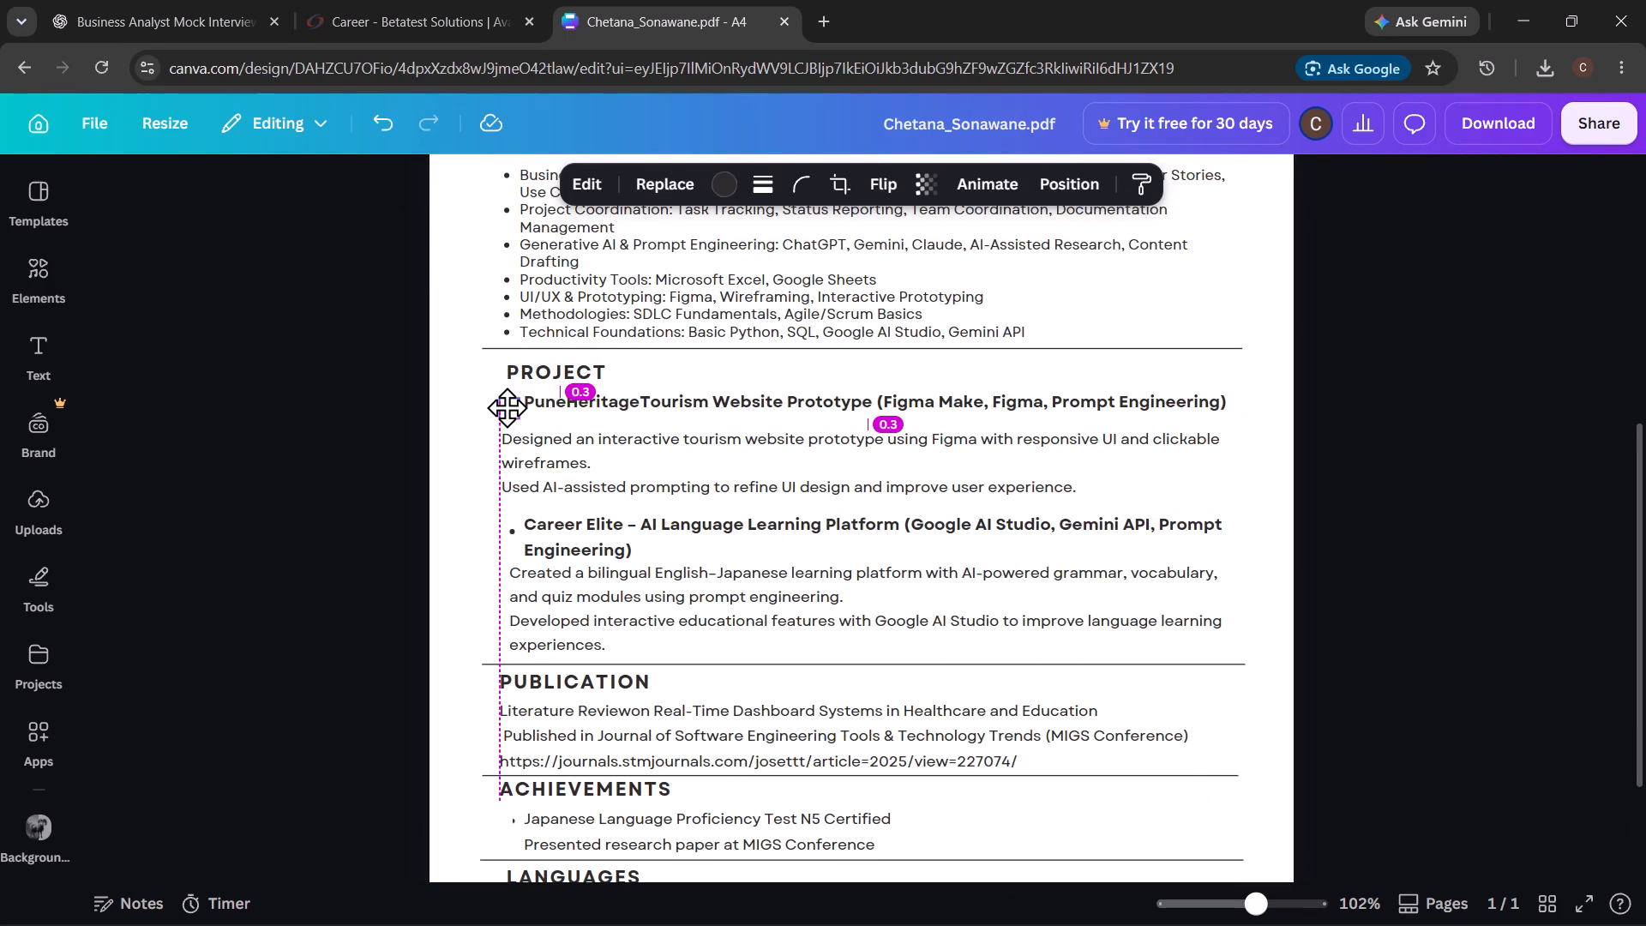
{"action": "left_click_drag", "start_coordinate": [507, 407], "coordinate": [507, 406]}
{"action": "left_click_drag", "start_coordinate": [598, 453], "coordinate": [602, 441]}
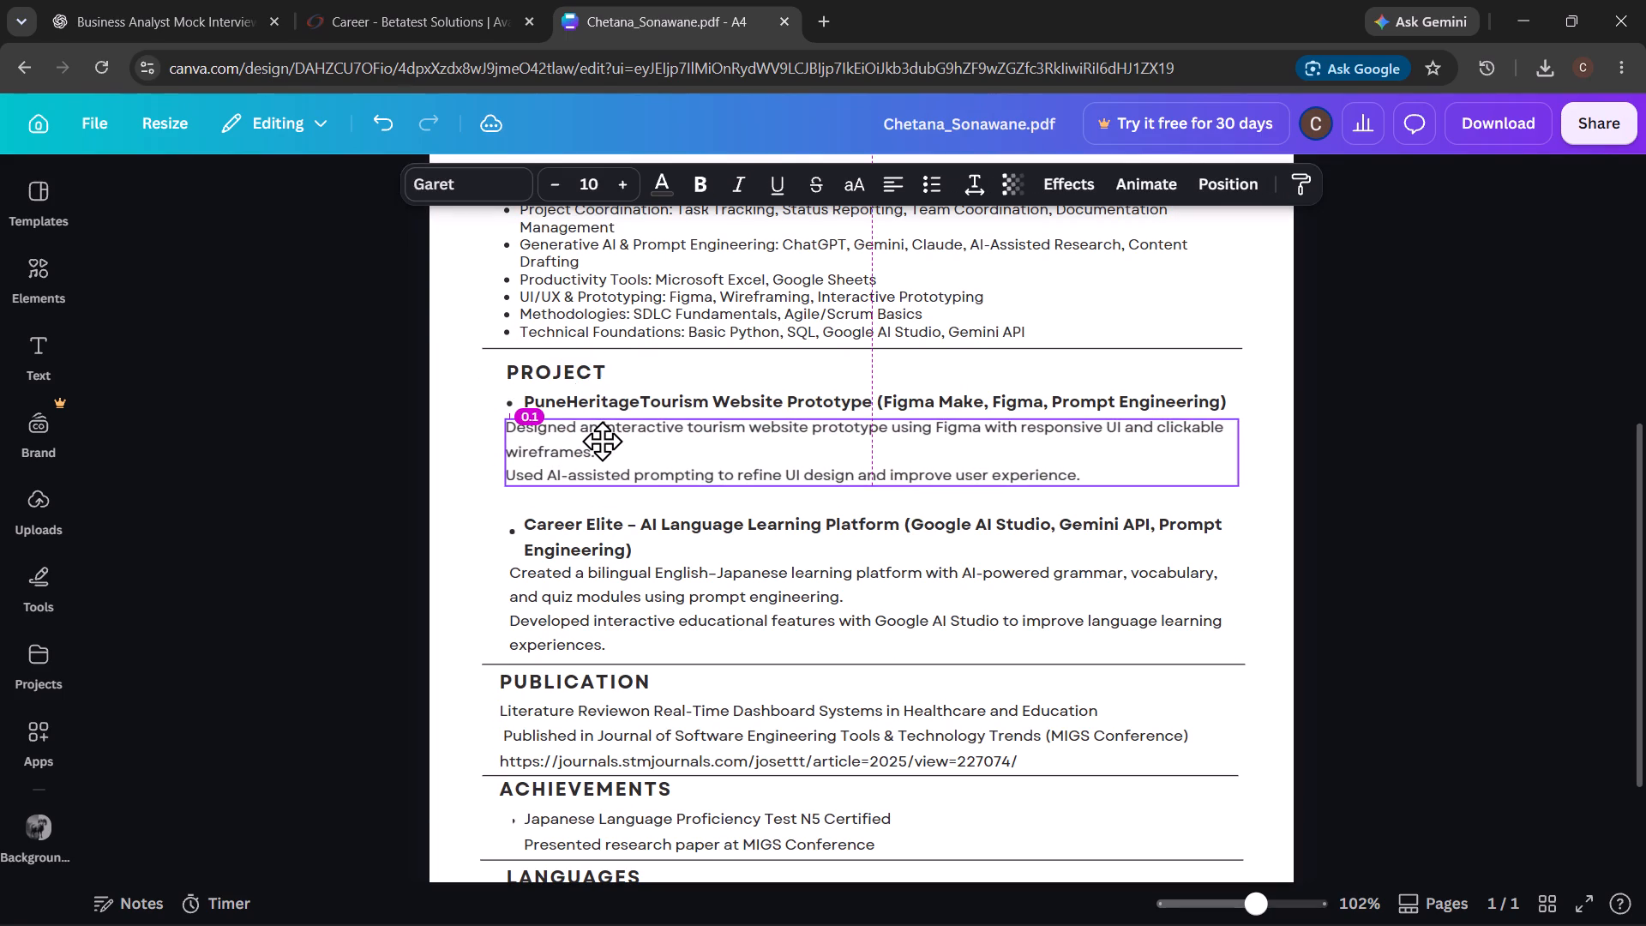
{"action": "left_click_drag", "start_coordinate": [602, 441], "coordinate": [600, 441]}
Move the Career Elite project's title, bullet and description up and align them with the first project's entries.
{"action": "left_click_drag", "start_coordinate": [592, 519], "coordinate": [591, 505]}
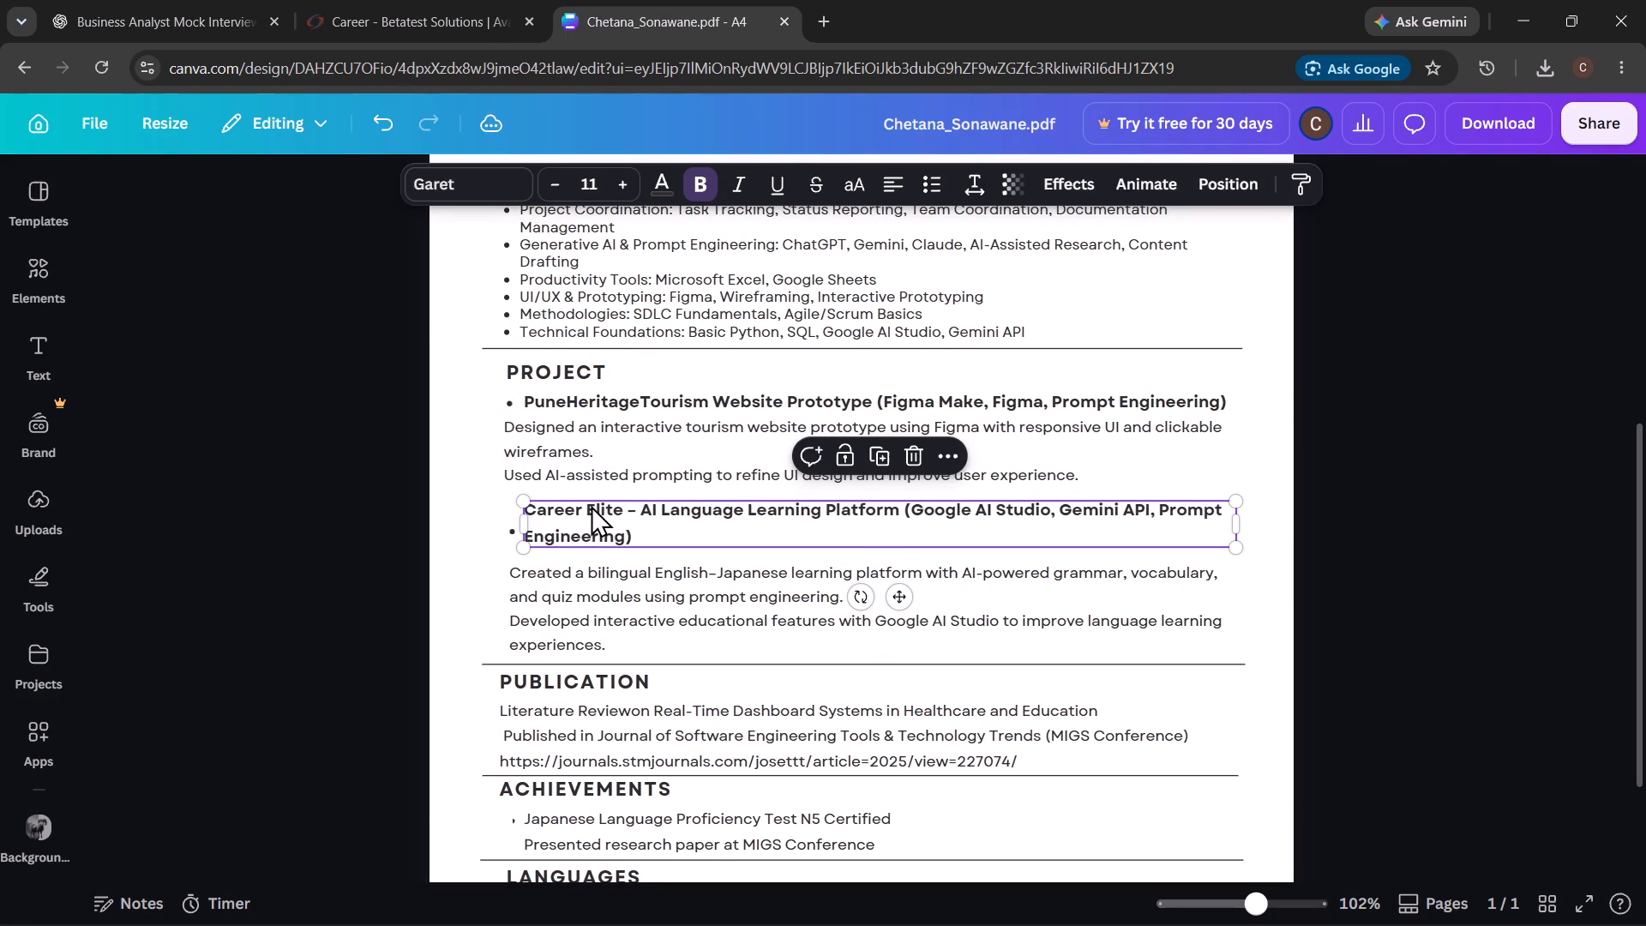
{"action": "left_click", "coordinate": [476, 529]}
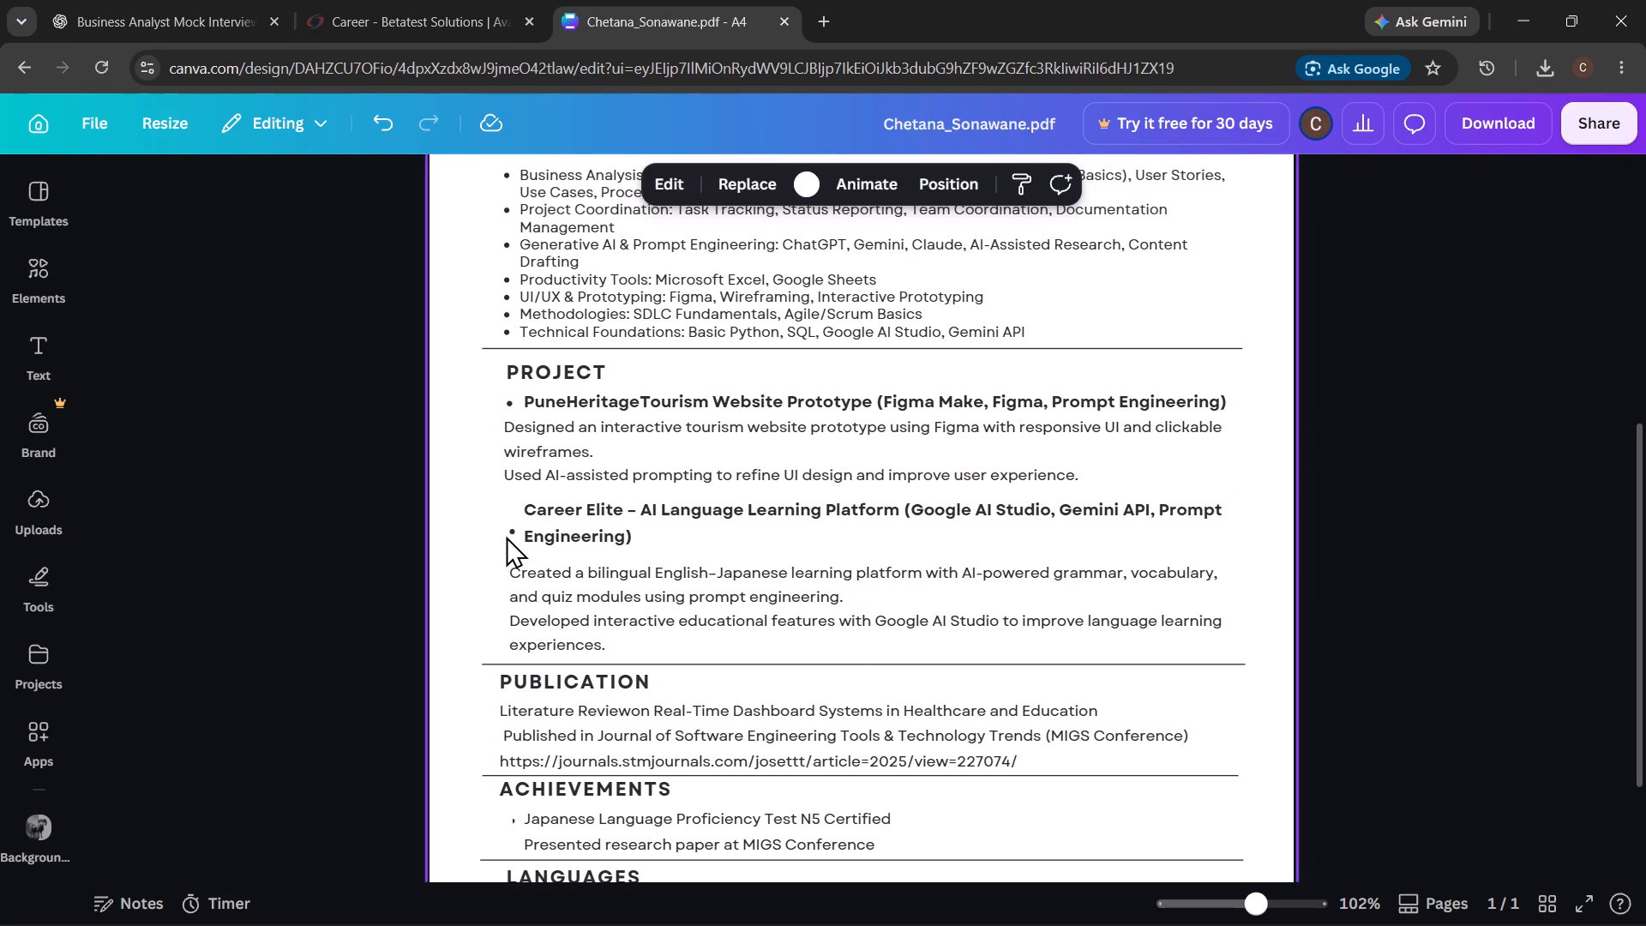
{"action": "left_click_drag", "start_coordinate": [510, 533], "coordinate": [503, 519]}
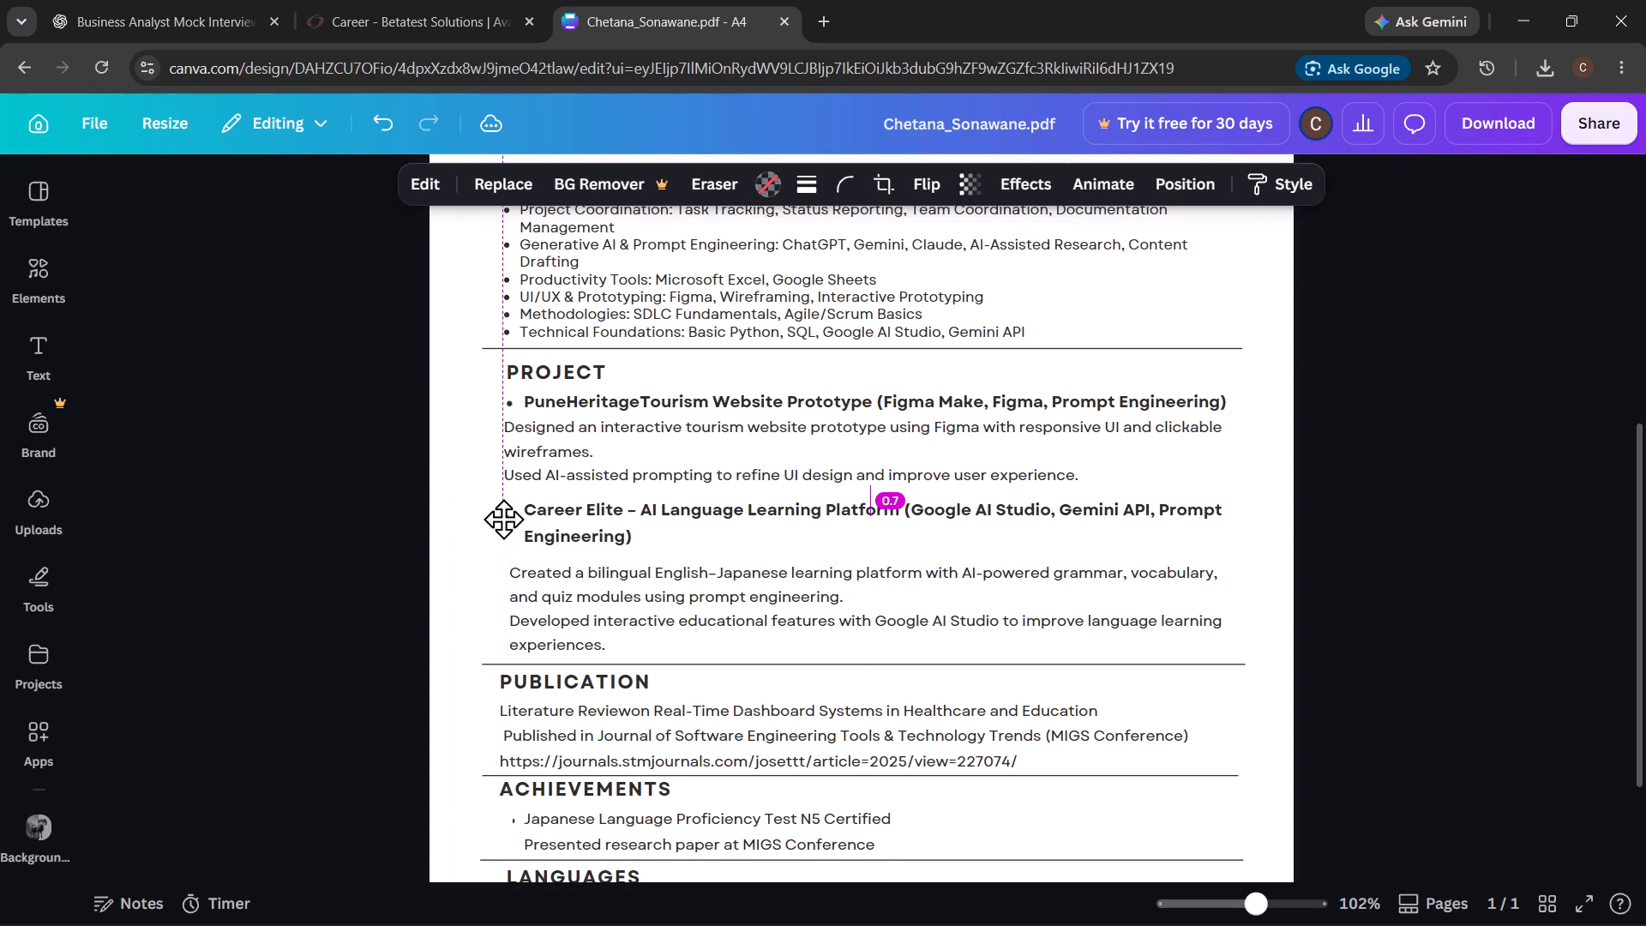
{"action": "left_click_drag", "start_coordinate": [503, 519], "coordinate": [506, 514]}
{"action": "left_click", "coordinate": [457, 552]}
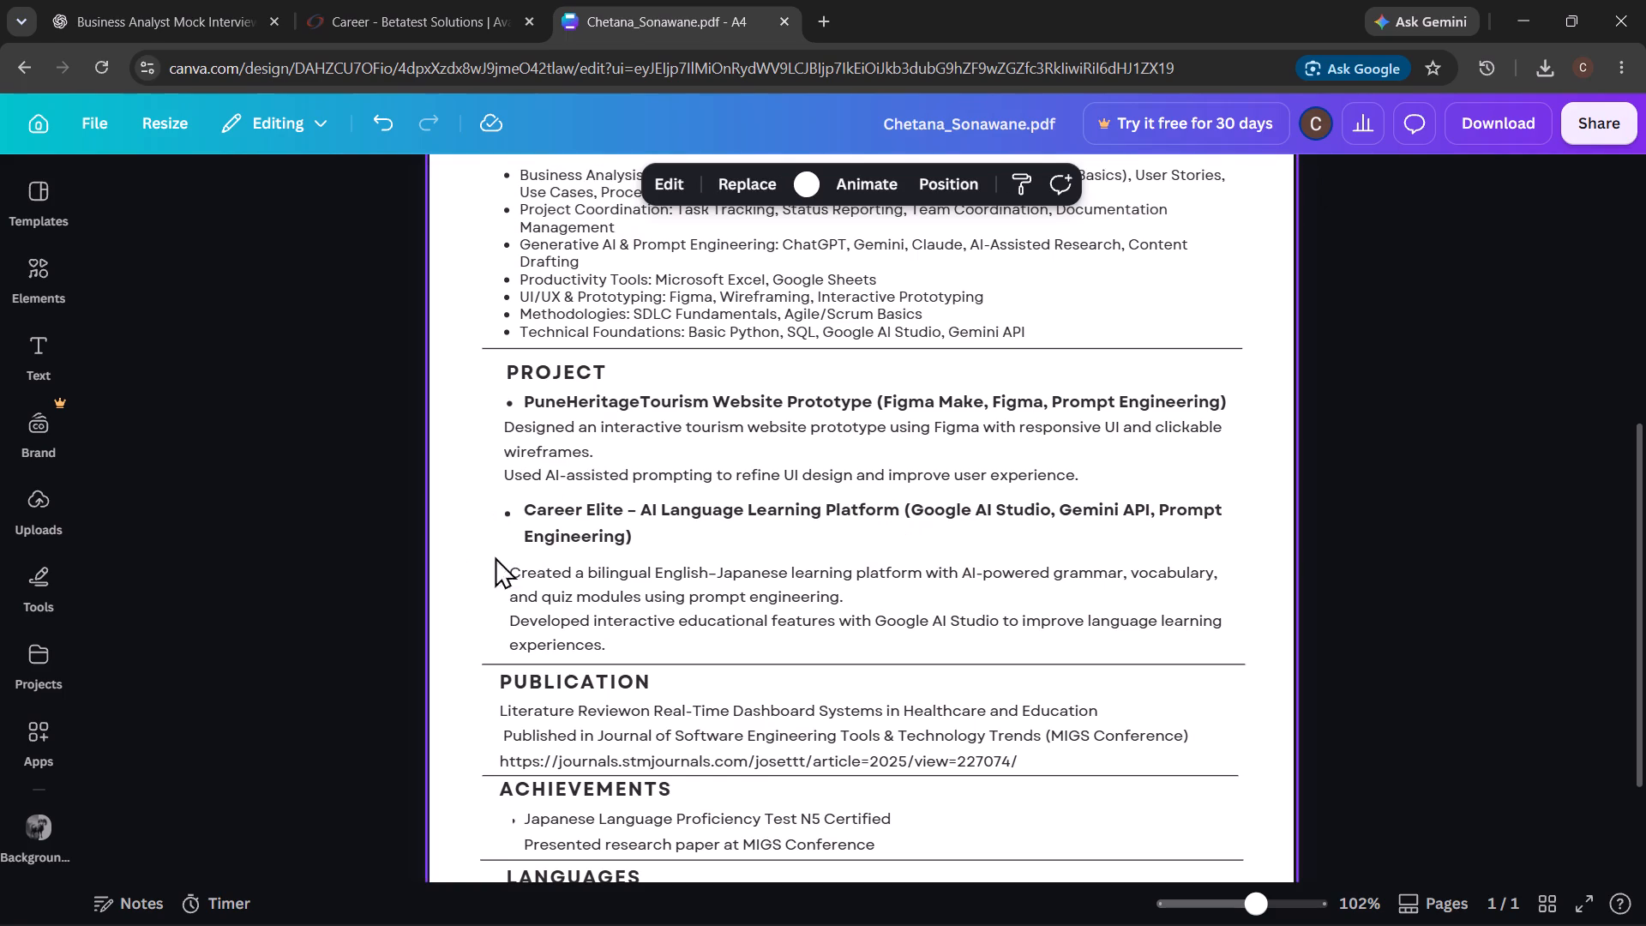
{"action": "left_click_drag", "start_coordinate": [571, 585], "coordinate": [570, 578]}
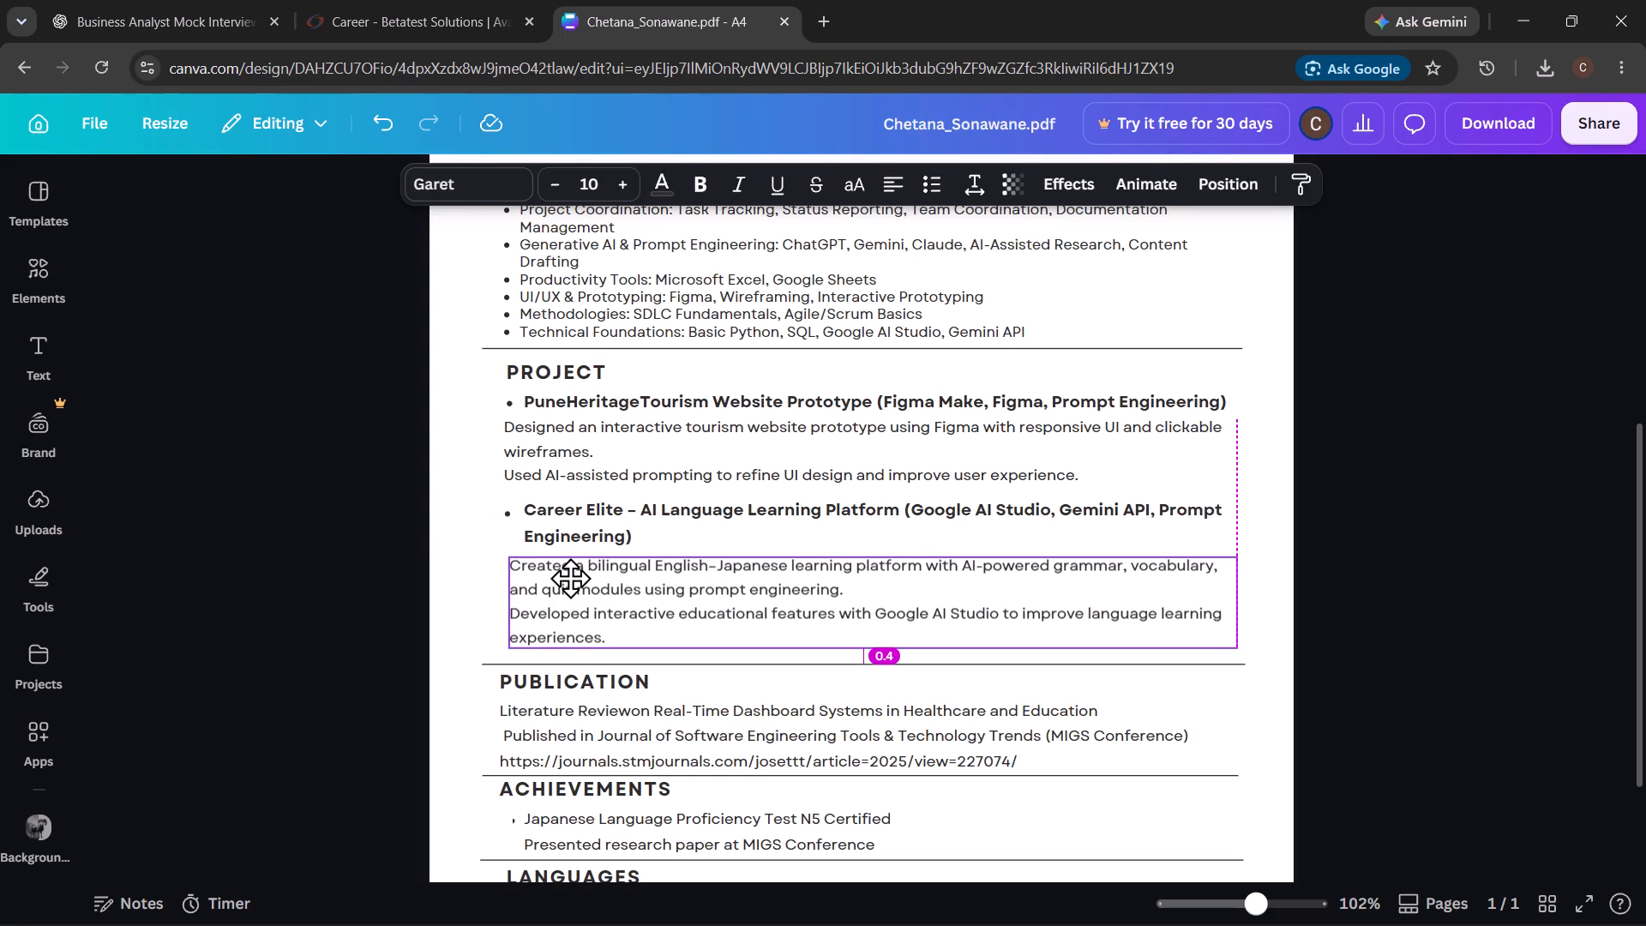
{"action": "left_click_drag", "start_coordinate": [570, 578], "coordinate": [568, 576]}
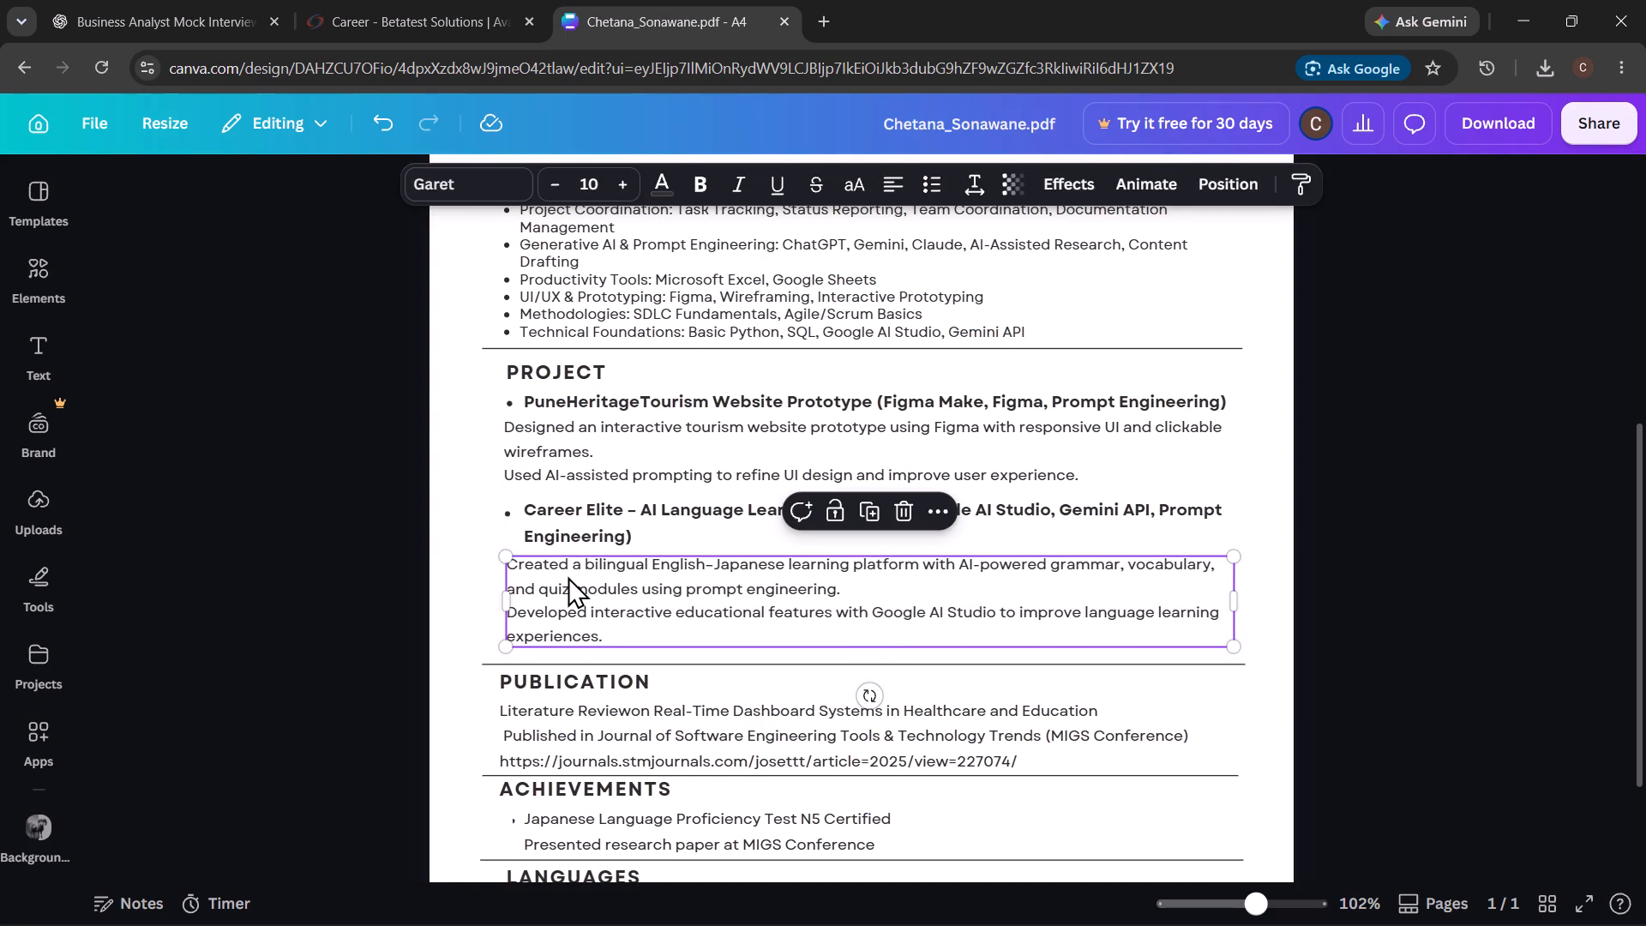
Try to shift the divider line above PUBLICATION upward, and delete that line.
{"action": "left_click", "coordinate": [604, 663]}
{"action": "left_click_drag", "start_coordinate": [604, 663], "coordinate": [604, 662]}
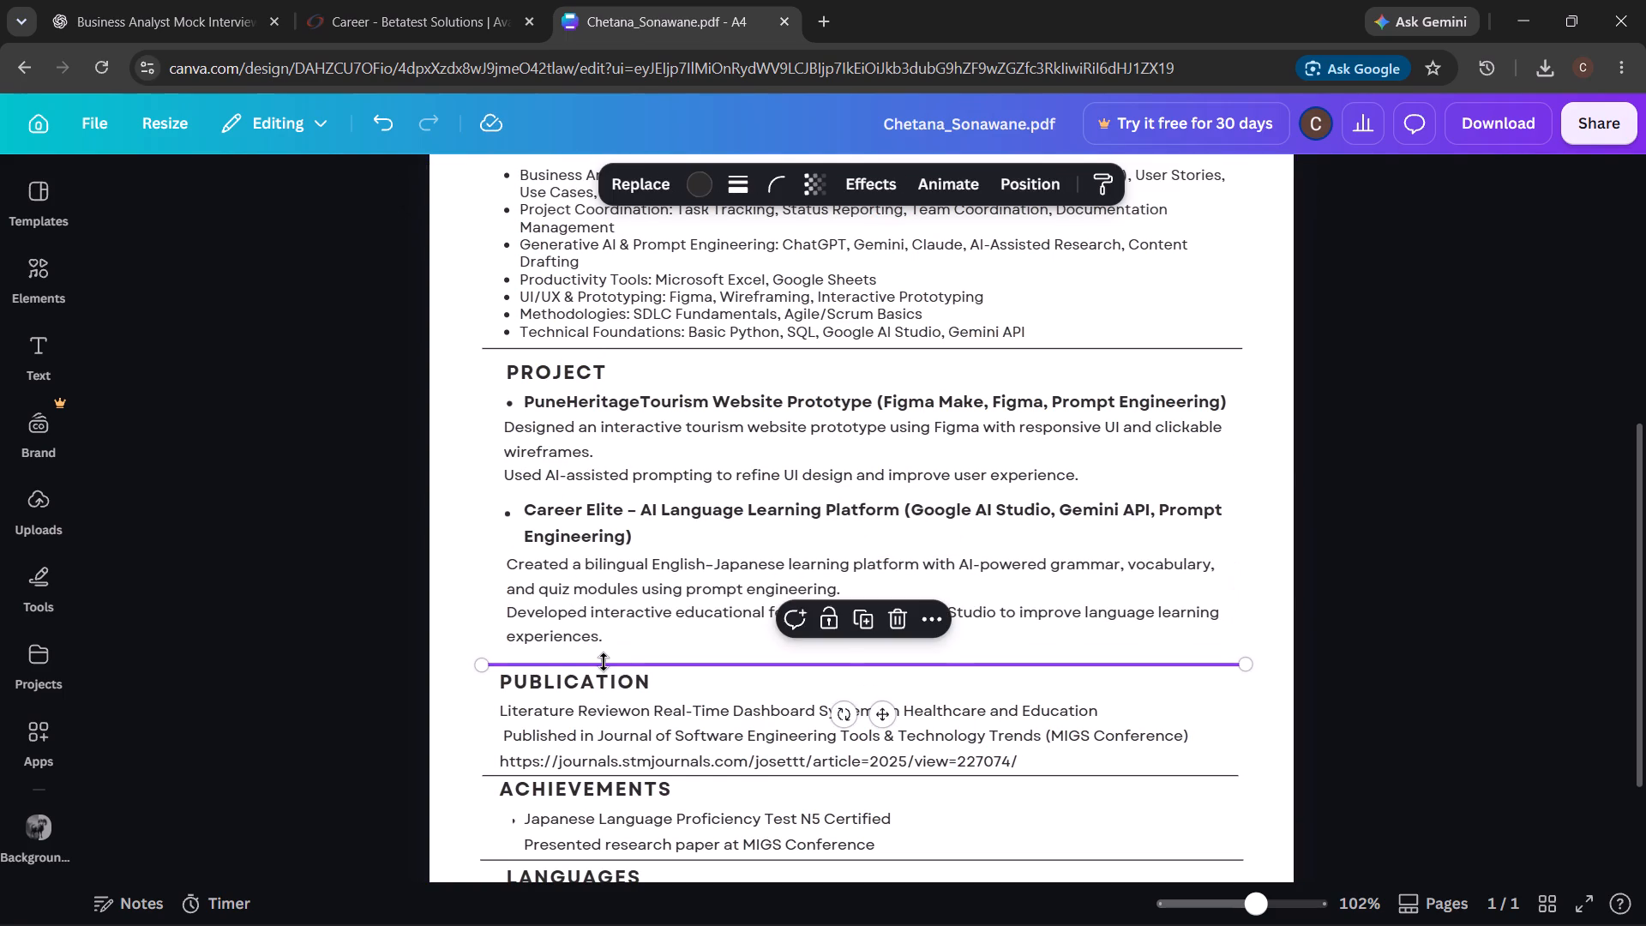
{"action": "left_click_drag", "start_coordinate": [604, 662], "coordinate": [604, 652]}
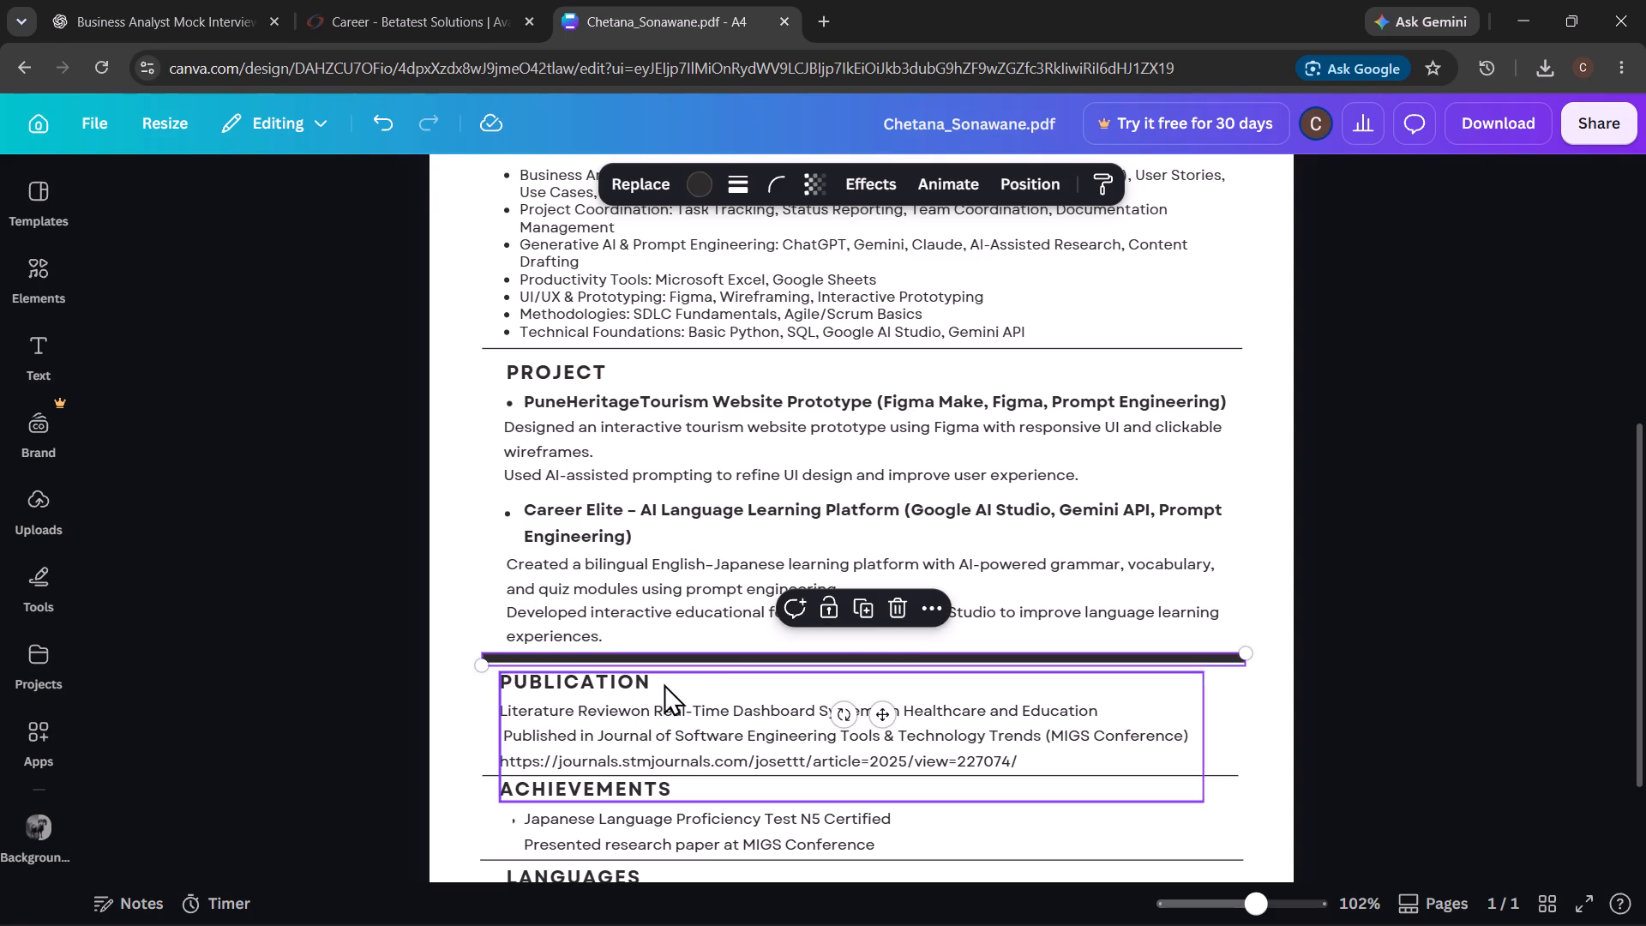
{"action": "key", "text": "BackSpace"}
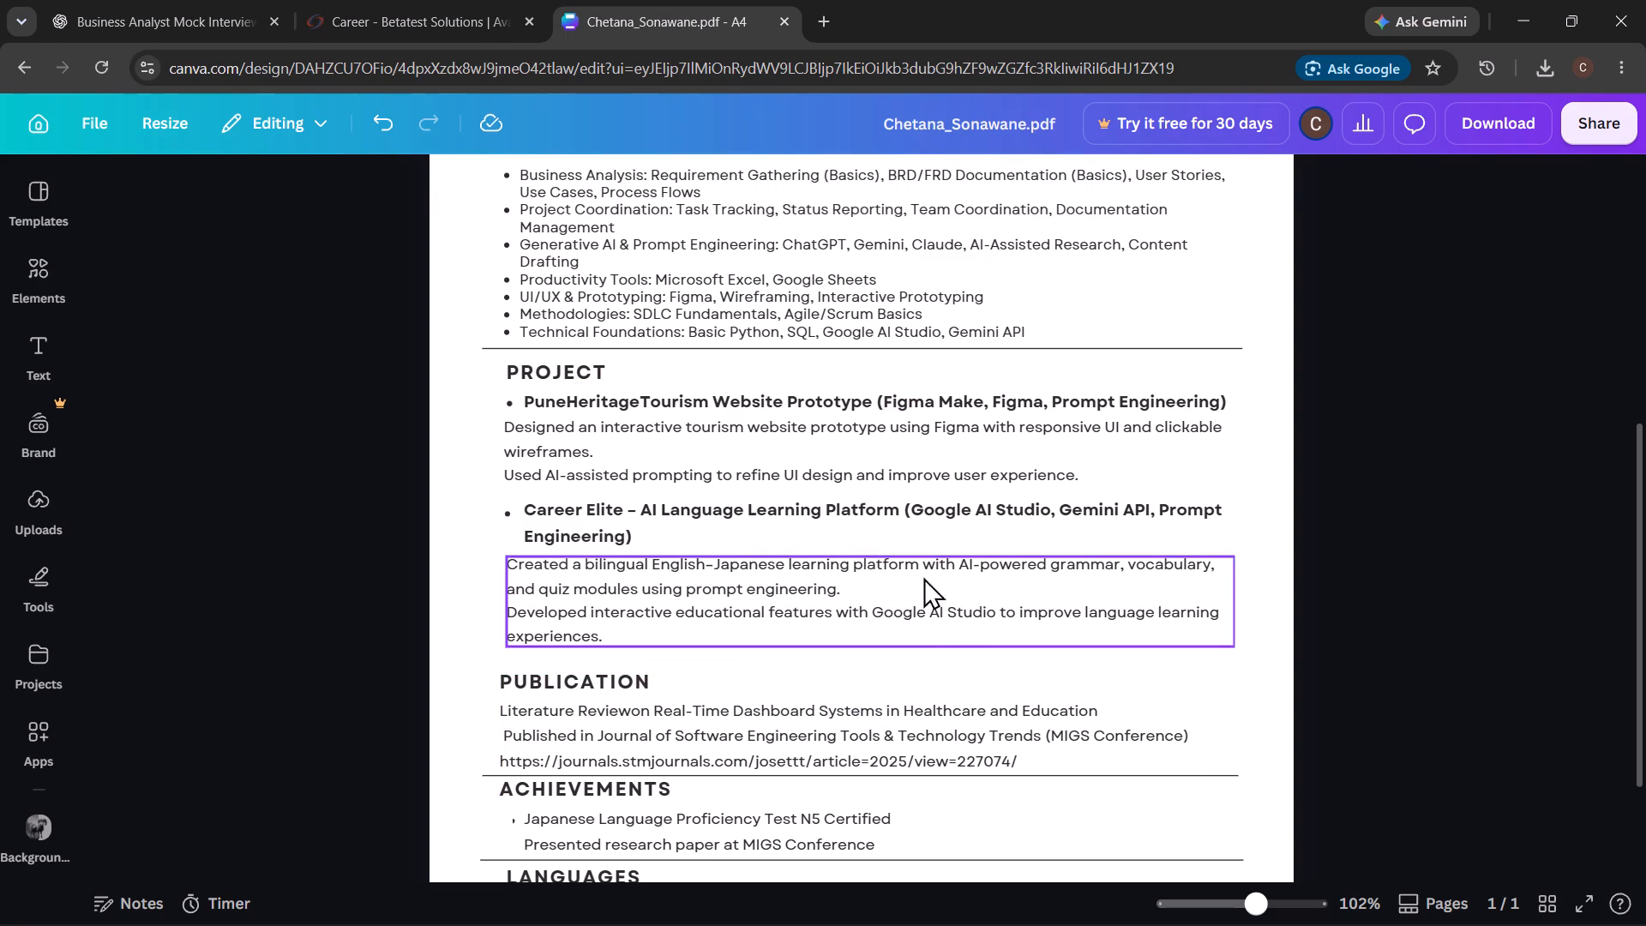
Copy the divider line above ACHIEVEMENTS and paste a duplicate of it onto the page.
{"action": "left_click", "coordinate": [1229, 776]}
{"action": "right_click", "coordinate": [1229, 776]}
{"action": "left_click", "coordinate": [1317, 439]}
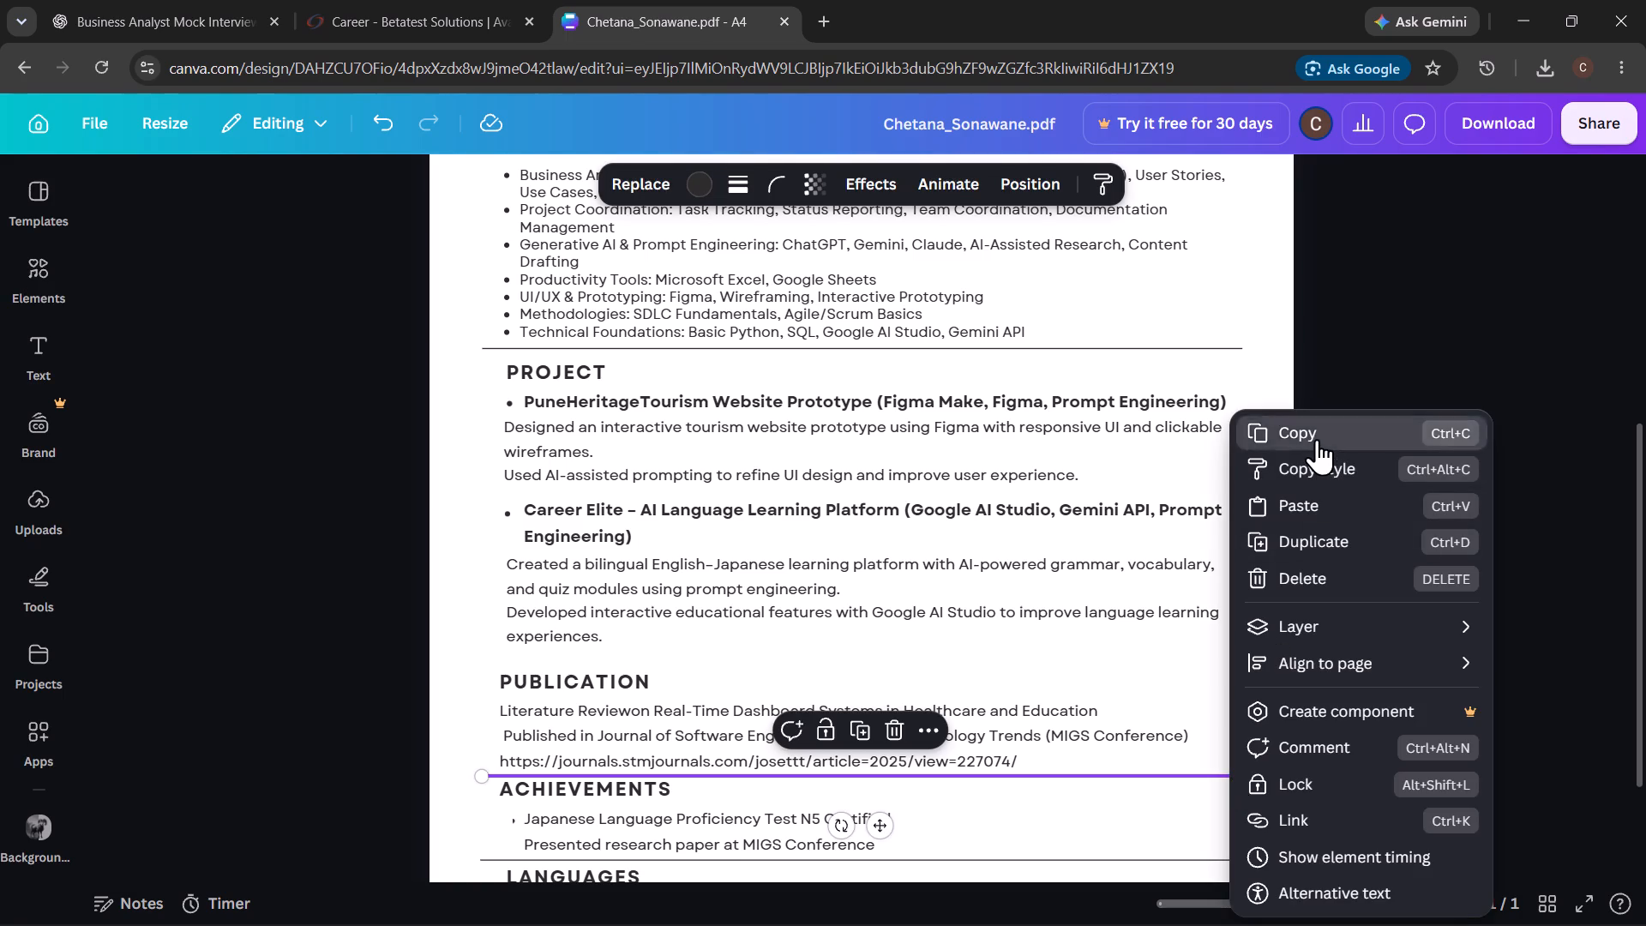
{"action": "left_click", "coordinate": [1084, 649]}
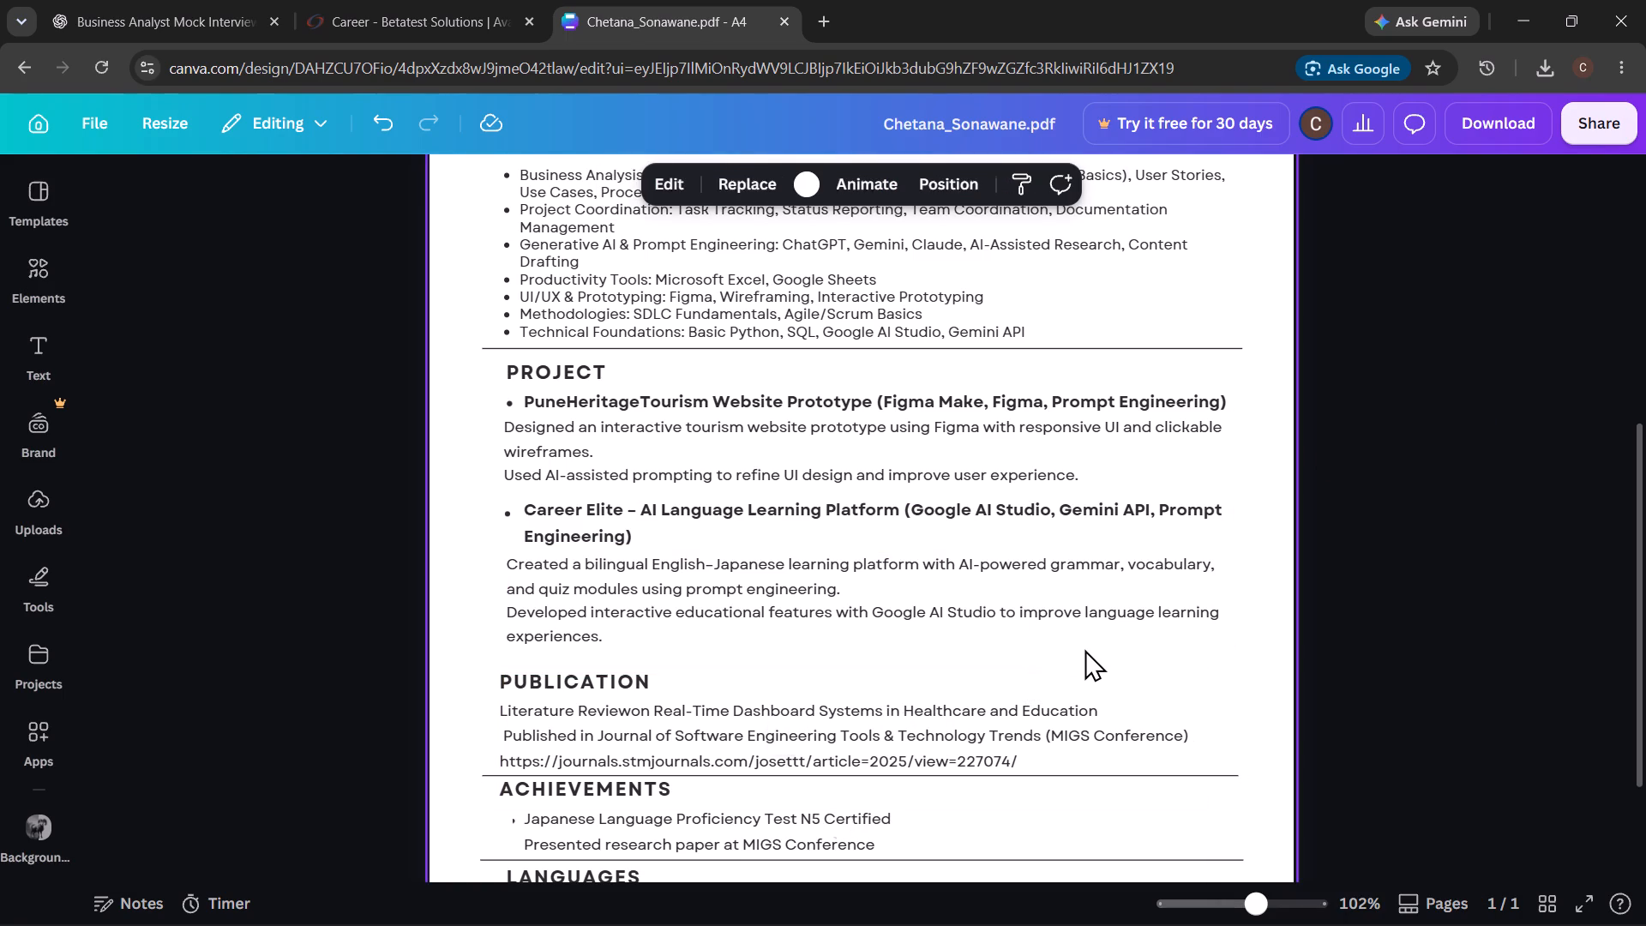
{"action": "key", "text": "ctrl+v"}
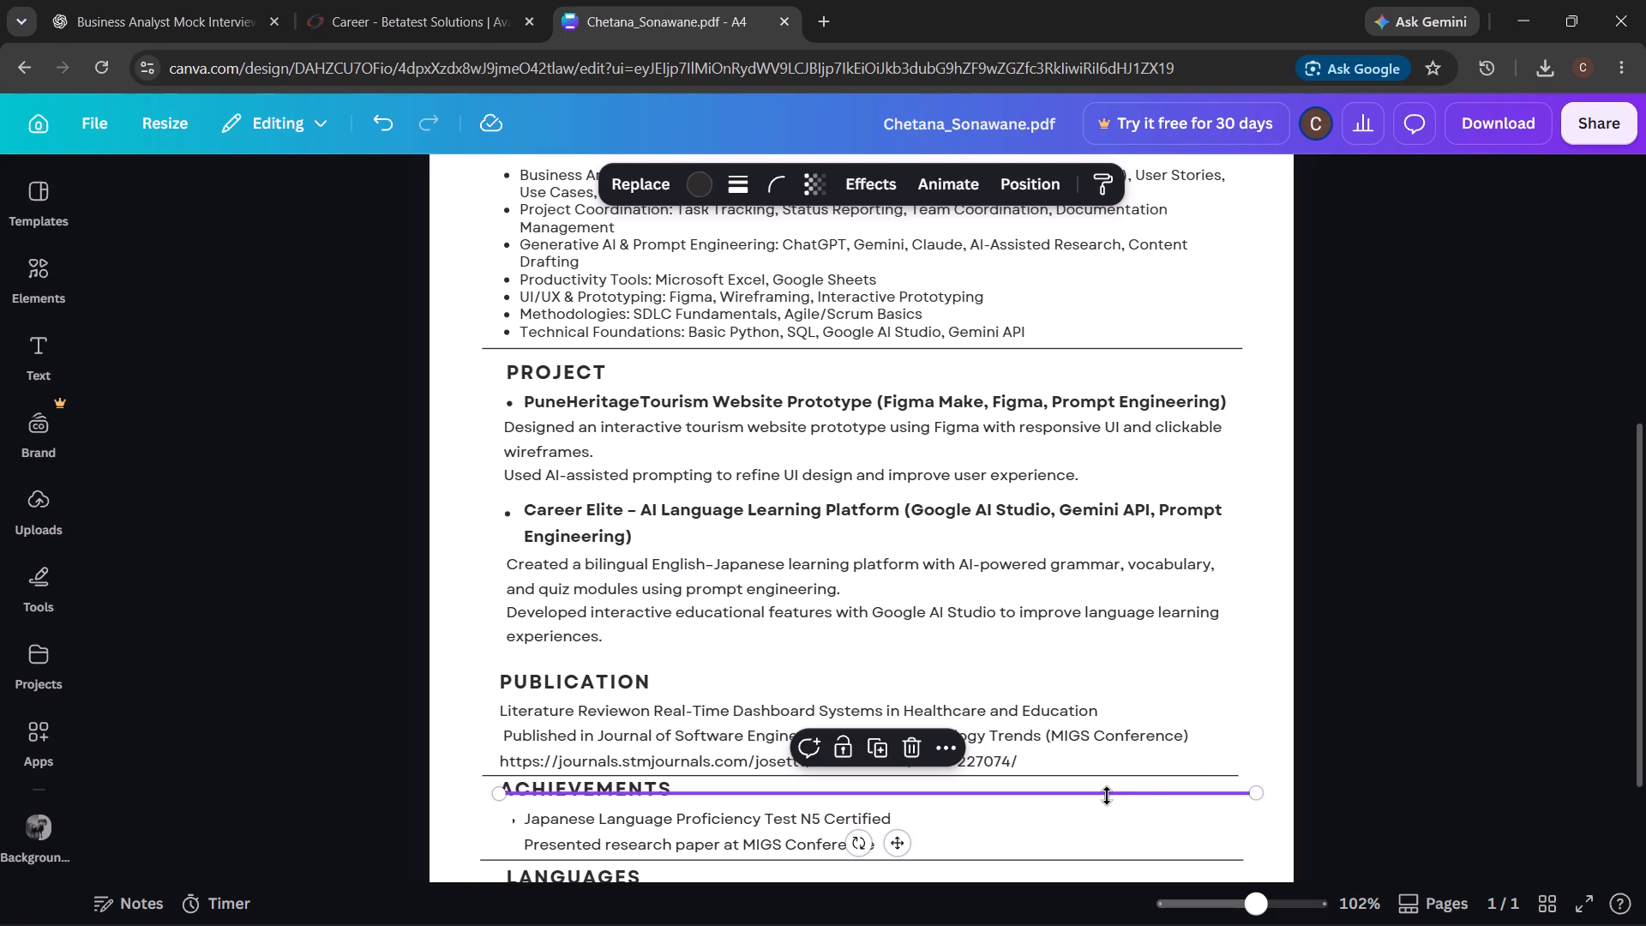
Move the pasted divider between the Career Elite description and the PUBLICATION heading, aligning its ends with the divider above ACHIEVEMENTS.
{"action": "left_click_drag", "start_coordinate": [1108, 797], "coordinate": [1093, 770]}
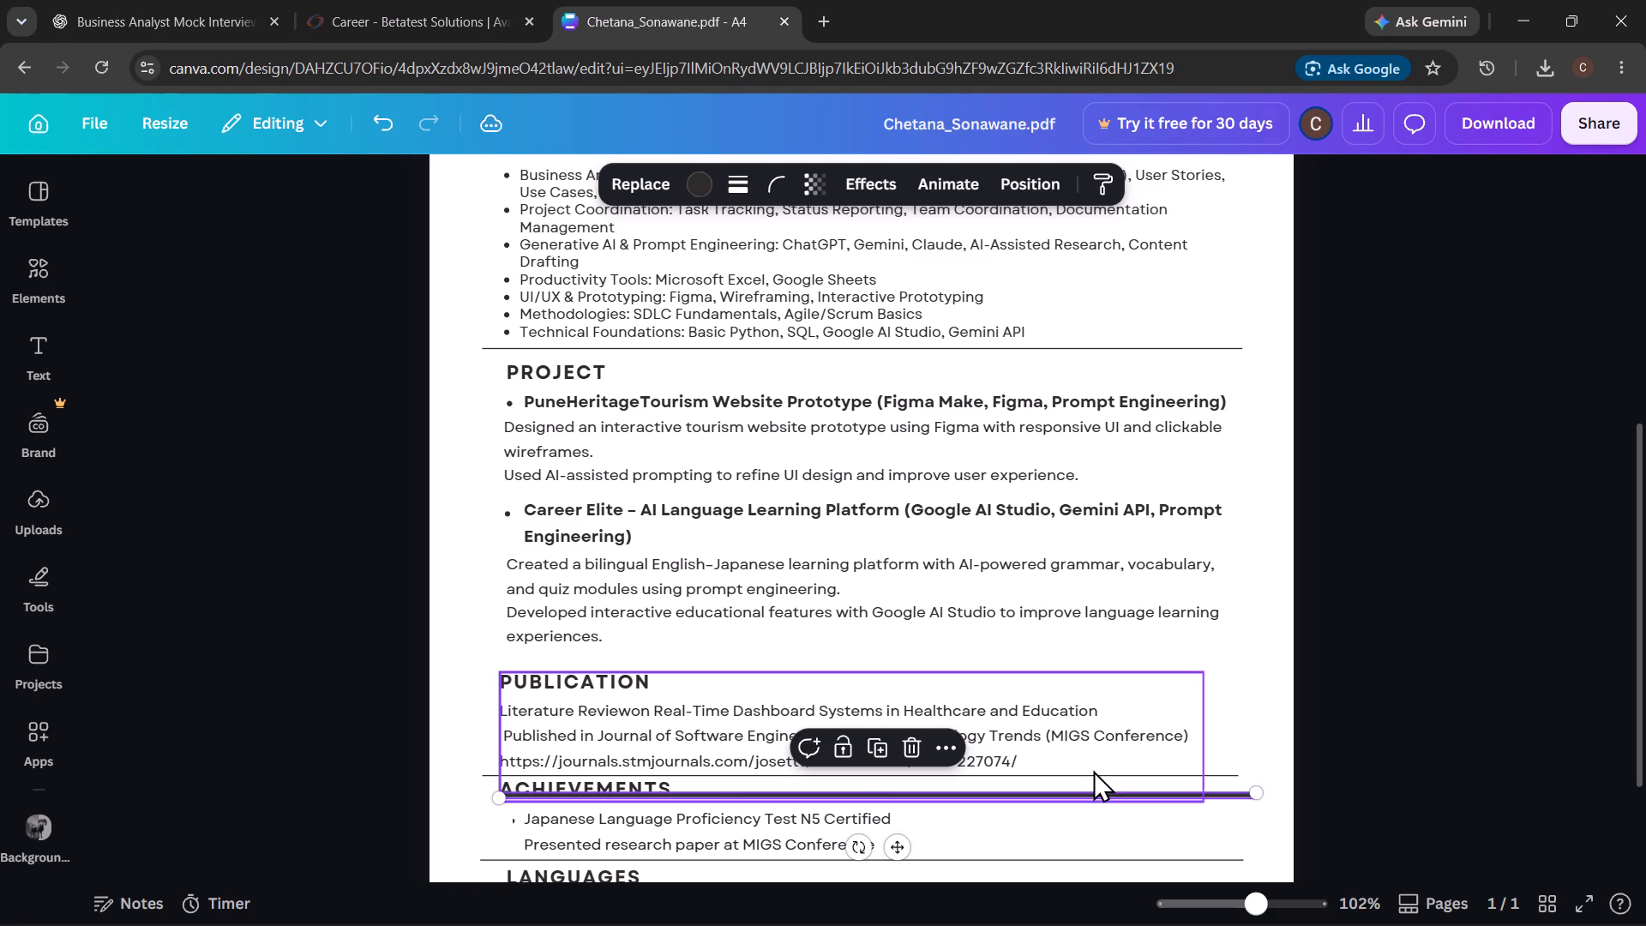
{"action": "key", "text": "ctrl+z"}
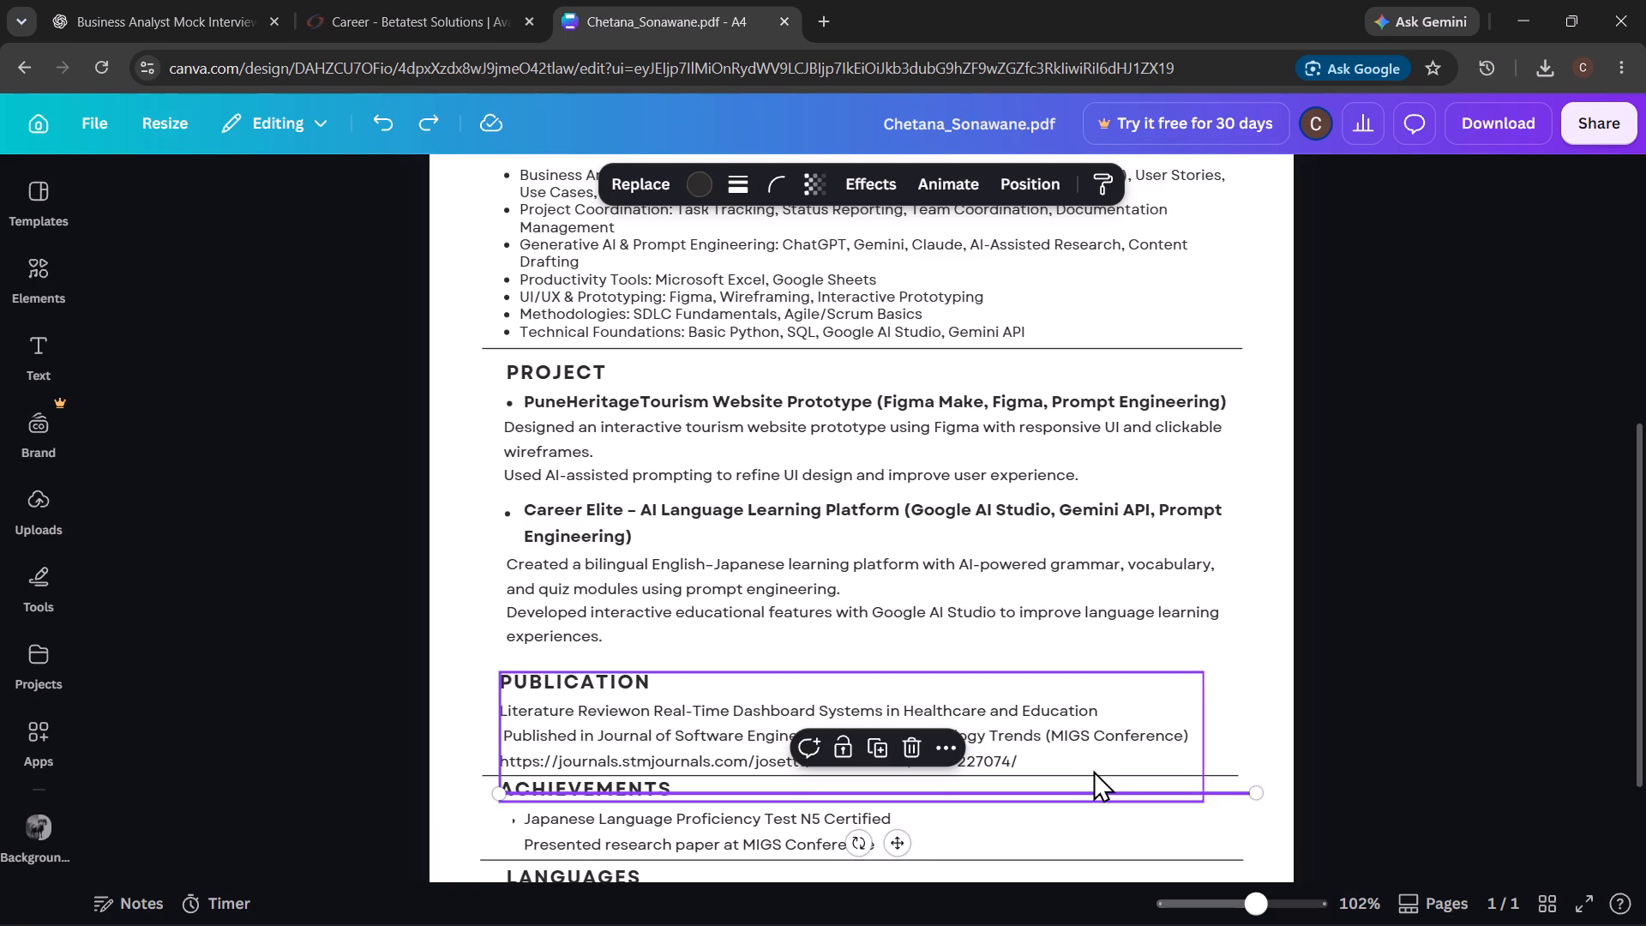
{"action": "left_click", "coordinate": [1209, 743]}
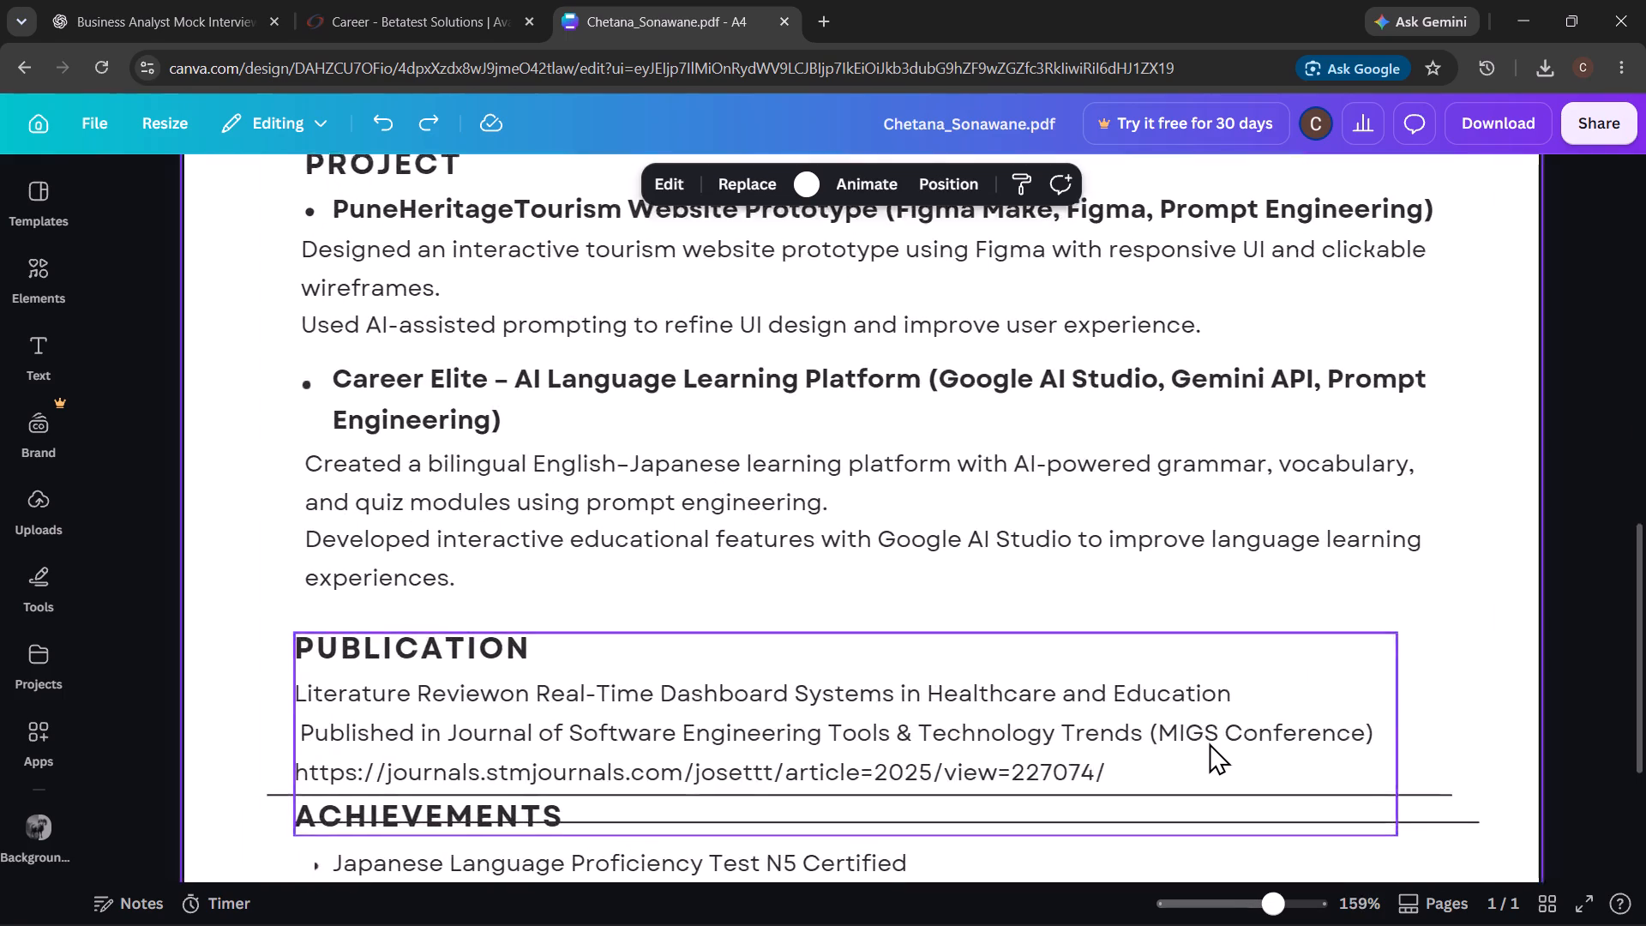
{"action": "scroll", "coordinate": [1209, 743], "scroll_direction": "down", "scroll_amount": 1}
{"action": "left_click_drag", "start_coordinate": [1470, 639], "coordinate": [1433, 561]}
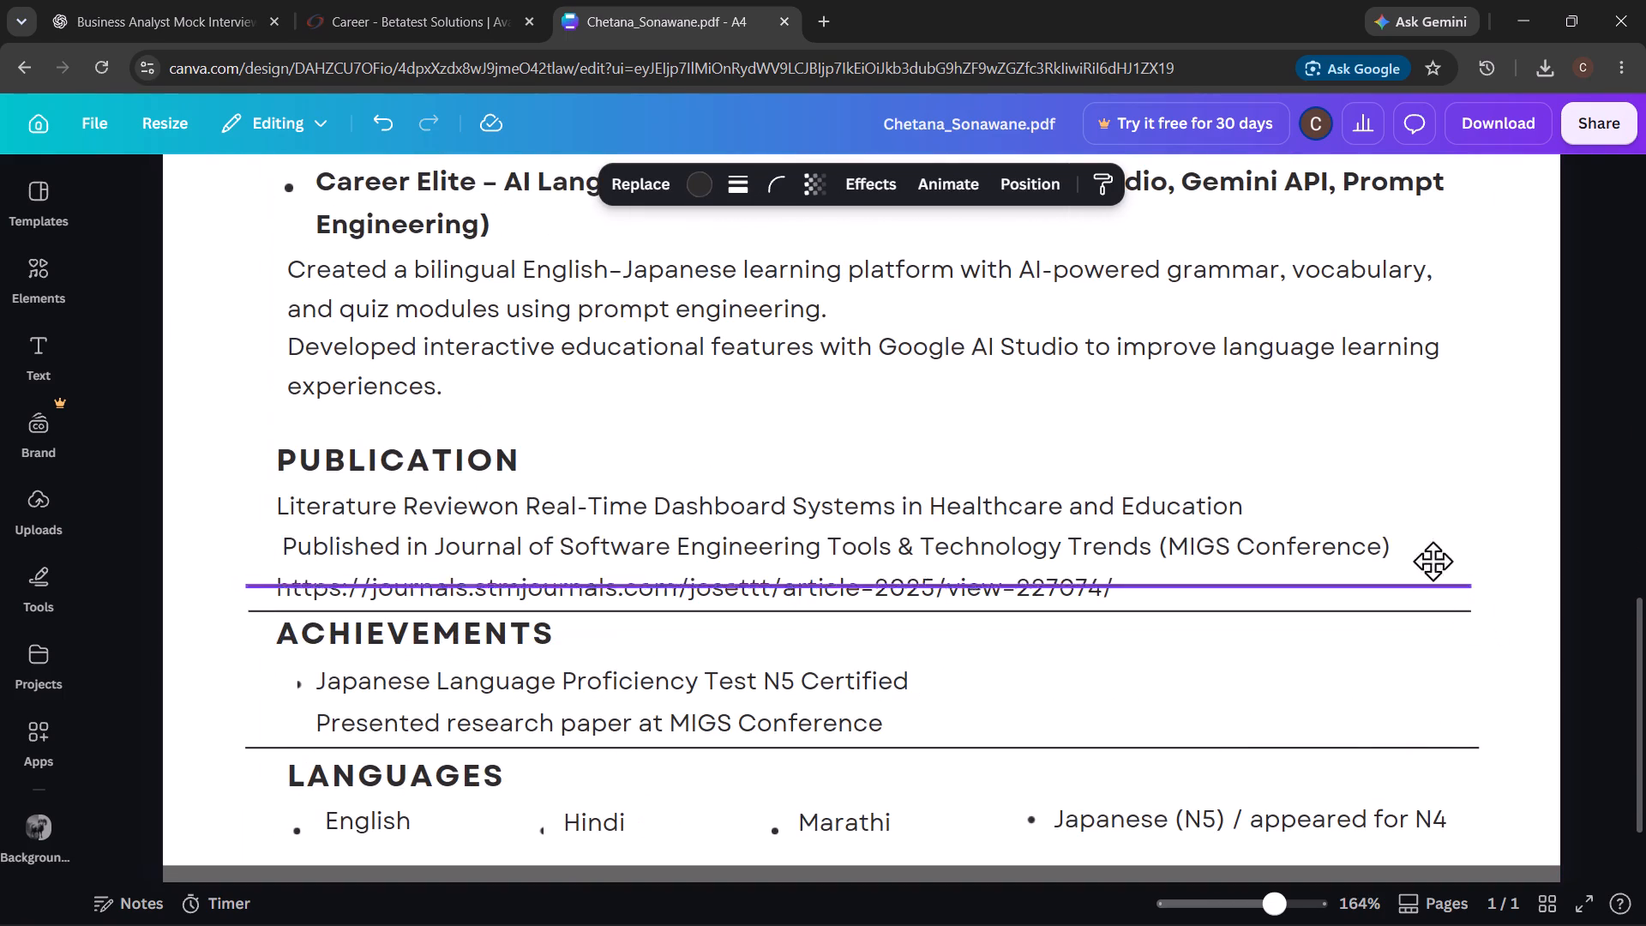
{"action": "left_click_drag", "start_coordinate": [1433, 561], "coordinate": [1456, 423]}
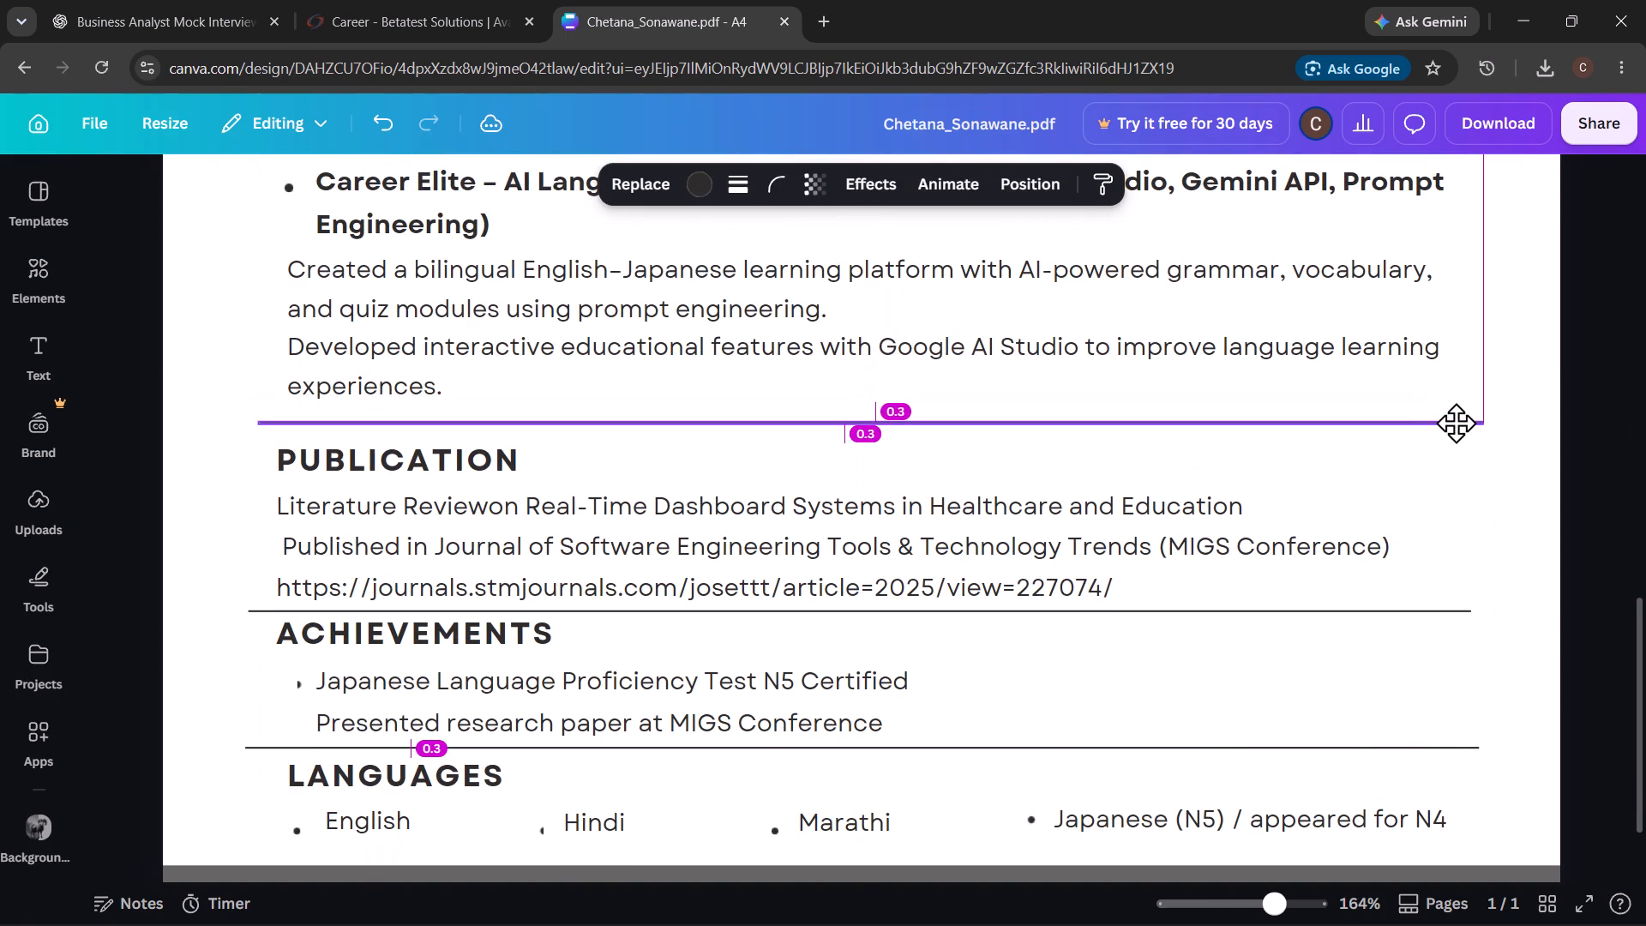
{"action": "left_click_drag", "start_coordinate": [1456, 423], "coordinate": [1442, 423]}
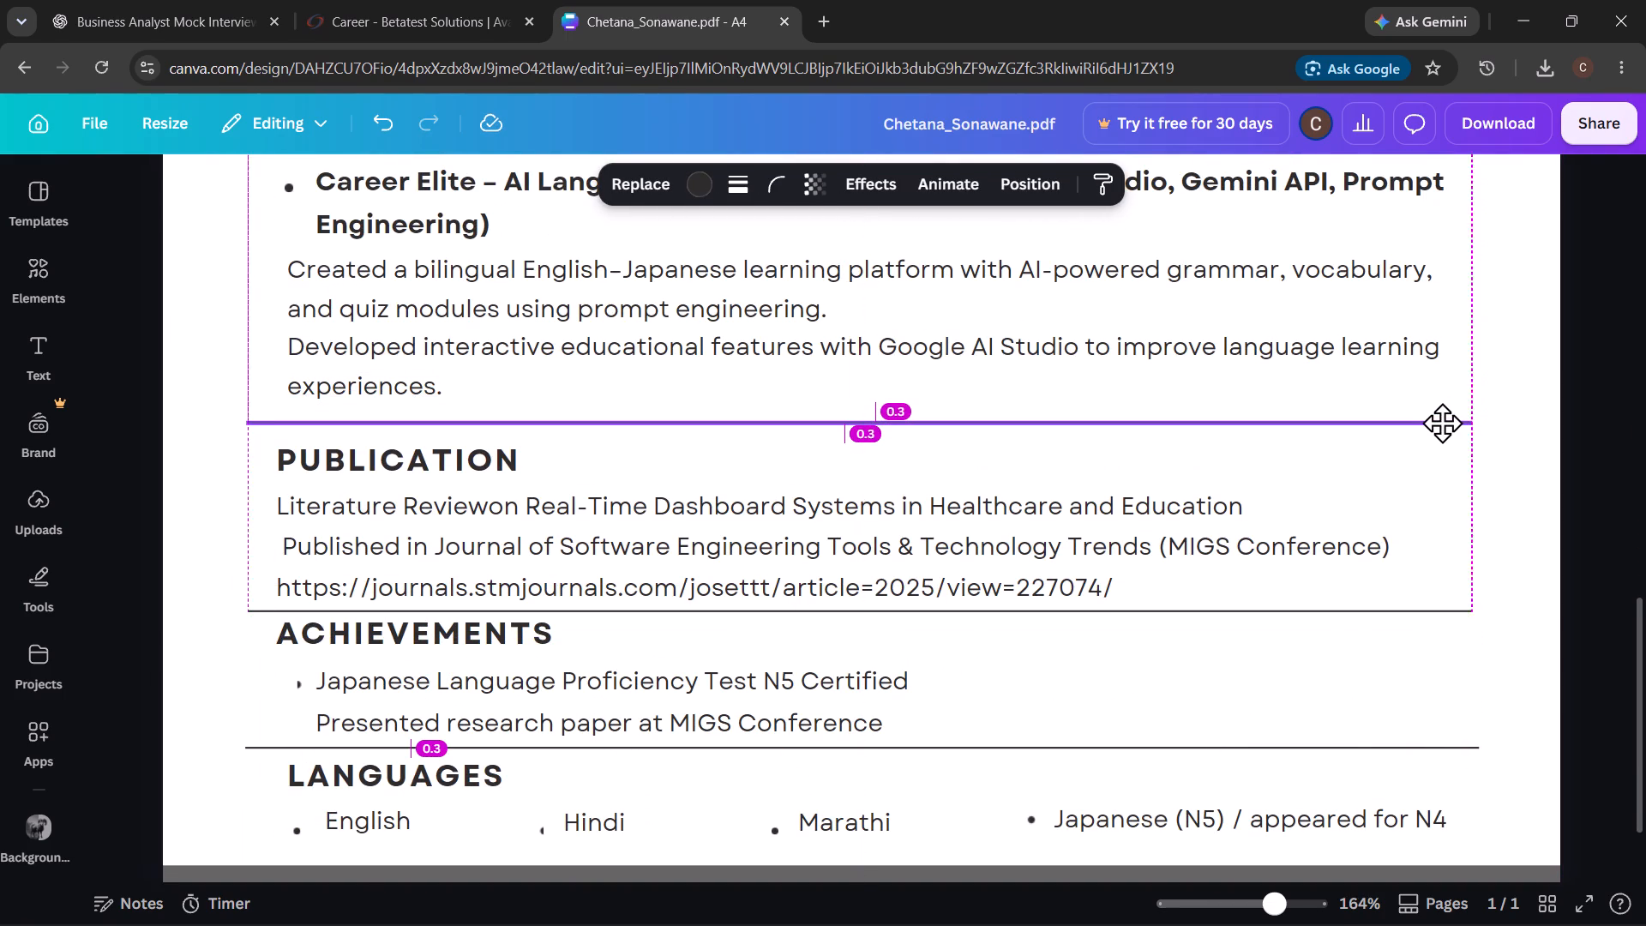
{"action": "left_click_drag", "start_coordinate": [1442, 423], "coordinate": [1443, 421]}
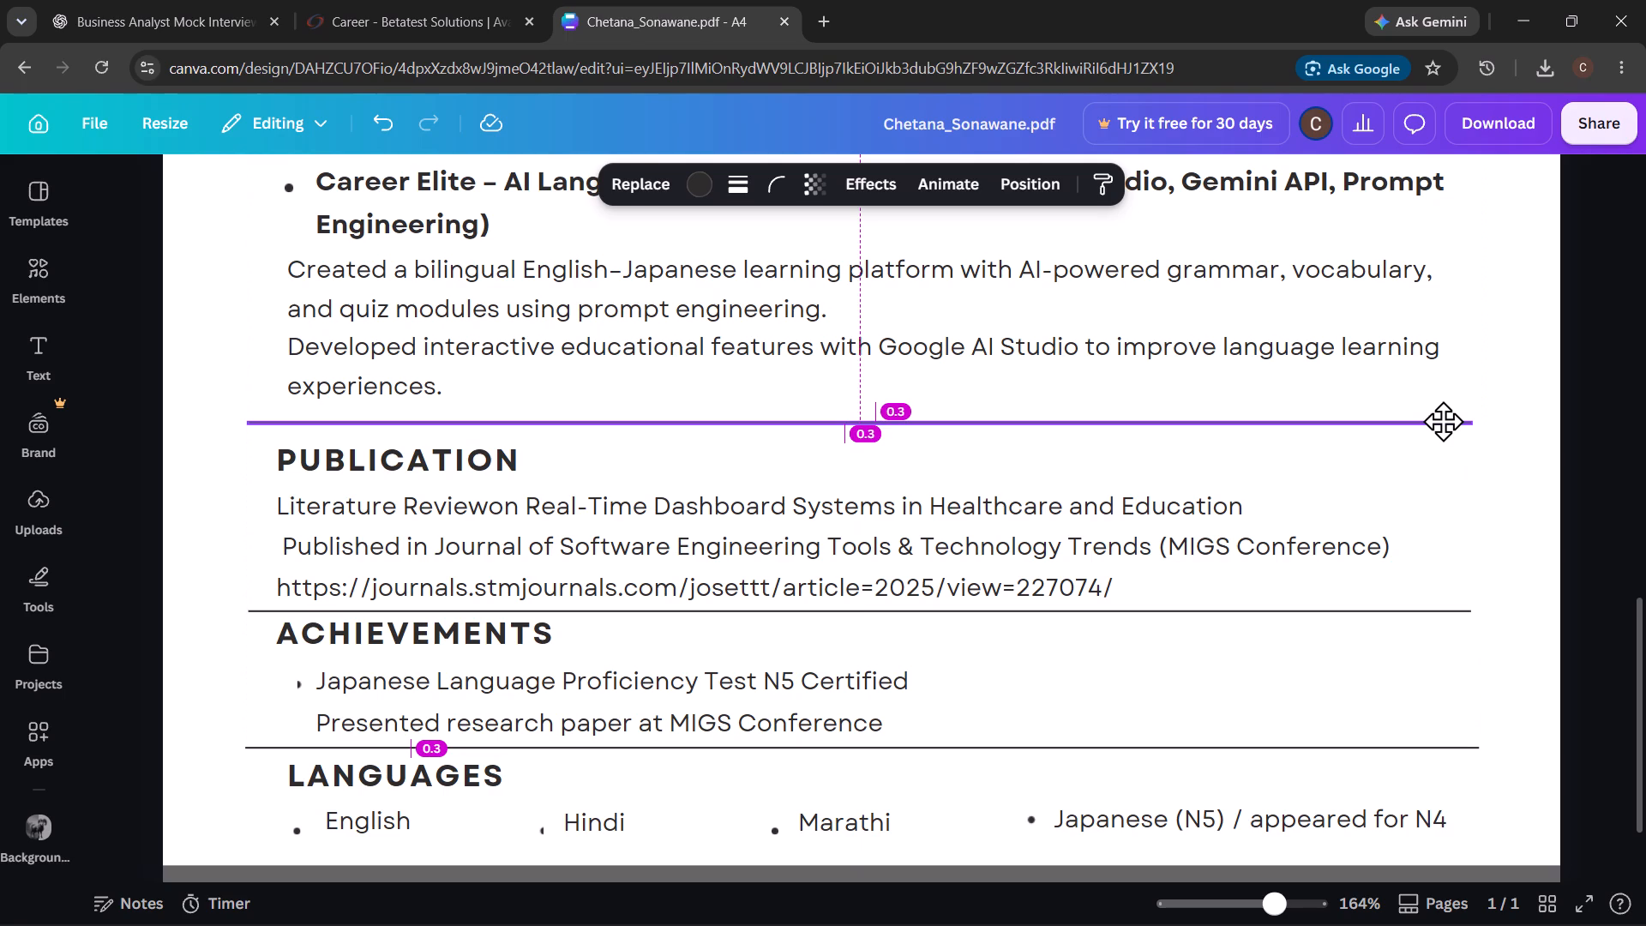
{"action": "left_click_drag", "start_coordinate": [1443, 421], "coordinate": [1451, 413]}
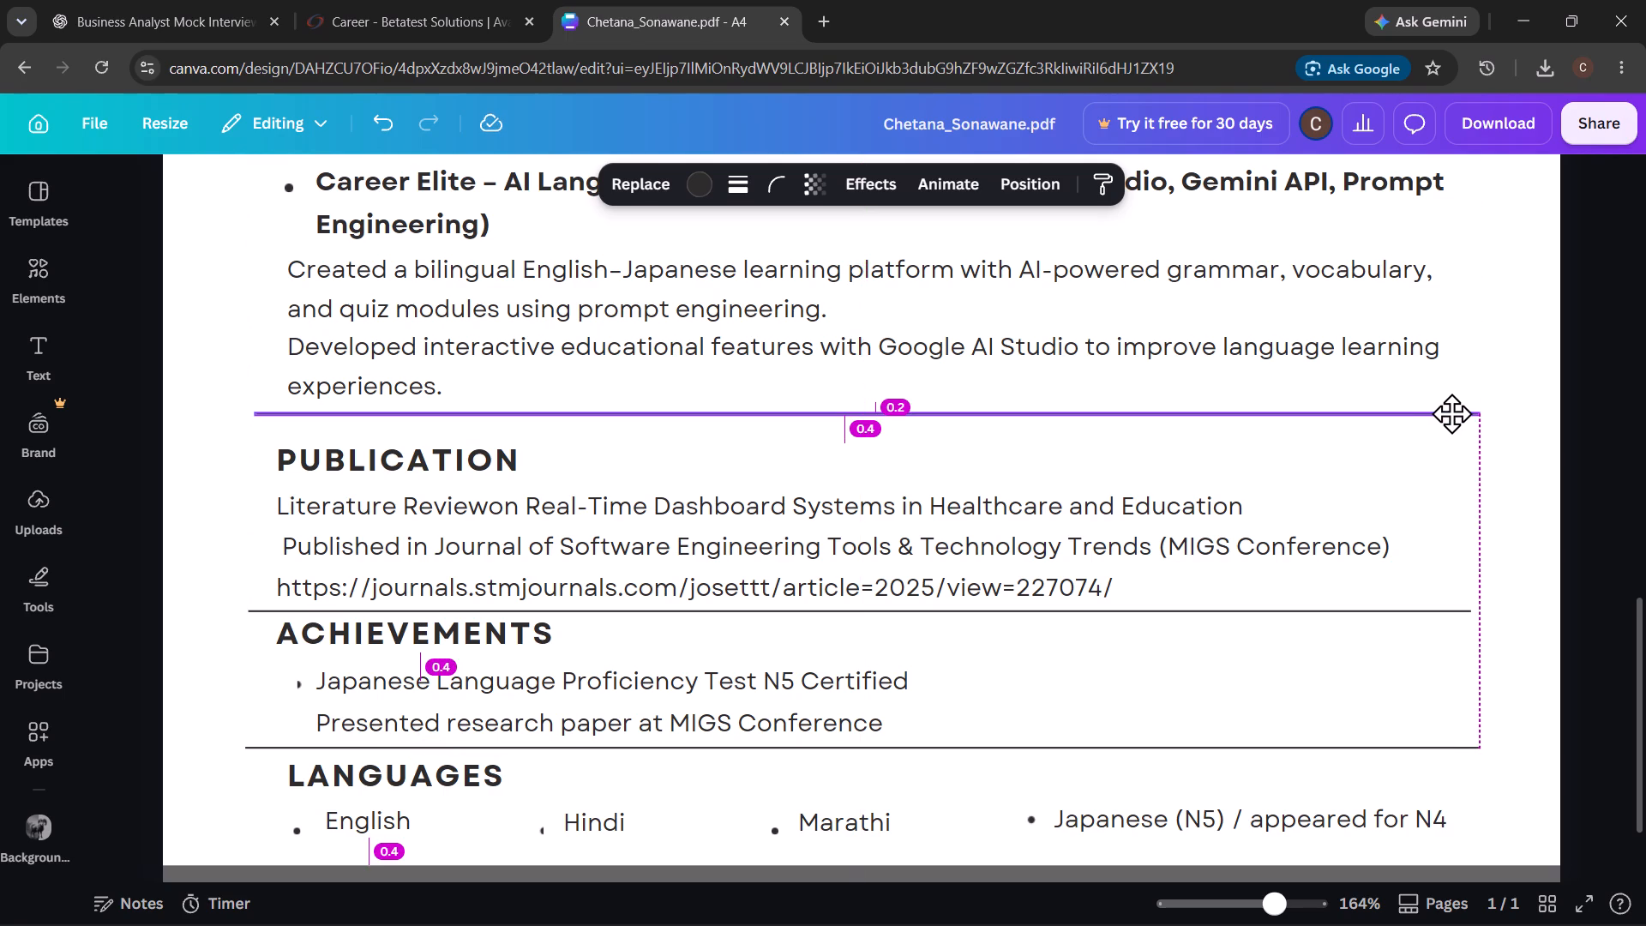
{"action": "left_click_drag", "start_coordinate": [1451, 413], "coordinate": [1460, 411]}
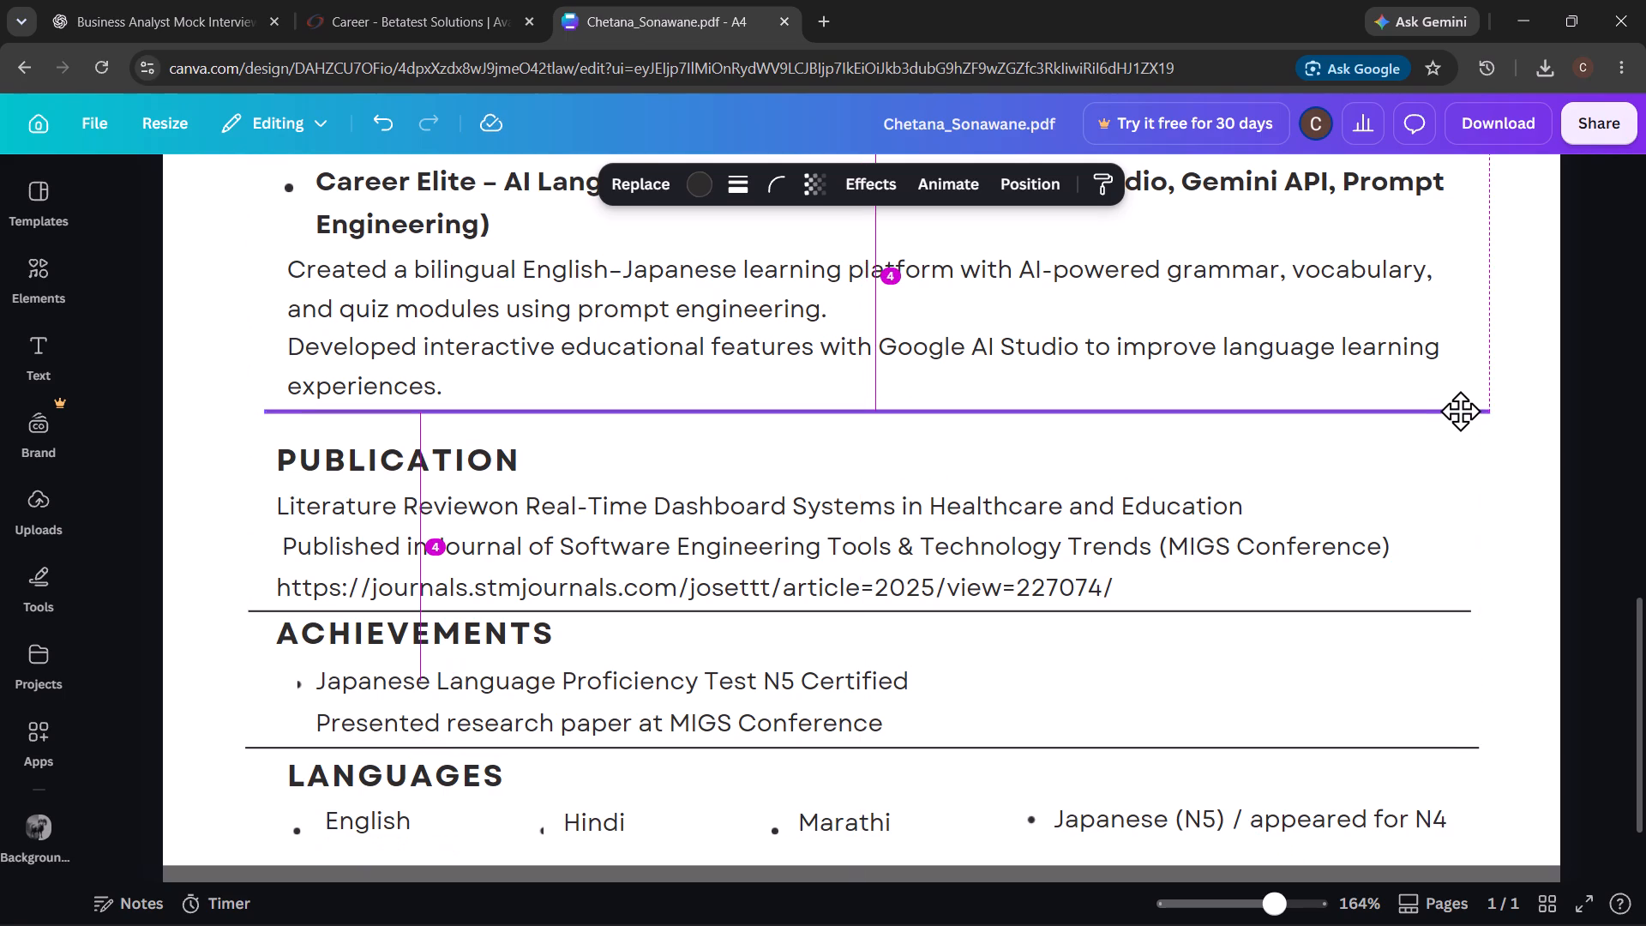
{"action": "left_click_drag", "start_coordinate": [1460, 411], "coordinate": [1442, 411]}
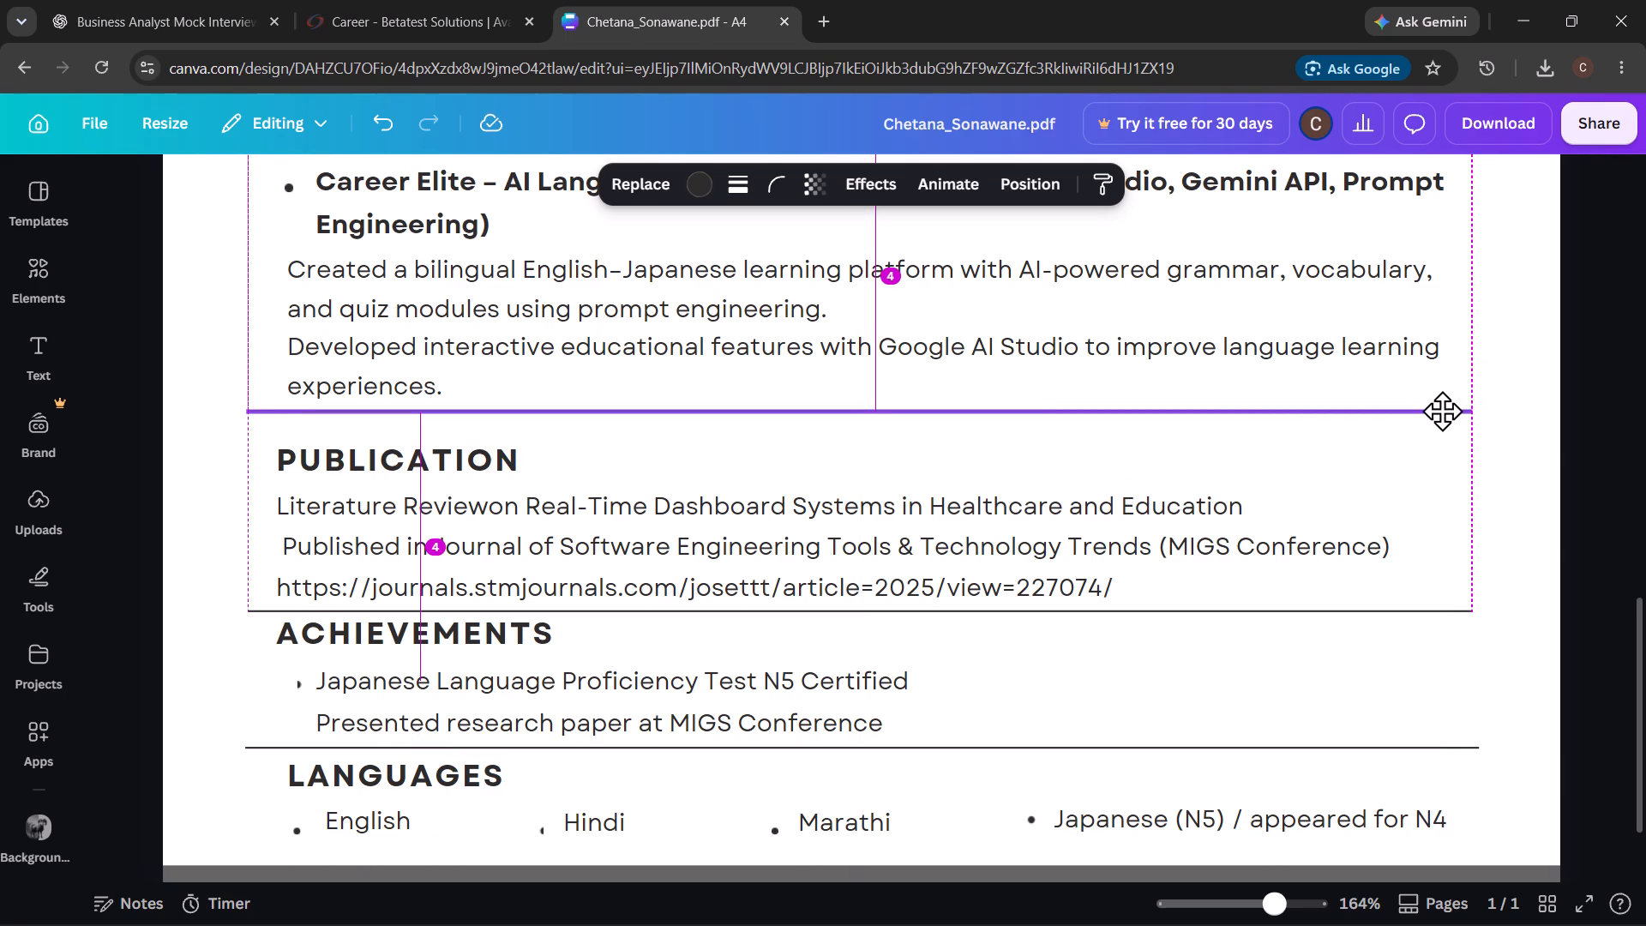
{"action": "left_click_drag", "start_coordinate": [1442, 411], "coordinate": [1443, 411]}
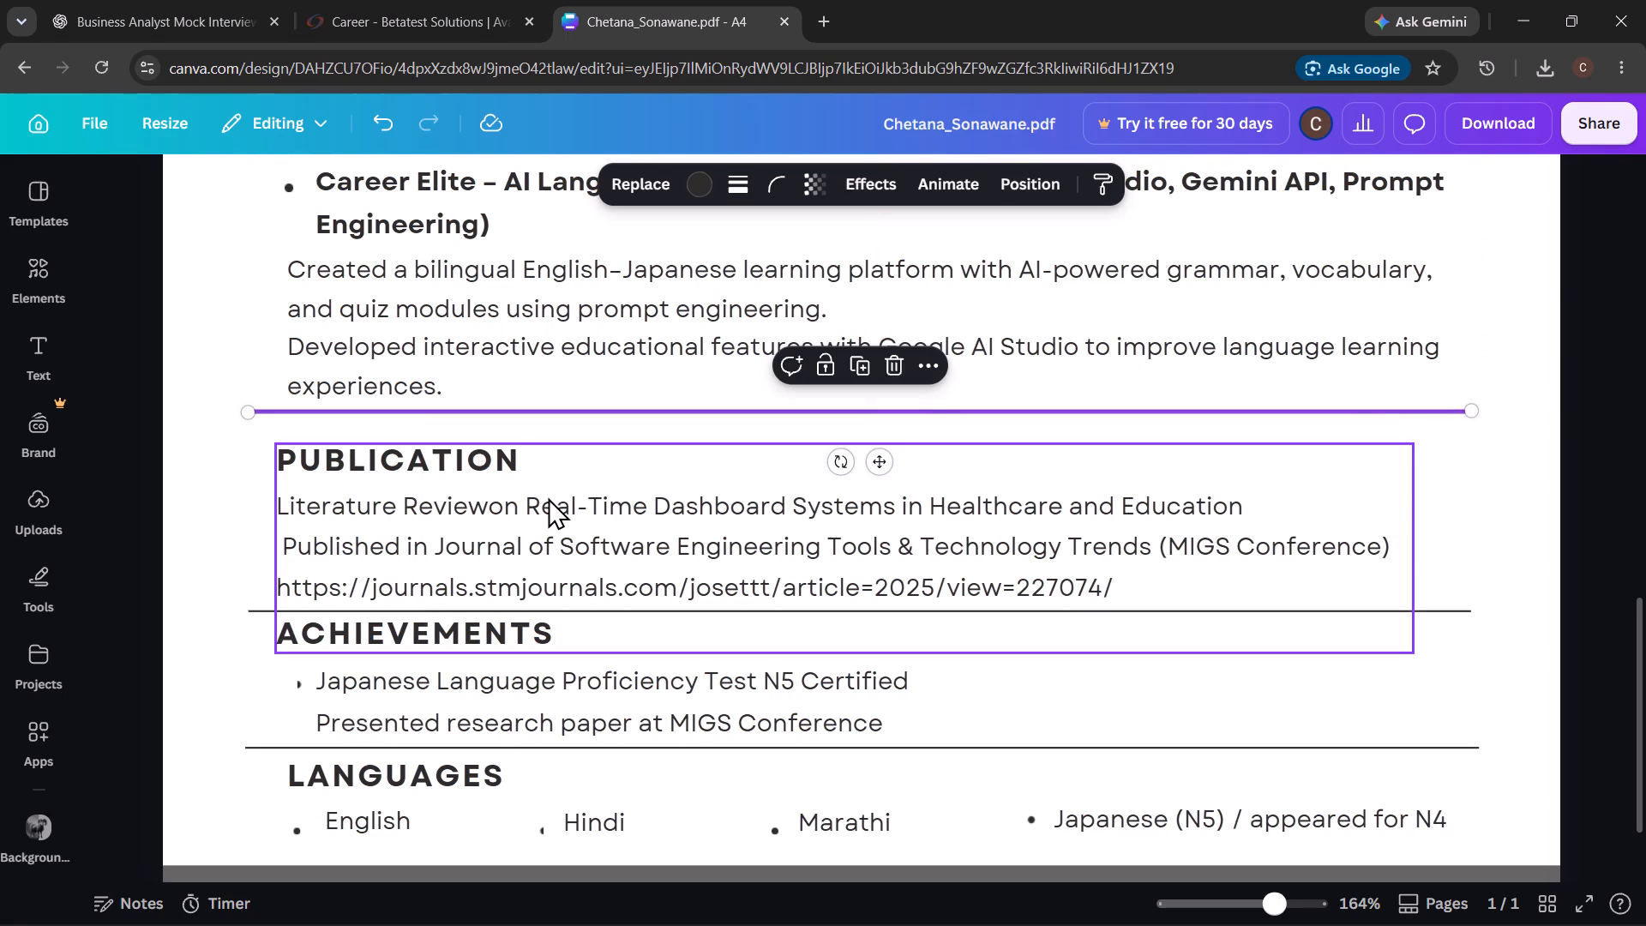
Move the PUBLICATION and ACHIEVEMENTS text box up so it sits closer beneath the new divider.
{"action": "left_click_drag", "start_coordinate": [548, 497], "coordinate": [538, 482]}
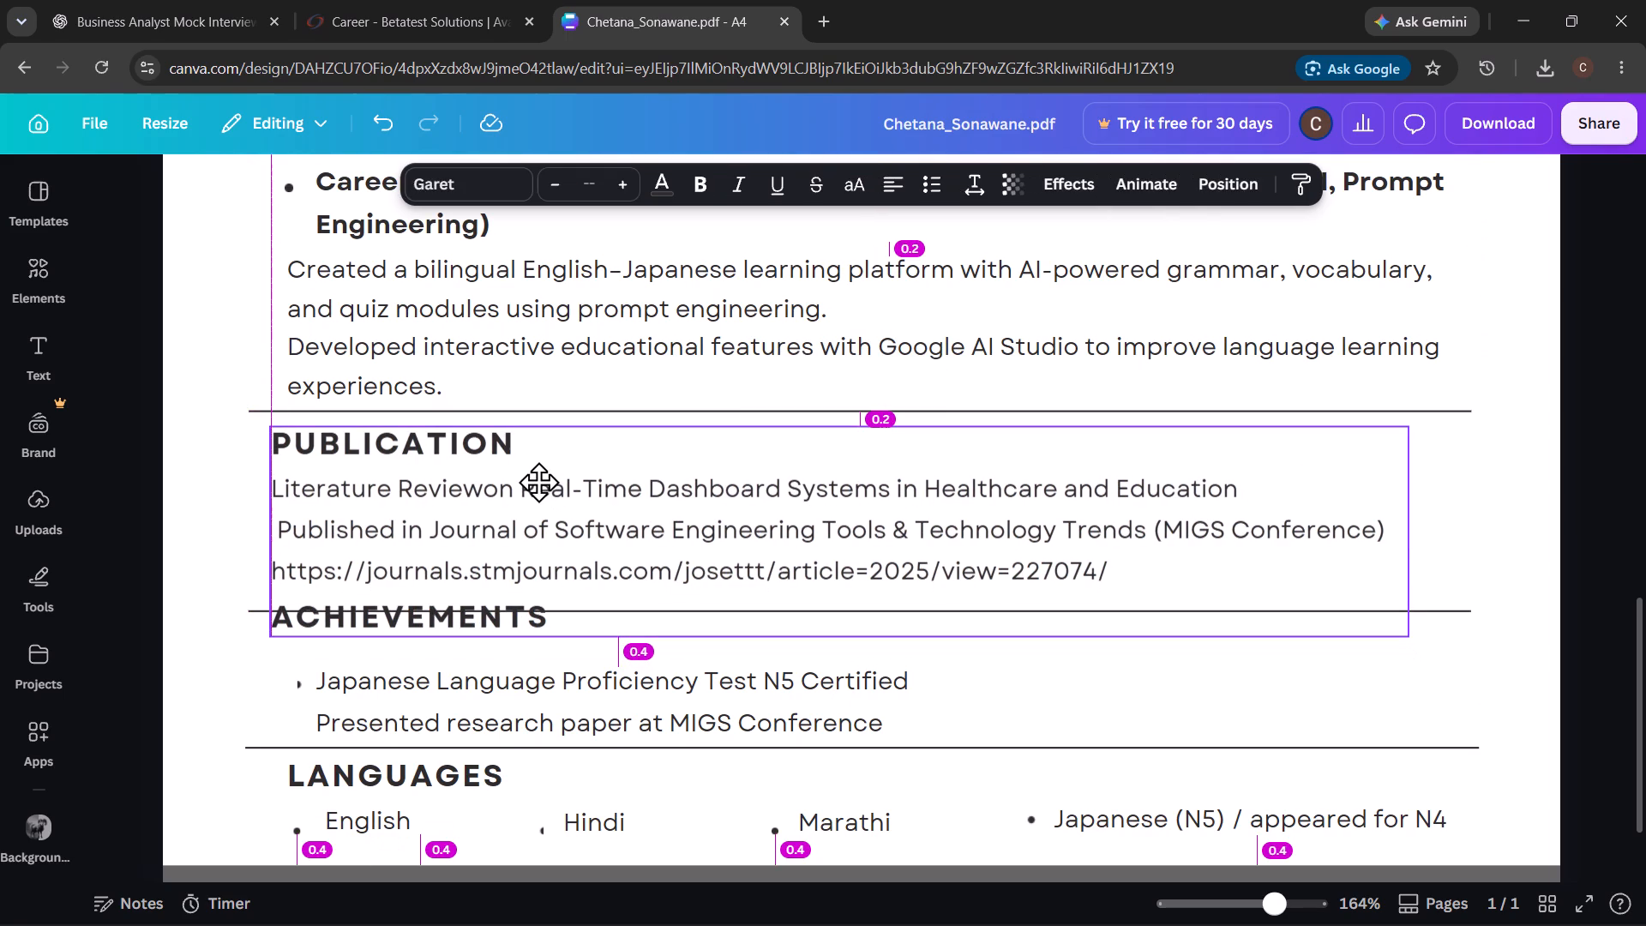
{"action": "left_click_drag", "start_coordinate": [538, 482], "coordinate": [538, 478]}
Insert a blank line after the journal link so the ACHIEVEMENTS heading drops below its divider.
{"action": "left_click", "coordinate": [583, 595]}
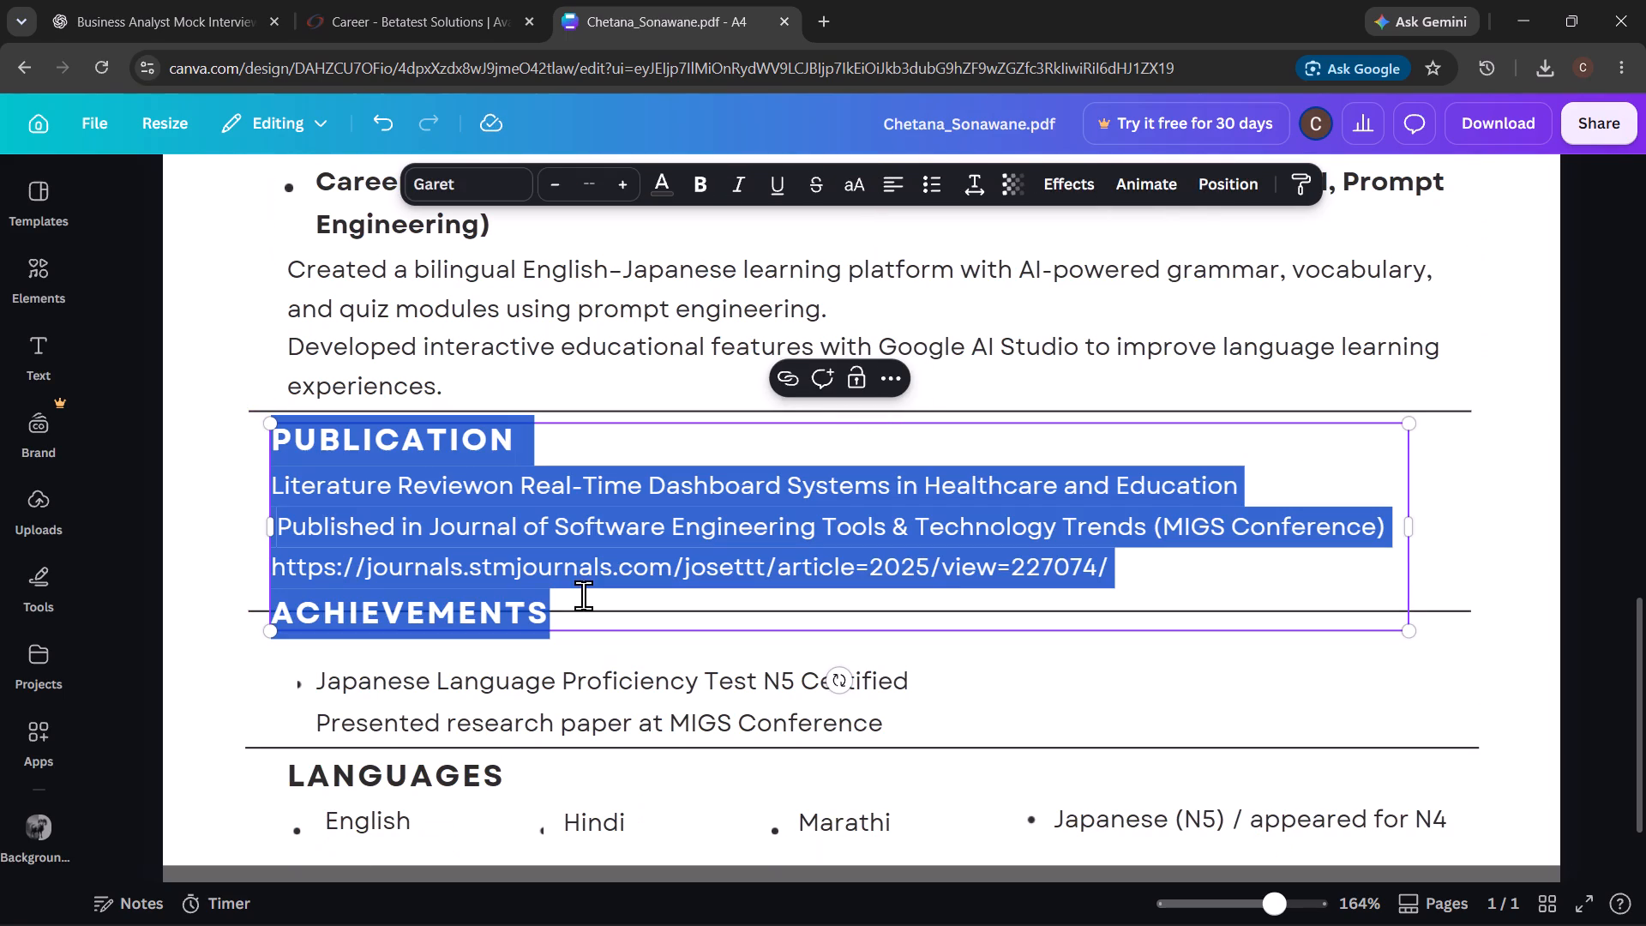
{"action": "left_click", "coordinate": [966, 592]}
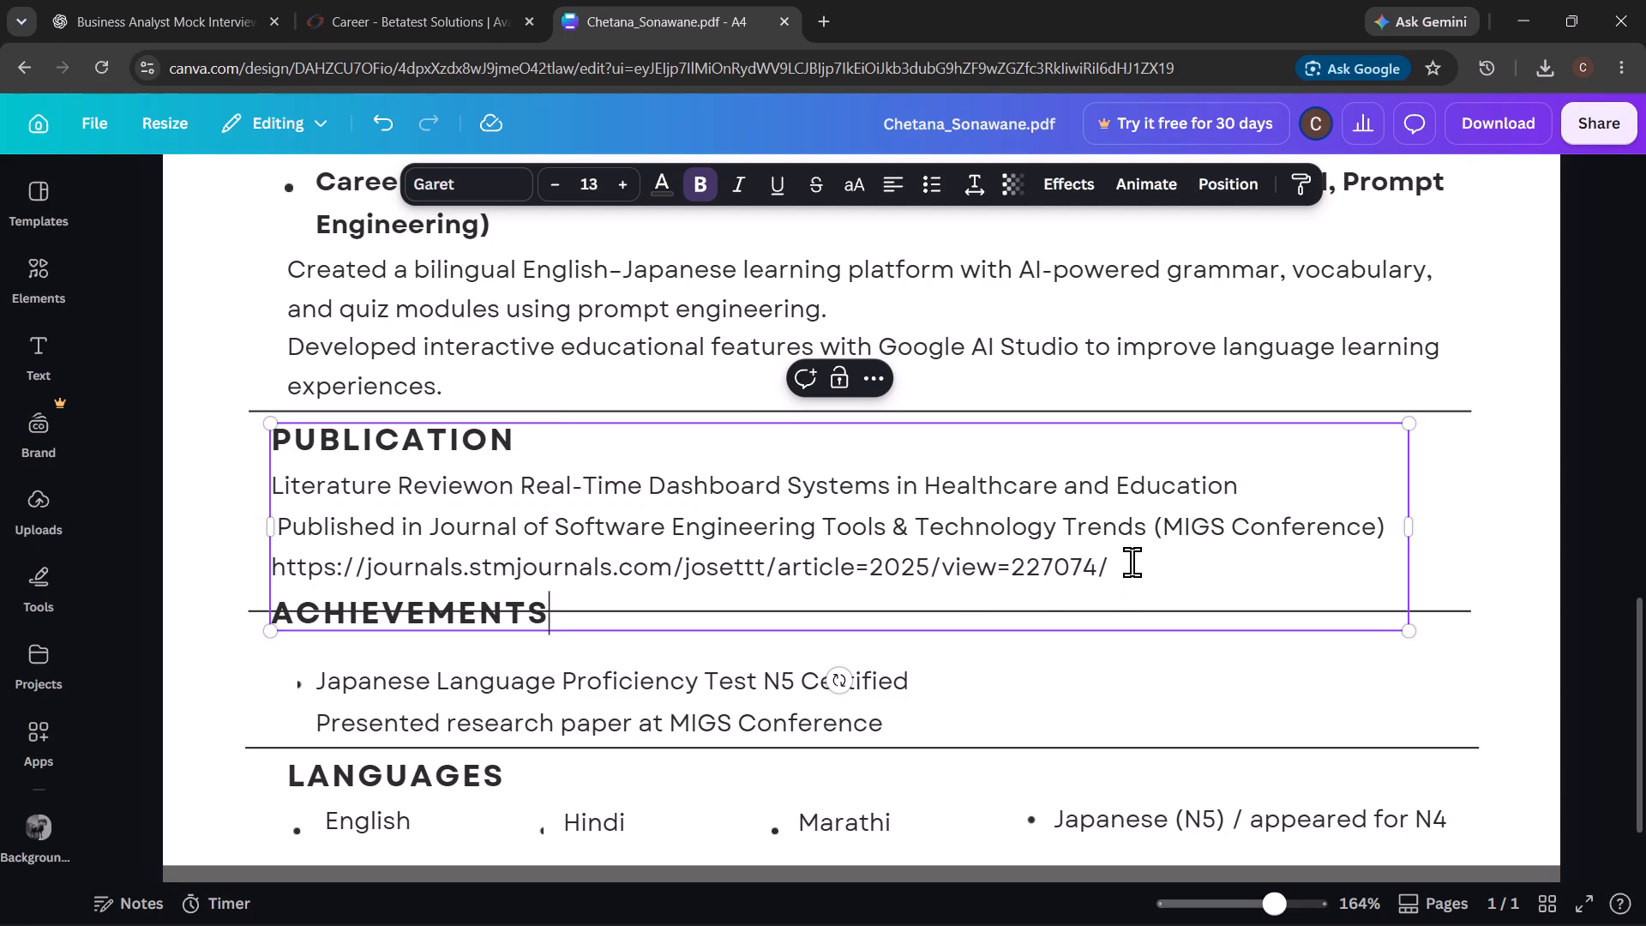
{"action": "left_click", "coordinate": [1132, 562]}
{"action": "key", "text": "Return"}
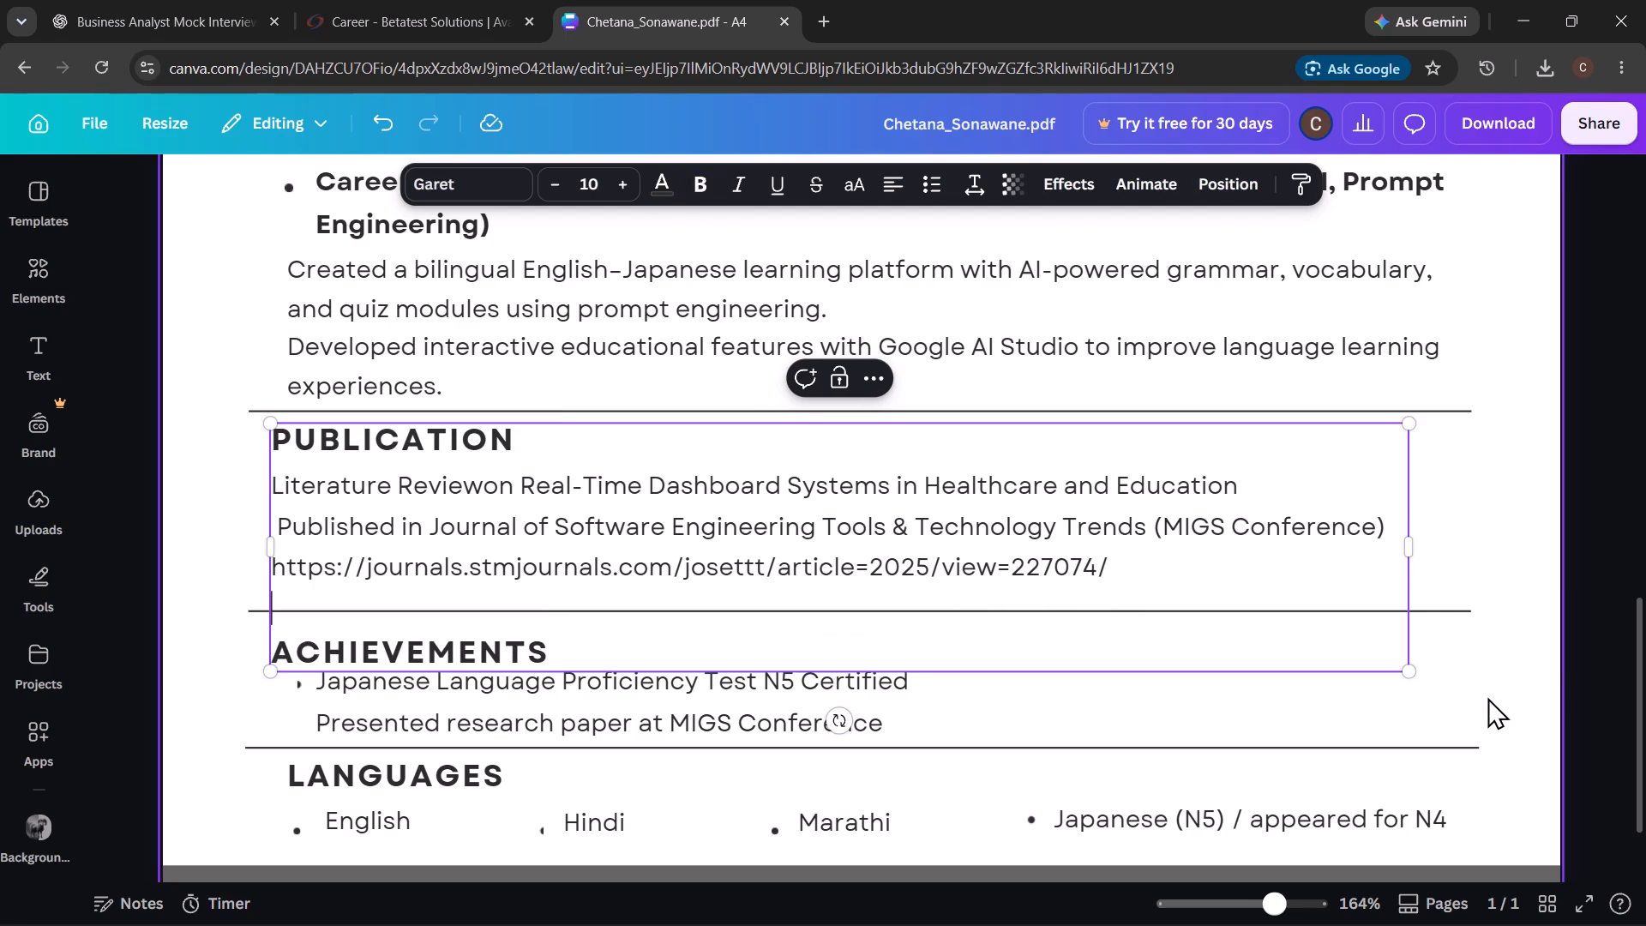
{"action": "left_click", "coordinate": [1487, 697]}
{"action": "scroll", "coordinate": [1487, 697], "scroll_direction": "down", "scroll_amount": 1}
{"action": "scroll", "coordinate": [1487, 697], "scroll_direction": "up", "scroll_amount": 1}
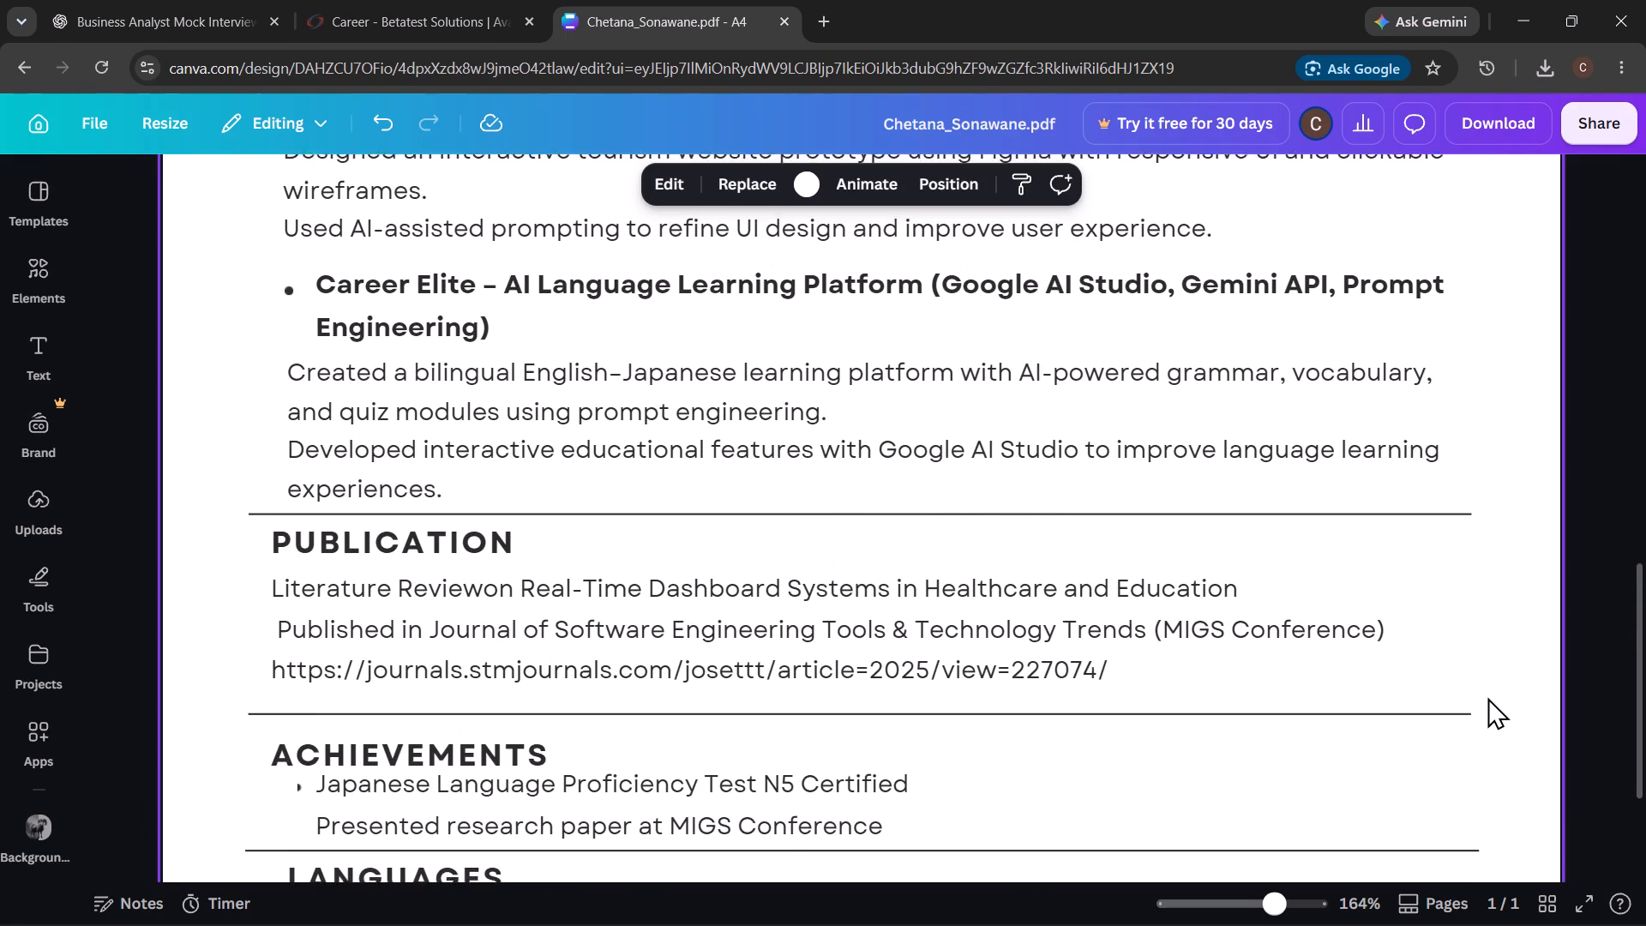
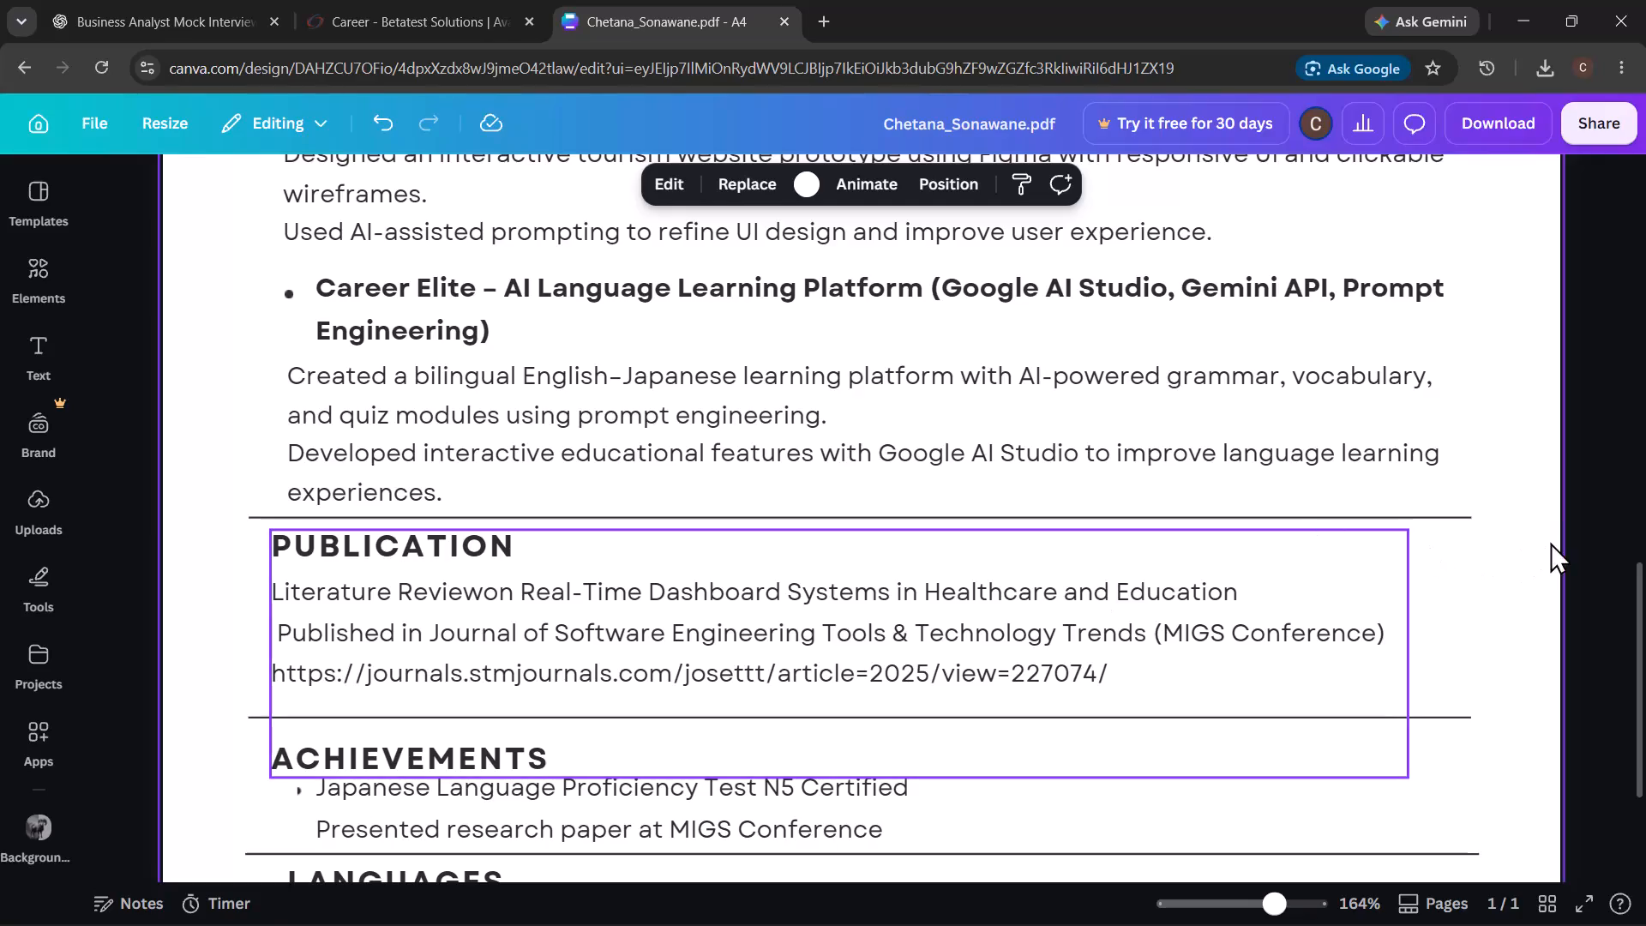
Fine-tune the starting end of the divider above PUBLICATION so it lines up with the divider above ACHIEVEMENTS.
{"action": "left_click", "coordinate": [1448, 518]}
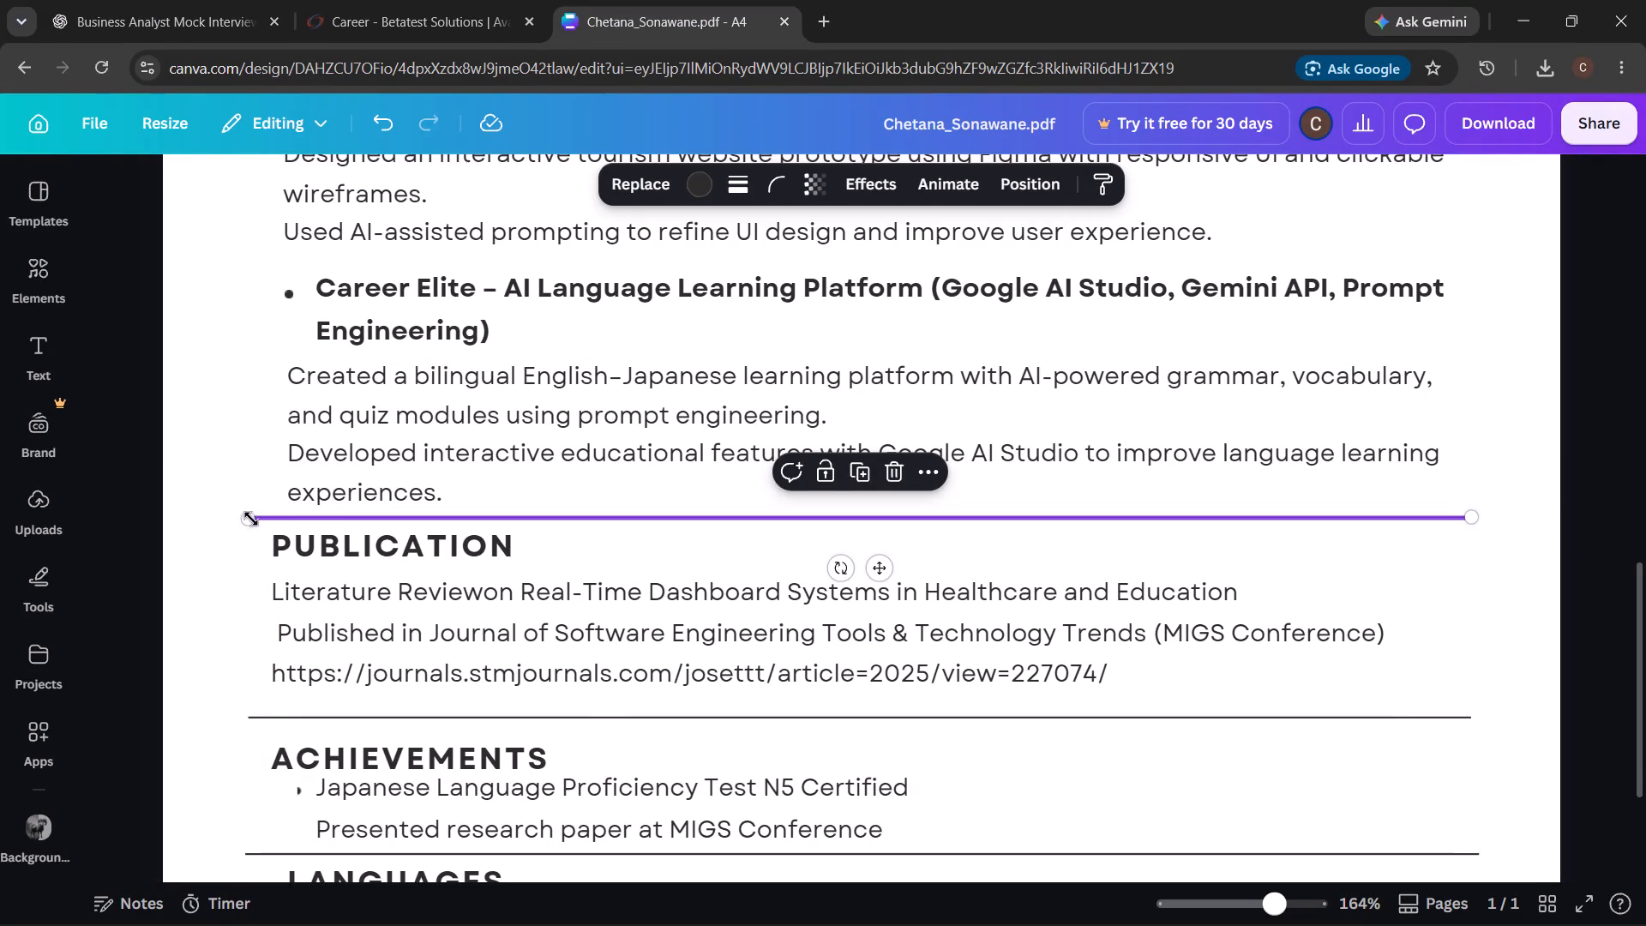
{"action": "left_click_drag", "start_coordinate": [251, 520], "coordinate": [260, 520]}
{"action": "left_click_drag", "start_coordinate": [248, 519], "coordinate": [262, 511]}
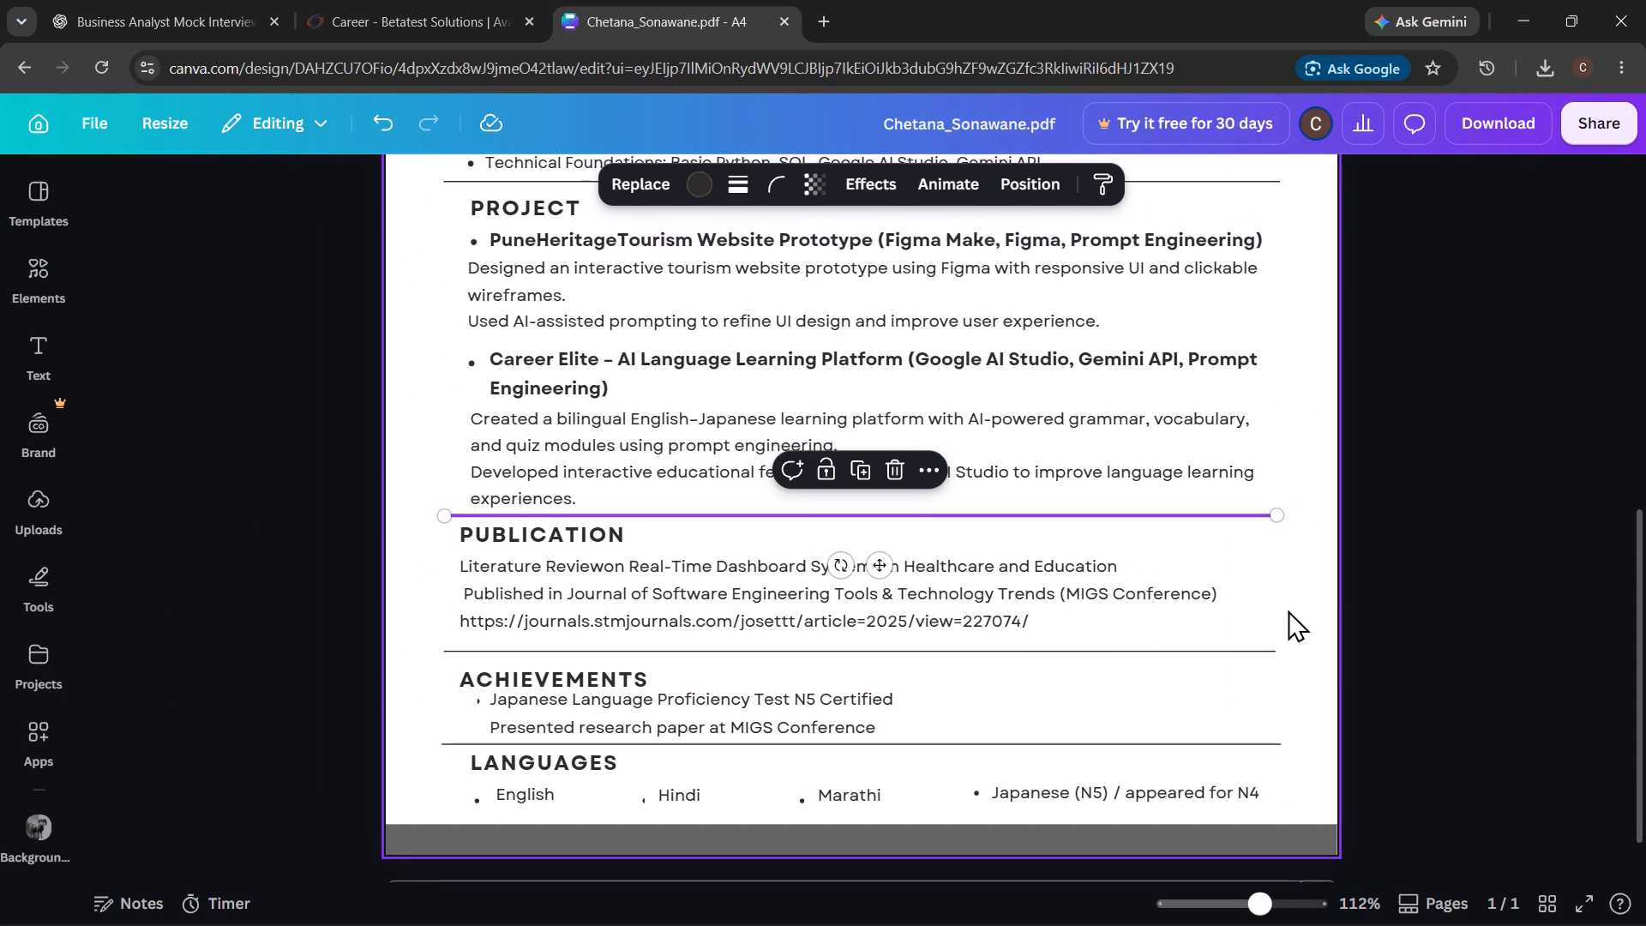
{"action": "left_click", "coordinate": [1296, 604]}
Remove the blank line between the journal link and the ACHIEVEMENTS heading.
{"action": "left_click", "coordinate": [598, 658]}
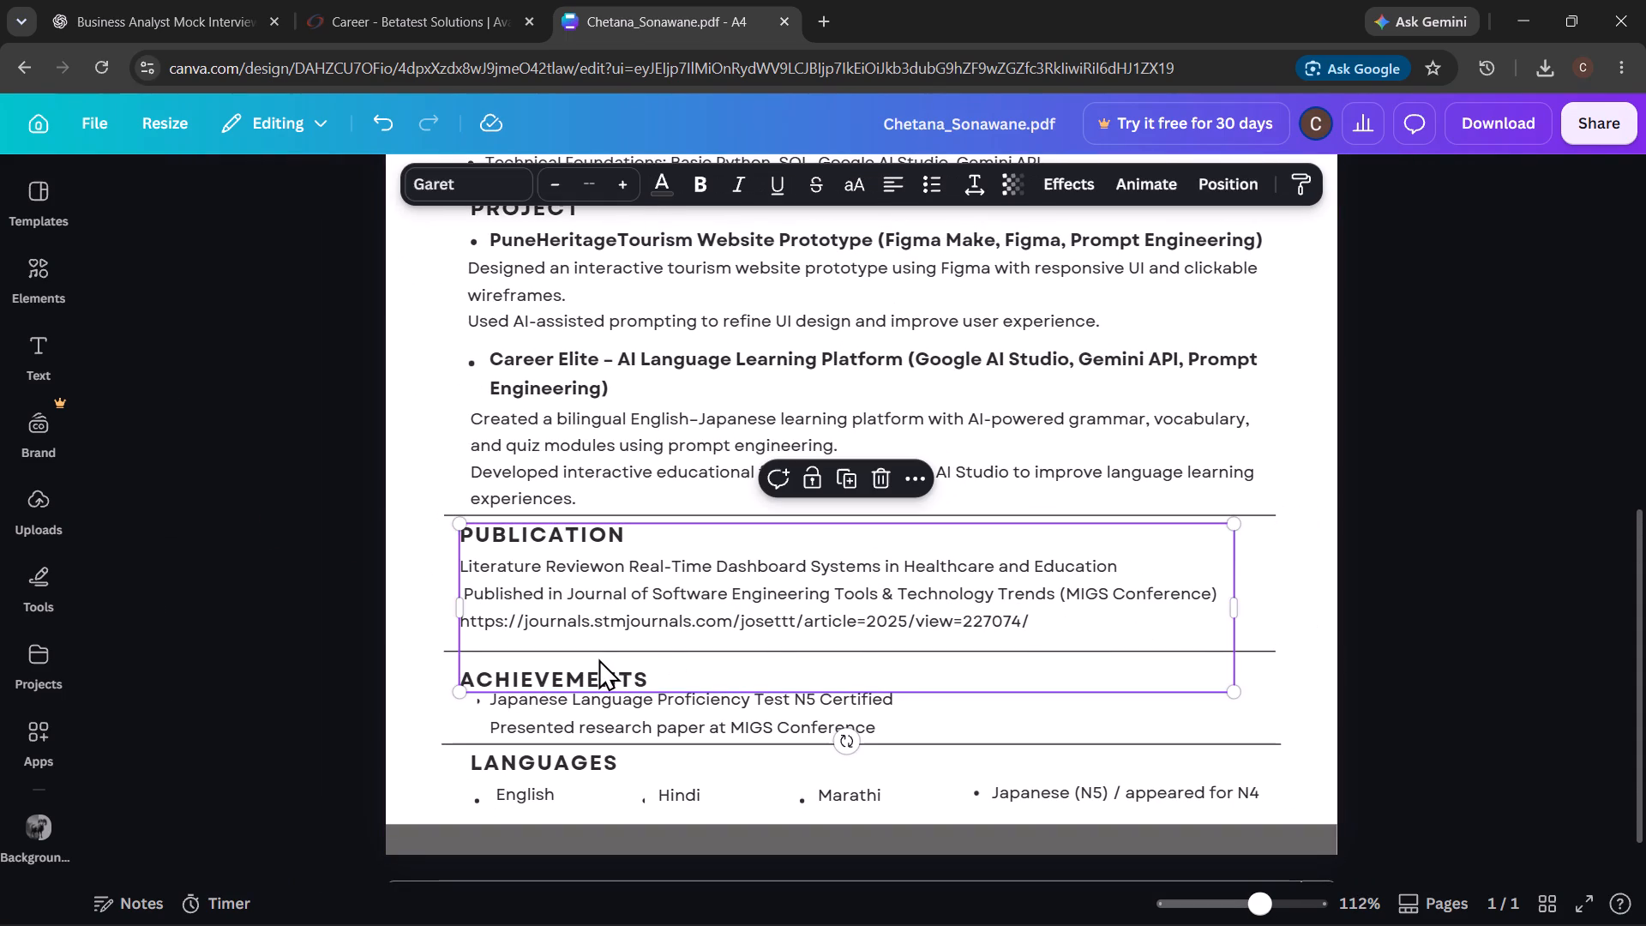
{"action": "left_click", "coordinate": [904, 653]}
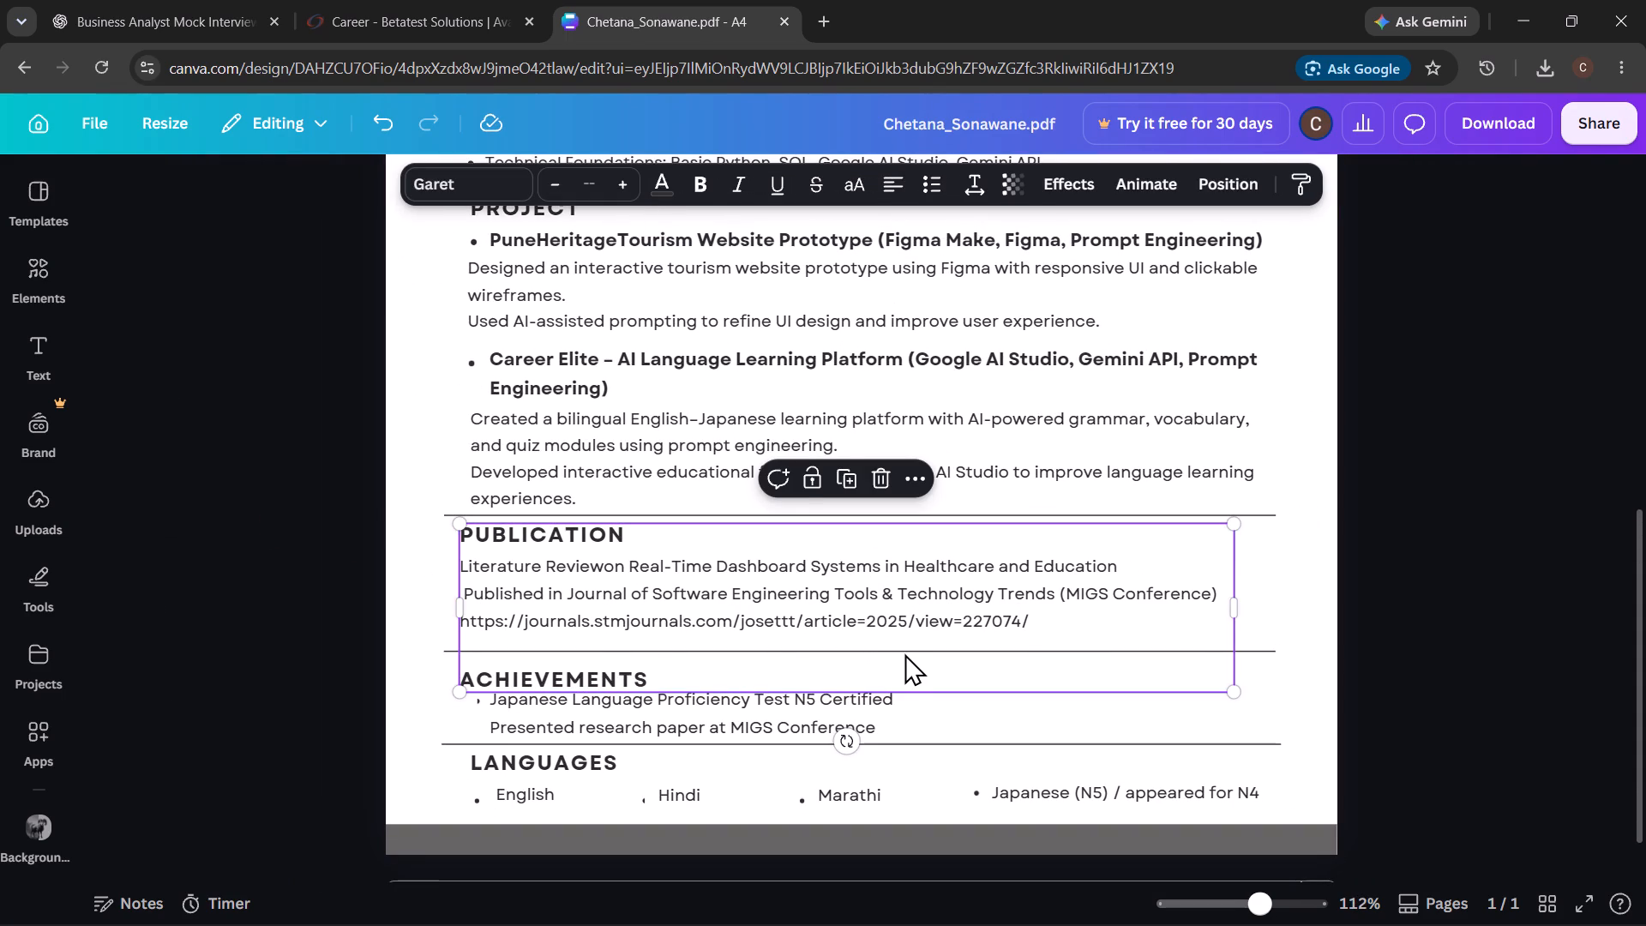
{"action": "left_click", "coordinate": [1079, 634]}
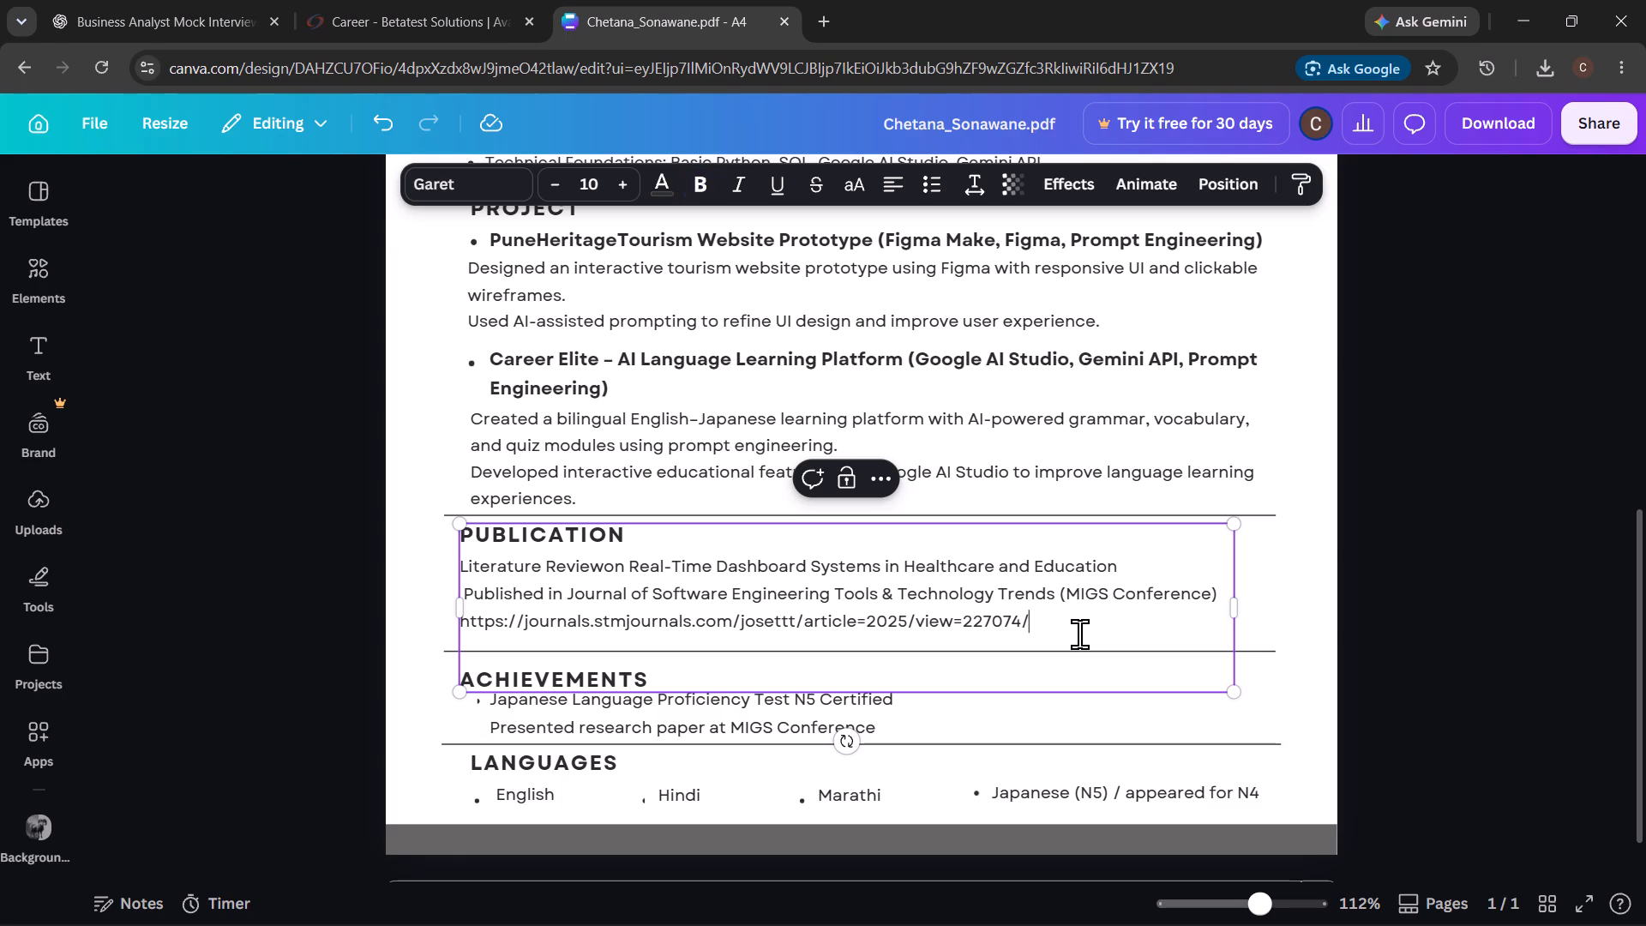
{"action": "left_click", "coordinate": [522, 649]}
{"action": "key", "text": "BackSpace"}
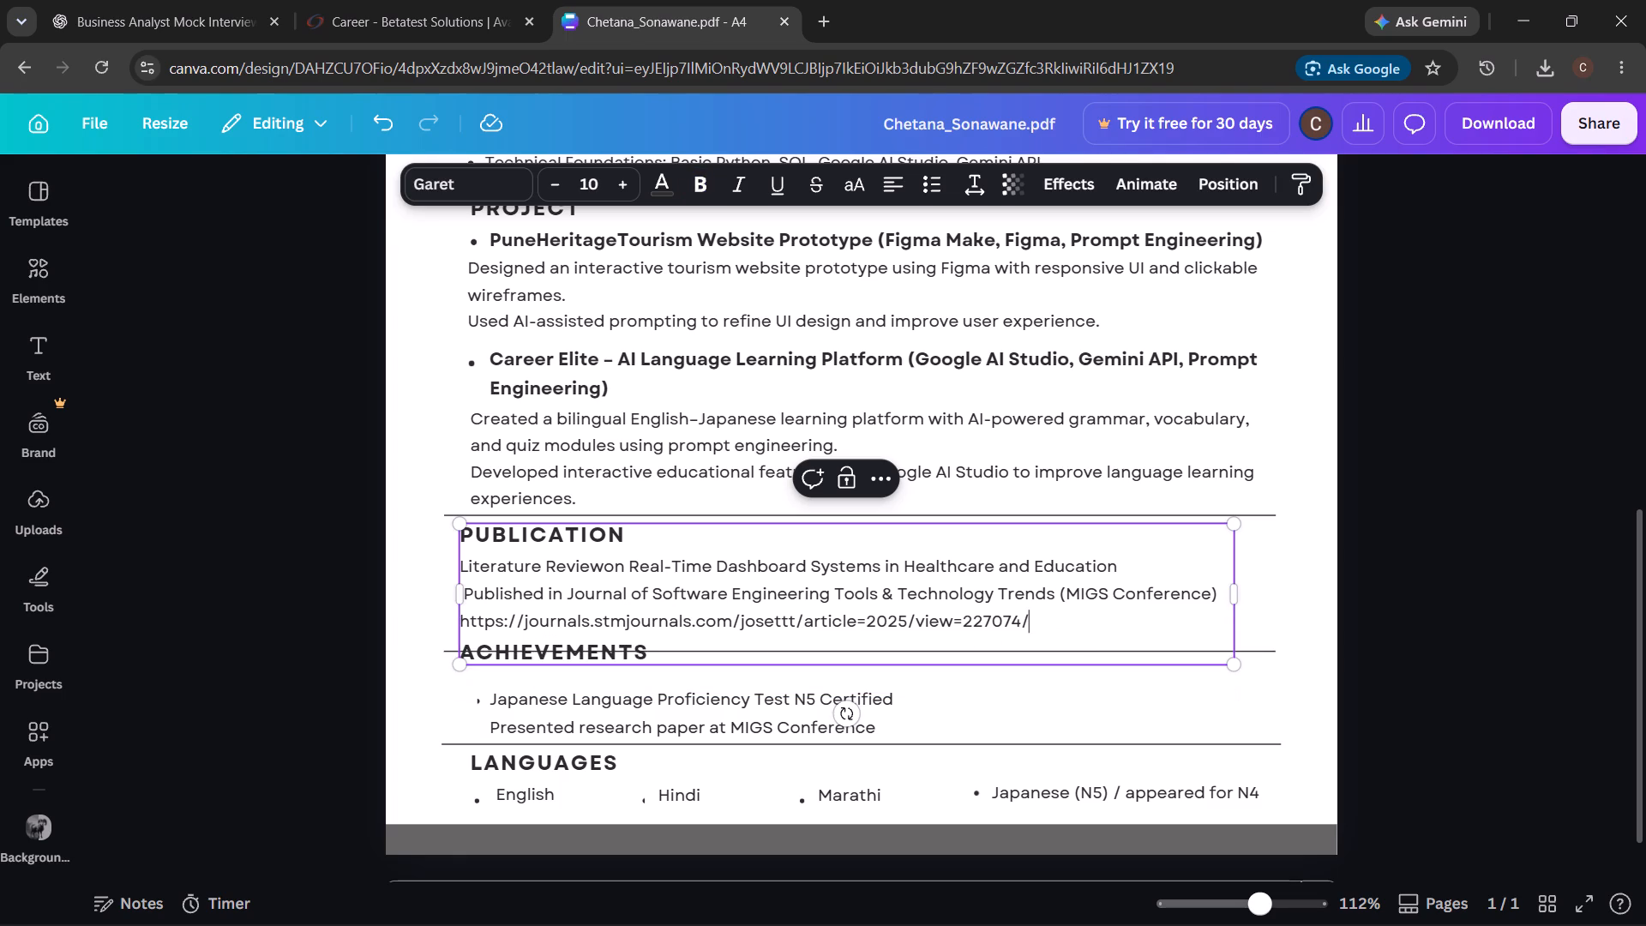
{"action": "left_click", "coordinate": [1037, 717]}
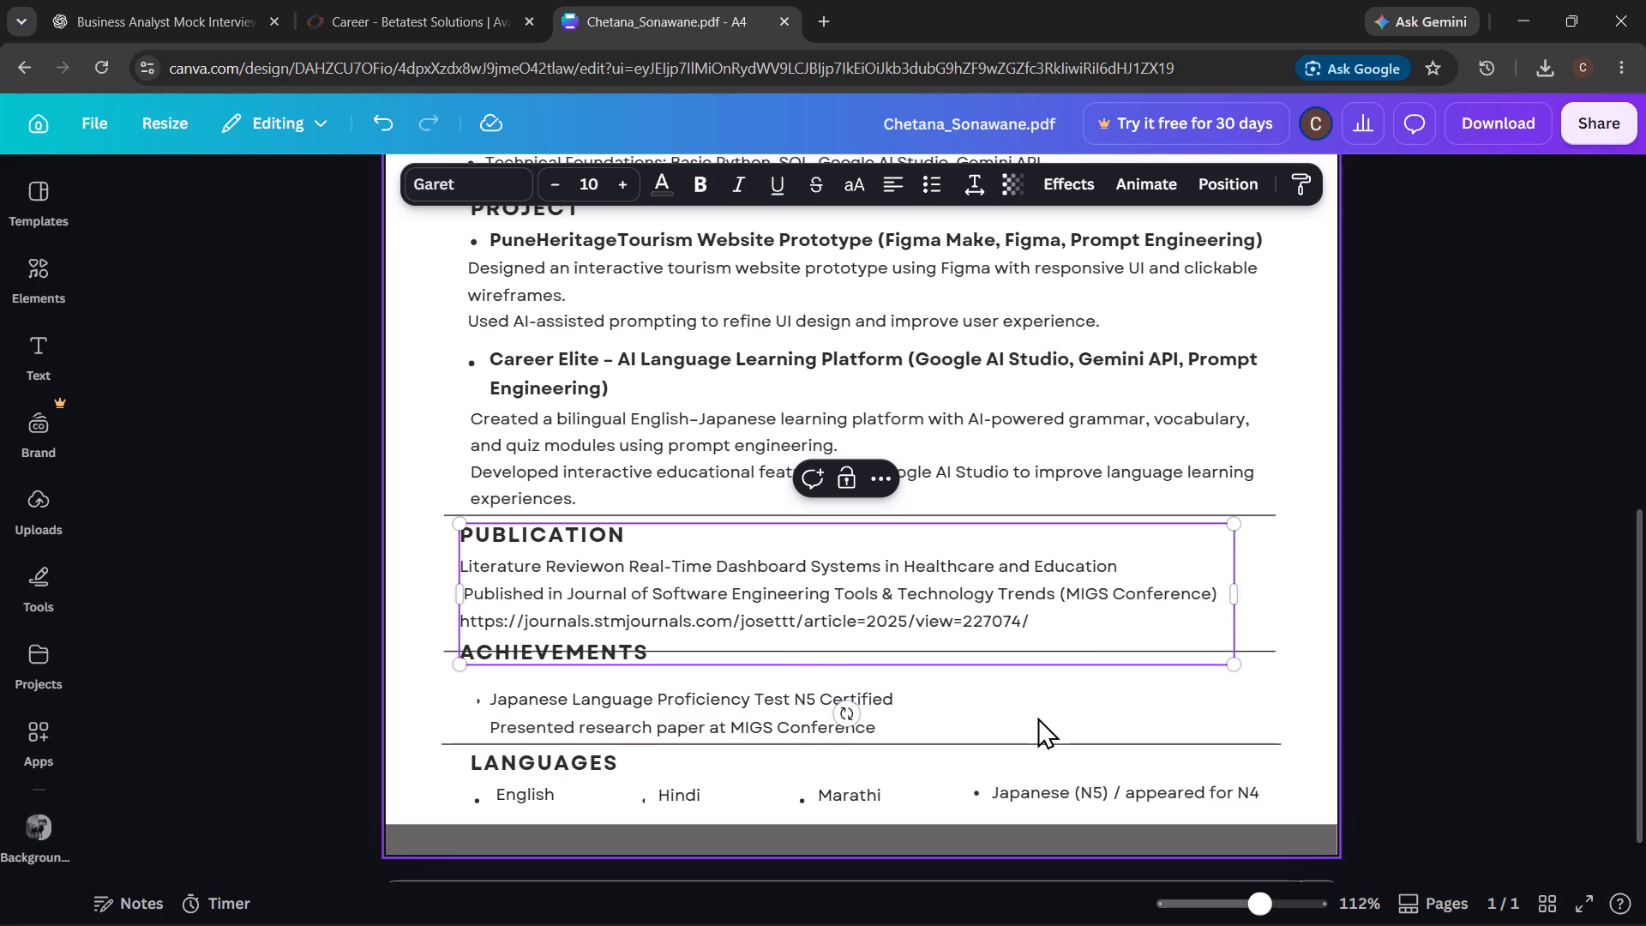
Move the achievements list text box up slightly so it sits closer beneath the ACHIEVEMENTS heading.
{"action": "left_click_drag", "start_coordinate": [616, 696], "coordinate": [614, 689]}
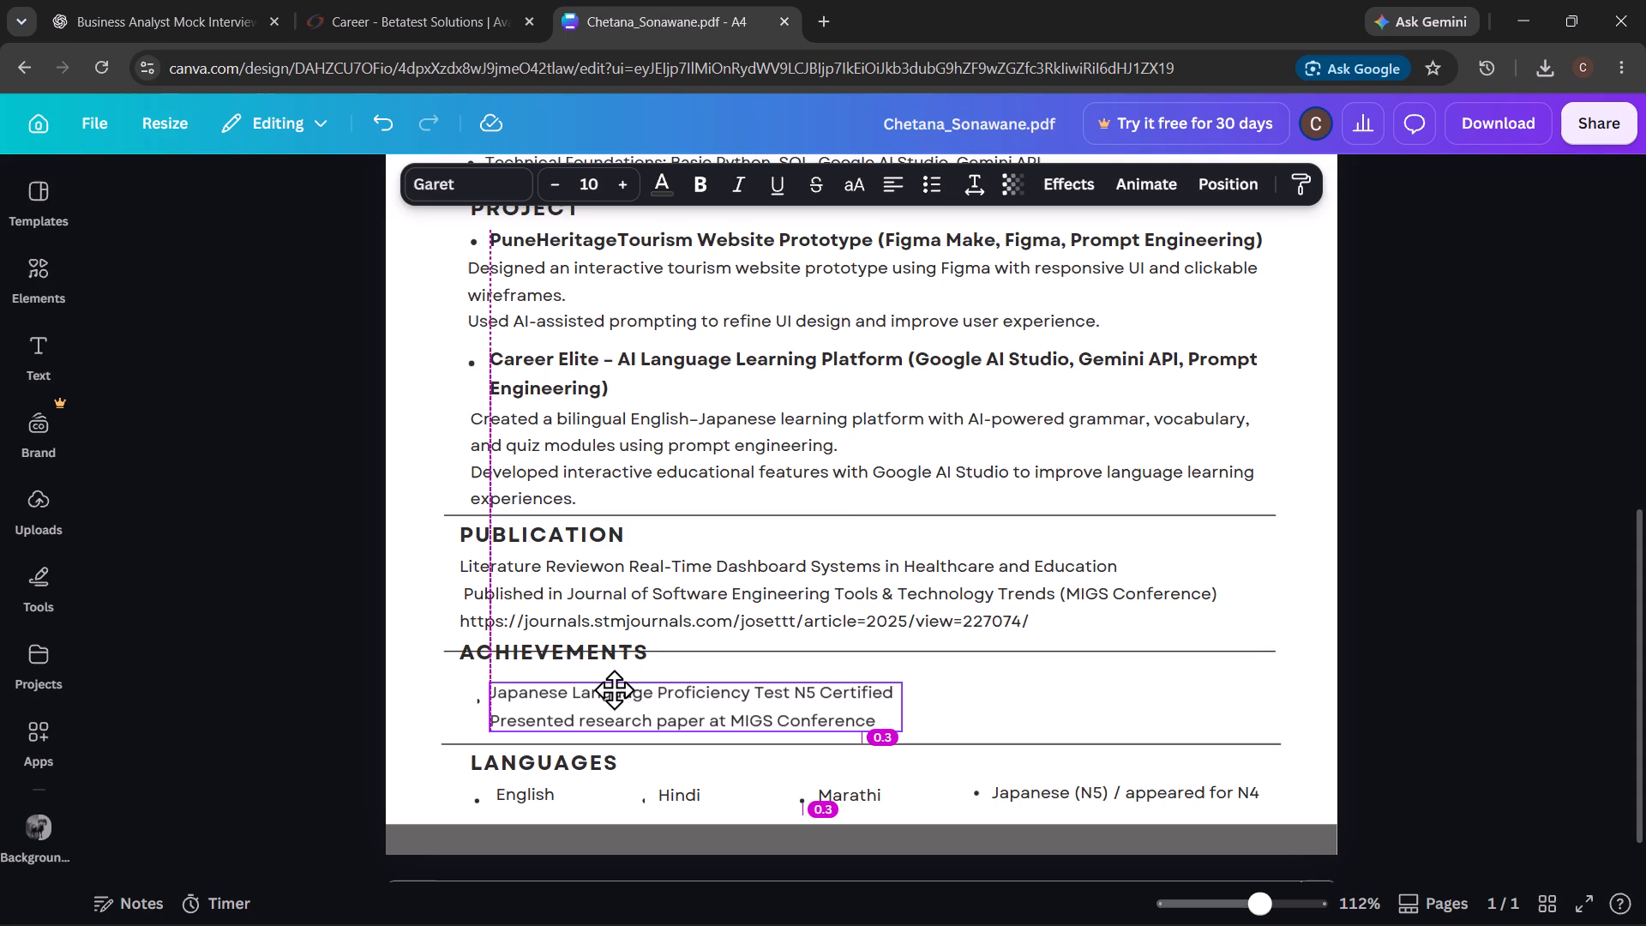
{"action": "left_click_drag", "start_coordinate": [614, 689], "coordinate": [611, 687]}
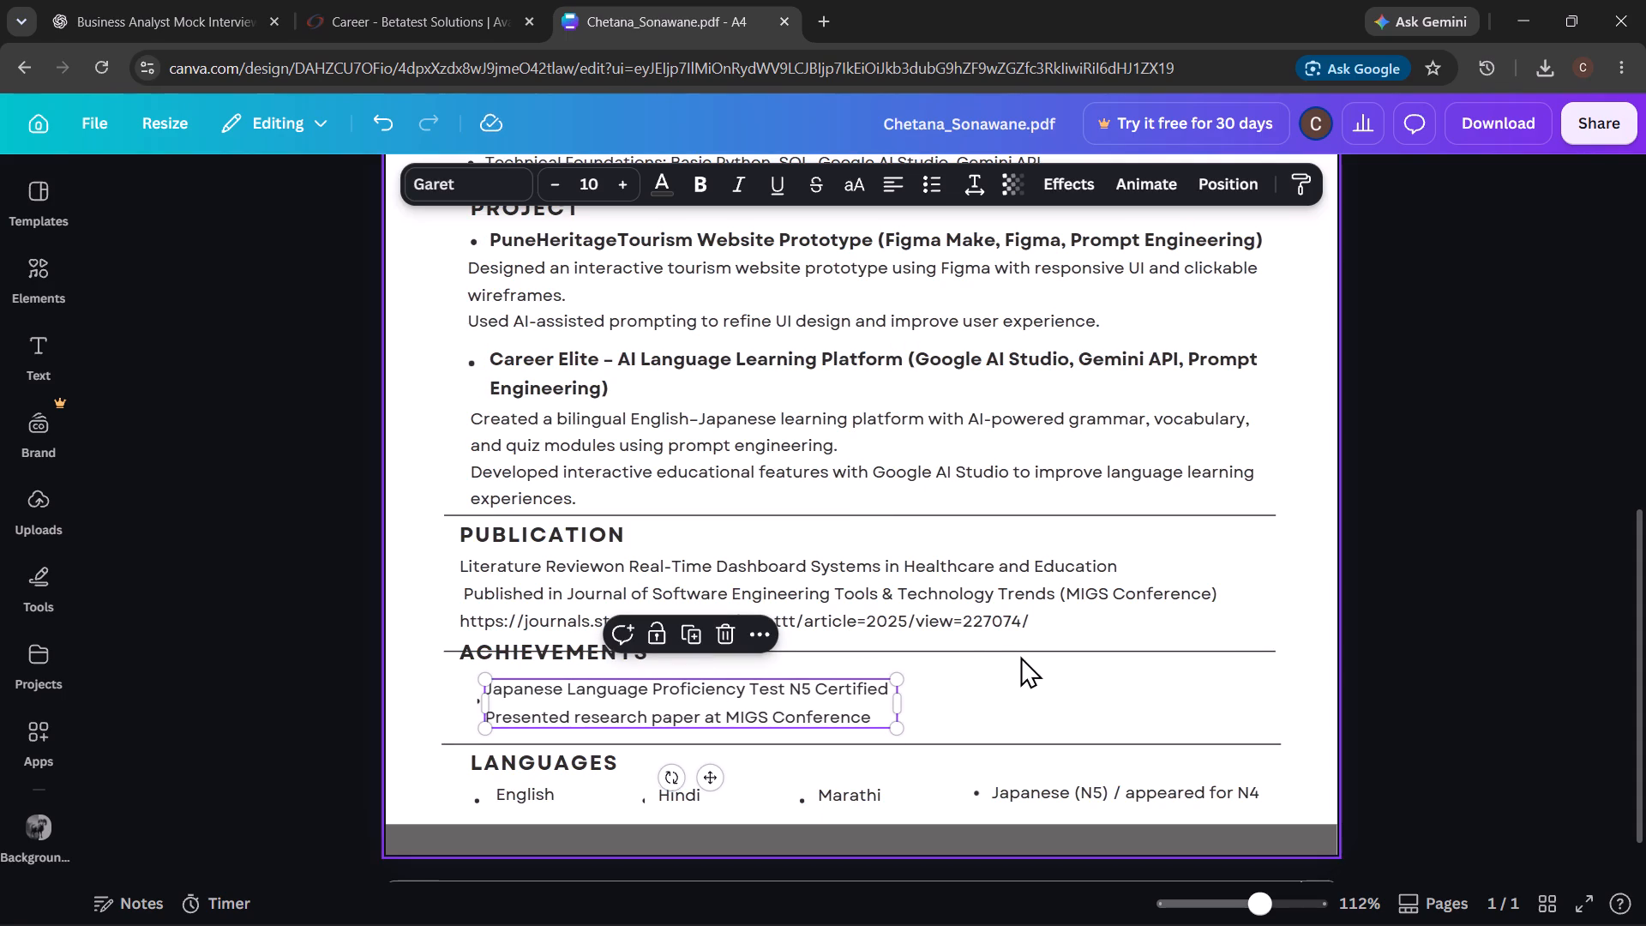
Delete the divider line that runs through the ACHIEVEMENTS heading.
{"action": "left_click", "coordinate": [1267, 652]}
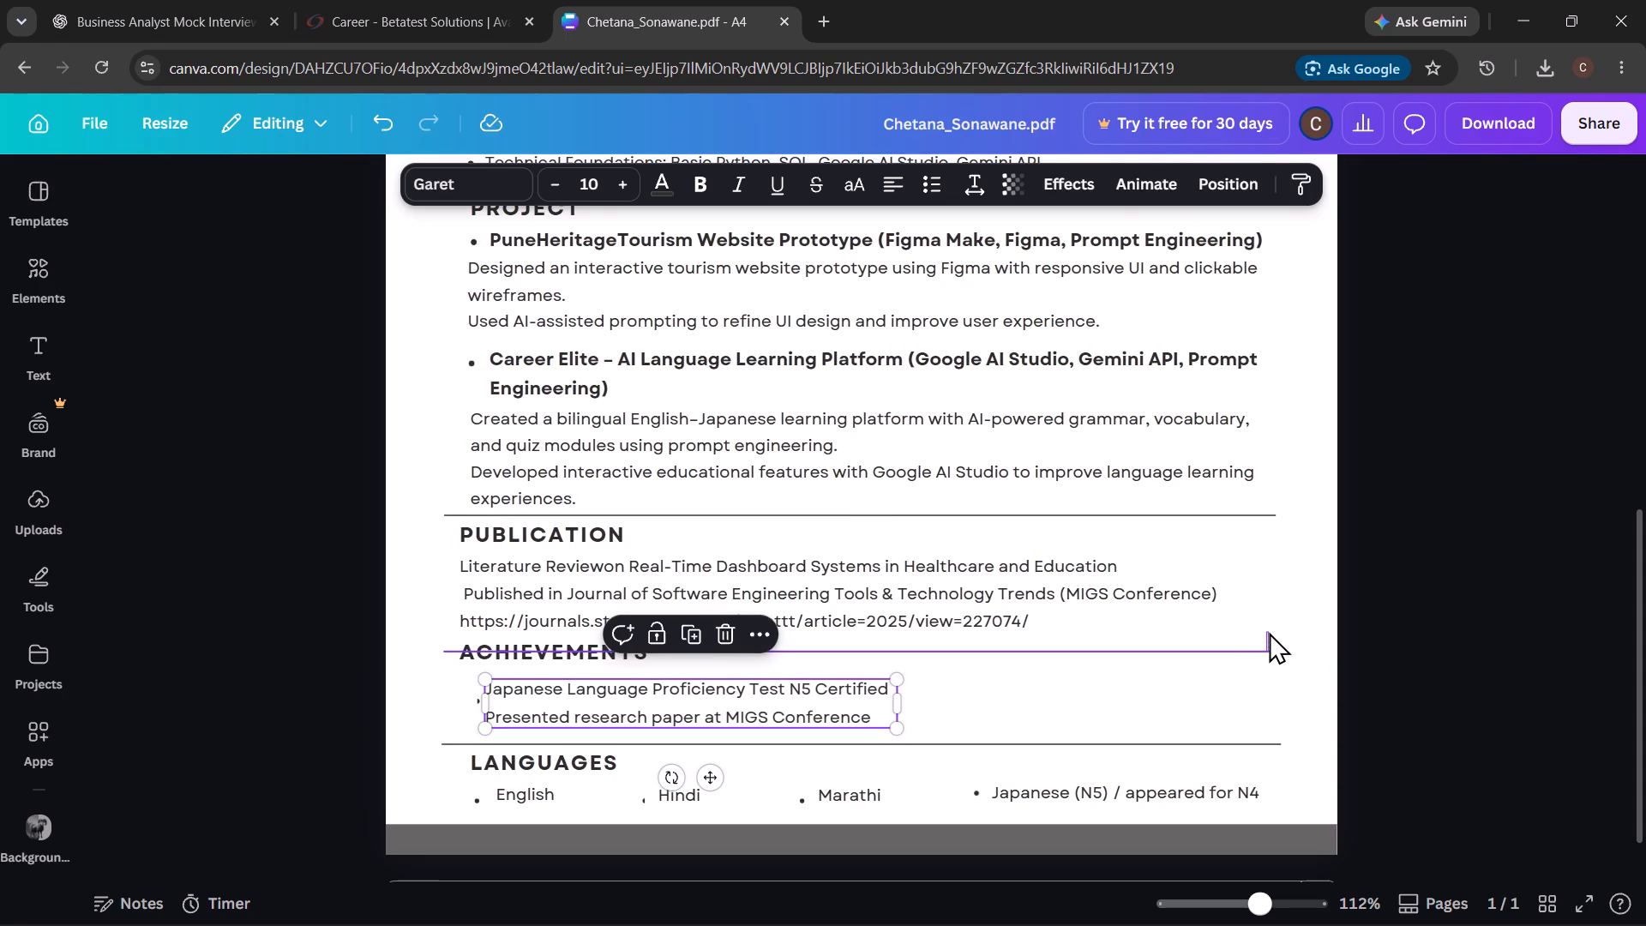
{"action": "key", "text": "BackSpace"}
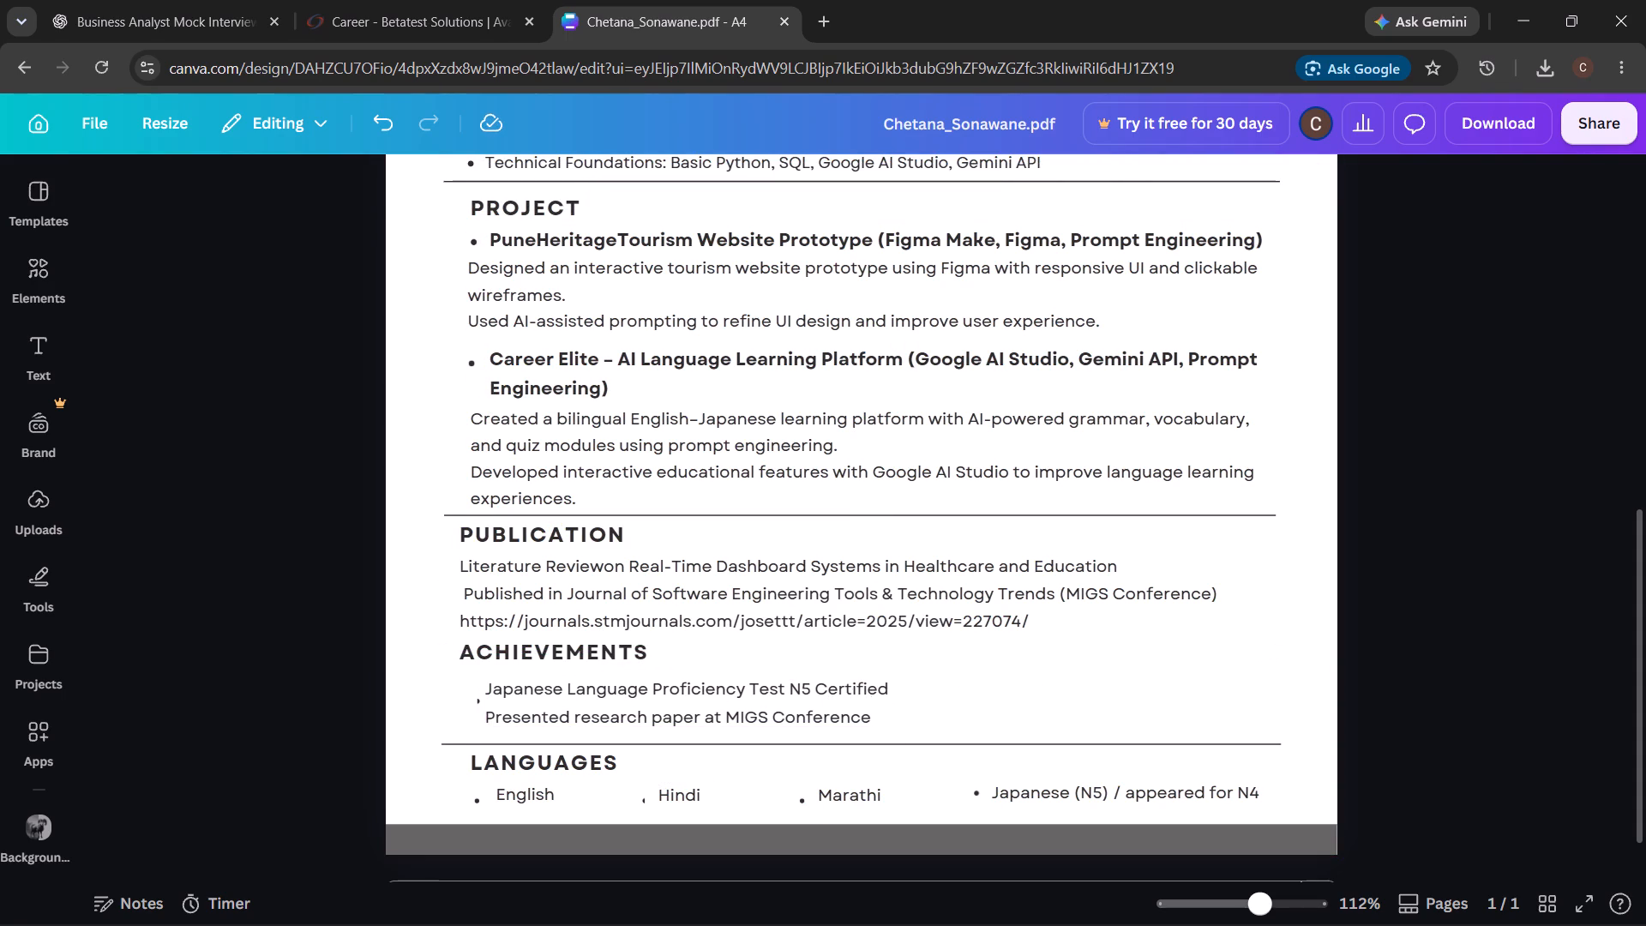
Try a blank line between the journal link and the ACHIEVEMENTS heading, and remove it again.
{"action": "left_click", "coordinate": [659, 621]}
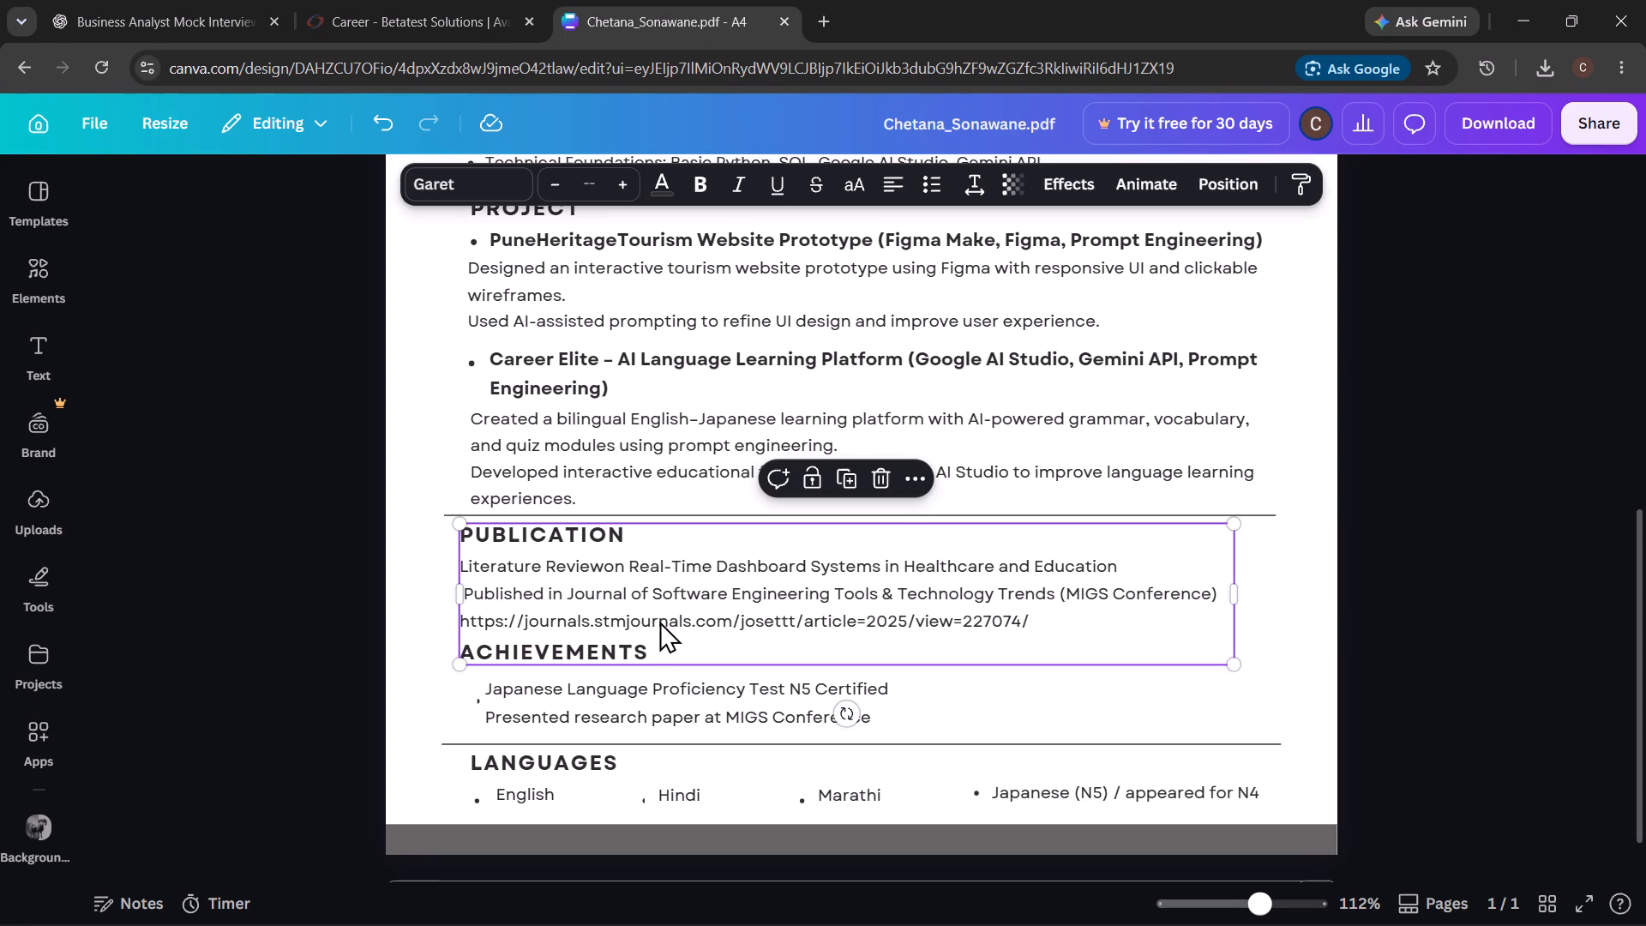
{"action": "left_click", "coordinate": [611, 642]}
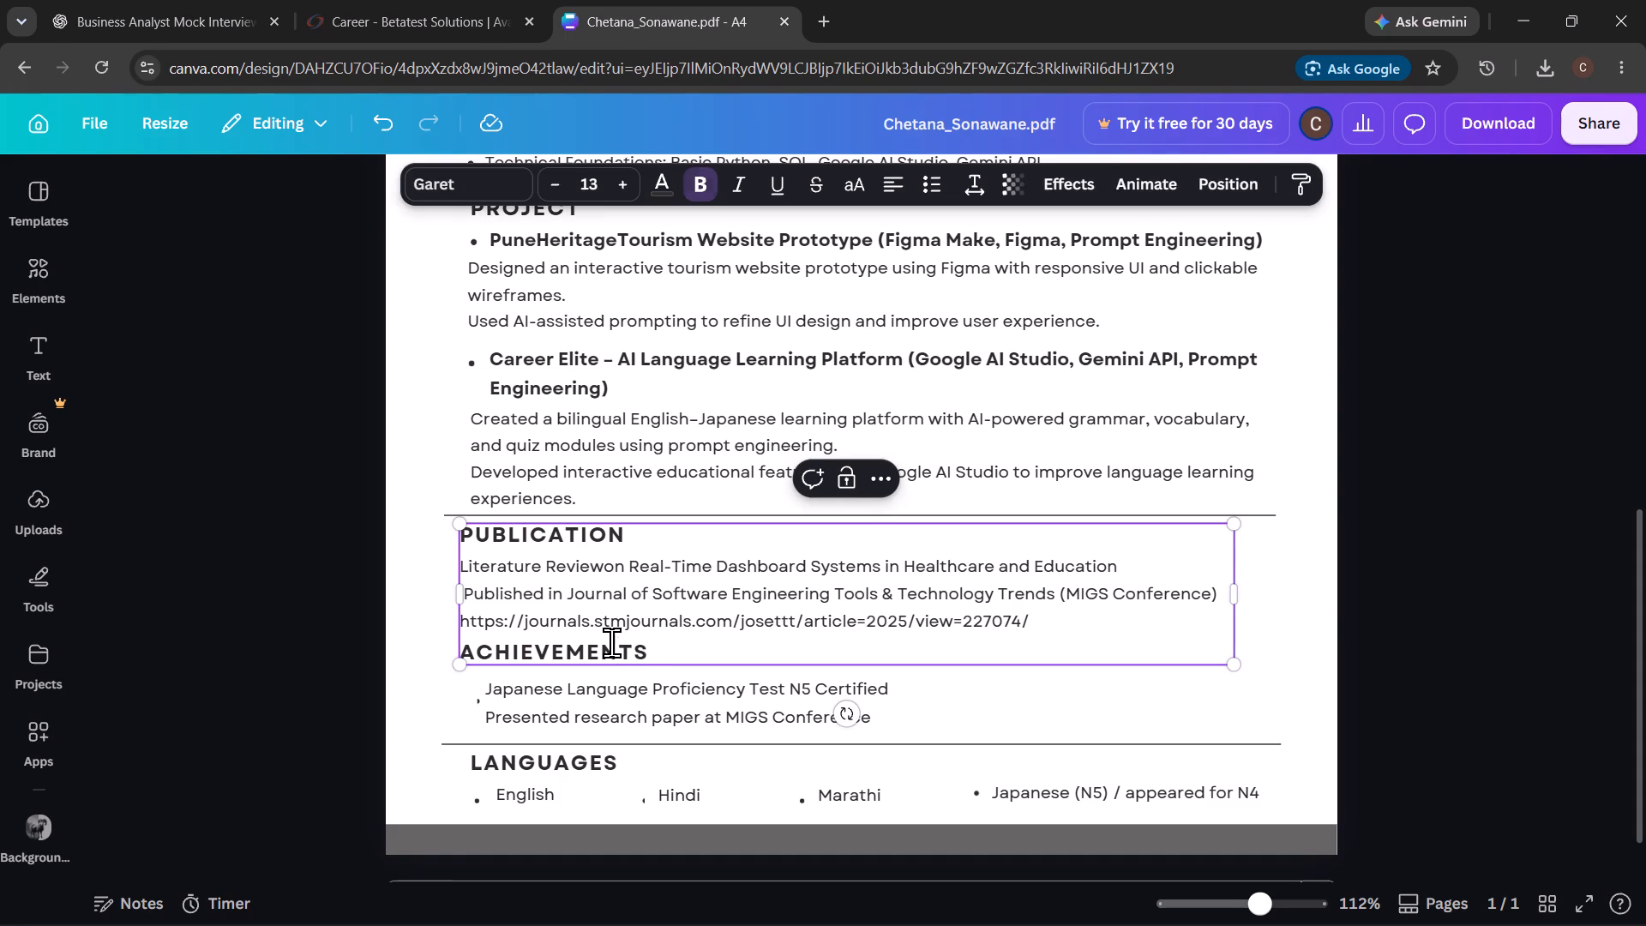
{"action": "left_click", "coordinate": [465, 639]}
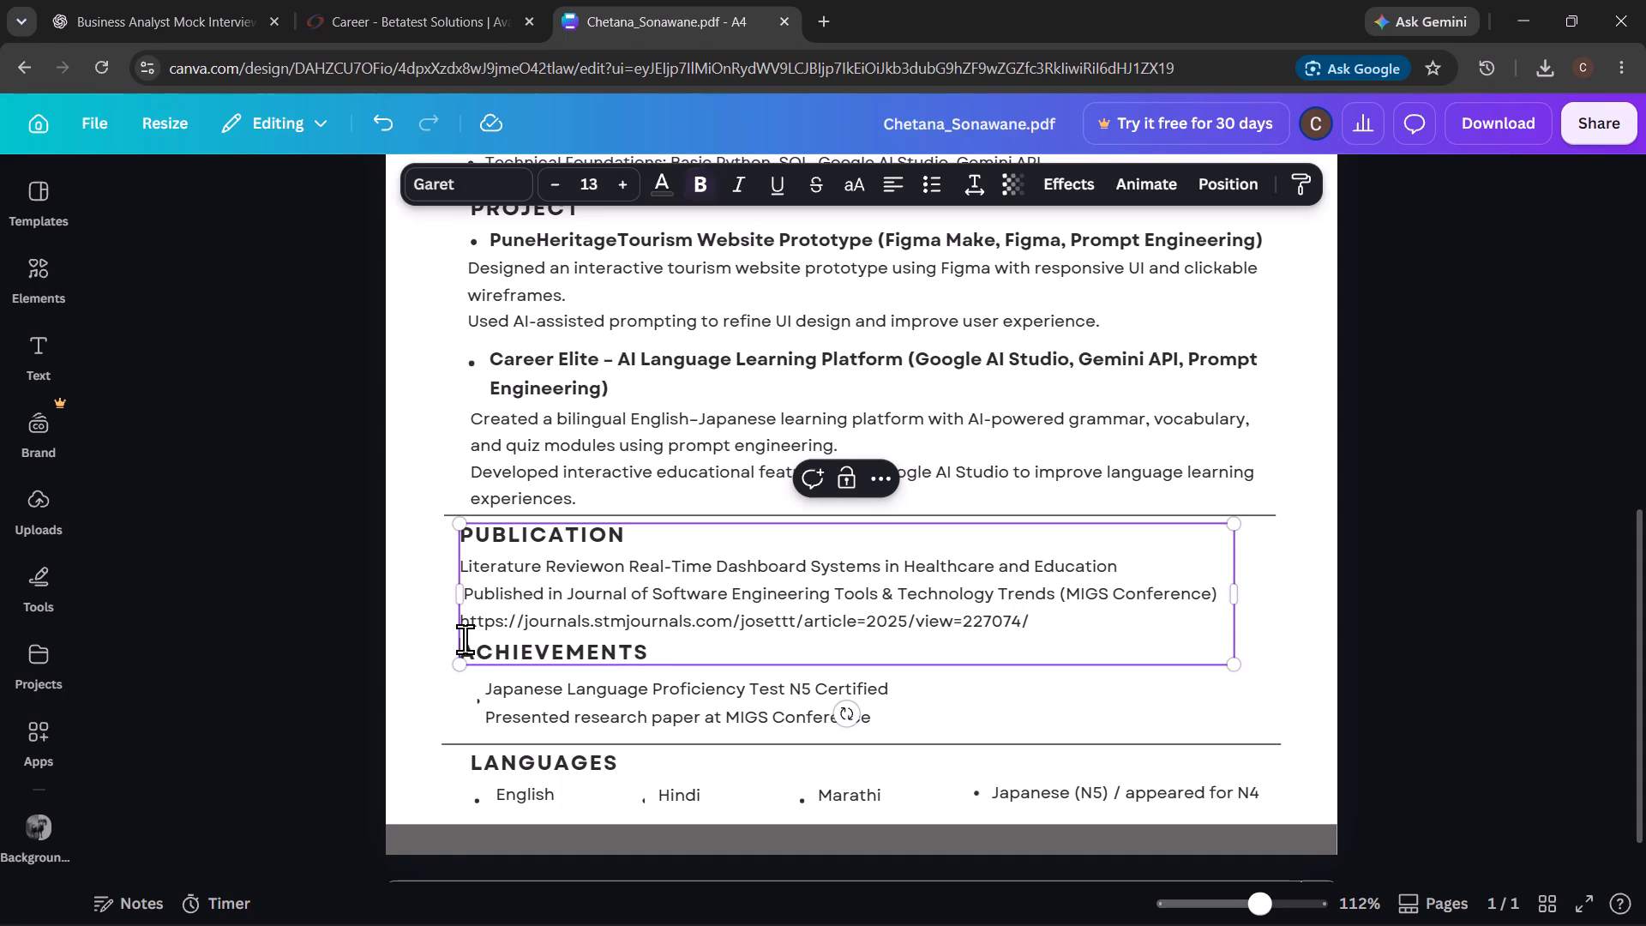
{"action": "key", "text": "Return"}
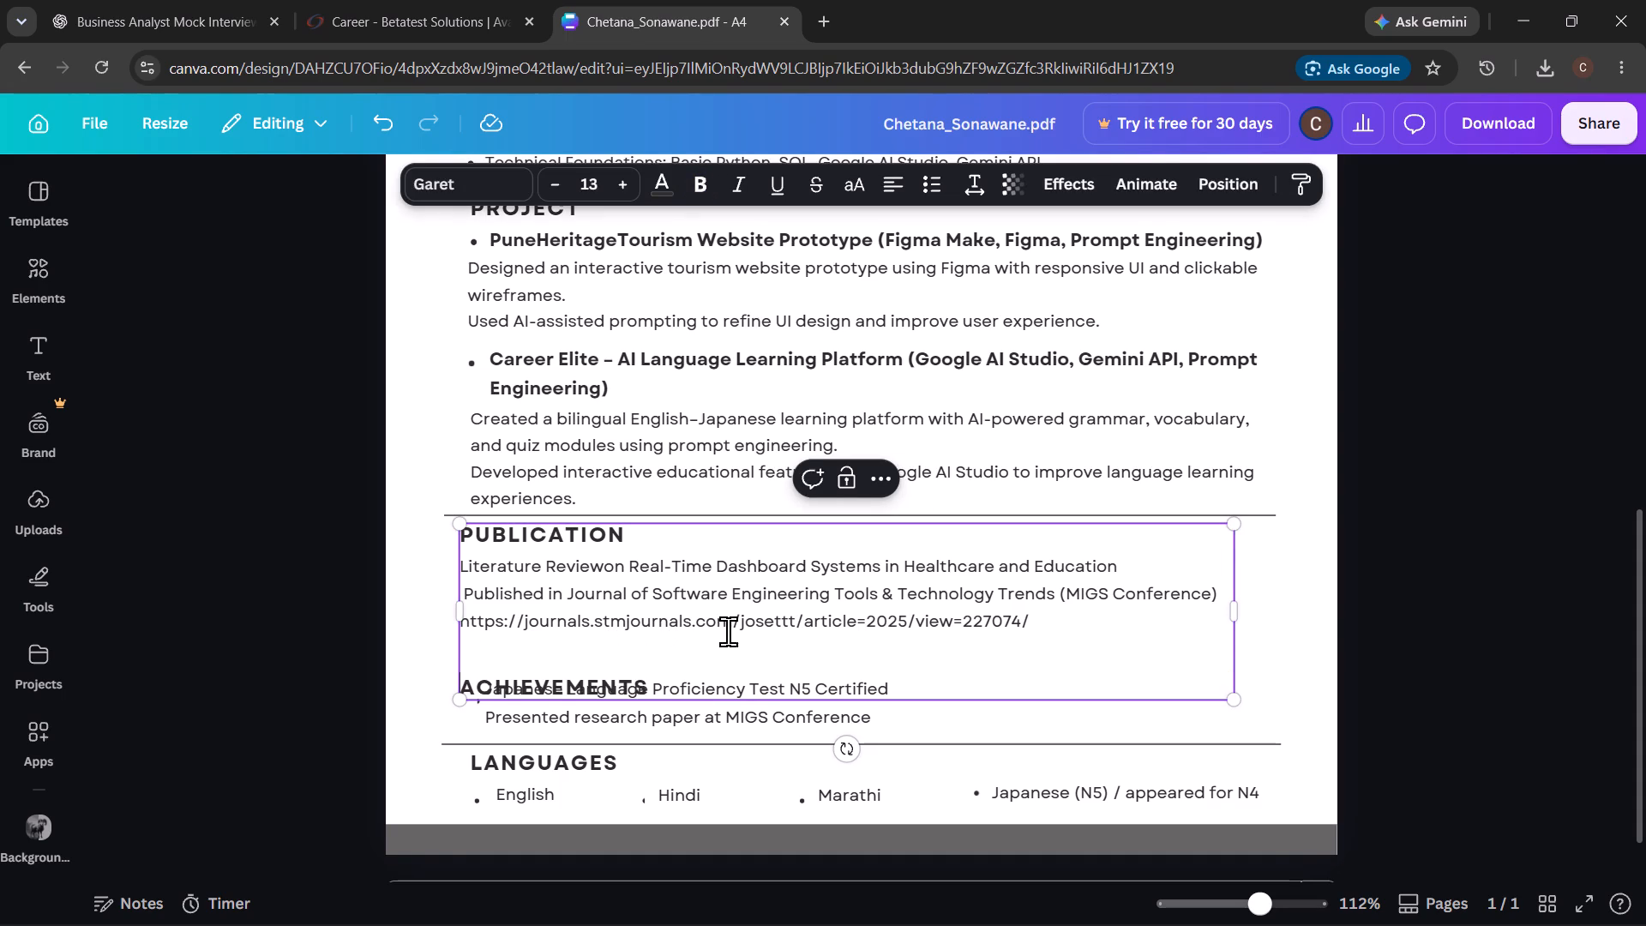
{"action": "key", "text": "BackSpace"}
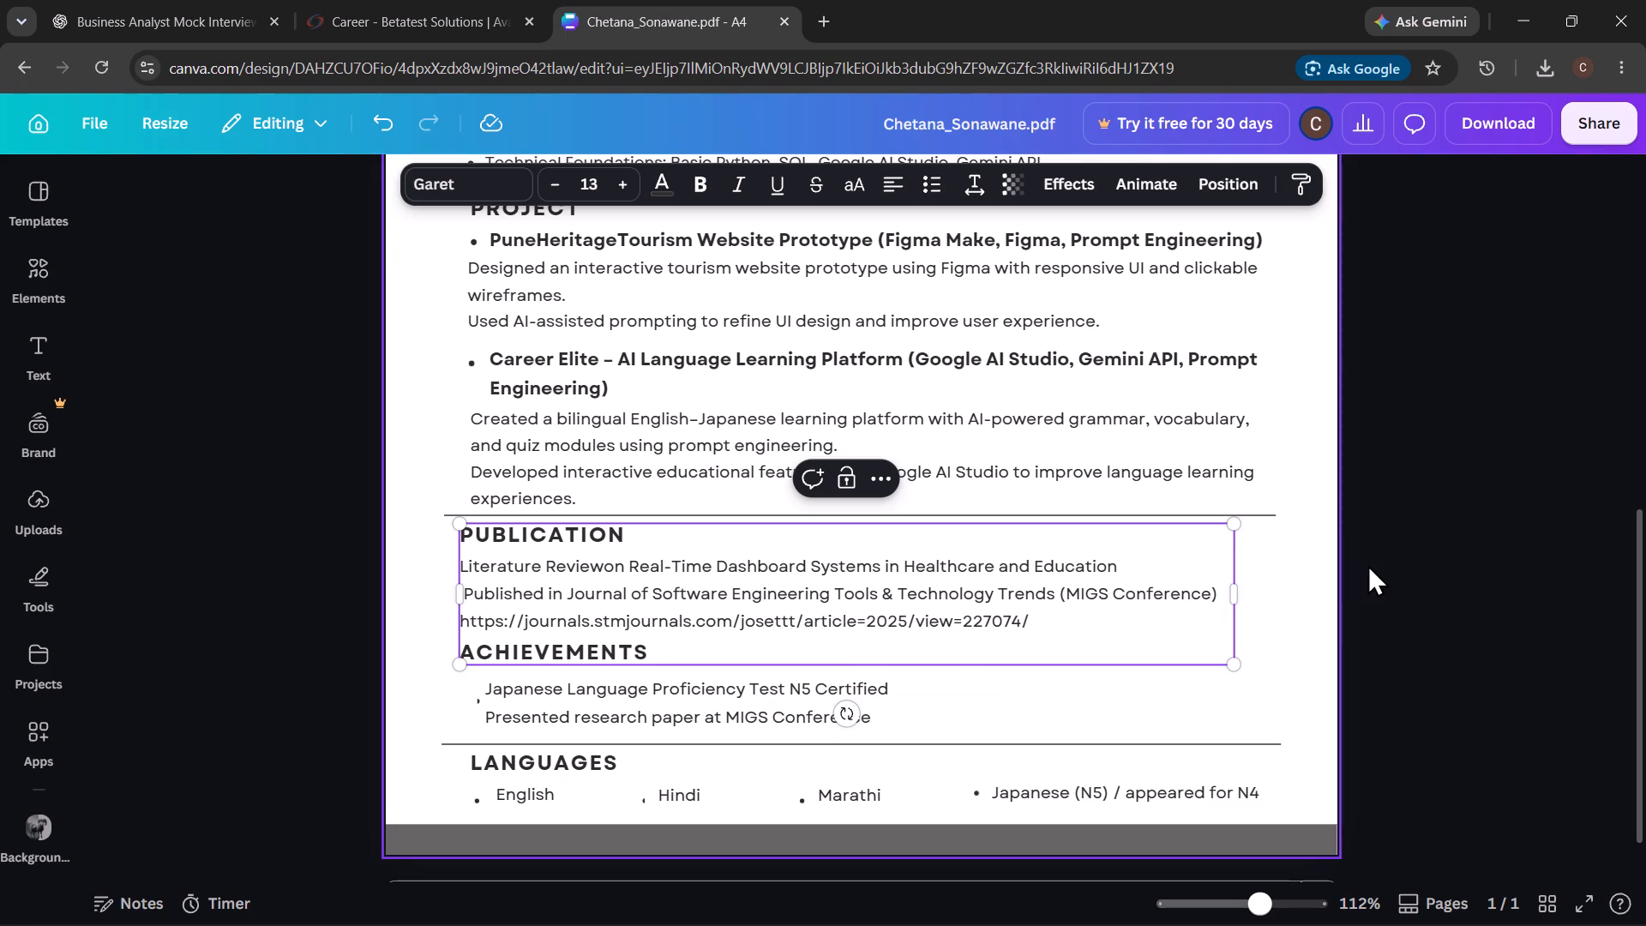
Widen the PUBLICATION and ACHIEVEMENTS text box so its outer edge nearly reaches the end of the divider above.
{"action": "left_click_drag", "start_coordinate": [1241, 593], "coordinate": [1269, 589]}
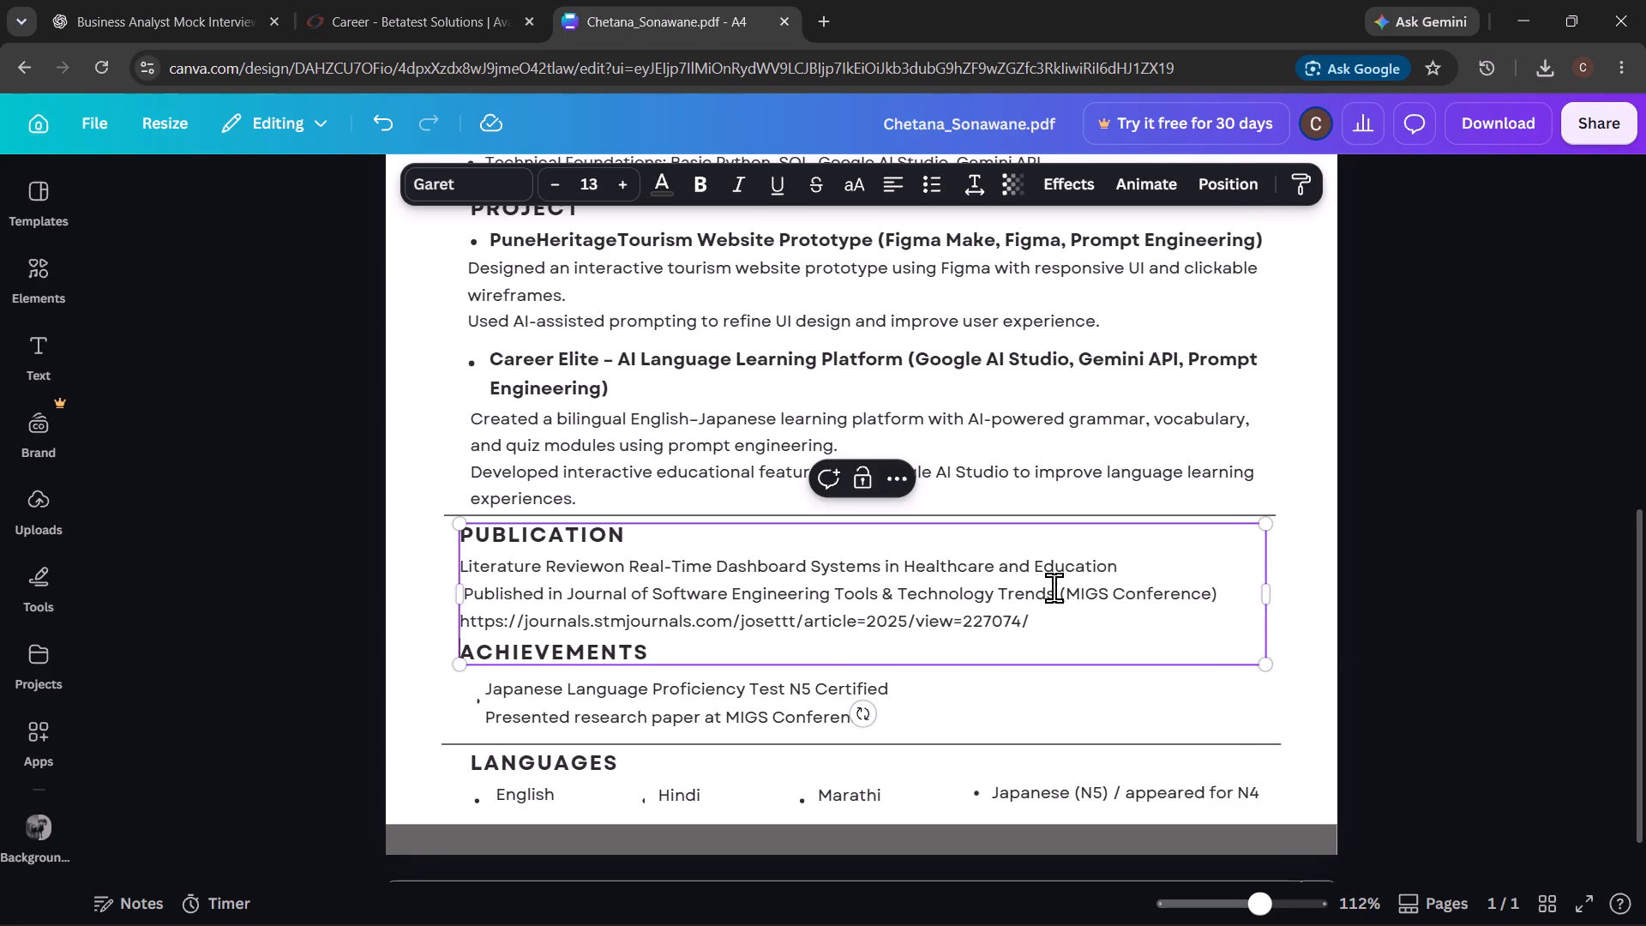
{"action": "left_click", "coordinate": [1147, 657]}
{"action": "left_click", "coordinate": [1069, 707]}
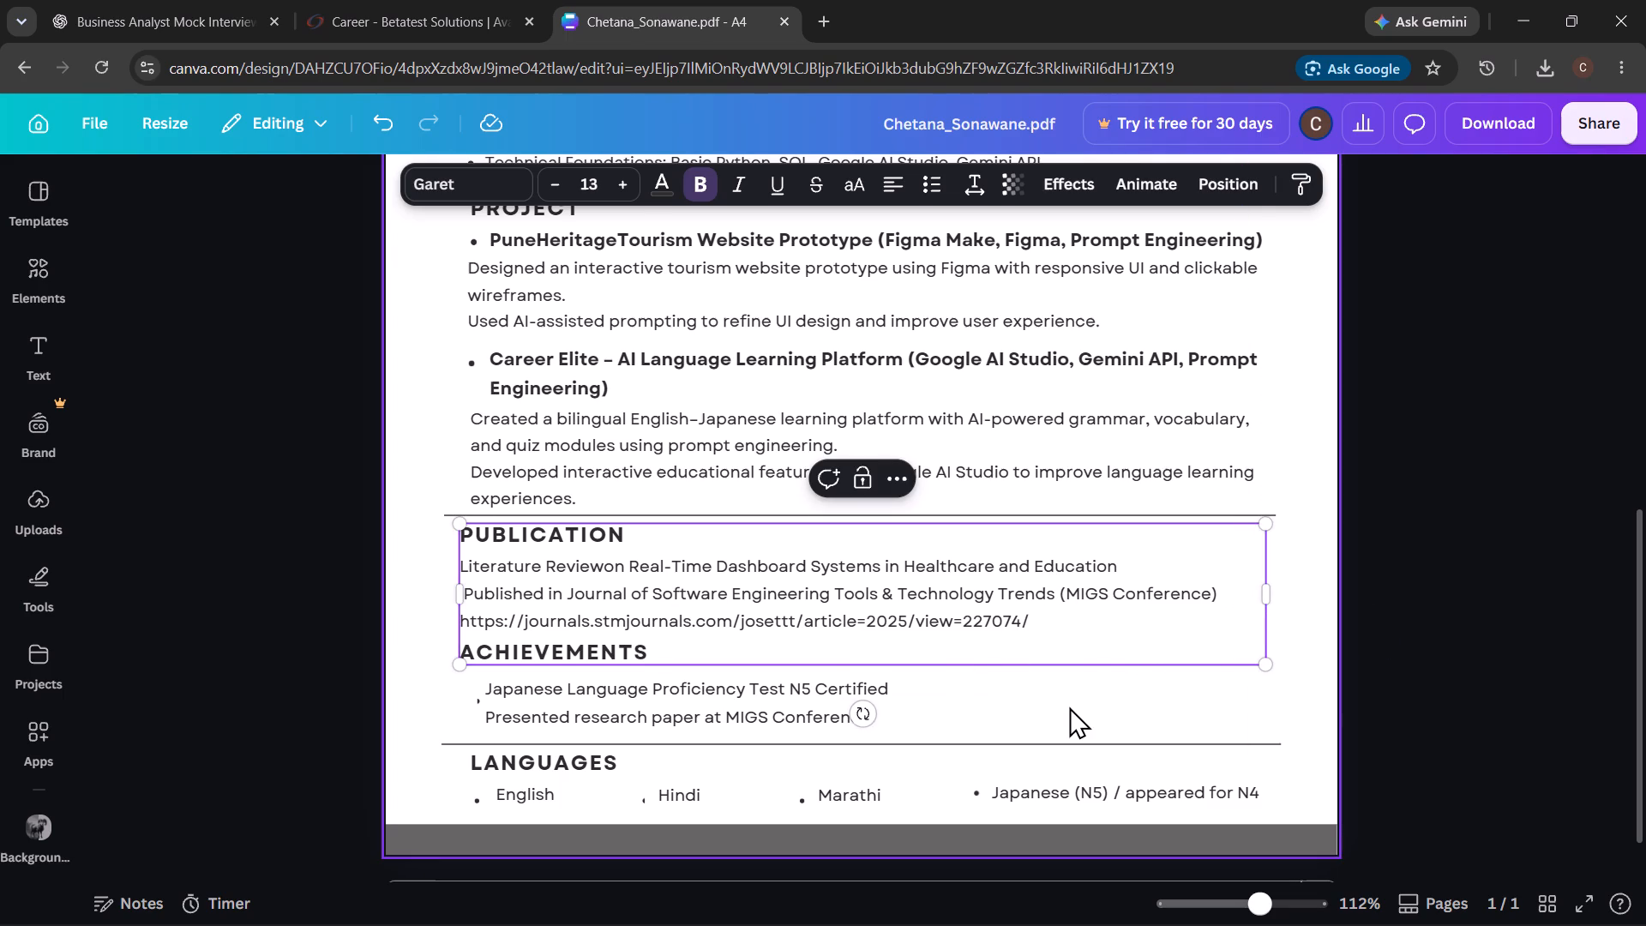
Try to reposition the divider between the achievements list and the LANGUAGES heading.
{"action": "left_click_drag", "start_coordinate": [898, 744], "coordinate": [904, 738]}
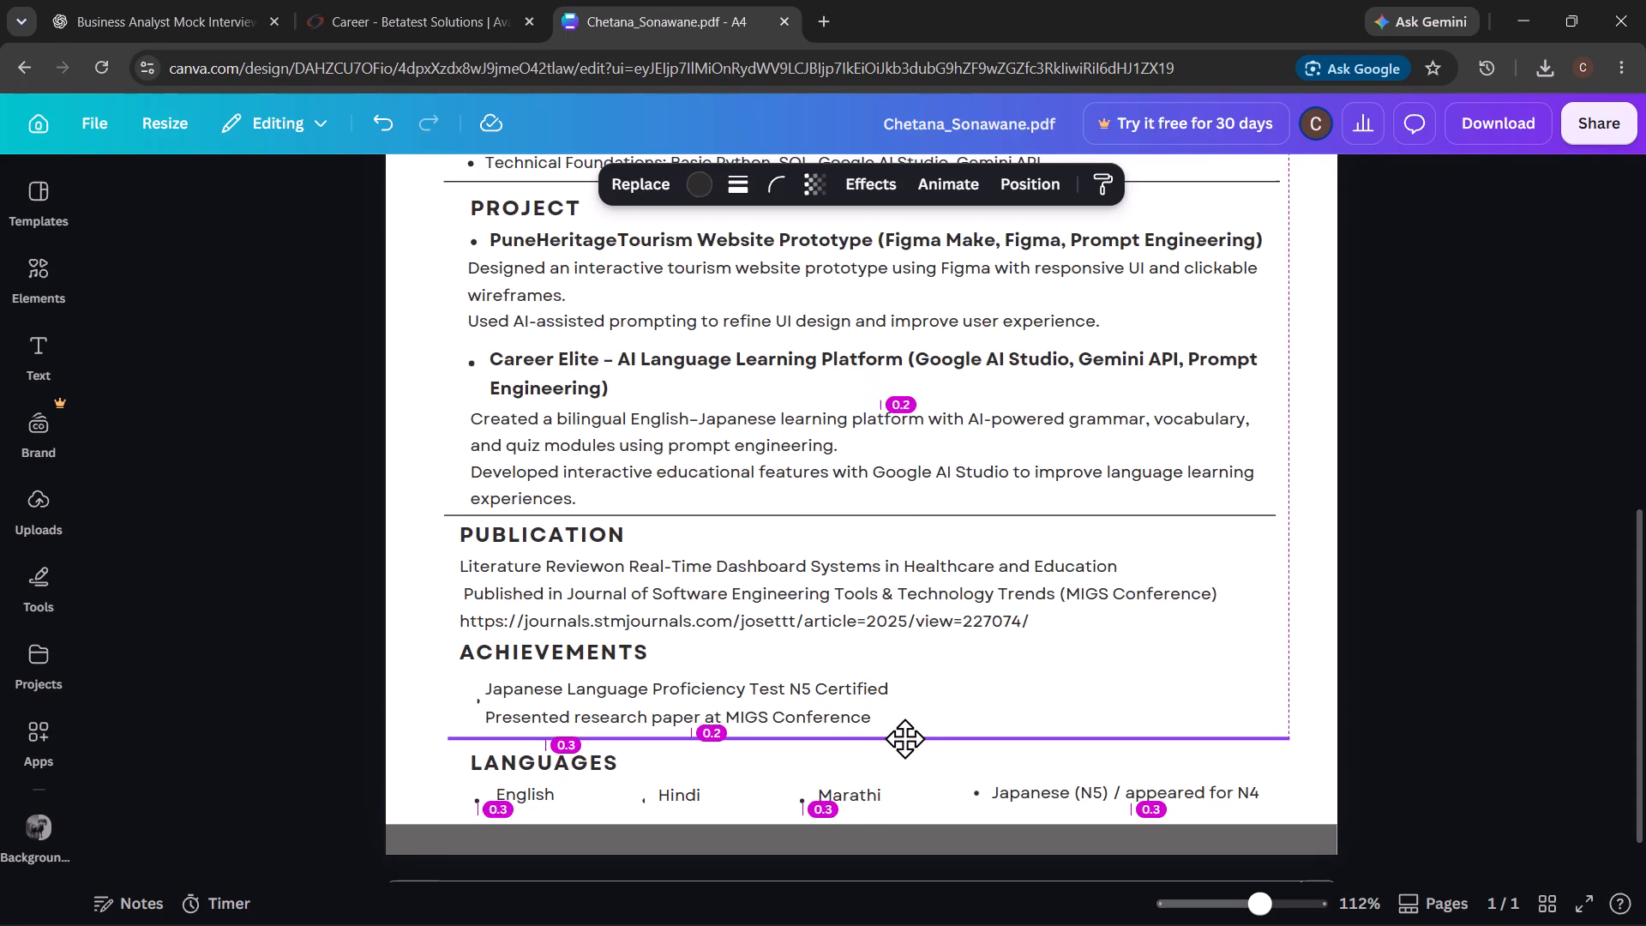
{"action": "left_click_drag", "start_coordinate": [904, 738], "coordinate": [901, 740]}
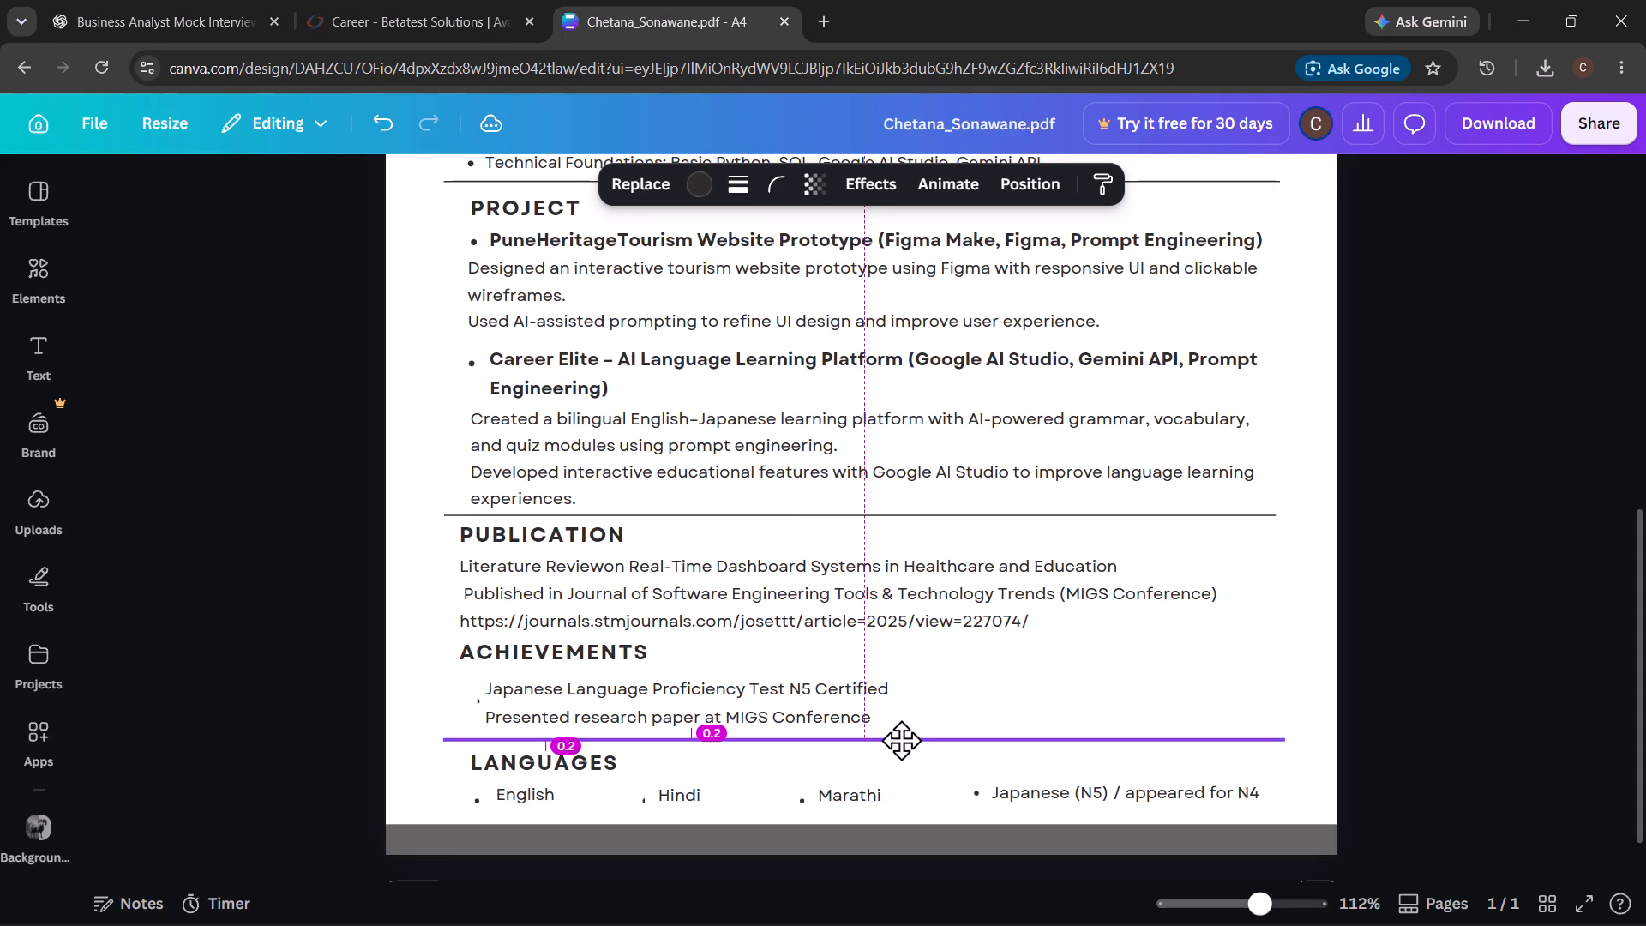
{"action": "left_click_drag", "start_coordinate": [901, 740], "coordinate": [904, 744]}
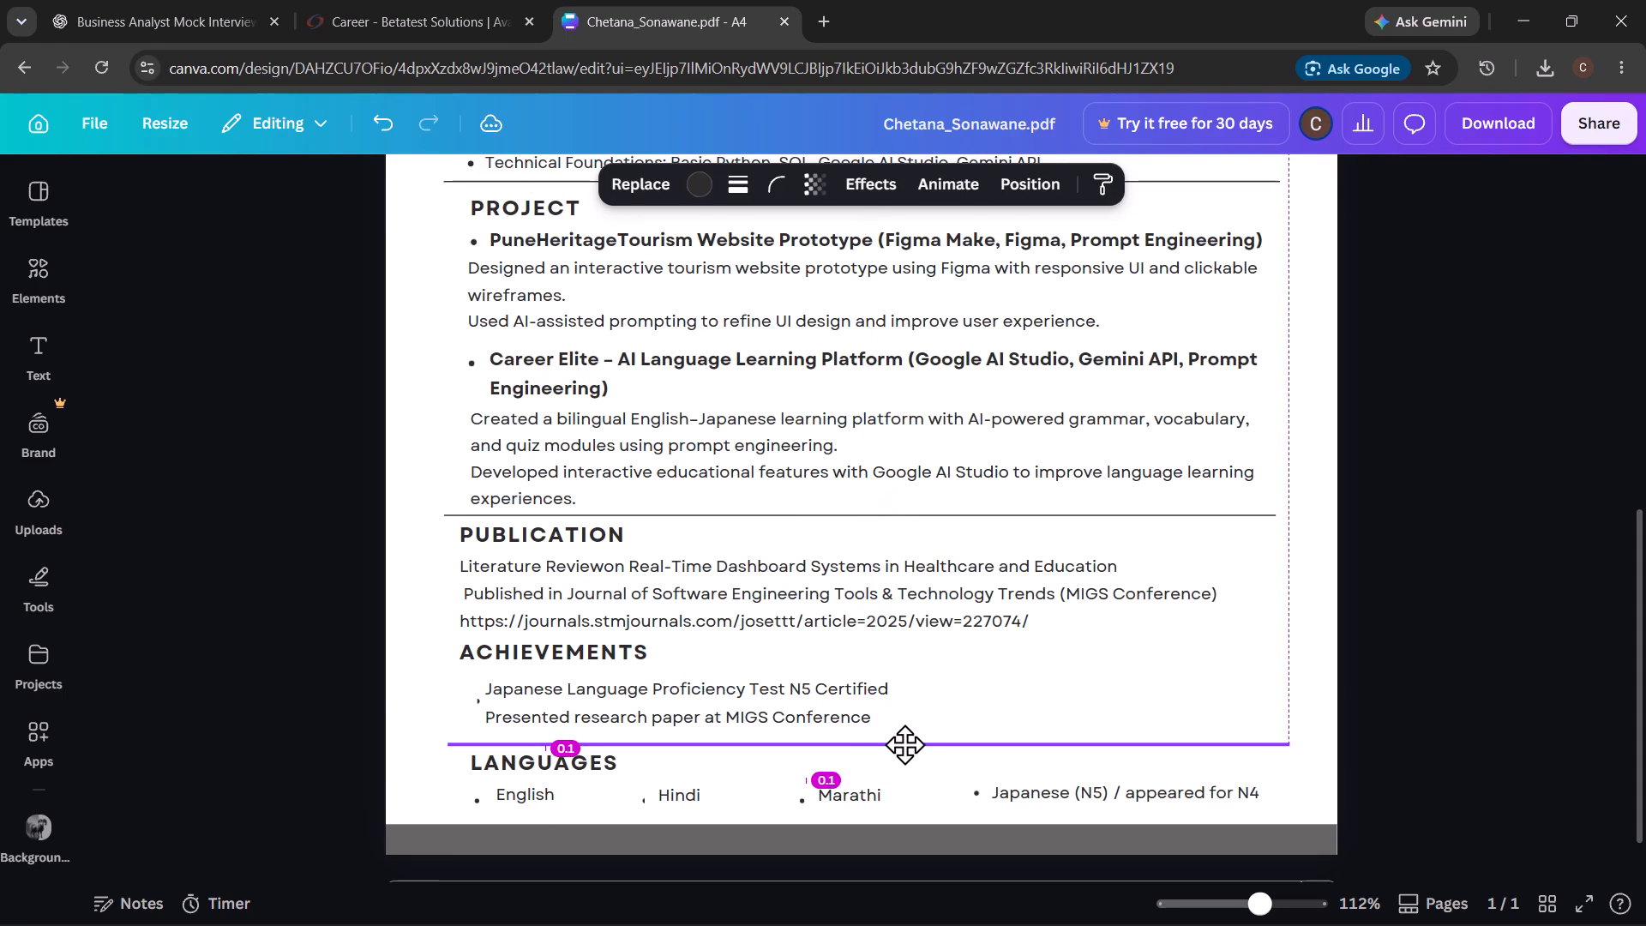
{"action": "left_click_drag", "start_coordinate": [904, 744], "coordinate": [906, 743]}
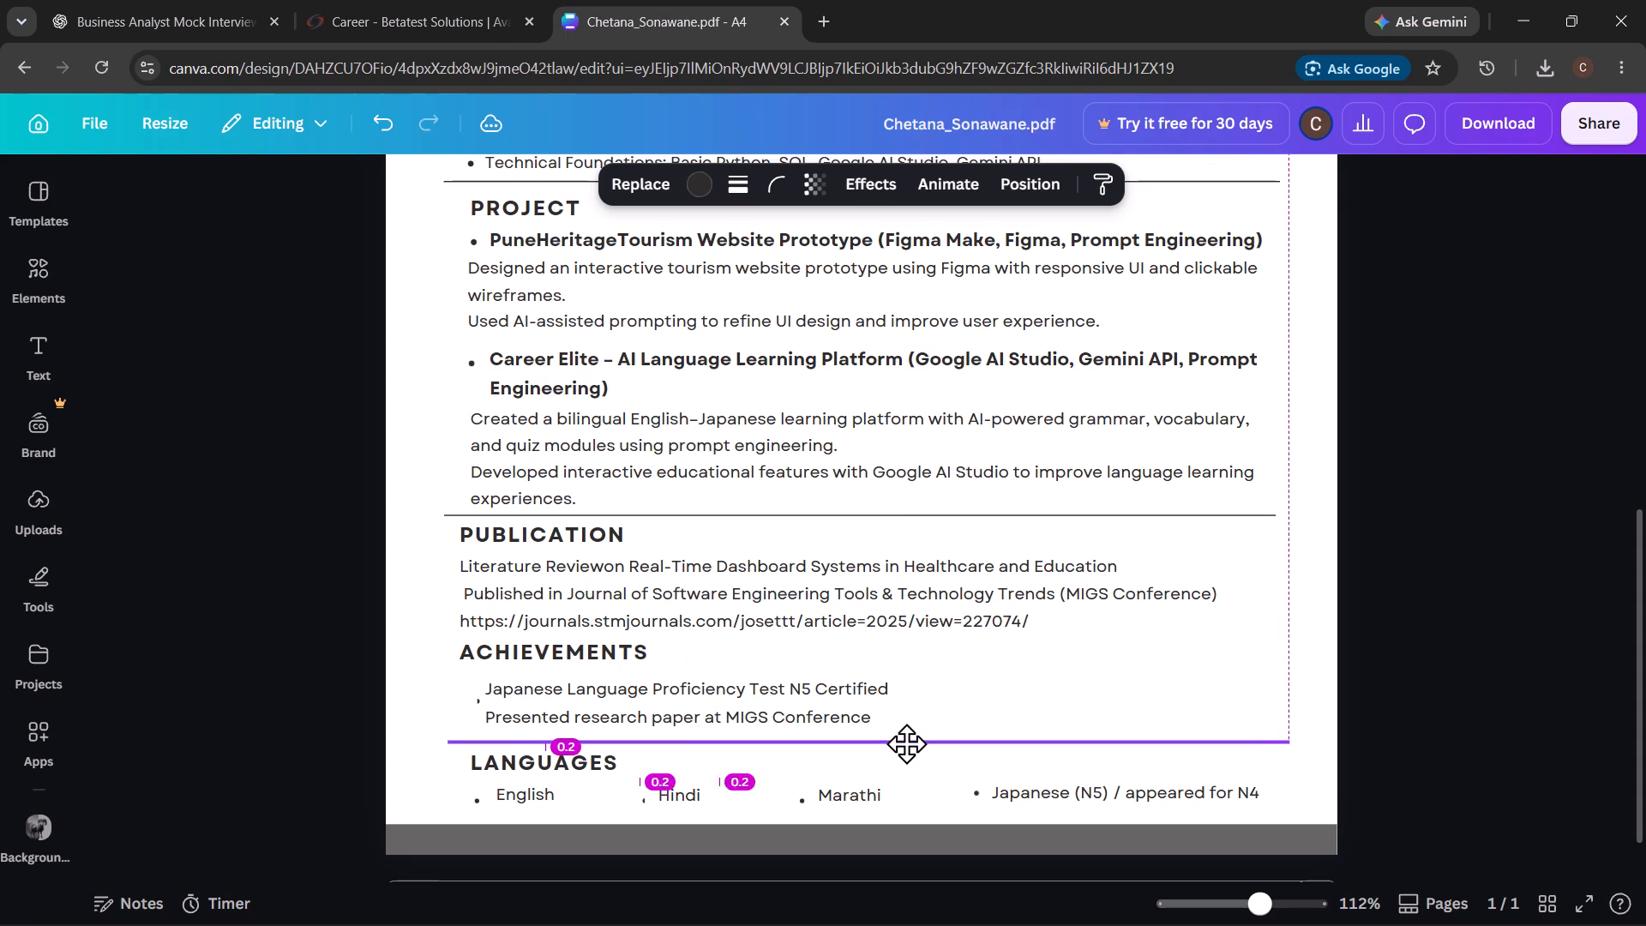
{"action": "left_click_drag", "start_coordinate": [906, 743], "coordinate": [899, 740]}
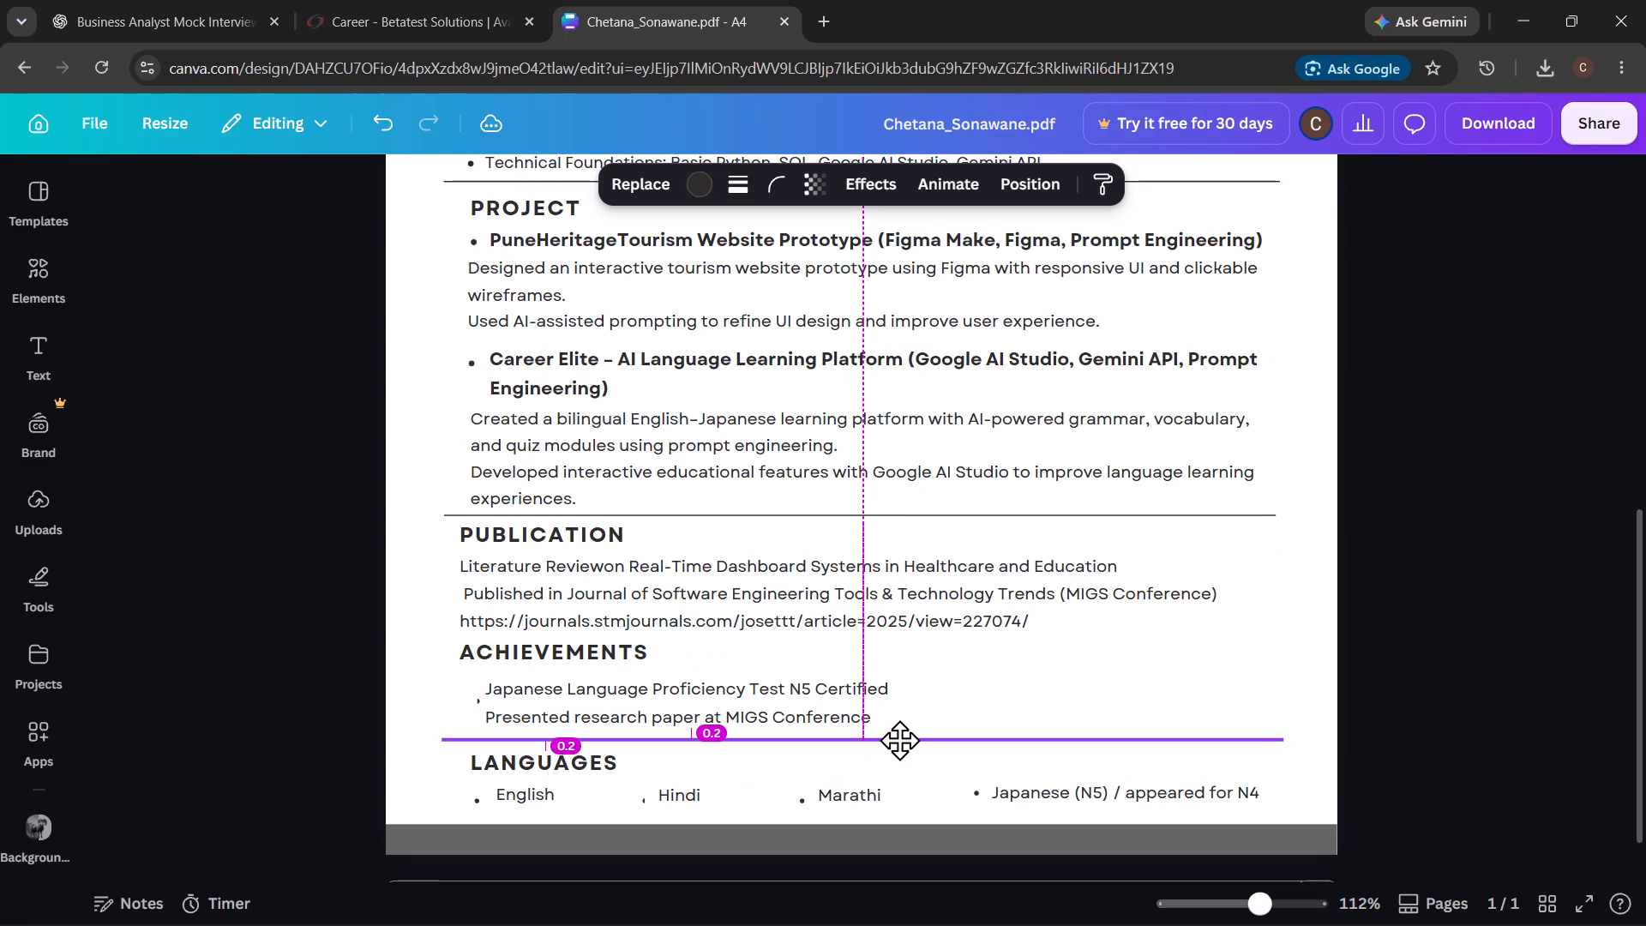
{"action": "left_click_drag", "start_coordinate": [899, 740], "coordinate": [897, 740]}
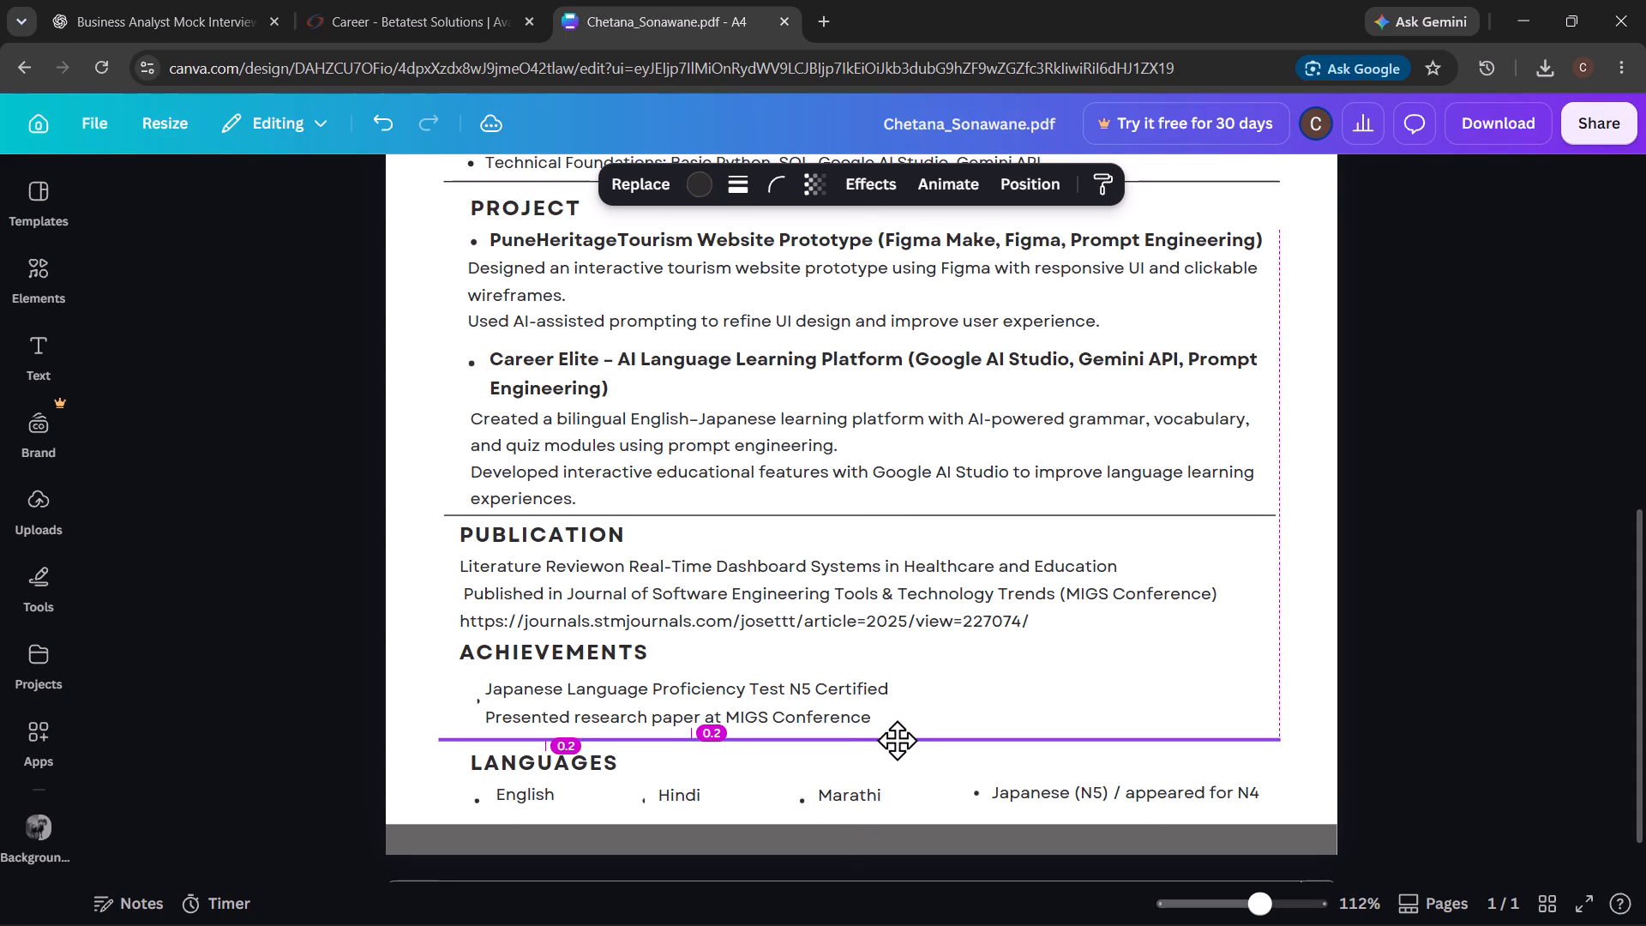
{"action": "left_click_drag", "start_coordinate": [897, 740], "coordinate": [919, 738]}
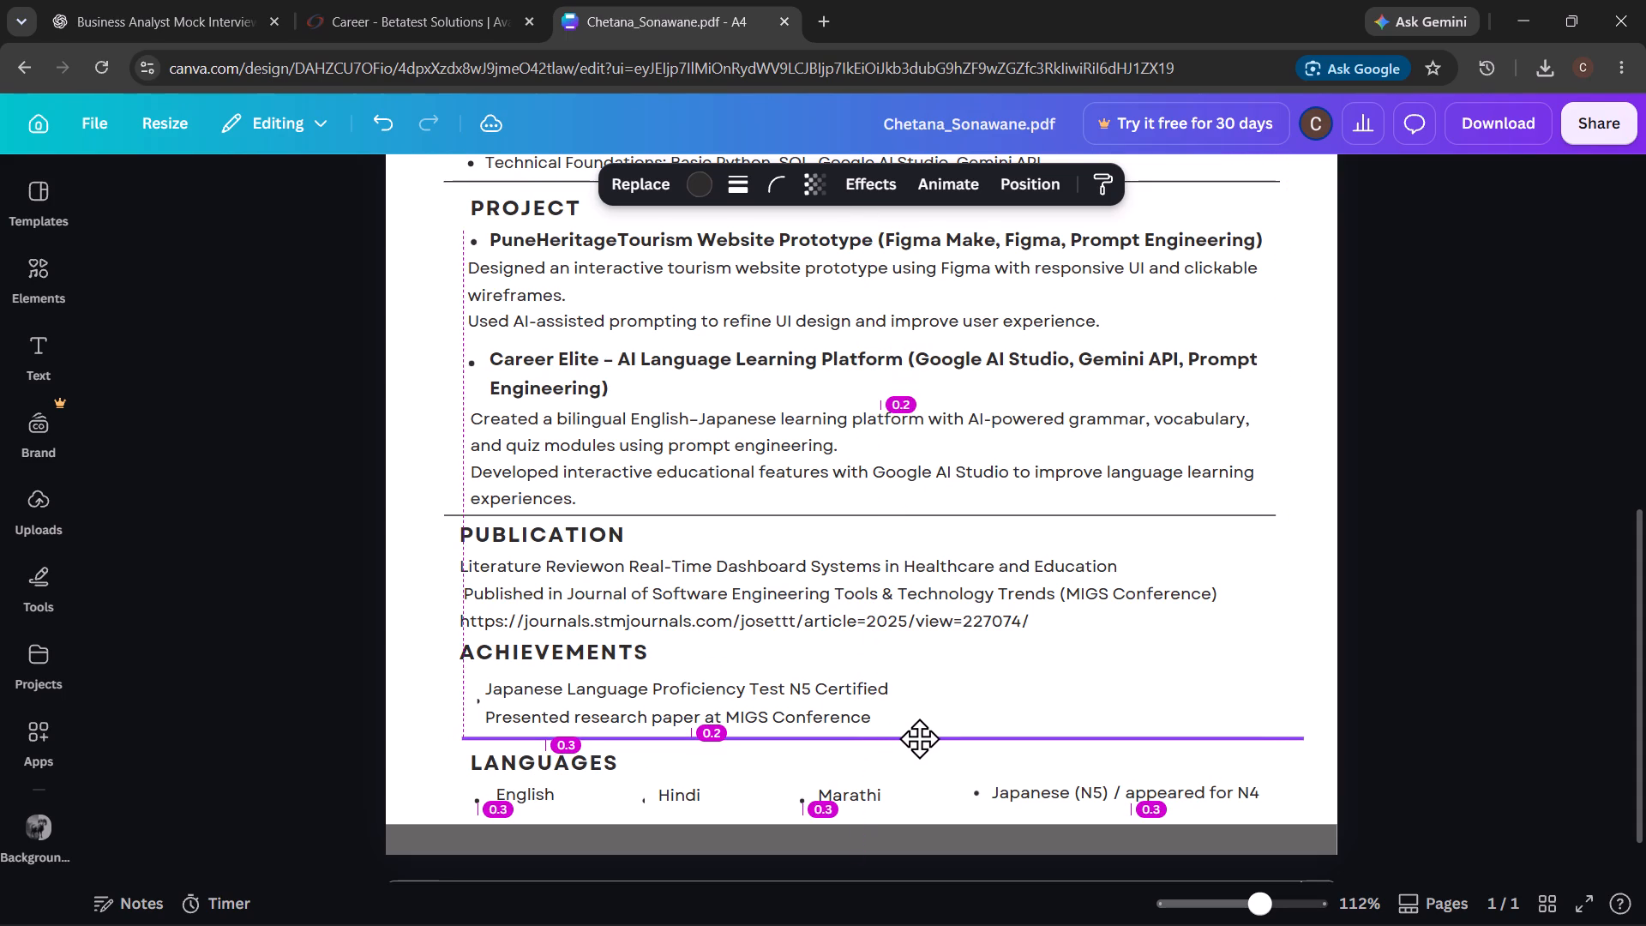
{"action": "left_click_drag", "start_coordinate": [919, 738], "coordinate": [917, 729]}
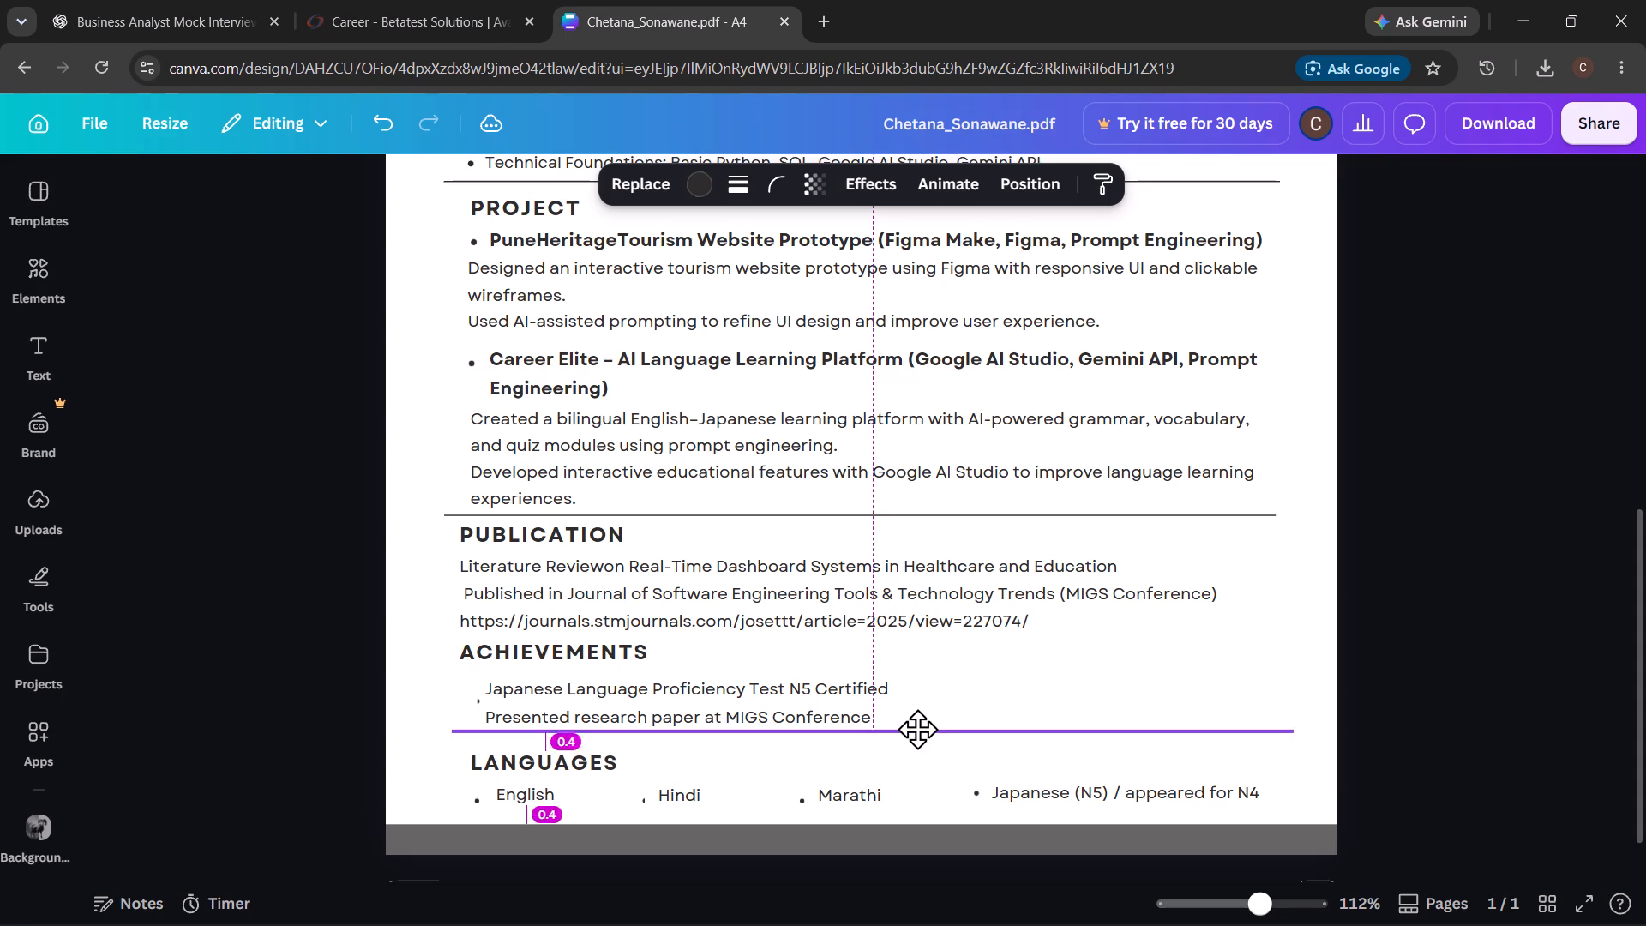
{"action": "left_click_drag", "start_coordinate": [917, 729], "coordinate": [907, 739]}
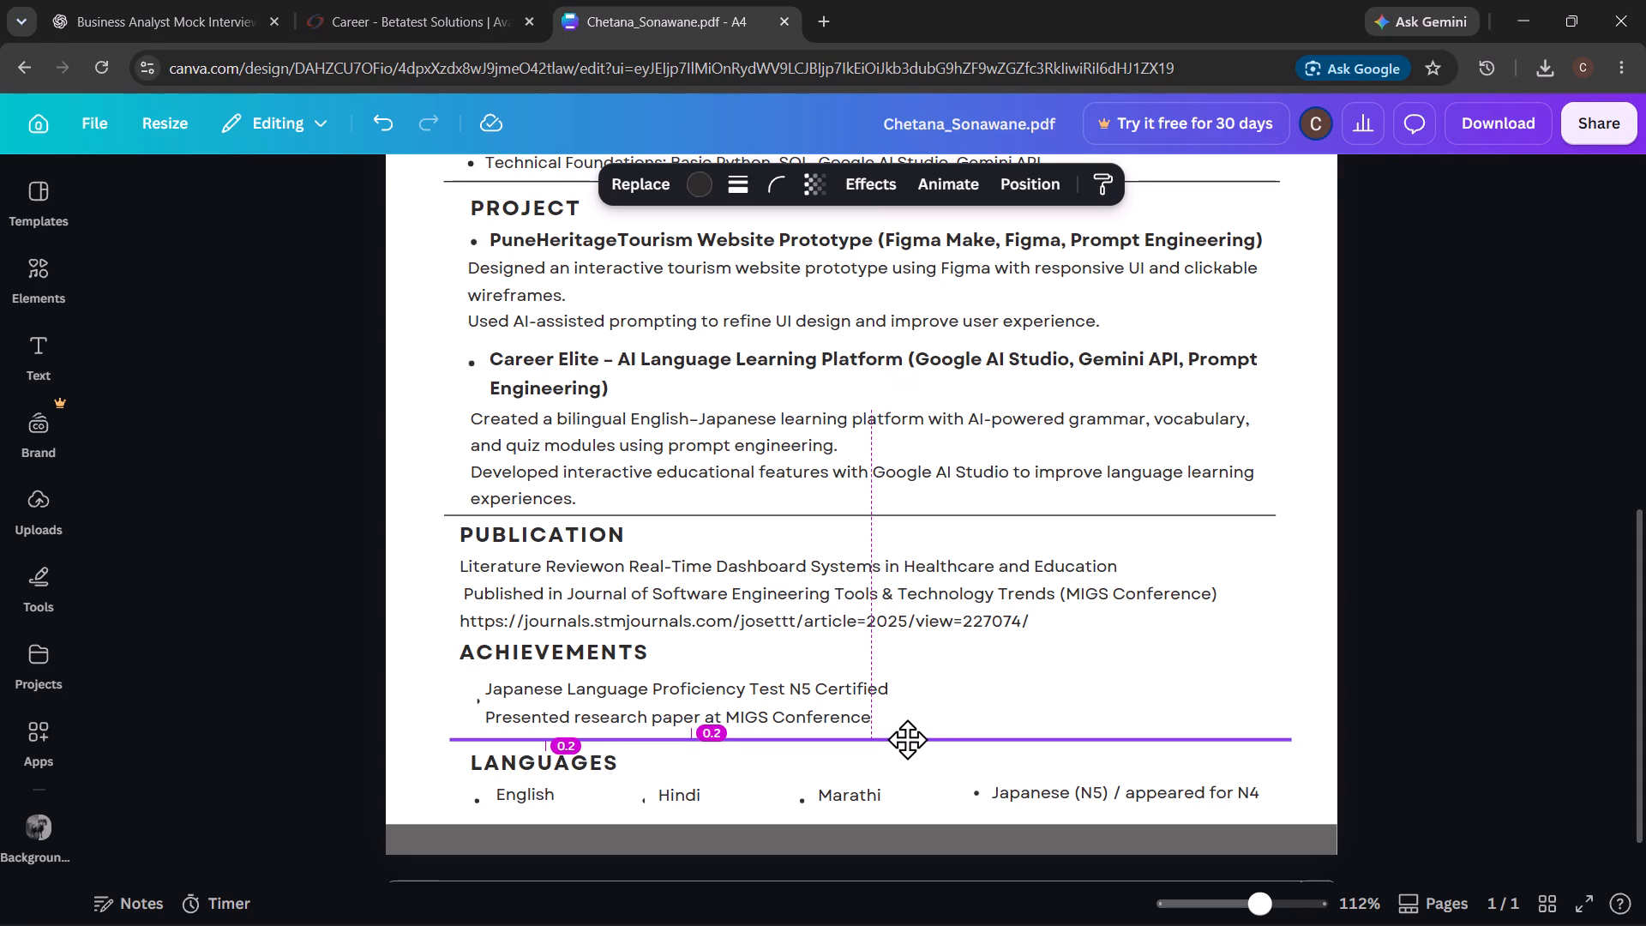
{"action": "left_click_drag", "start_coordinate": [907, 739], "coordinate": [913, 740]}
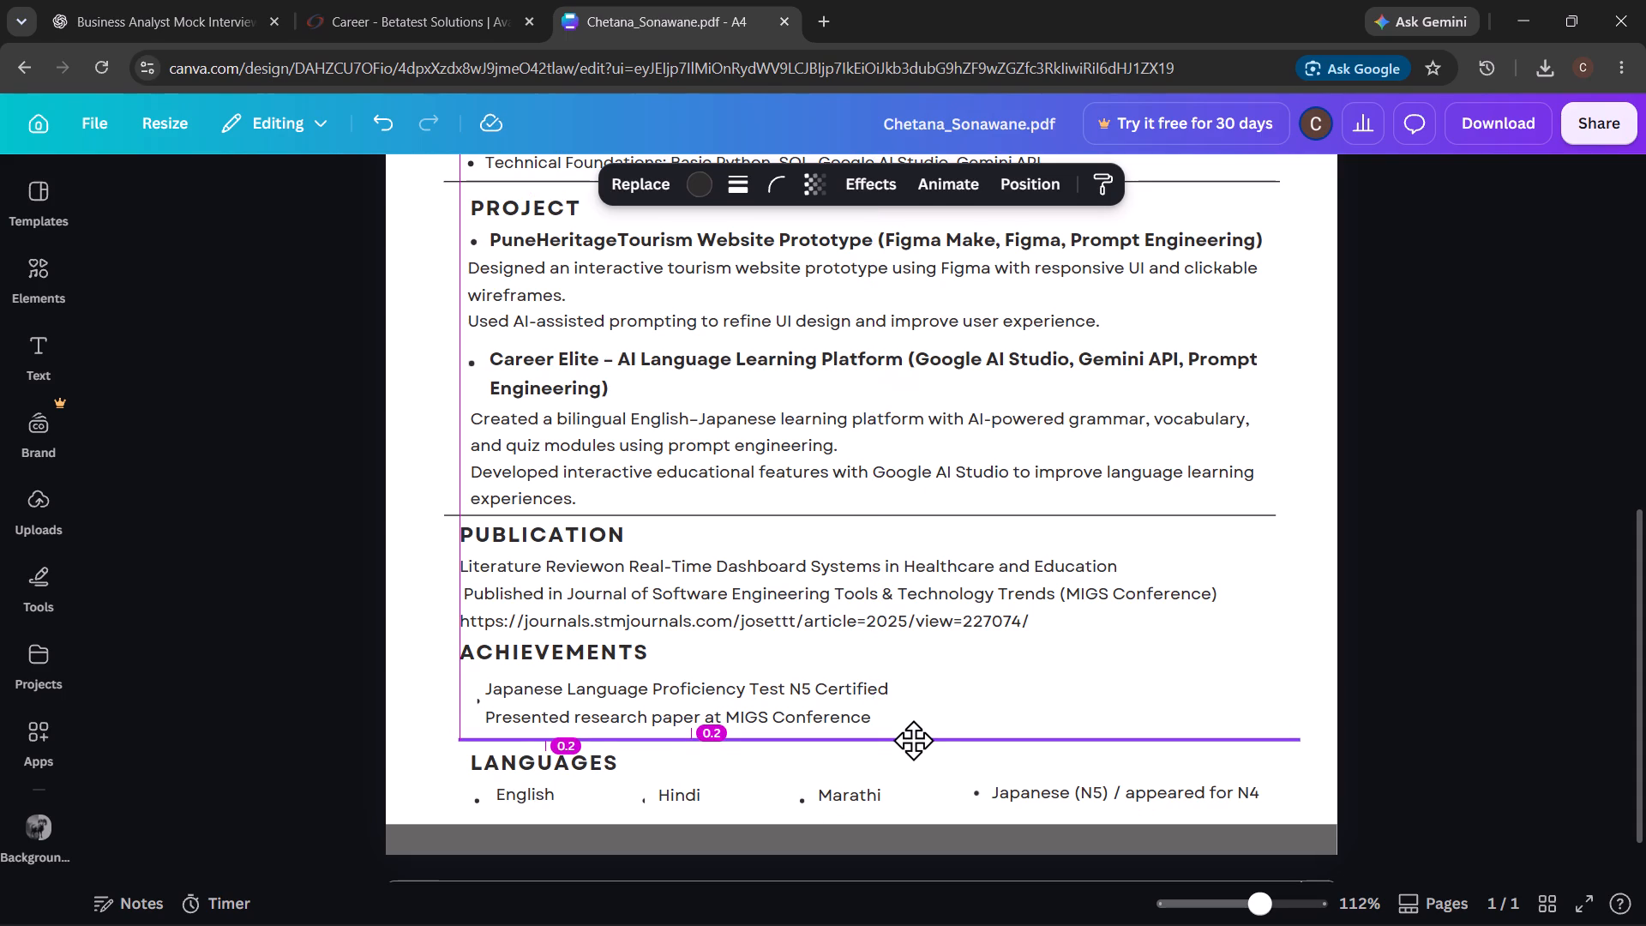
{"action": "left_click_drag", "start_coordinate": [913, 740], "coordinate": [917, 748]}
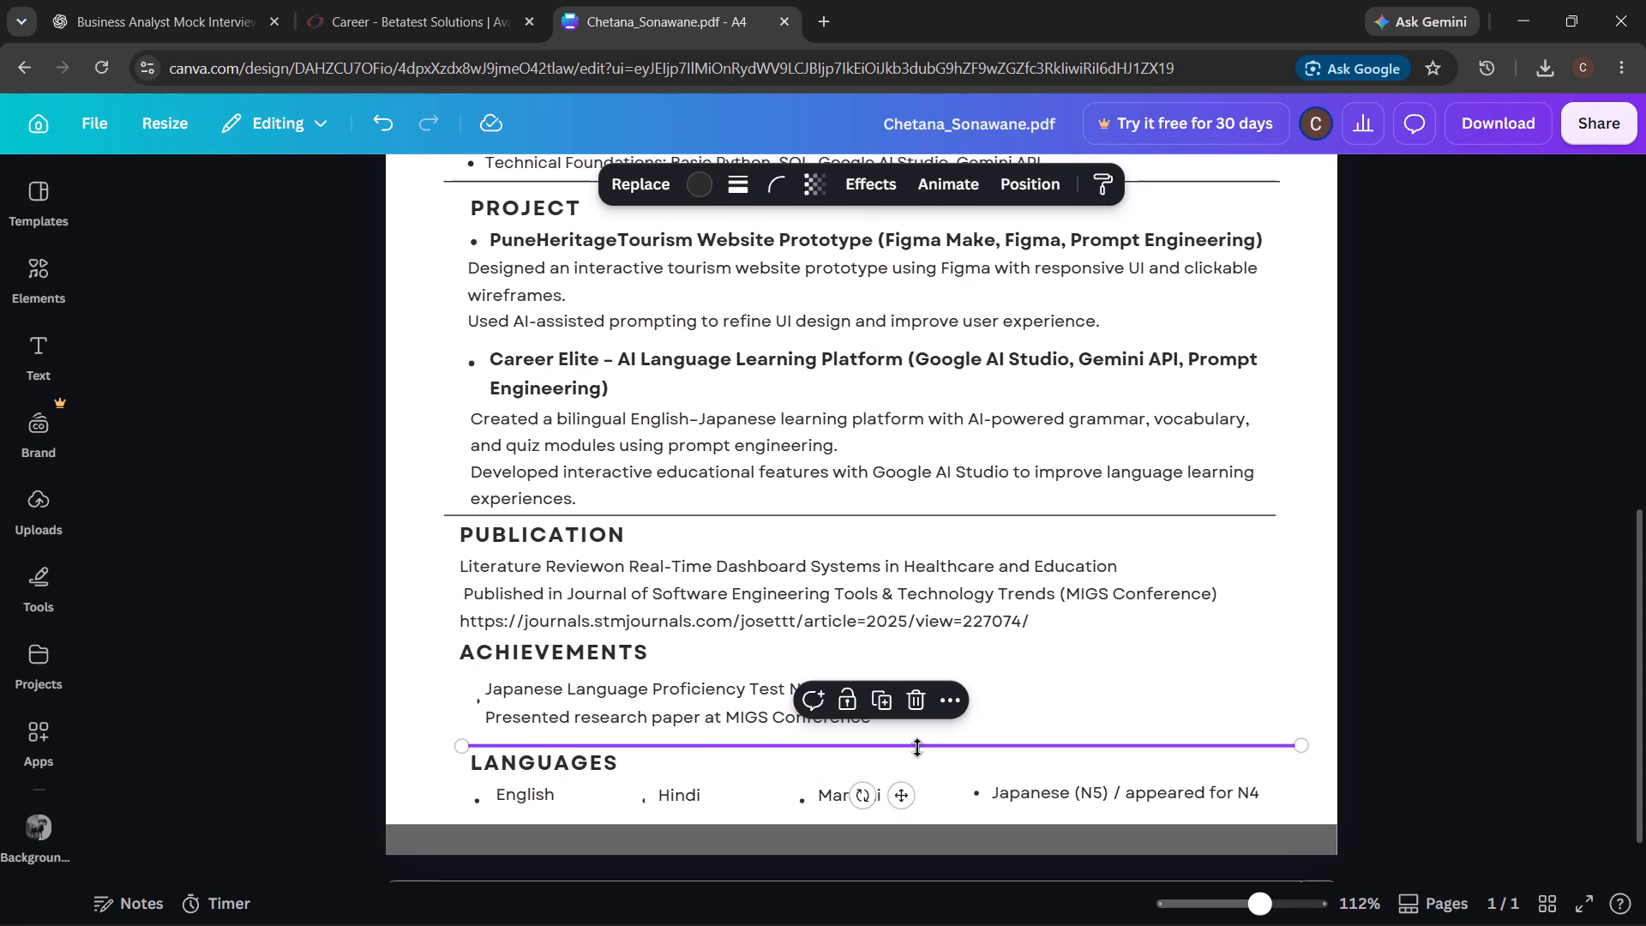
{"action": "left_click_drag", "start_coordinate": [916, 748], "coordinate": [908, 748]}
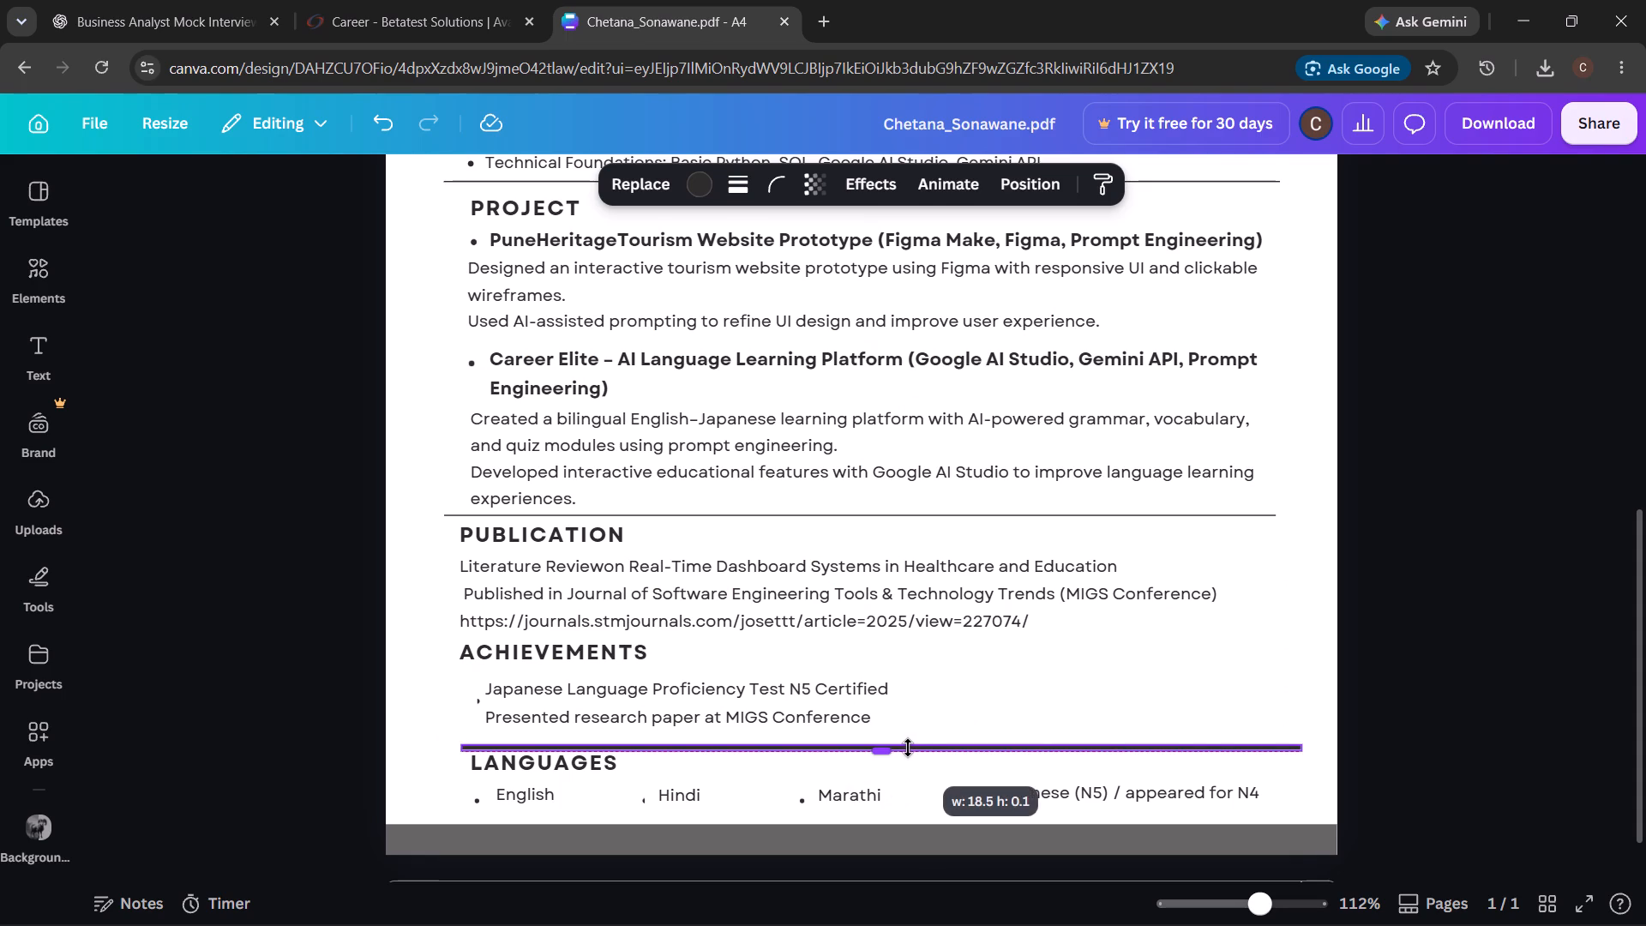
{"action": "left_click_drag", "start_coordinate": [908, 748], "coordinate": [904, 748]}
Delete the divider line above the LANGUAGES heading.
{"action": "key", "text": "backslash"}
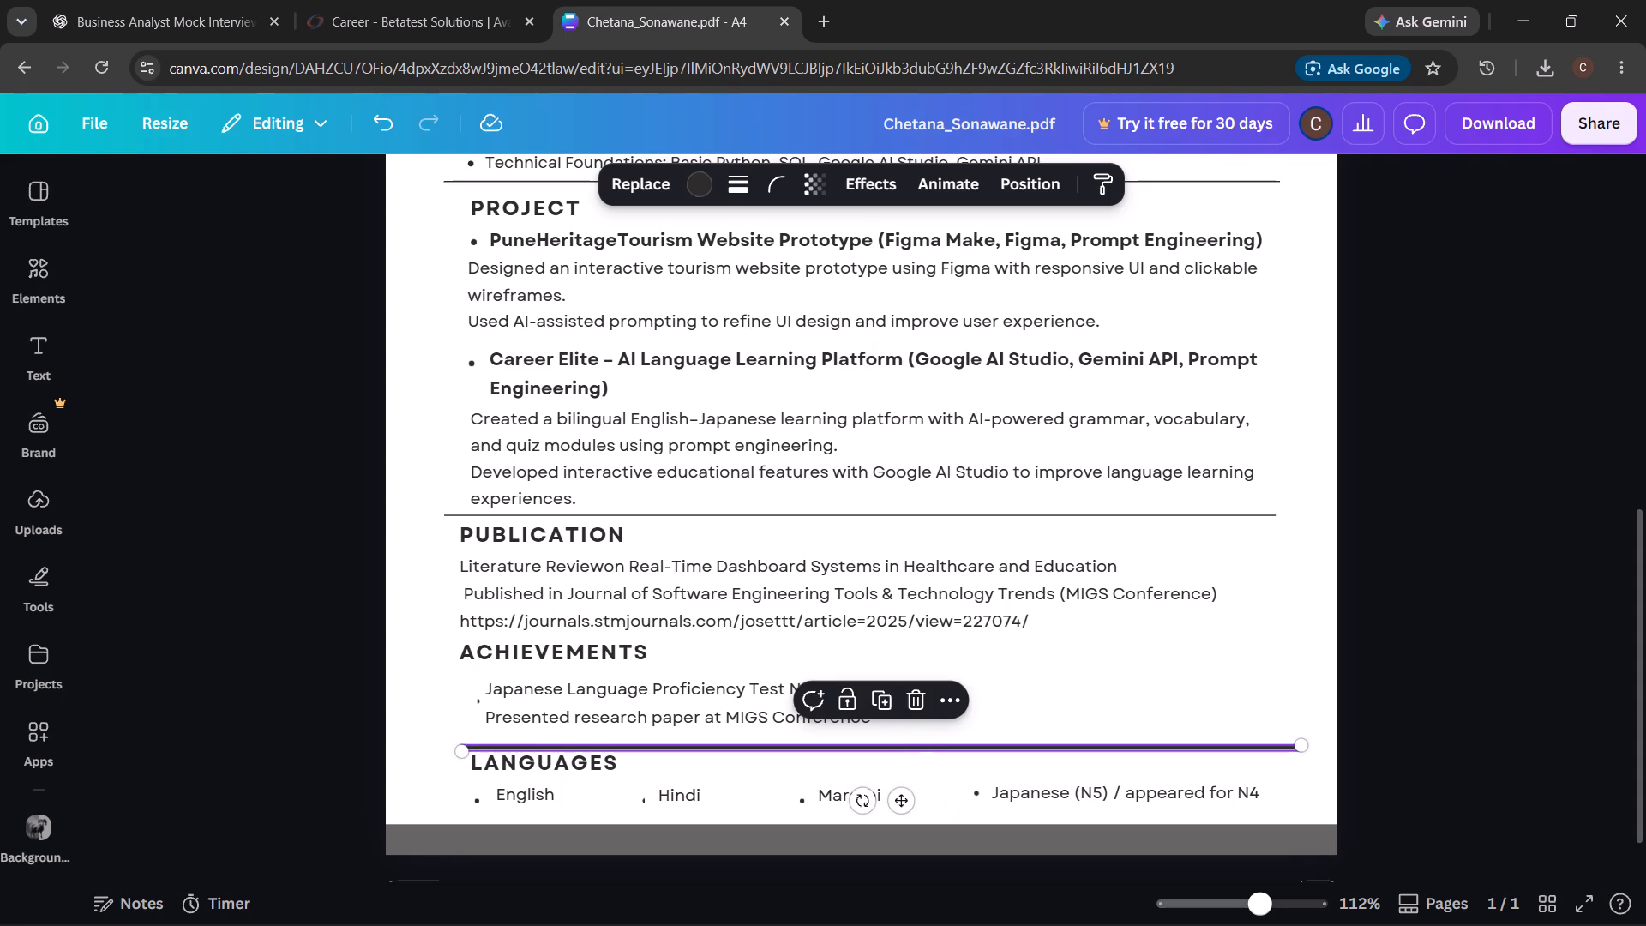
{"action": "key", "text": "BackSpace"}
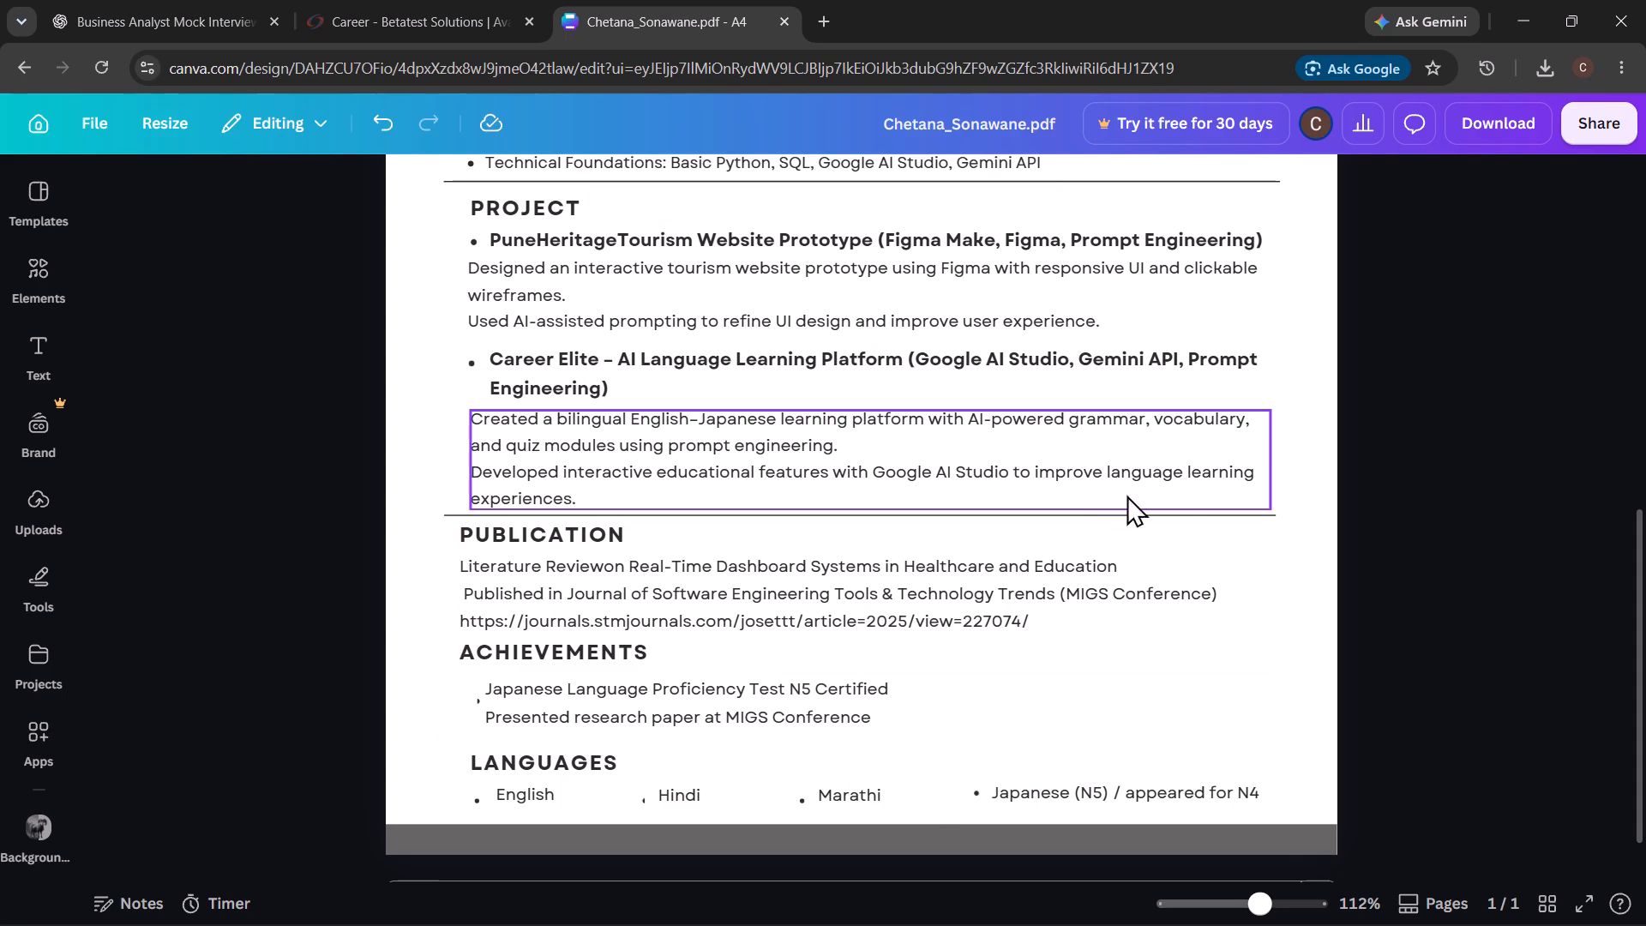
Duplicate the divider line above the PUBLICATION heading twice by copying and pasting it.
{"action": "right_click", "coordinate": [1271, 514]}
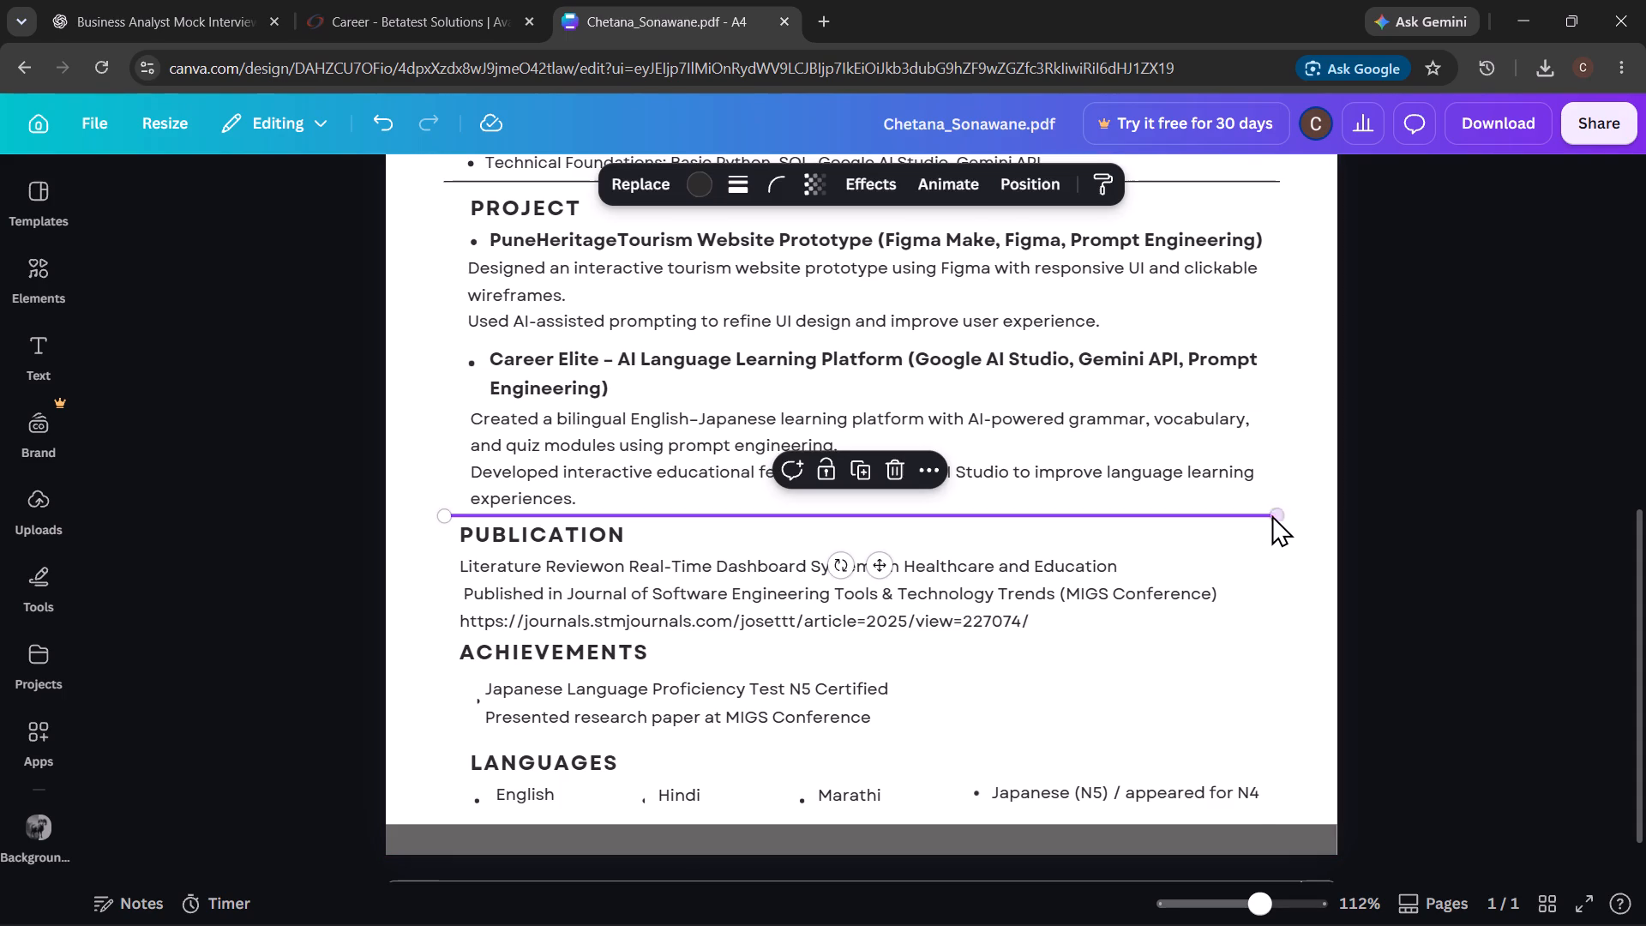
{"action": "left_click", "coordinate": [1343, 454]}
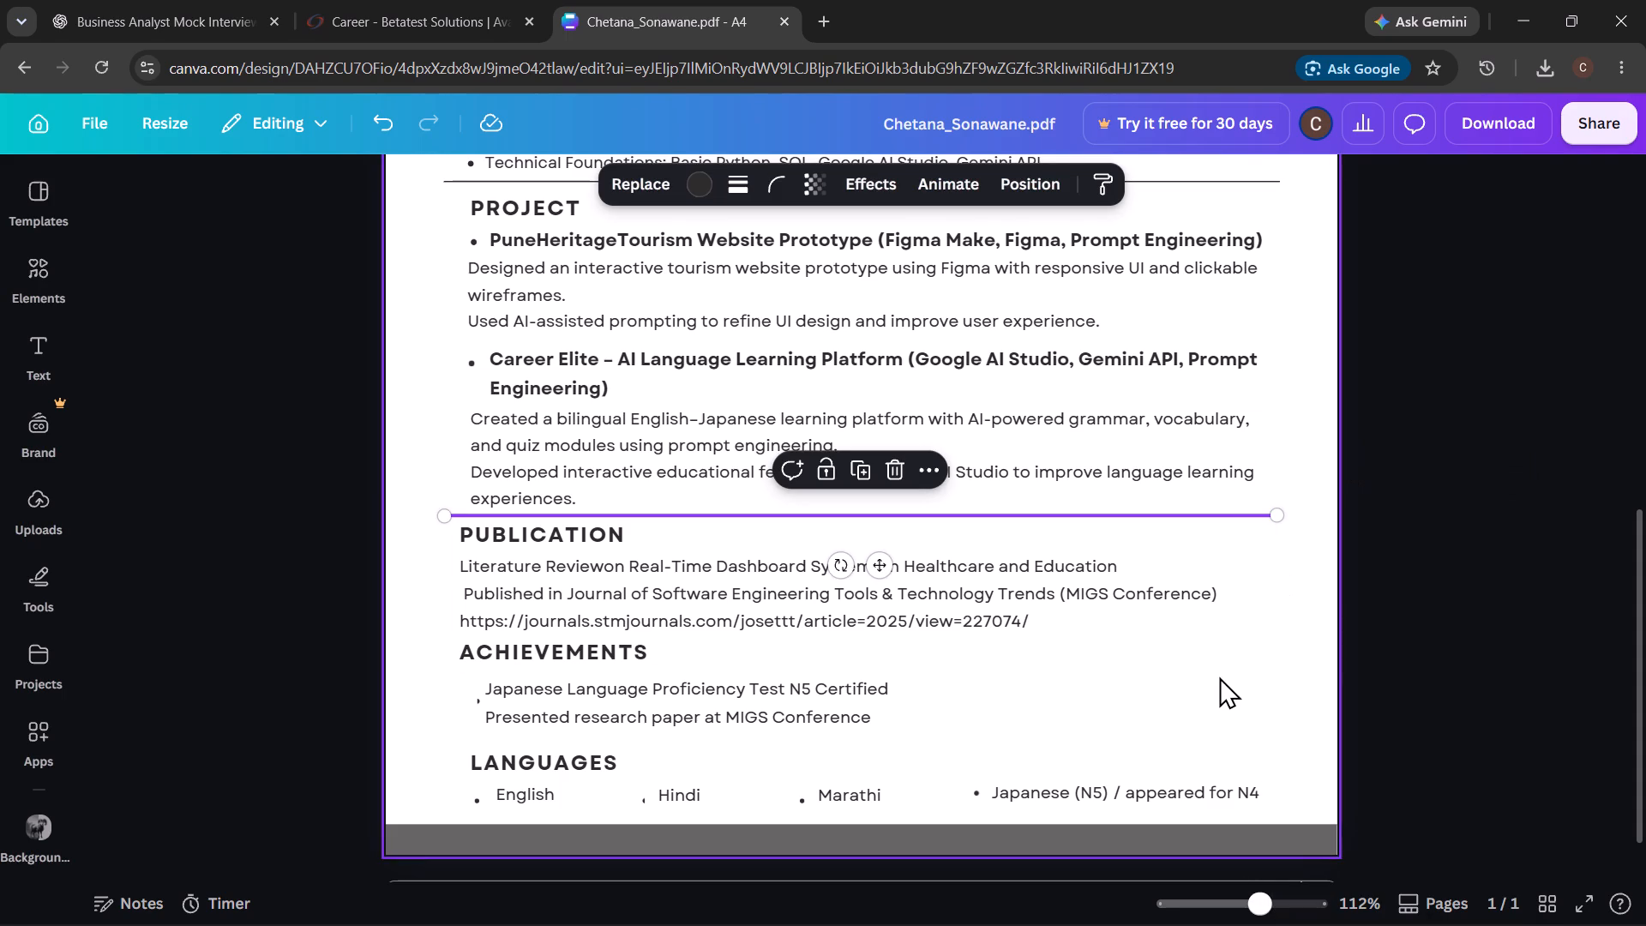
{"action": "left_click", "coordinate": [1221, 694]}
{"action": "key", "text": "ctrl+v"}
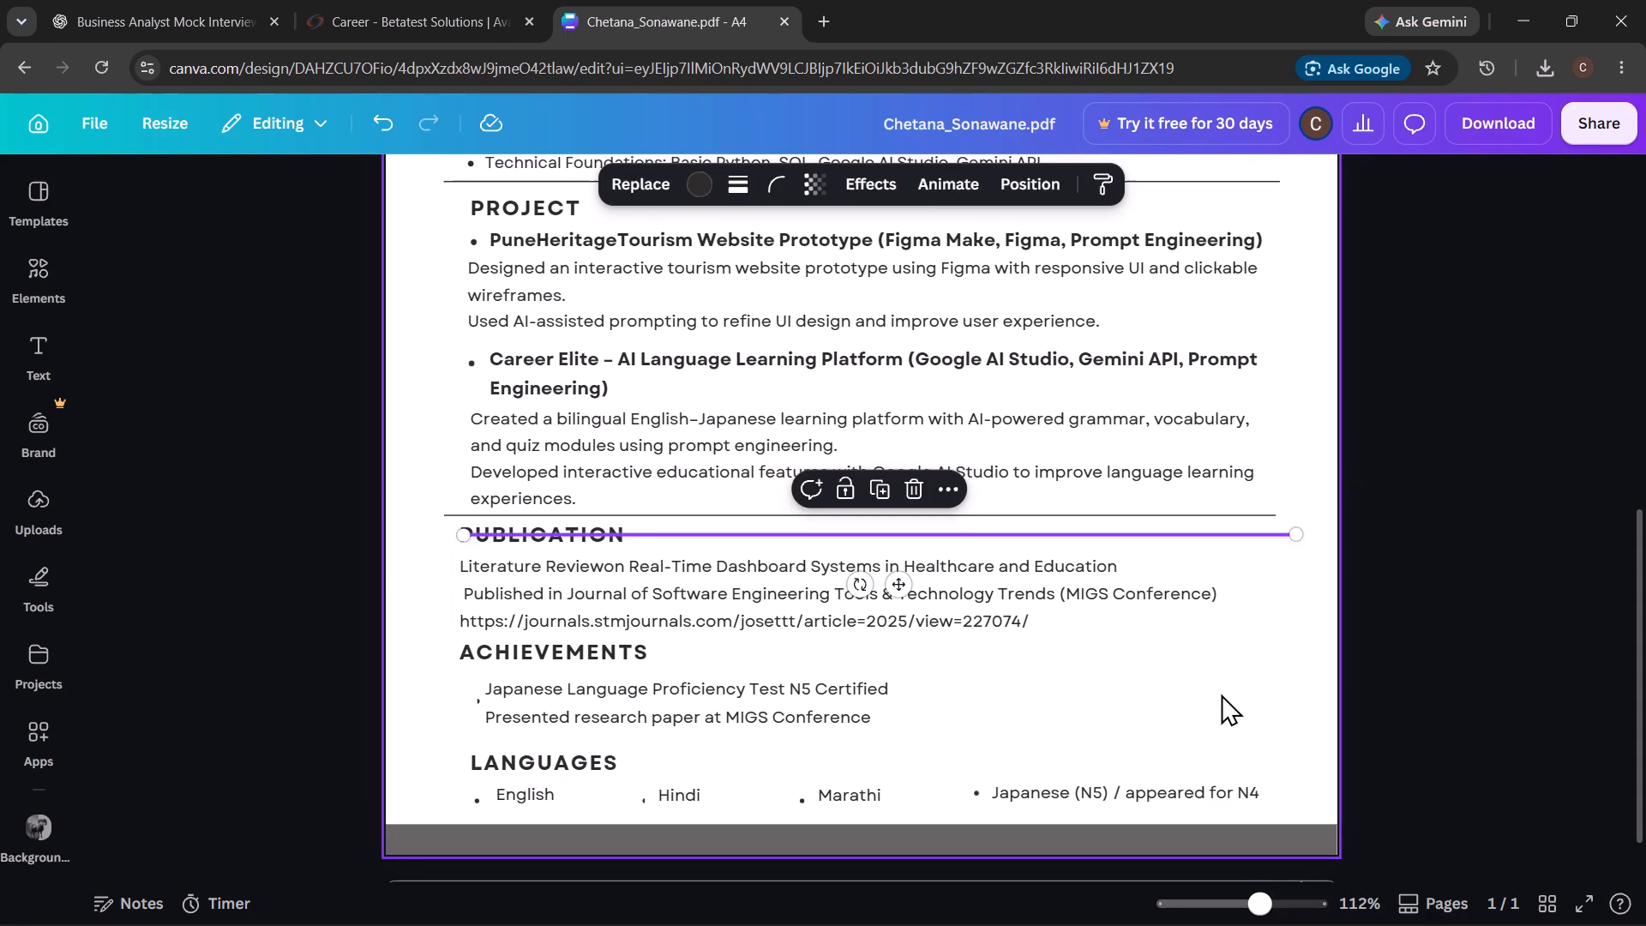
{"action": "key", "text": "ctrl+v"}
{"action": "left_click", "coordinate": [1221, 694]}
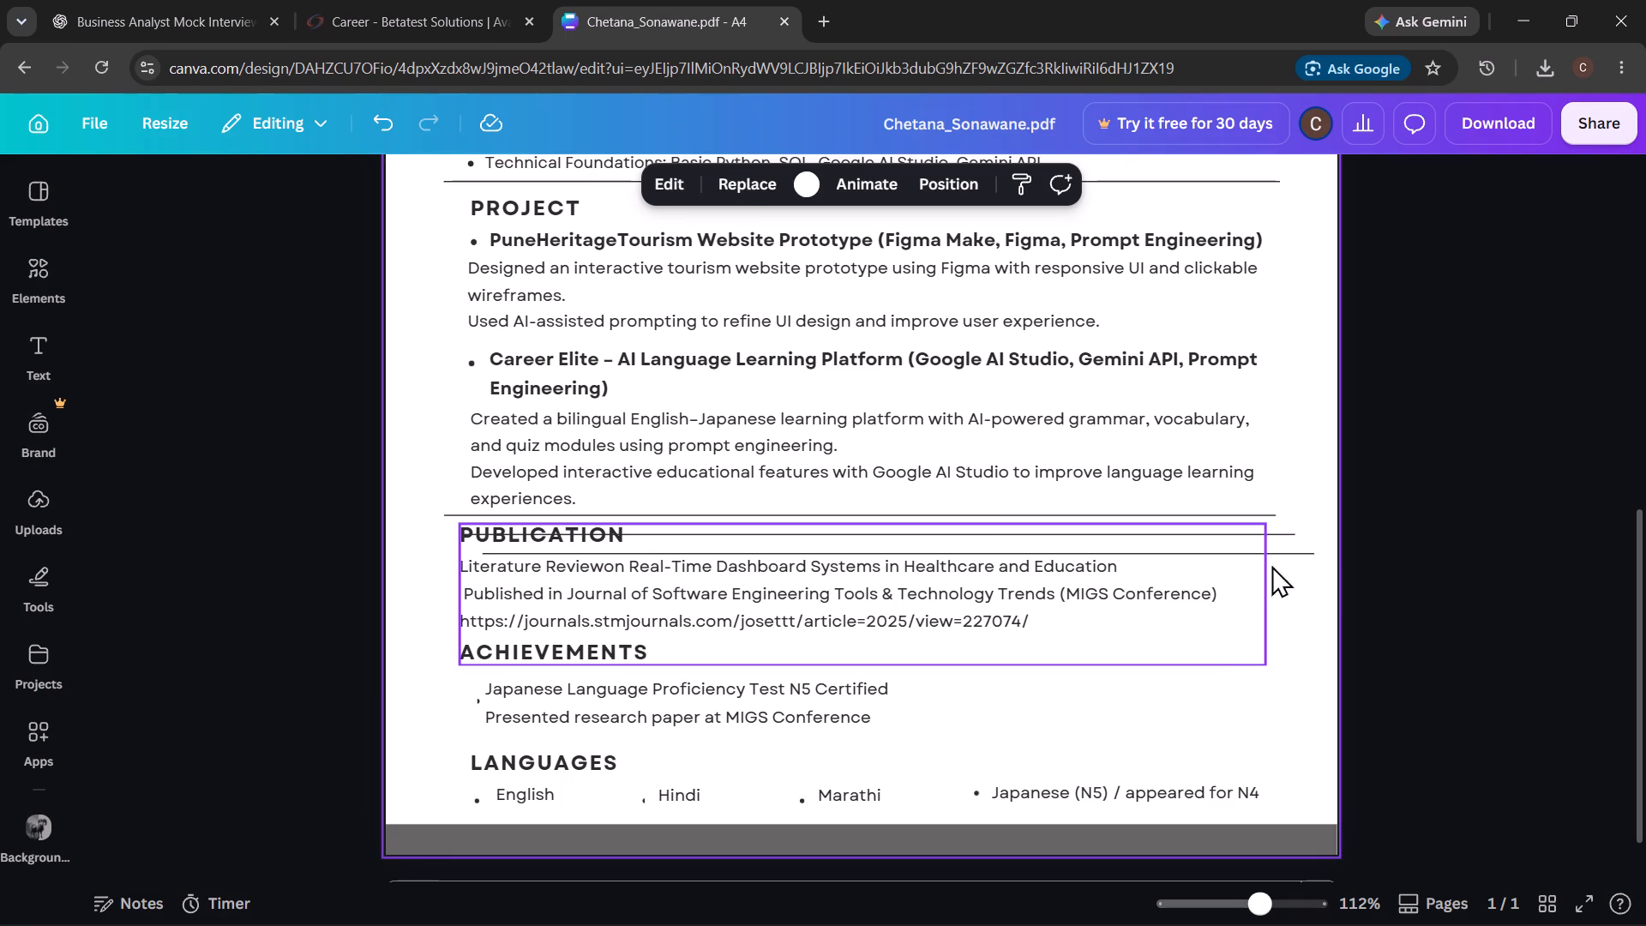
Move one pasted divider between the achievements list and the LANGUAGES heading, aligning its ends with the dividers above.
{"action": "left_click_drag", "start_coordinate": [1299, 555], "coordinate": [1298, 565]}
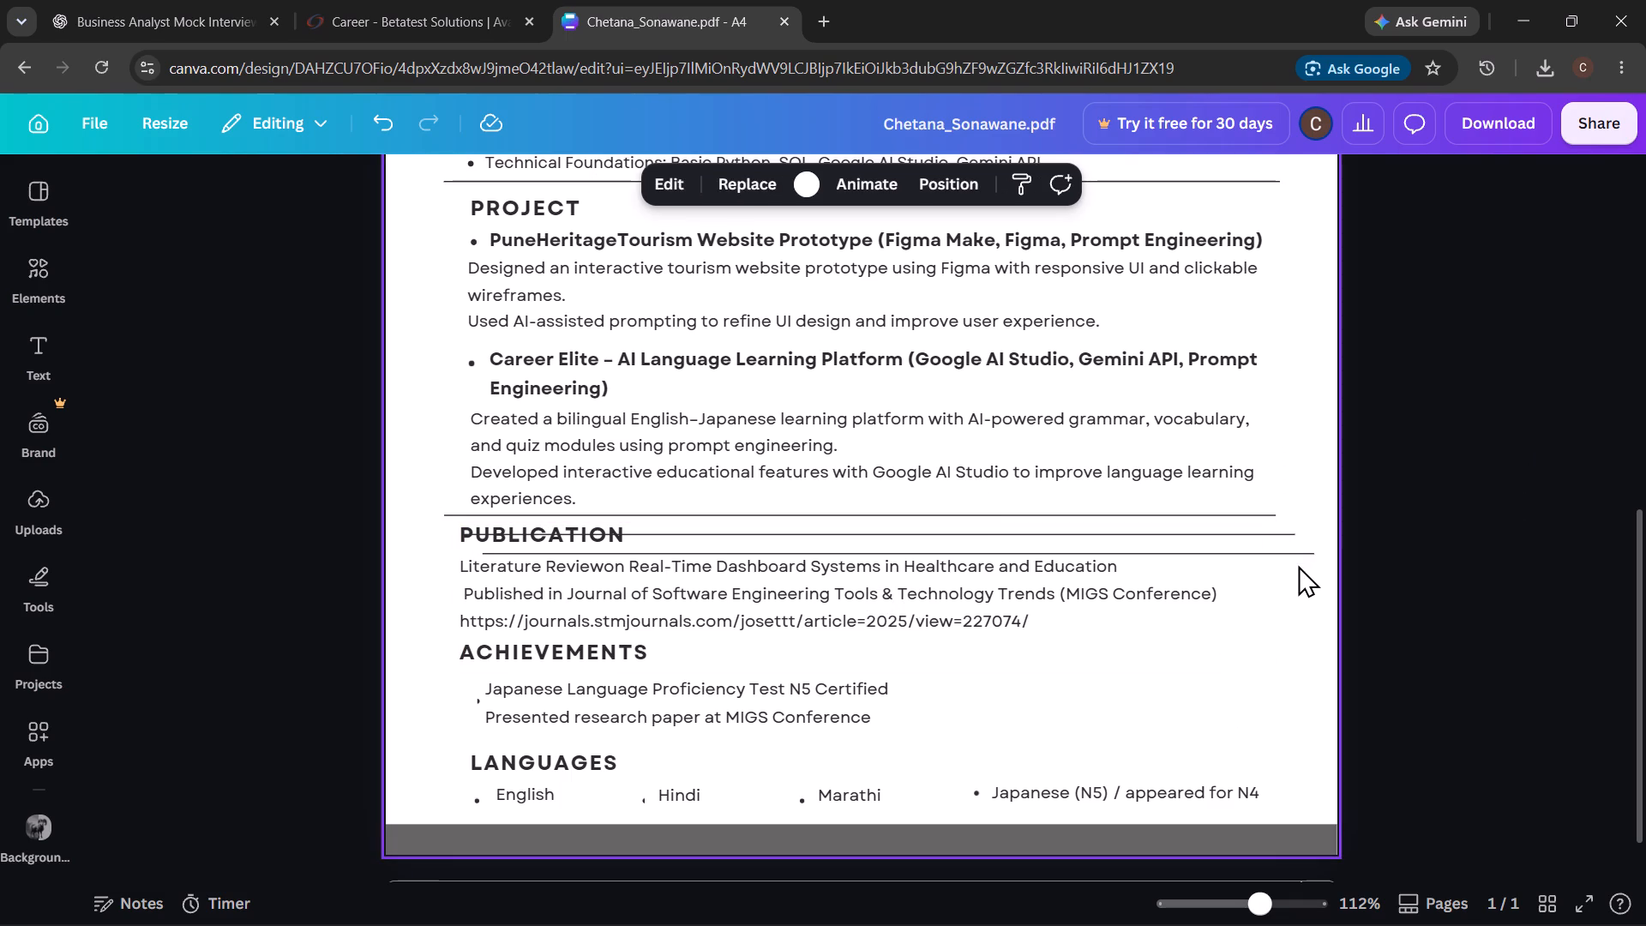
{"action": "left_click_drag", "start_coordinate": [1298, 565], "coordinate": [1267, 634]}
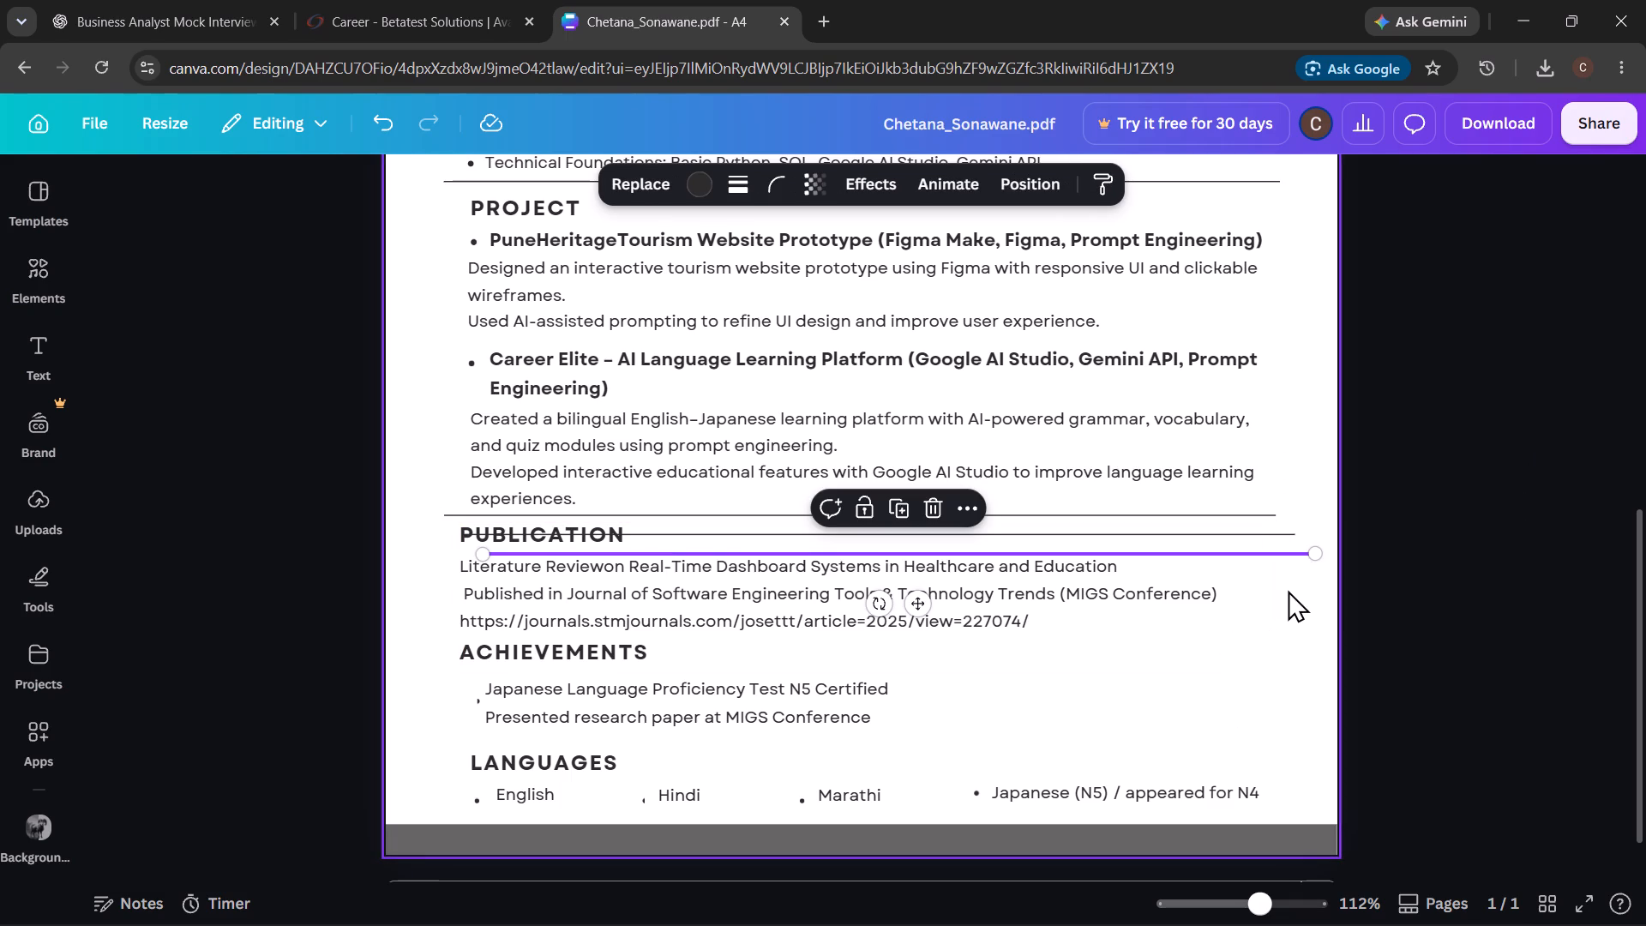
{"action": "left_click", "coordinate": [1288, 590]}
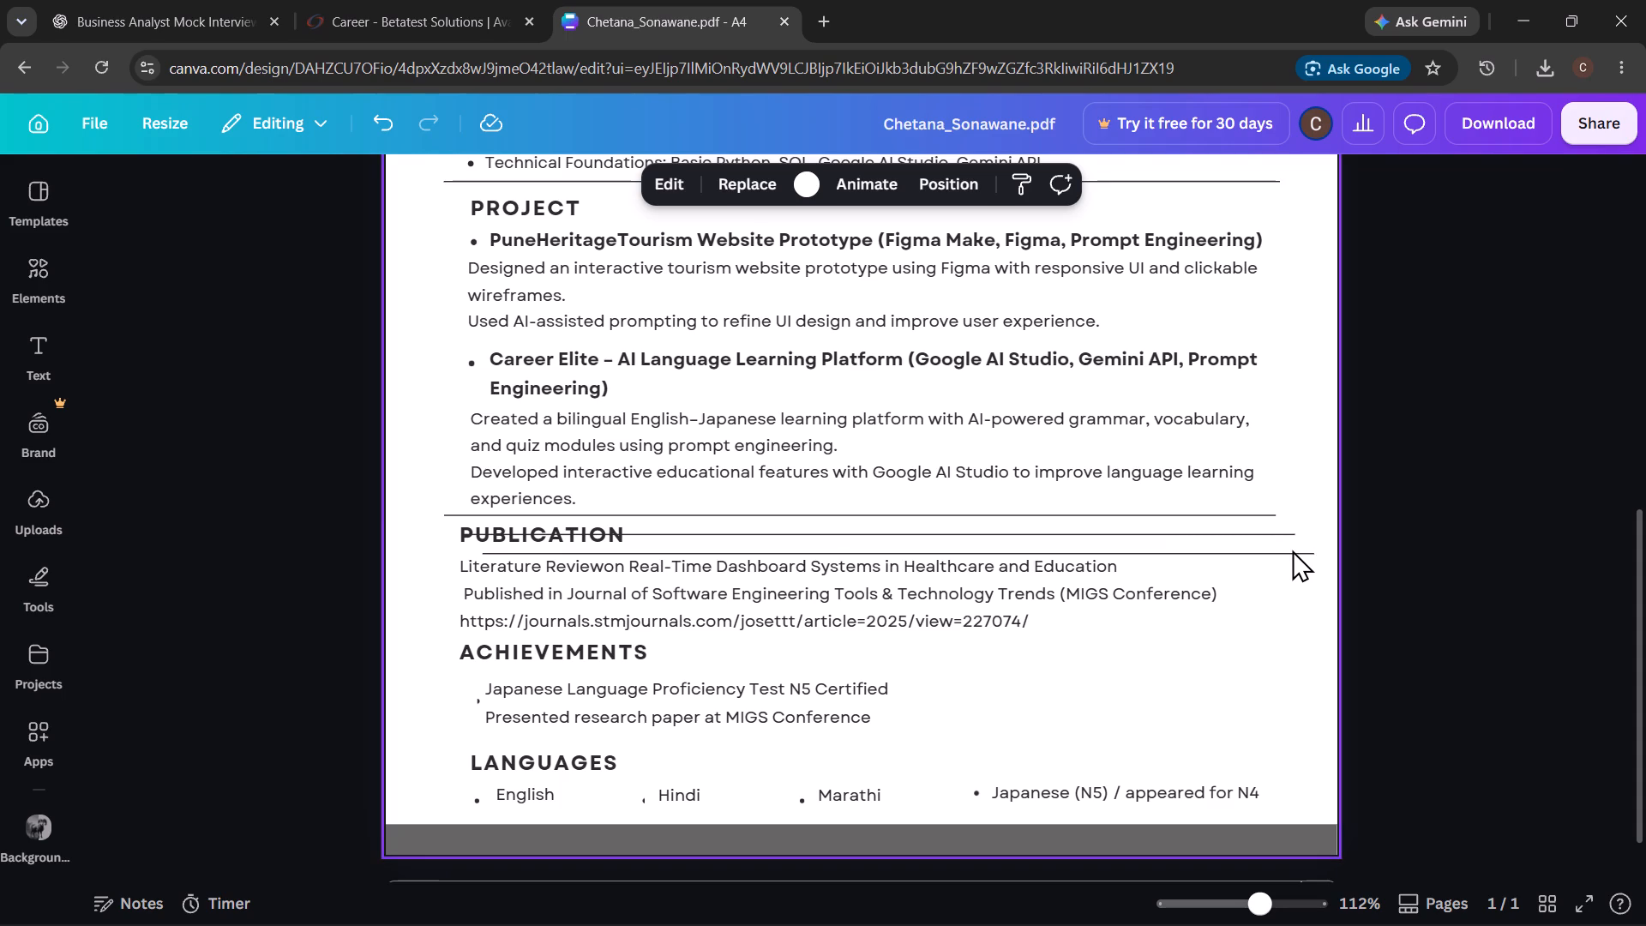
{"action": "left_click", "coordinate": [1292, 552]}
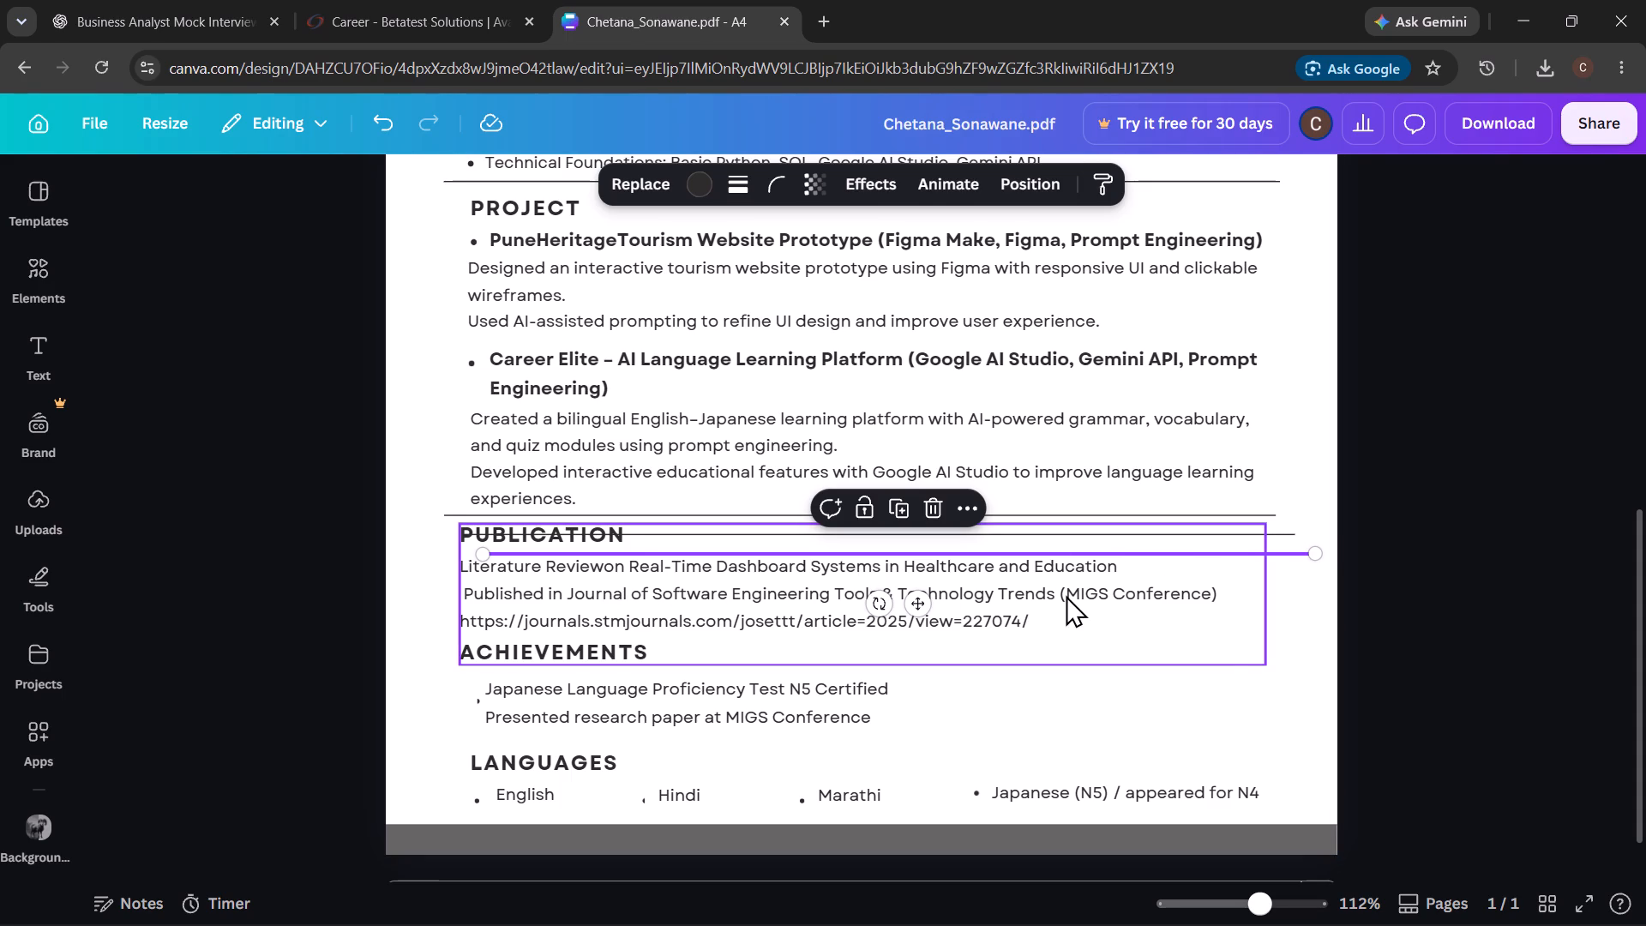
{"action": "left_click", "coordinate": [1284, 711]}
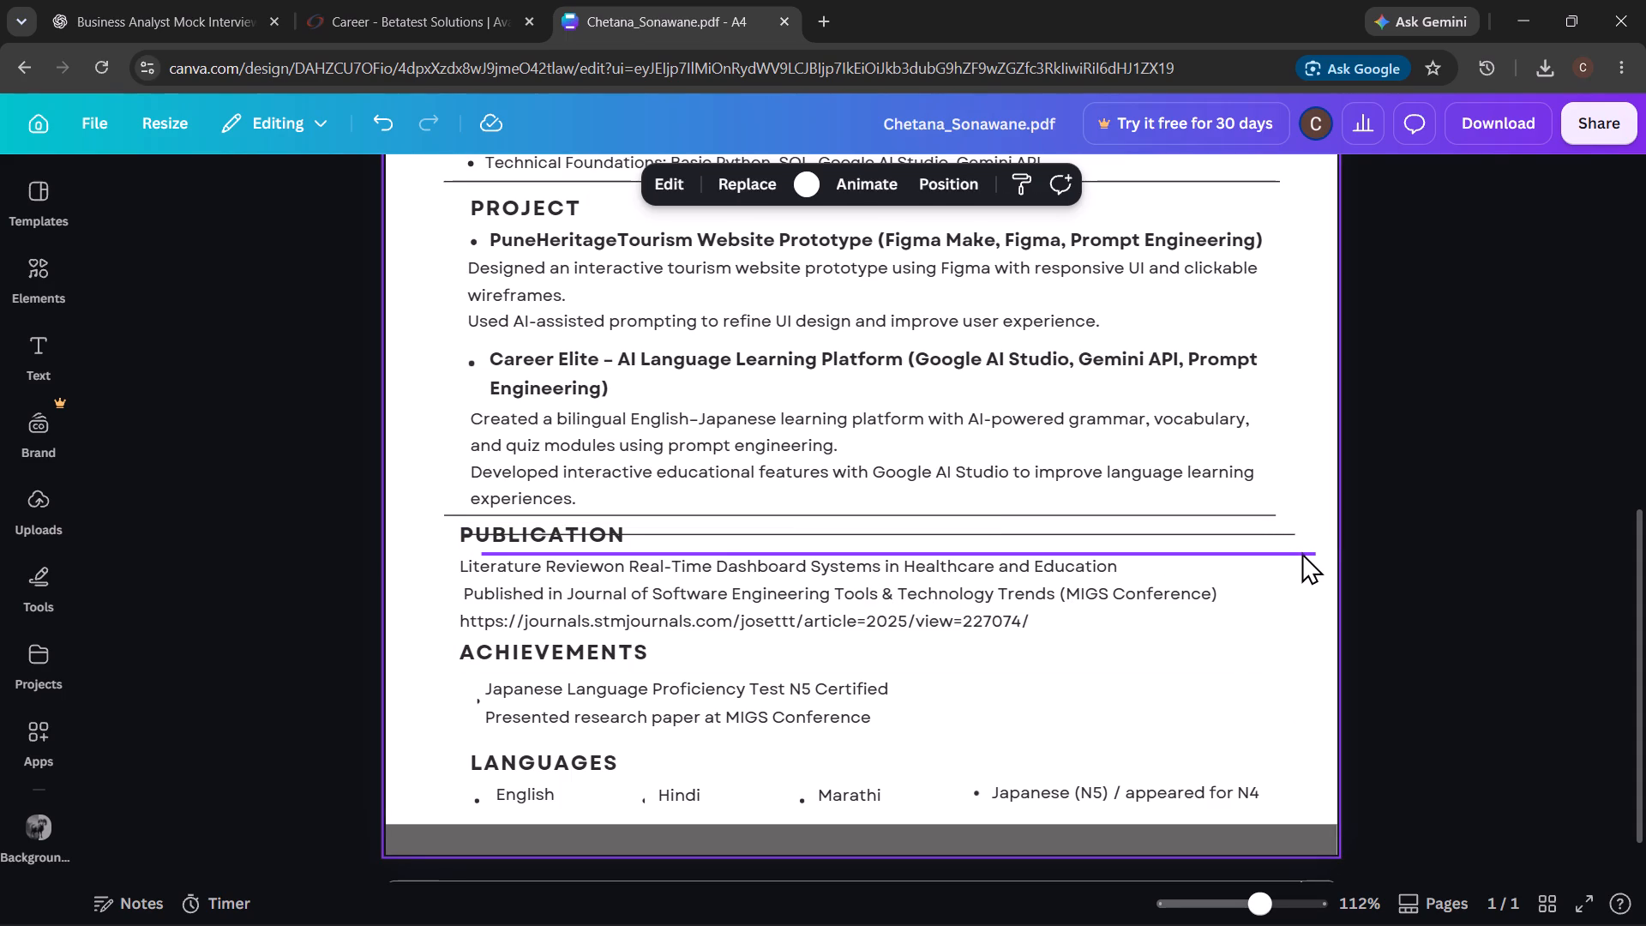
{"action": "left_click_drag", "start_coordinate": [1300, 553], "coordinate": [1265, 749]}
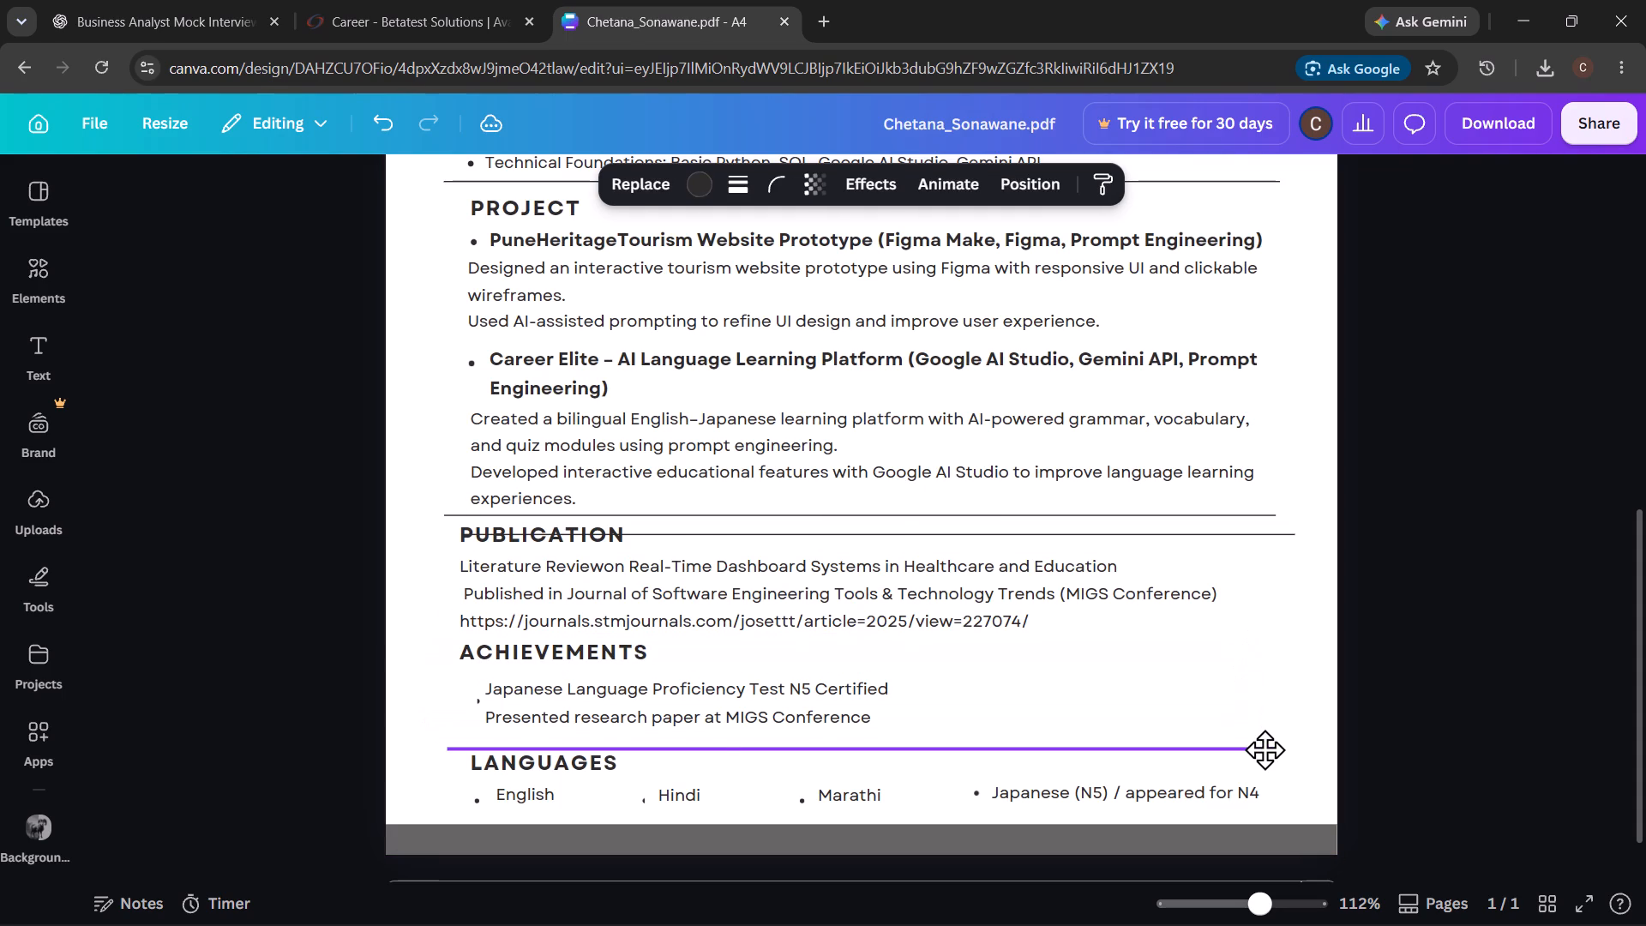
{"action": "left_click_drag", "start_coordinate": [1265, 749], "coordinate": [1258, 741]}
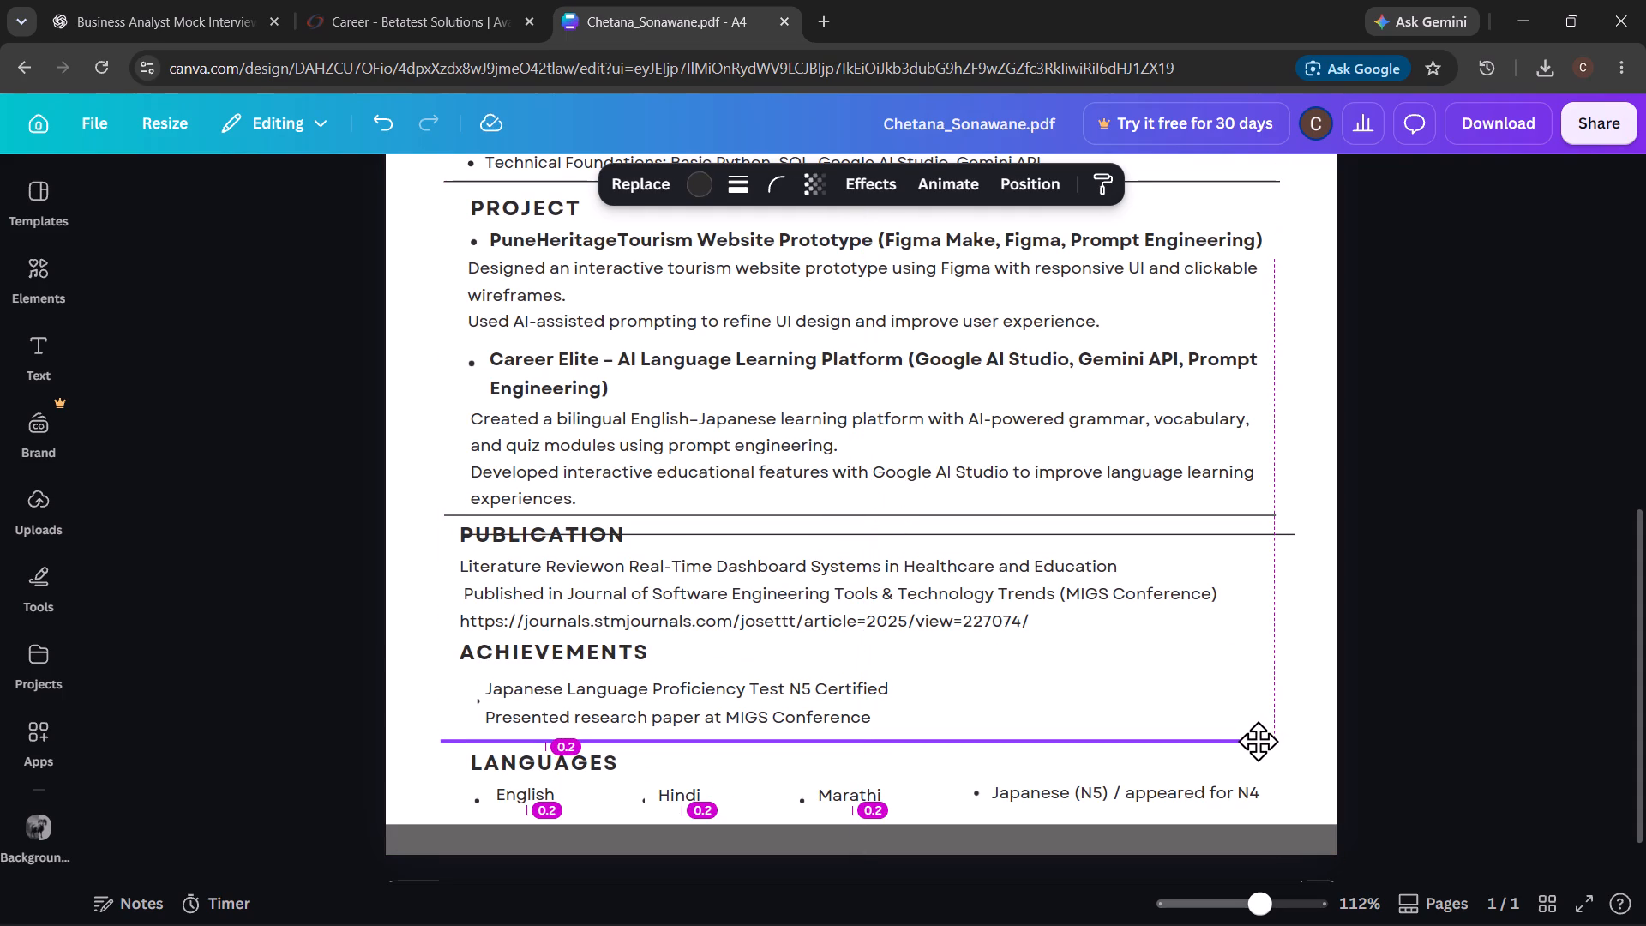
{"action": "left_click_drag", "start_coordinate": [1258, 741], "coordinate": [1259, 741]}
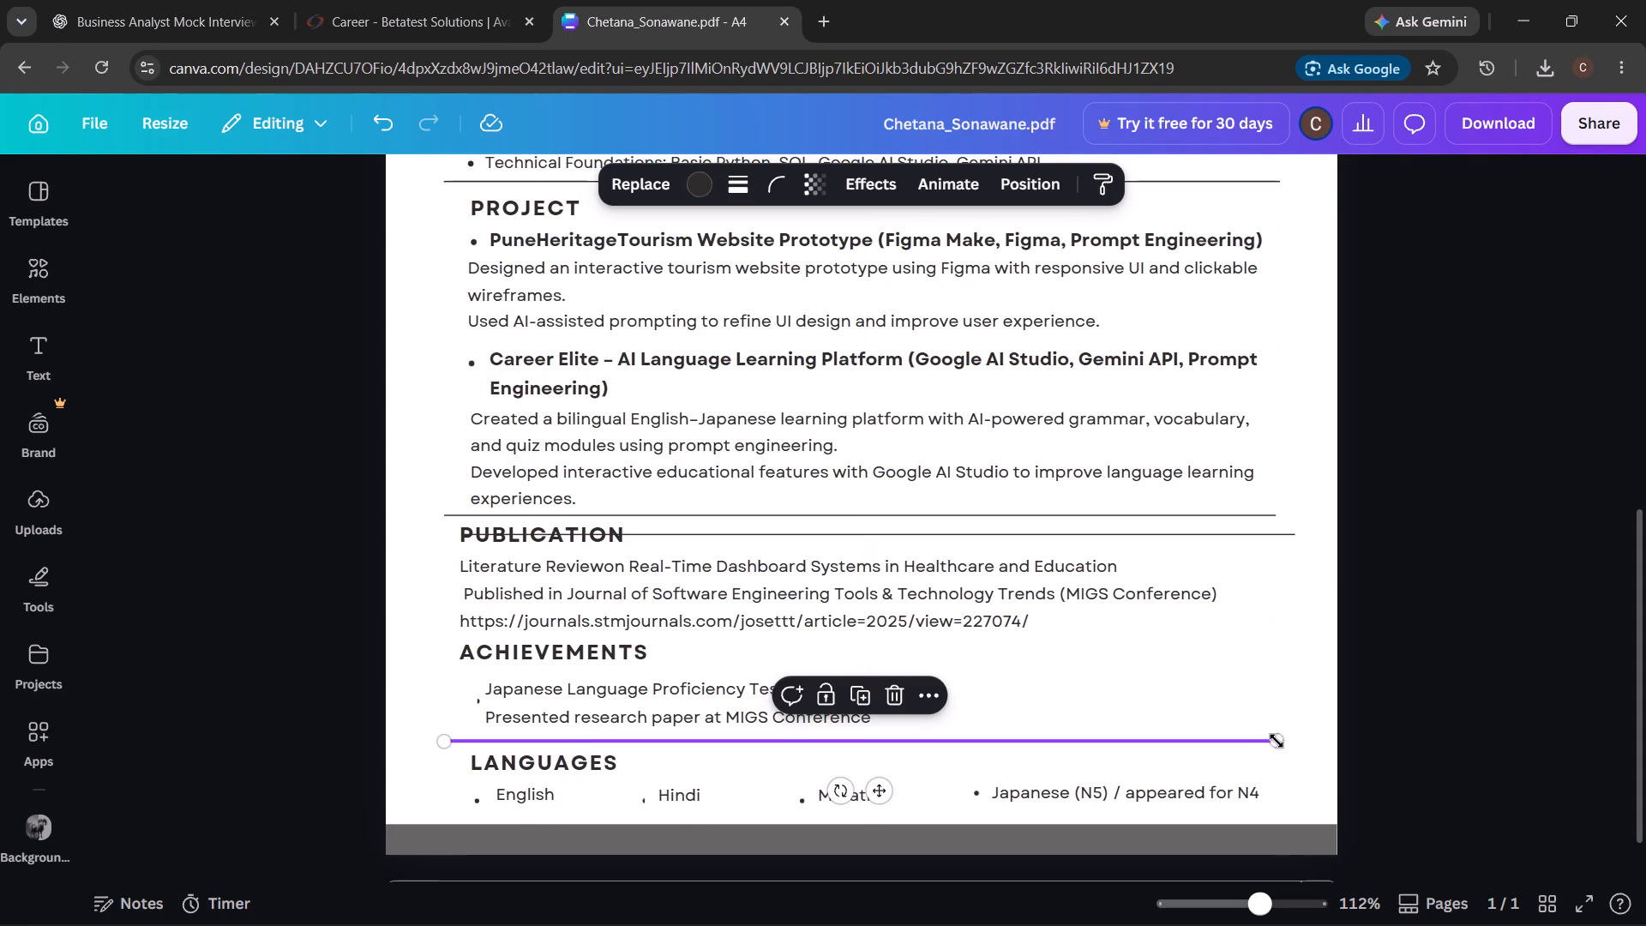
{"action": "left_click", "coordinate": [1280, 741]}
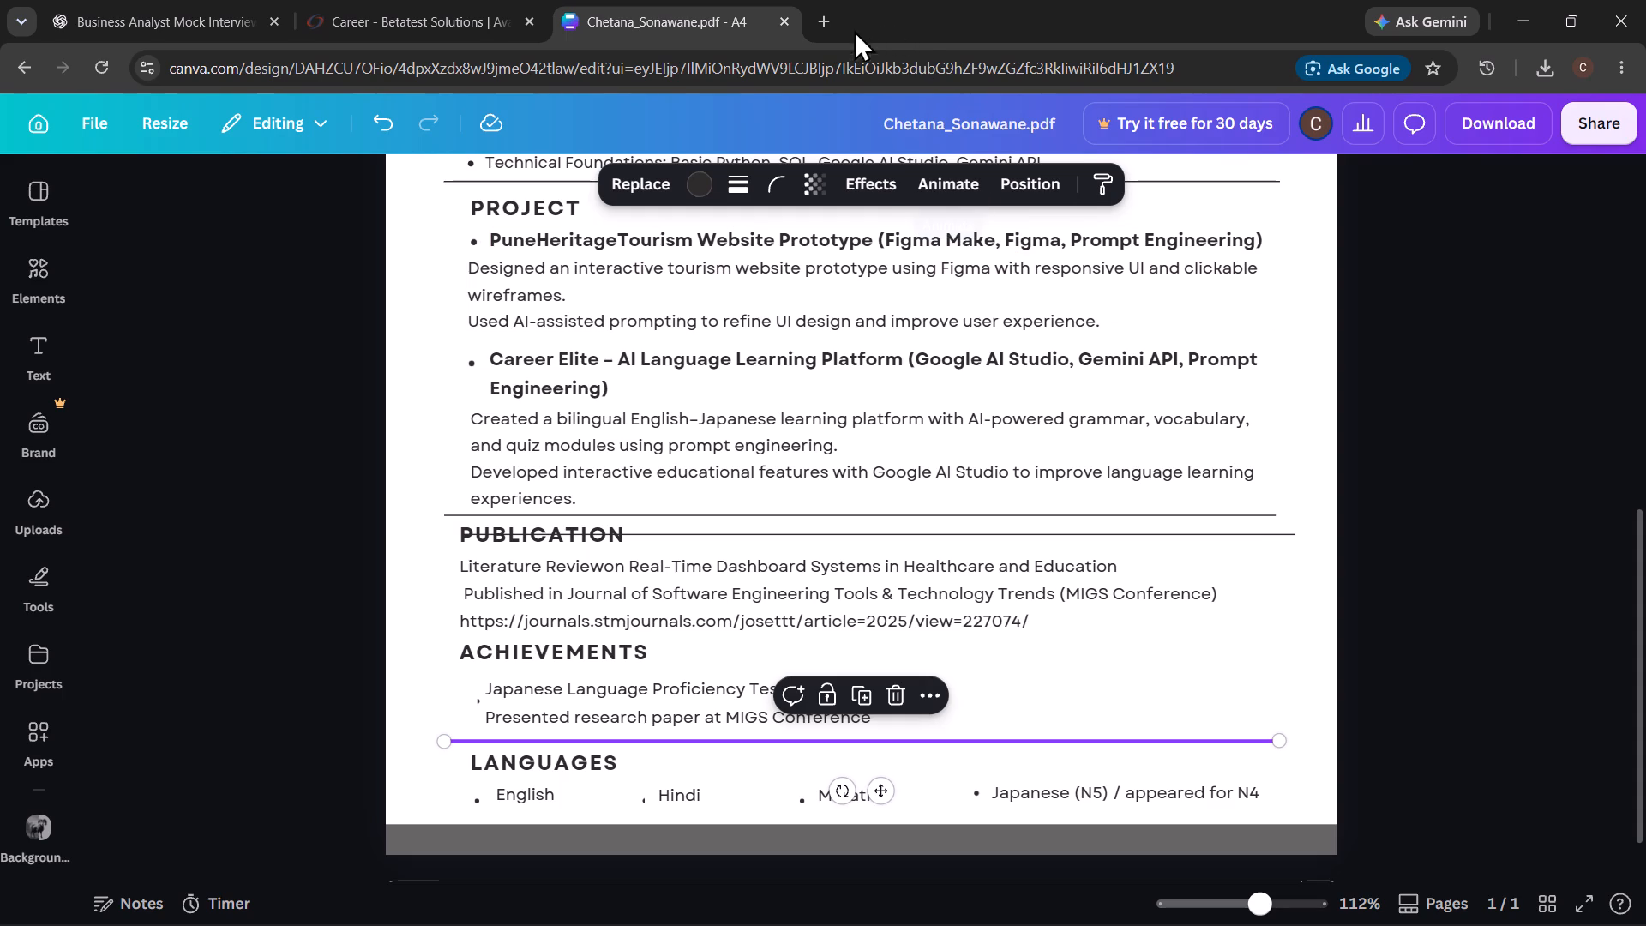
Search the web in a new browser tab for "bio data for marriage in marathi".
{"action": "left_click", "coordinate": [829, 31]}
{"action": "type", "text": "bip"}
{"action": "key", "text": "BackSpace"}
{"action": "type", "text": "o data"}
{"action": "key", "text": "space"}
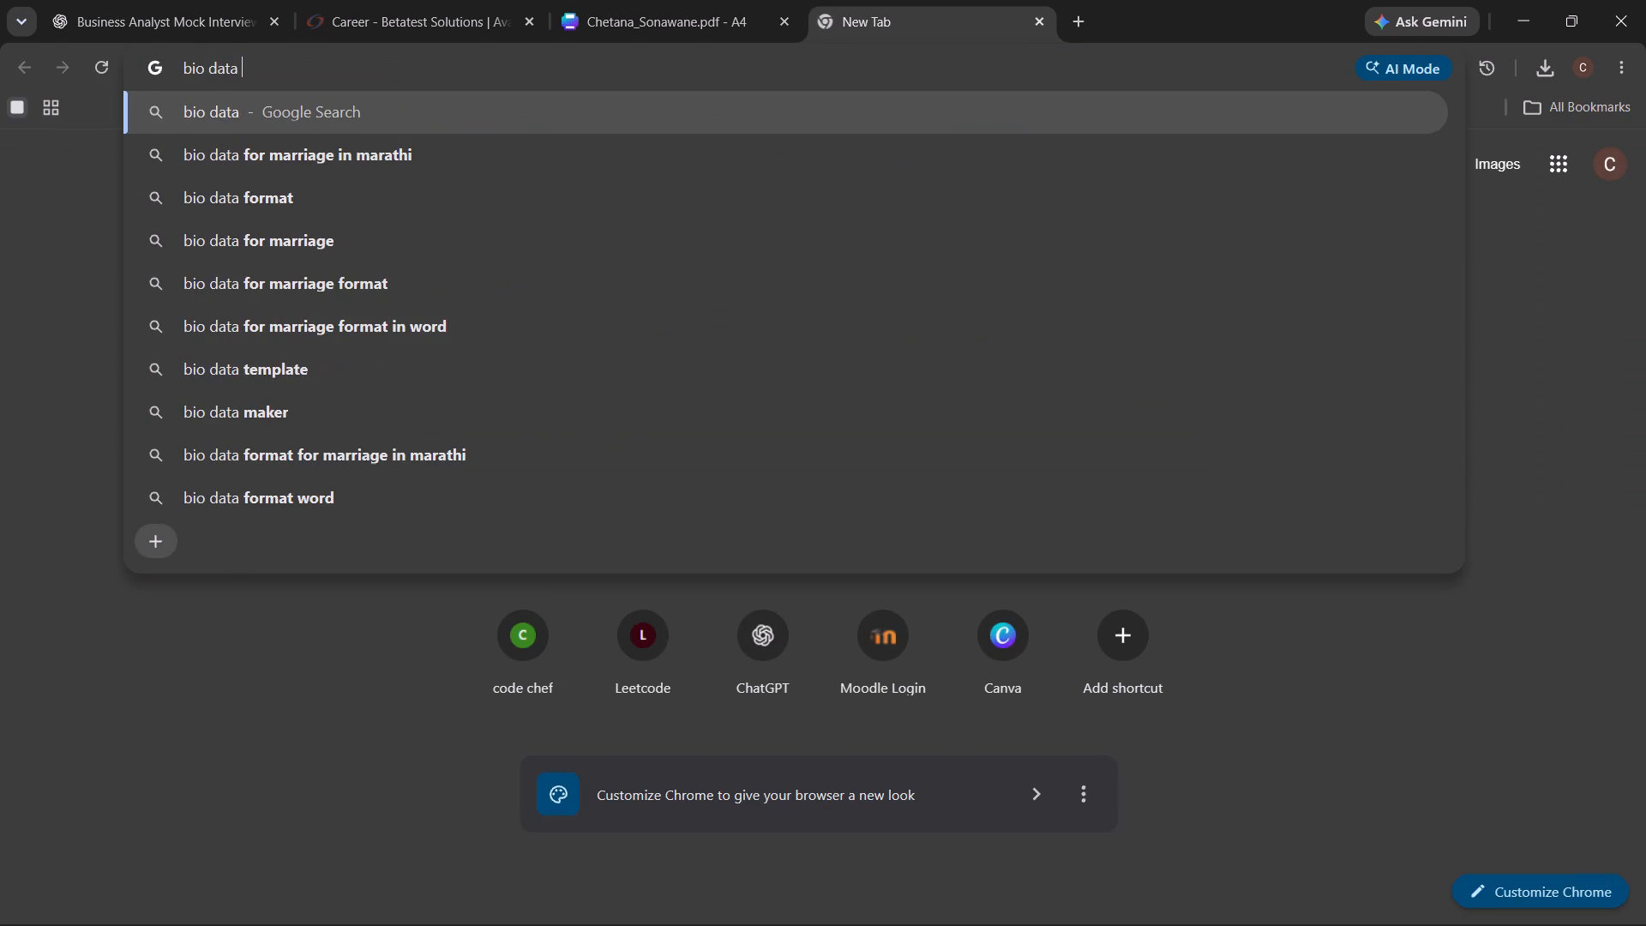
{"action": "left_click", "coordinate": [677, 159]}
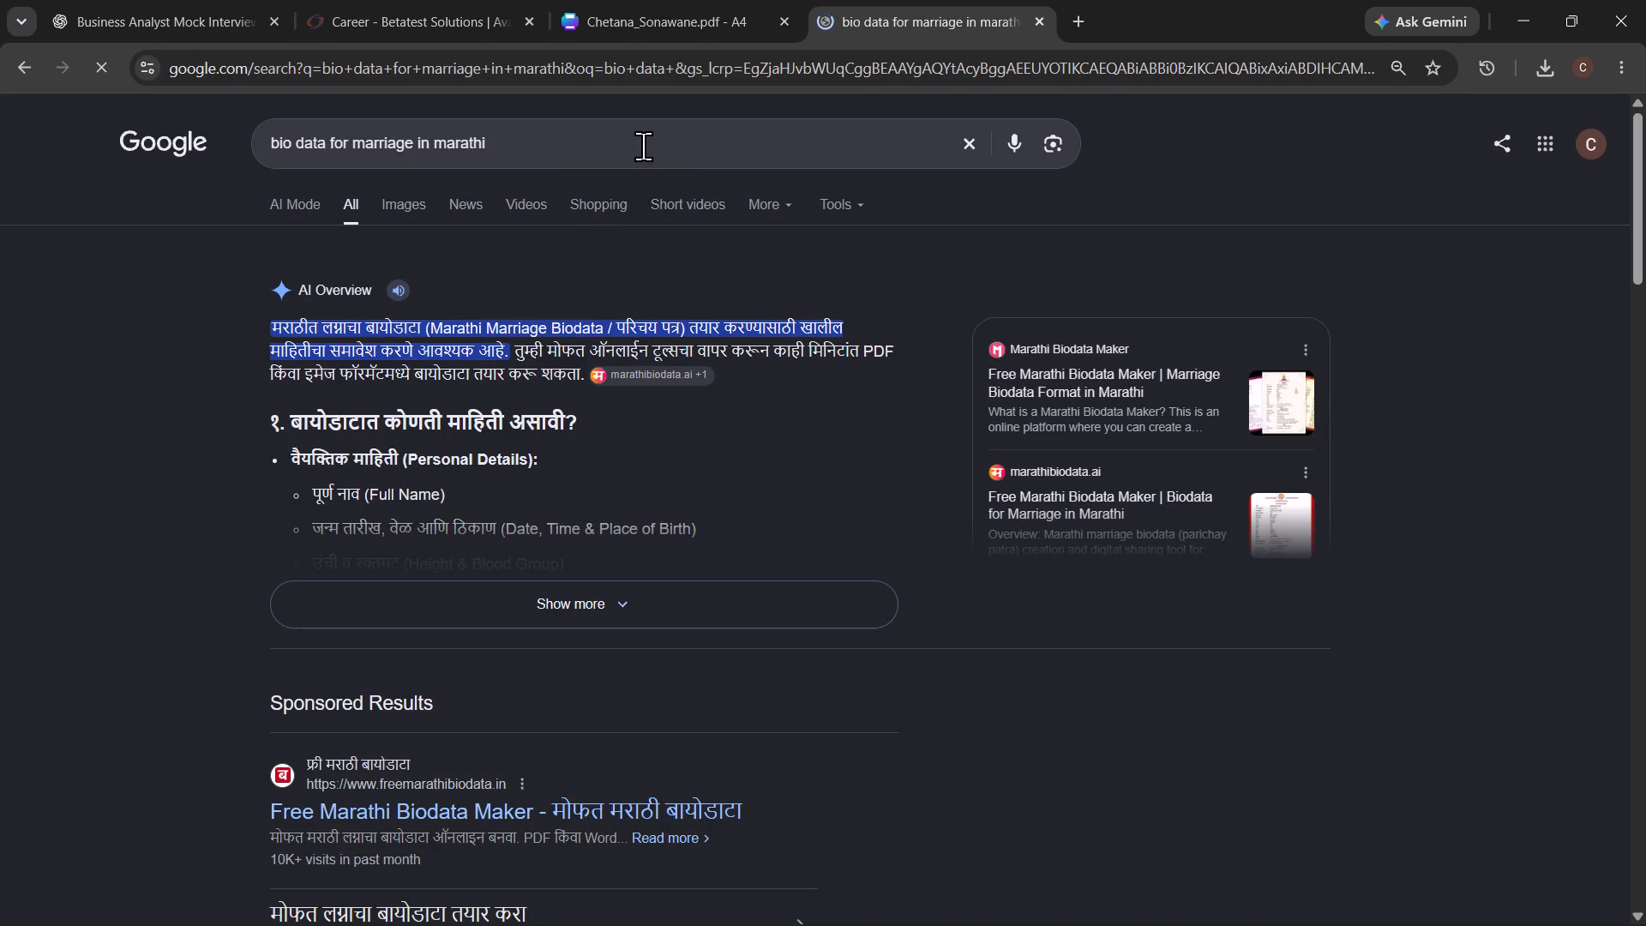
Change the web search to "bio data for marriage in english", skim the results and close that tab.
{"action": "left_click", "coordinate": [643, 146]}
{"action": "key", "text": "BackSpace"}
{"action": "key", "text": "BackSpace"}
{"action": "key", "text": "BackSpace"}
{"action": "key", "text": "BackSpace"}
{"action": "key", "text": "BackSpace"}
{"action": "key", "text": "BackSpace"}
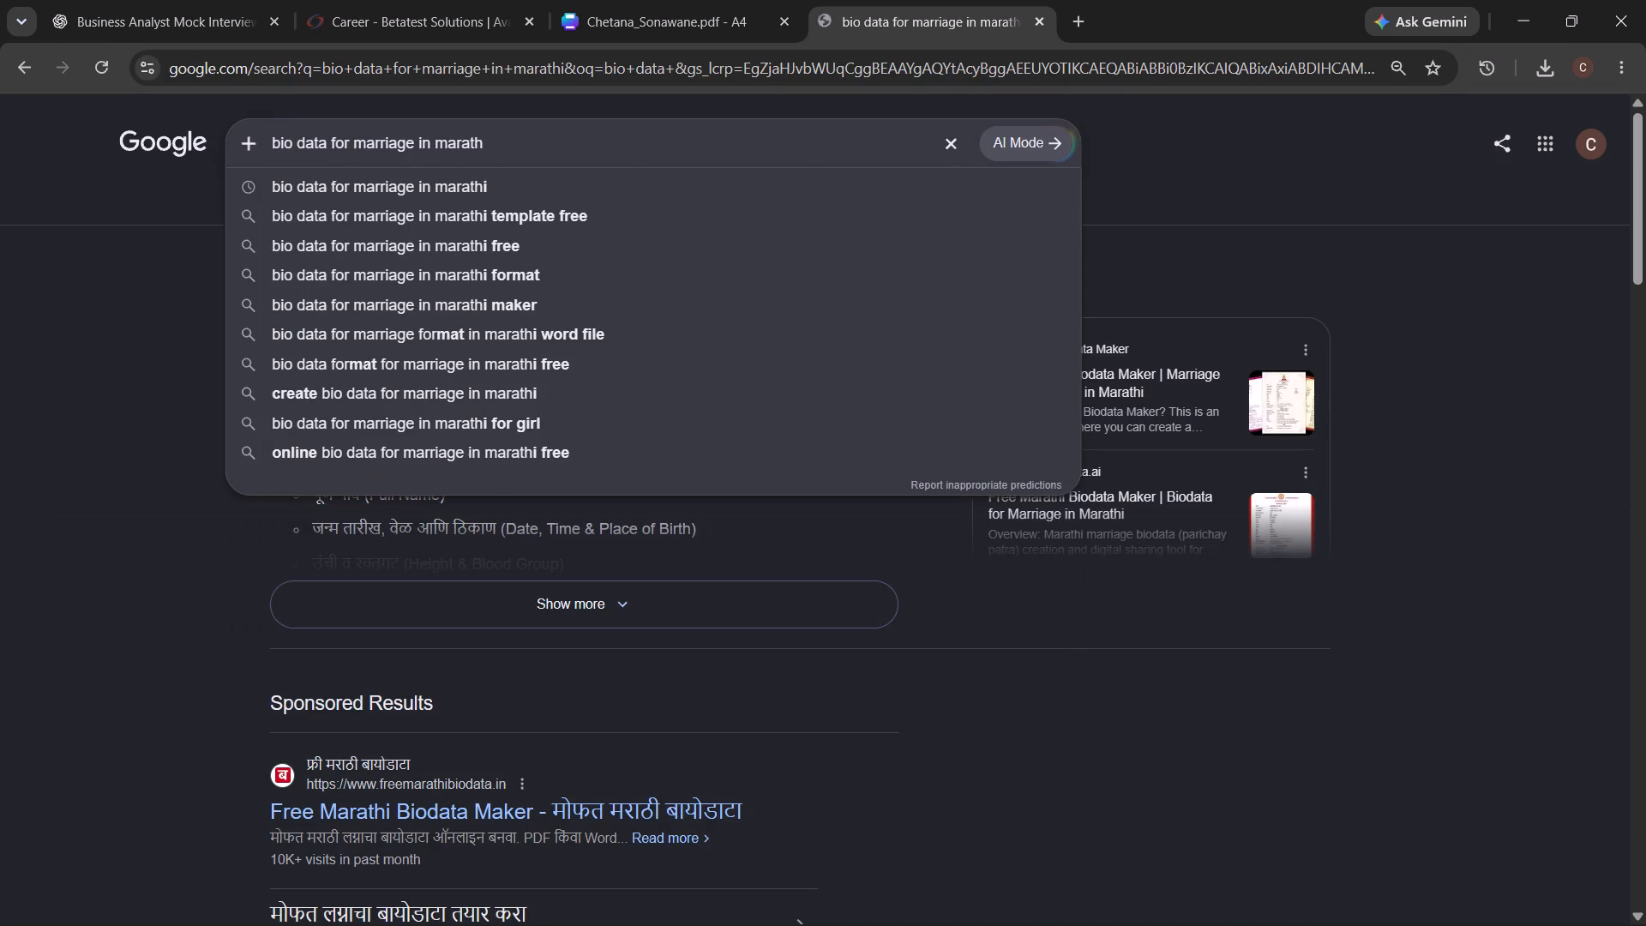
{"action": "key", "text": "BackSpace"}
{"action": "key", "text": "BackSpace"}
{"action": "key", "text": "space"}
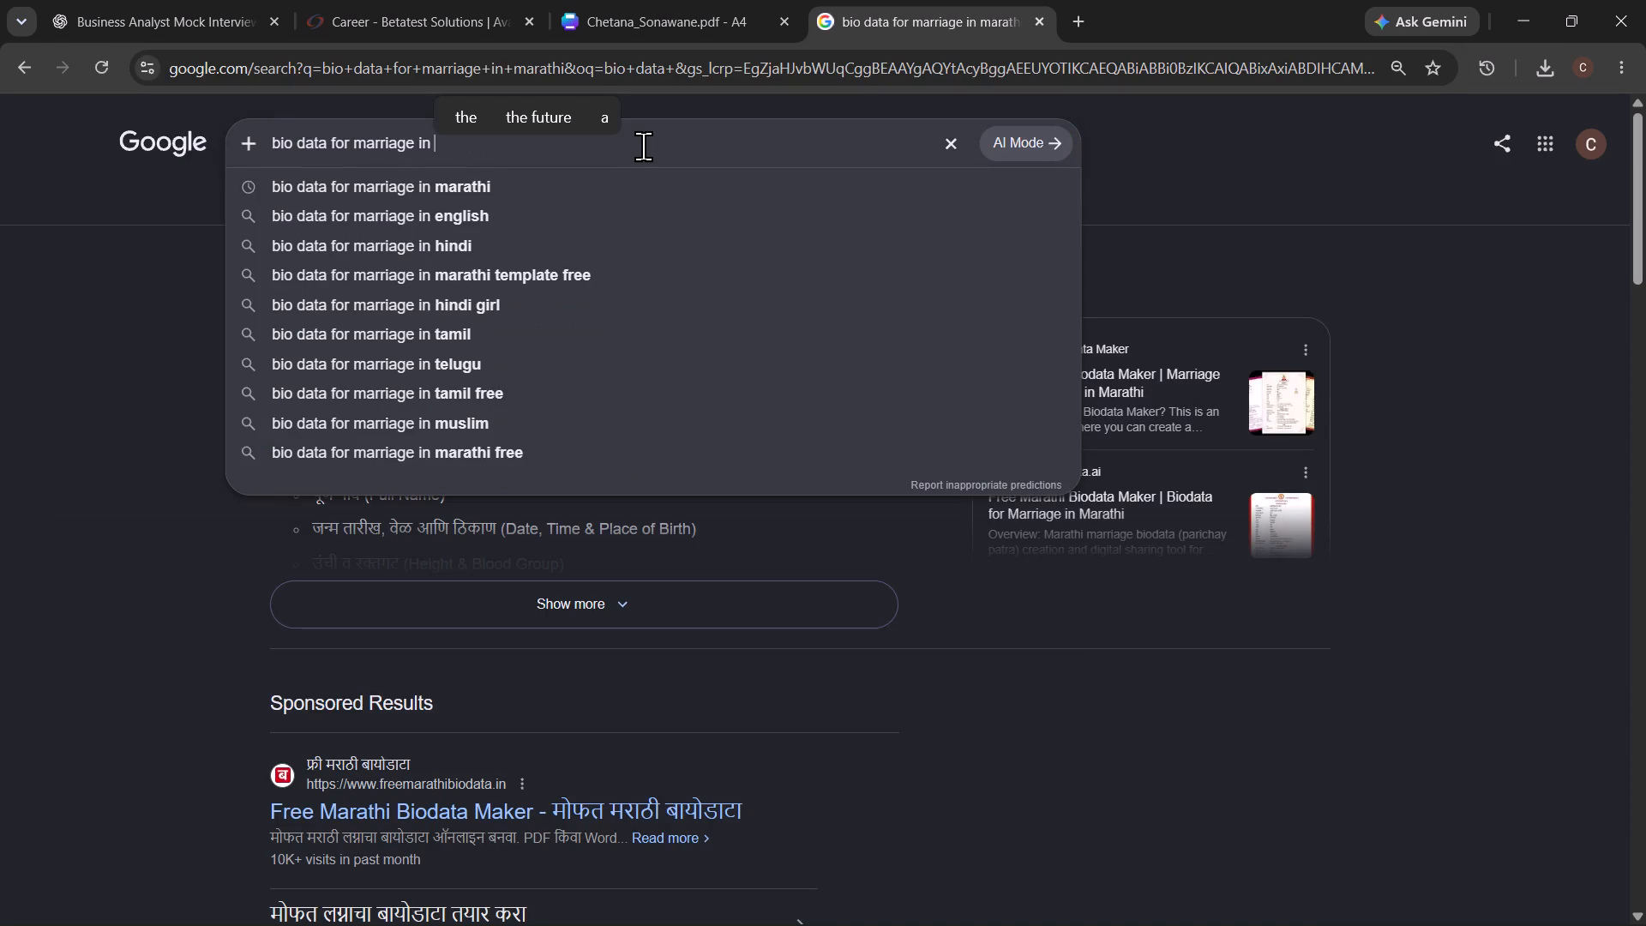
{"action": "left_click", "coordinate": [500, 217]}
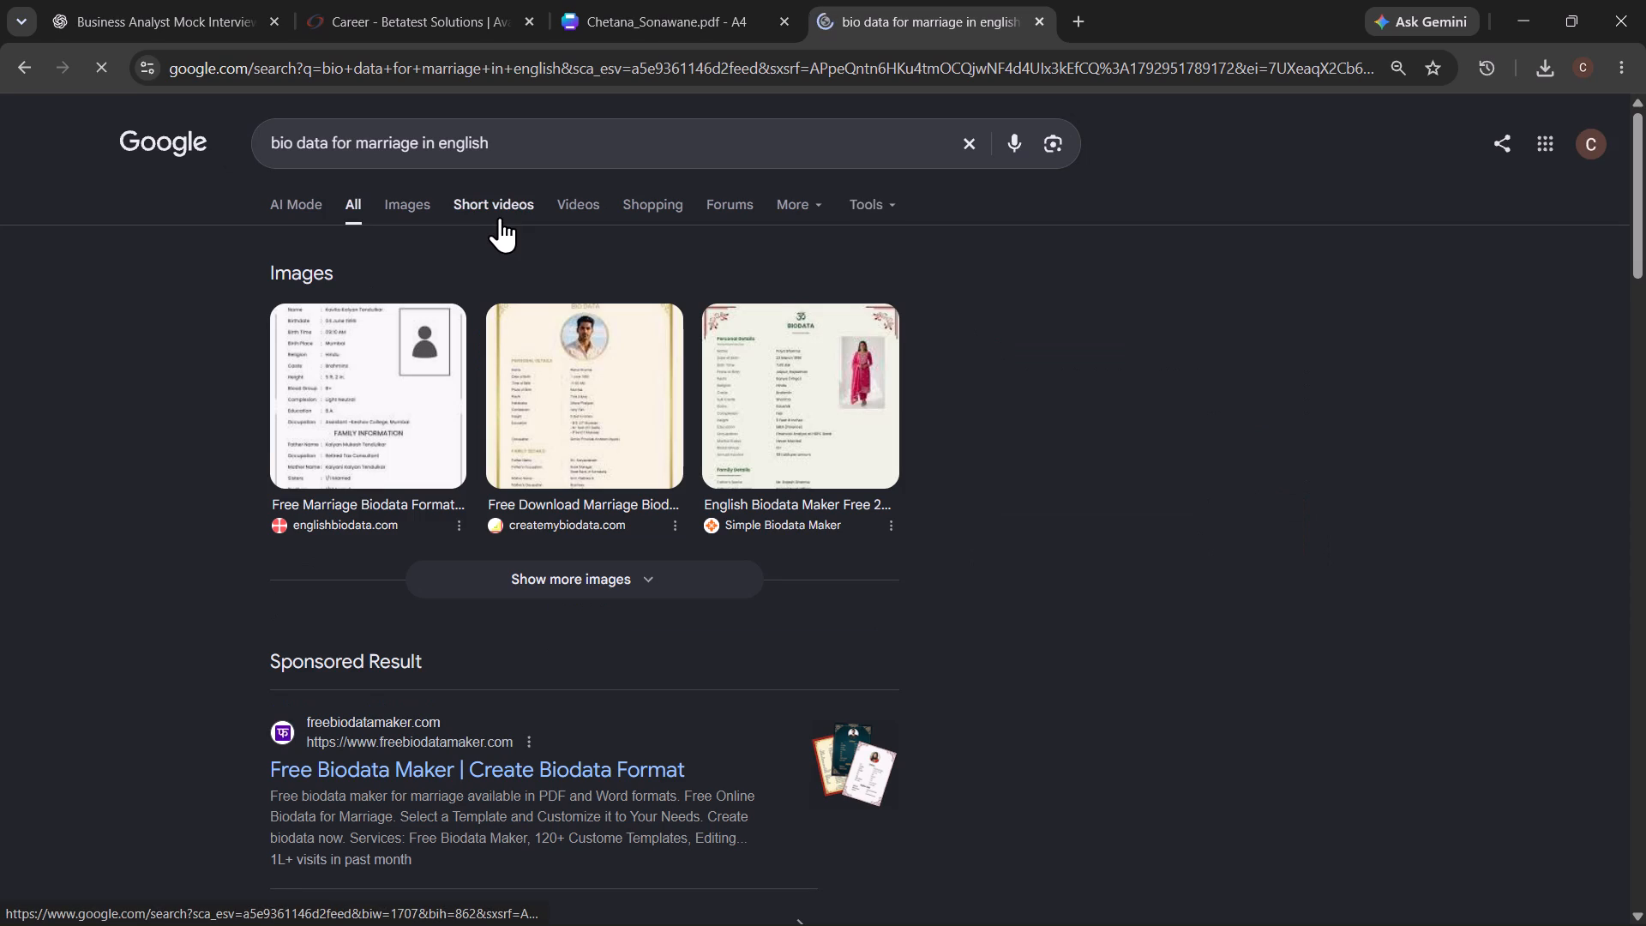
{"action": "scroll", "coordinate": [518, 334], "scroll_direction": "down", "scroll_amount": 1}
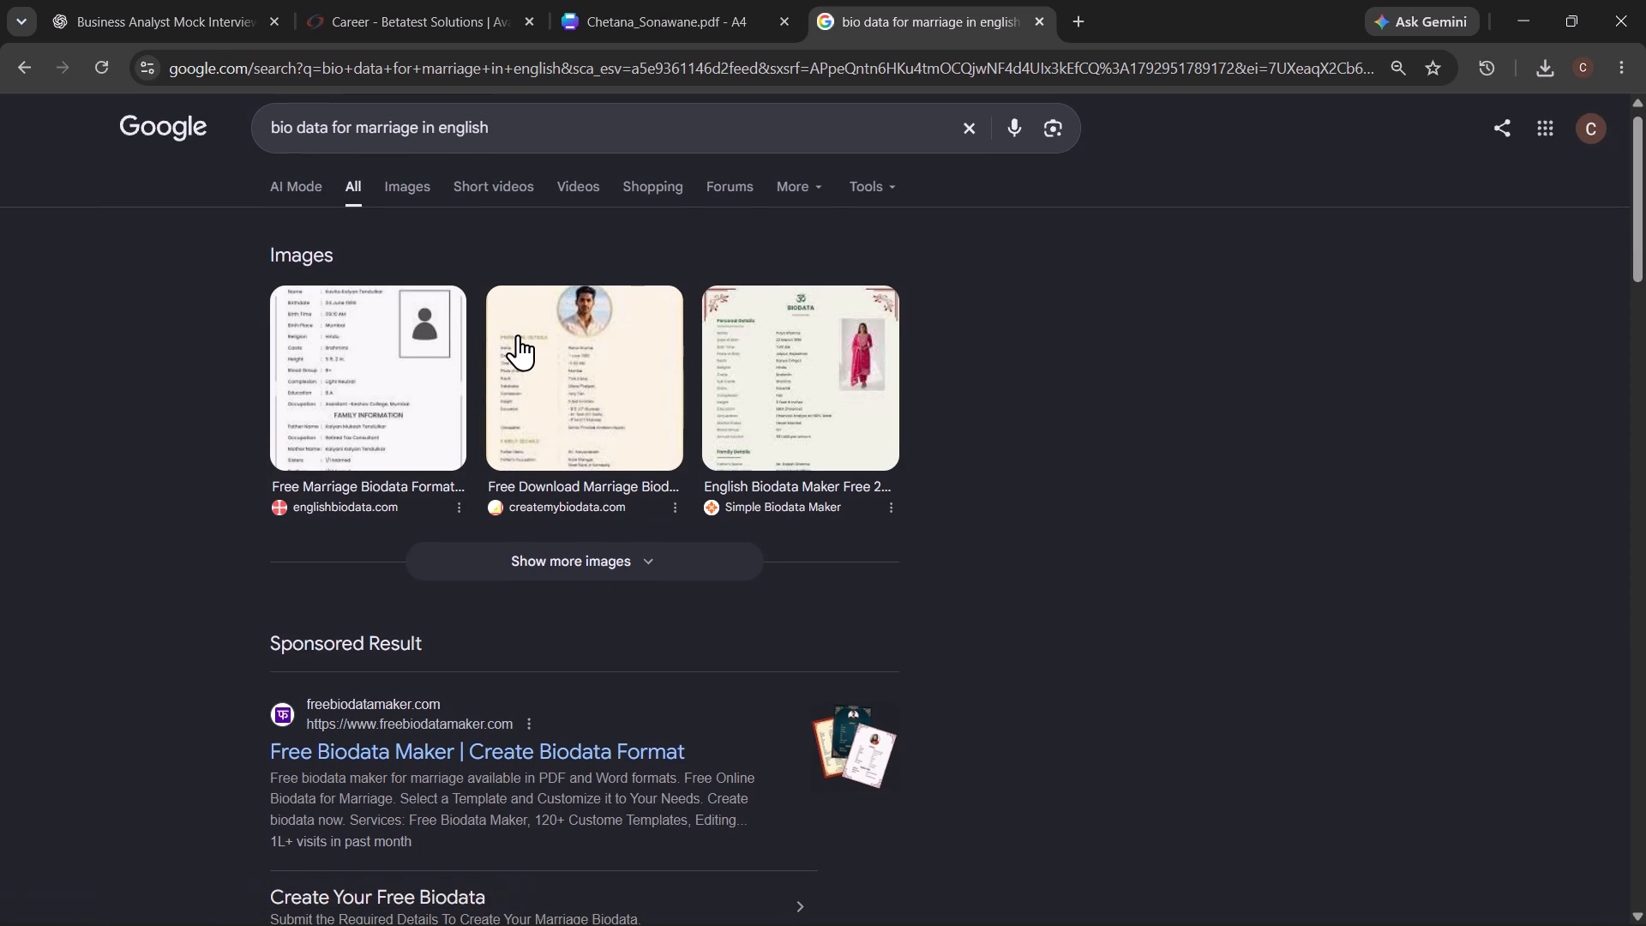
{"action": "scroll", "coordinate": [518, 334], "scroll_direction": "up", "scroll_amount": 2}
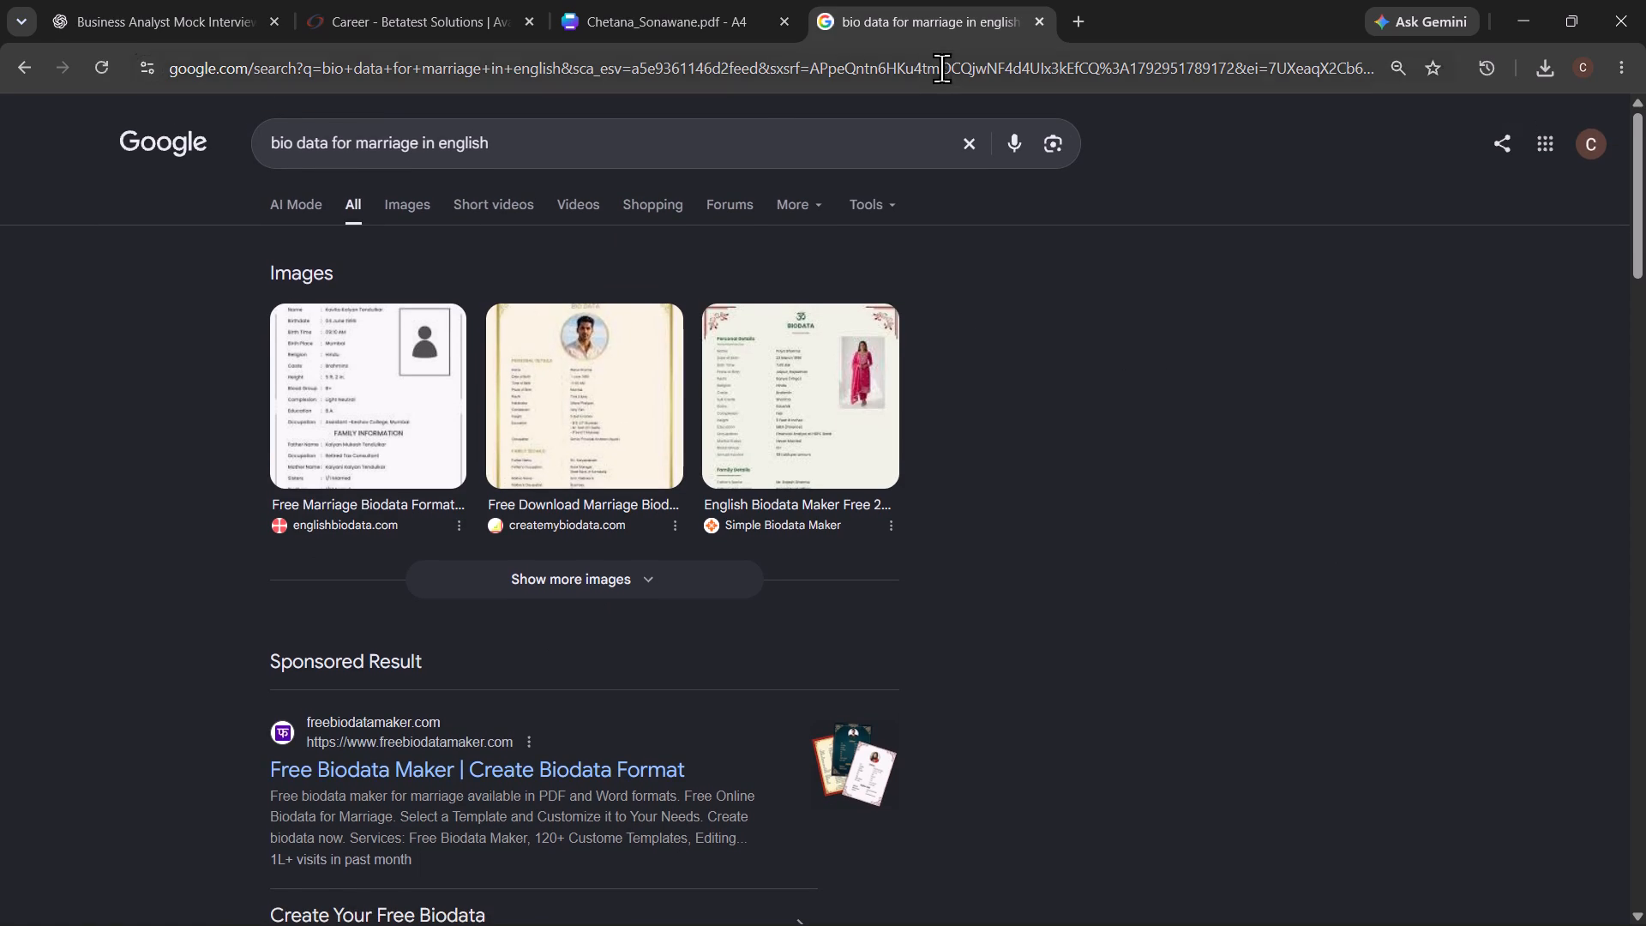
{"action": "left_click", "coordinate": [1036, 17]}
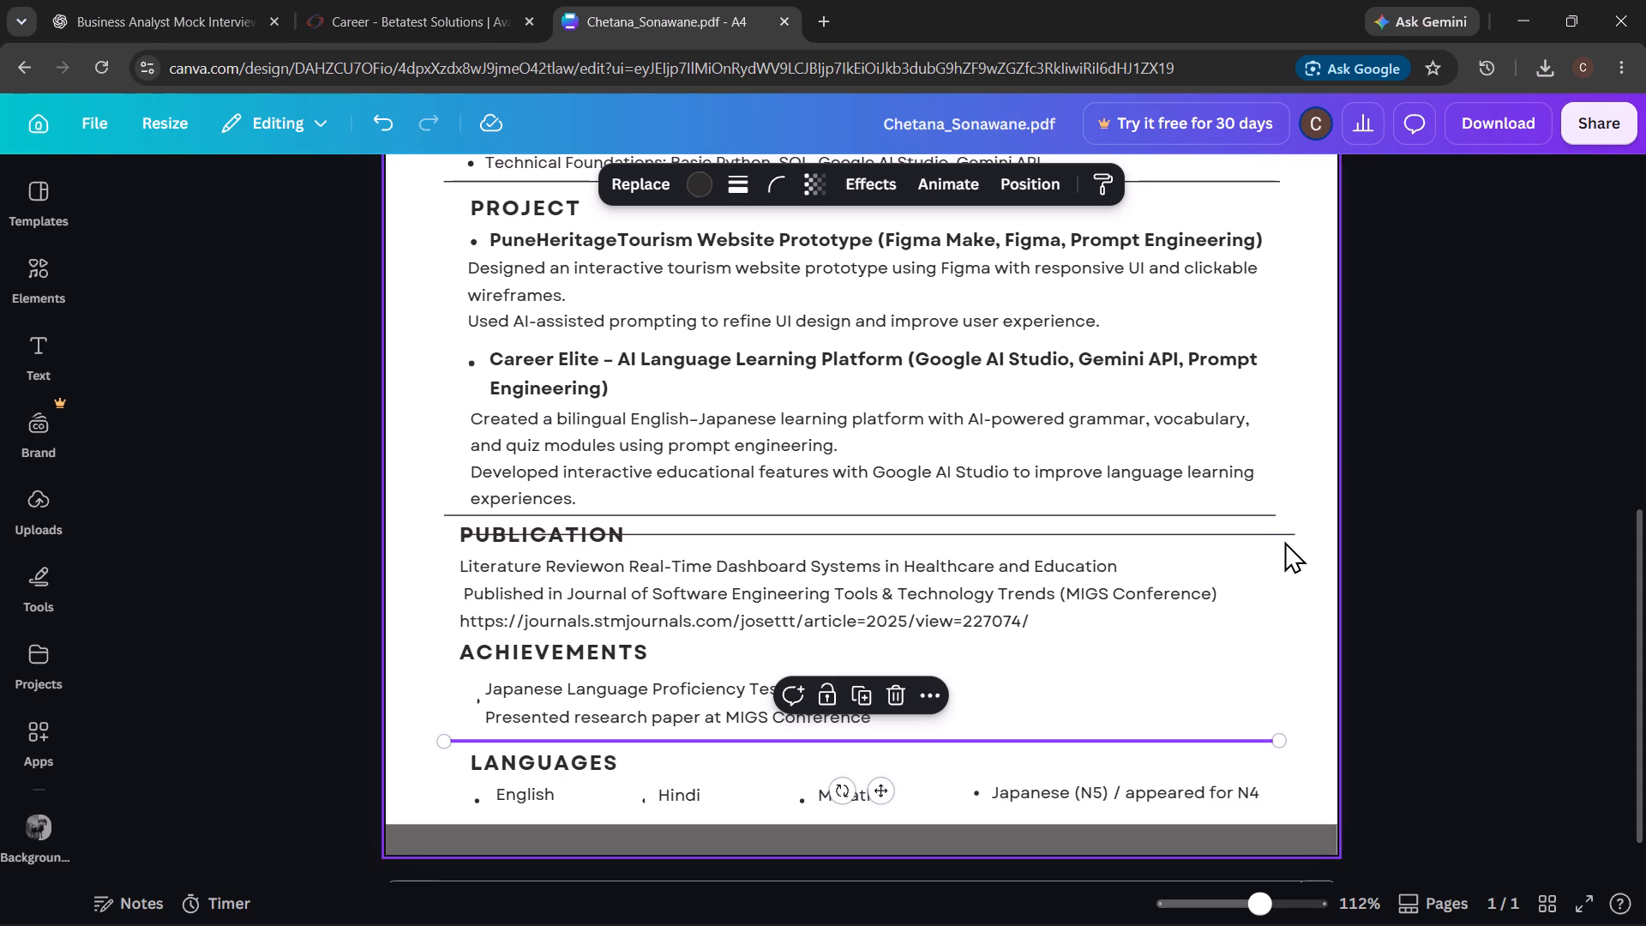
Move the other pasted divider between the journal link and the ACHIEVEMENTS heading, lined up with the other dividers.
{"action": "left_click_drag", "start_coordinate": [1287, 534], "coordinate": [1275, 604]}
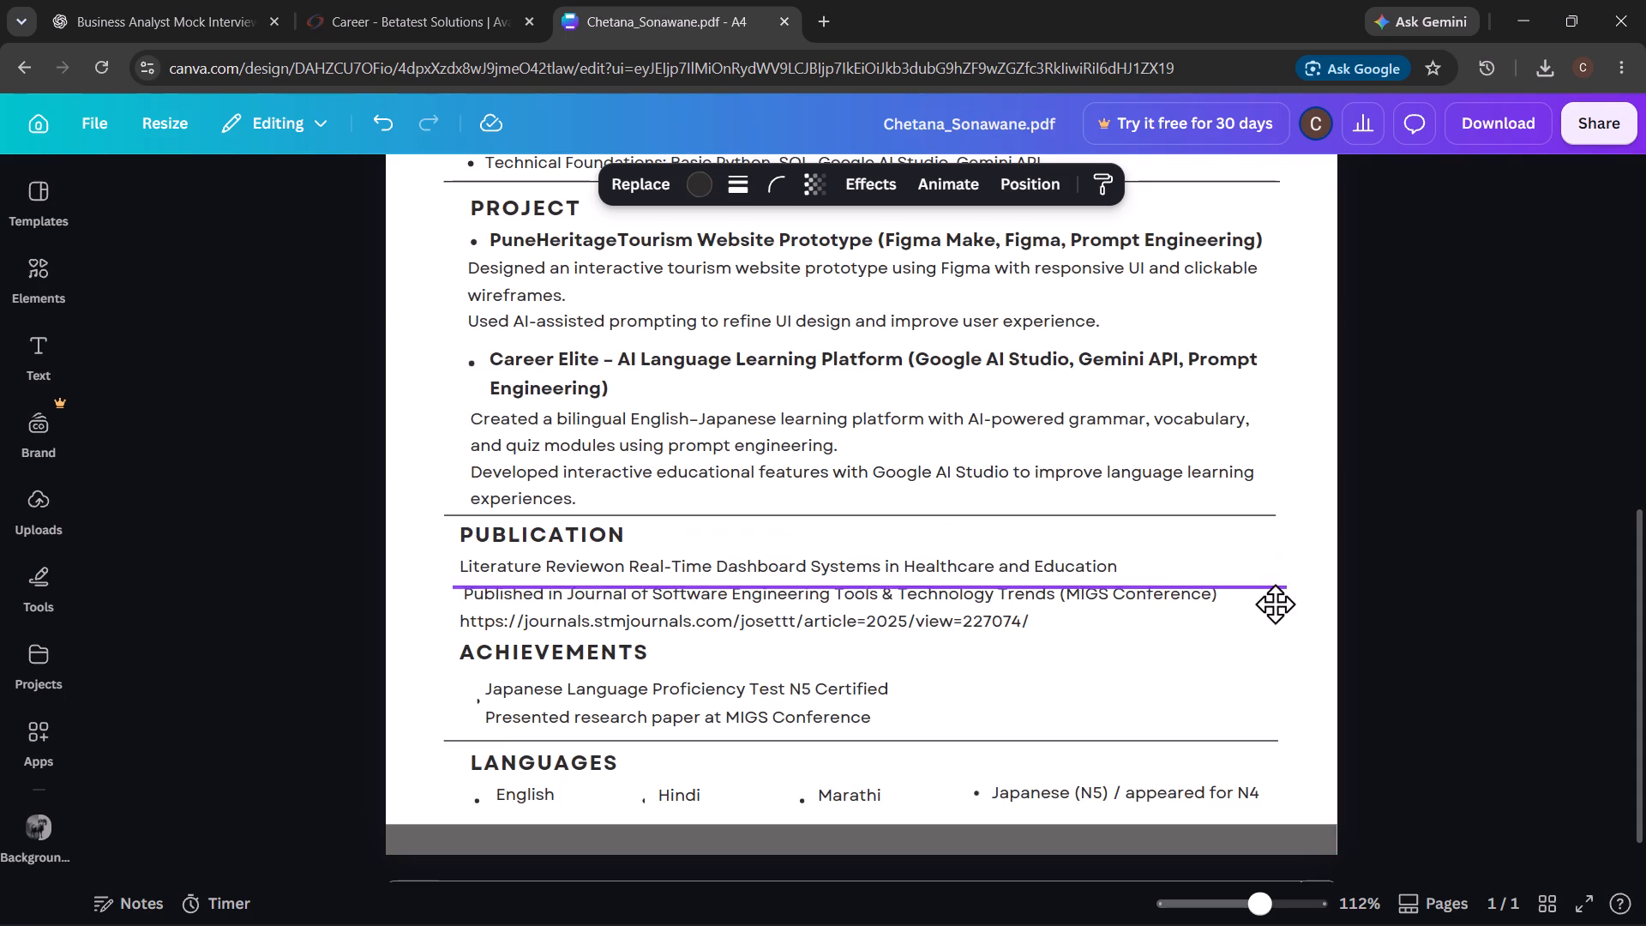
{"action": "left_click_drag", "start_coordinate": [1275, 604], "coordinate": [1265, 639]}
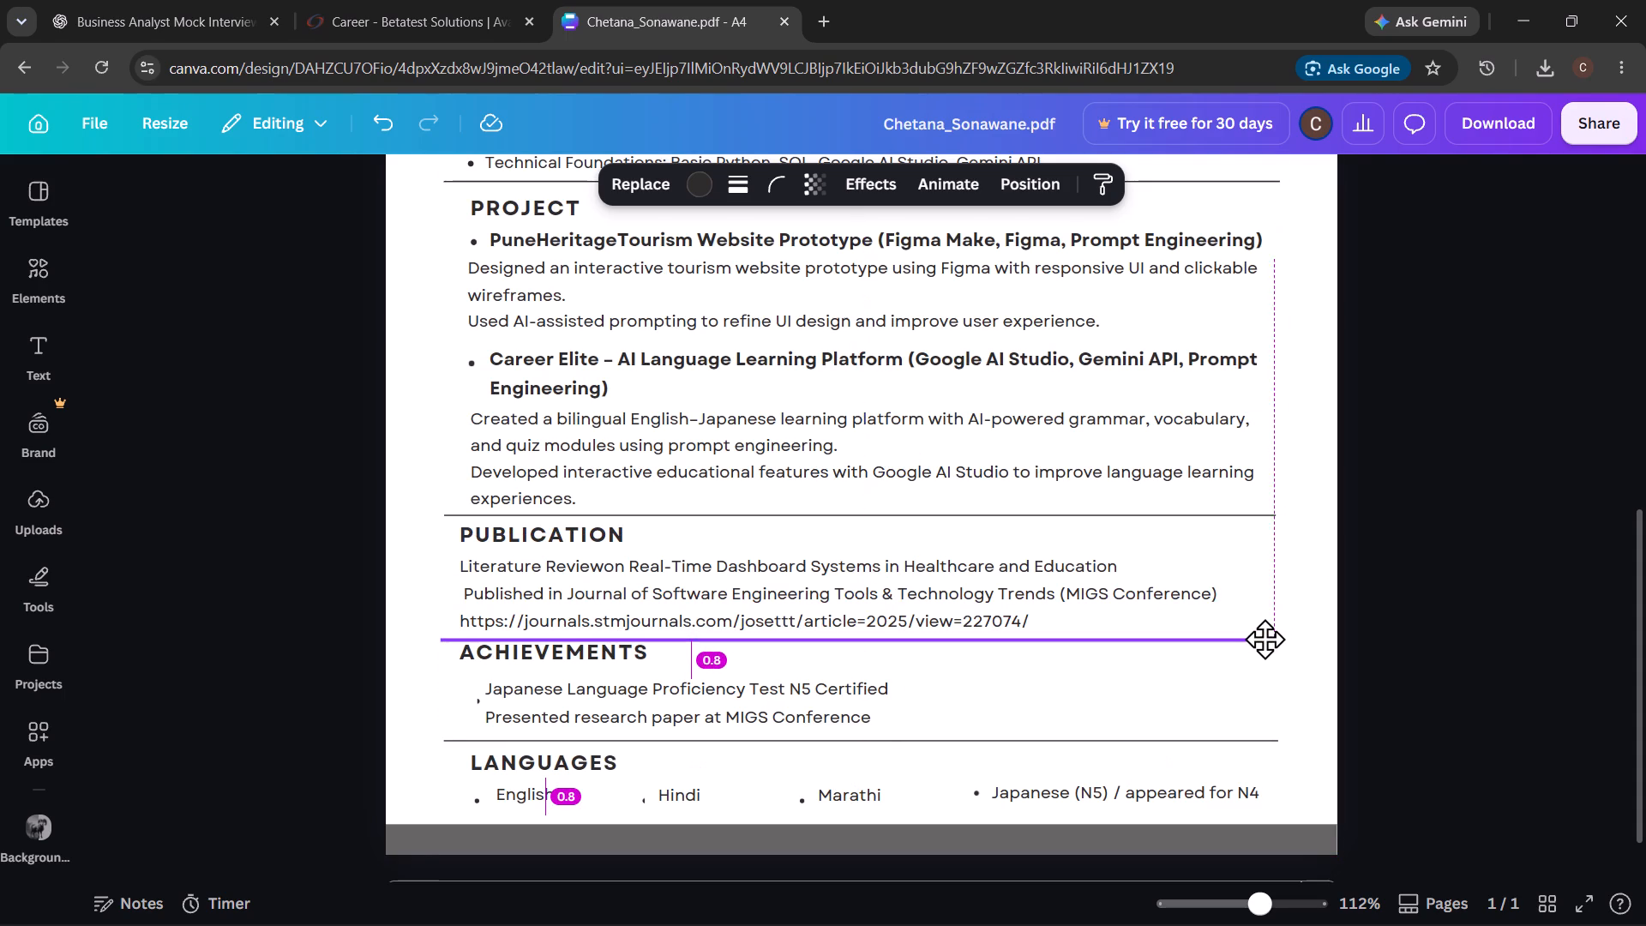
{"action": "left_click_drag", "start_coordinate": [1265, 639], "coordinate": [1264, 639]}
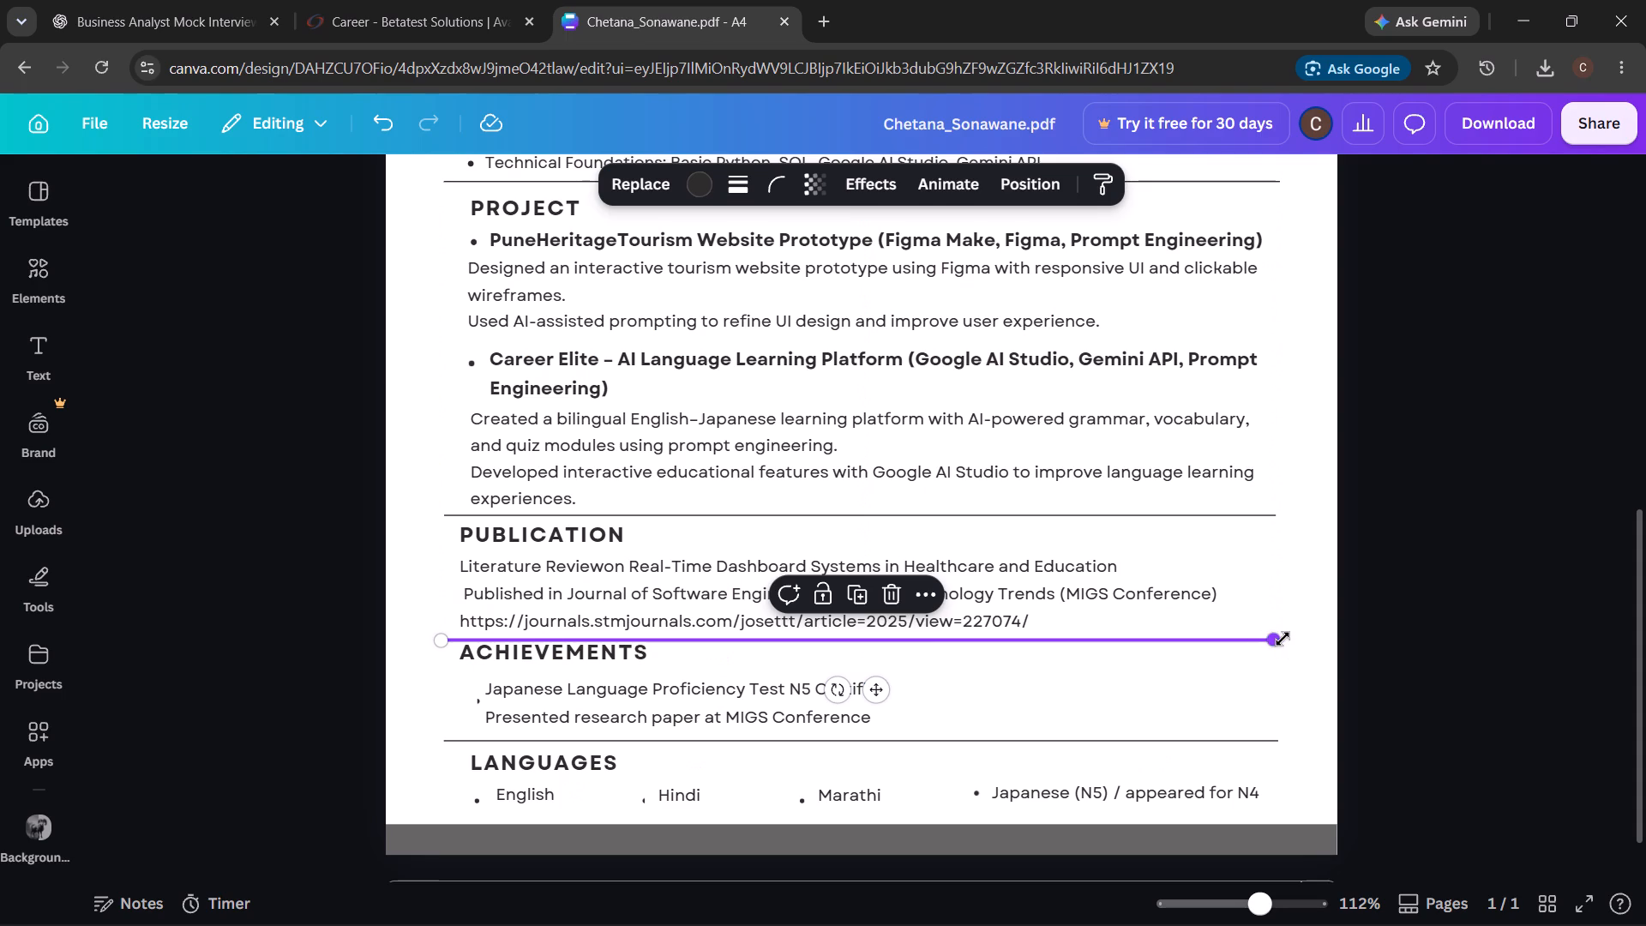
{"action": "left_click_drag", "start_coordinate": [1283, 639], "coordinate": [1293, 633]}
{"action": "left_click", "coordinate": [1250, 640]}
{"action": "left_click", "coordinate": [1277, 639]}
{"action": "left_click", "coordinate": [1301, 657]}
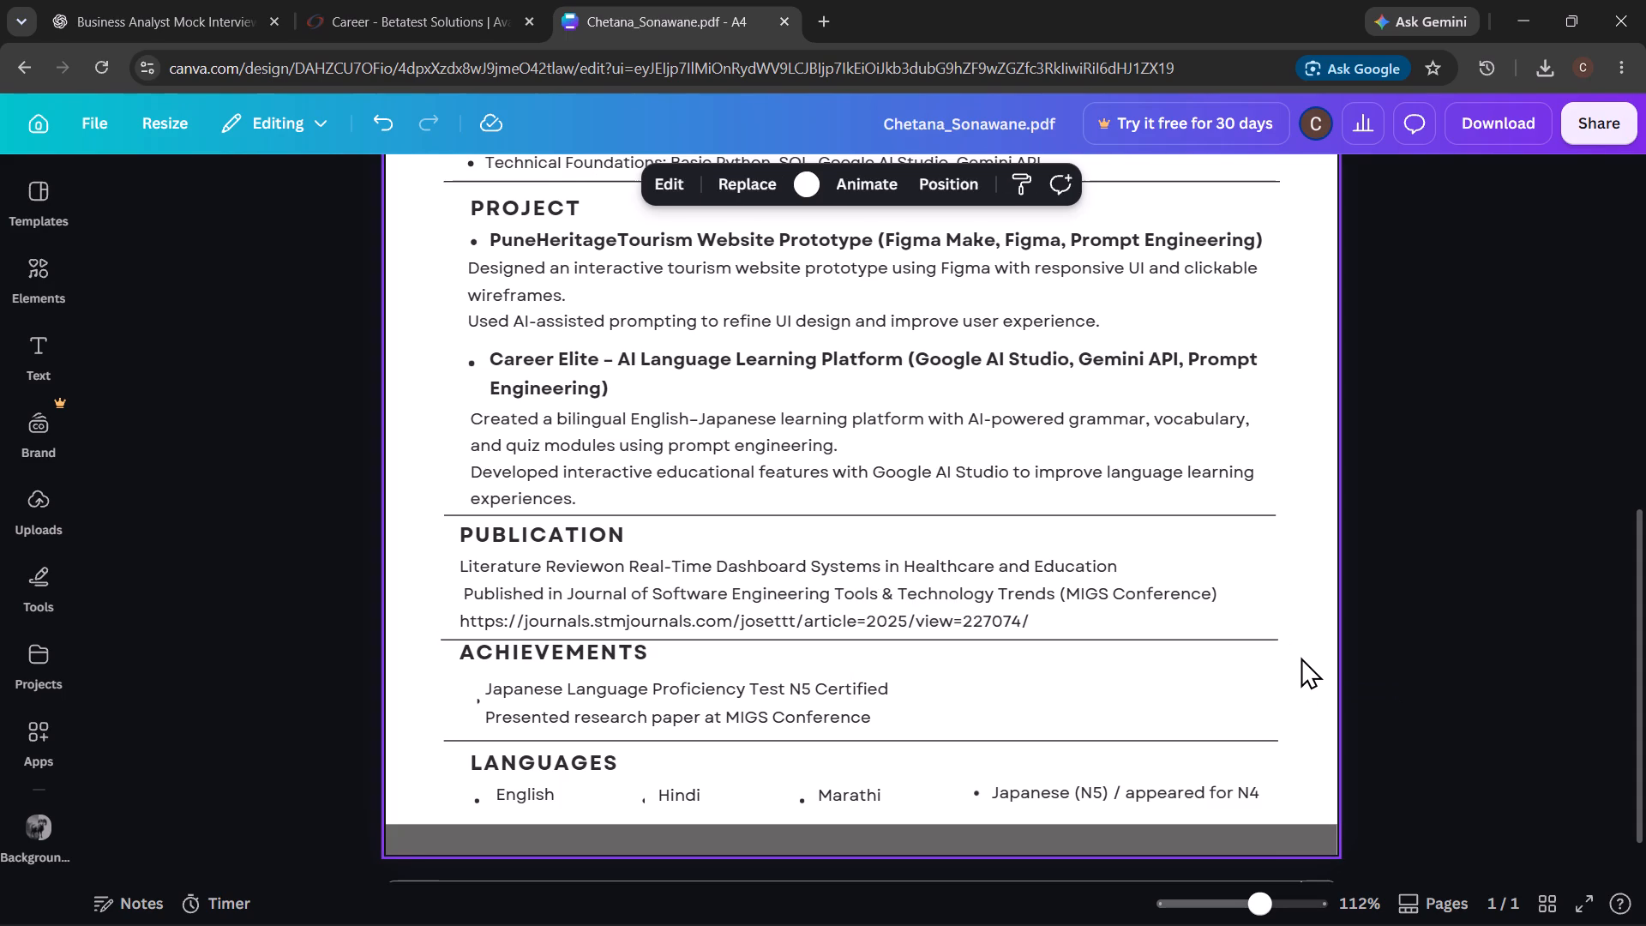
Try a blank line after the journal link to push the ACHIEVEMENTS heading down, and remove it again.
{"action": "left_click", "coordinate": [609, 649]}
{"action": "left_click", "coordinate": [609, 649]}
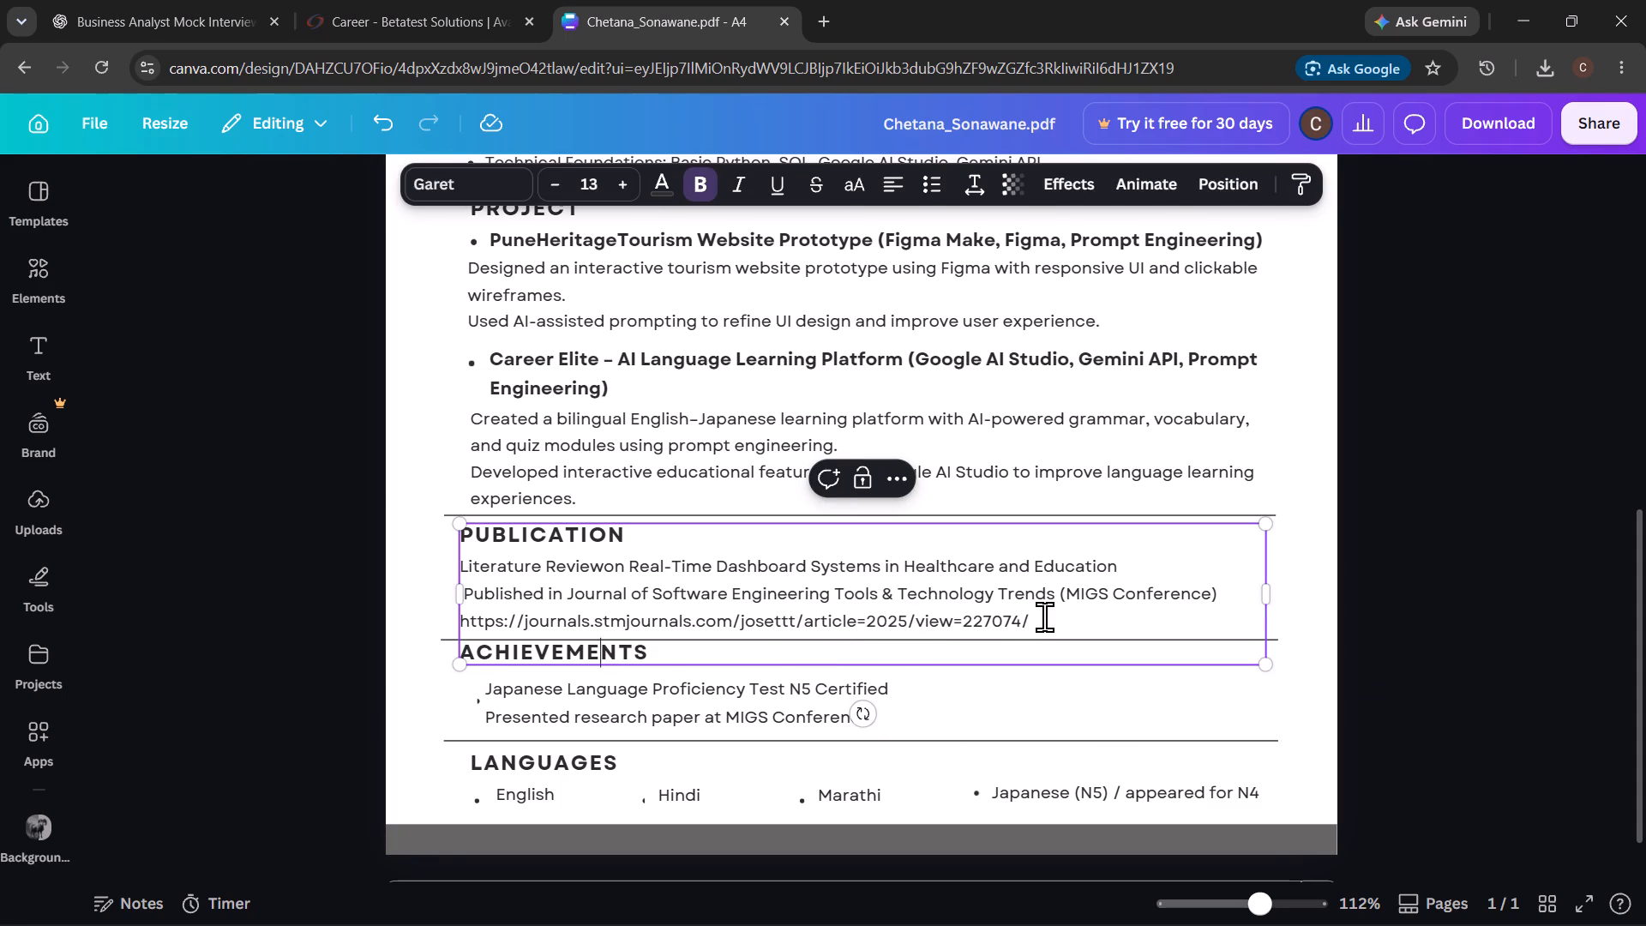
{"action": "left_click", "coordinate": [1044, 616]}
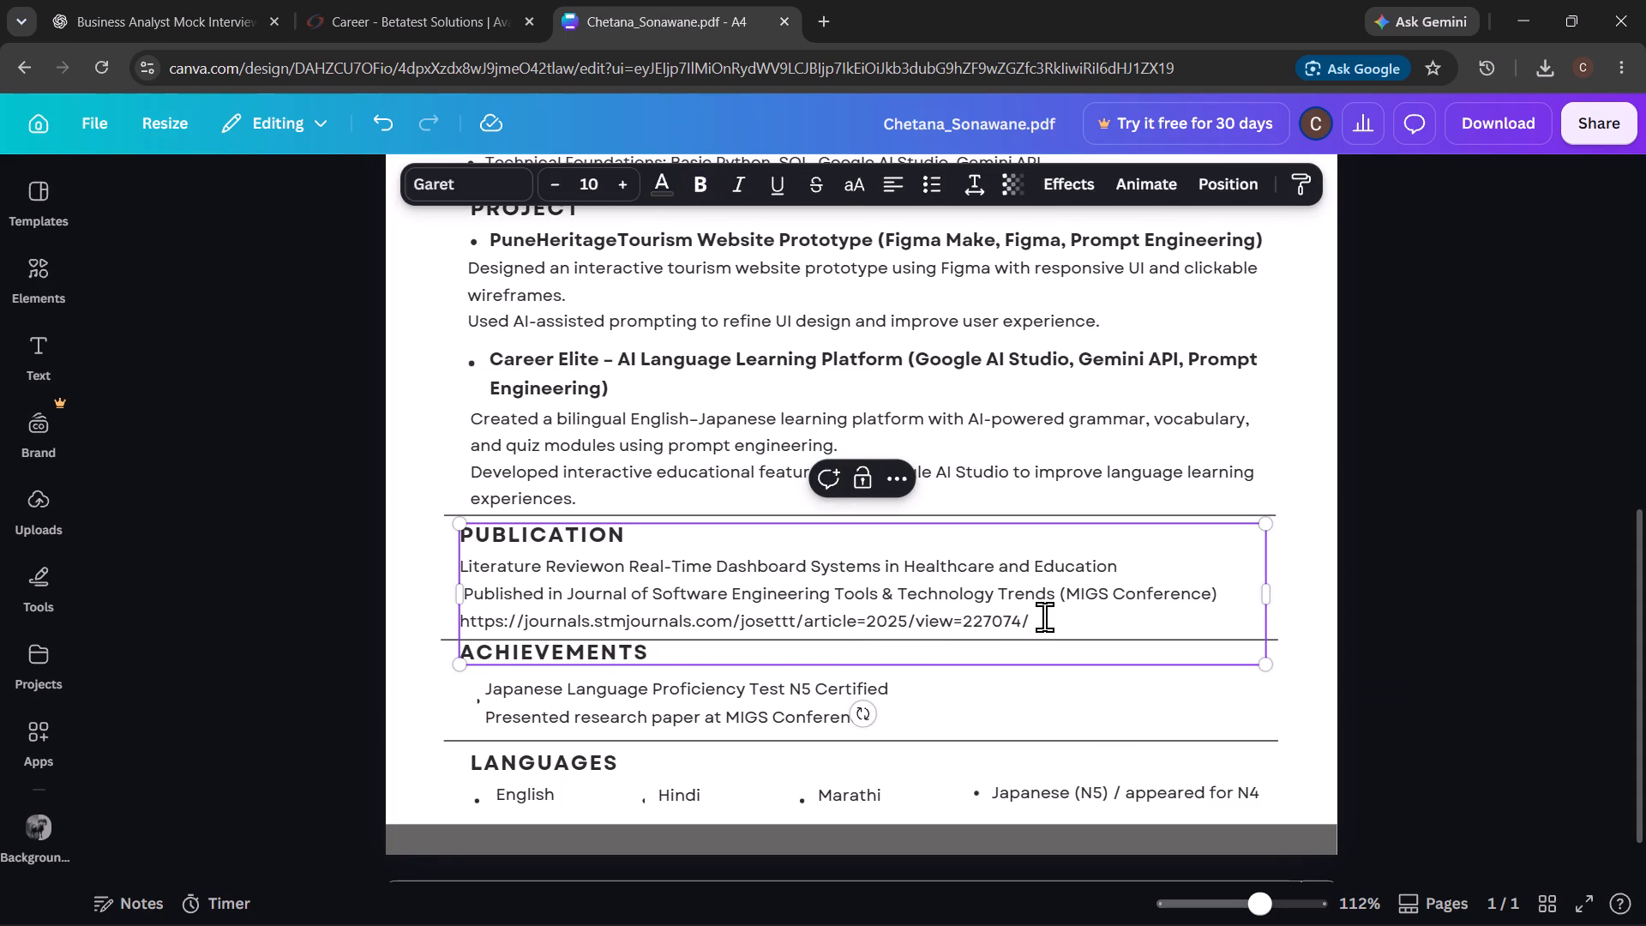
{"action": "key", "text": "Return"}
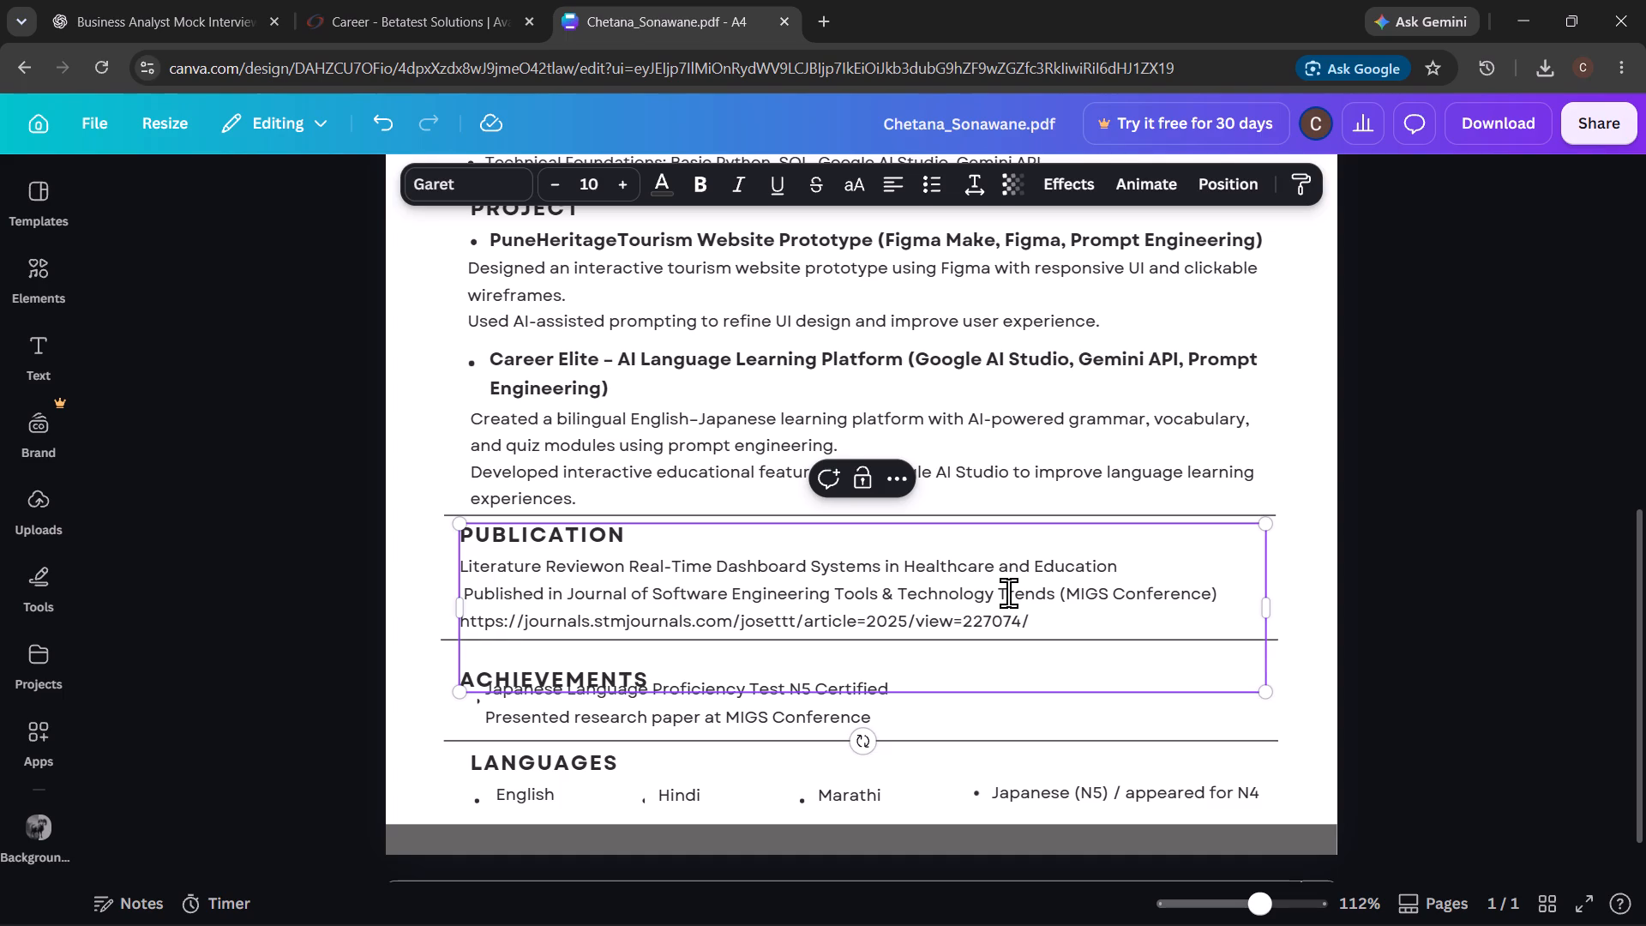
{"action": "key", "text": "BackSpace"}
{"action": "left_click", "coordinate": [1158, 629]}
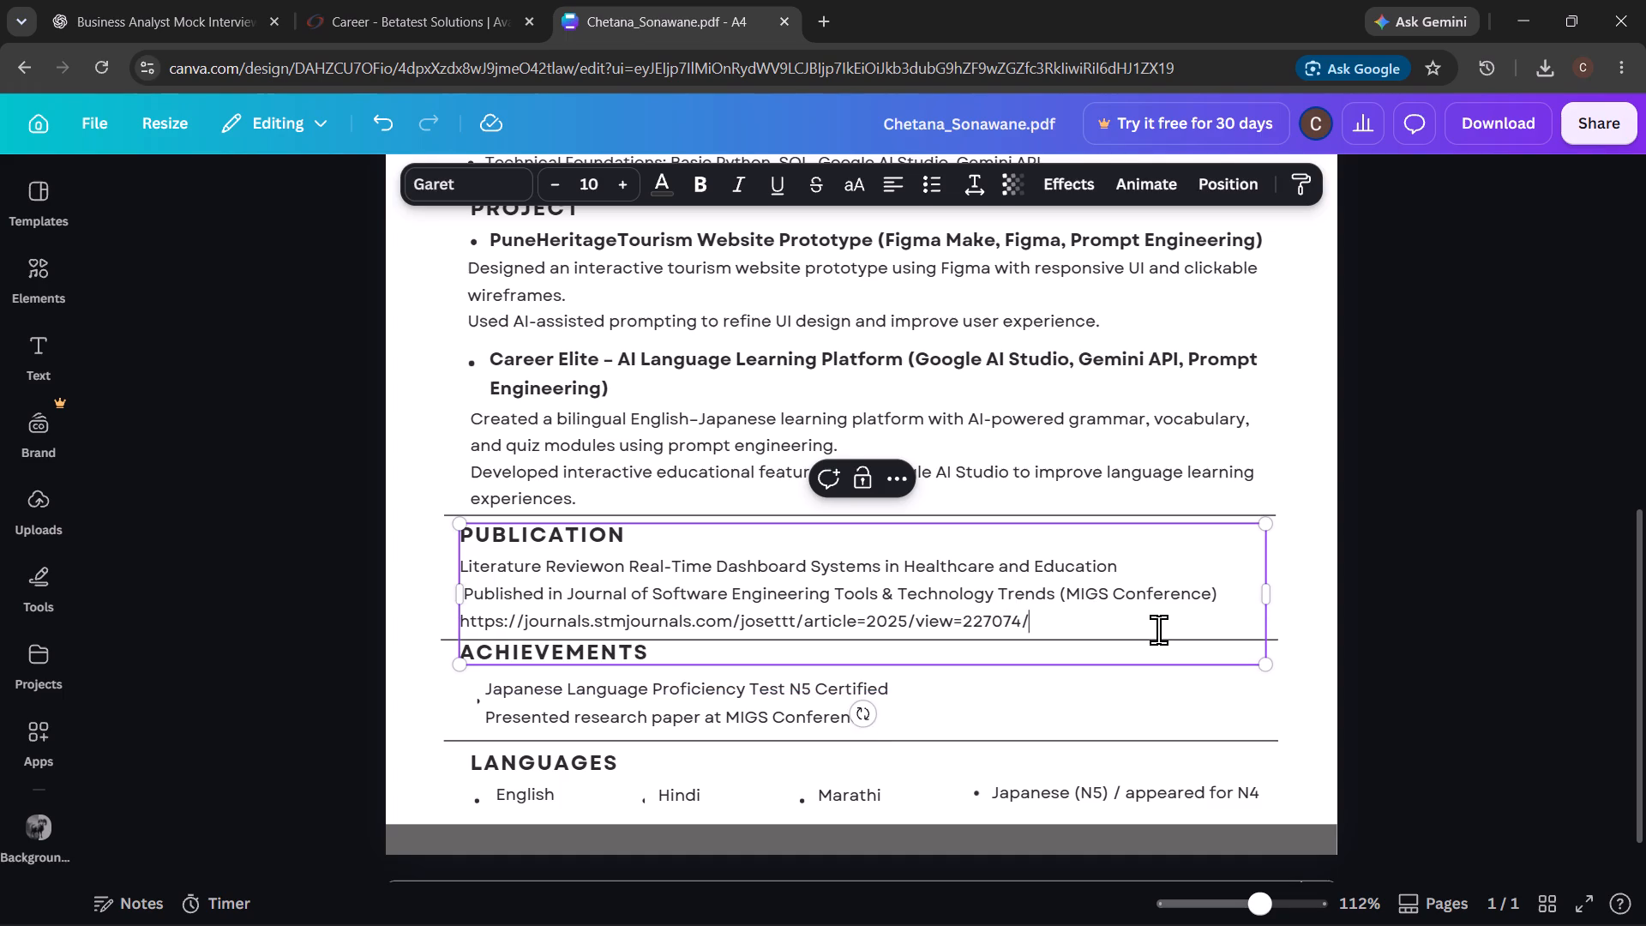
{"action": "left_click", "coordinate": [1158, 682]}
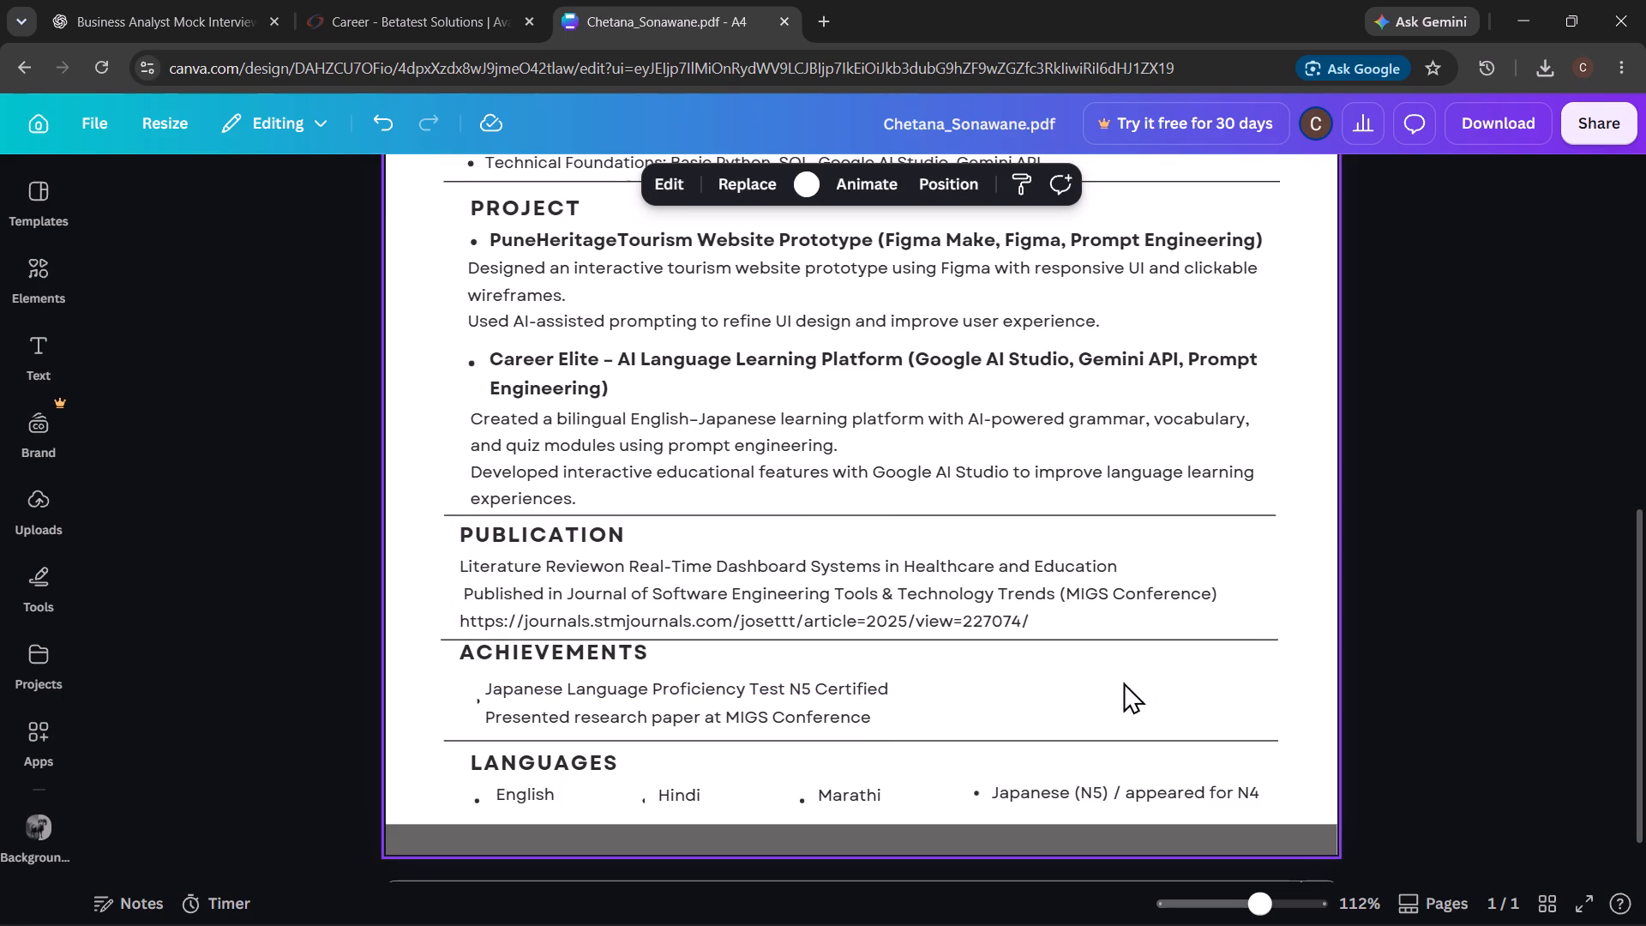
Apply bulleted list formatting to all the text in the achievements text box.
{"action": "left_click", "coordinate": [784, 698]}
{"action": "double_click", "coordinate": [784, 698]}
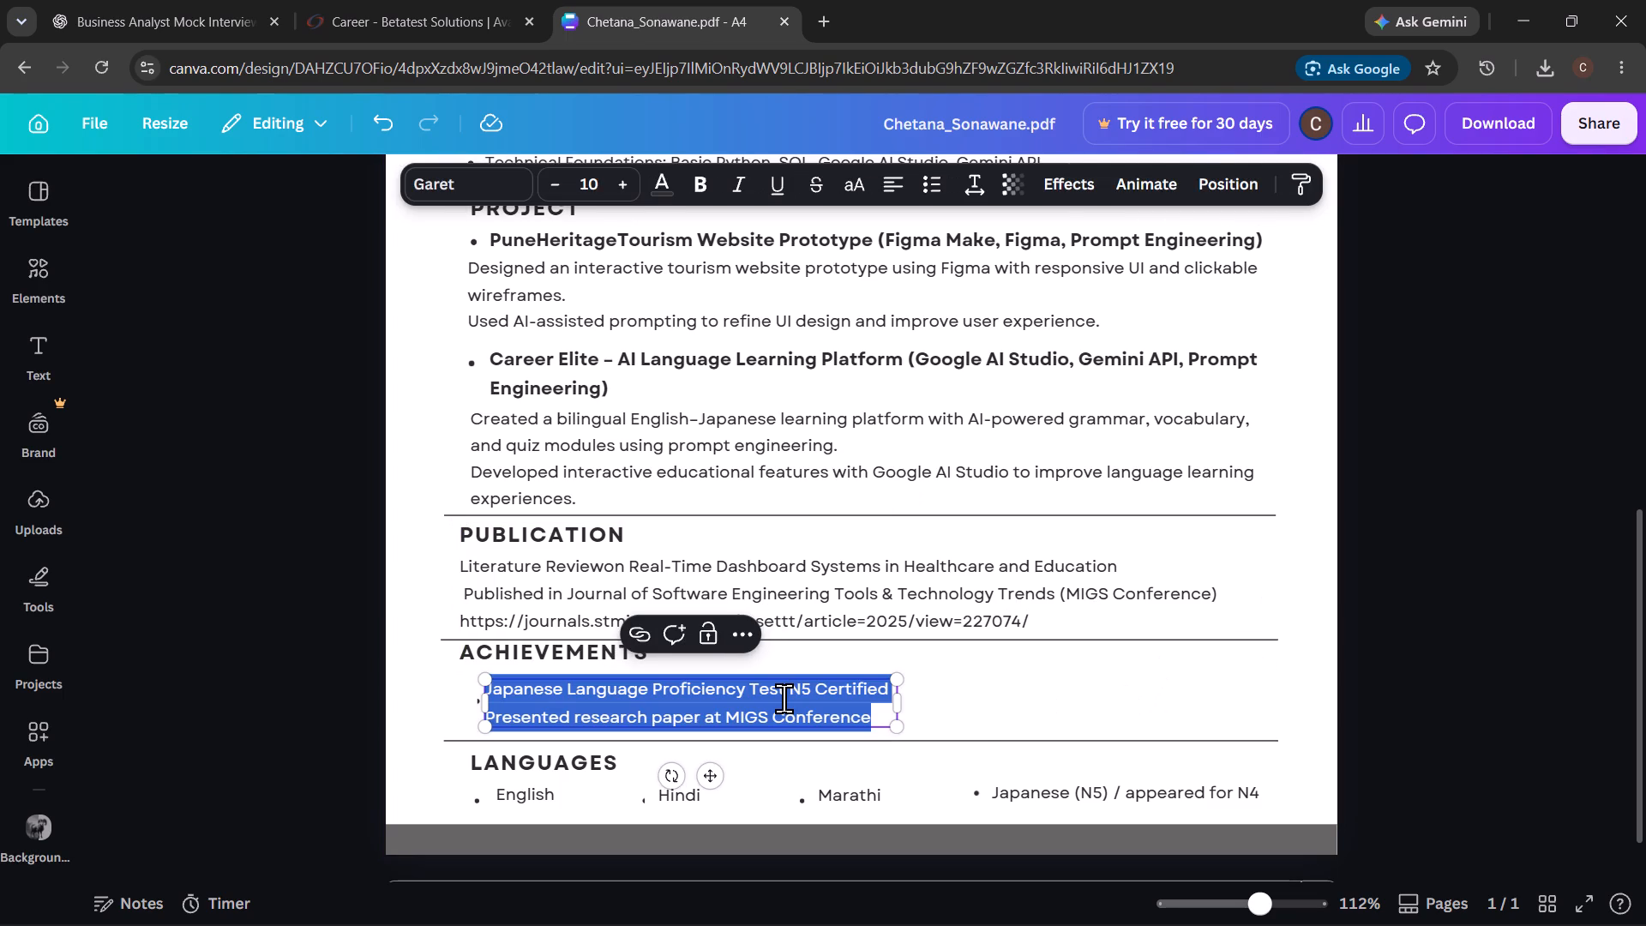
{"action": "left_click", "coordinate": [920, 171]}
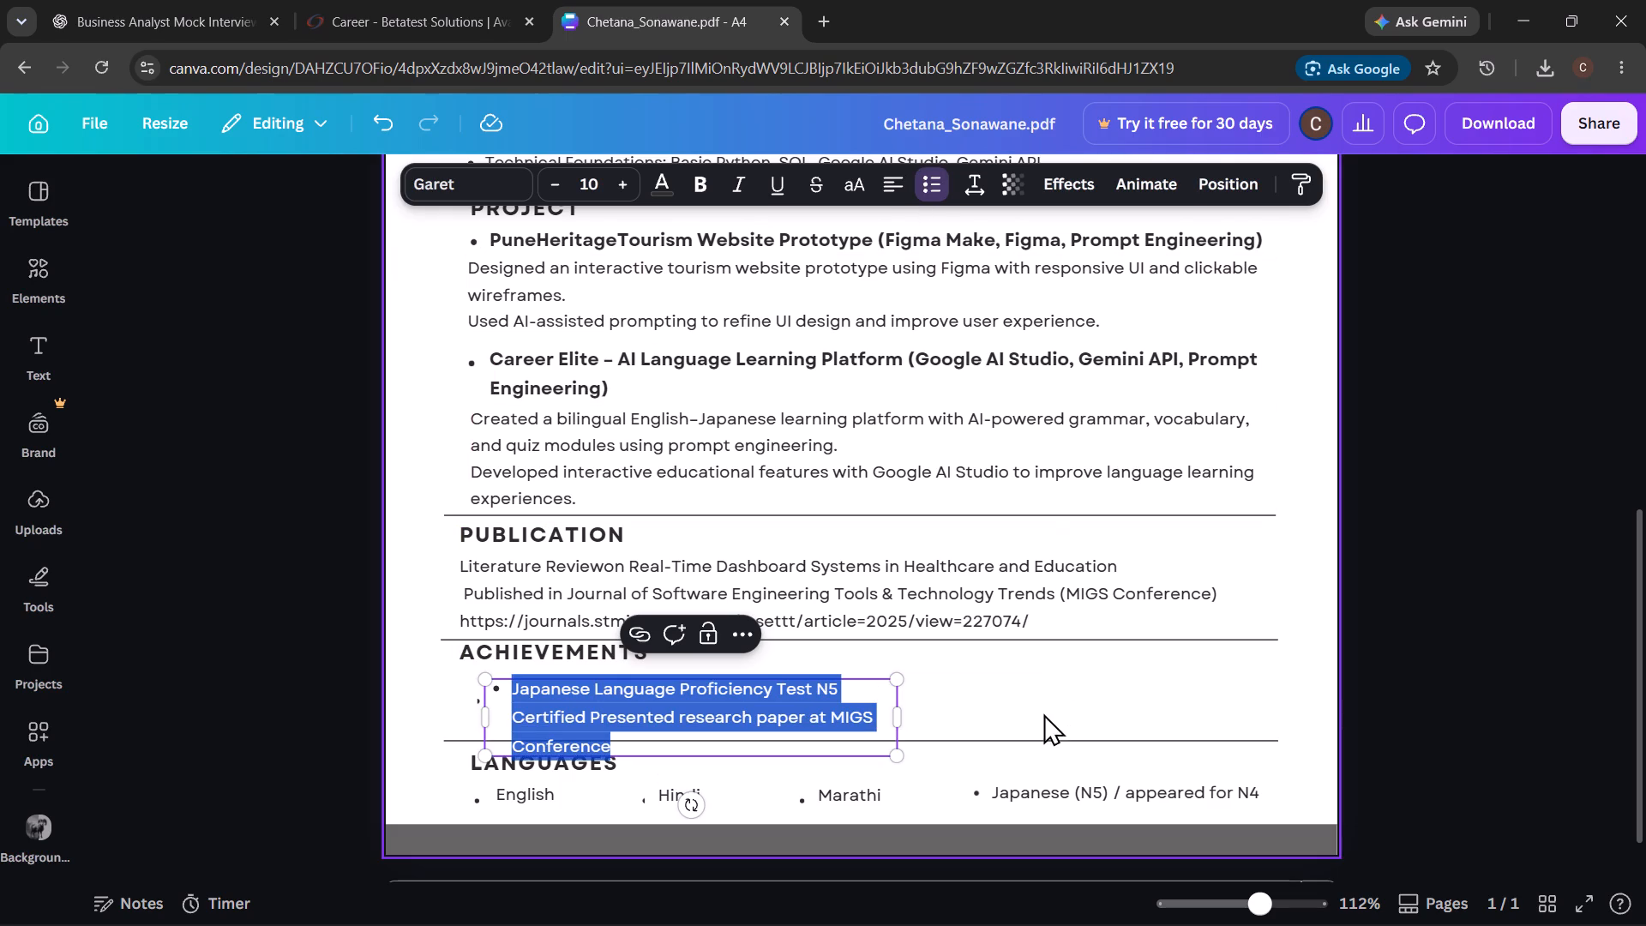
{"action": "left_click", "coordinate": [1024, 670]}
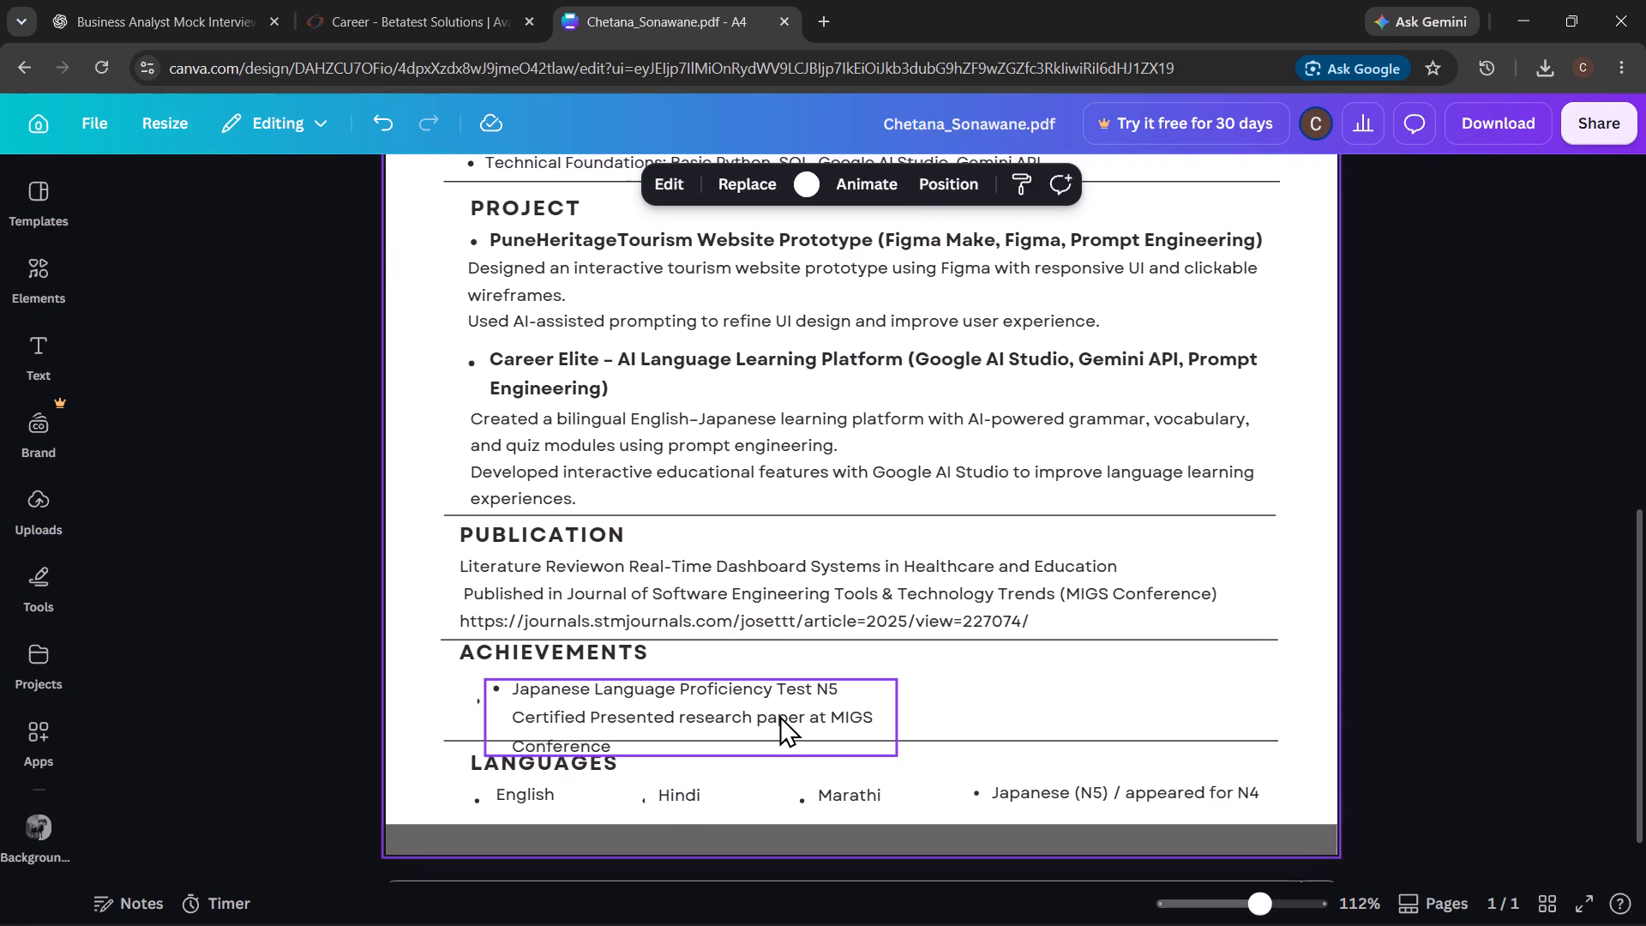
Widen the achievements text box so each achievement fits on a single line, and shift the box slightly right.
{"action": "left_click", "coordinate": [896, 709]}
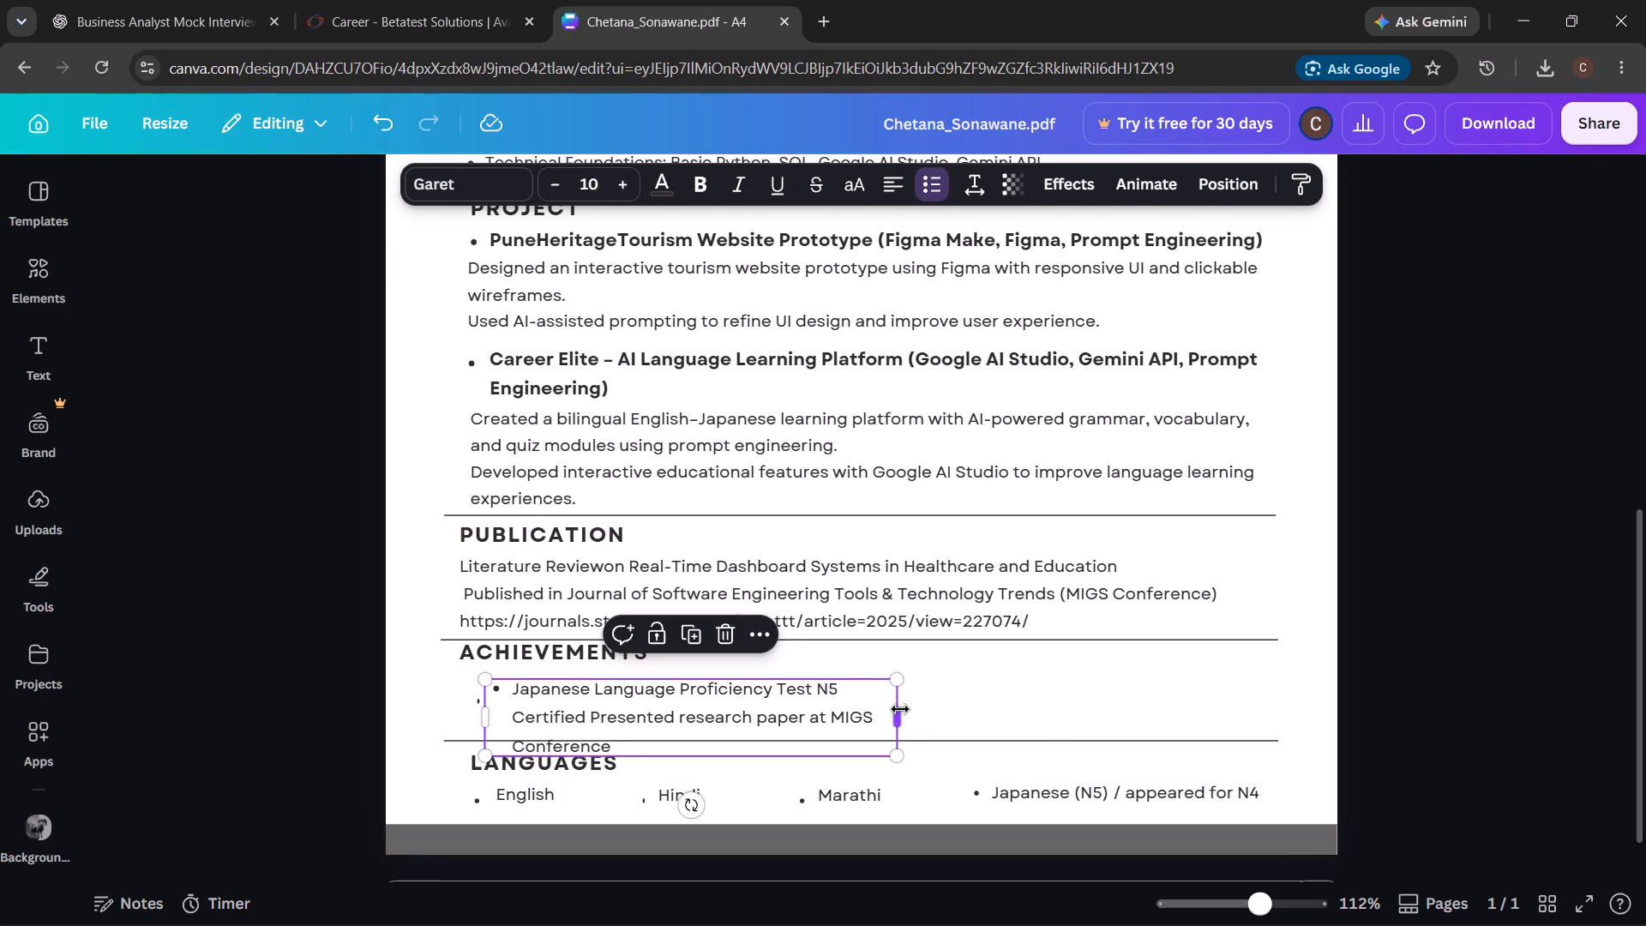
{"action": "left_click_drag", "start_coordinate": [900, 709], "coordinate": [951, 709]}
{"action": "left_click", "coordinate": [994, 703]}
{"action": "left_click_drag", "start_coordinate": [761, 719], "coordinate": [776, 719]}
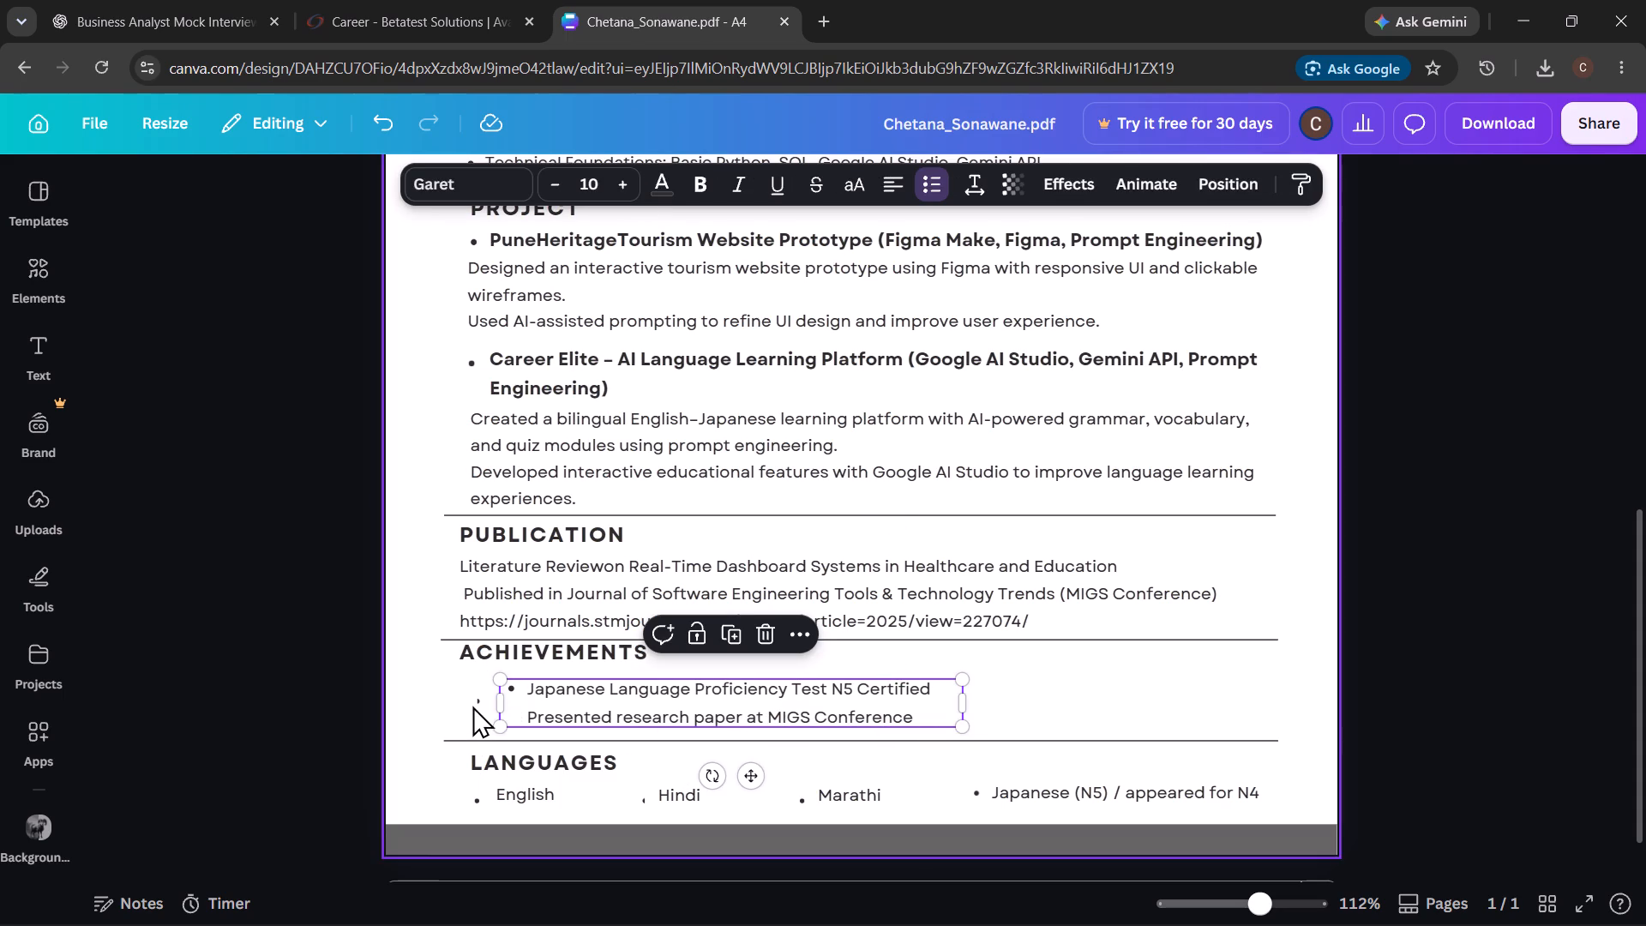
Delete the stray bullet graphic beside the achievements text.
{"action": "left_click", "coordinate": [479, 710]}
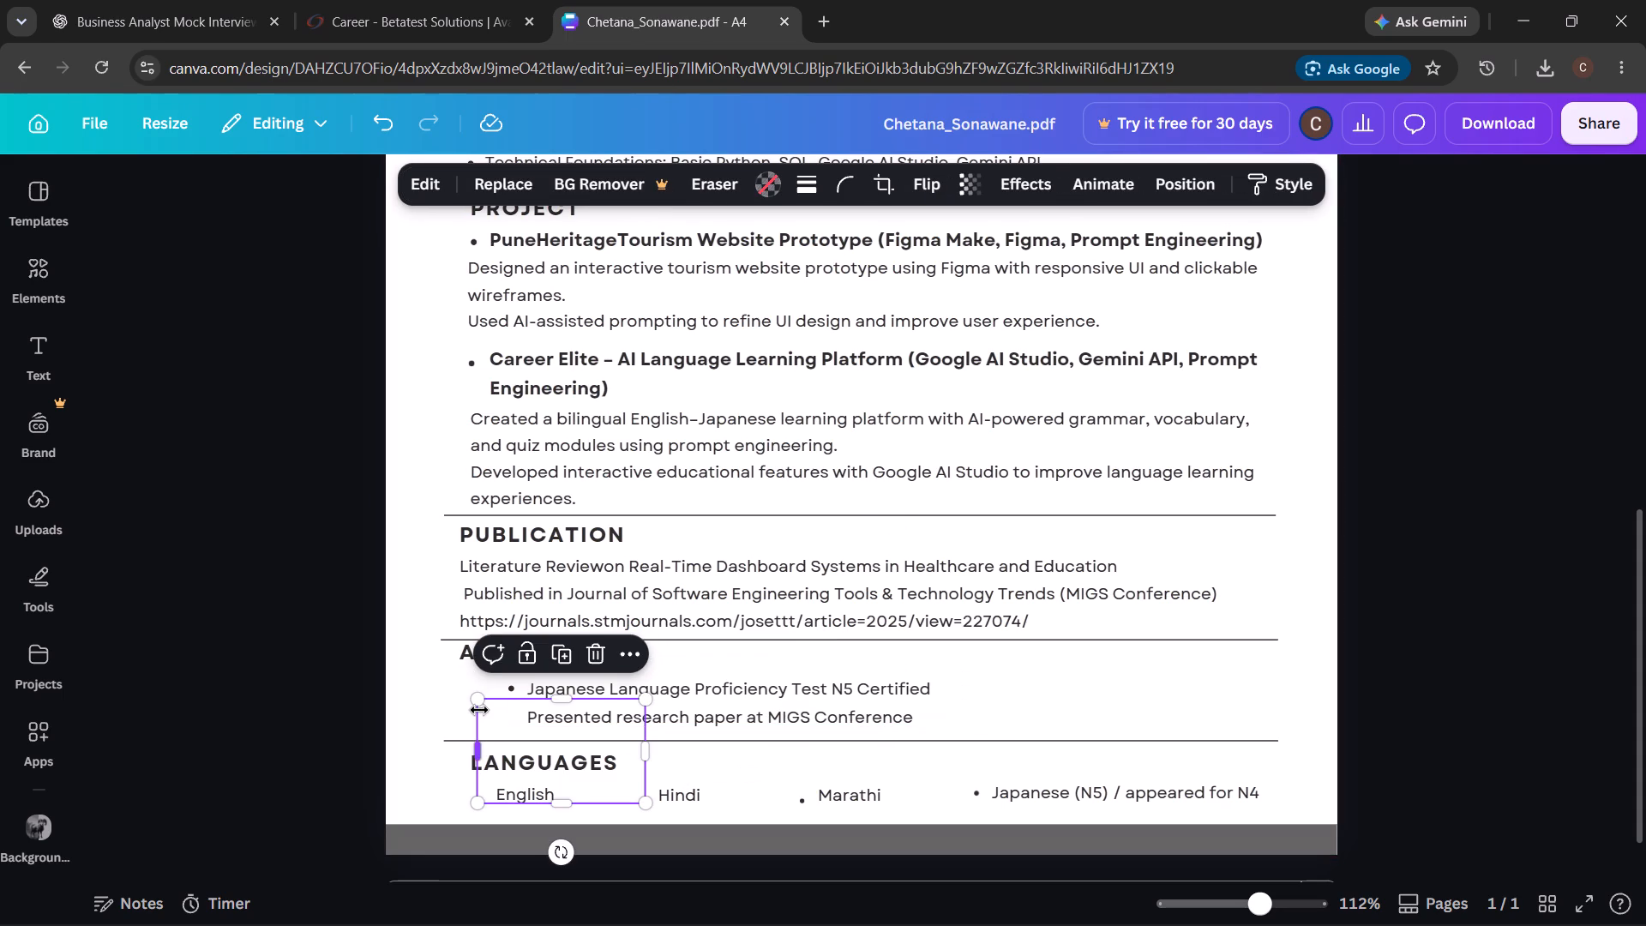
{"action": "key", "text": "BackSpace"}
{"action": "key", "text": "BackSpace"}
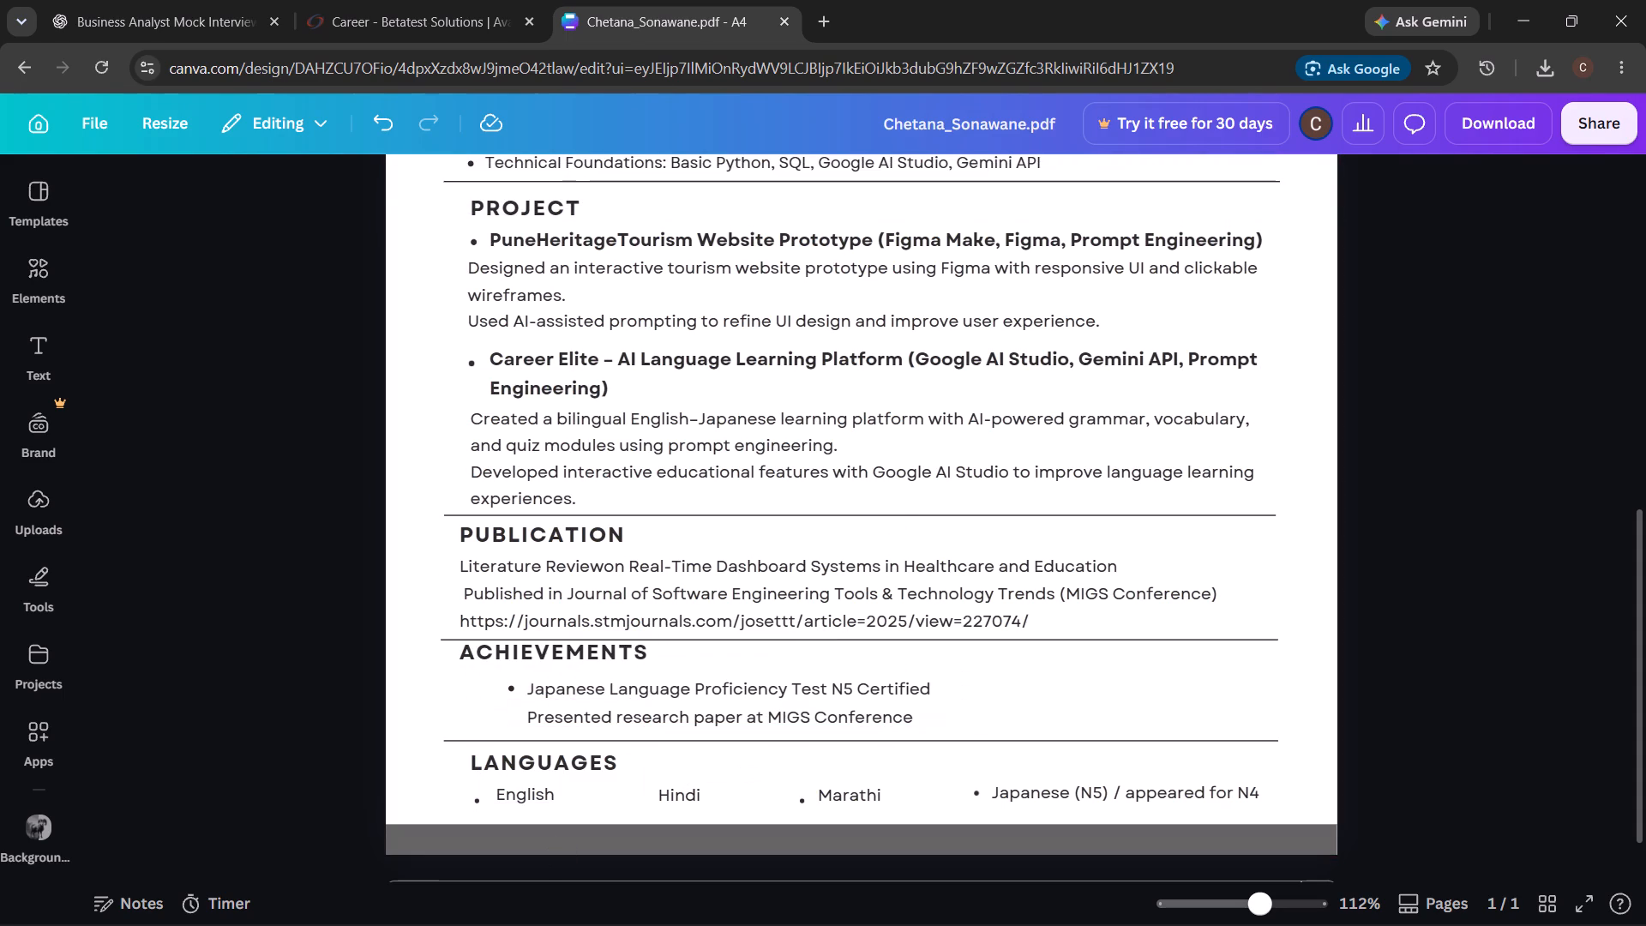
Copy the bullet graphic in front of the Career Elite project title and paste two copies onto the page.
{"action": "triple_click", "coordinate": [478, 799]}
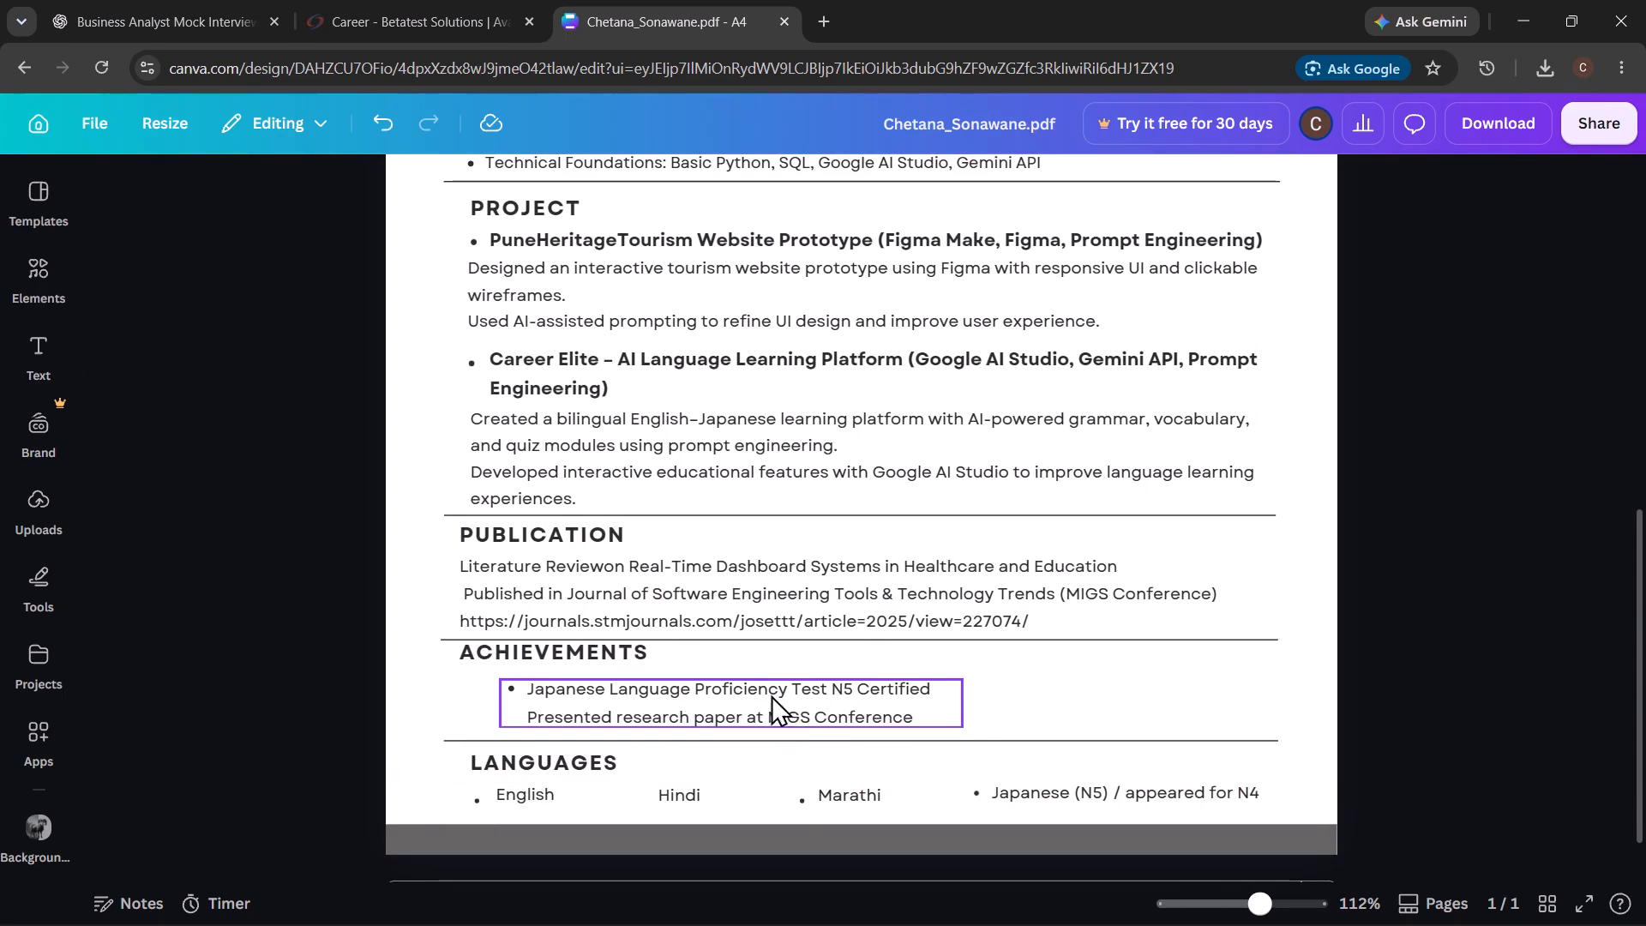
{"action": "left_click", "coordinate": [804, 800]}
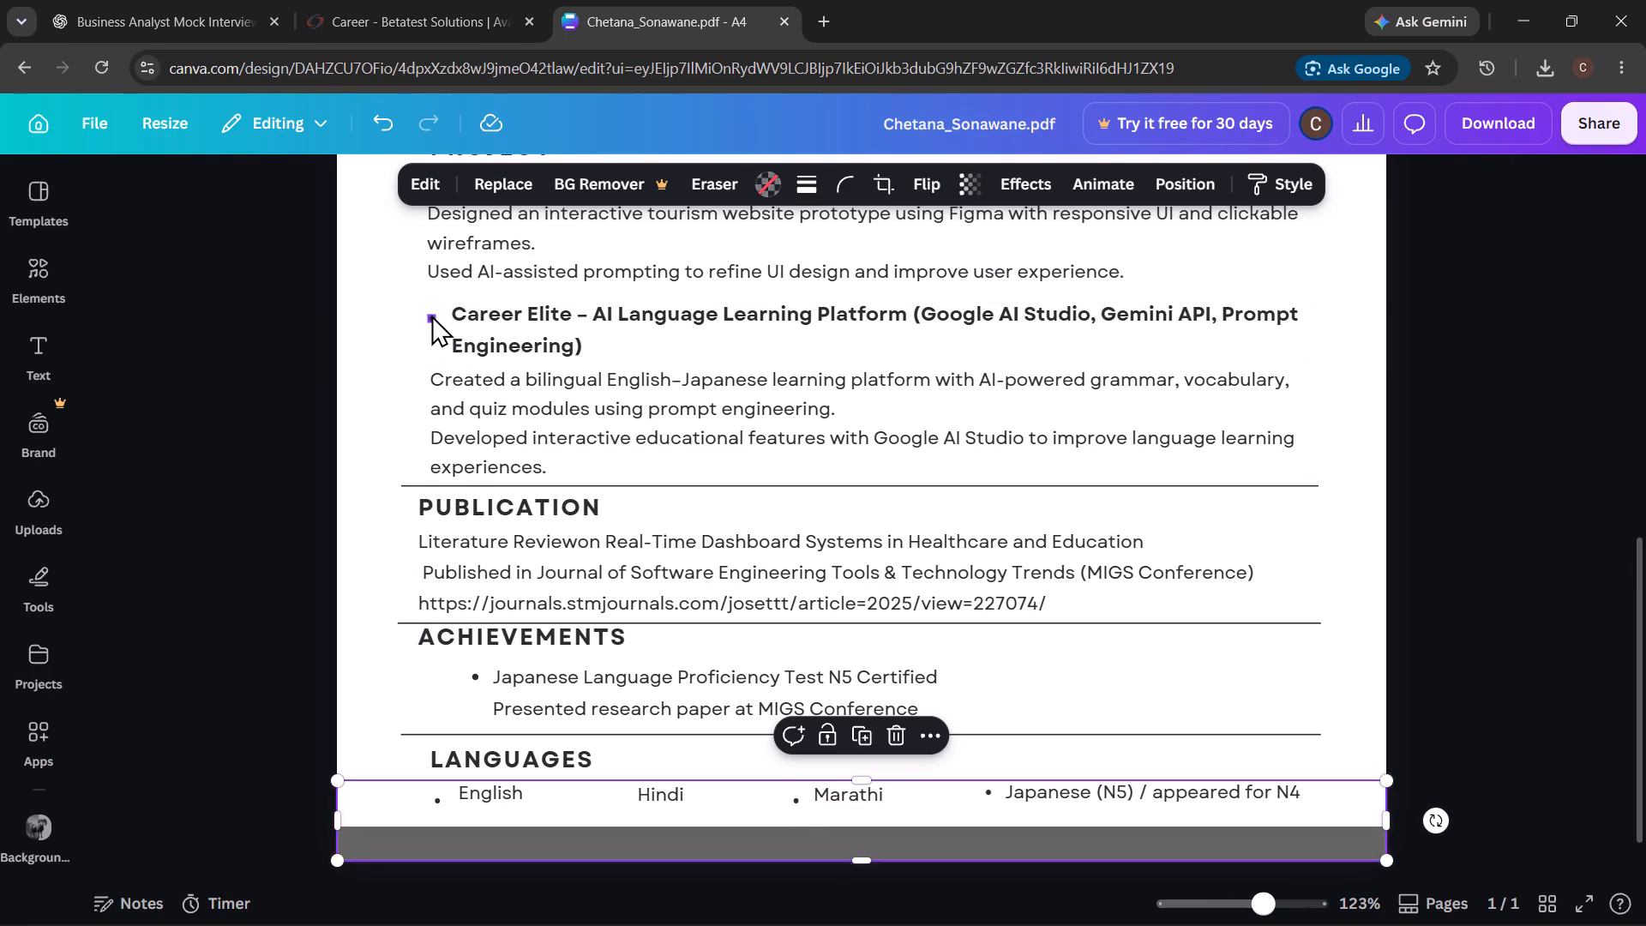
{"action": "left_click", "coordinate": [431, 315]}
{"action": "right_click", "coordinate": [431, 315]}
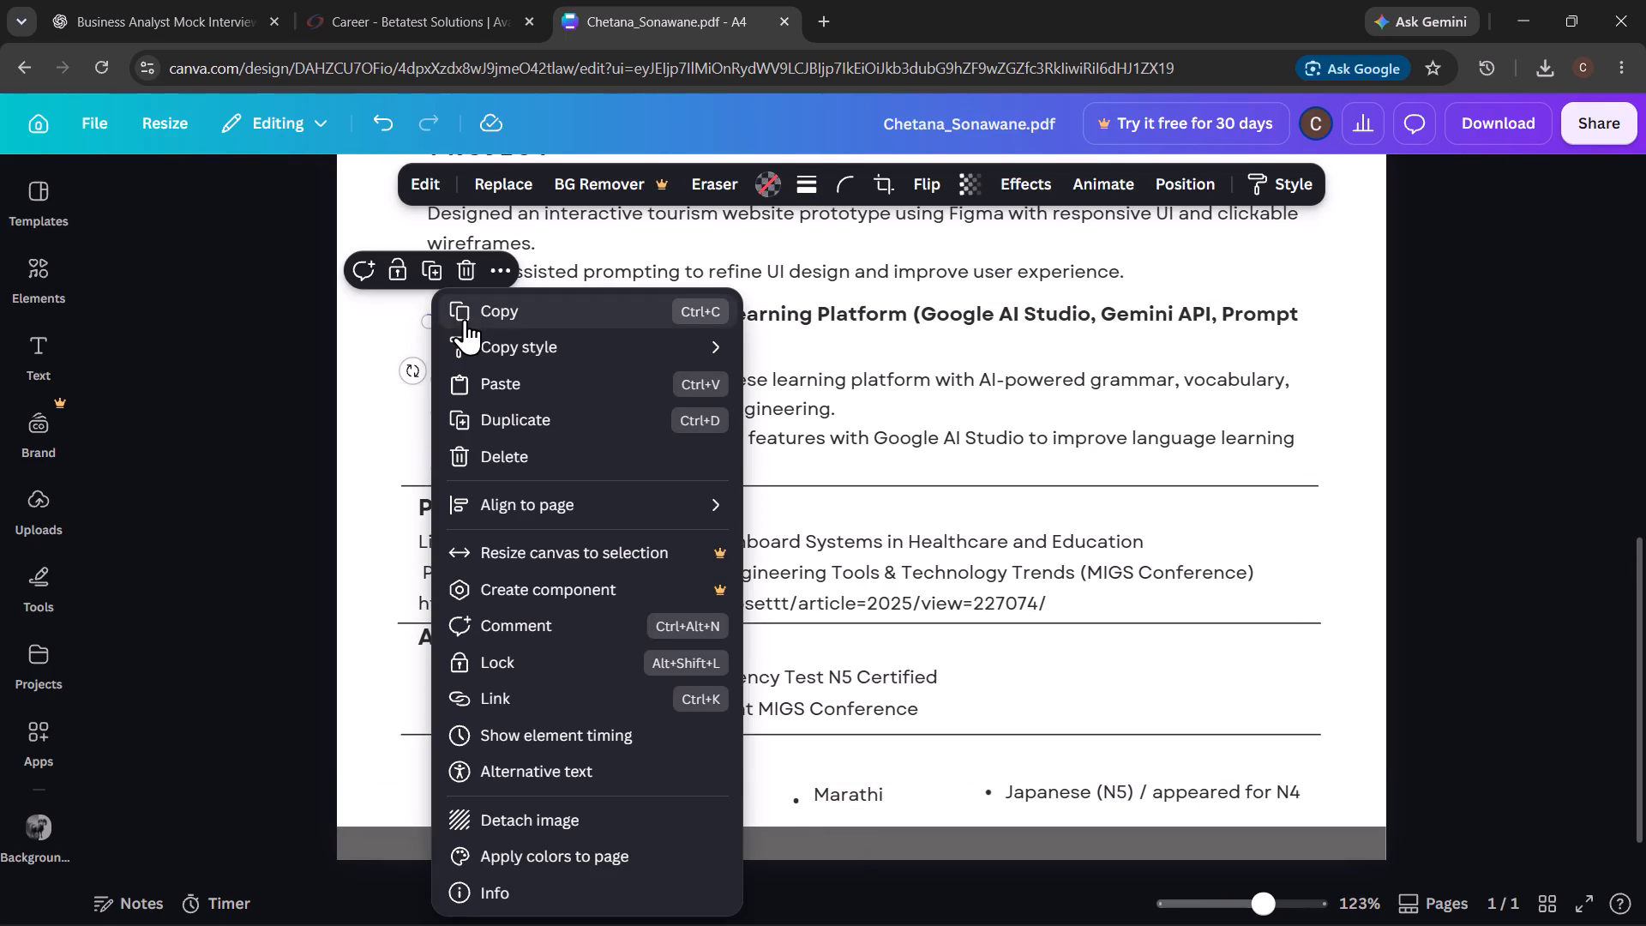
{"action": "left_click", "coordinate": [465, 319]}
{"action": "left_click", "coordinate": [363, 547]}
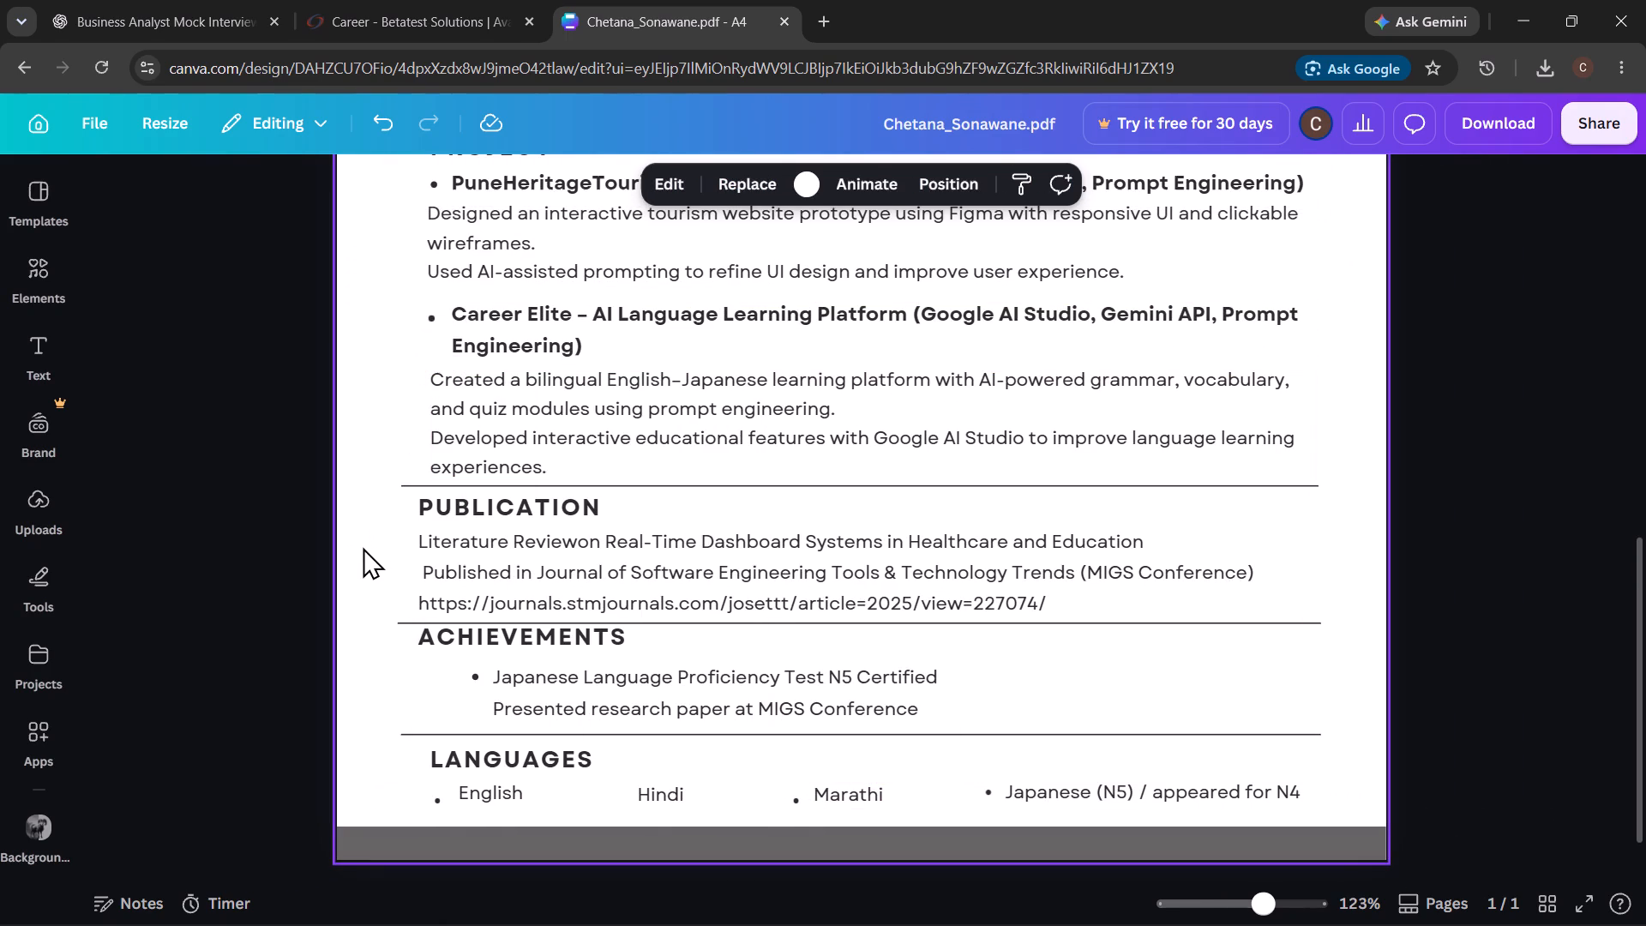
{"action": "key", "text": "ctrl+v"}
{"action": "key", "text": "ctrl+v"}
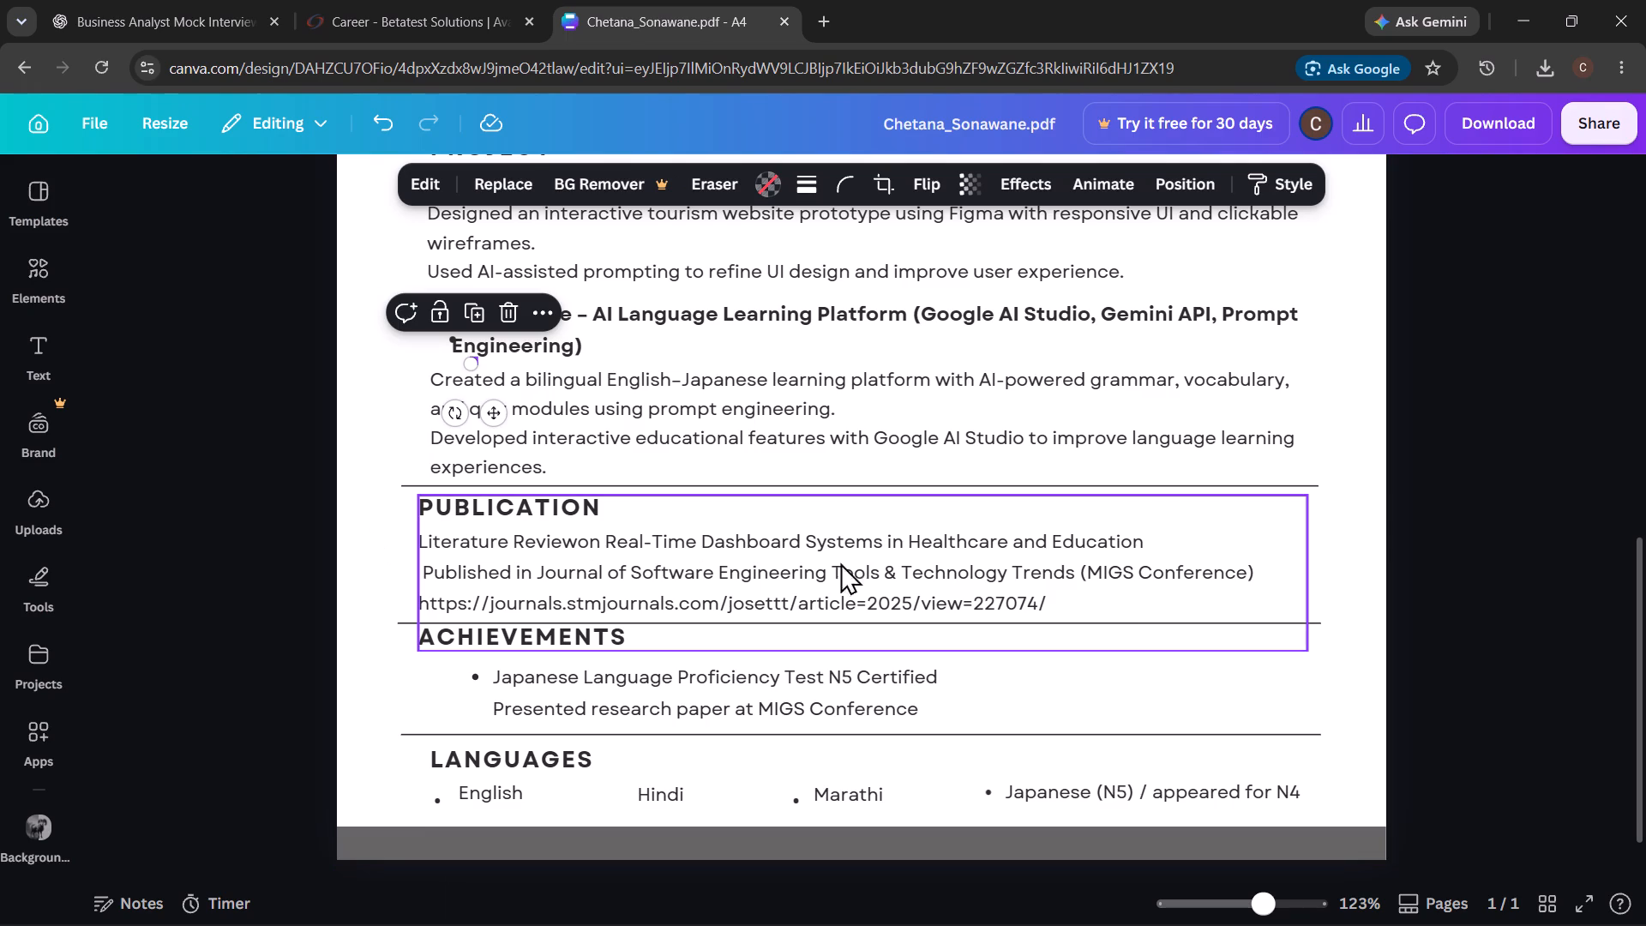
Move one pasted bullet in front of Hindi in the LANGUAGES row, level with the English and Marathi bullets.
{"action": "left_click", "coordinate": [1293, 664]}
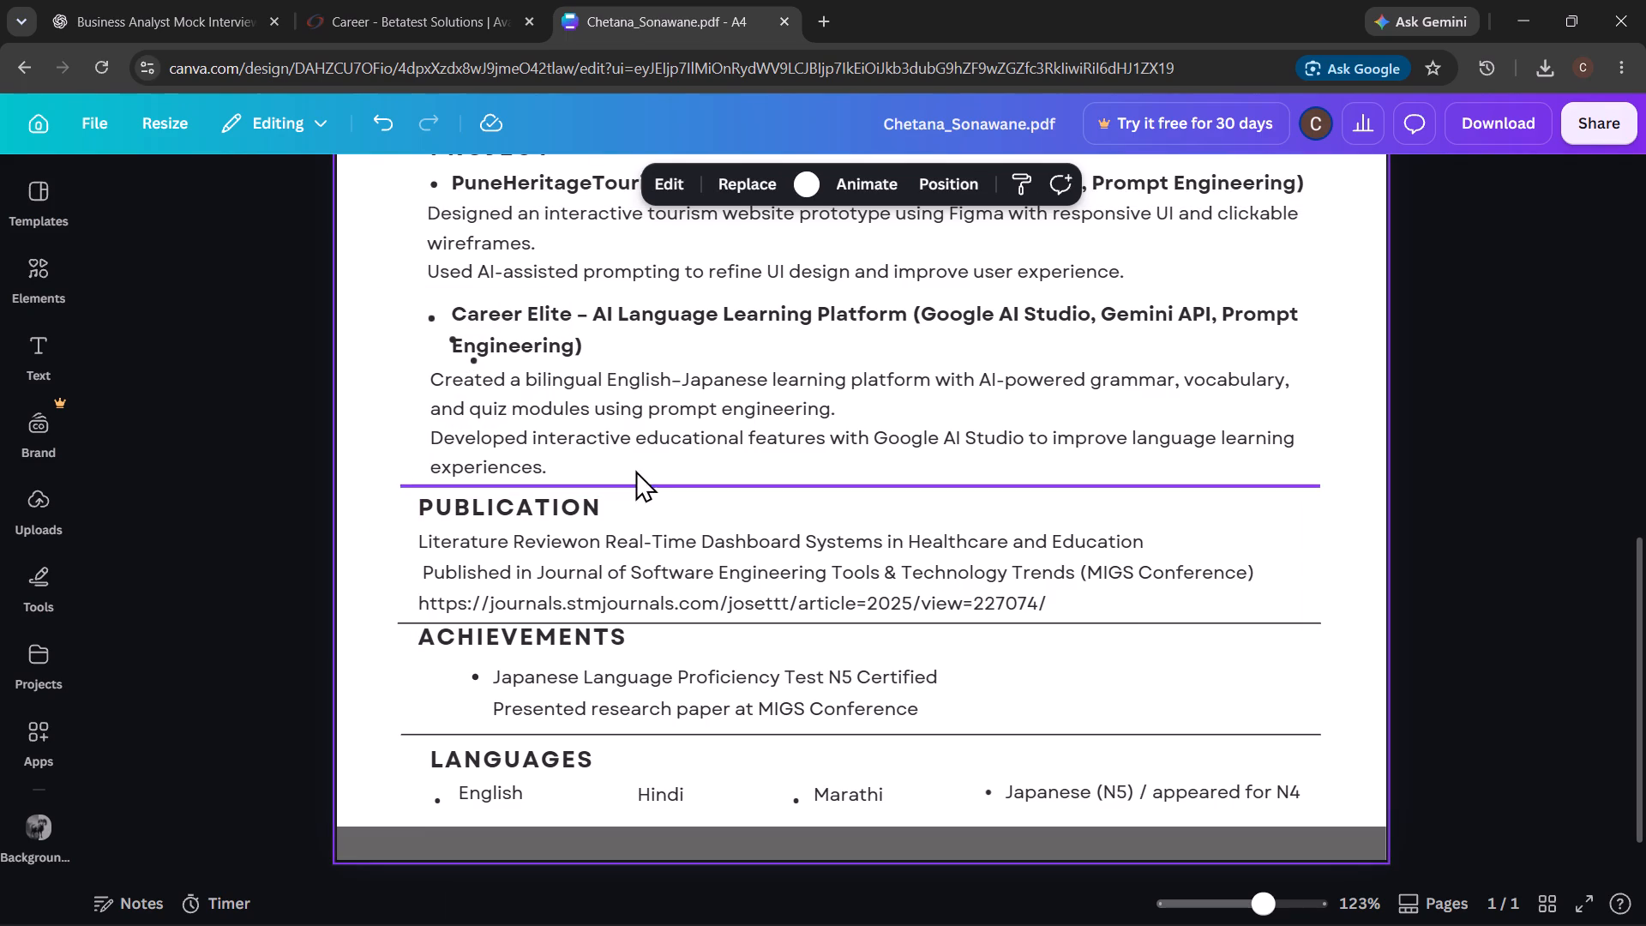
{"action": "left_click_drag", "start_coordinate": [475, 360], "coordinate": [499, 442]}
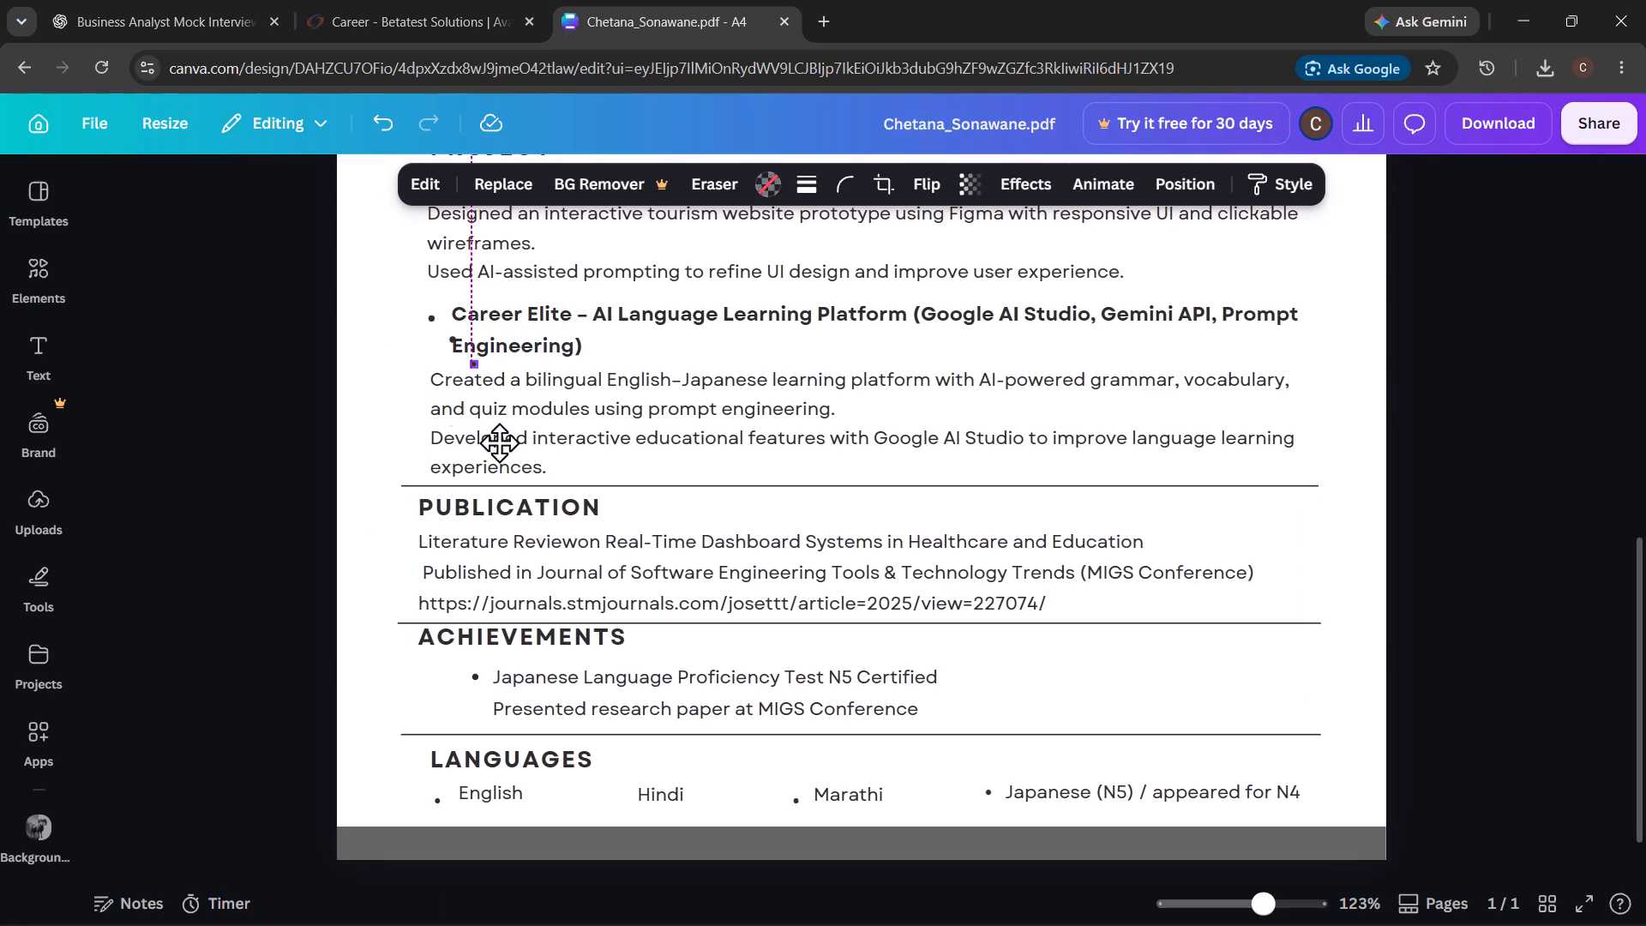
{"action": "left_click_drag", "start_coordinate": [499, 442], "coordinate": [613, 799]}
{"action": "left_click", "coordinate": [1315, 652]}
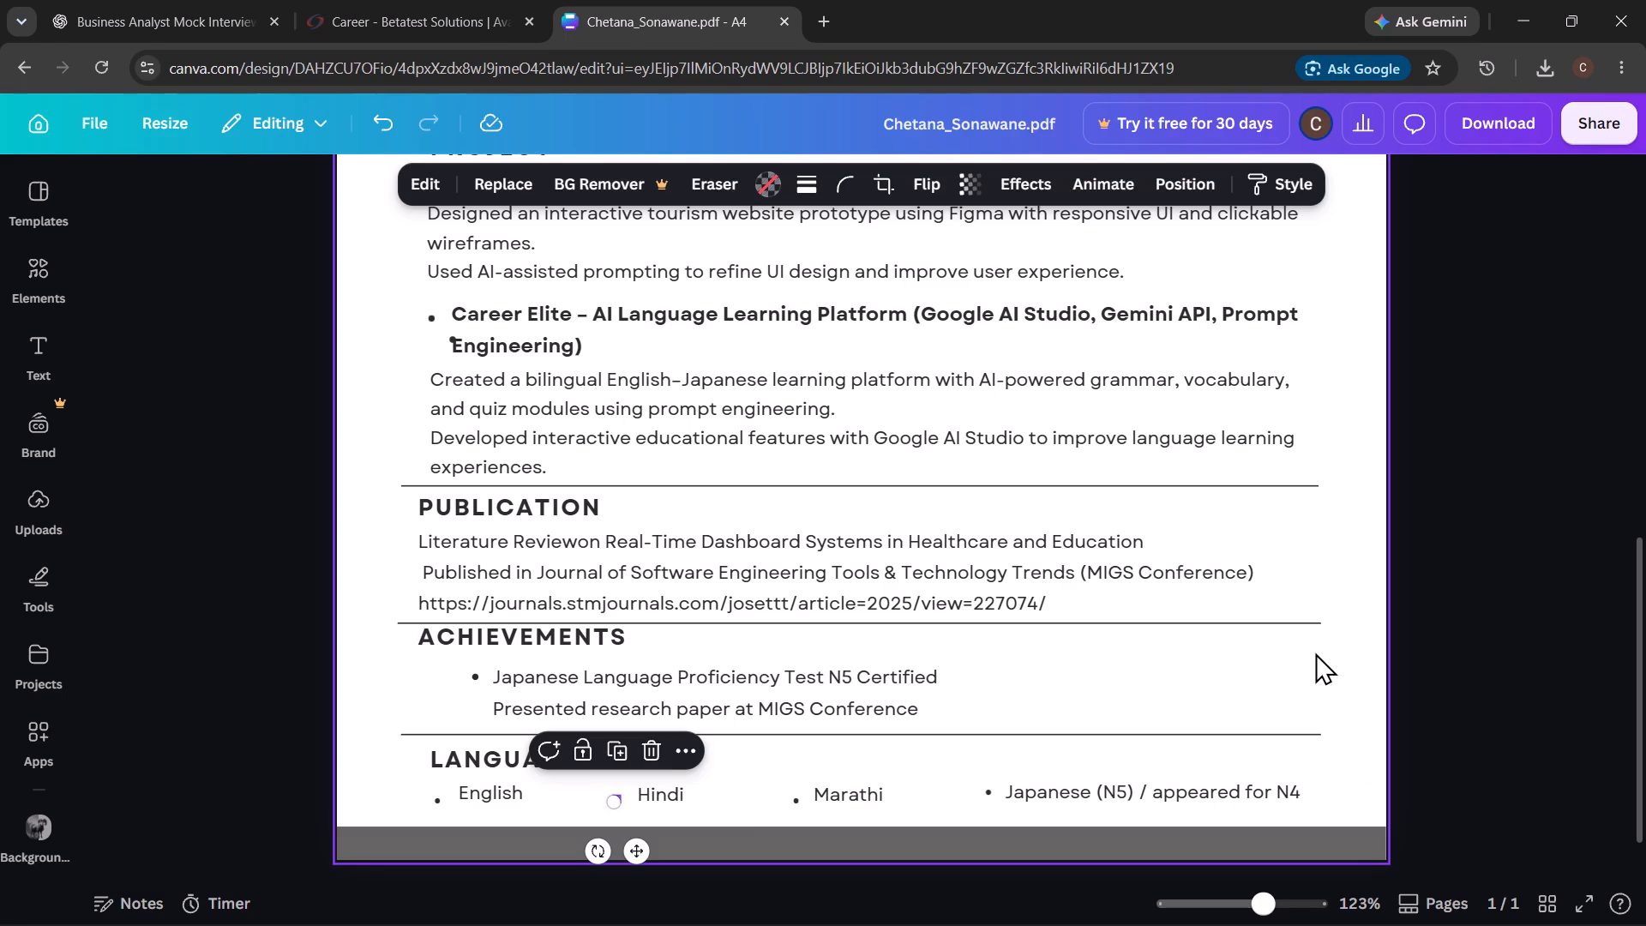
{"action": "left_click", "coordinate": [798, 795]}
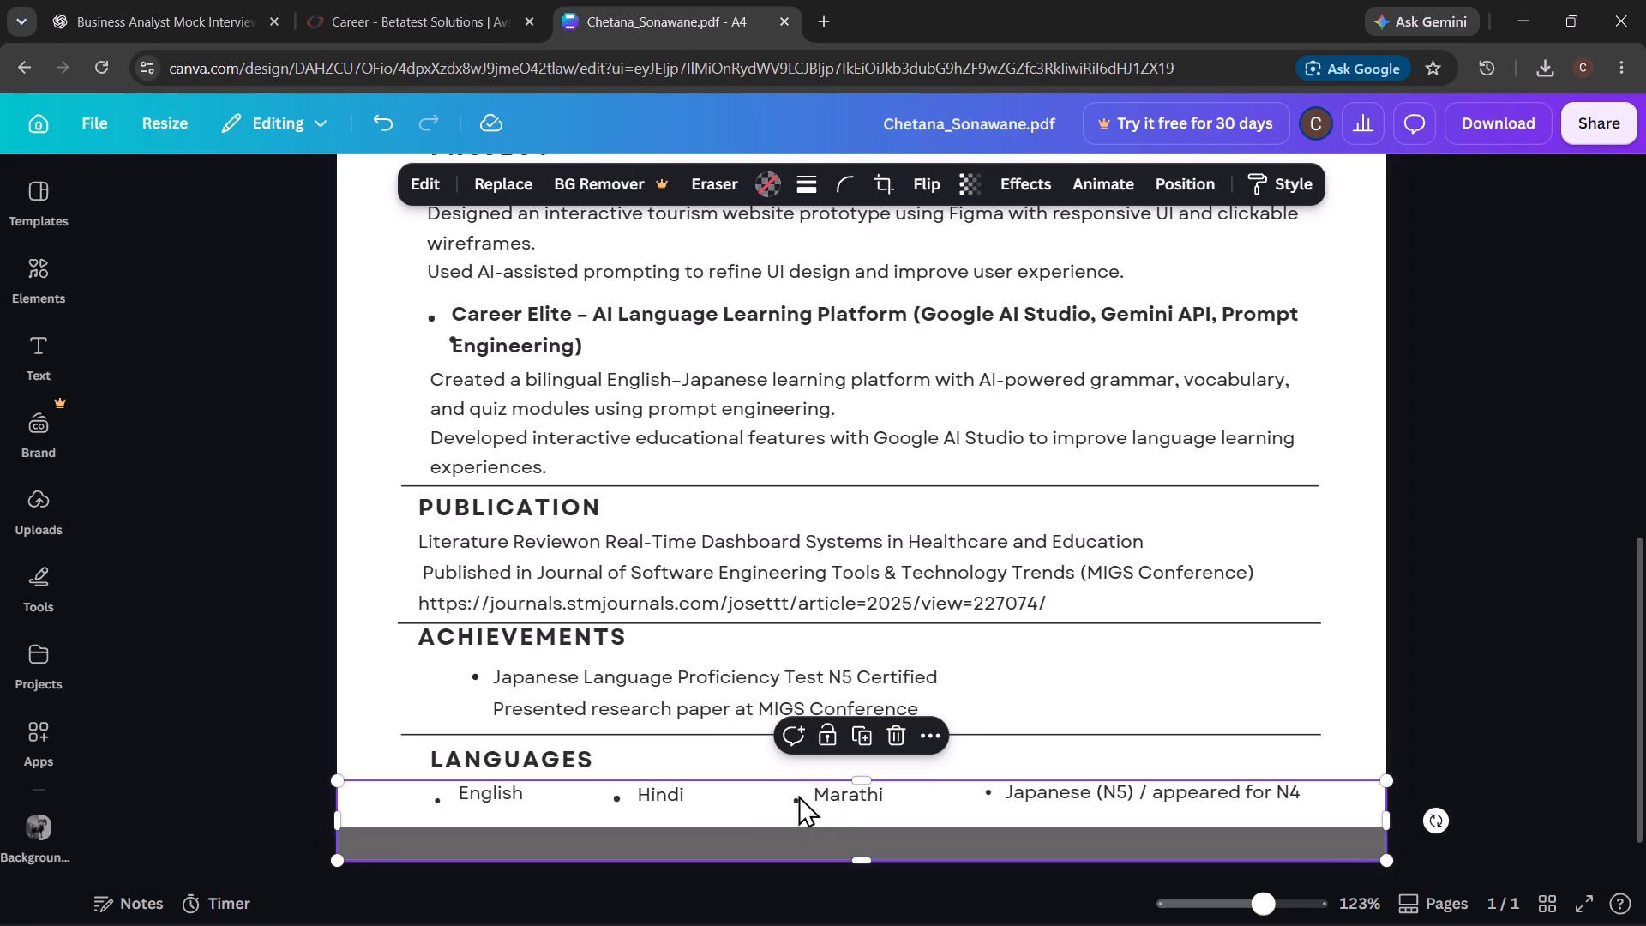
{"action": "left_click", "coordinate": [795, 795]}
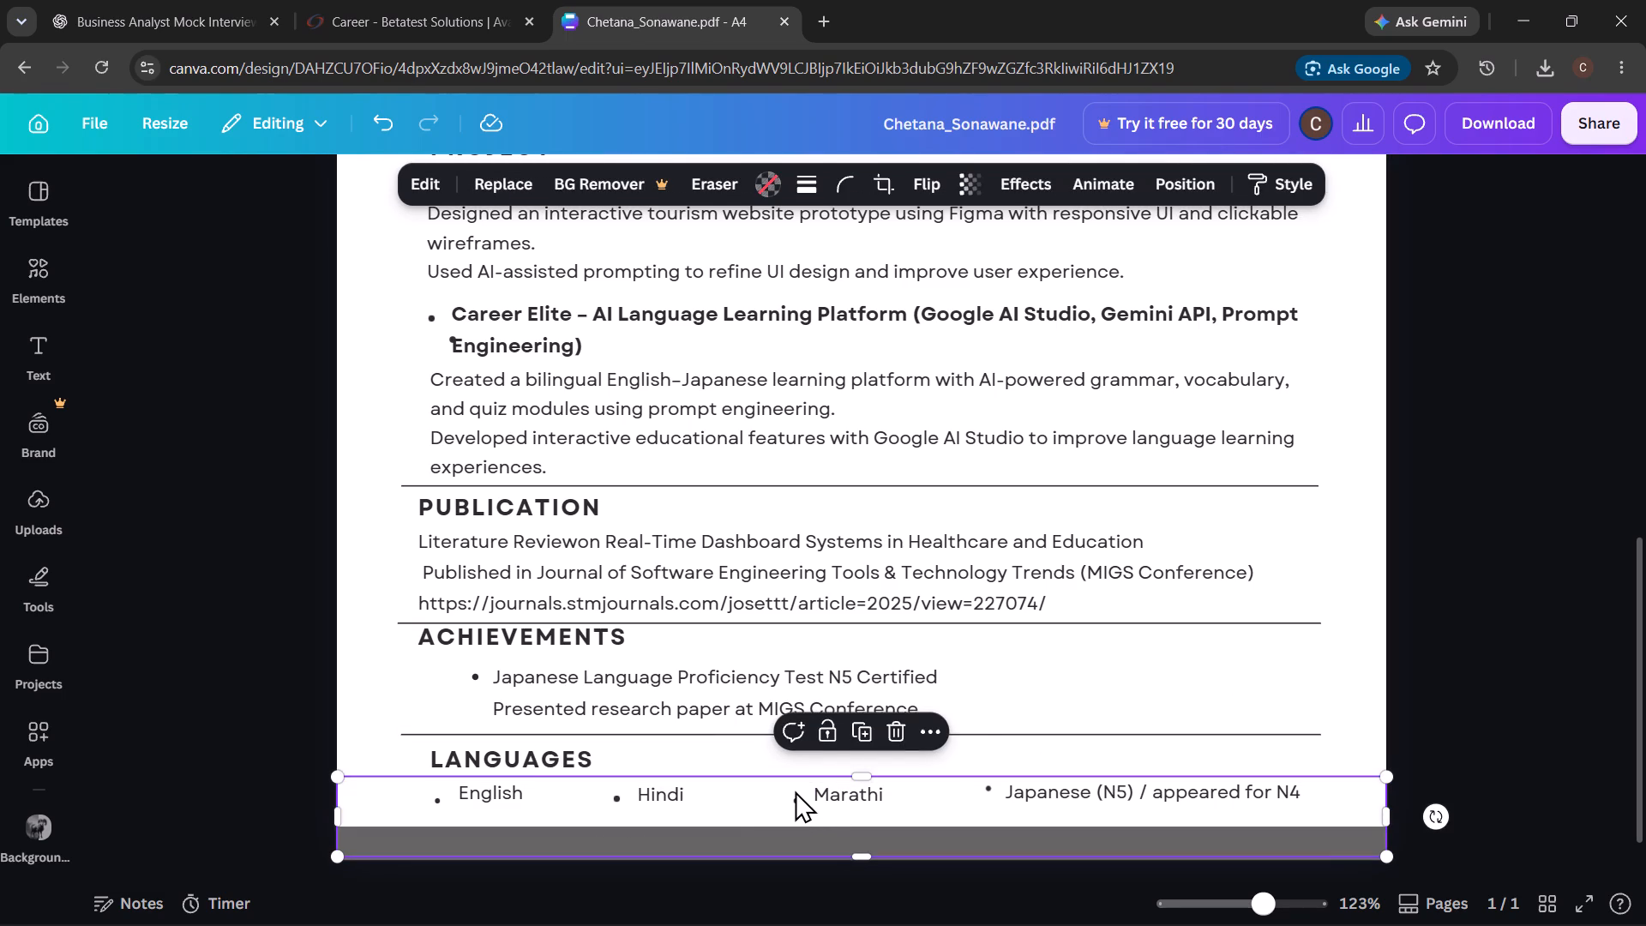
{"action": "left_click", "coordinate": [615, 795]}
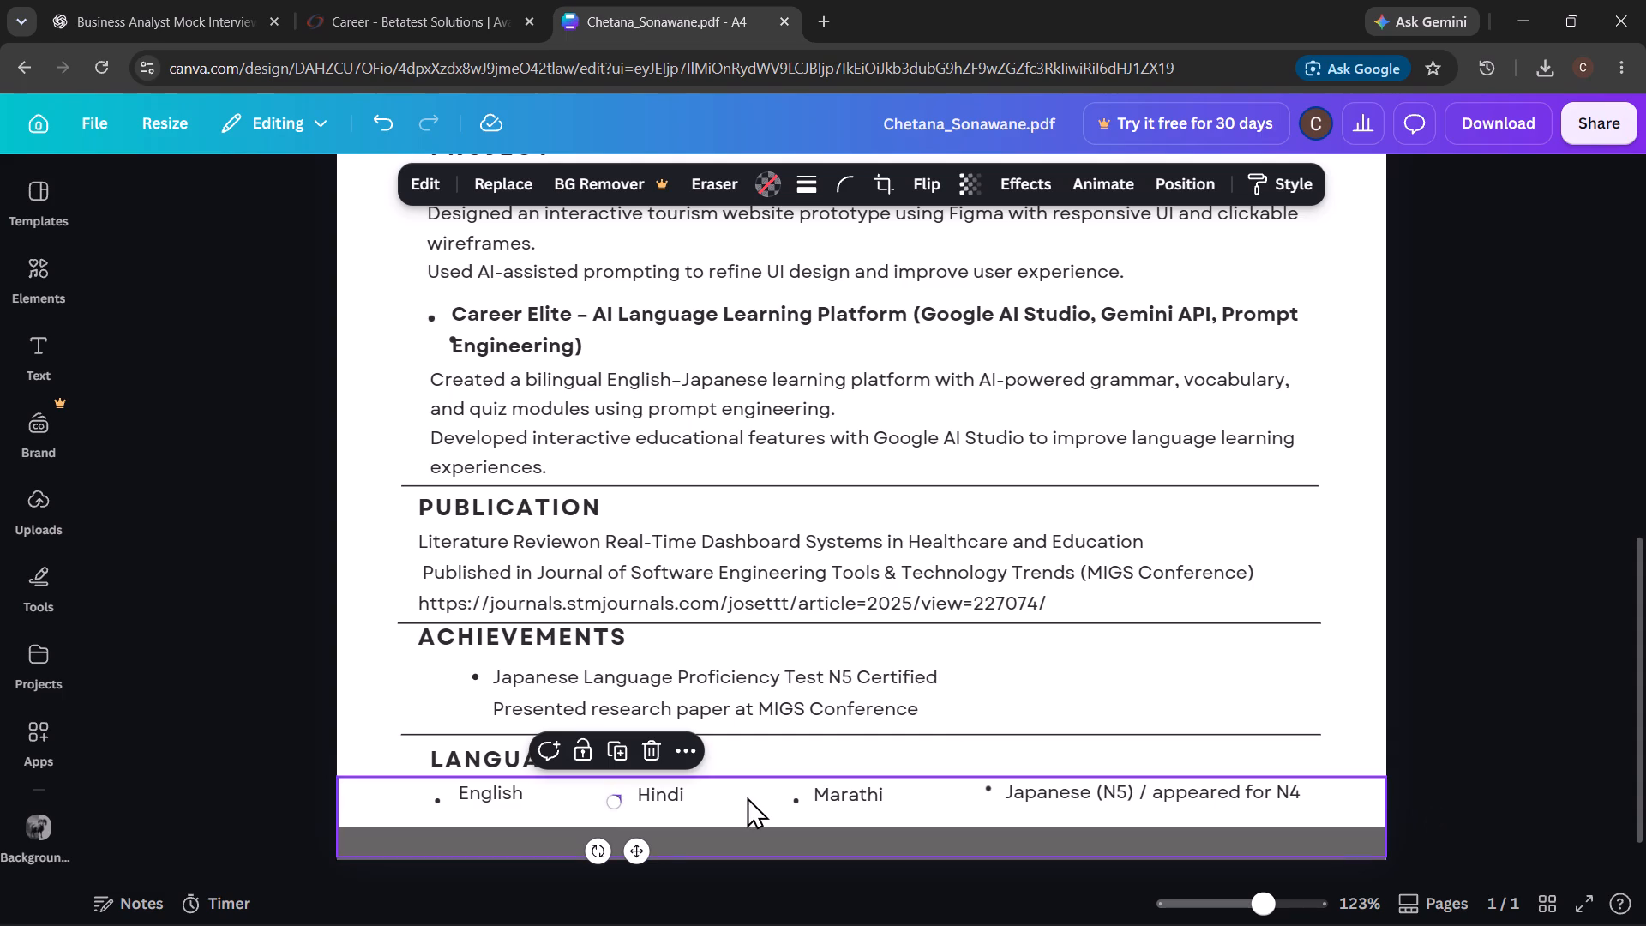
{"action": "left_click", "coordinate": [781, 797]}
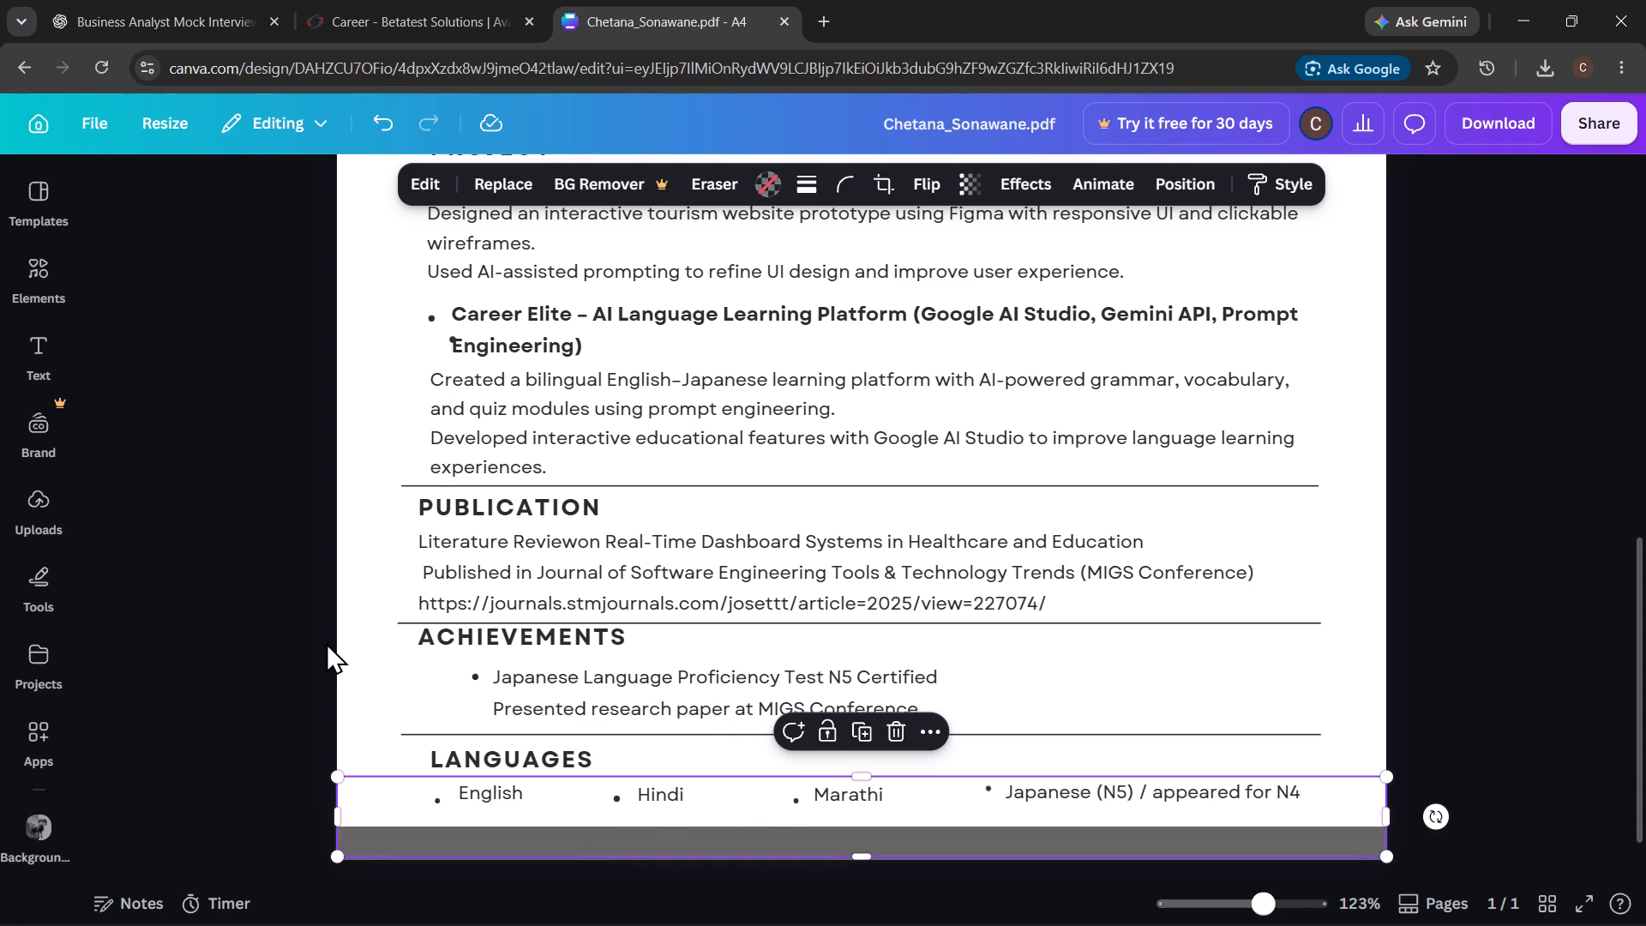
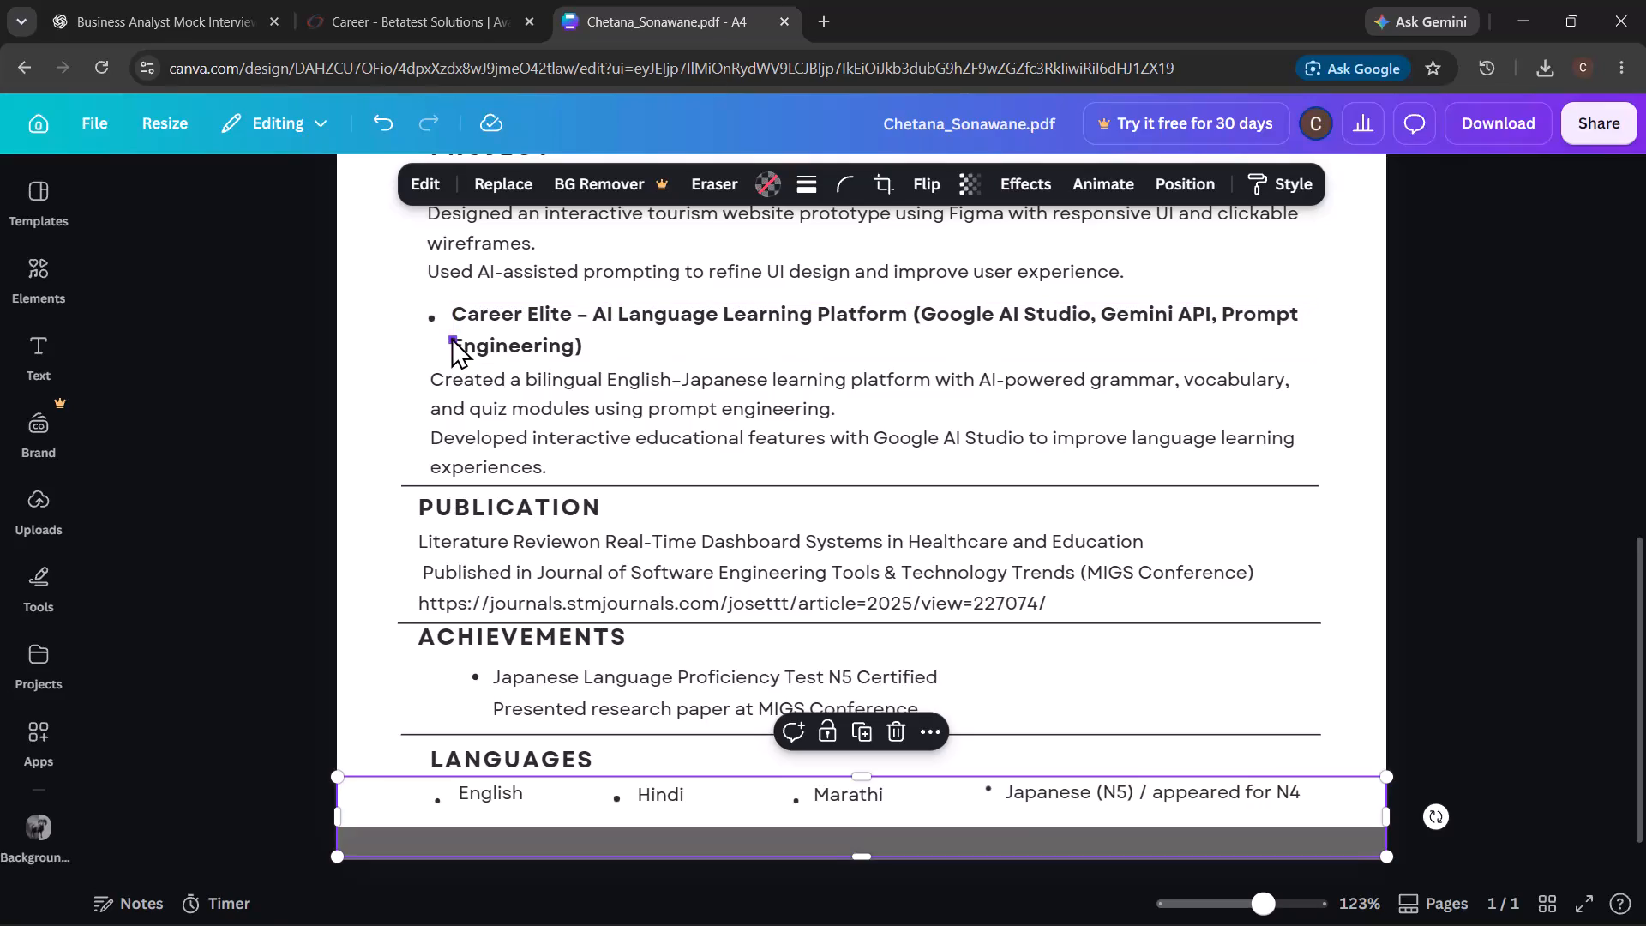
Place the remaining pasted bullet in front of "Presented research paper at MIGS Conference", level with that line in ACHIEVEMENTS.
{"action": "left_click_drag", "start_coordinate": [451, 337], "coordinate": [413, 445]}
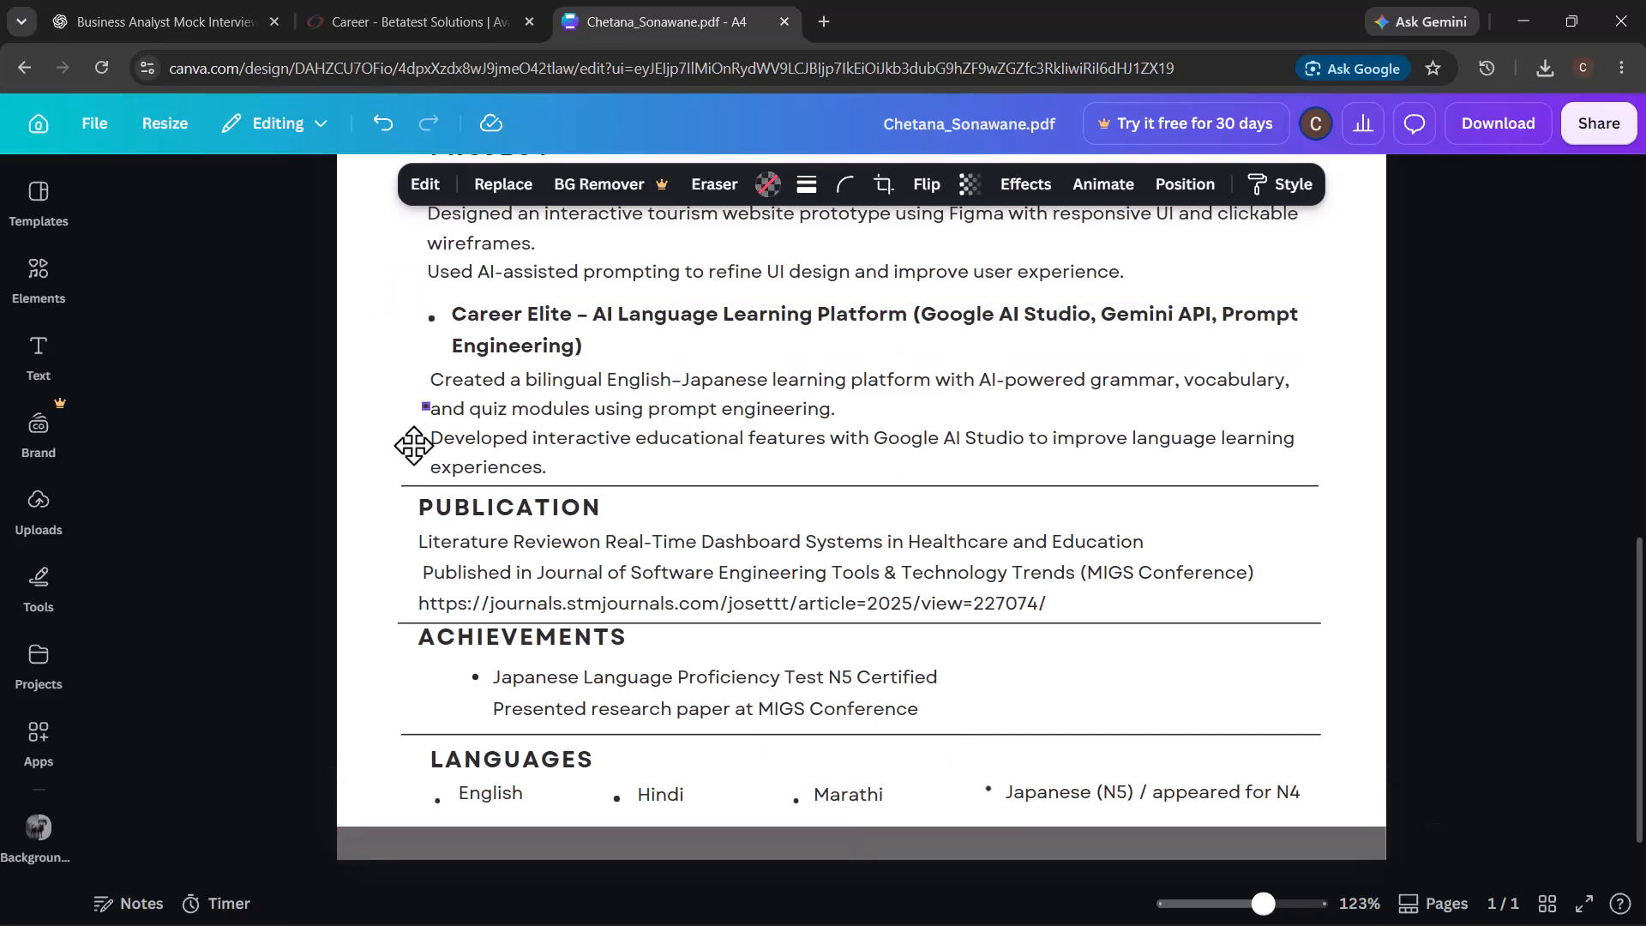
{"action": "left_click_drag", "start_coordinate": [413, 445], "coordinate": [473, 714]}
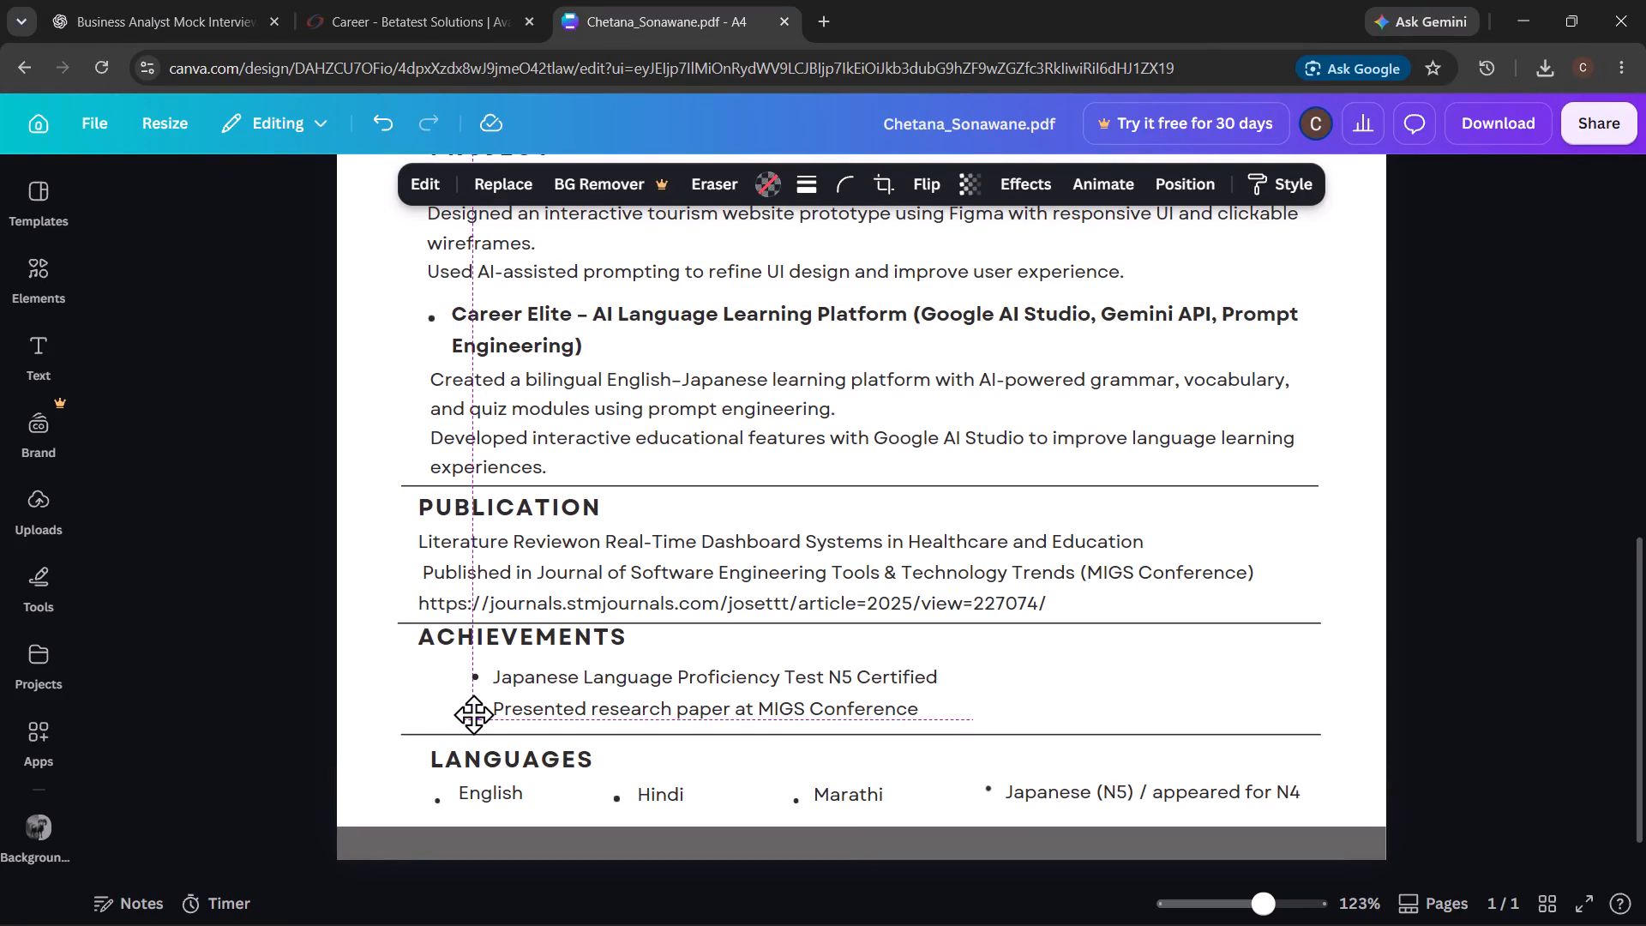
{"action": "left_click_drag", "start_coordinate": [473, 714], "coordinate": [474, 709]}
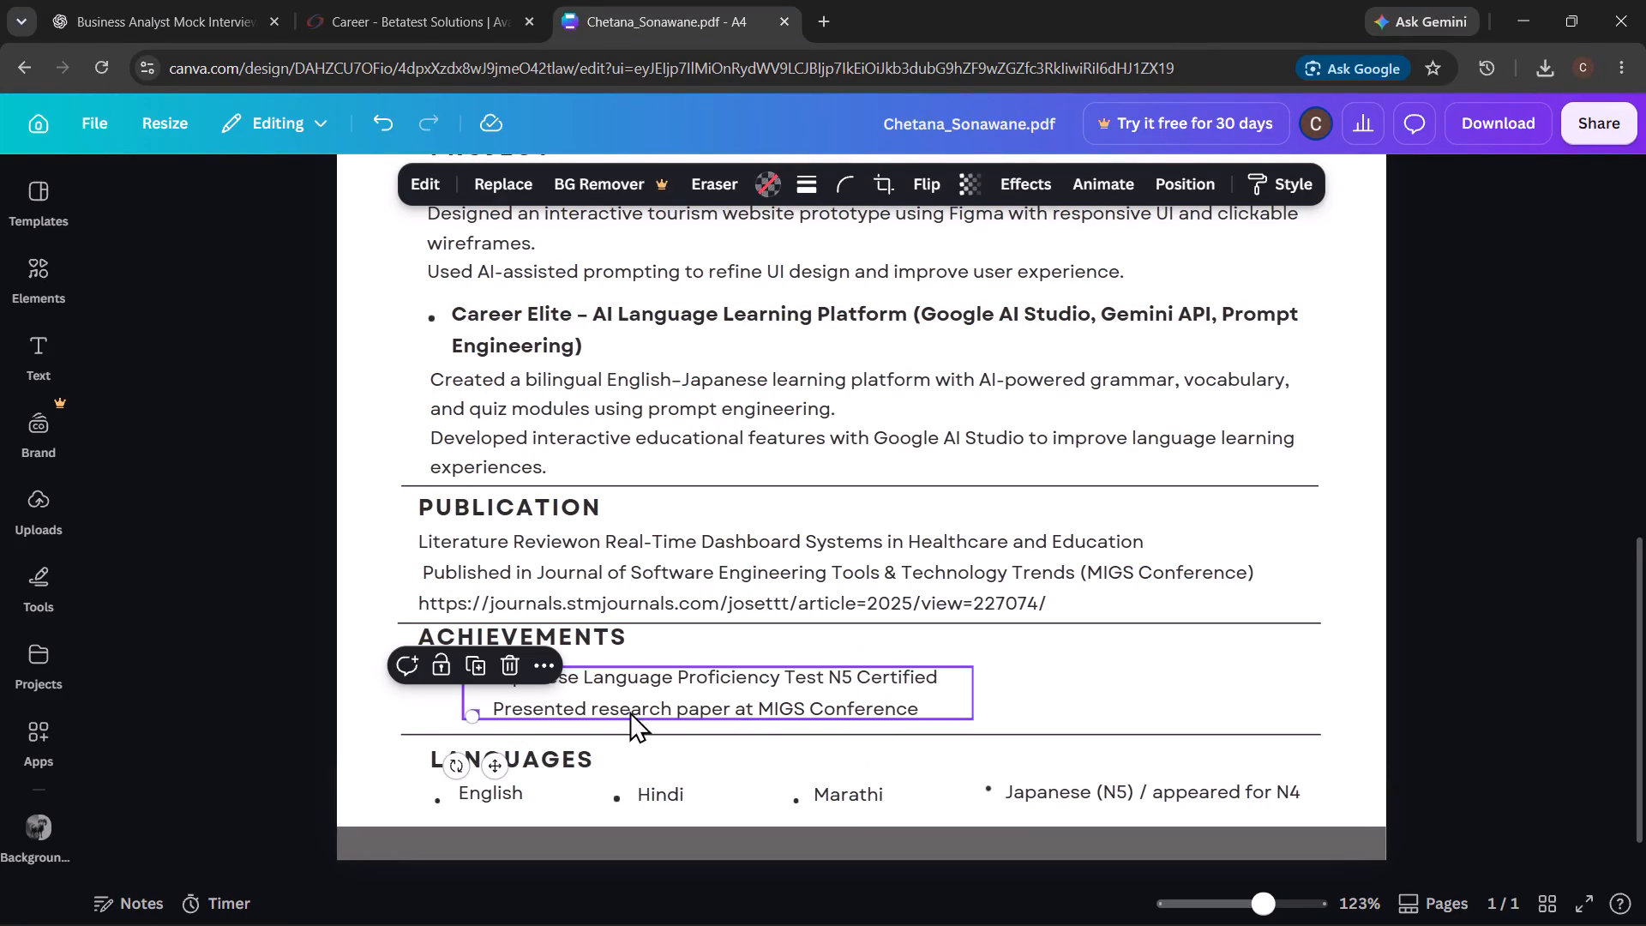
{"action": "left_click", "coordinate": [1126, 685]}
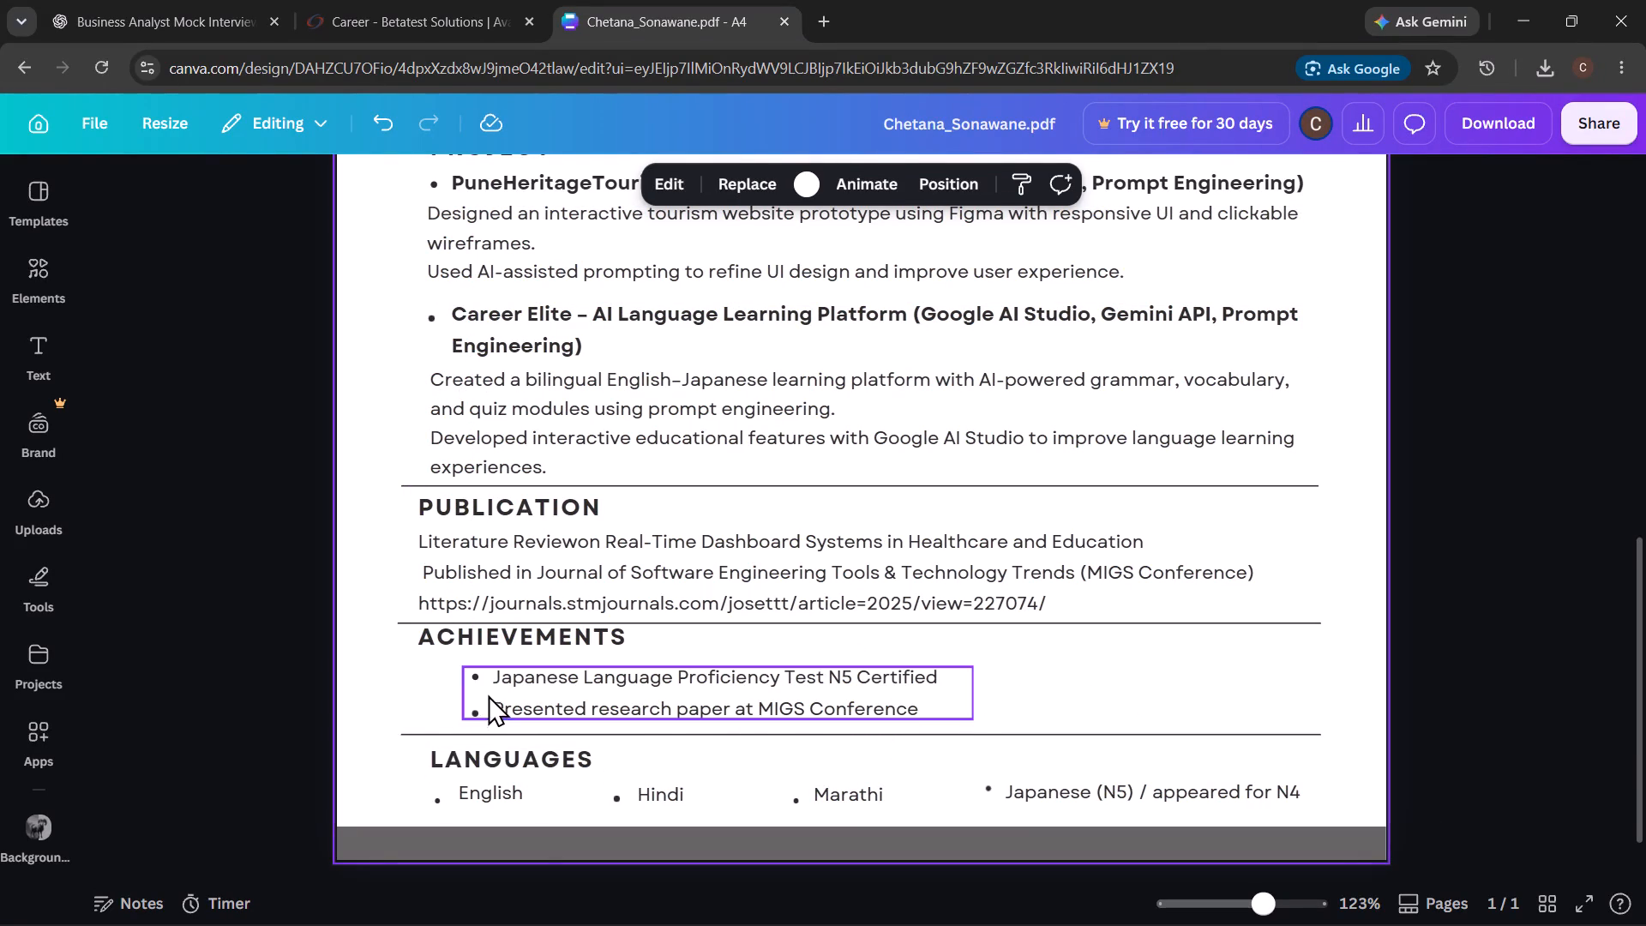
{"action": "left_click", "coordinate": [476, 711]}
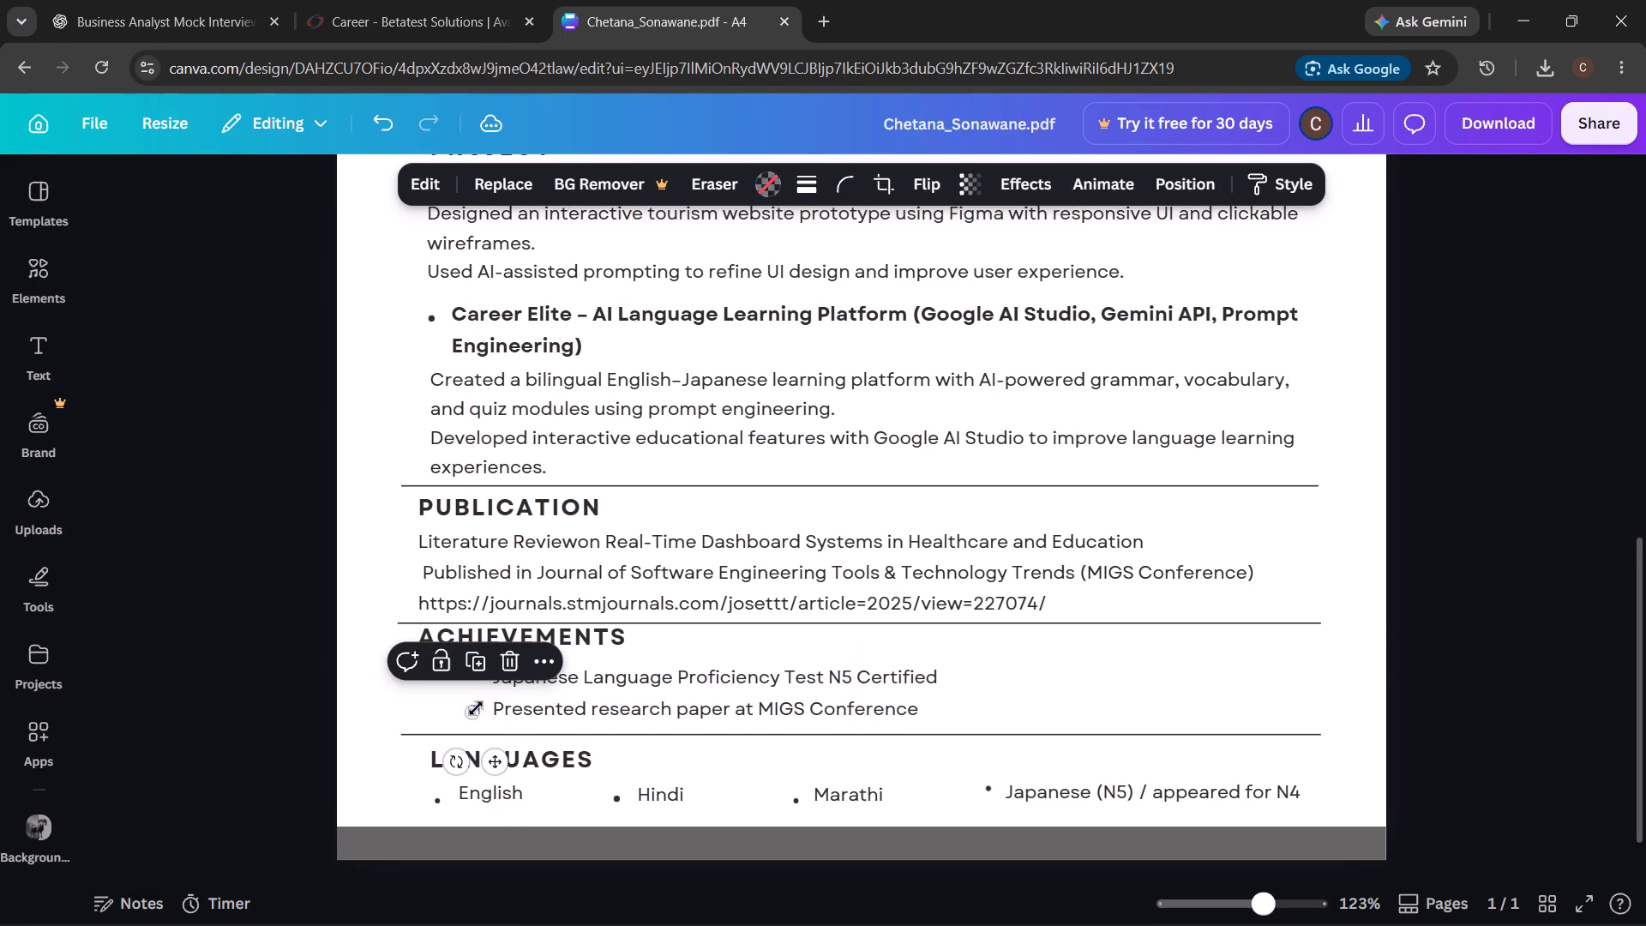
{"action": "left_click", "coordinate": [1080, 694]}
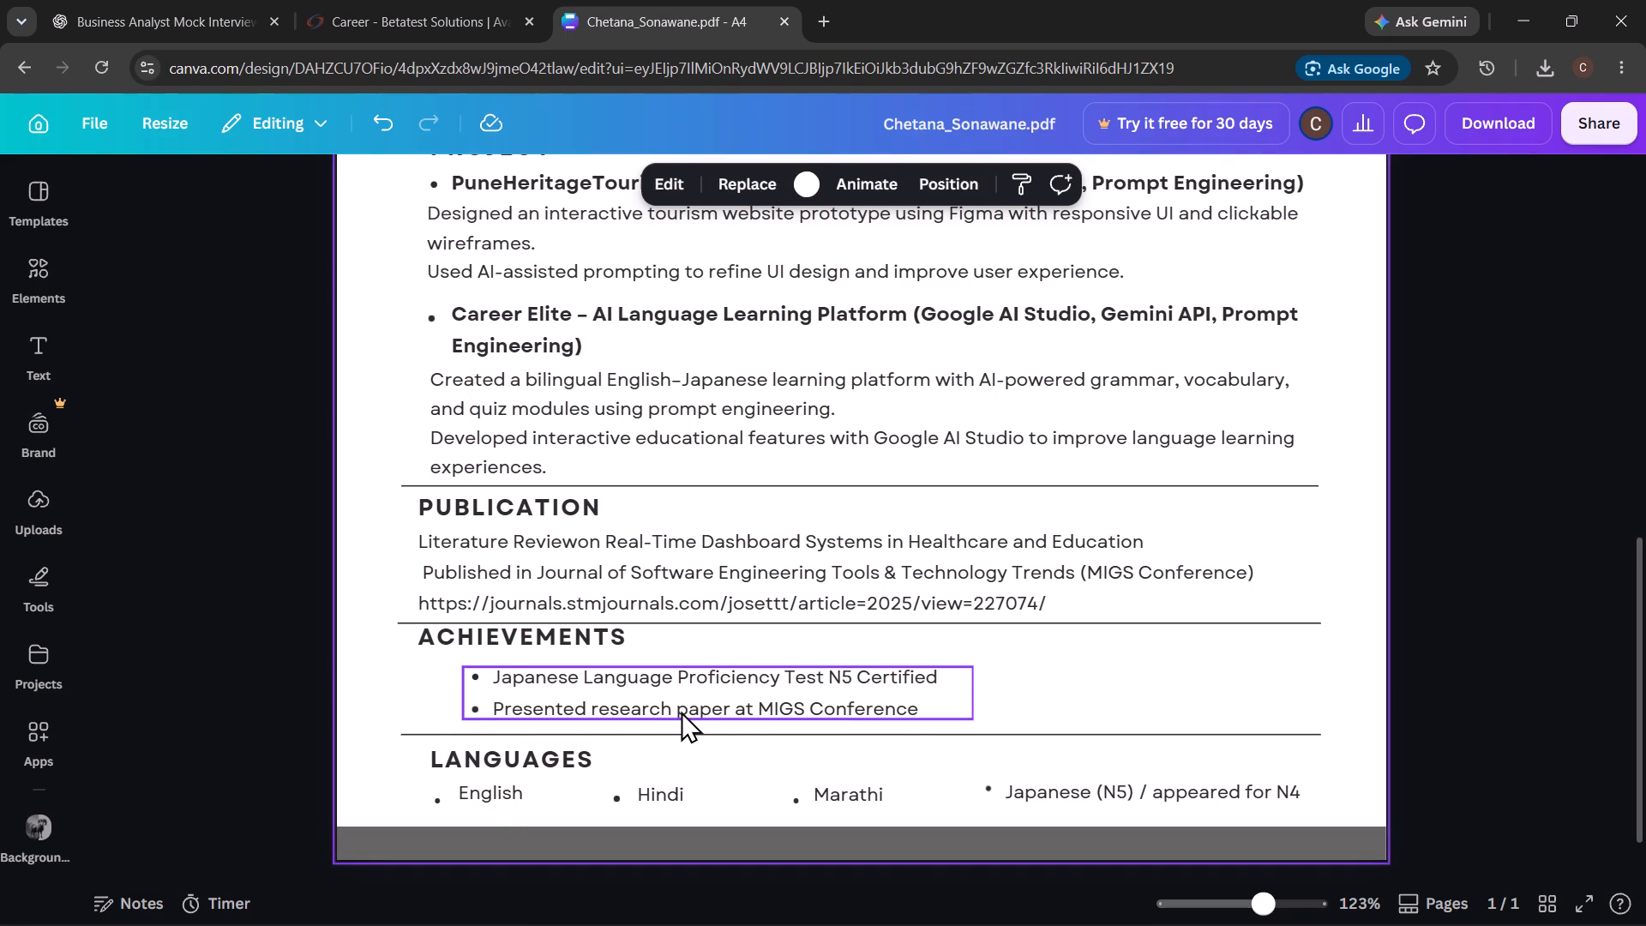
Shift the achievements text box left so its text lines up with the project titles above.
{"action": "left_click_drag", "start_coordinate": [683, 709], "coordinate": [655, 713]}
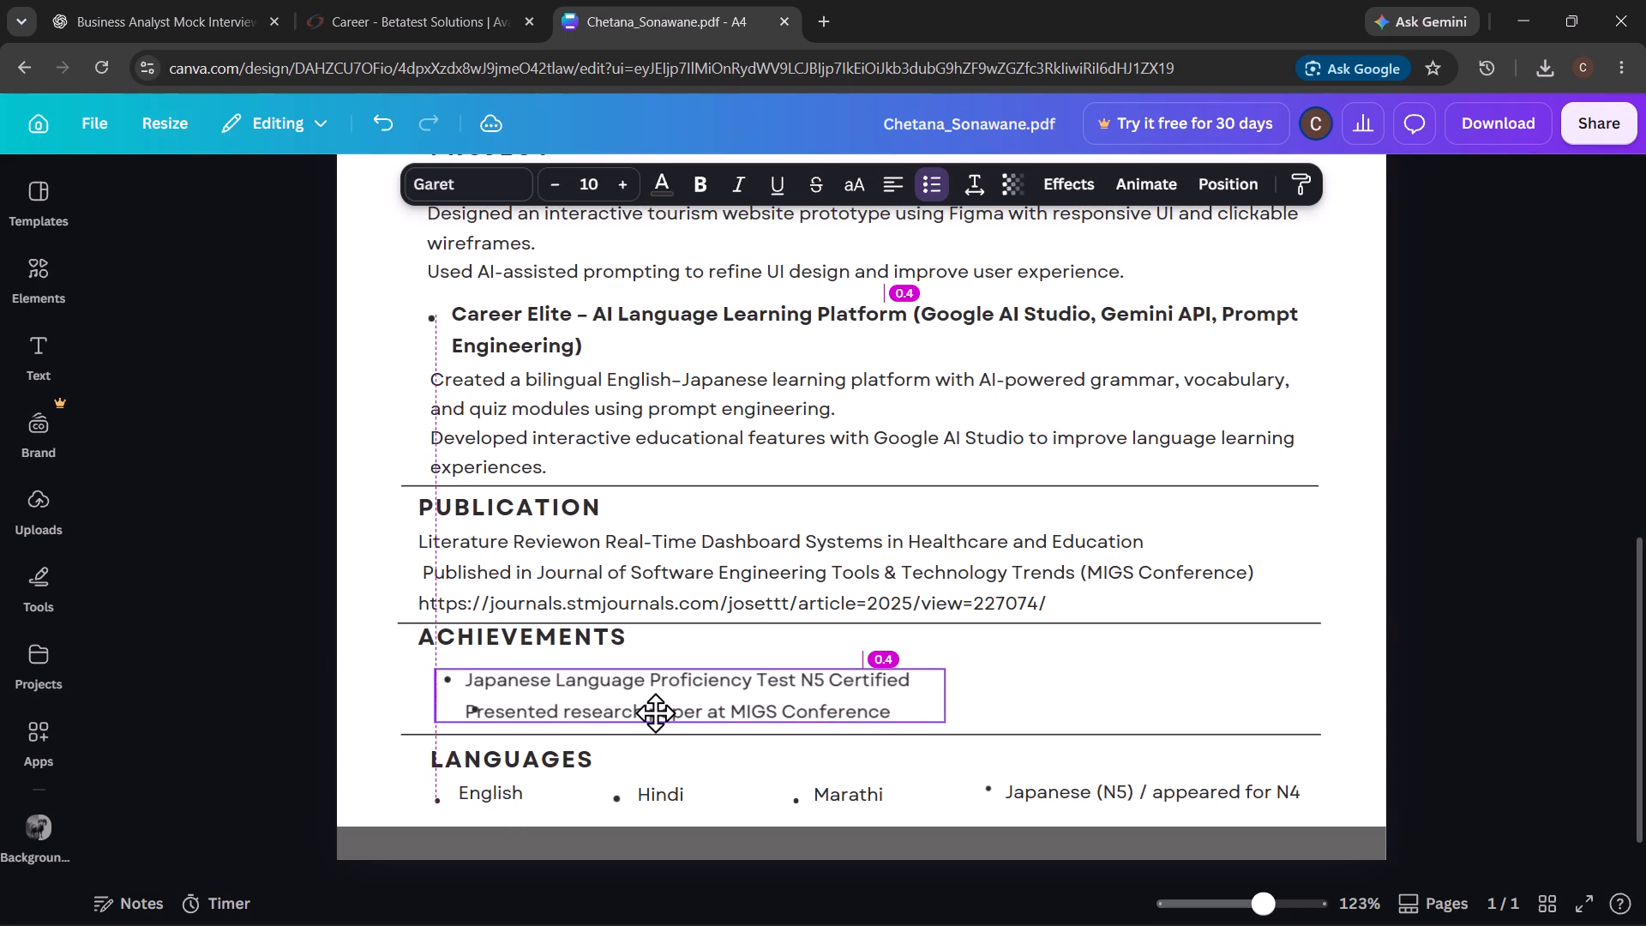
{"action": "left_click_drag", "start_coordinate": [655, 713], "coordinate": [649, 713]}
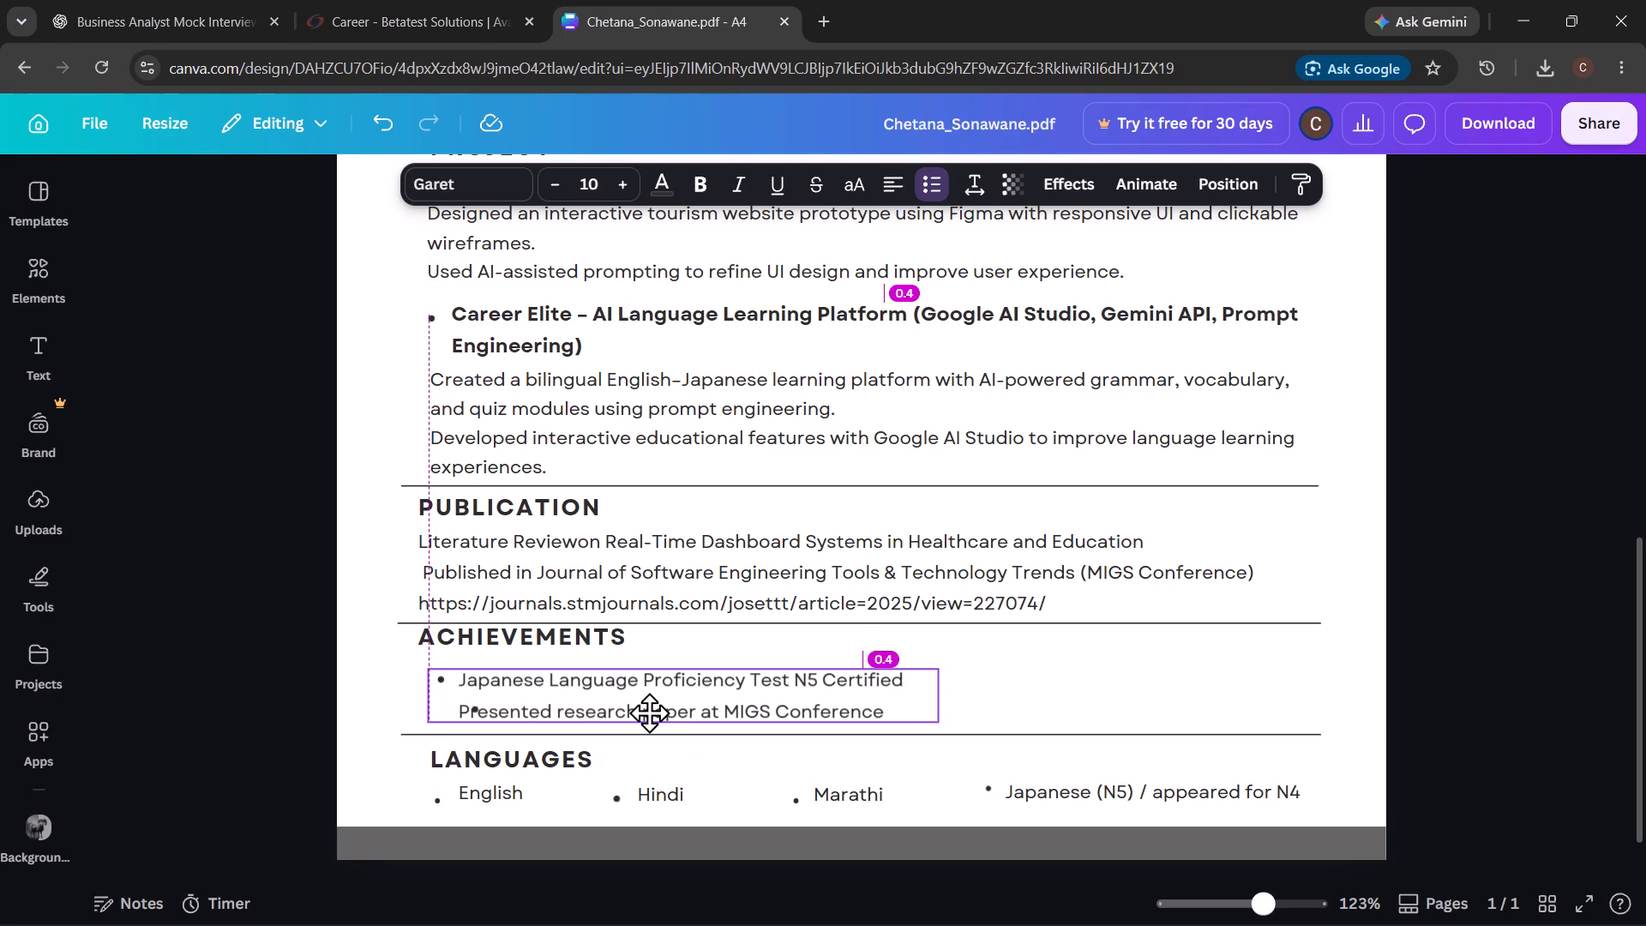
{"action": "left_click_drag", "start_coordinate": [649, 713], "coordinate": [643, 713]}
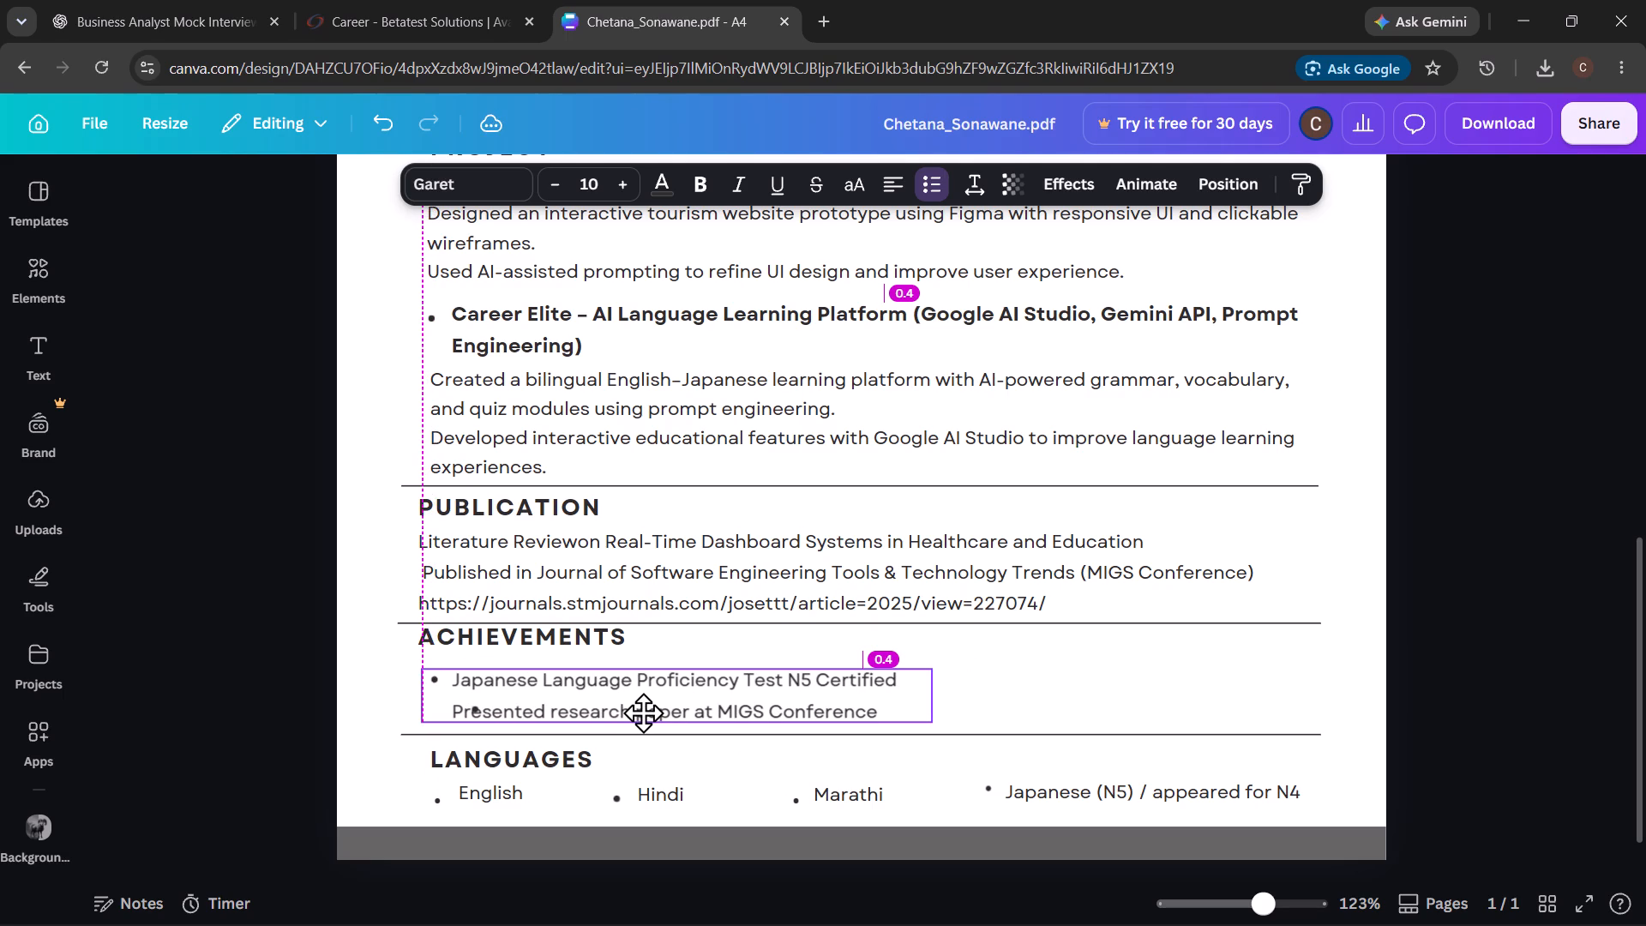
{"action": "left_click_drag", "start_coordinate": [643, 713], "coordinate": [642, 713]}
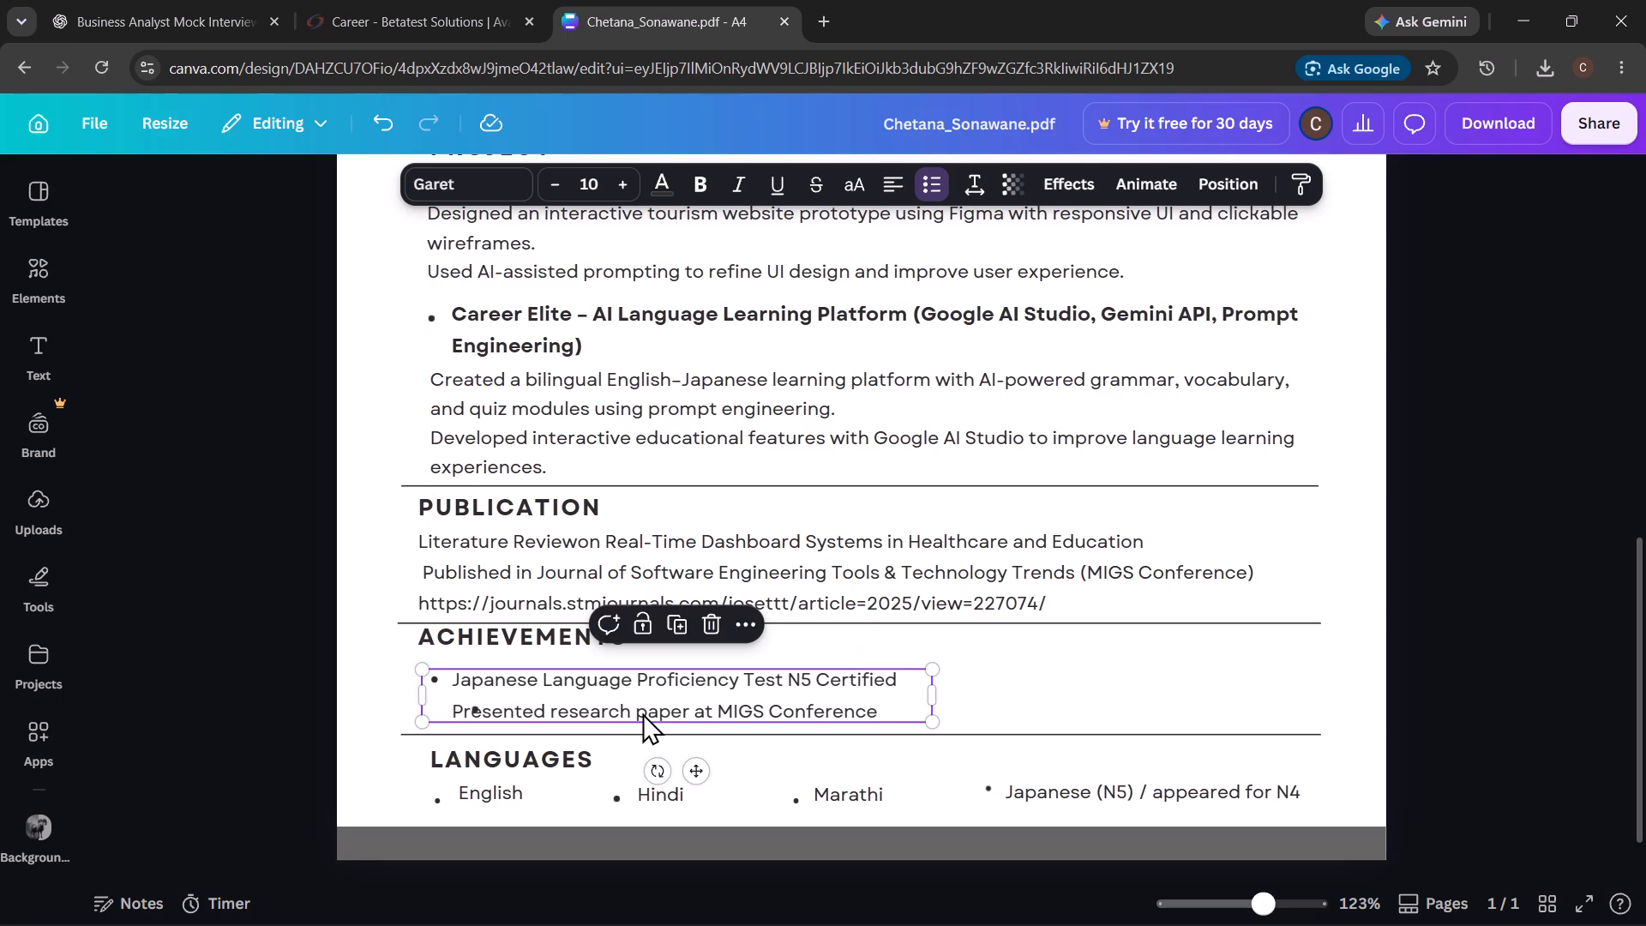
{"action": "left_click", "coordinate": [1053, 719]}
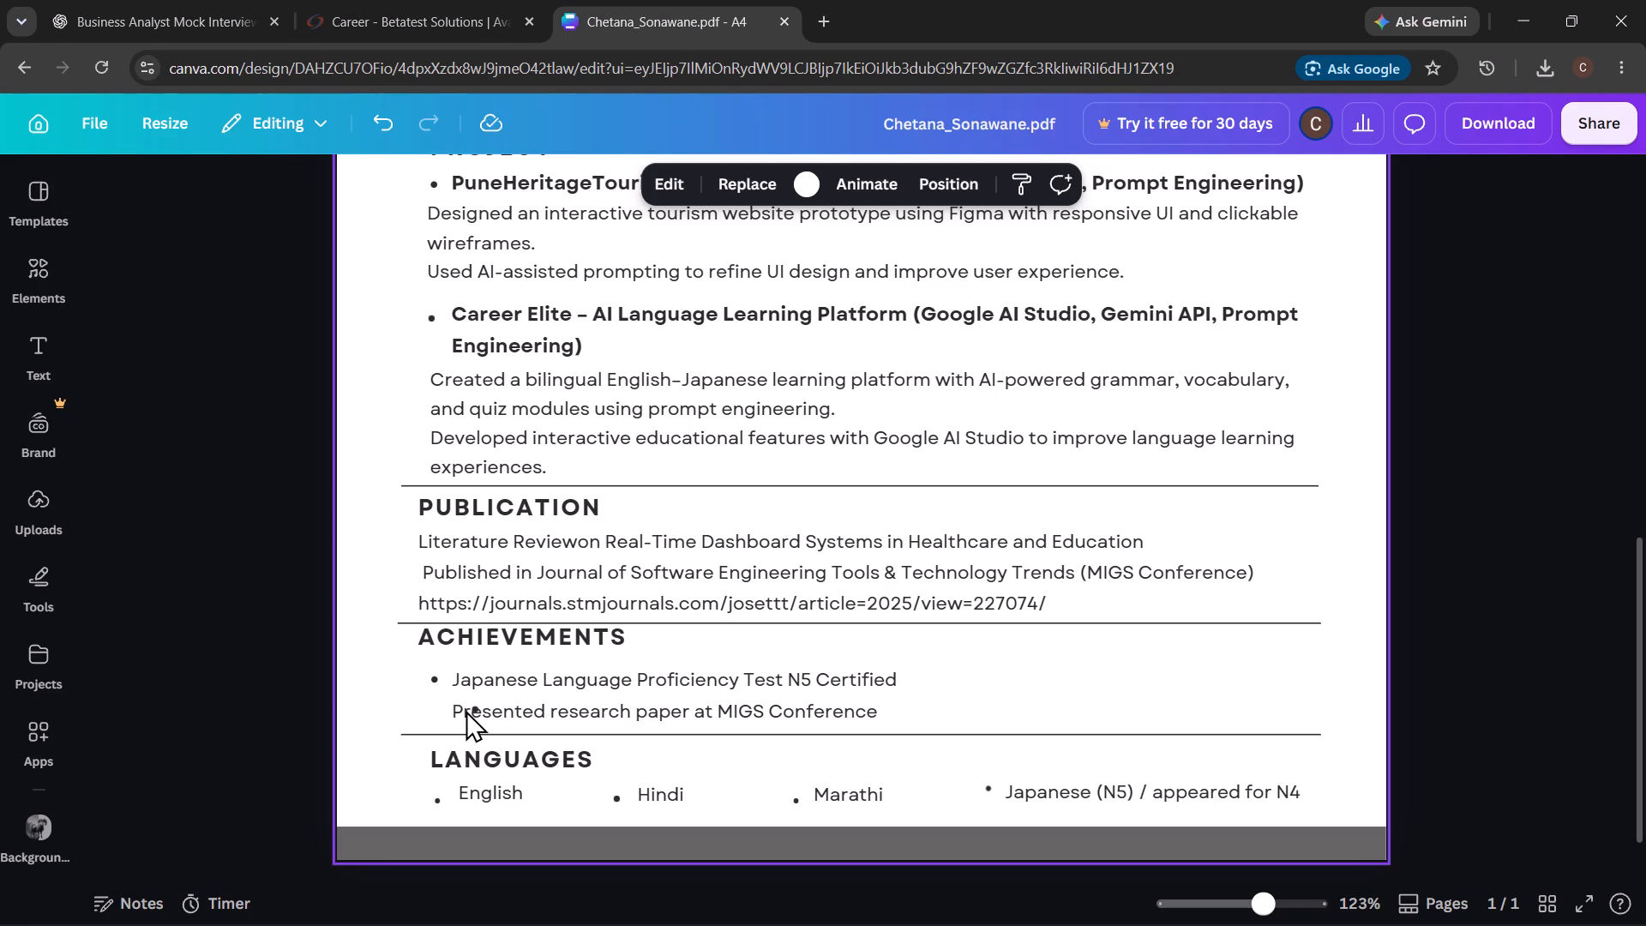
Move the separate bullet graphic left in front of "Presented research paper", directly beneath the first achievement's bullet.
{"action": "left_click_drag", "start_coordinate": [478, 710], "coordinate": [436, 714]}
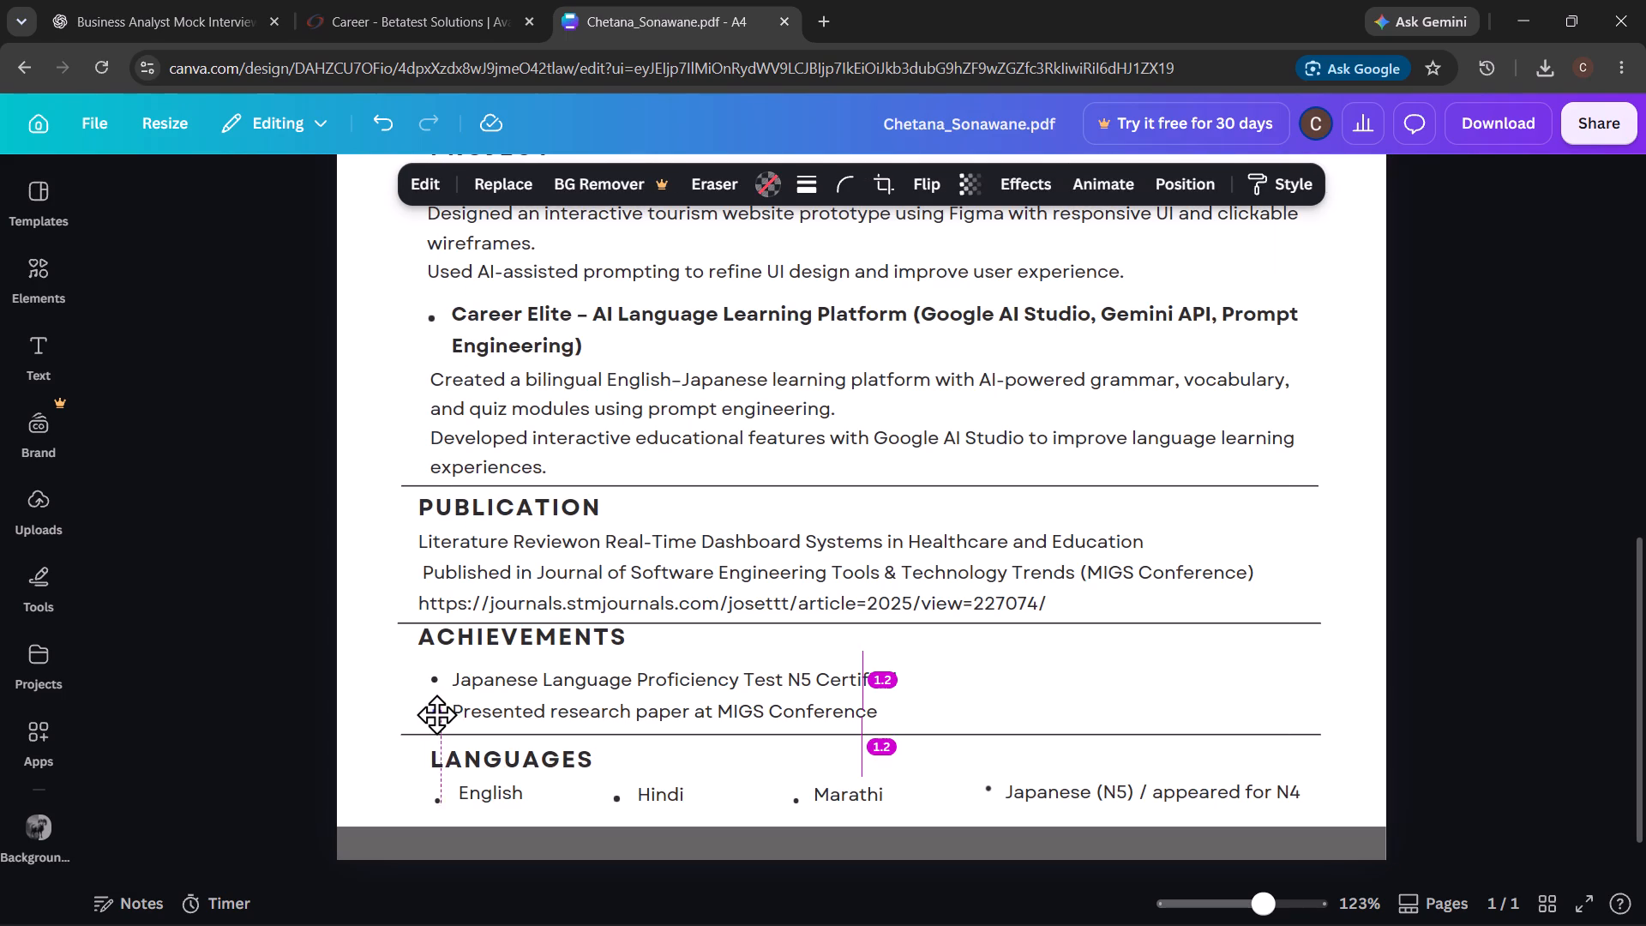
{"action": "left_click_drag", "start_coordinate": [436, 714], "coordinate": [436, 714]}
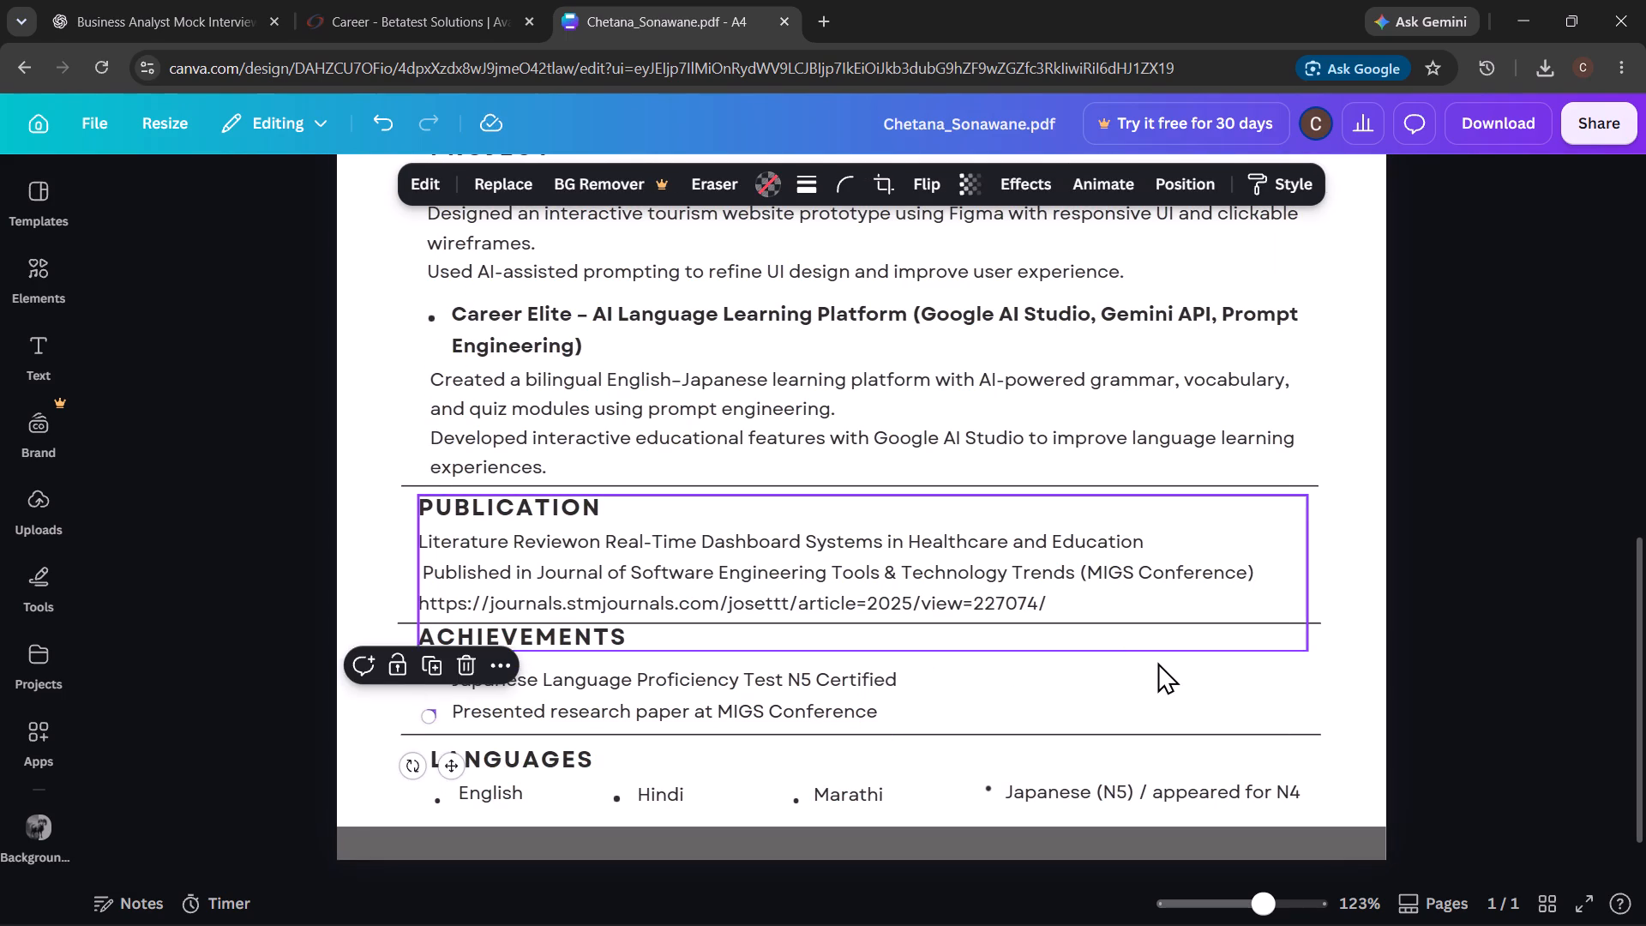
{"action": "left_click", "coordinate": [1162, 676]}
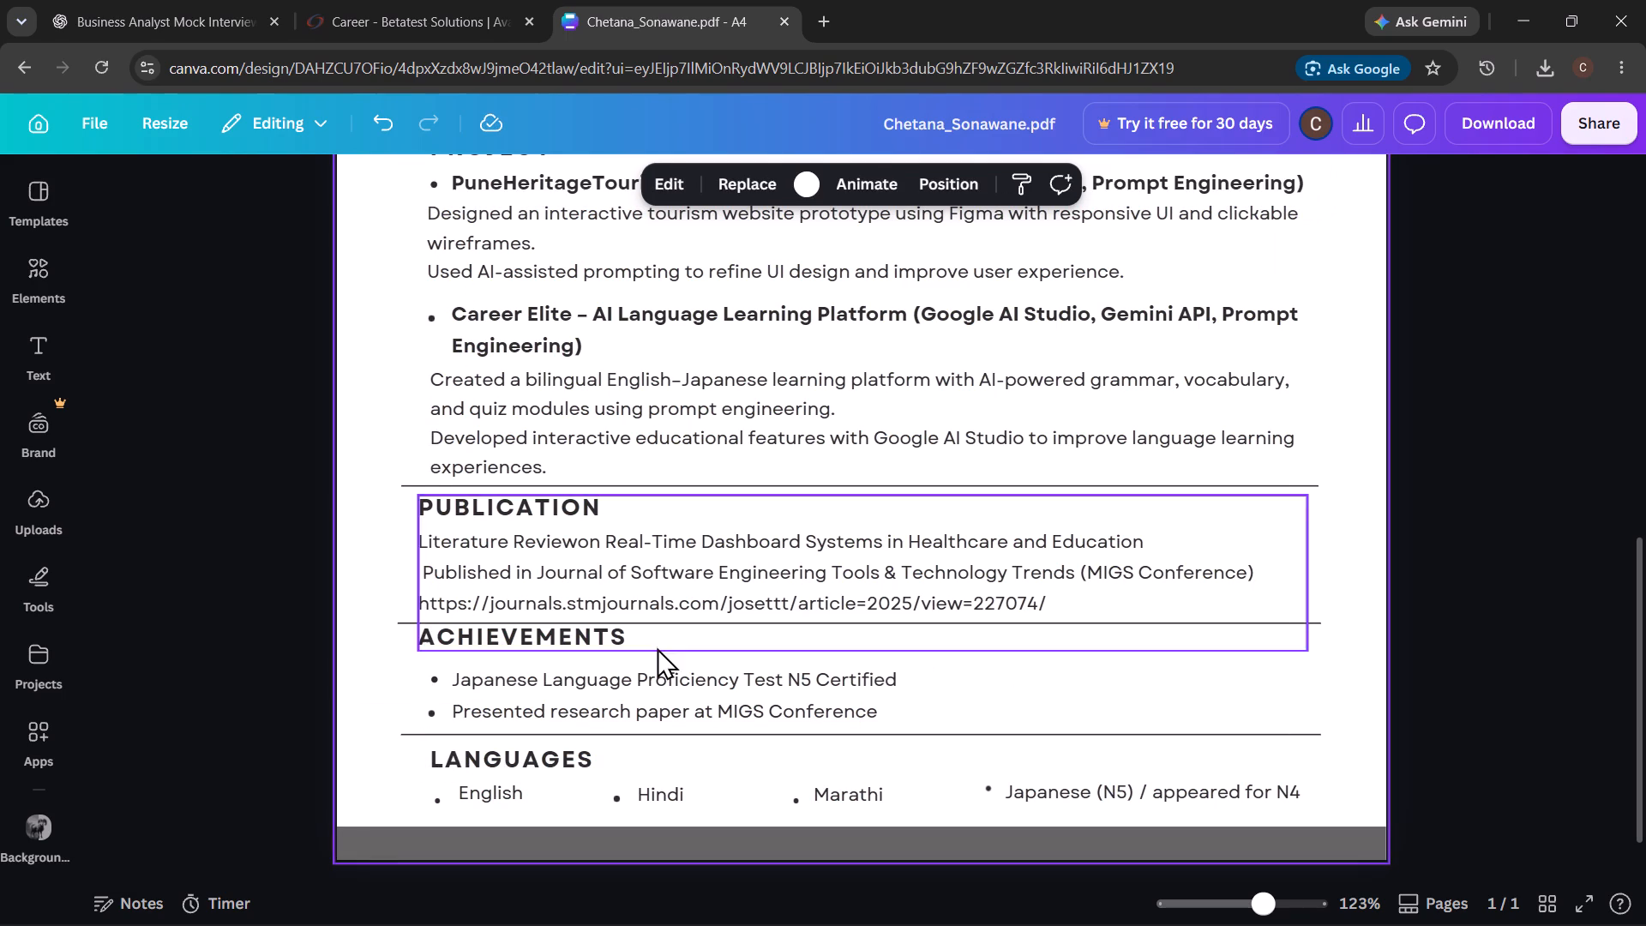
{"action": "left_click", "coordinate": [432, 711]}
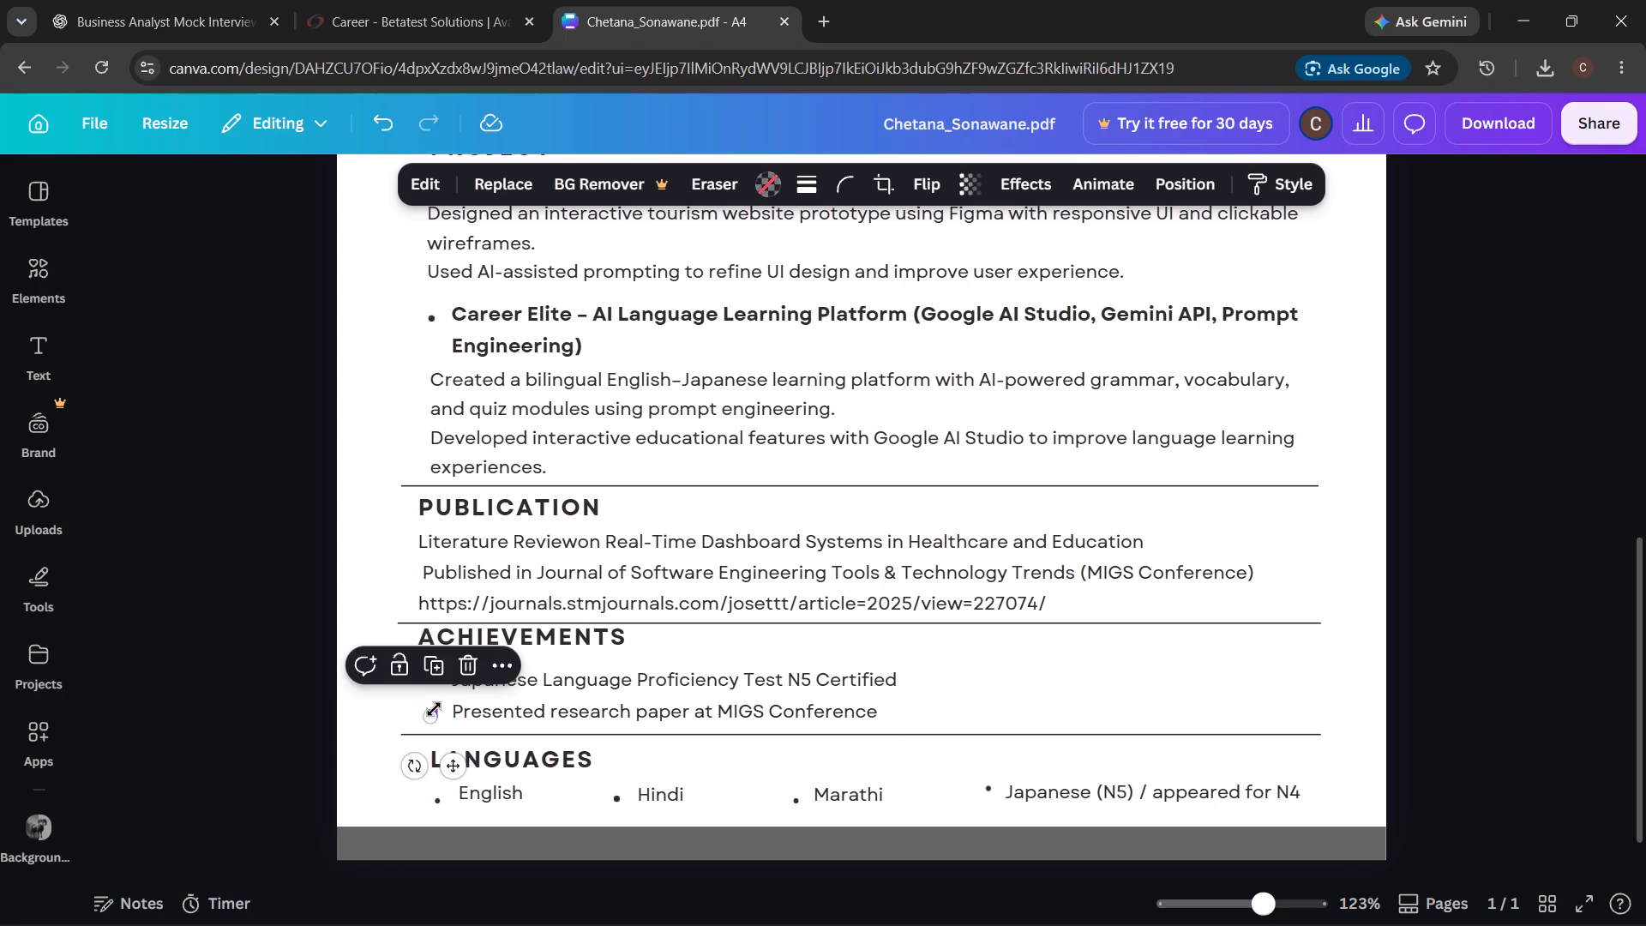
{"action": "left_click", "coordinate": [1054, 712]}
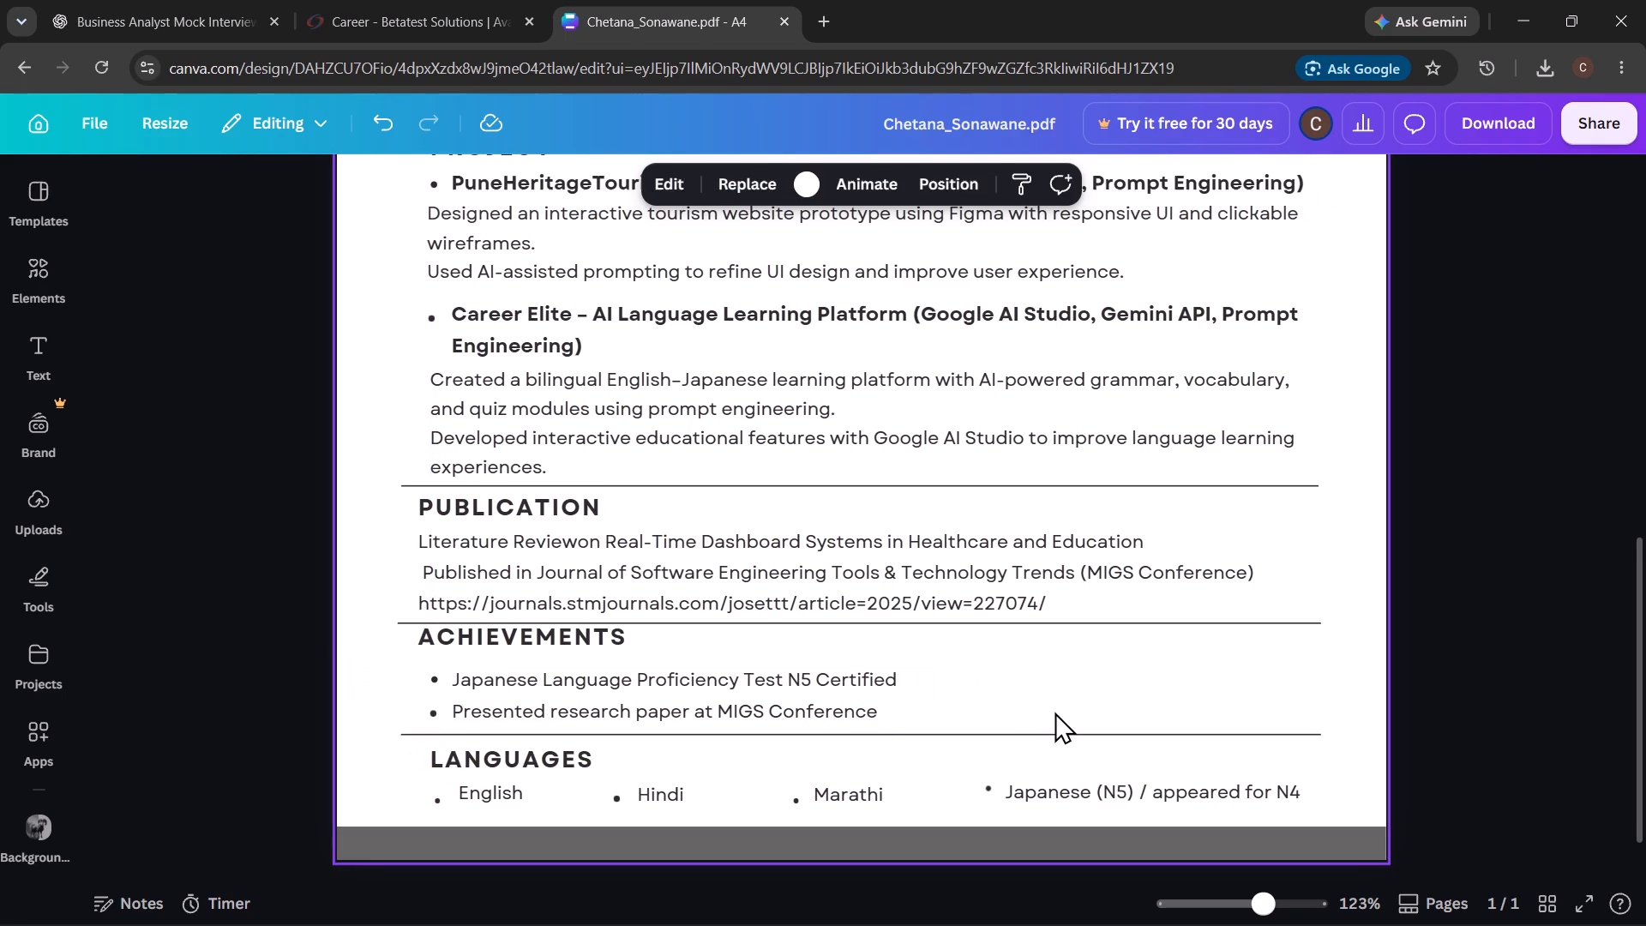
Review the resume's spacing and bullets from the LANGUAGES section up through PROJECT and SKILLS.
{"action": "scroll", "coordinate": [1054, 712], "scroll_direction": "down", "scroll_amount": 1}
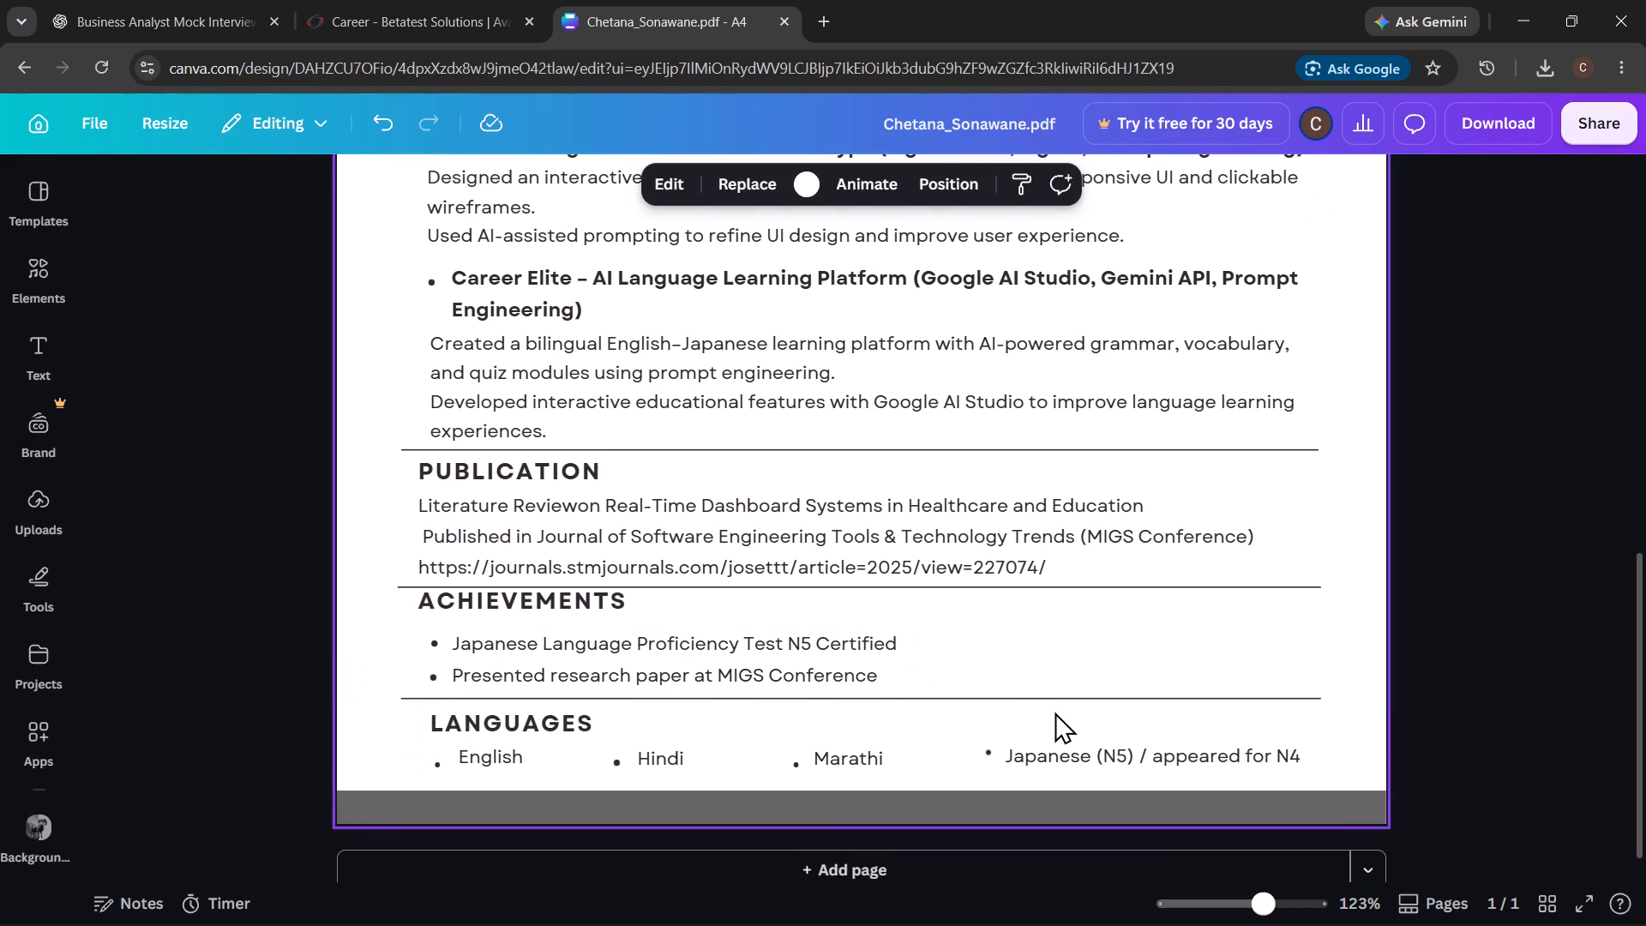
{"action": "scroll", "coordinate": [1054, 712], "scroll_direction": "down", "scroll_amount": 2}
{"action": "scroll", "coordinate": [1054, 712], "scroll_direction": "up", "scroll_amount": 1}
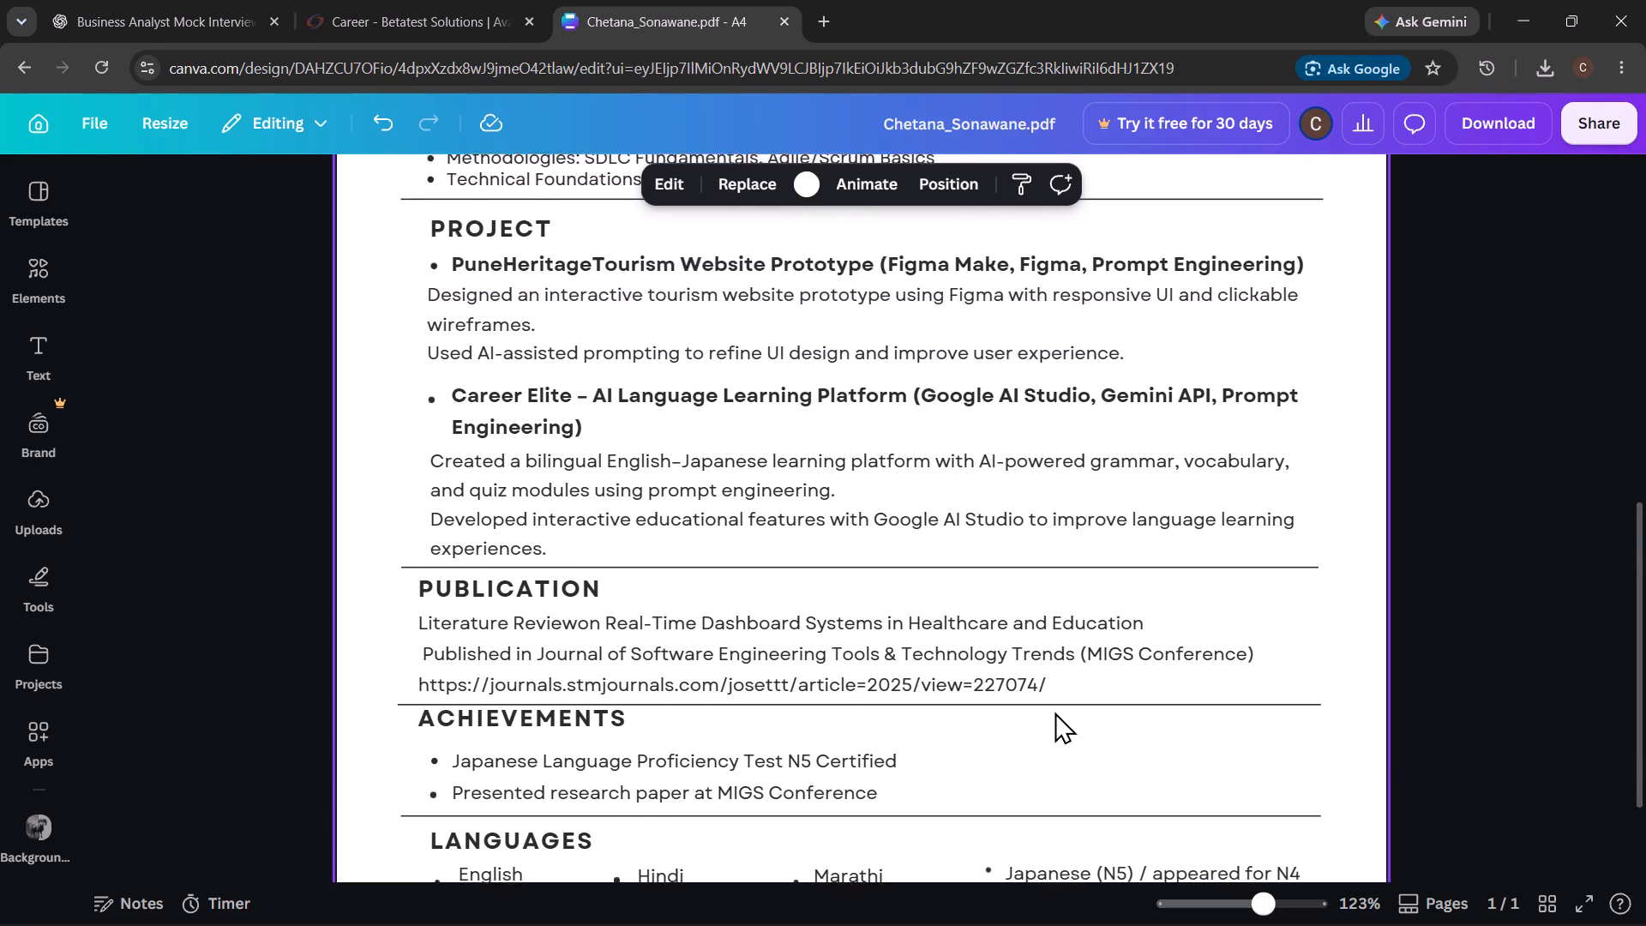
{"action": "scroll", "coordinate": [1054, 712], "scroll_direction": "up", "scroll_amount": 1}
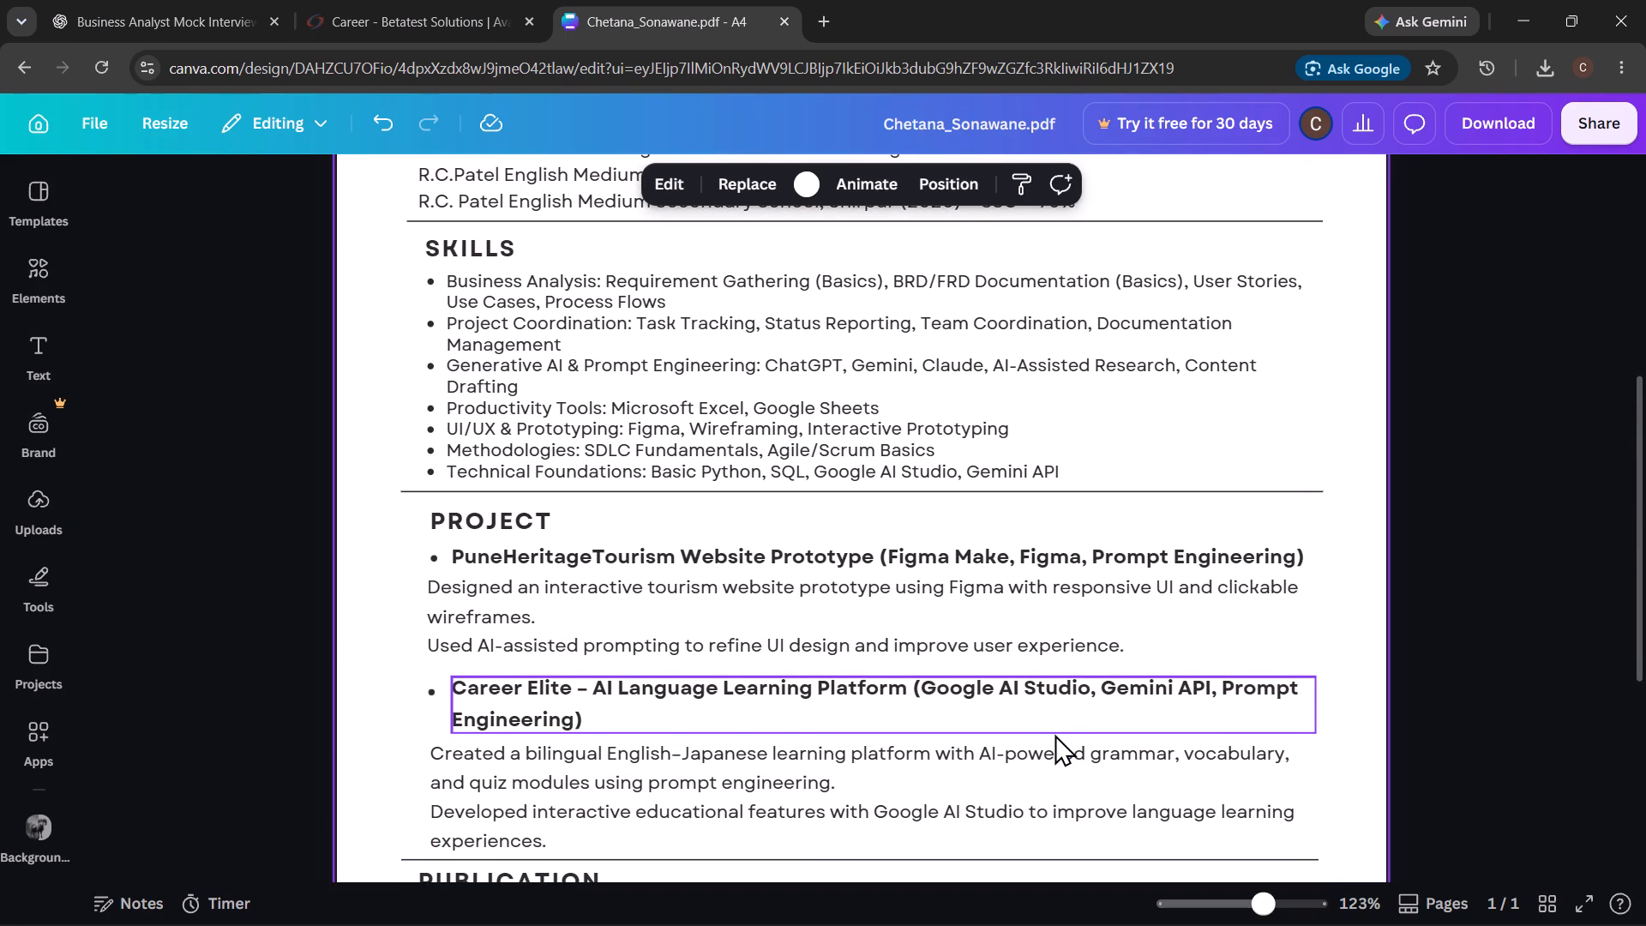
{"action": "scroll", "coordinate": [1054, 734], "scroll_direction": "up", "scroll_amount": 1}
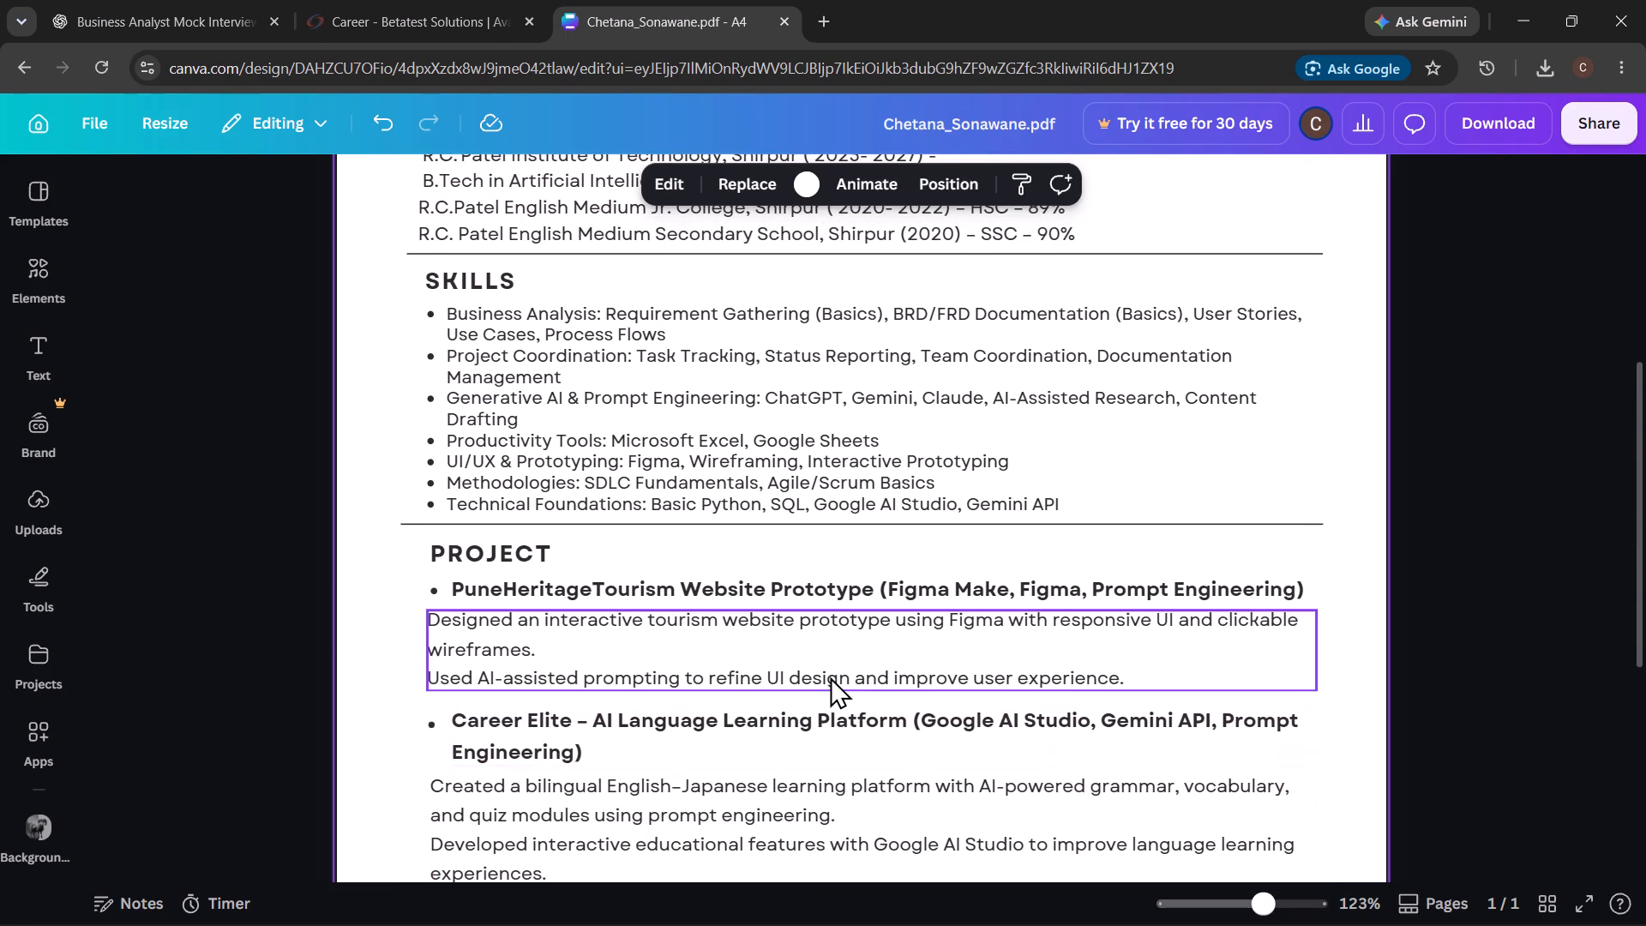
{"action": "scroll", "coordinate": [830, 676], "scroll_direction": "up", "scroll_amount": 4}
{"action": "scroll", "coordinate": [830, 676], "scroll_direction": "down", "scroll_amount": 2}
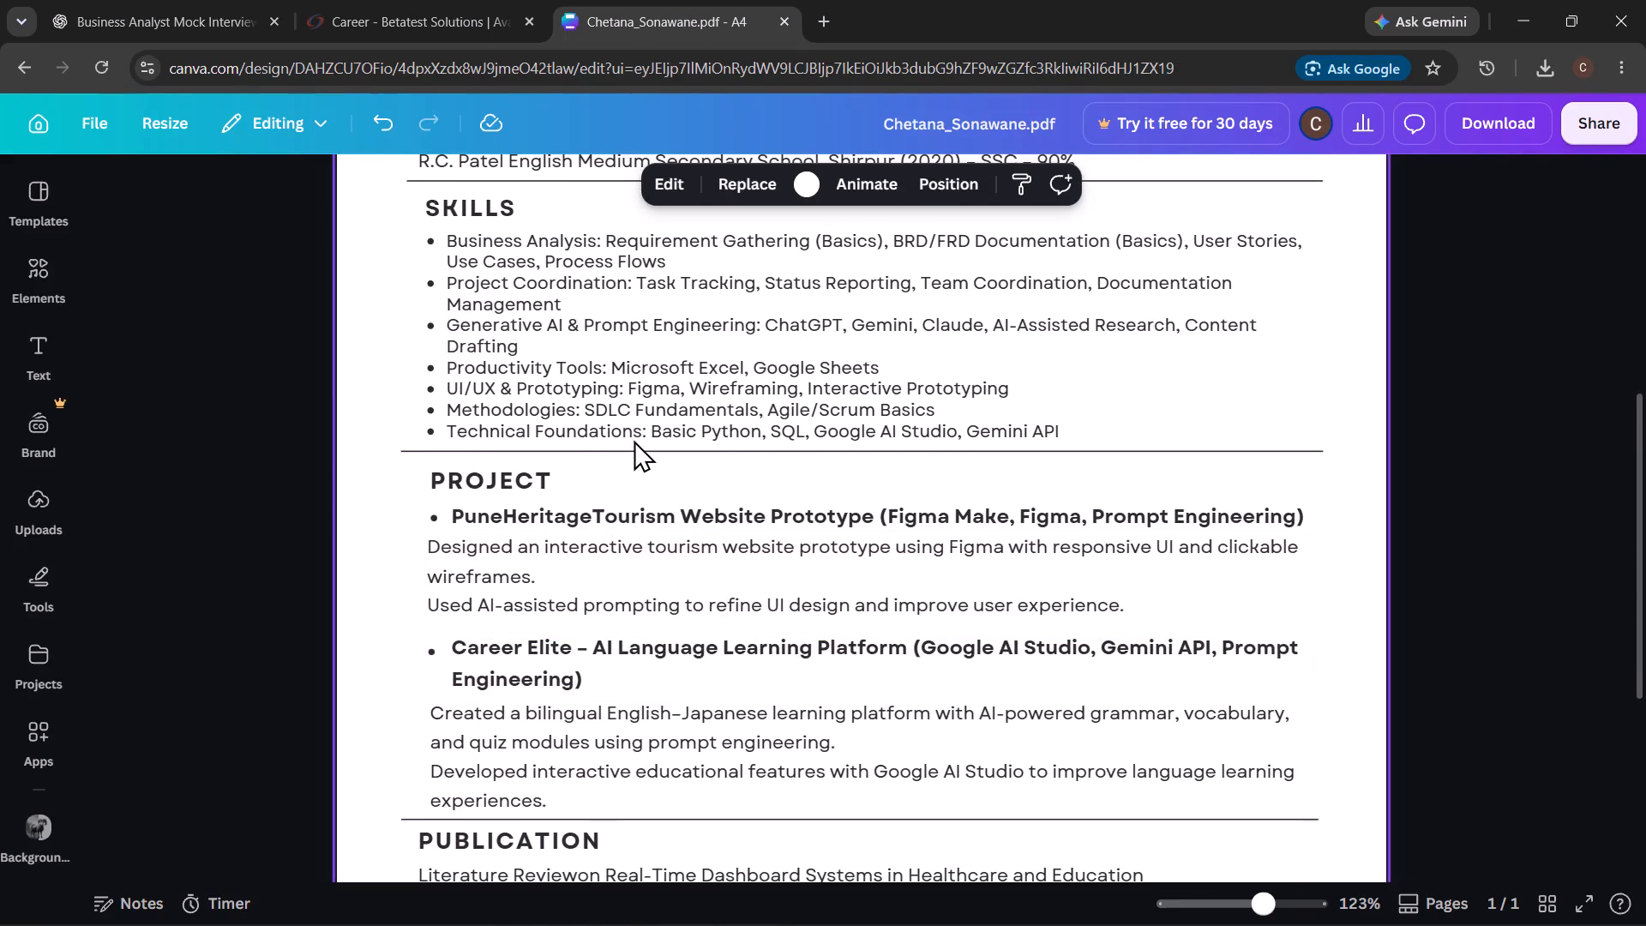
Make the "Technical Foundations:" label in the SKILLS list bold.
{"action": "triple_click", "coordinate": [646, 436]}
{"action": "double_click", "coordinate": [646, 436]}
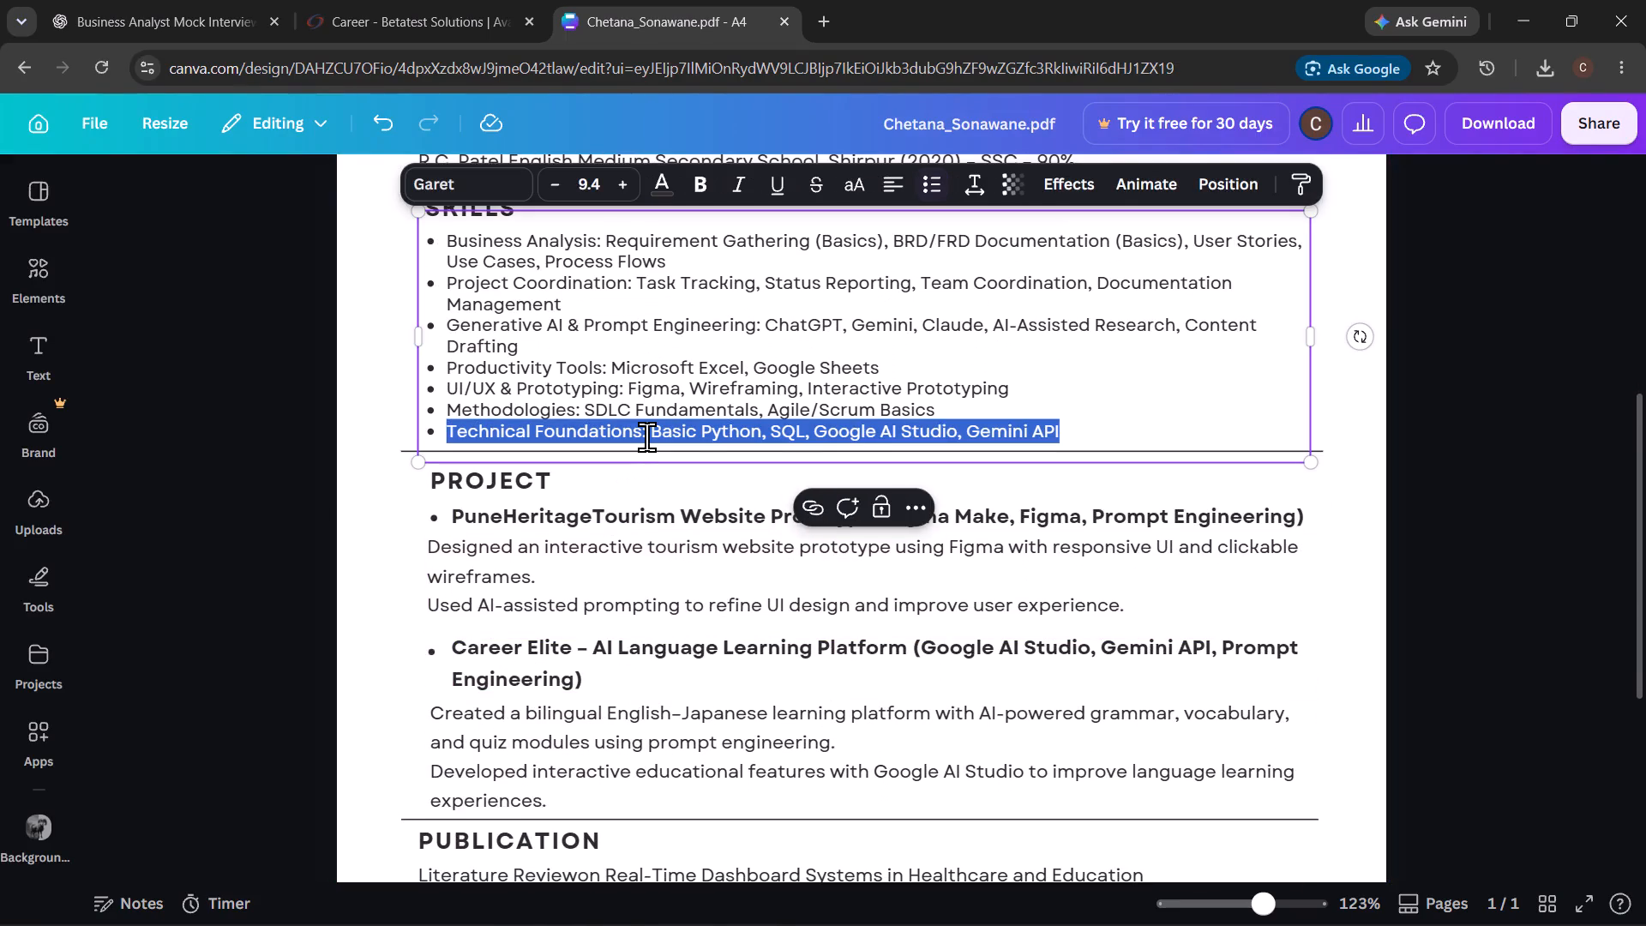
{"action": "left_click", "coordinate": [646, 436]}
{"action": "left_click_drag", "start_coordinate": [646, 436], "coordinate": [448, 438]}
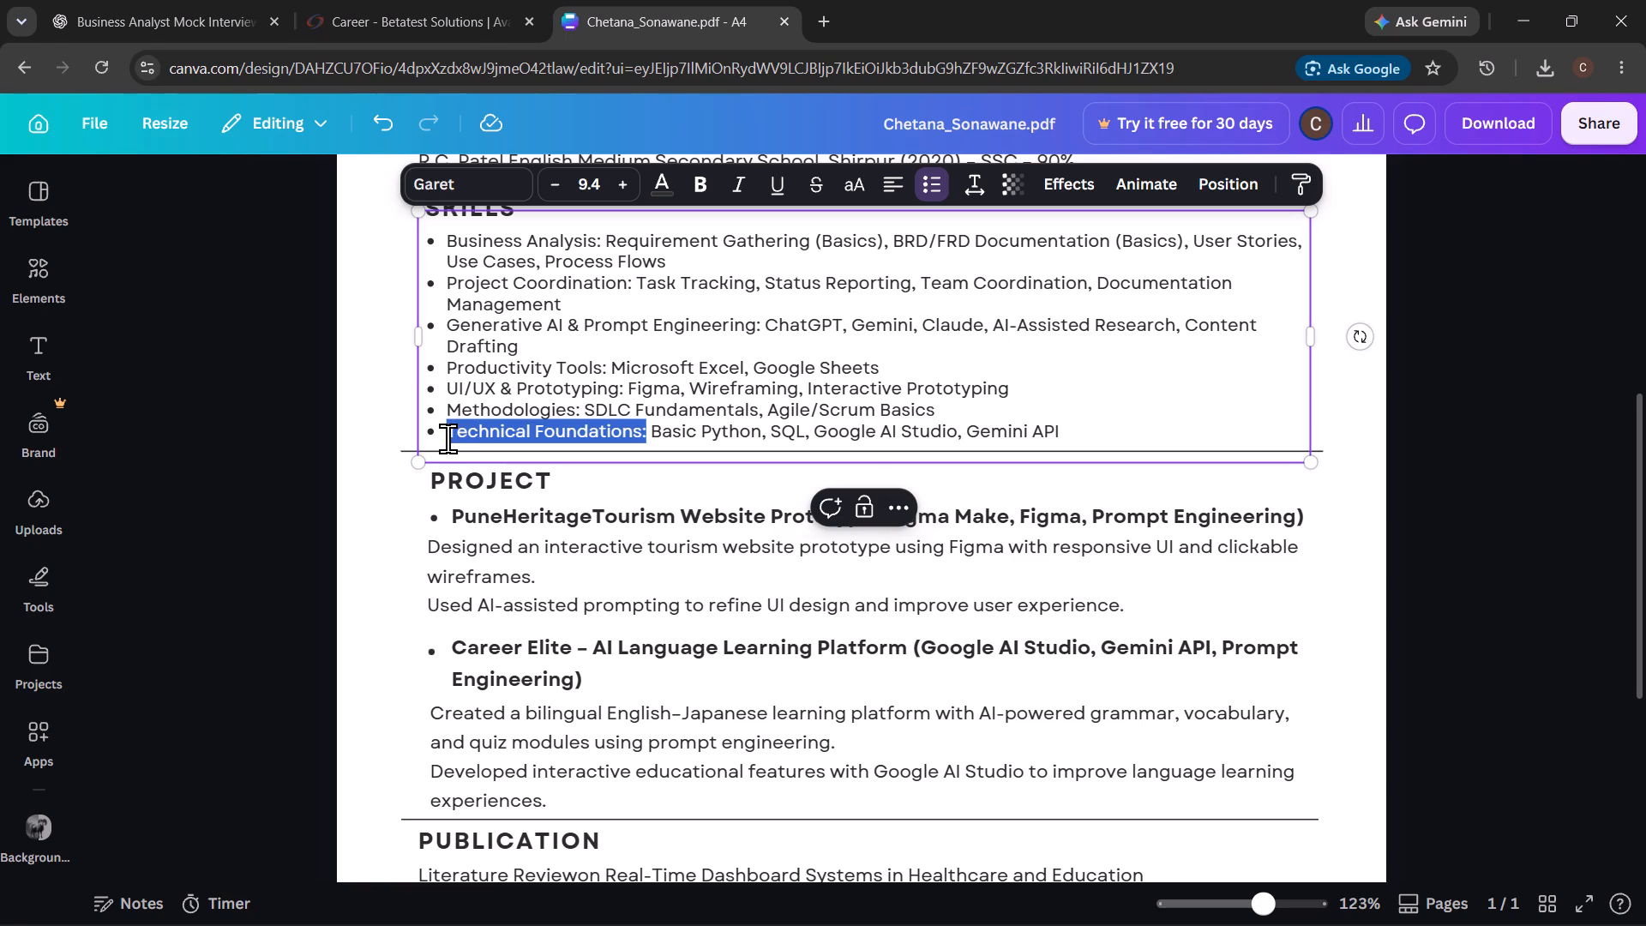
{"action": "left_click_drag", "start_coordinate": [448, 438], "coordinate": [445, 440]}
{"action": "left_click", "coordinate": [695, 187]}
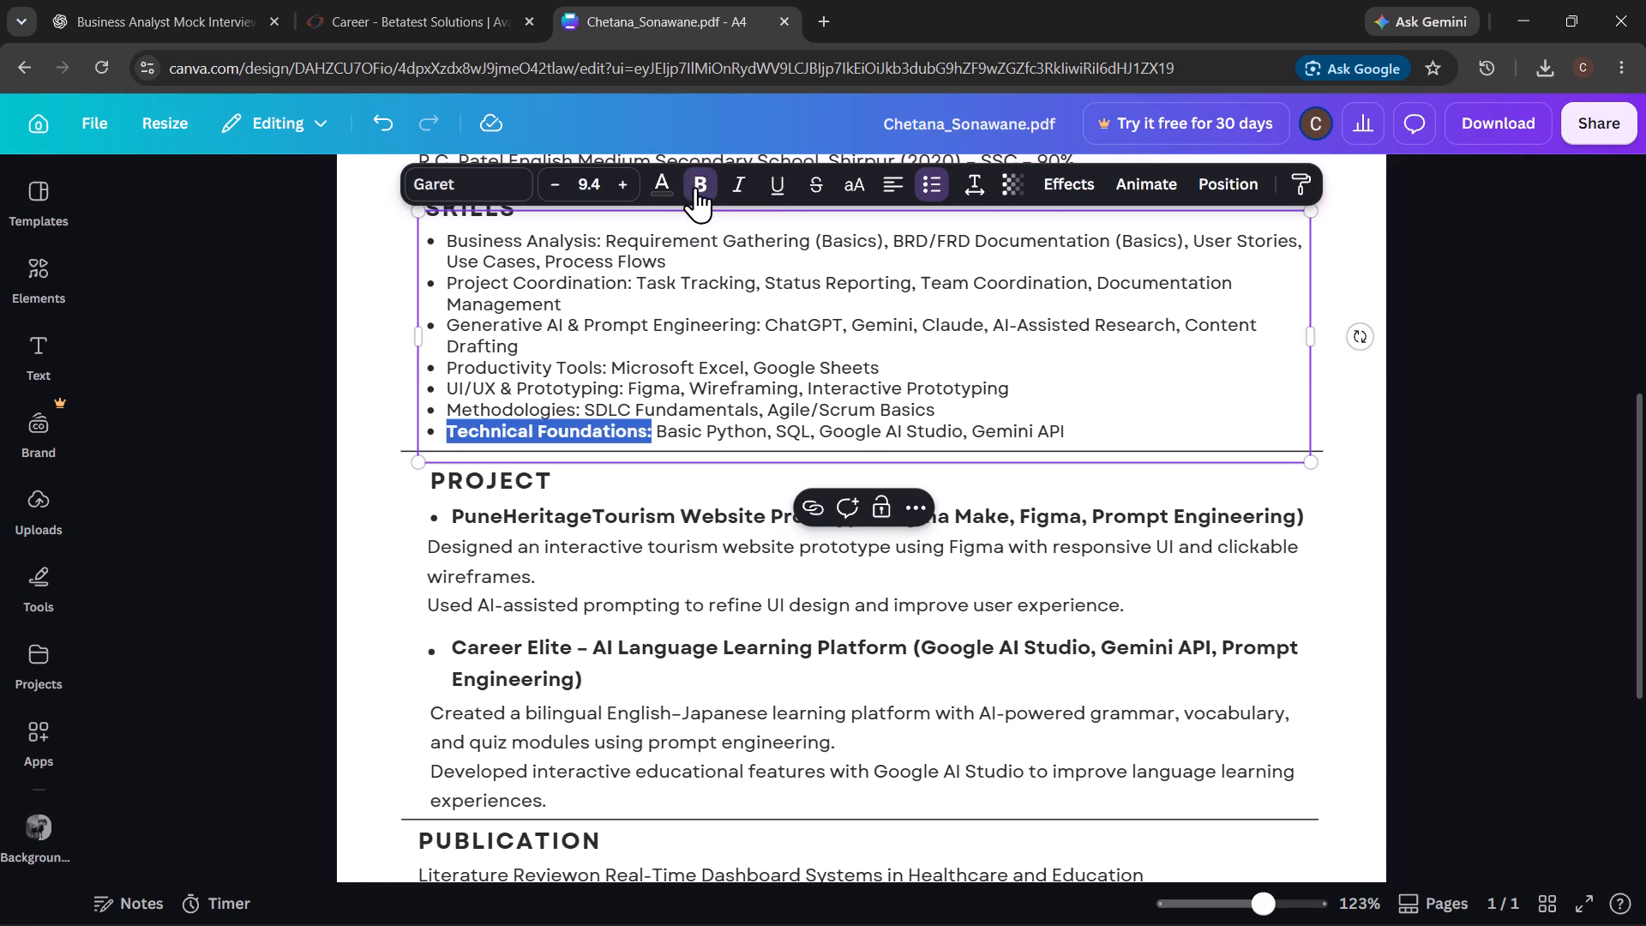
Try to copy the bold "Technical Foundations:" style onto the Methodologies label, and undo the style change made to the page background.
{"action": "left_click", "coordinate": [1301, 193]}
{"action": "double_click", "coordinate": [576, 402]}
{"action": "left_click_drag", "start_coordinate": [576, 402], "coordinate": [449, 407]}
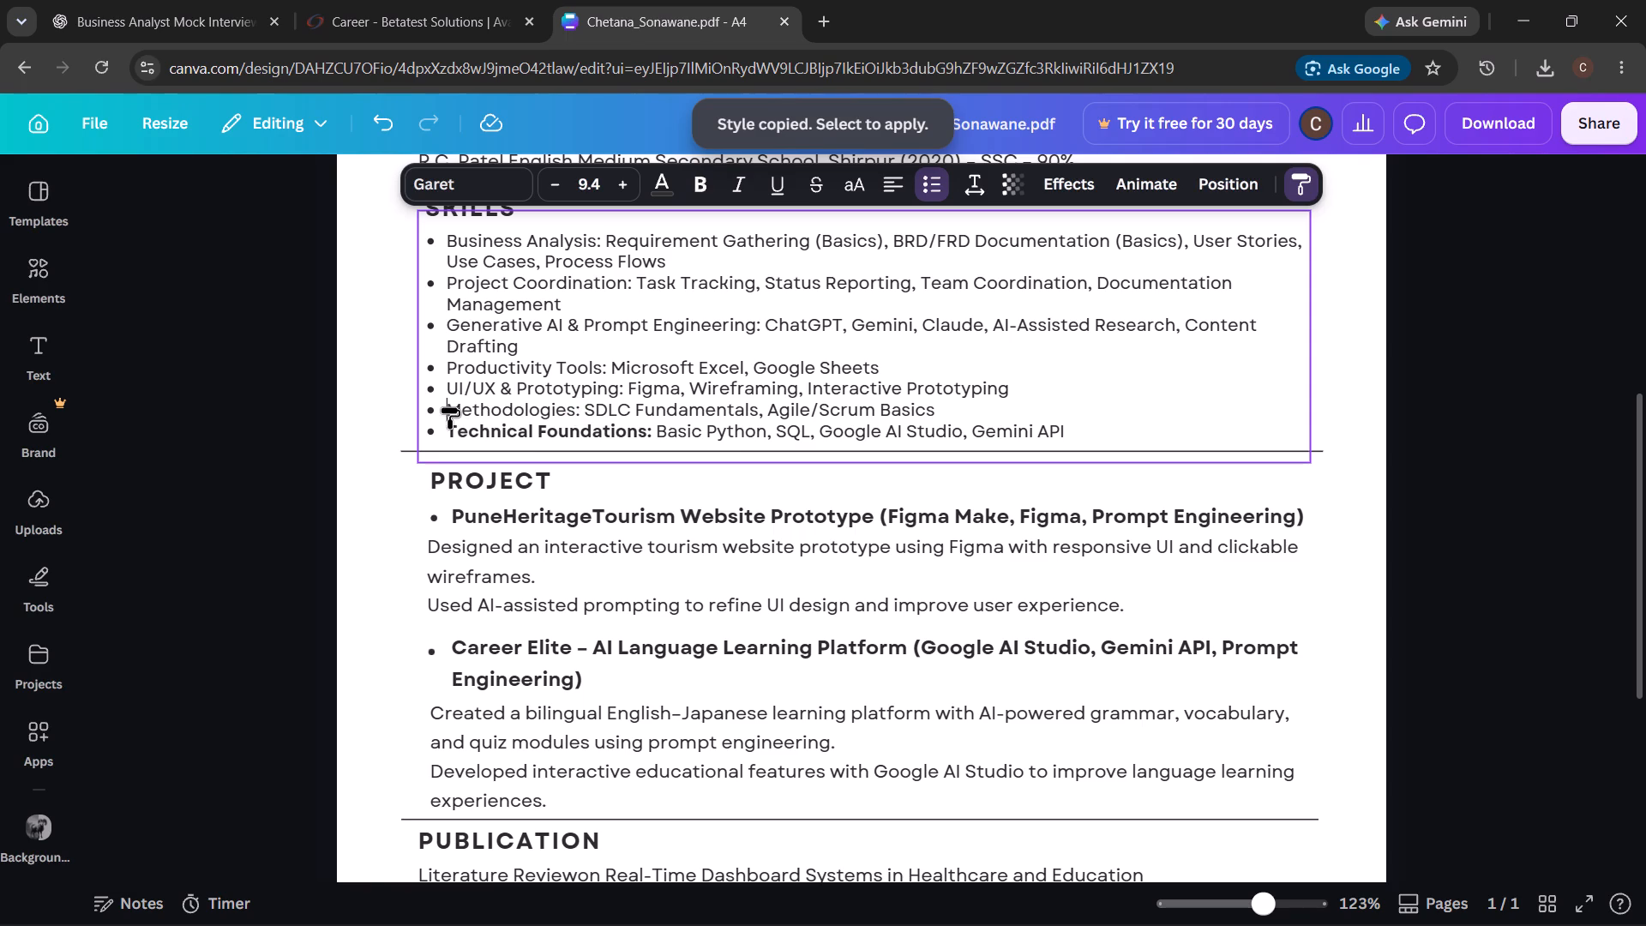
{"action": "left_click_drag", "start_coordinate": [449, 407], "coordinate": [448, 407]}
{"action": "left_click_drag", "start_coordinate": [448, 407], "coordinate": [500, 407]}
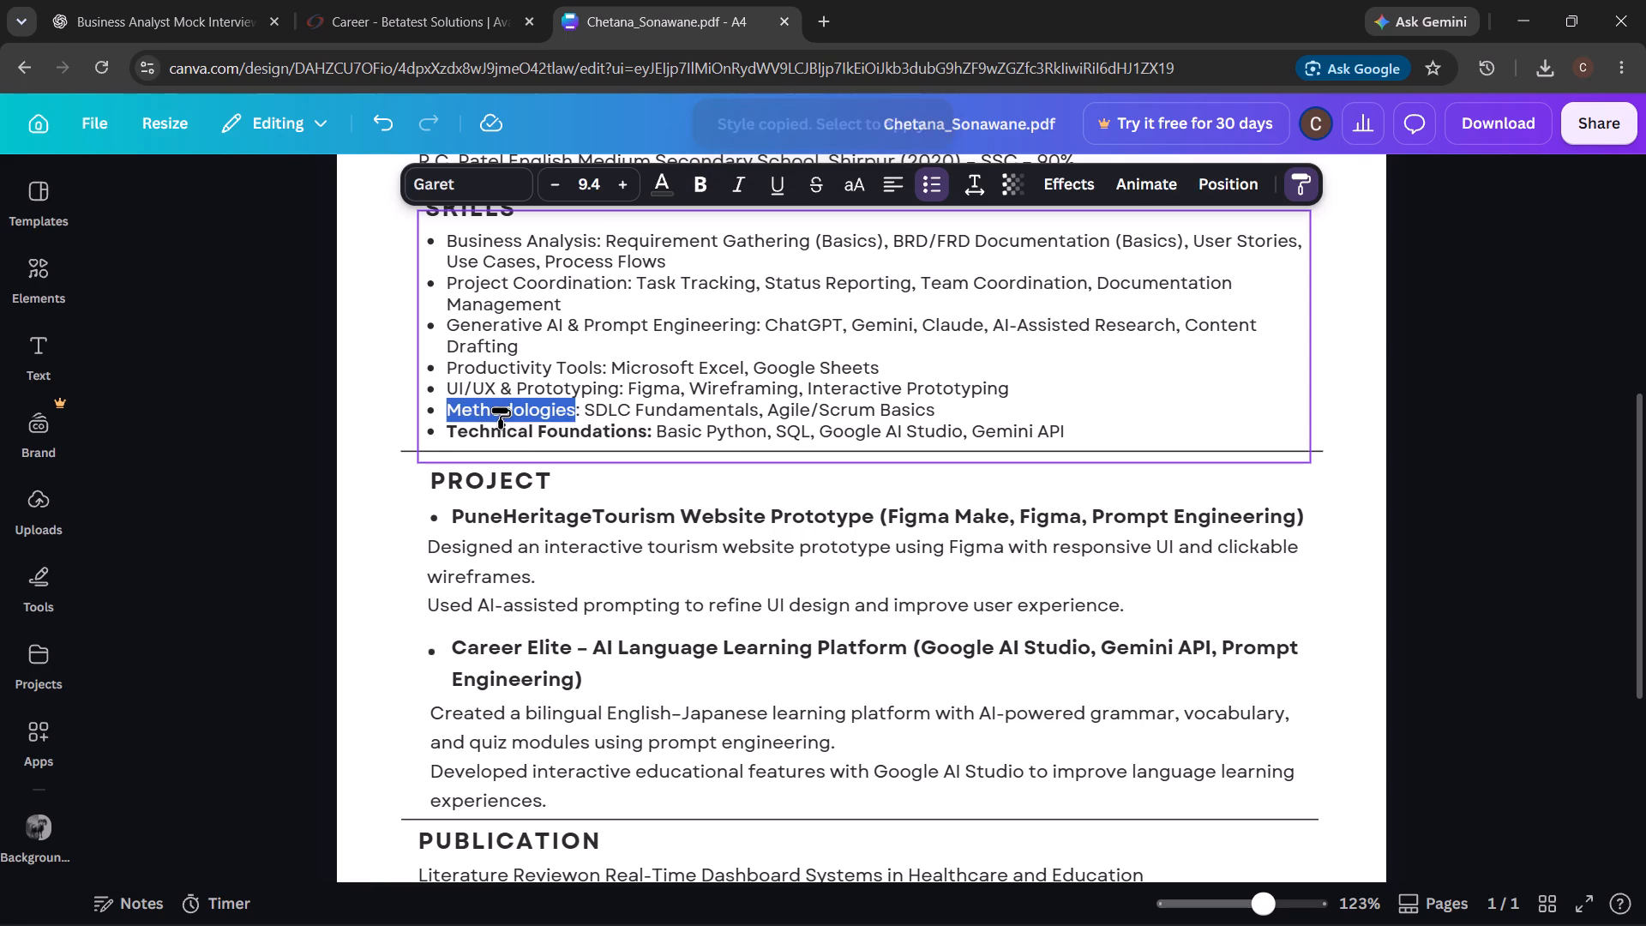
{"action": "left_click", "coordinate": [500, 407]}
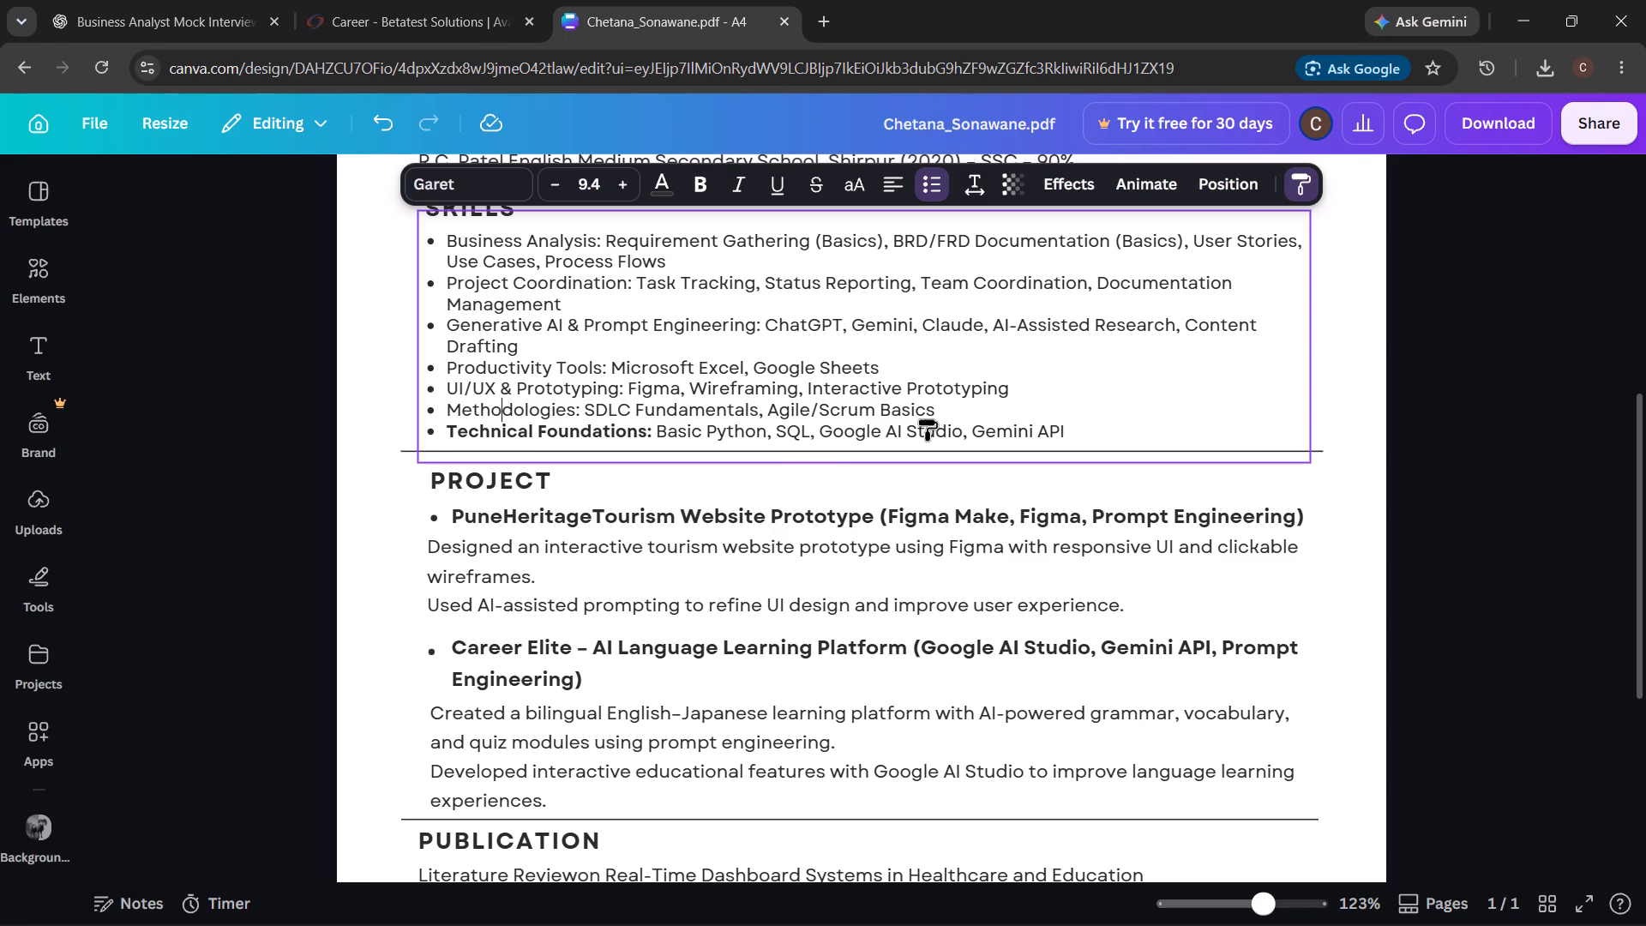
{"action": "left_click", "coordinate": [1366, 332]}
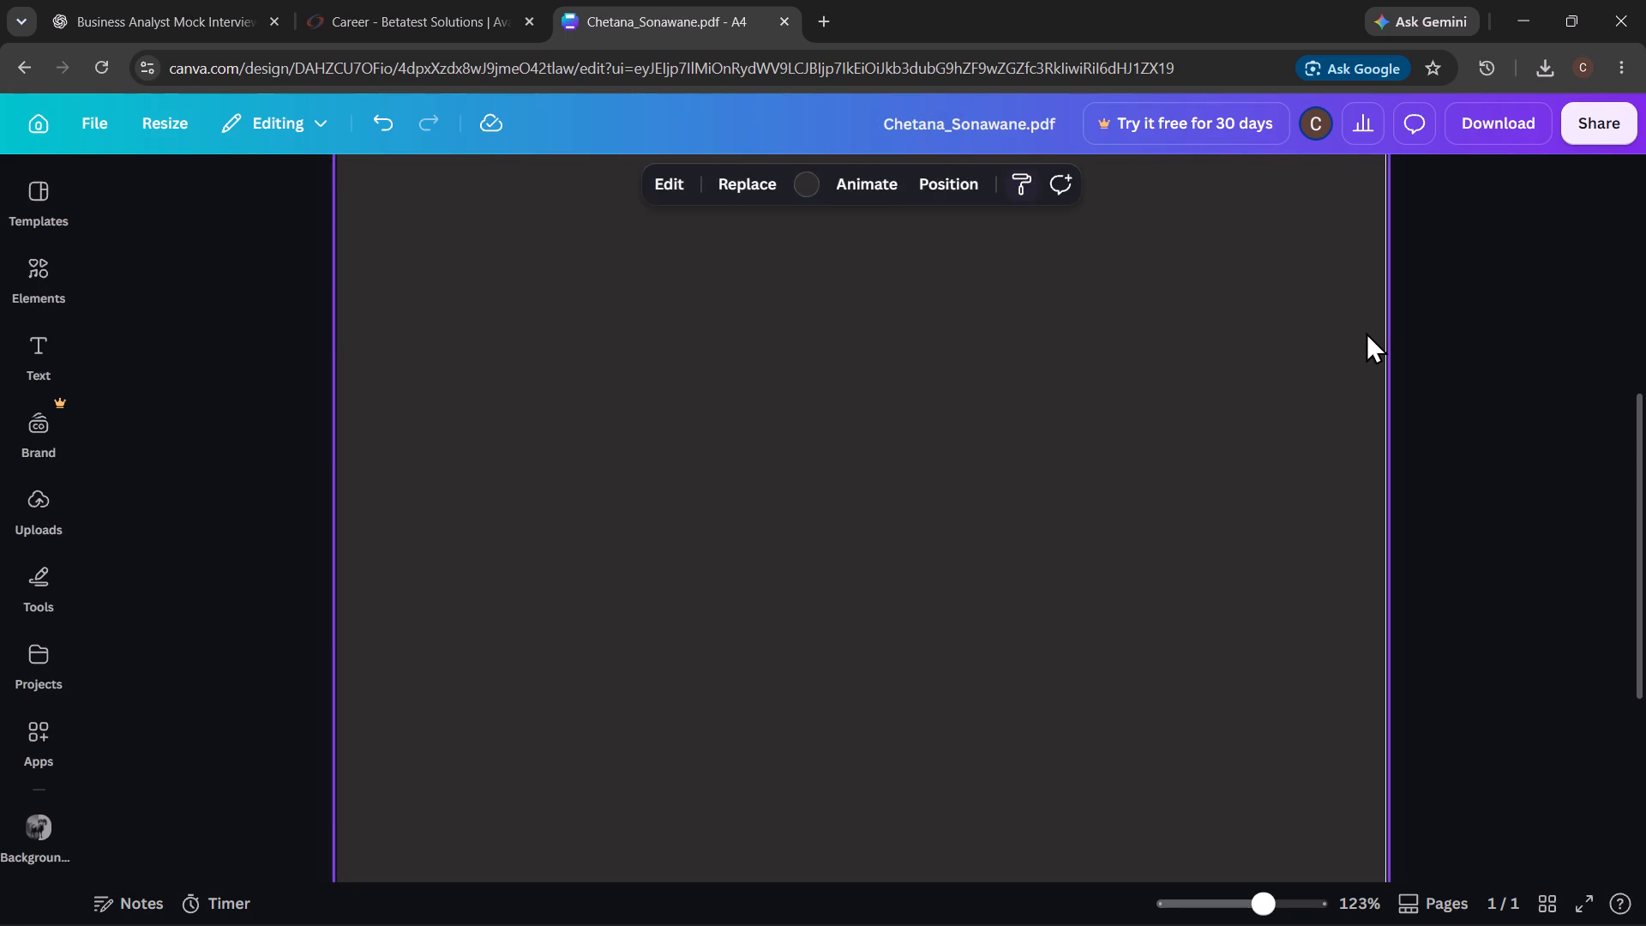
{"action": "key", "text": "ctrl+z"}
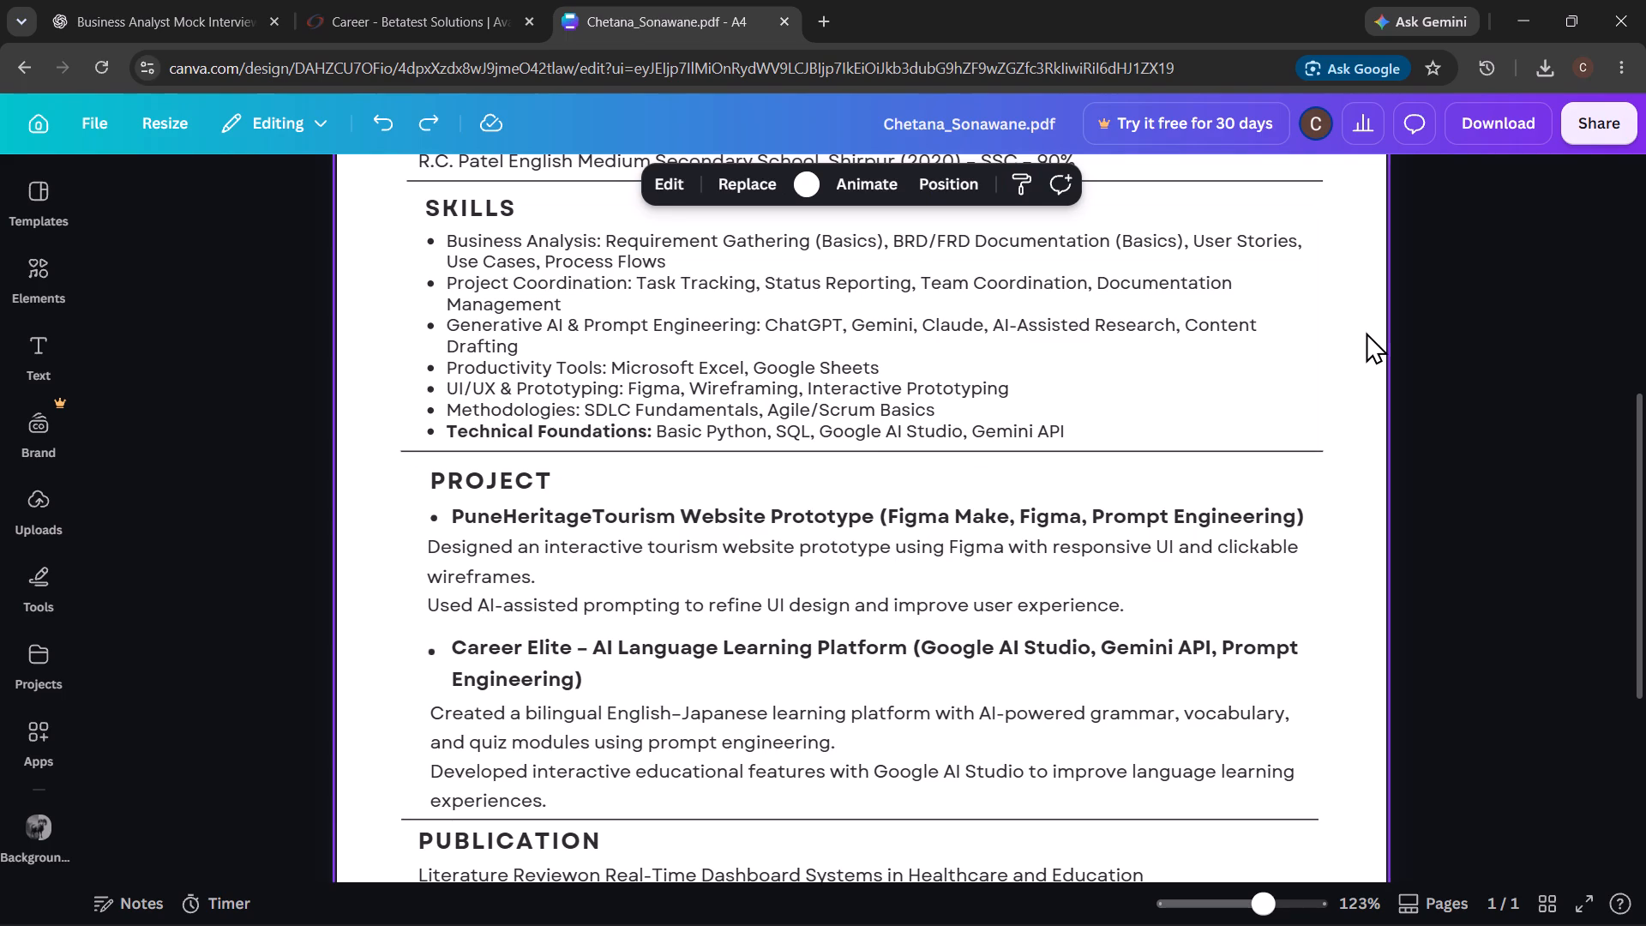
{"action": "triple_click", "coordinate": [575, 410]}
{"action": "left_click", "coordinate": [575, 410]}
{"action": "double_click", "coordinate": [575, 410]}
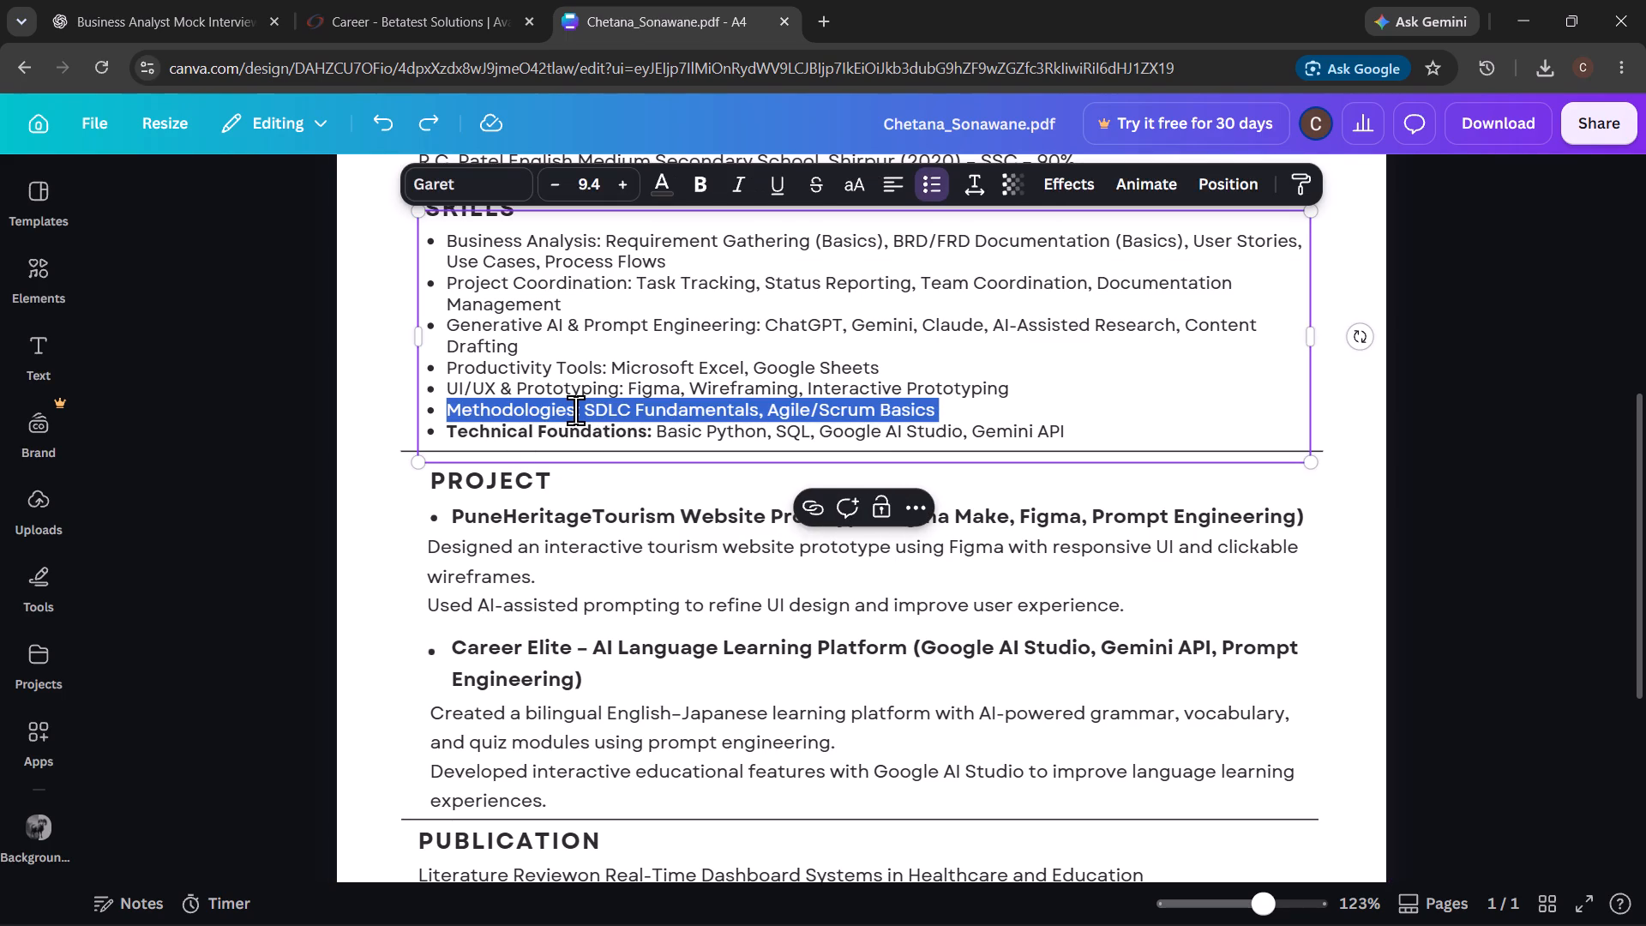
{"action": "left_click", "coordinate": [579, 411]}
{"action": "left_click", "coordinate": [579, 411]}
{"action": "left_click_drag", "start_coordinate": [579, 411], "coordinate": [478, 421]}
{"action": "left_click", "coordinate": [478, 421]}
Make the "Business Analysis" label in the first SKILLS item bold.
{"action": "scroll", "coordinate": [478, 330], "scroll_direction": "up", "scroll_amount": 1}
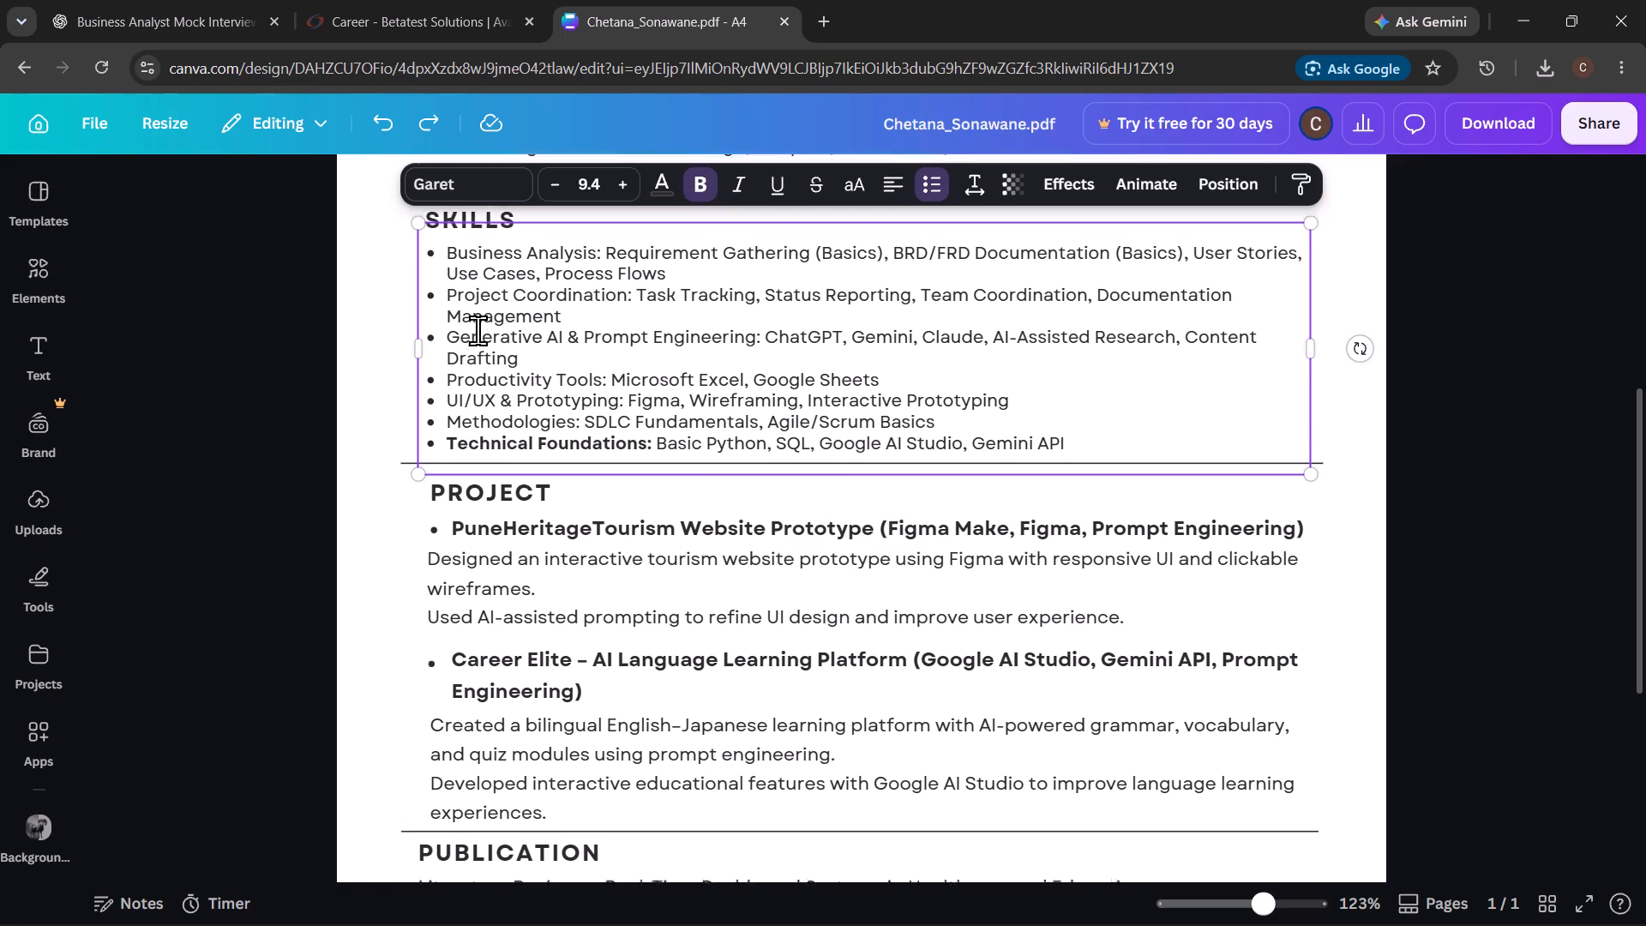
{"action": "scroll", "coordinate": [478, 330], "scroll_direction": "up", "scroll_amount": 1}
{"action": "left_click_drag", "start_coordinate": [443, 273], "coordinate": [585, 268]}
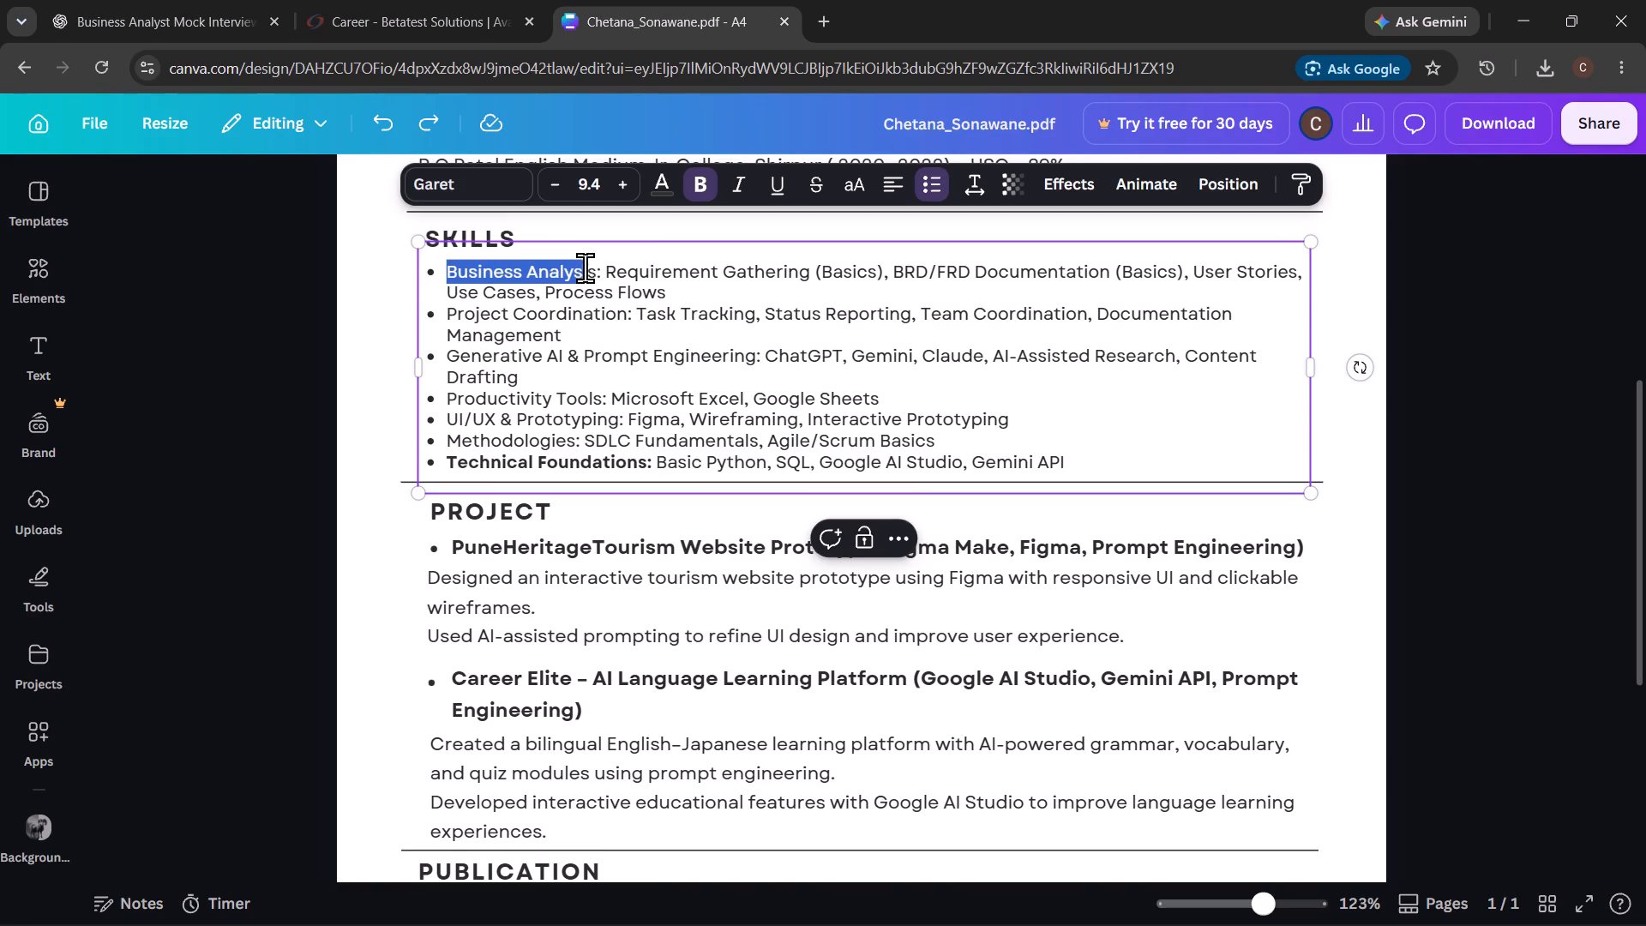
{"action": "left_click_drag", "start_coordinate": [585, 268], "coordinate": [596, 268]}
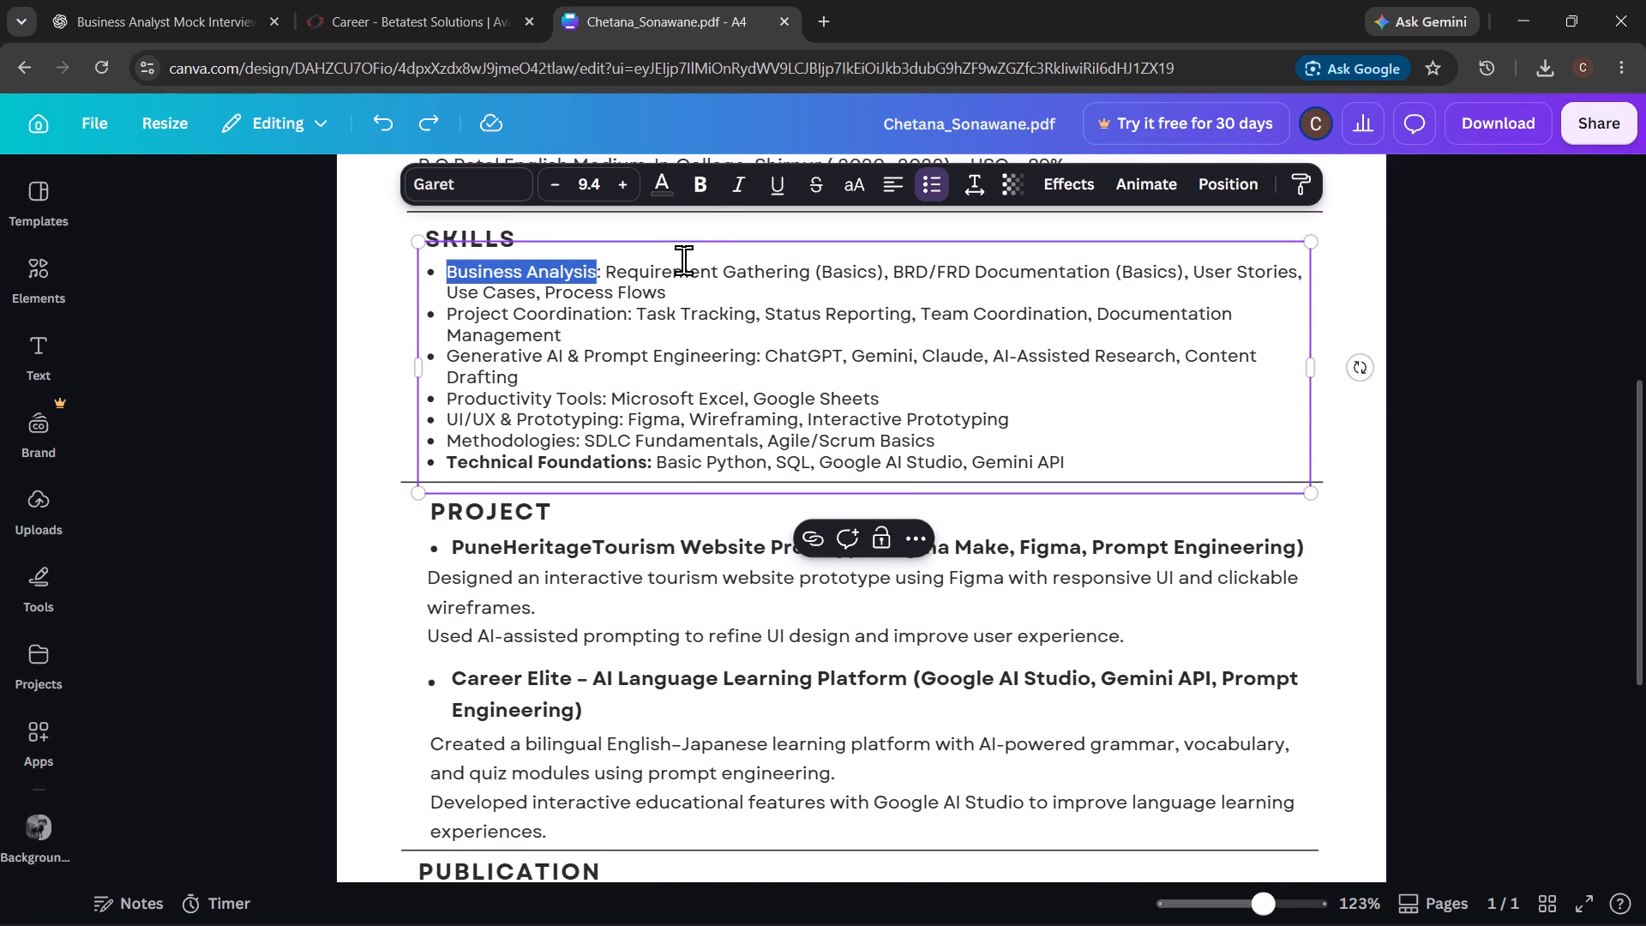
{"action": "left_click", "coordinate": [714, 184]}
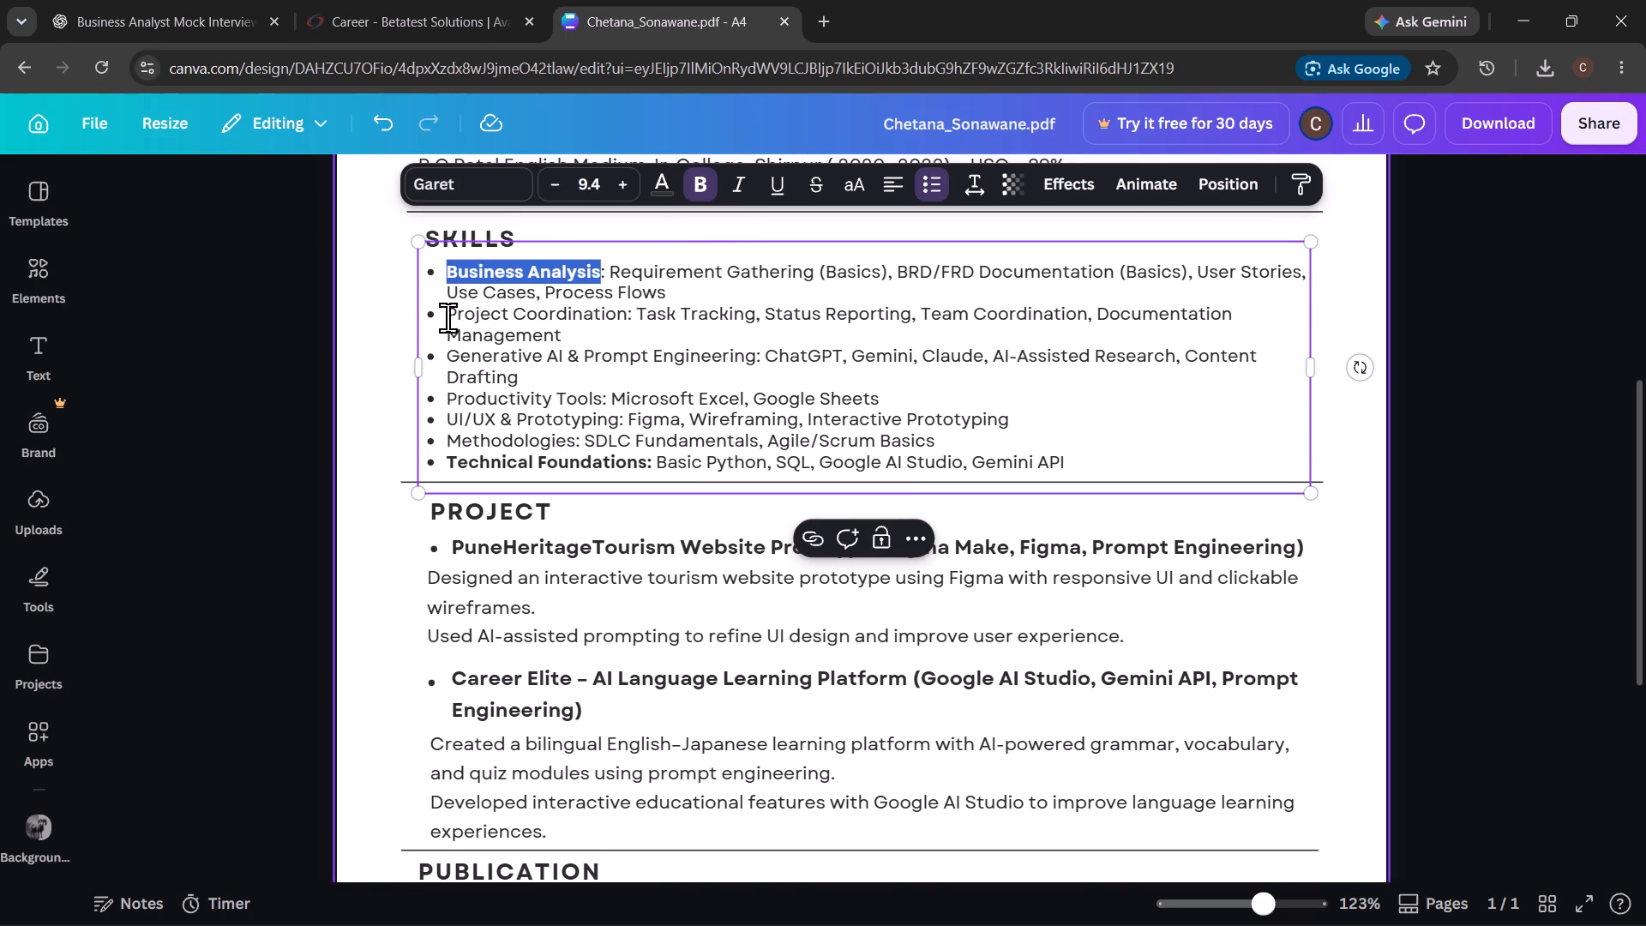
Make the "Project Coordination:", "Generative AI & Prompt Engineering" and "Productivity Tools" labels in the SKILLS list bold.
{"action": "left_click_drag", "start_coordinate": [445, 316], "coordinate": [630, 310]}
{"action": "left_click", "coordinate": [703, 190]}
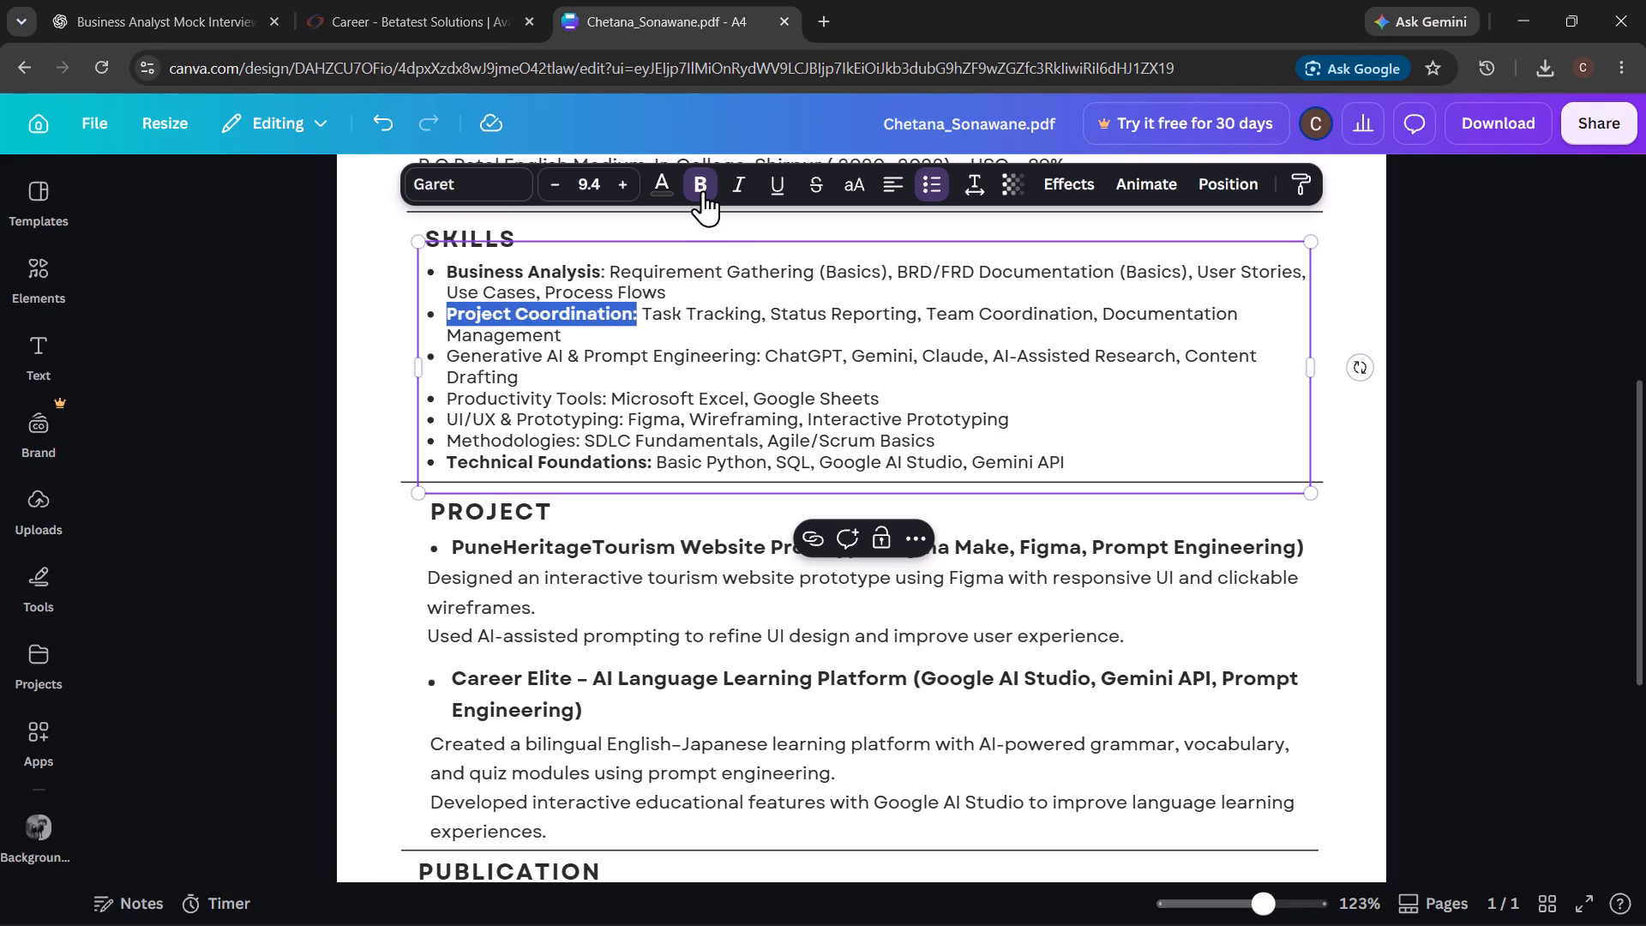
{"action": "left_click_drag", "start_coordinate": [445, 353], "coordinate": [668, 348]}
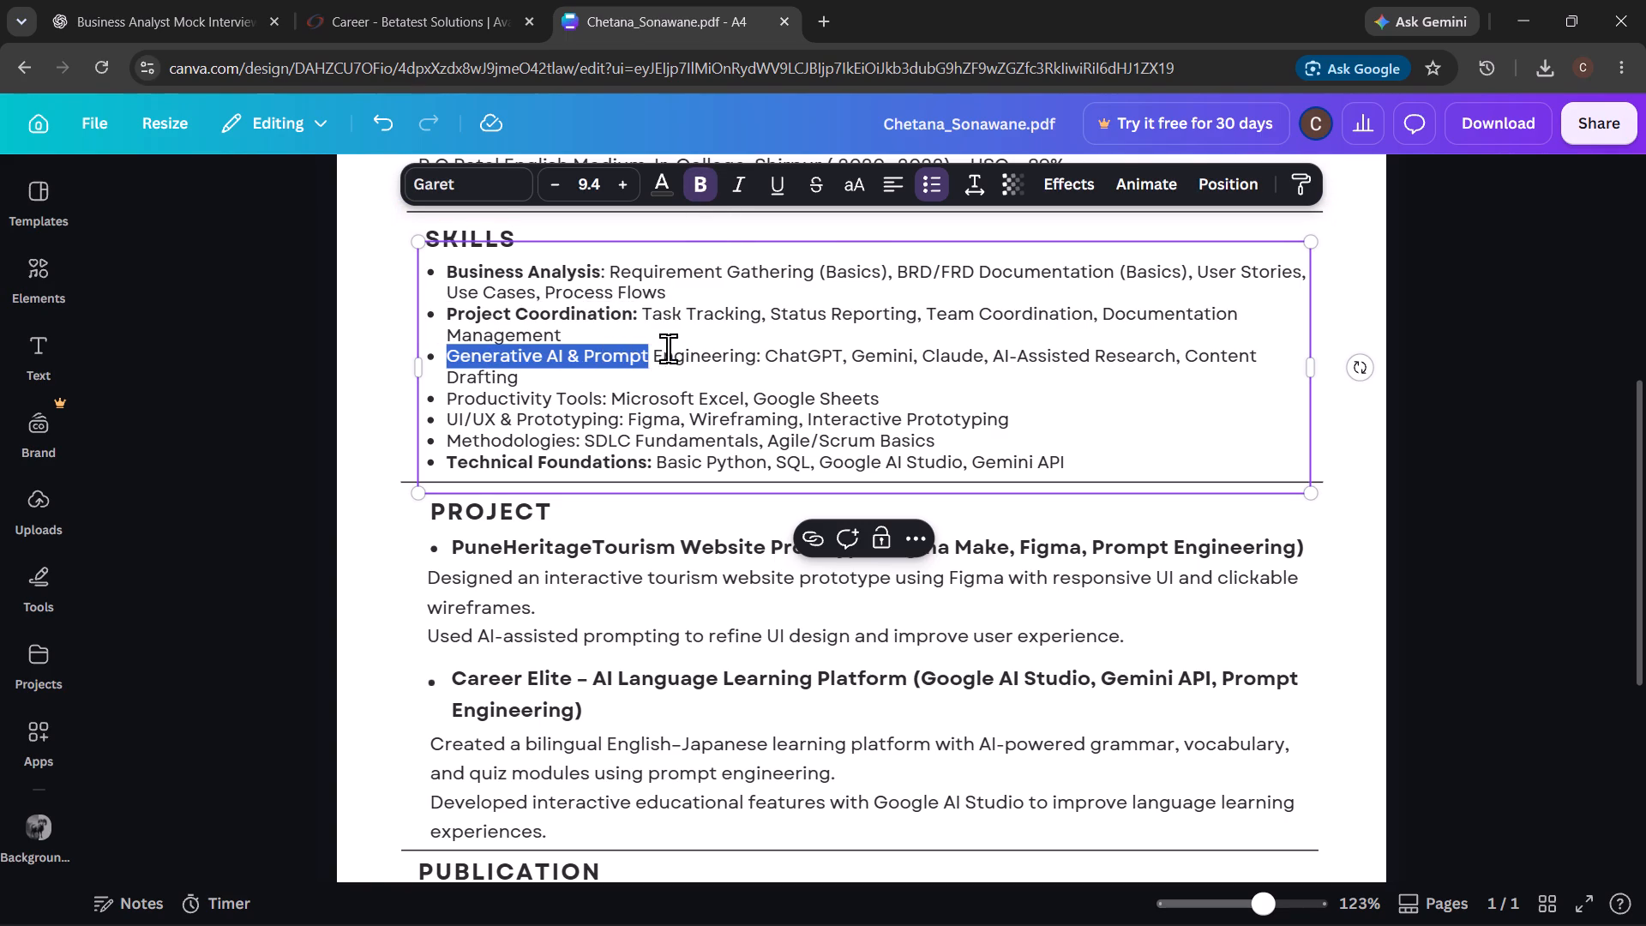
{"action": "left_click_drag", "start_coordinate": [668, 348], "coordinate": [754, 360]}
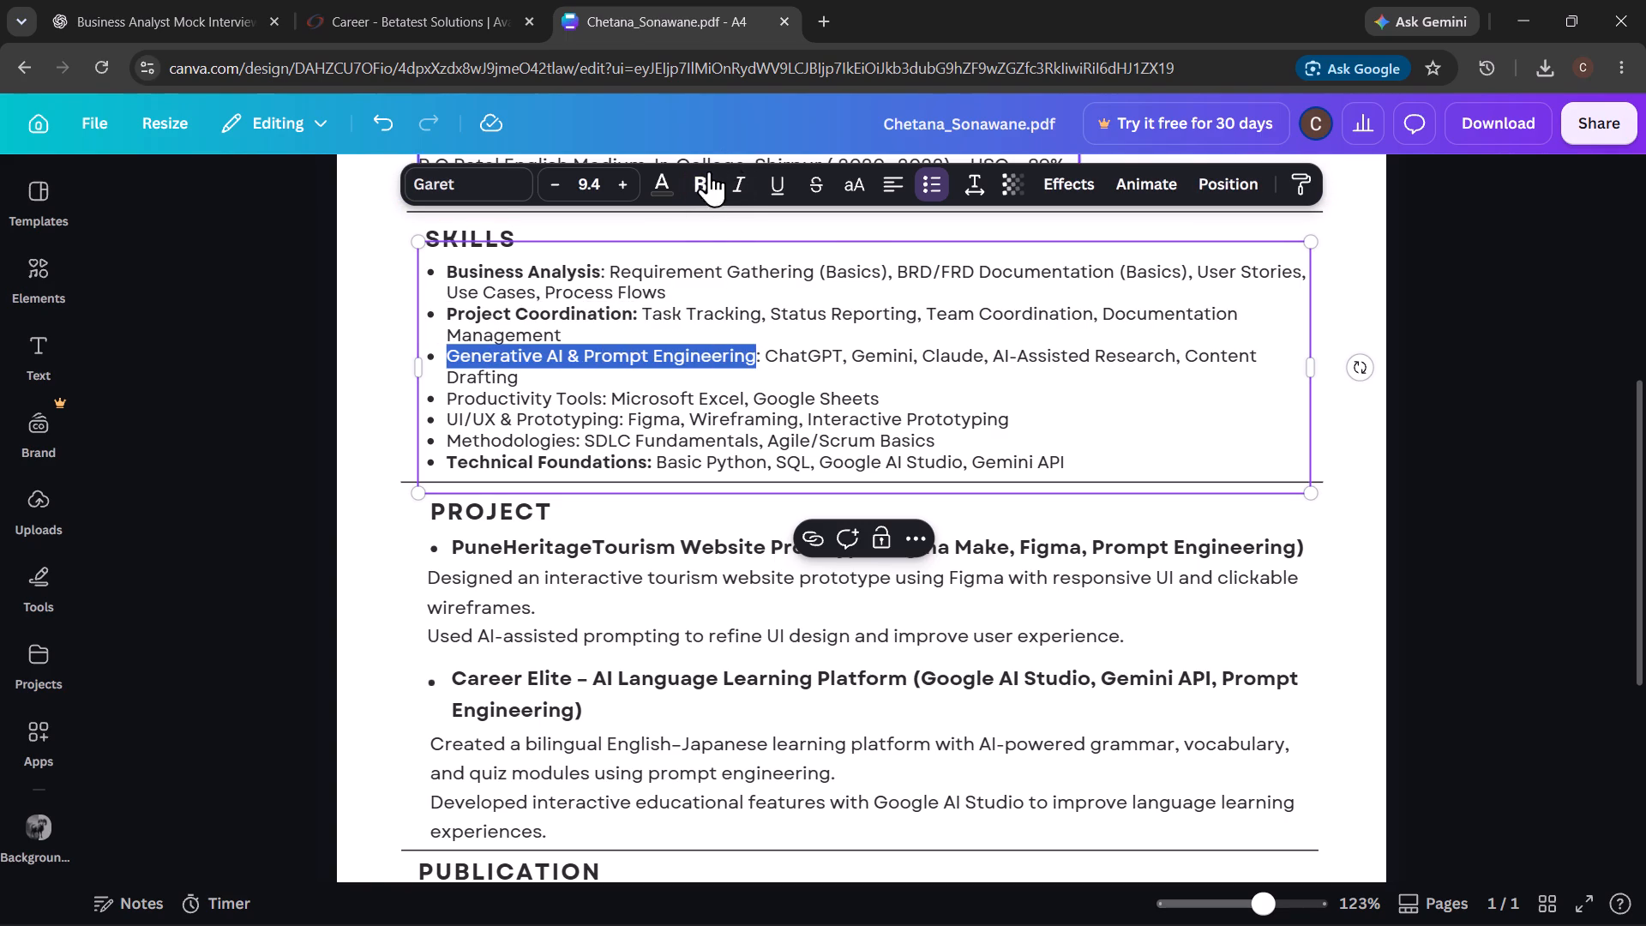
{"action": "left_click", "coordinate": [702, 187]}
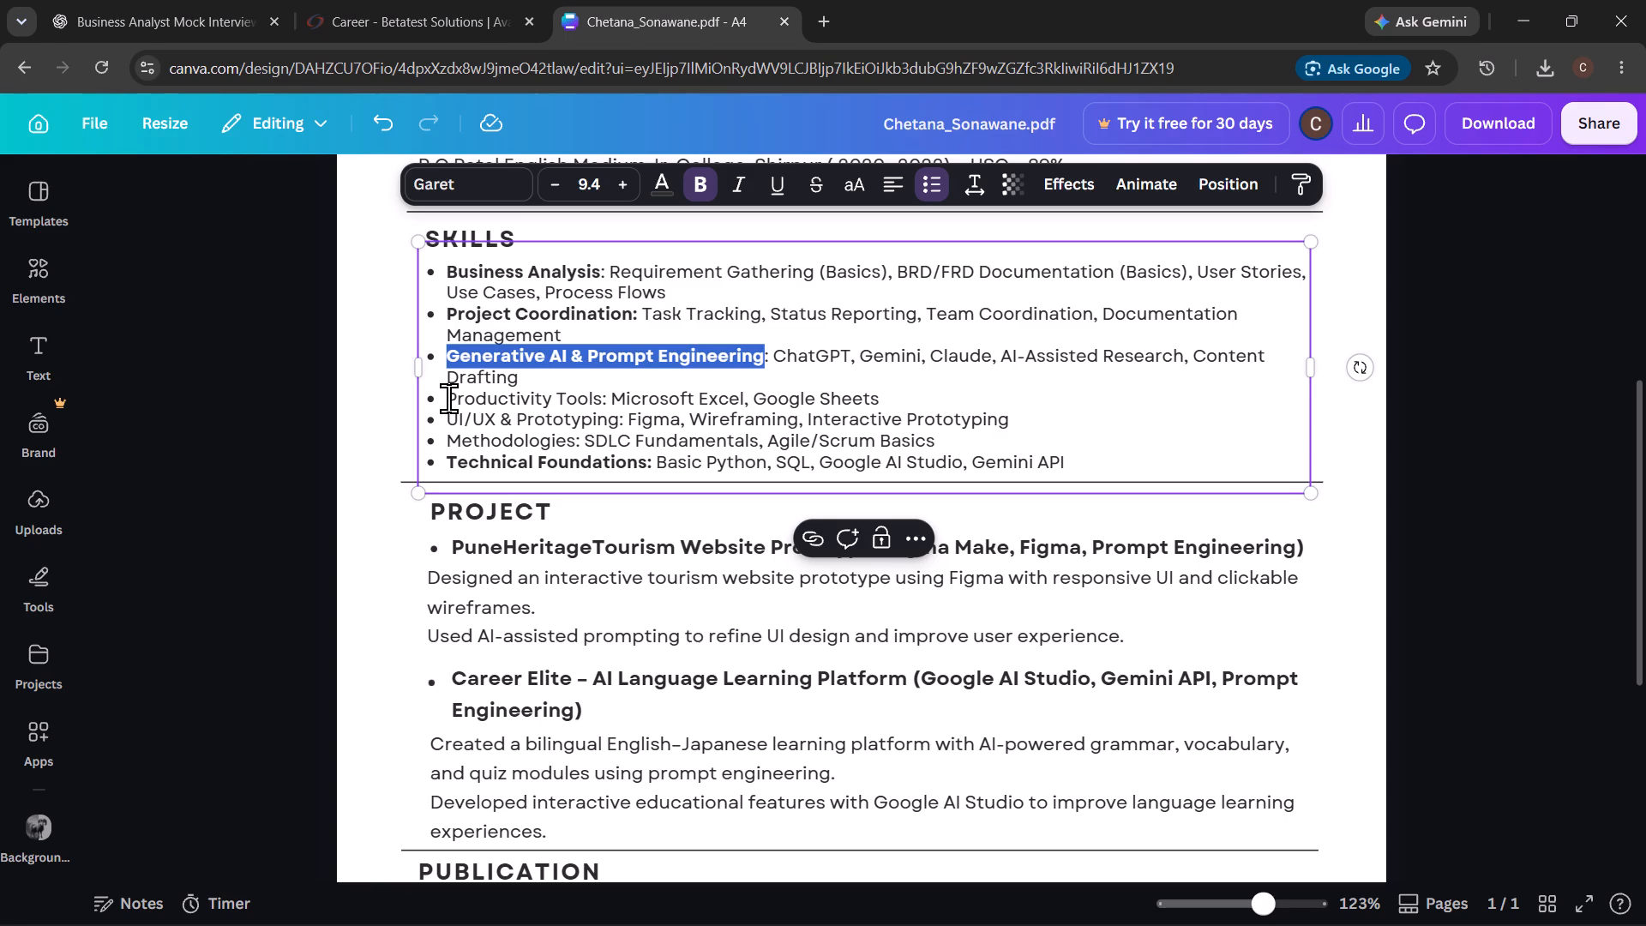
{"action": "left_click_drag", "start_coordinate": [448, 398], "coordinate": [600, 398]}
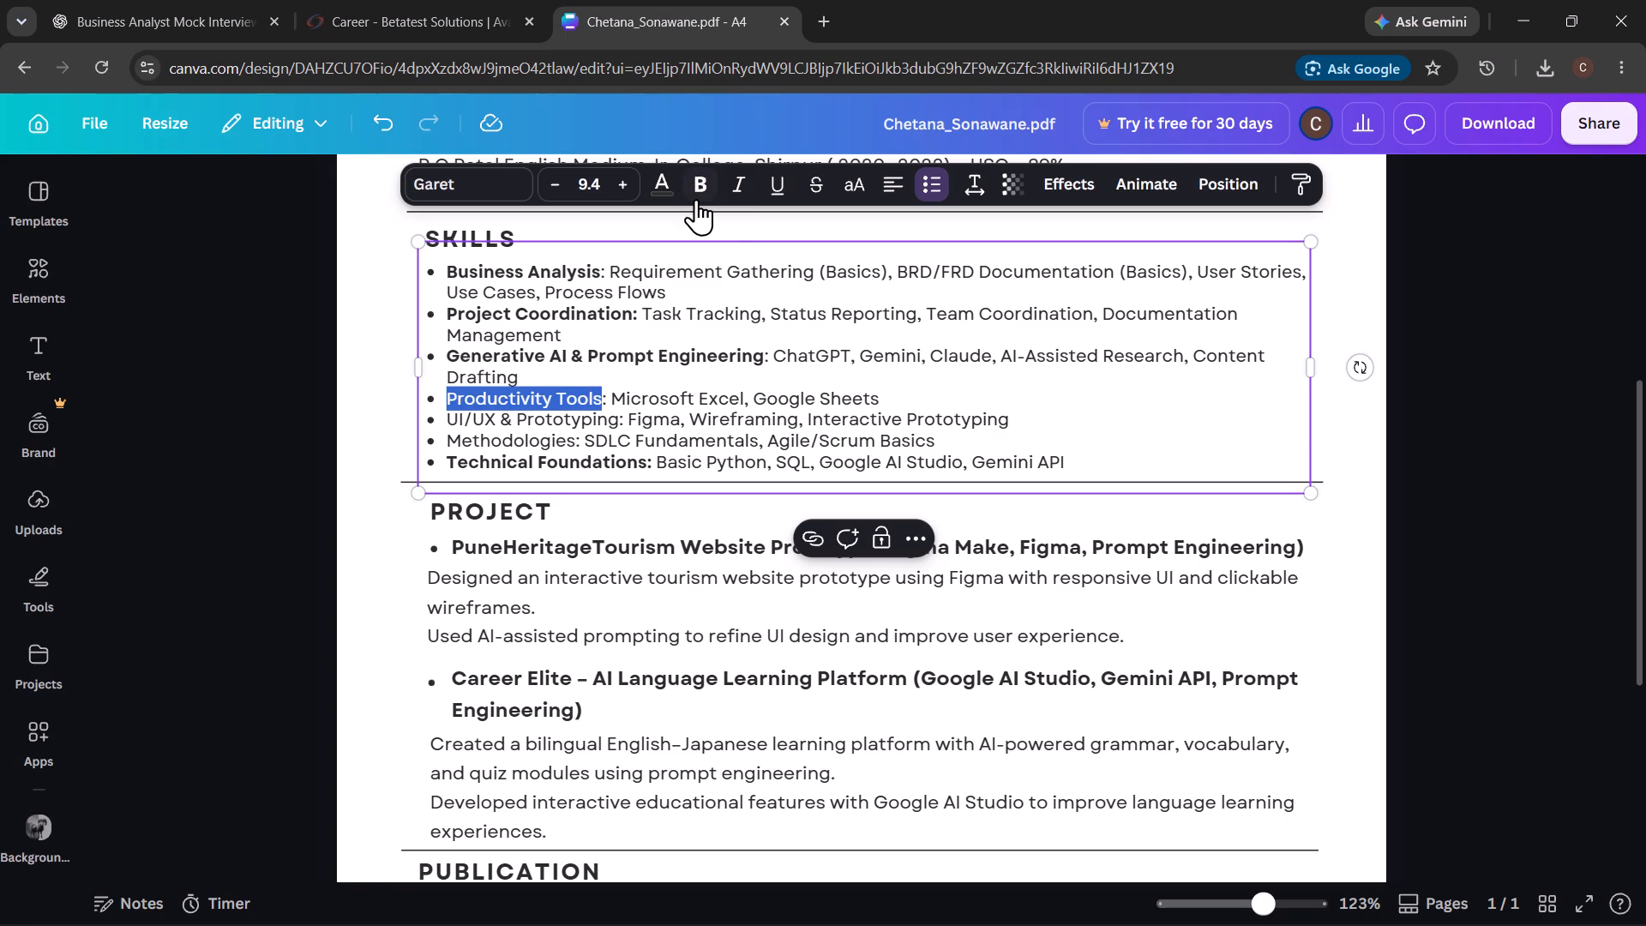
{"action": "left_click", "coordinate": [696, 199]}
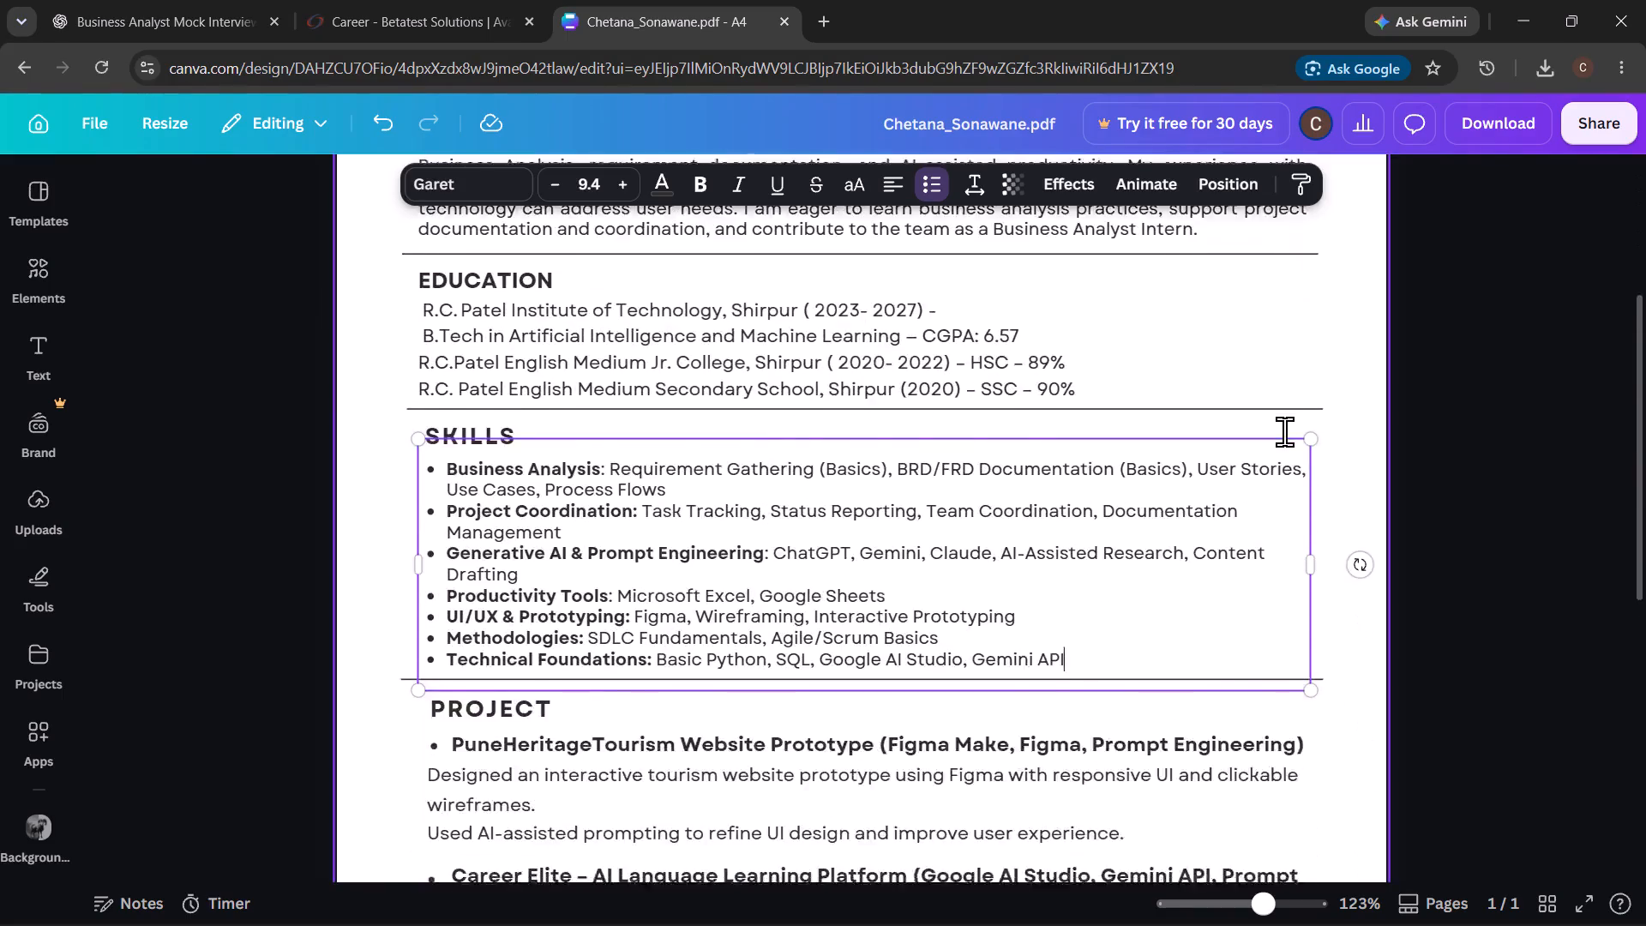
{"action": "scroll", "coordinate": [1284, 431], "scroll_direction": "down", "scroll_amount": 3}
{"action": "scroll", "coordinate": [1284, 431], "scroll_direction": "up", "scroll_amount": 3}
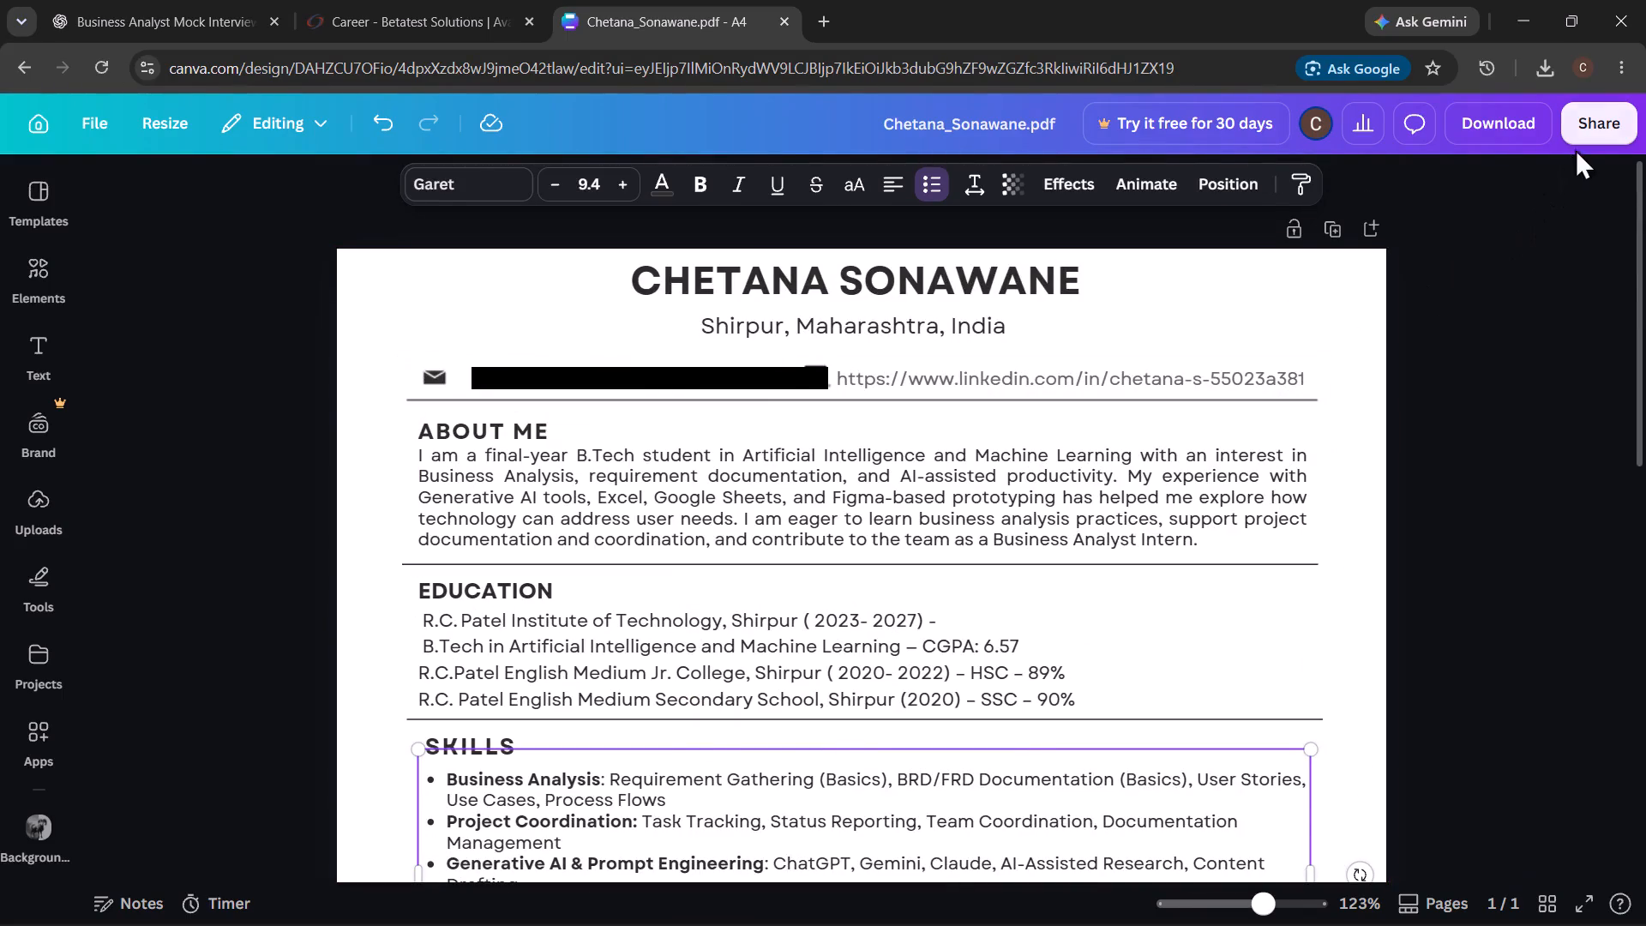
{"action": "left_click", "coordinate": [1578, 136]}
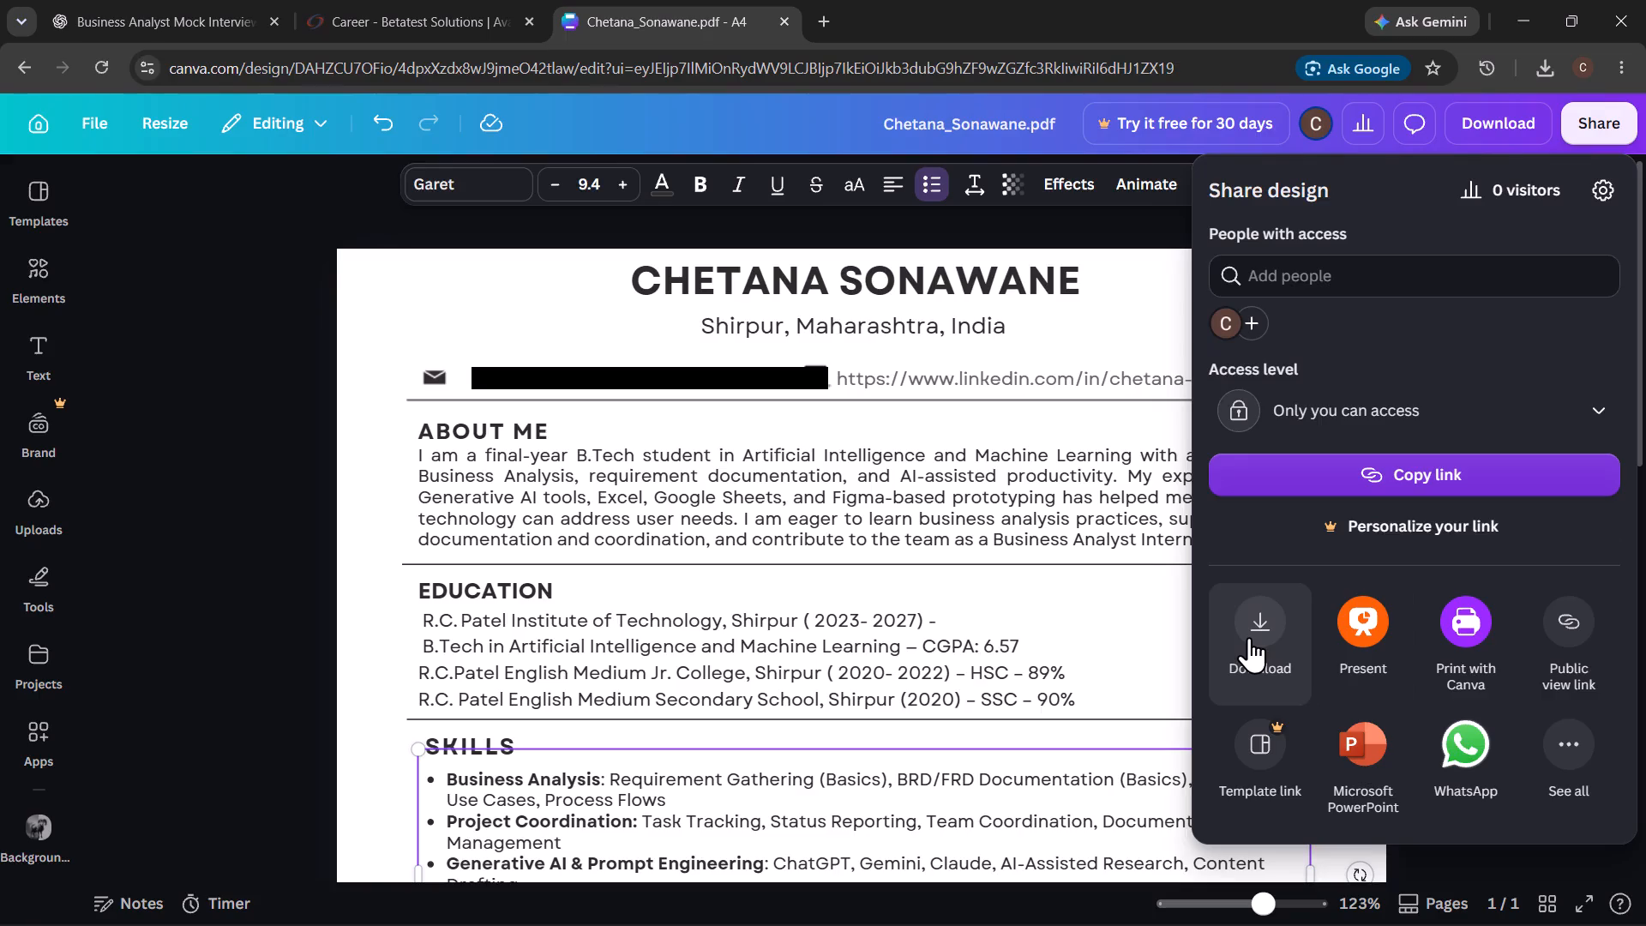
{"action": "left_click", "coordinate": [1289, 616]}
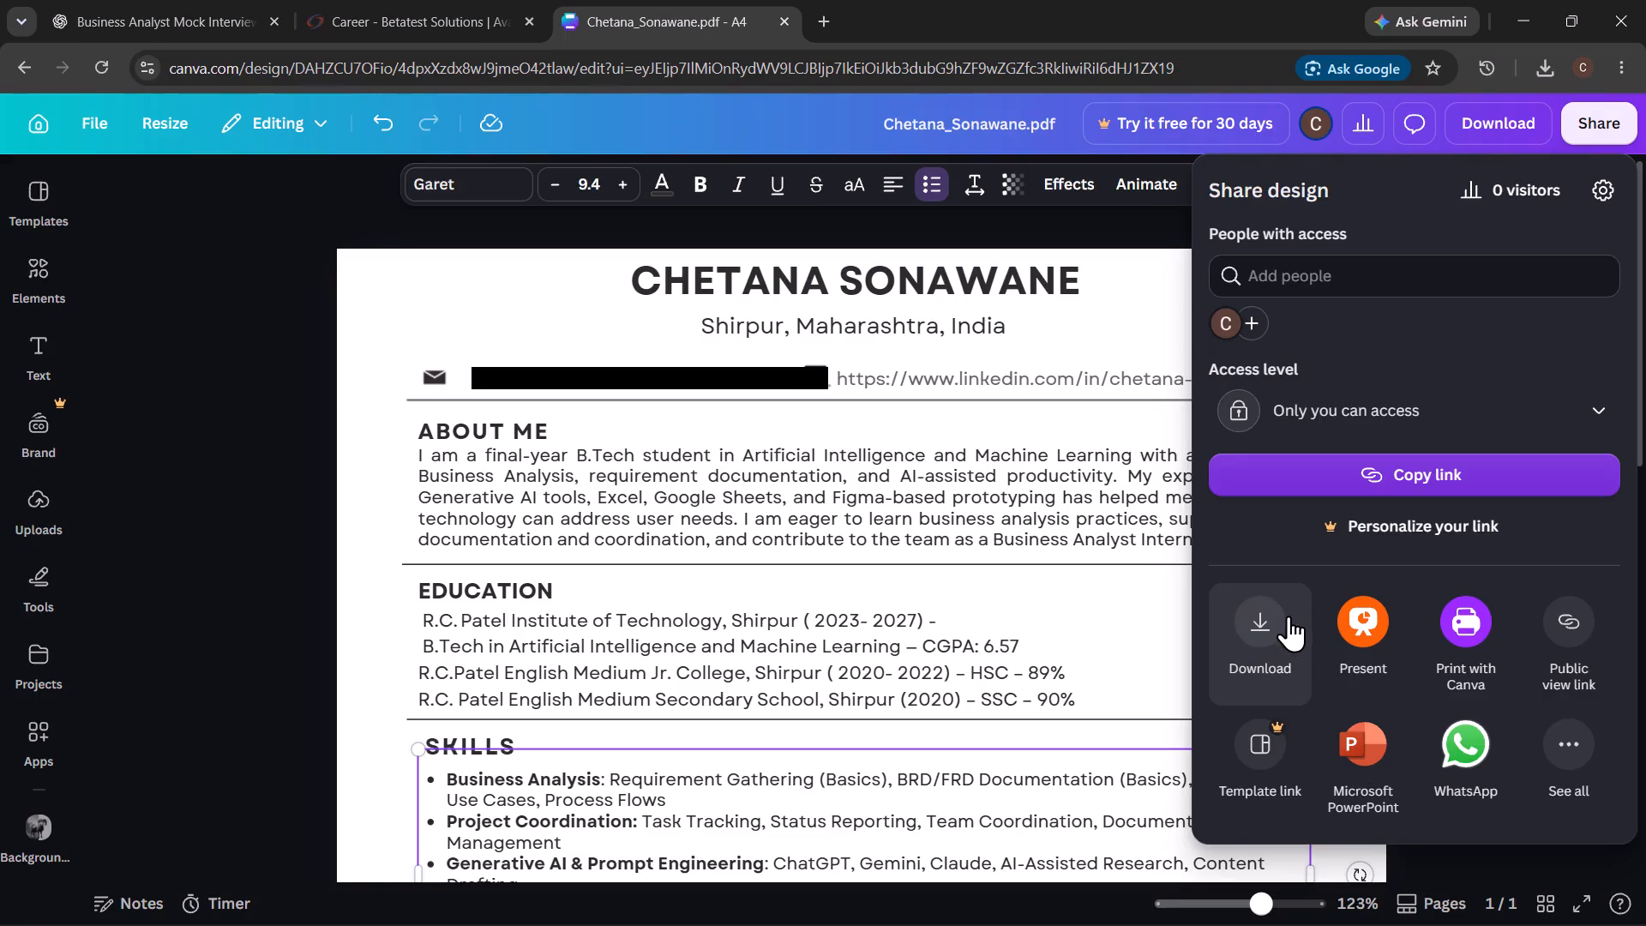
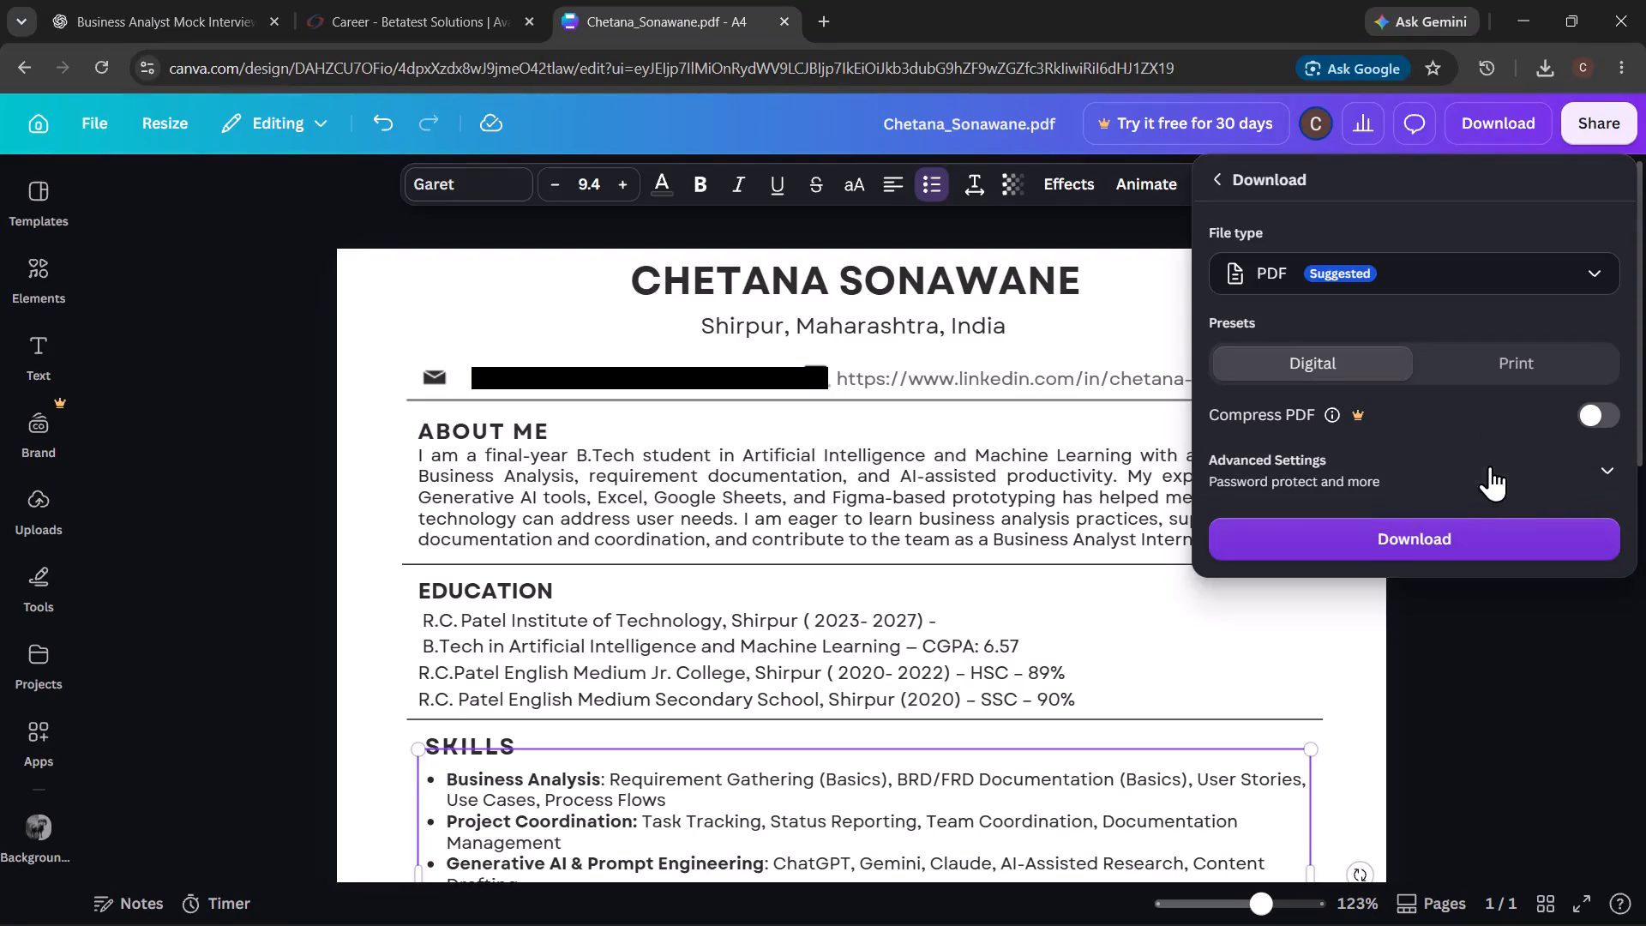
Download the tailored resume as a PDF with the Digital preset.
{"action": "left_click", "coordinate": [1480, 531]}
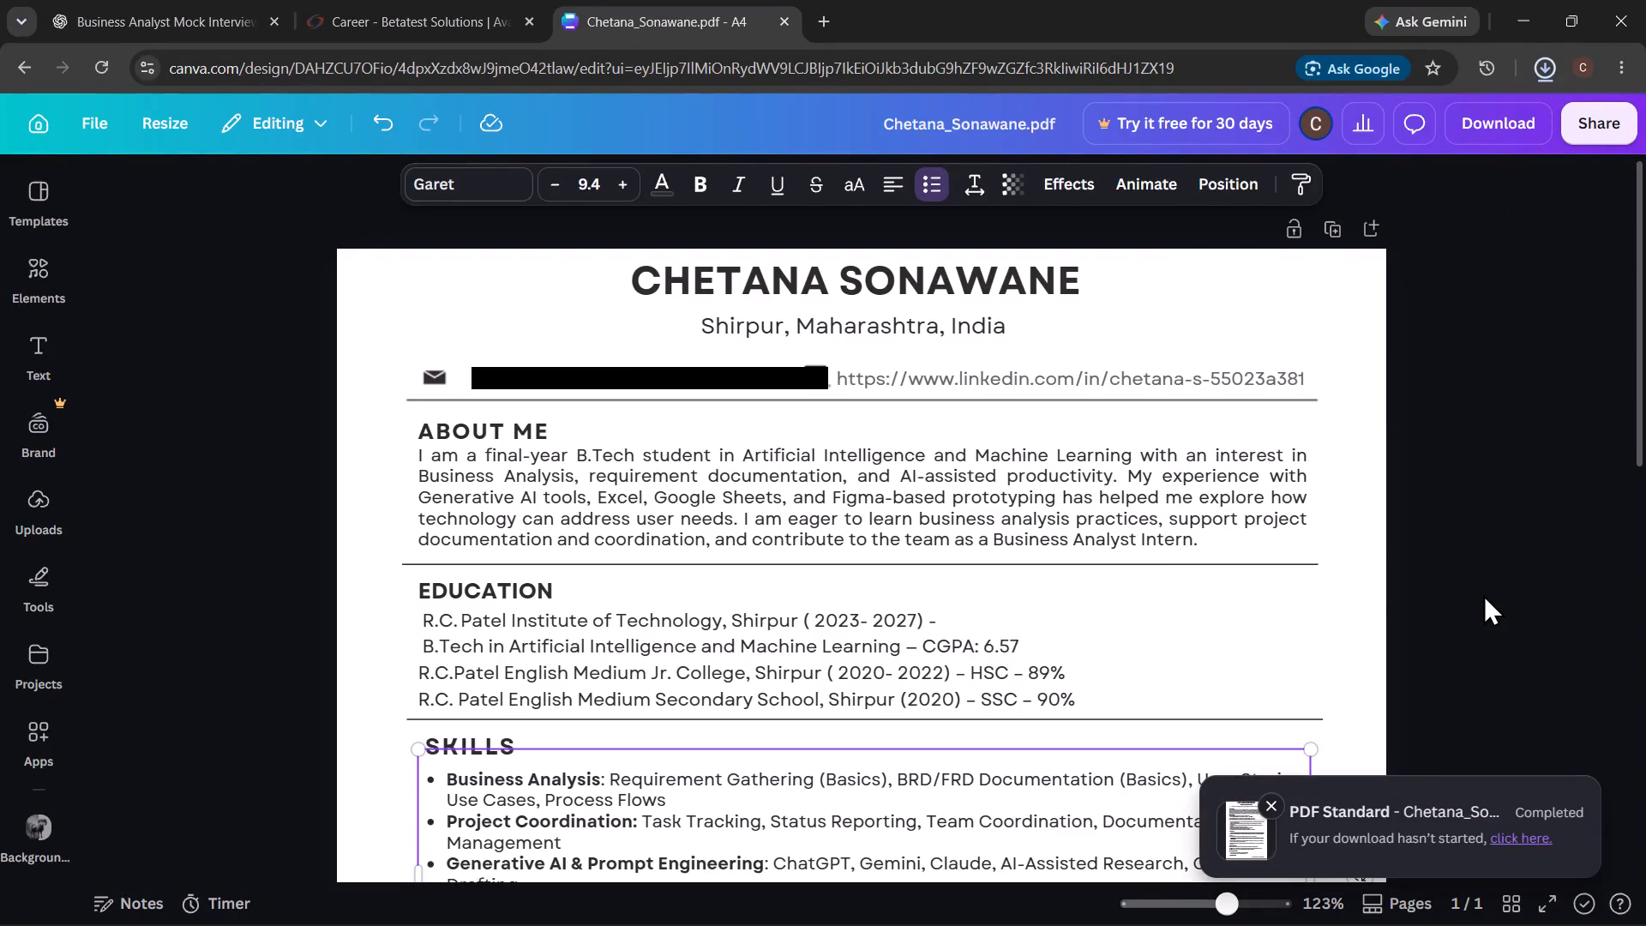
Review the whole resume, from the header and ABOUT ME through SKILLS, PROJECT, PUBLICATION, ACHIEVEMENTS and LANGUAGES.
{"action": "scroll", "coordinate": [1391, 561], "scroll_direction": "down", "scroll_amount": 2}
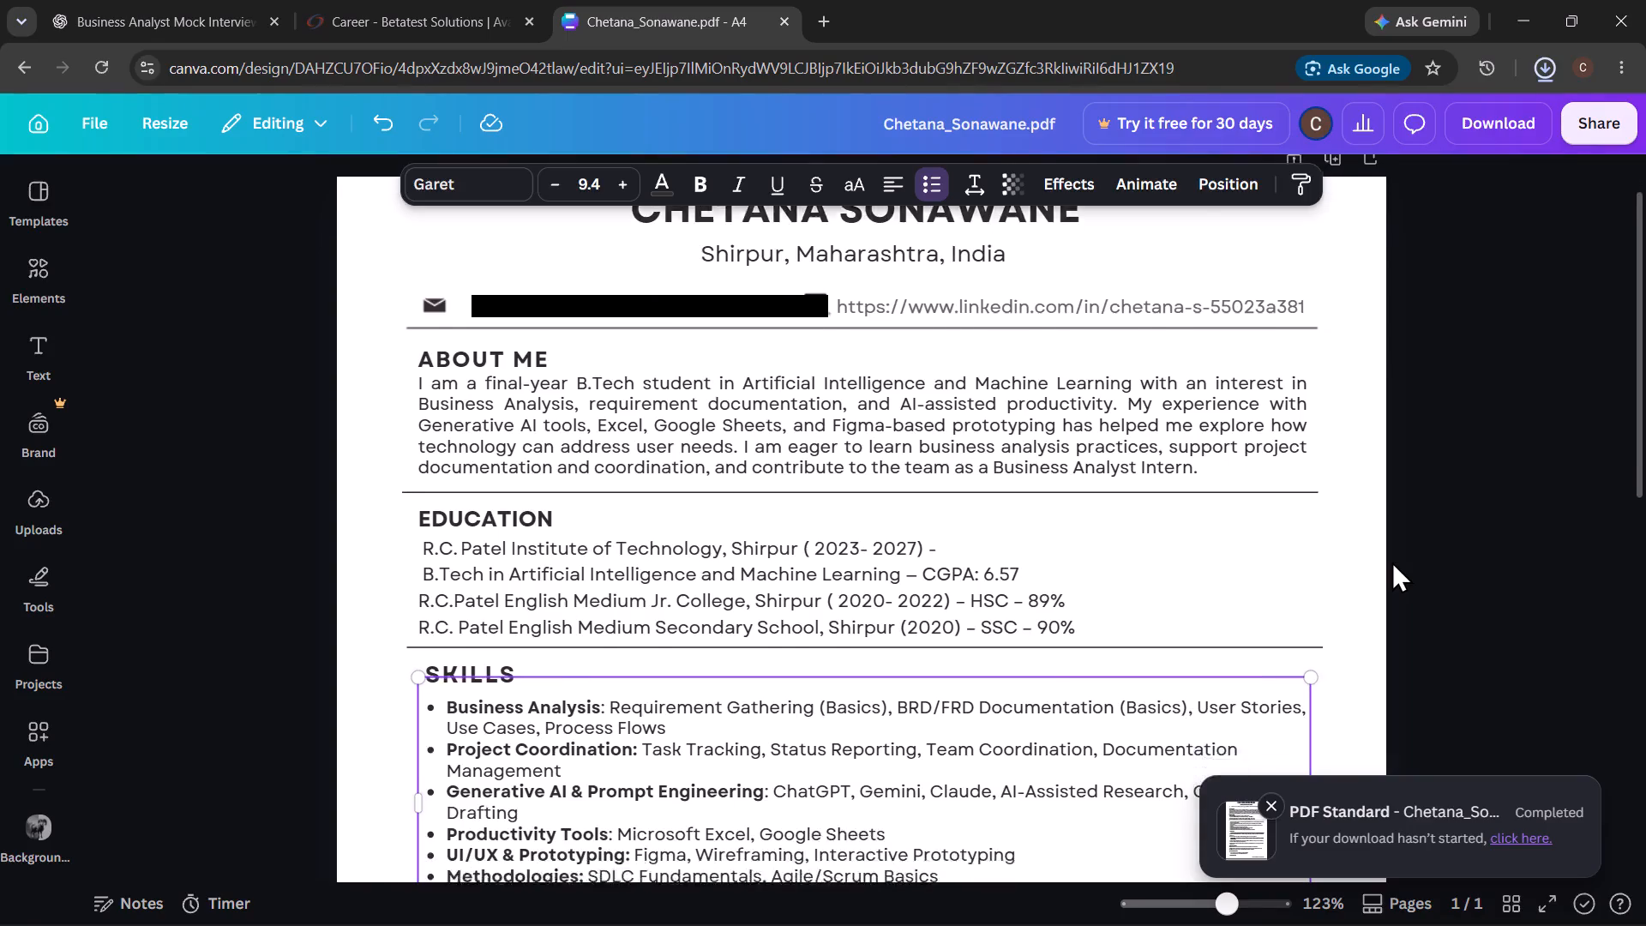
{"action": "scroll", "coordinate": [1391, 561], "scroll_direction": "down", "scroll_amount": 3}
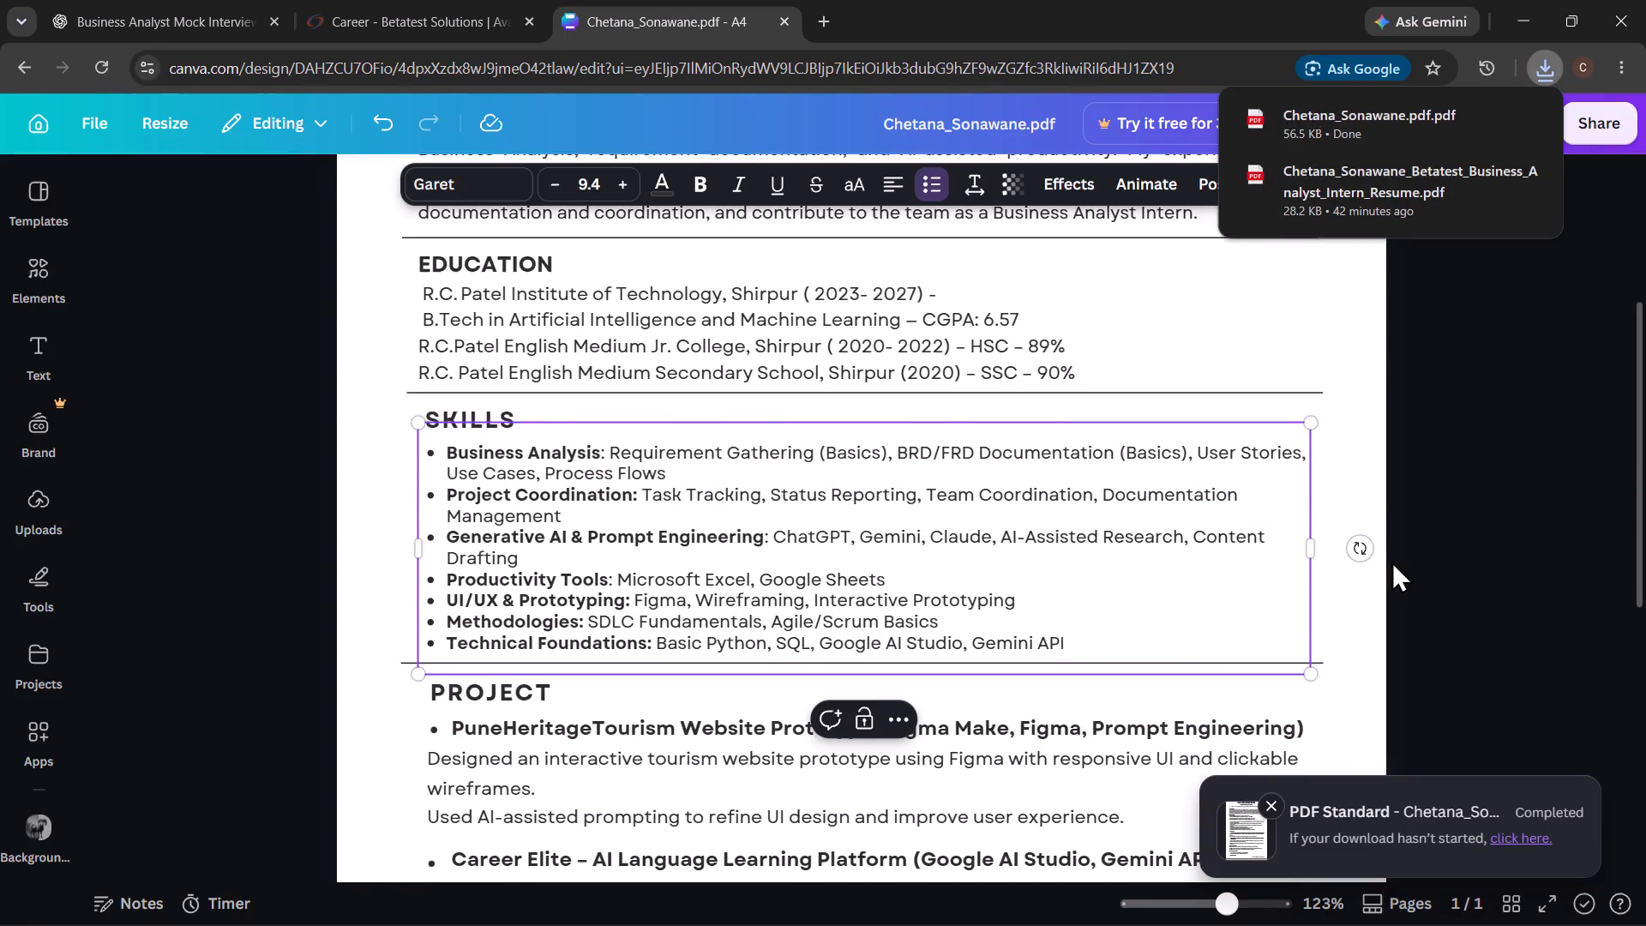
{"action": "scroll", "coordinate": [1391, 561], "scroll_direction": "down", "scroll_amount": 3}
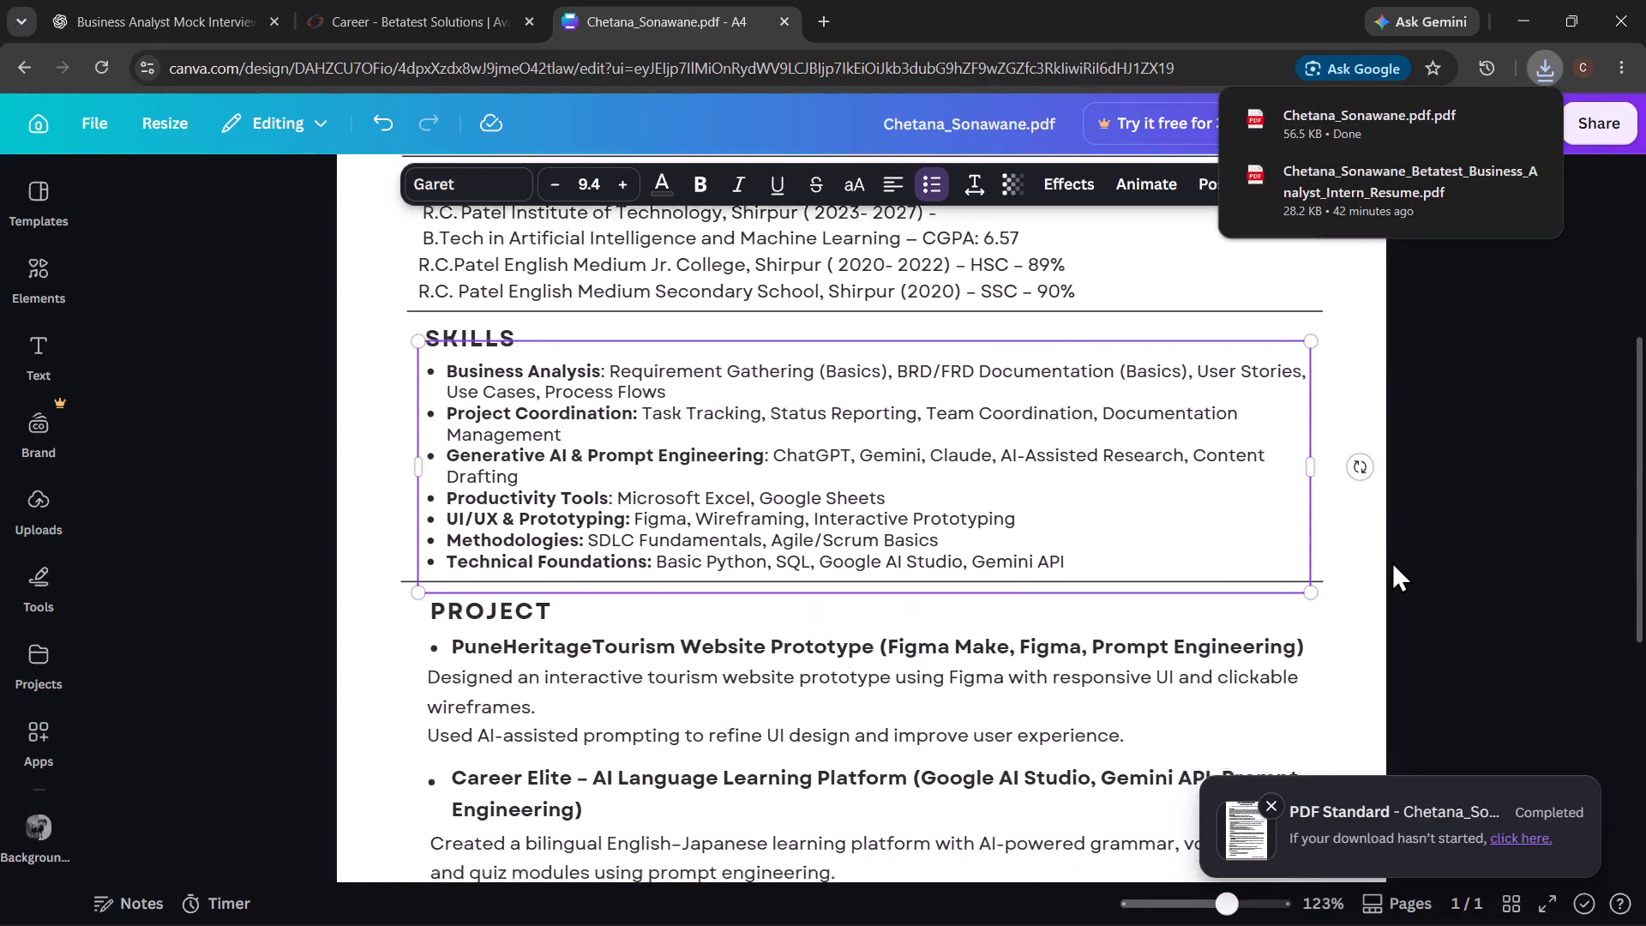
{"action": "scroll", "coordinate": [1391, 561], "scroll_direction": "down", "scroll_amount": 3}
{"action": "scroll", "coordinate": [1391, 561], "scroll_direction": "up", "scroll_amount": 1}
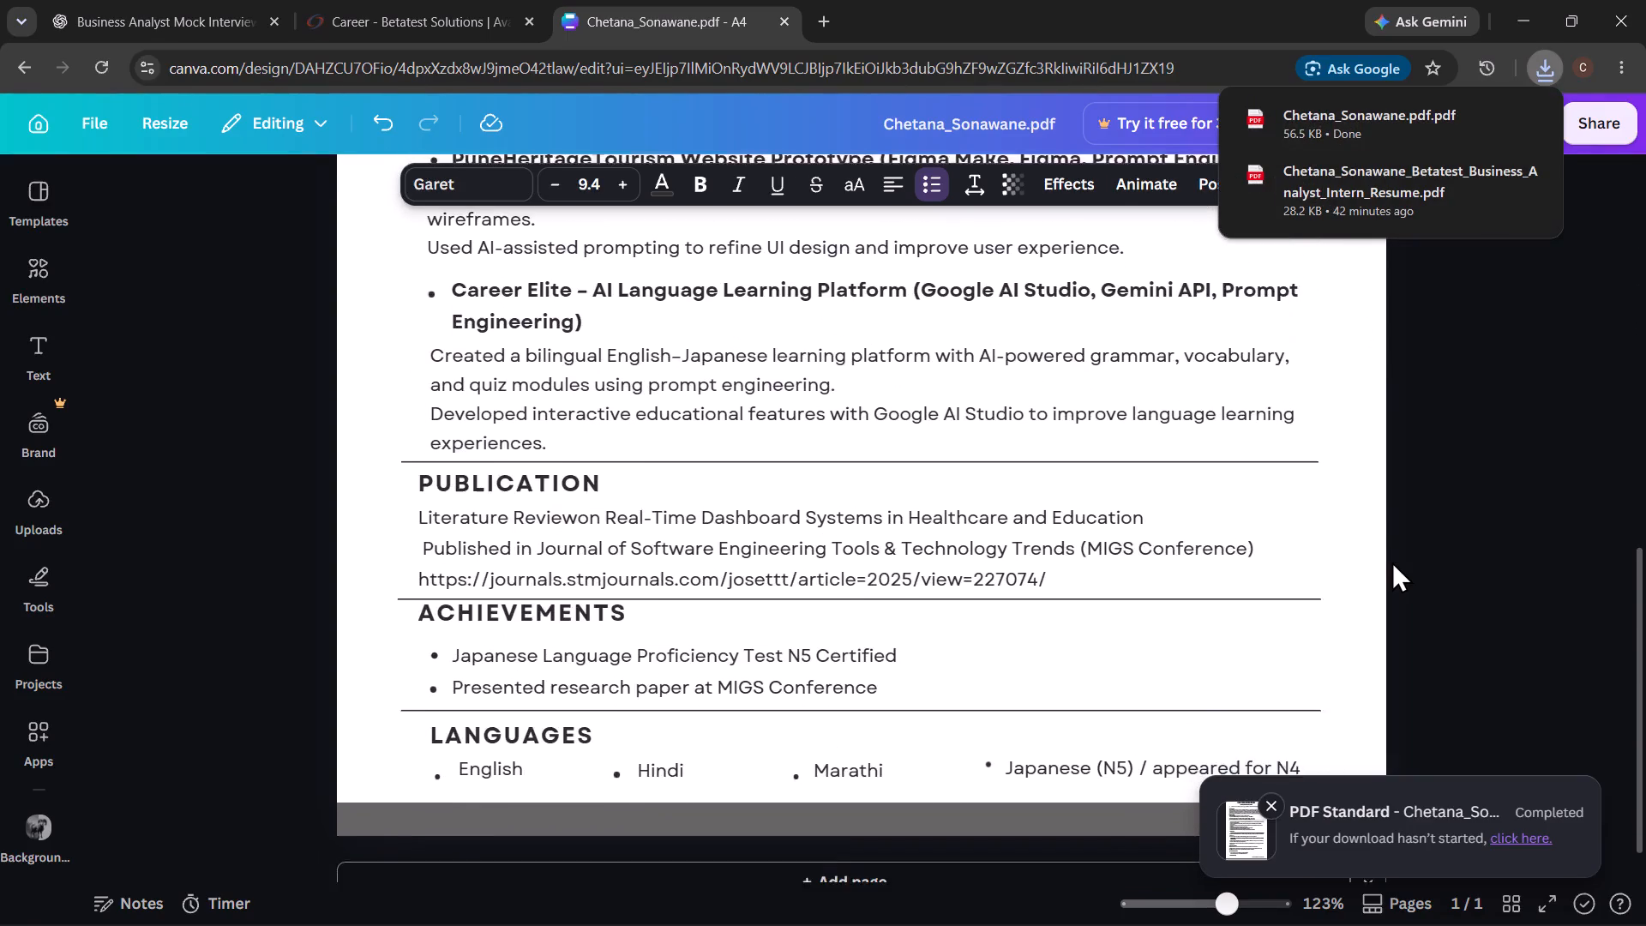
{"action": "scroll", "coordinate": [1391, 561], "scroll_direction": "up", "scroll_amount": 5}
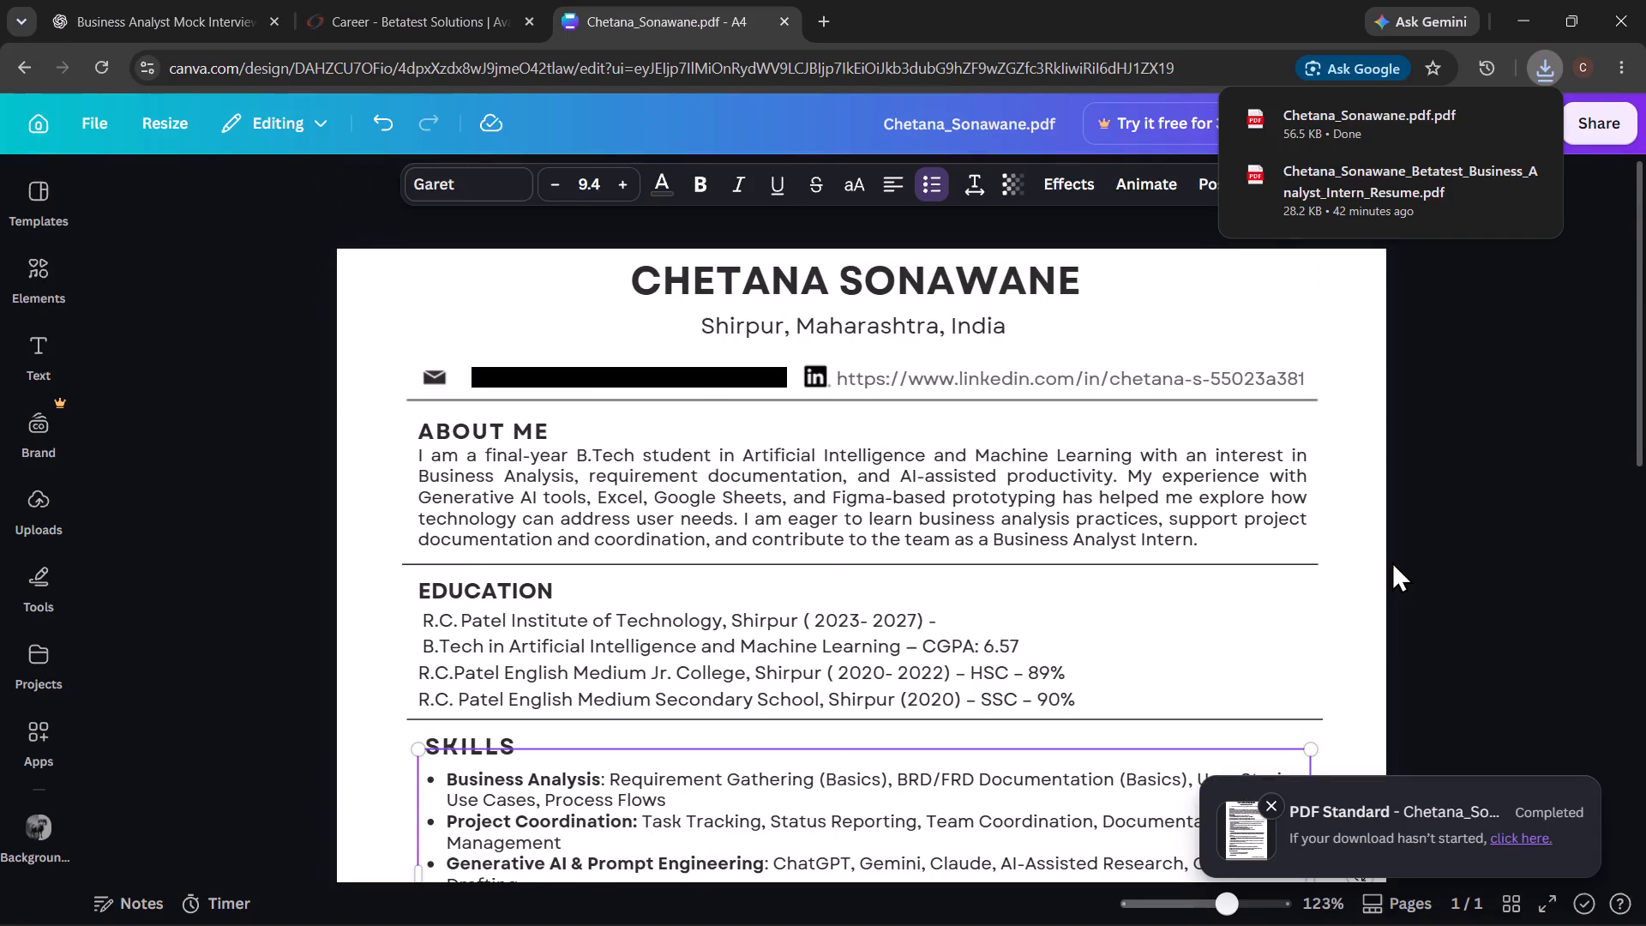
{"action": "scroll", "coordinate": [1400, 453], "scroll_direction": "down", "scroll_amount": 2}
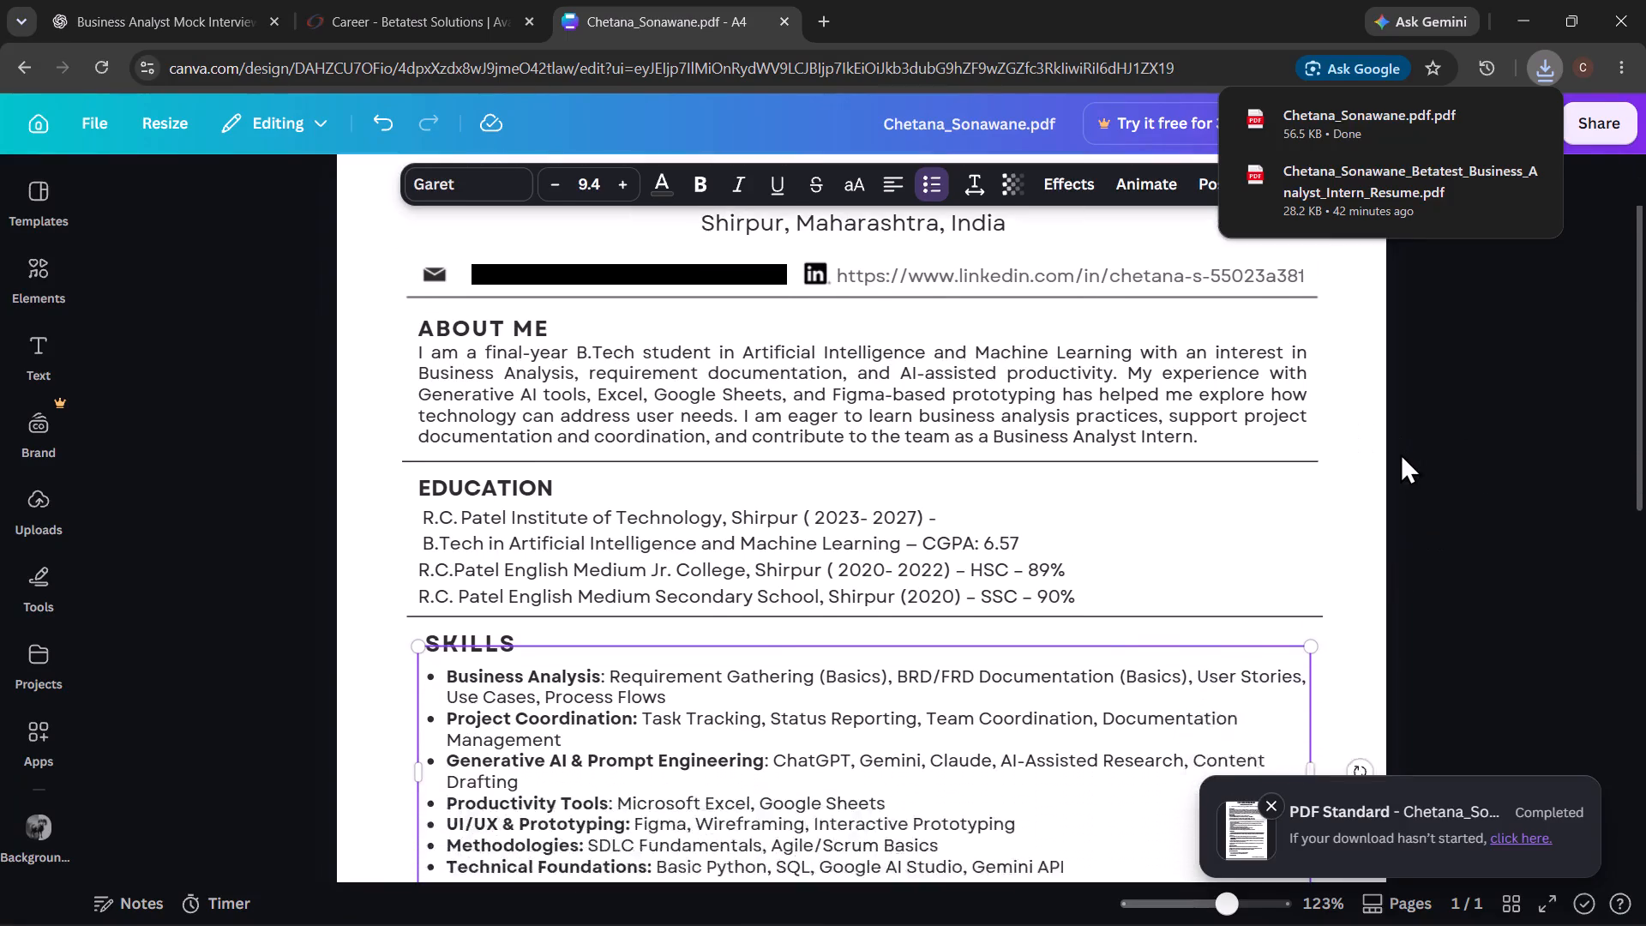
{"action": "scroll", "coordinate": [1400, 453], "scroll_direction": "down", "scroll_amount": 7}
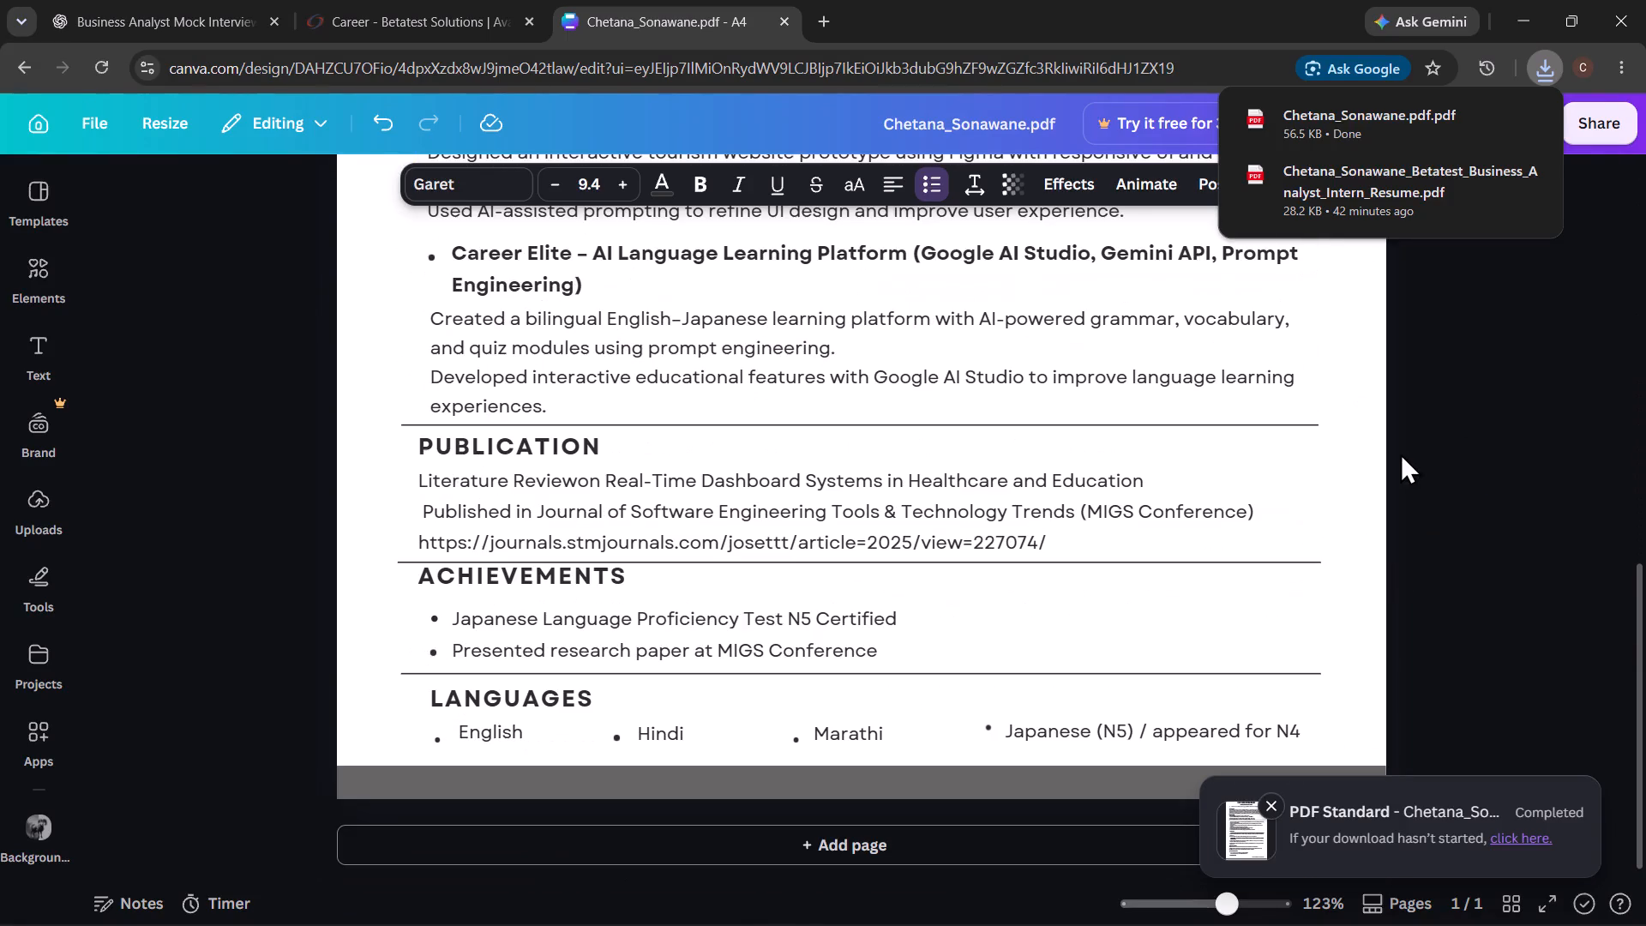
{"action": "scroll", "coordinate": [1400, 453], "scroll_direction": "down", "scroll_amount": 1}
{"action": "scroll", "coordinate": [931, 352], "scroll_direction": "up", "scroll_amount": 2}
{"action": "scroll", "coordinate": [766, 82], "scroll_direction": "down", "scroll_amount": 1}
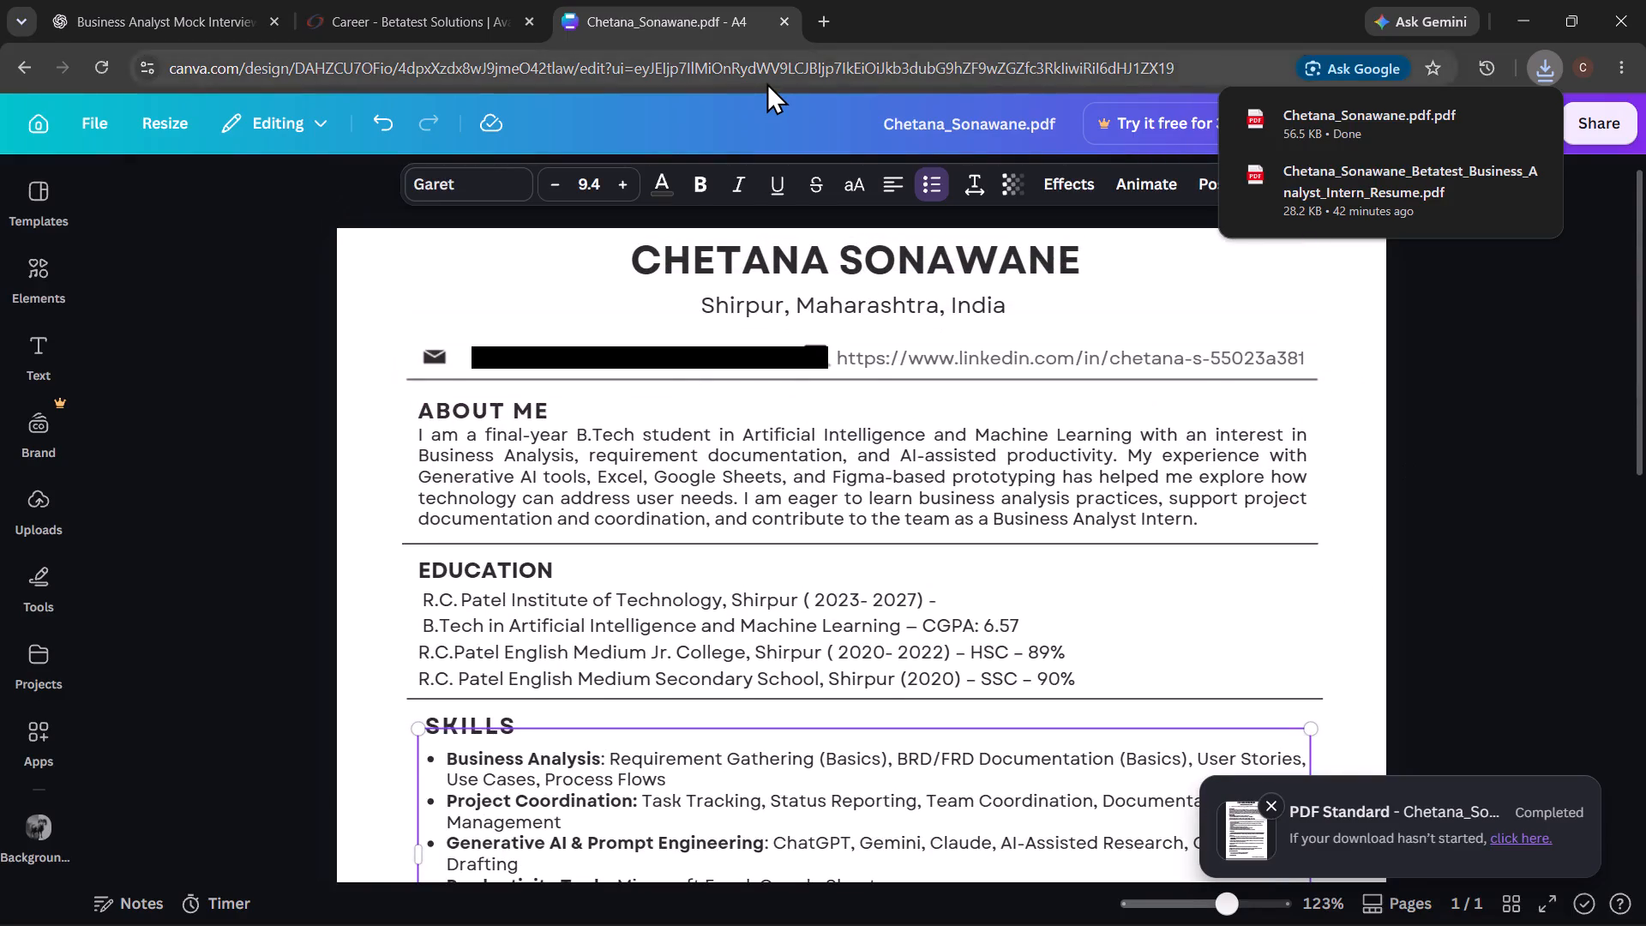
{"action": "scroll", "coordinate": [766, 82], "scroll_direction": "down", "scroll_amount": 1}
{"action": "scroll", "coordinate": [832, 369], "scroll_direction": "down", "scroll_amount": 3}
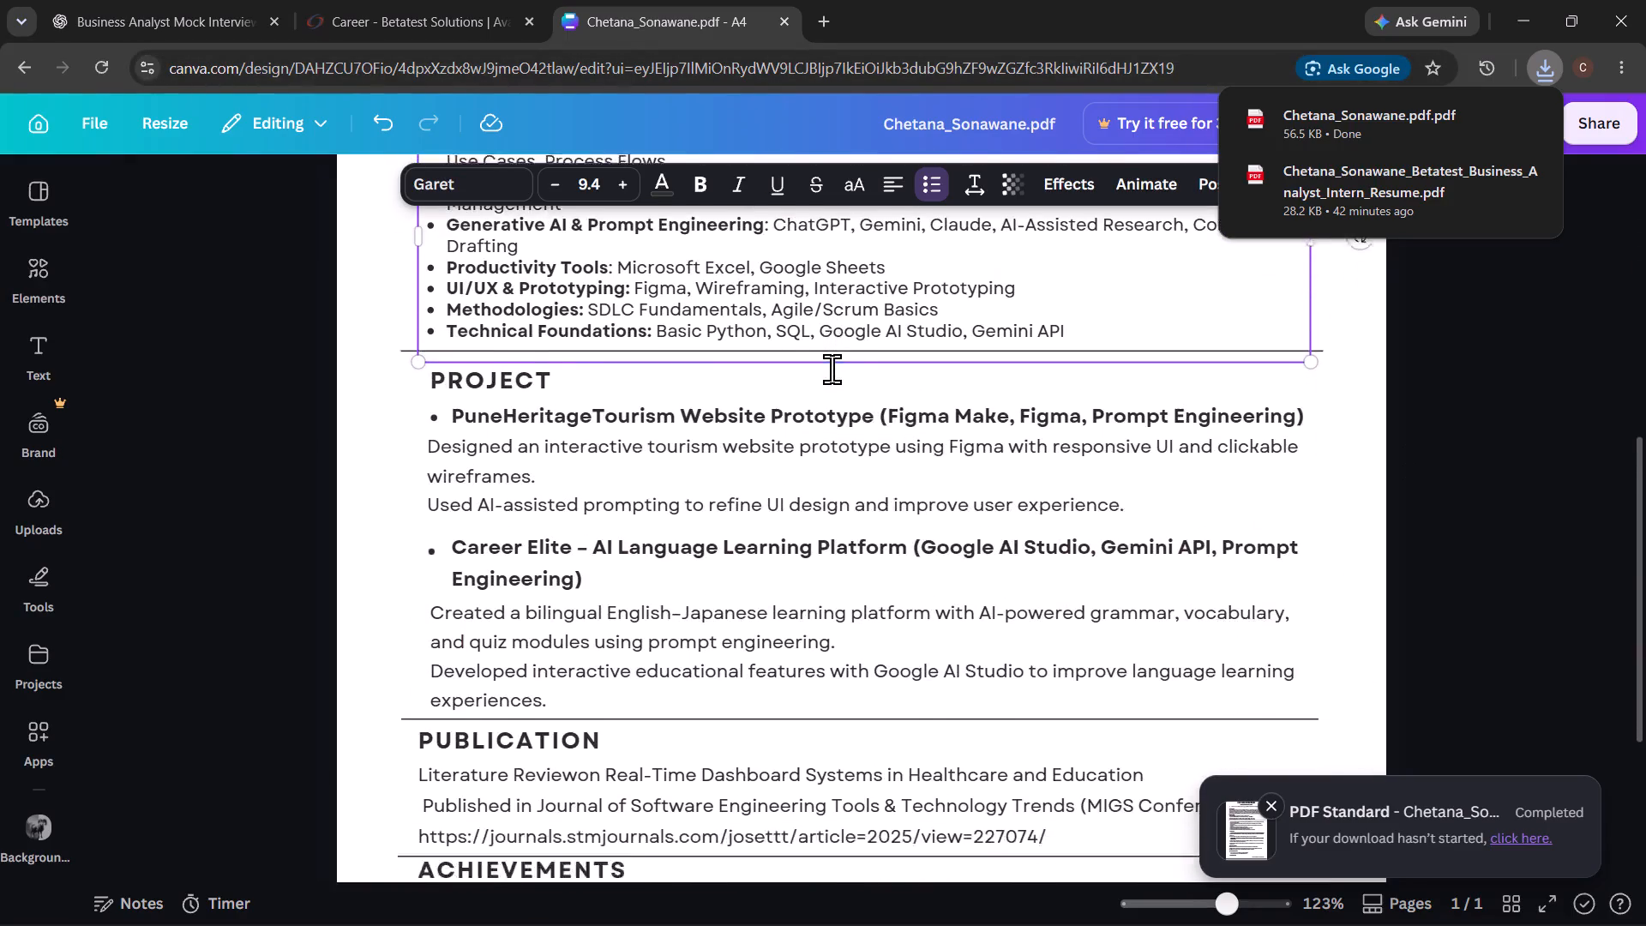
{"action": "scroll", "coordinate": [832, 369], "scroll_direction": "down", "scroll_amount": 1}
{"action": "scroll", "coordinate": [832, 369], "scroll_direction": "up", "scroll_amount": 3}
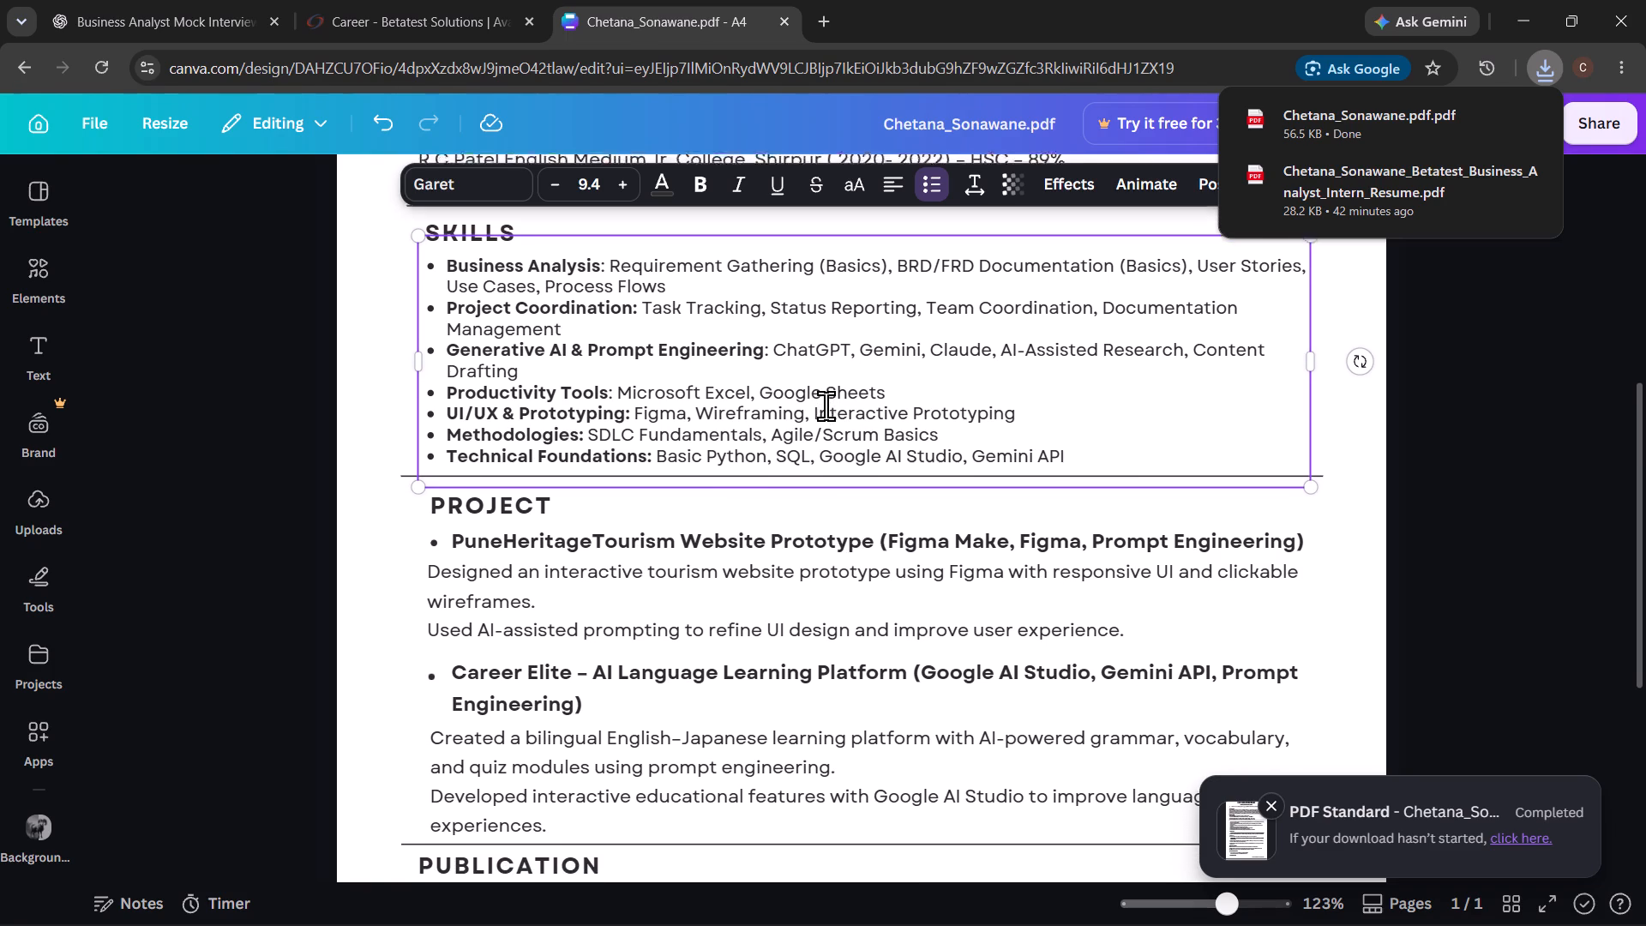
{"action": "scroll", "coordinate": [826, 406], "scroll_direction": "down", "scroll_amount": 3}
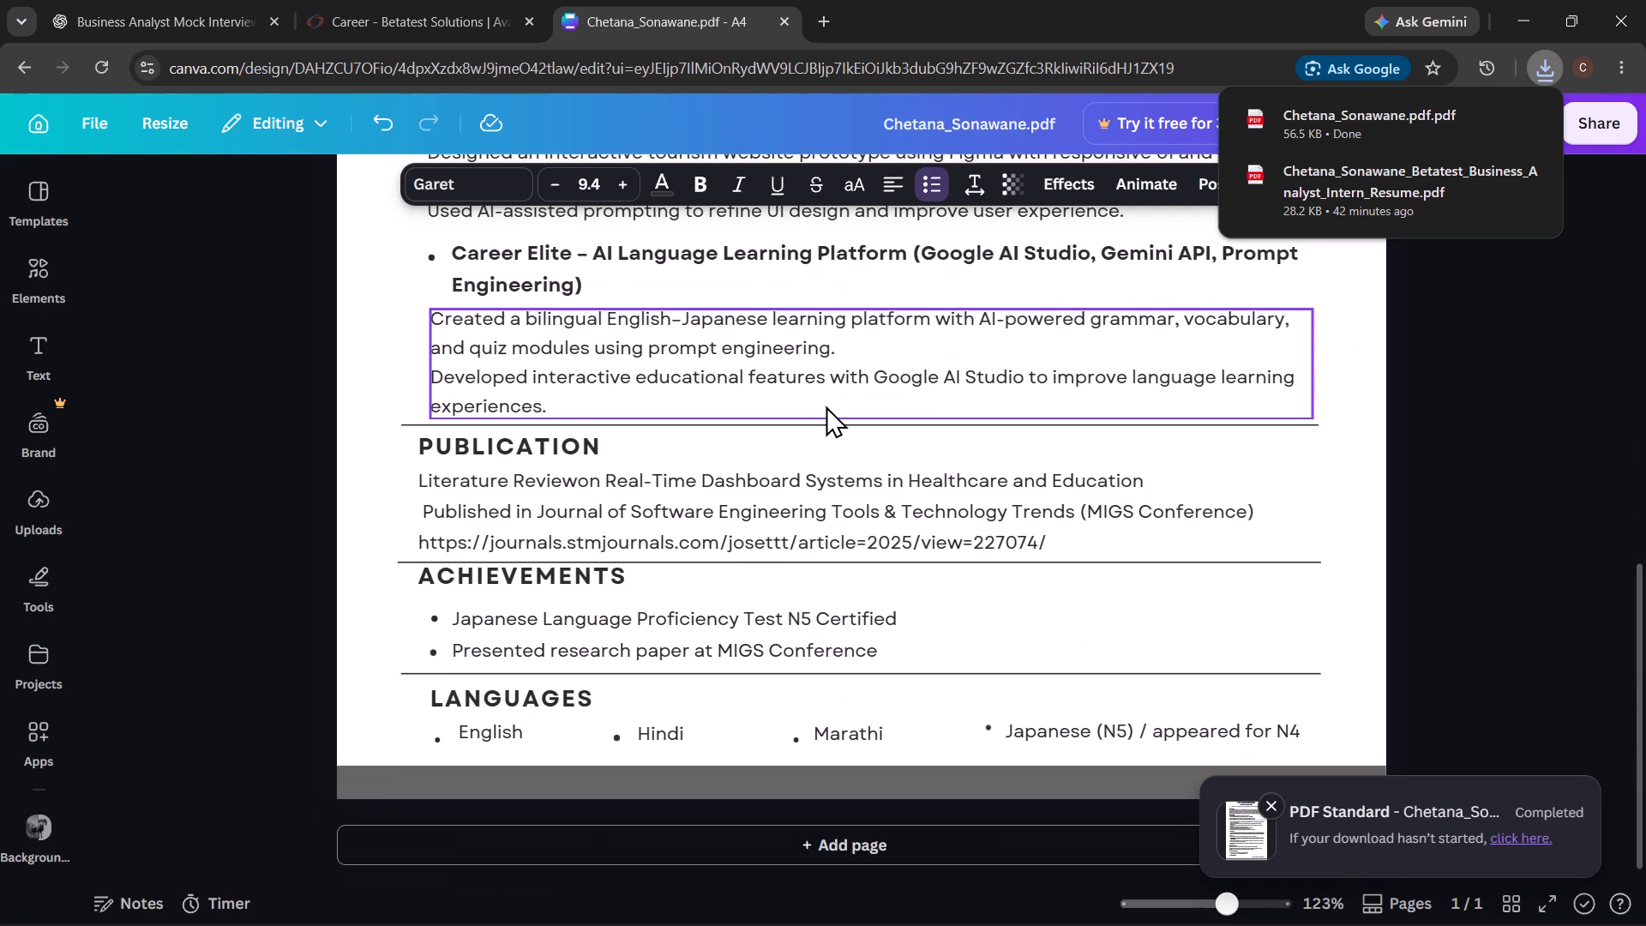
{"action": "scroll", "coordinate": [826, 406], "scroll_direction": "down", "scroll_amount": 1}
{"action": "scroll", "coordinate": [839, 453], "scroll_direction": "up", "scroll_amount": 1}
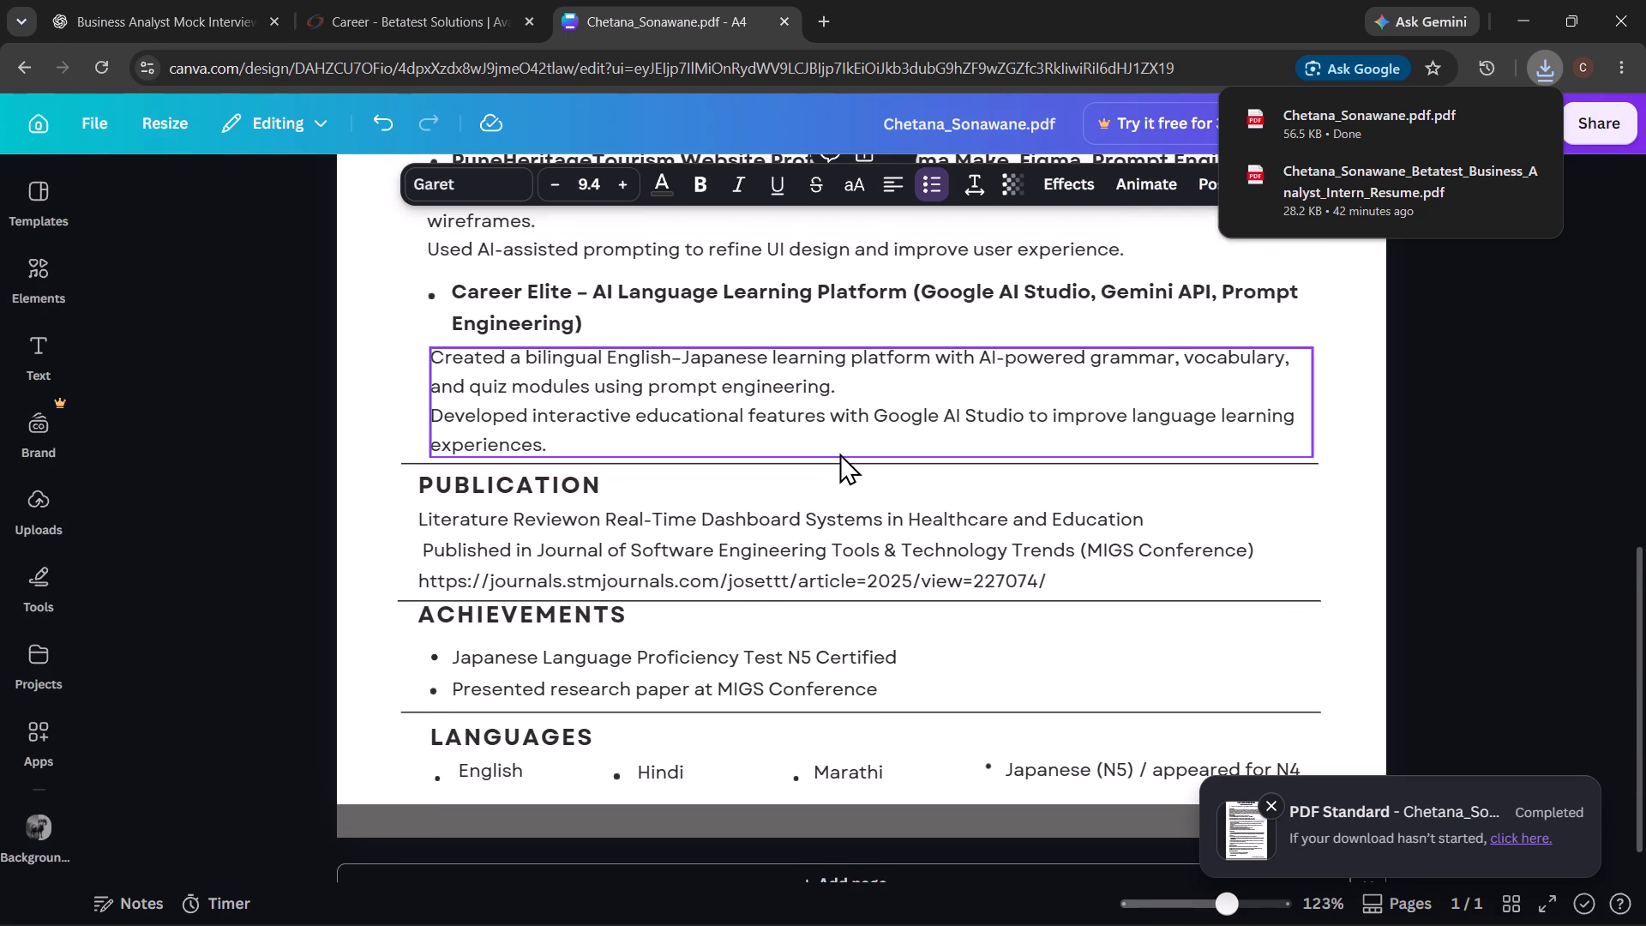
{"action": "scroll", "coordinate": [839, 453], "scroll_direction": "up", "scroll_amount": 2}
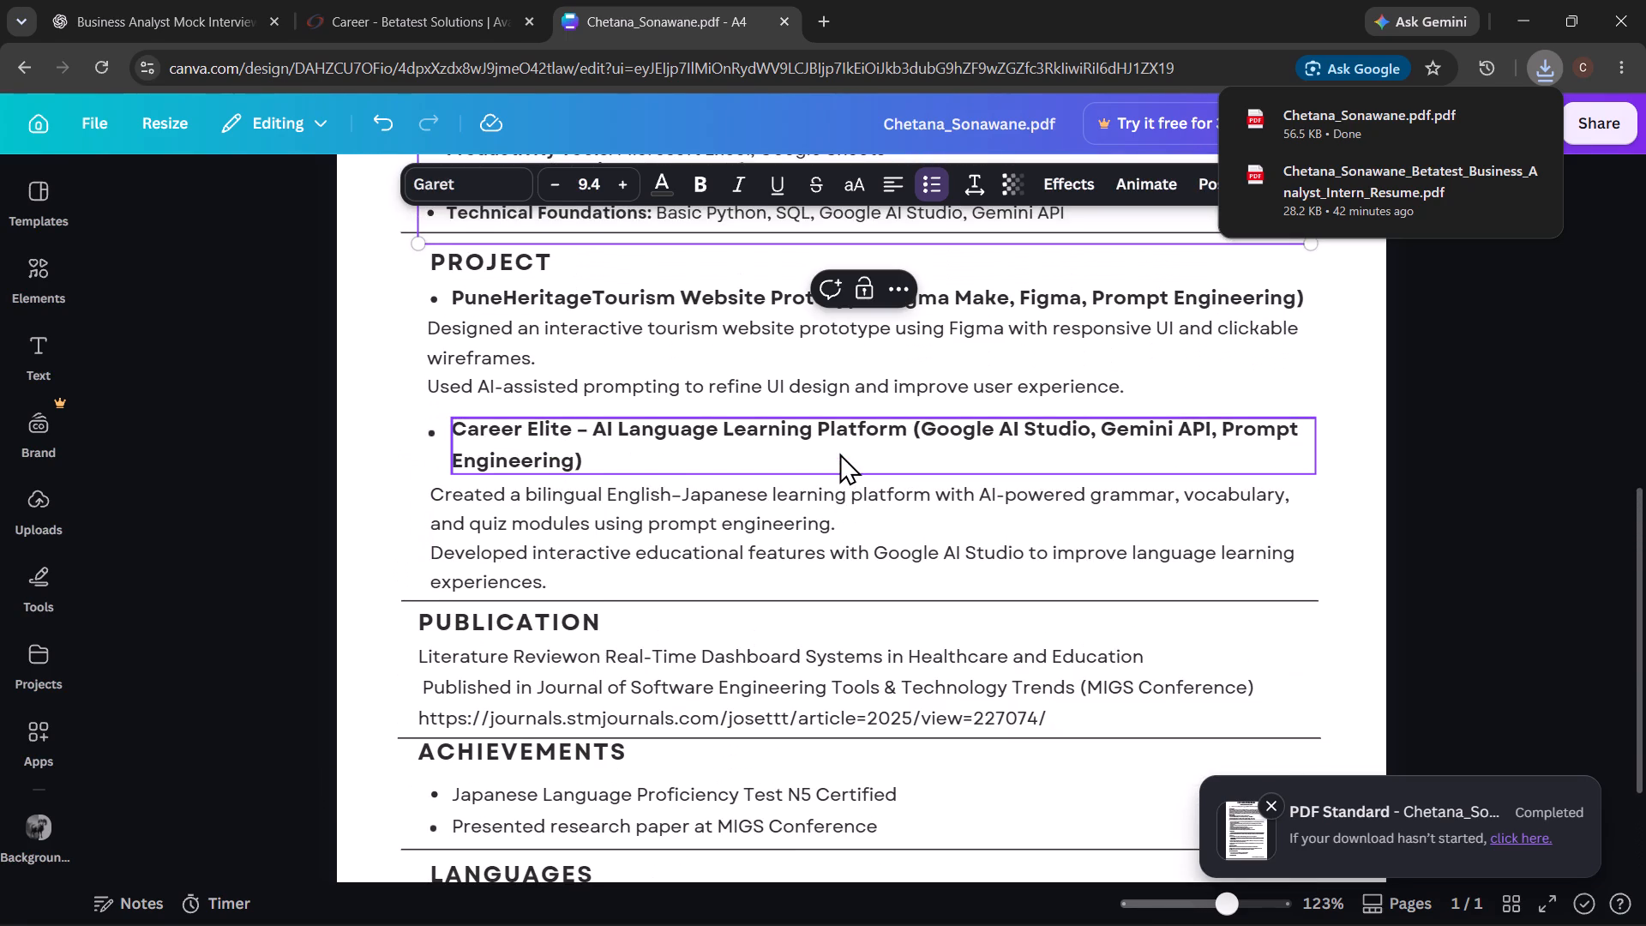
{"action": "scroll", "coordinate": [839, 453], "scroll_direction": "up", "scroll_amount": 2}
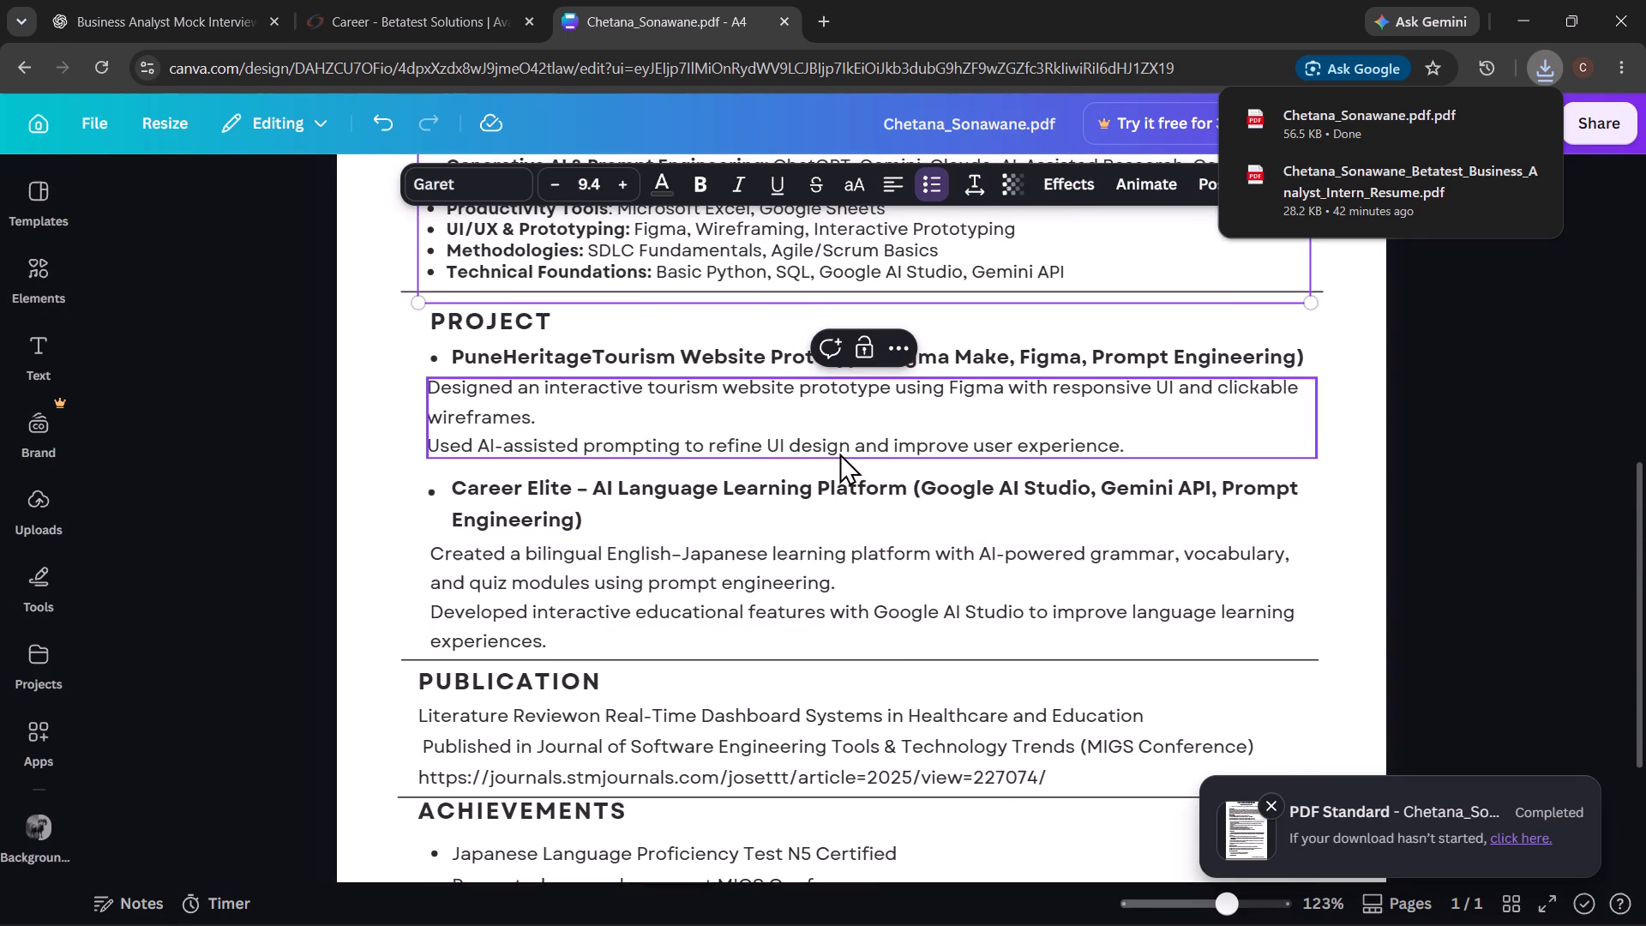
{"action": "scroll", "coordinate": [839, 453], "scroll_direction": "up", "scroll_amount": 1}
{"action": "scroll", "coordinate": [839, 453], "scroll_direction": "down", "scroll_amount": 1}
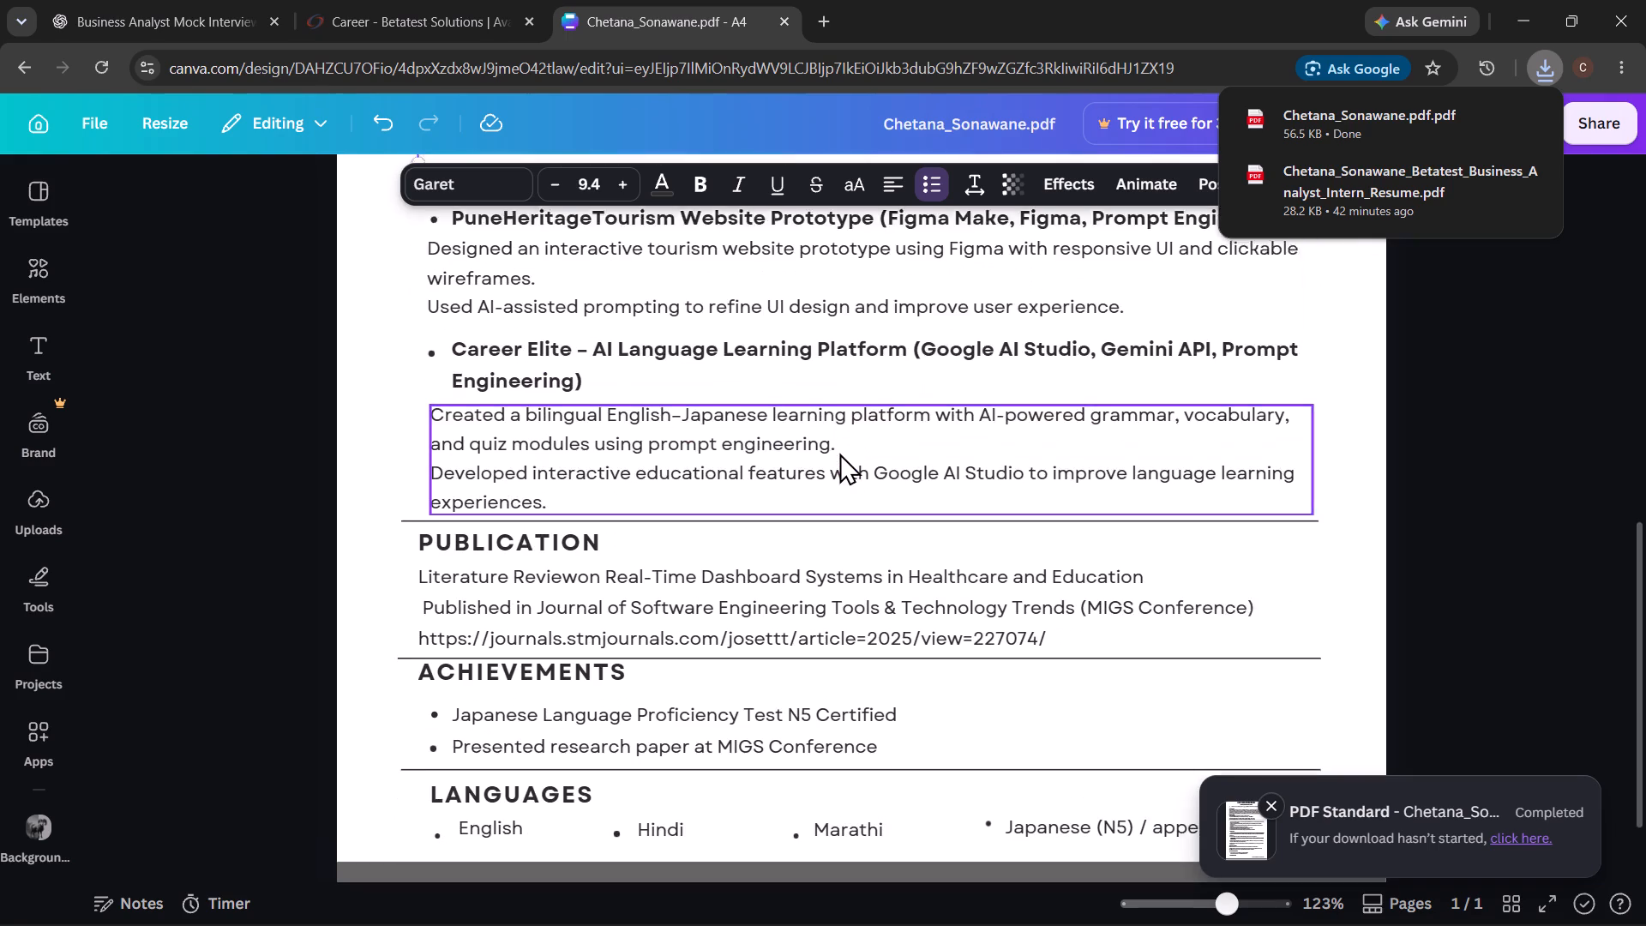
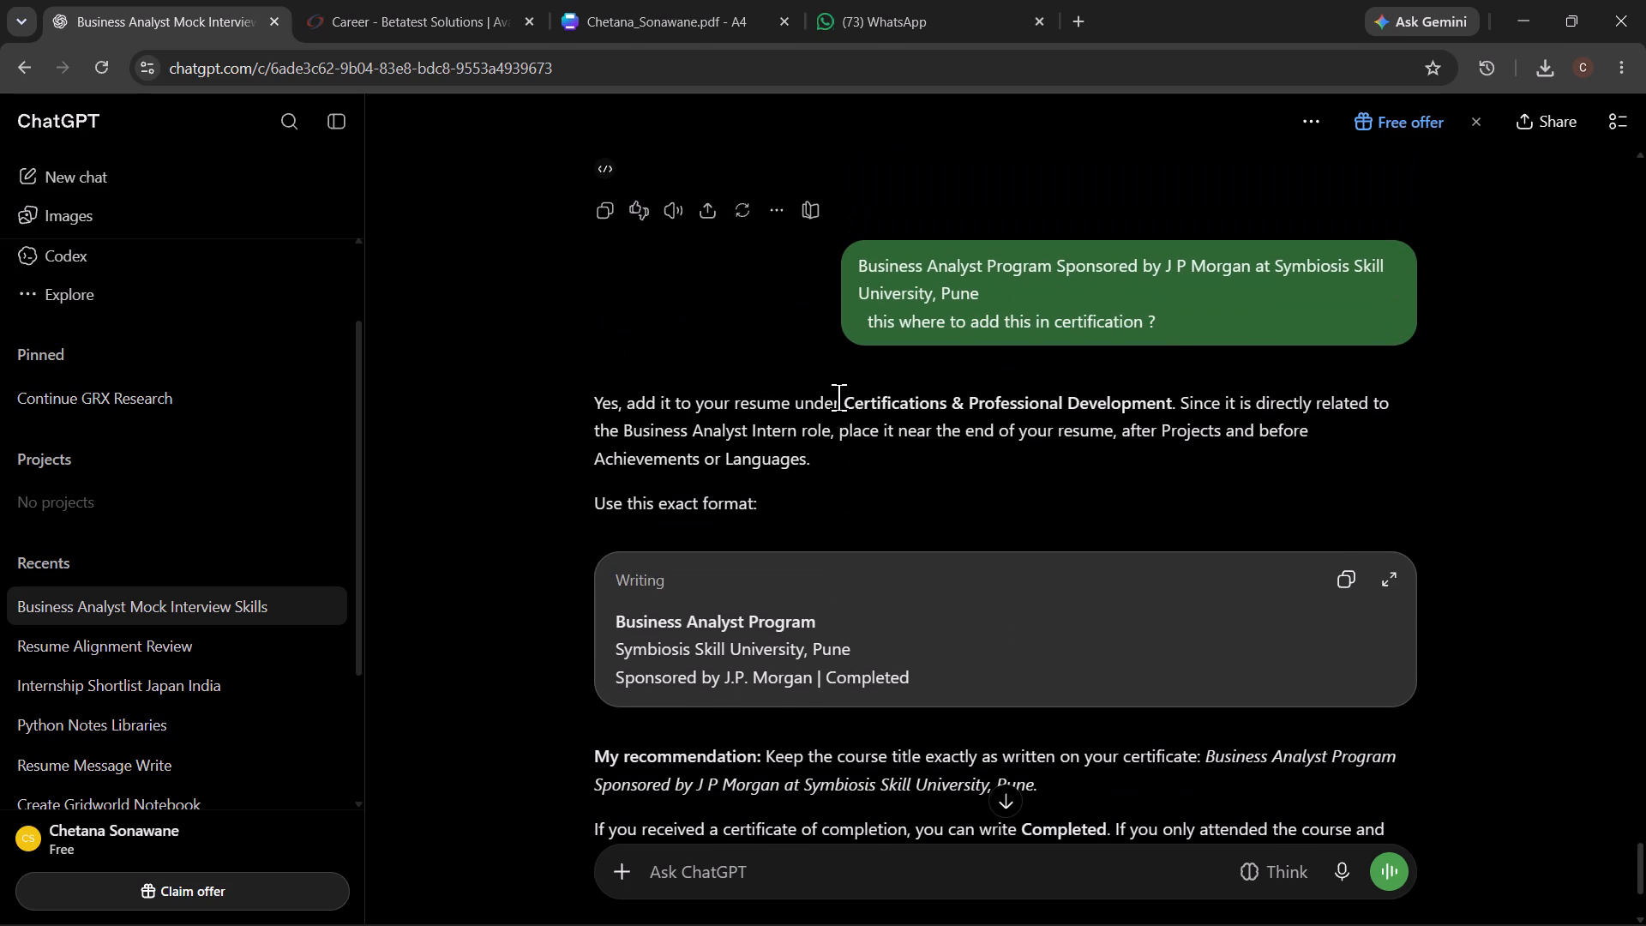
{"action": "scroll", "coordinate": [838, 397], "scroll_direction": "down", "scroll_amount": 1}
Switch to the Canva resume and move the ABOUT ME block and the divider line beneath it up to close the gaps.
{"action": "left_click", "coordinate": [680, 0]}
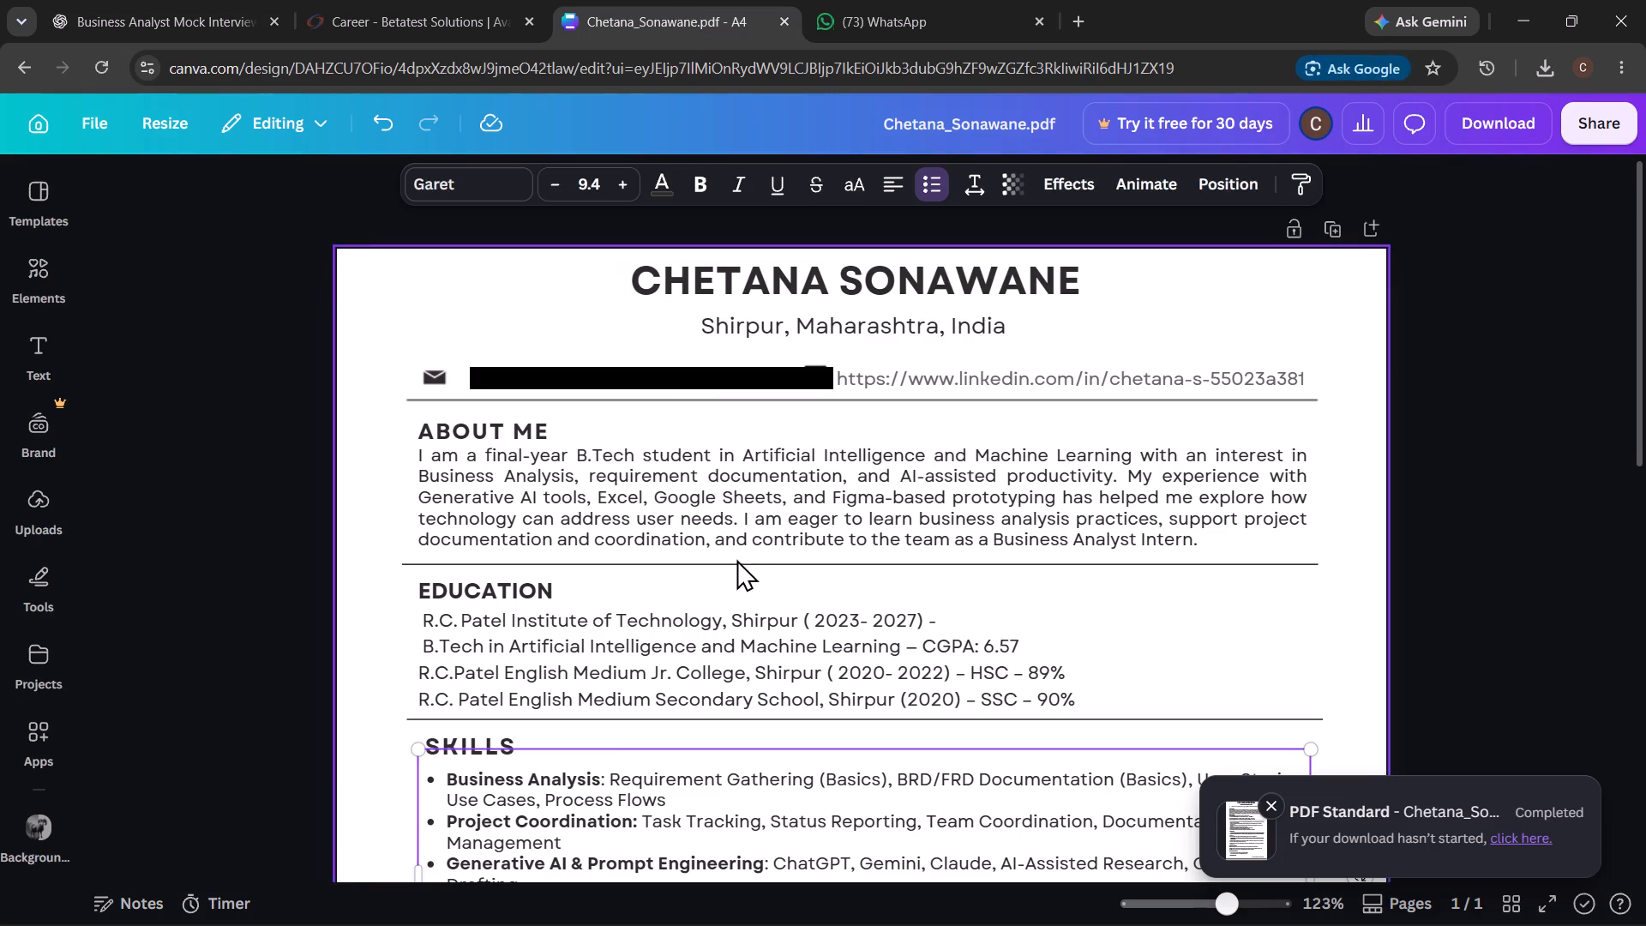
{"action": "left_click_drag", "start_coordinate": [743, 462], "coordinate": [739, 459]}
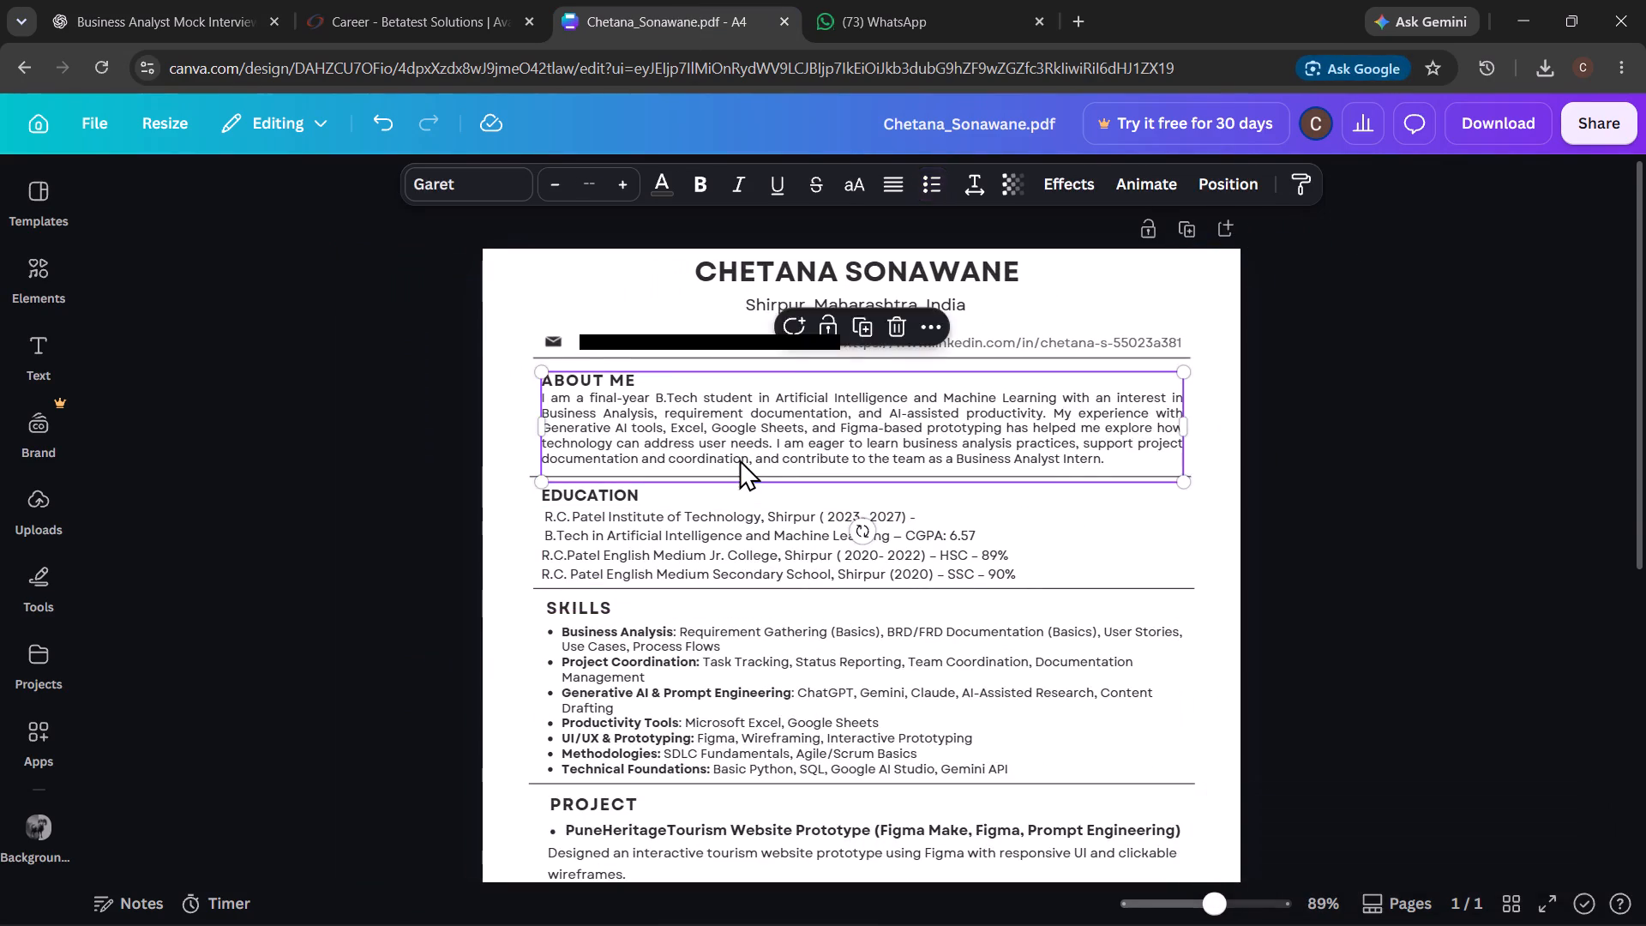
{"action": "left_click_drag", "start_coordinate": [739, 459], "coordinate": [738, 454]}
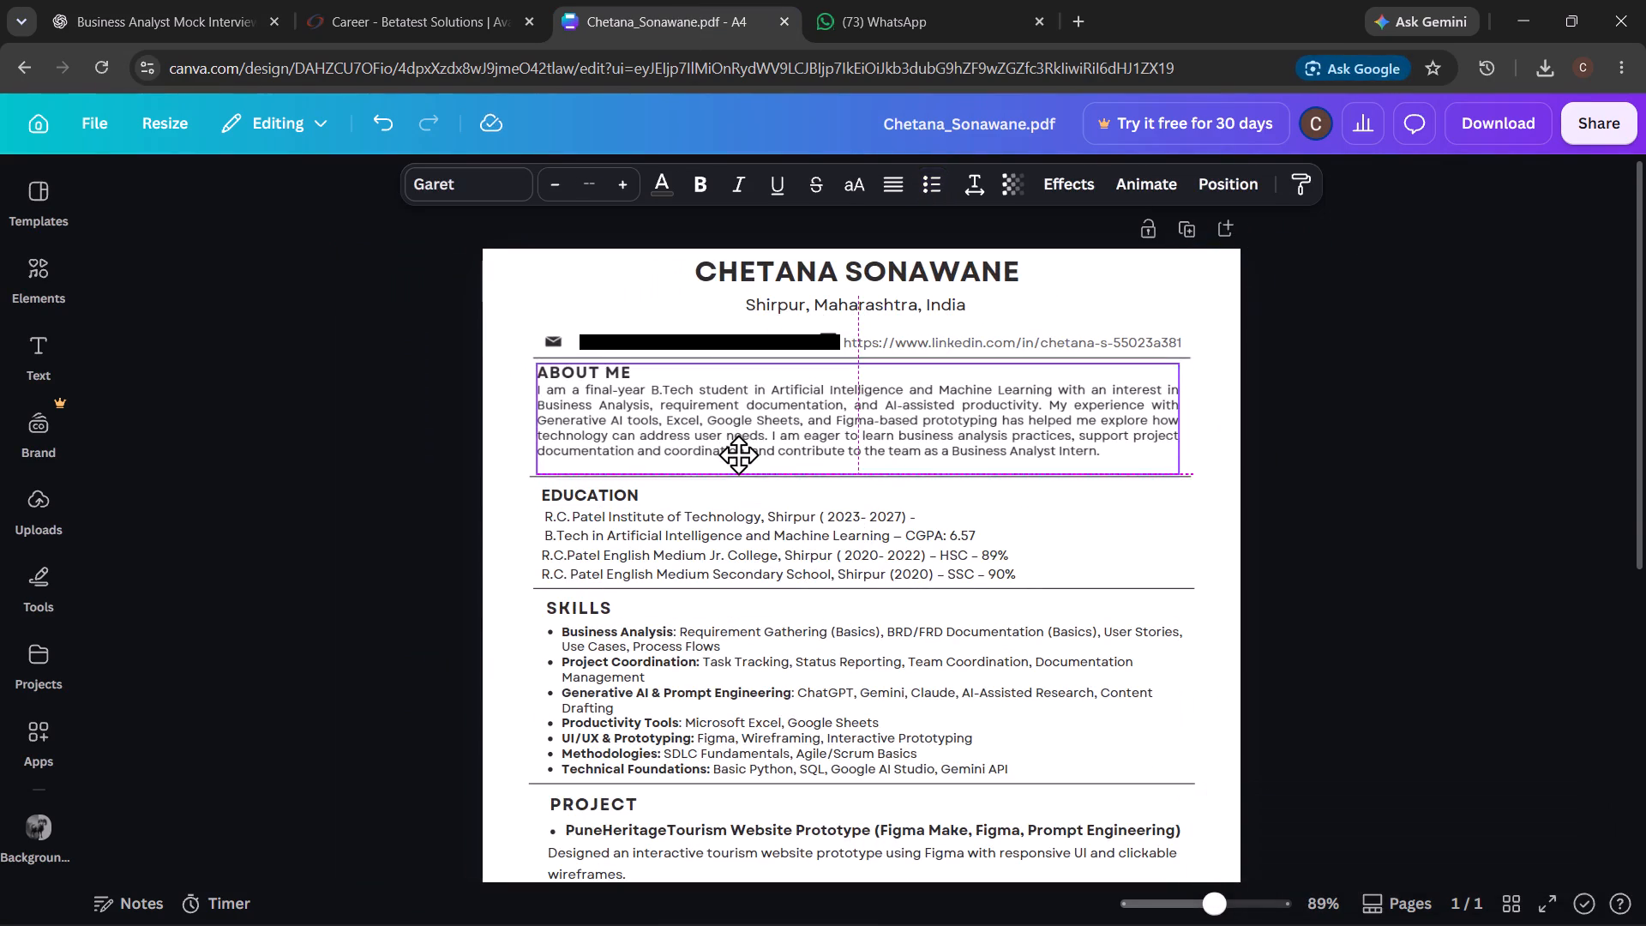
{"action": "left_click_drag", "start_coordinate": [738, 454], "coordinate": [743, 453]}
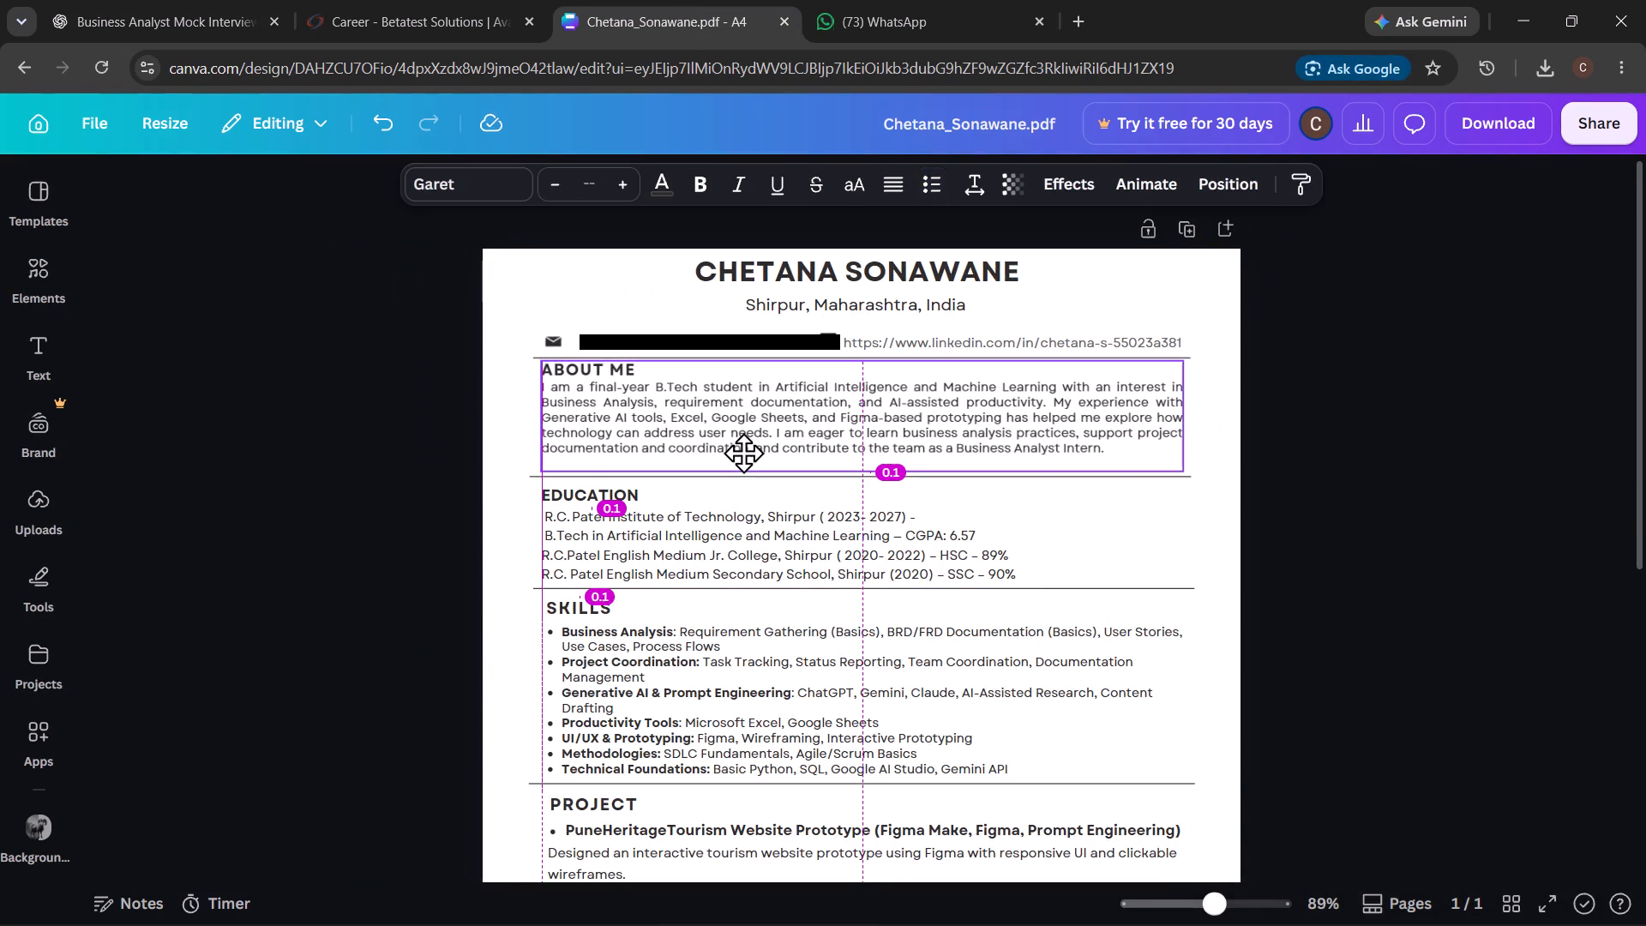
{"action": "left_click_drag", "start_coordinate": [743, 453], "coordinate": [742, 453]}
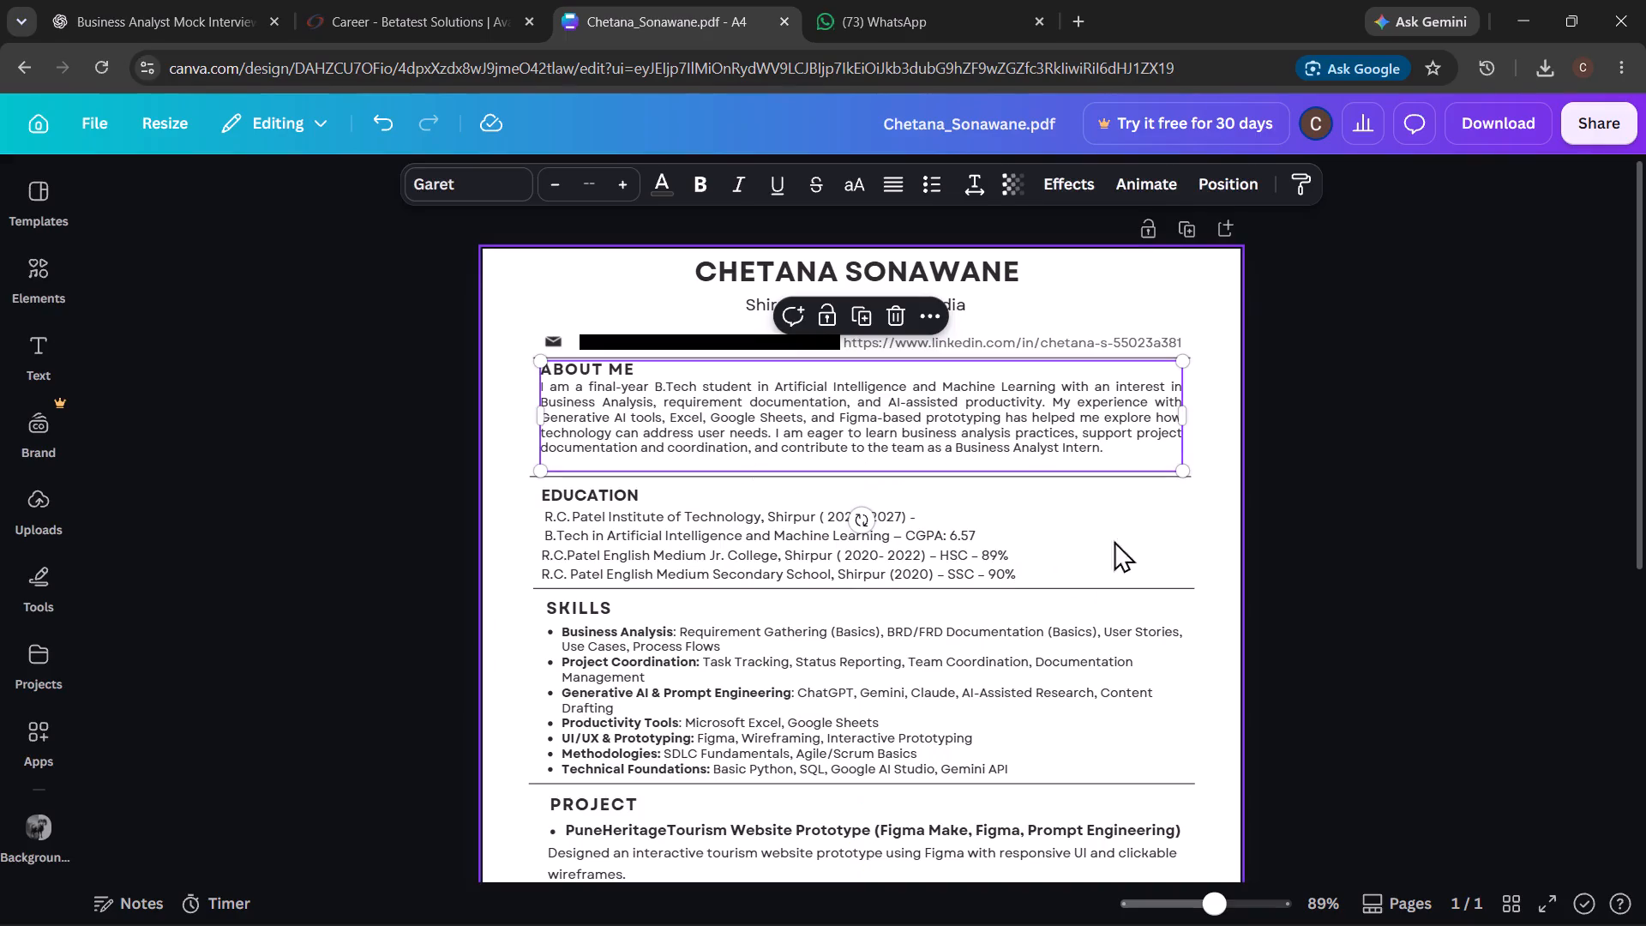
{"action": "left_click", "coordinate": [1130, 524]}
{"action": "left_click_drag", "start_coordinate": [1129, 479], "coordinate": [1129, 476]}
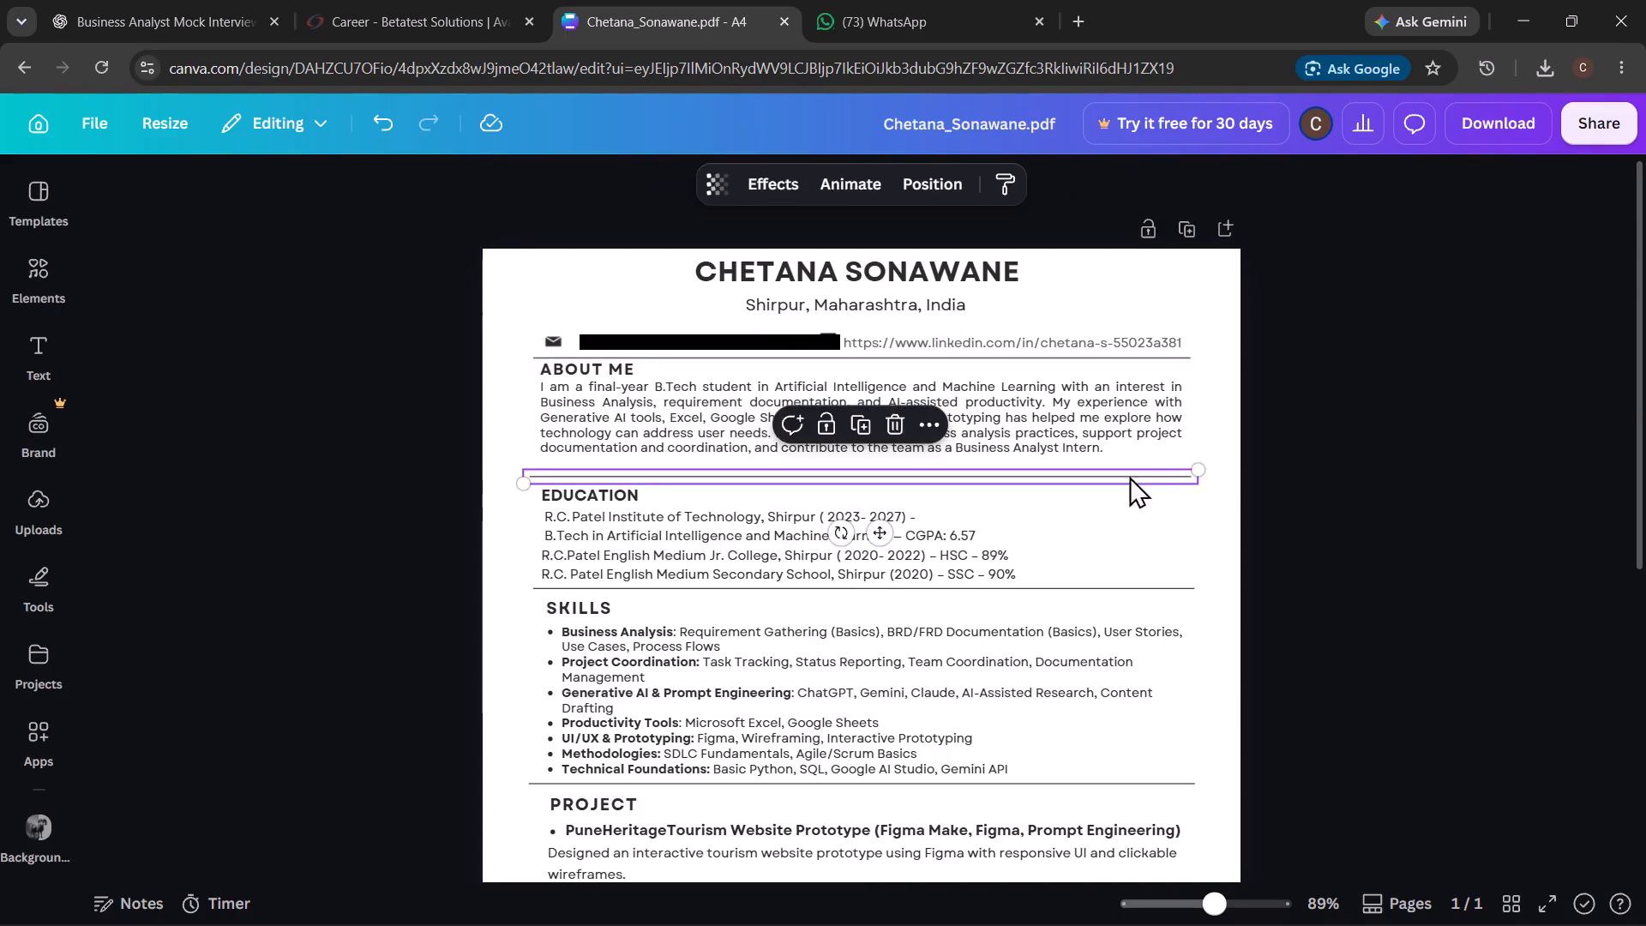
{"action": "left_click_drag", "start_coordinate": [1129, 476], "coordinate": [1132, 466]}
Move the EDUCATION heading and its entries up, just below the divider line under ABOUT ME.
{"action": "left_click", "coordinate": [564, 497]}
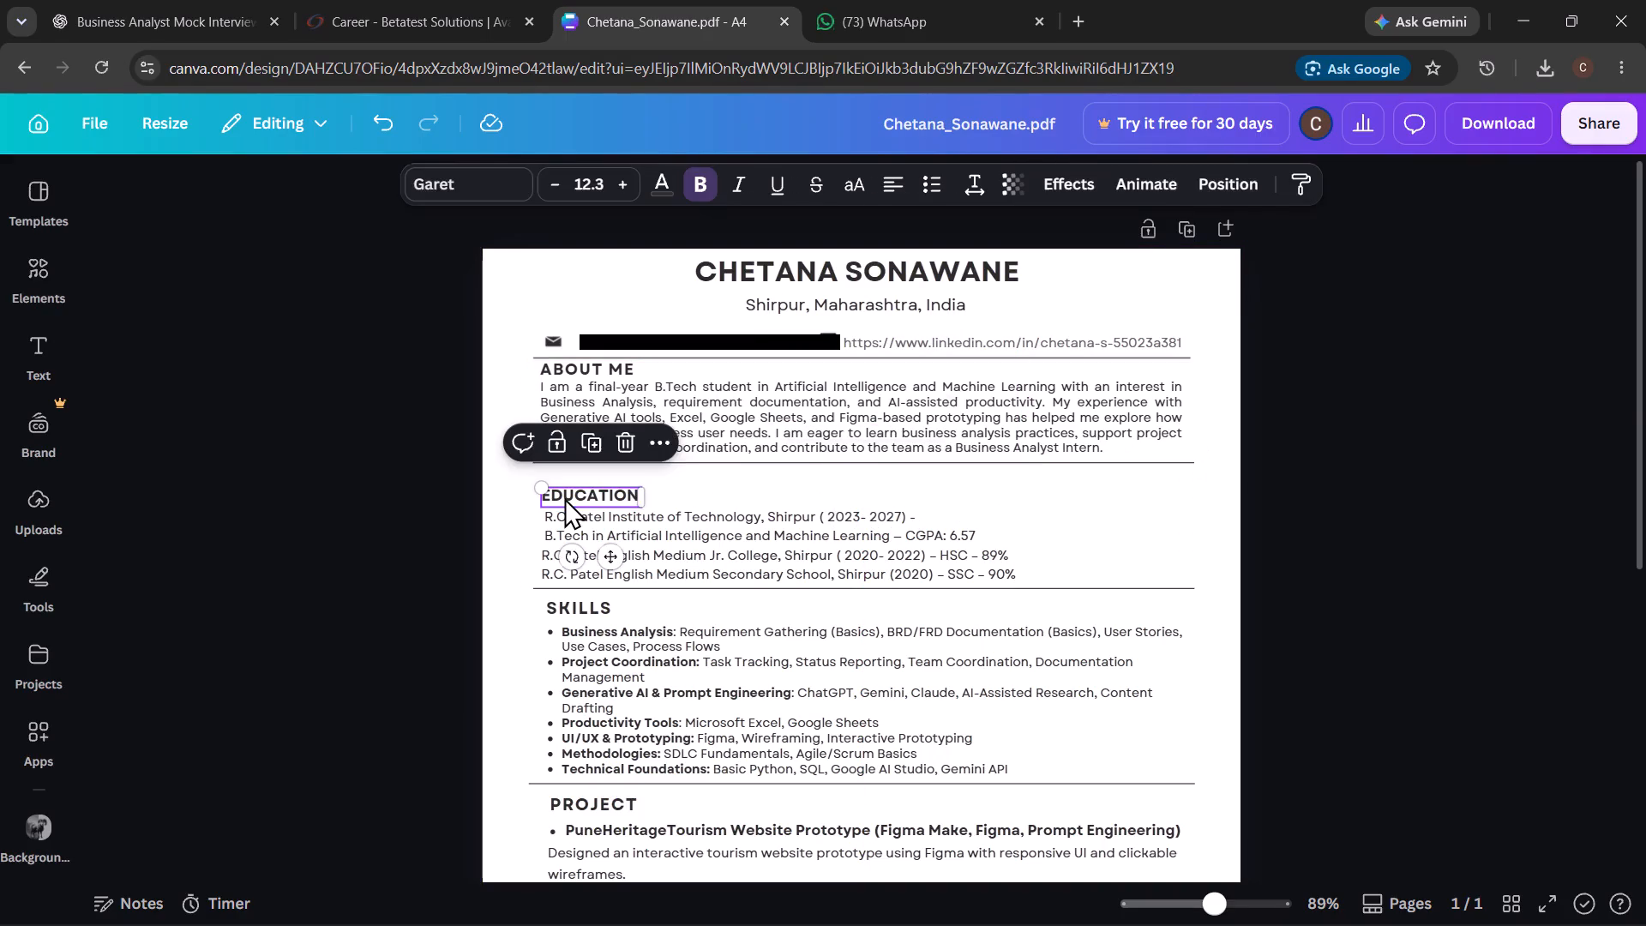
{"action": "left_click_drag", "start_coordinate": [564, 497], "coordinate": [563, 485]}
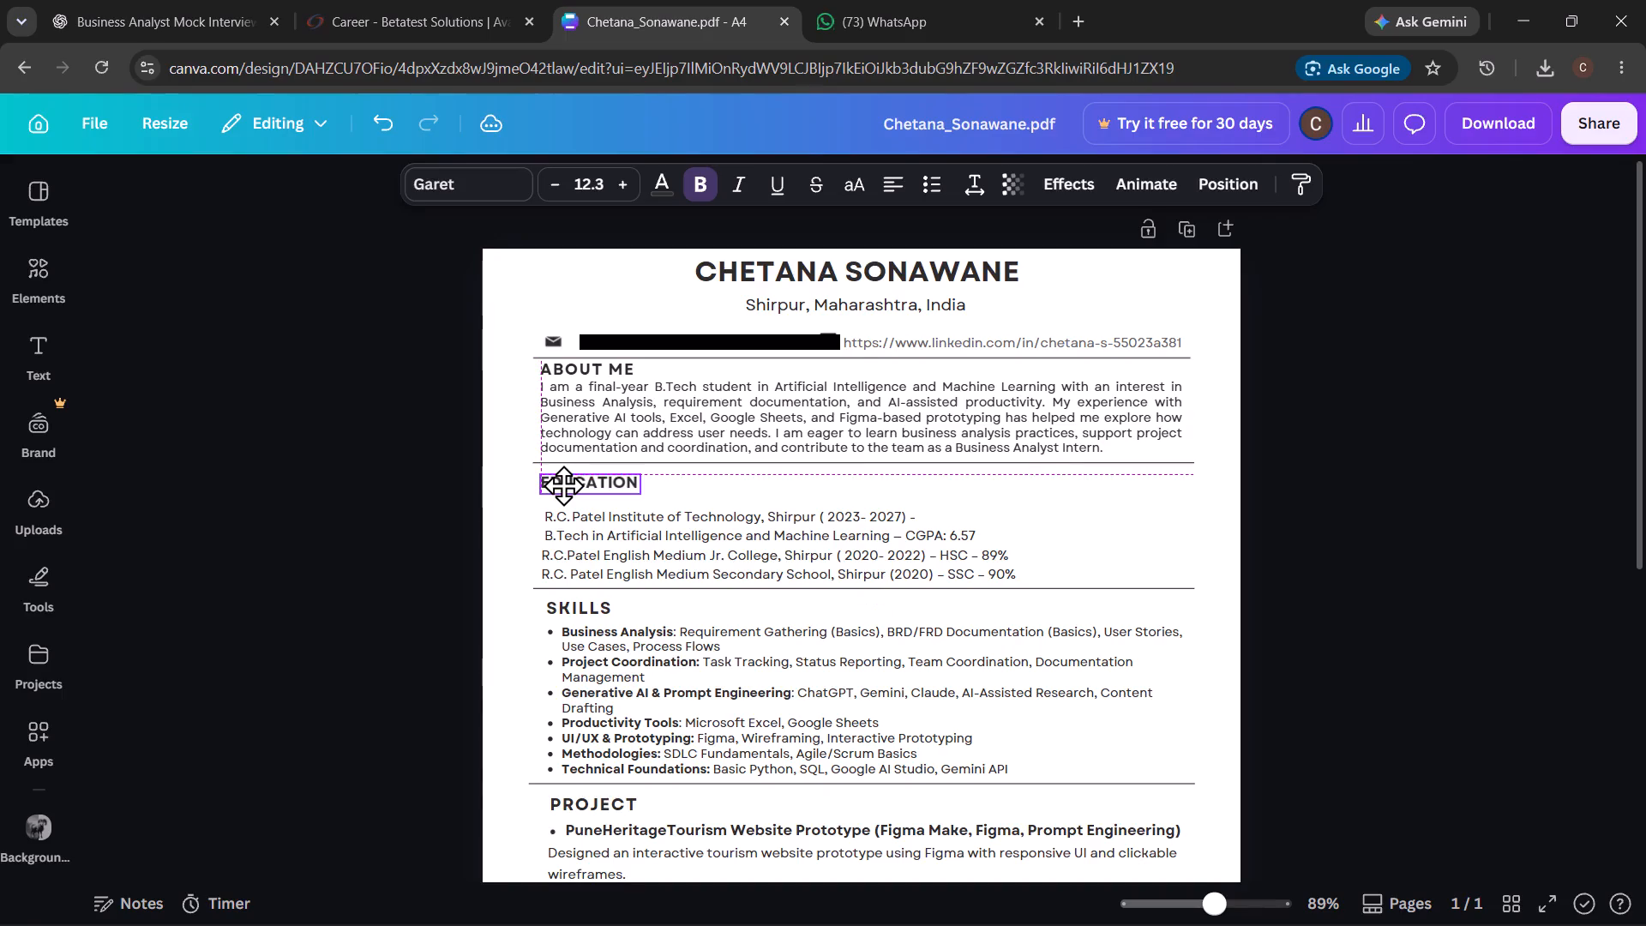
{"action": "left_click_drag", "start_coordinate": [563, 485], "coordinate": [563, 481]}
{"action": "left_click_drag", "start_coordinate": [663, 568], "coordinate": [662, 555]}
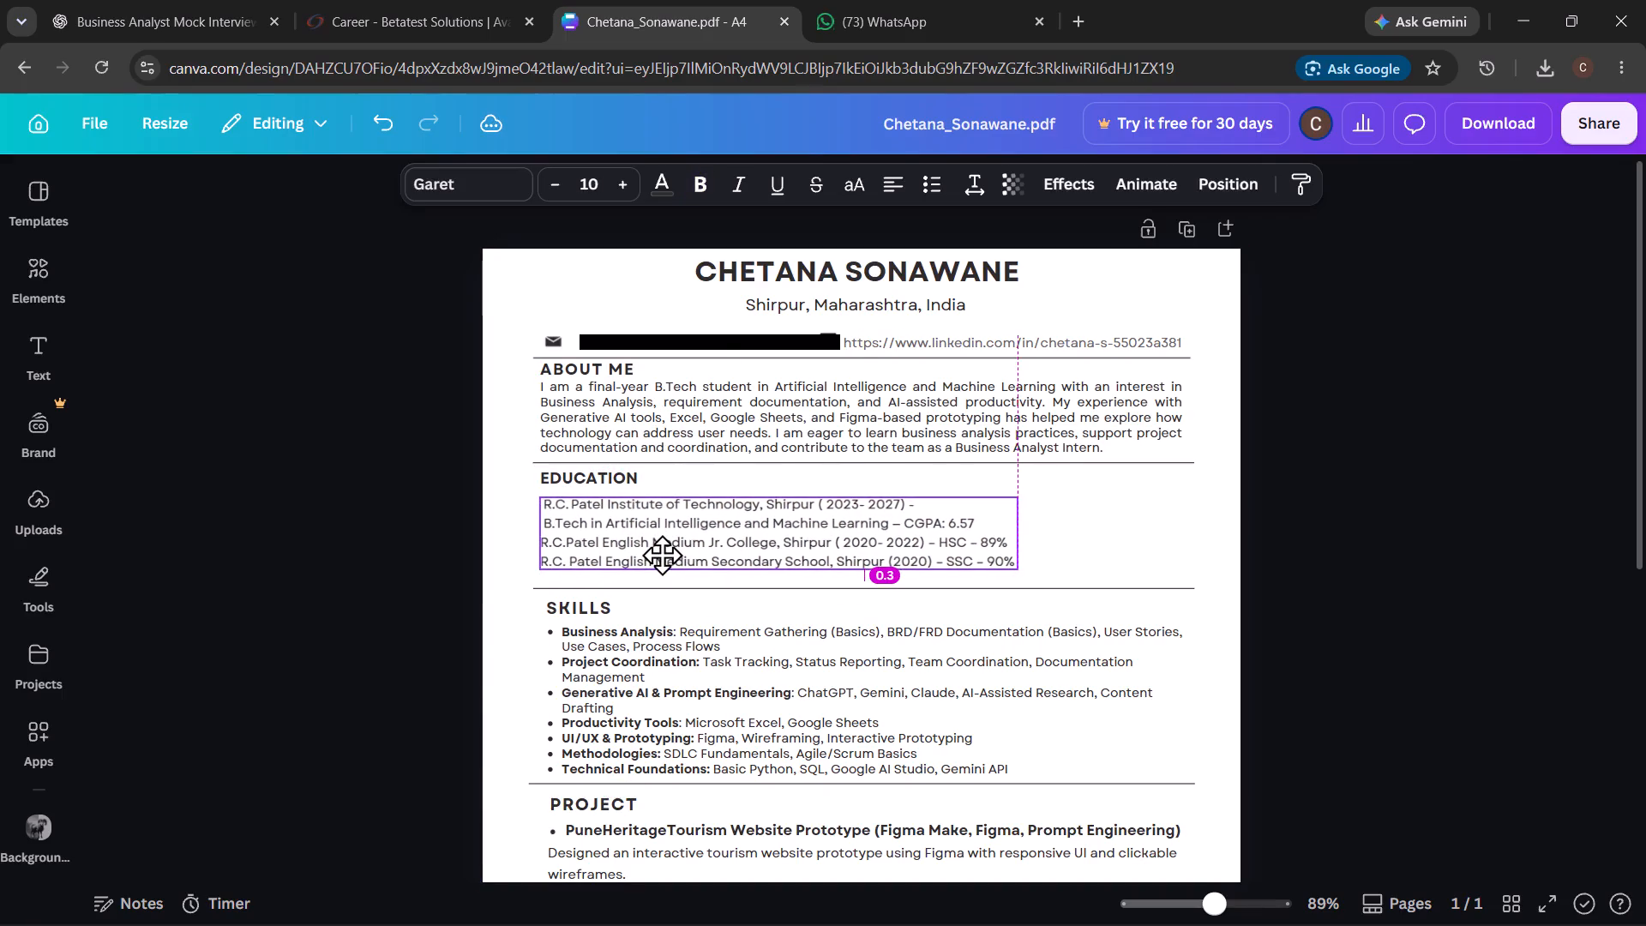
{"action": "left_click_drag", "start_coordinate": [662, 555], "coordinate": [665, 551]}
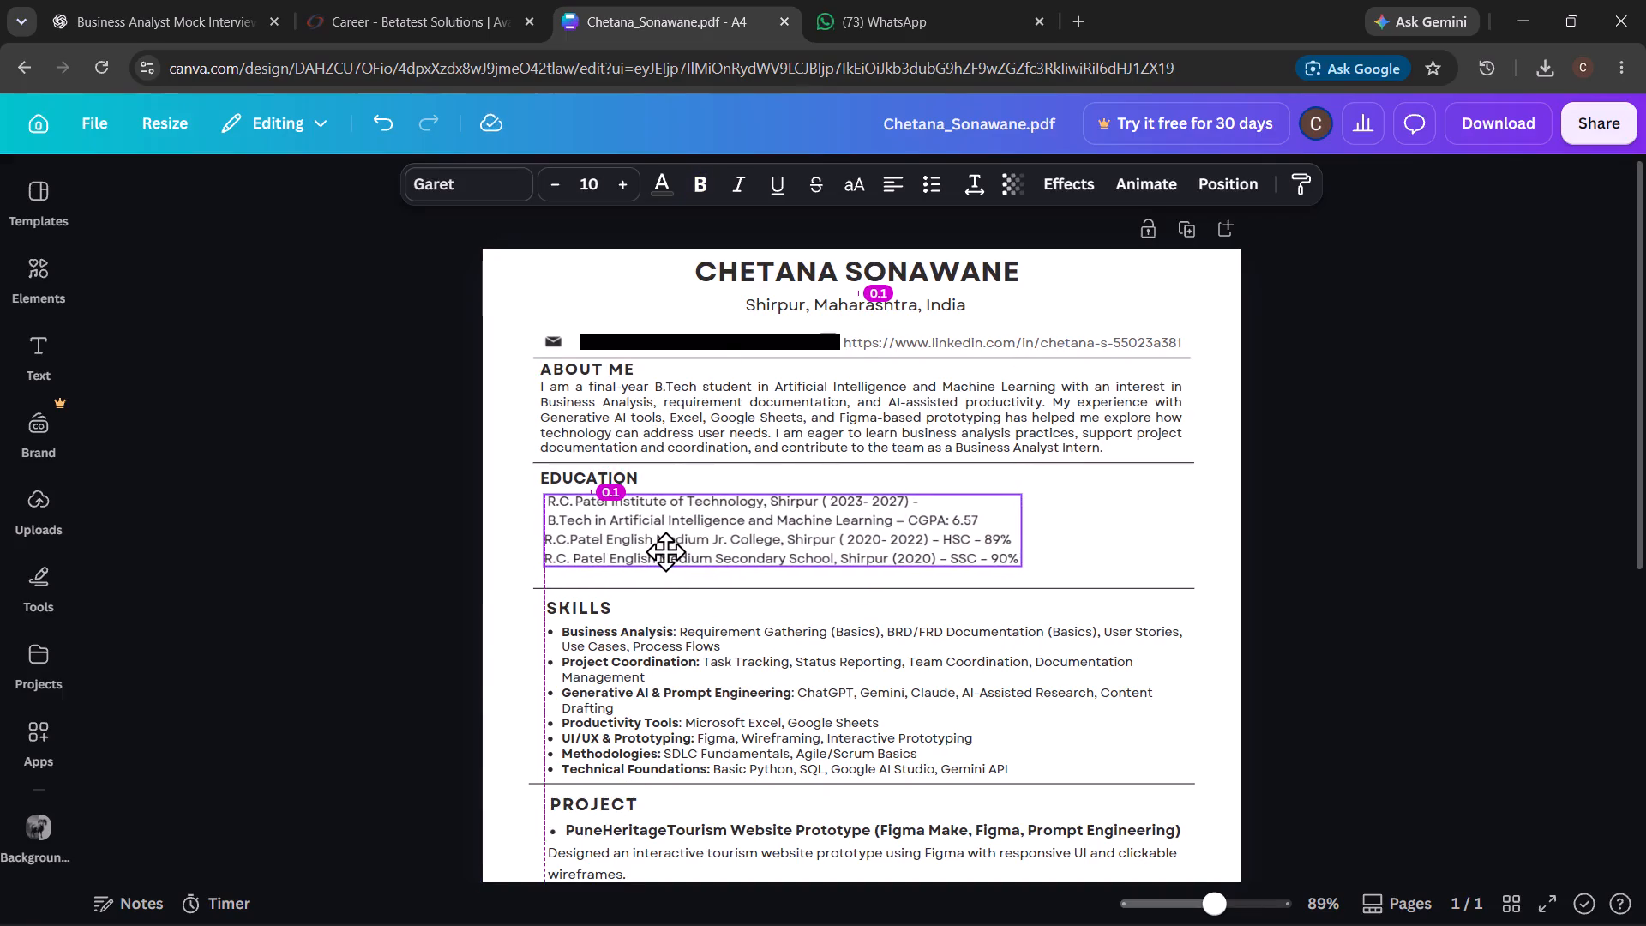
{"action": "left_click_drag", "start_coordinate": [665, 551], "coordinate": [662, 549]}
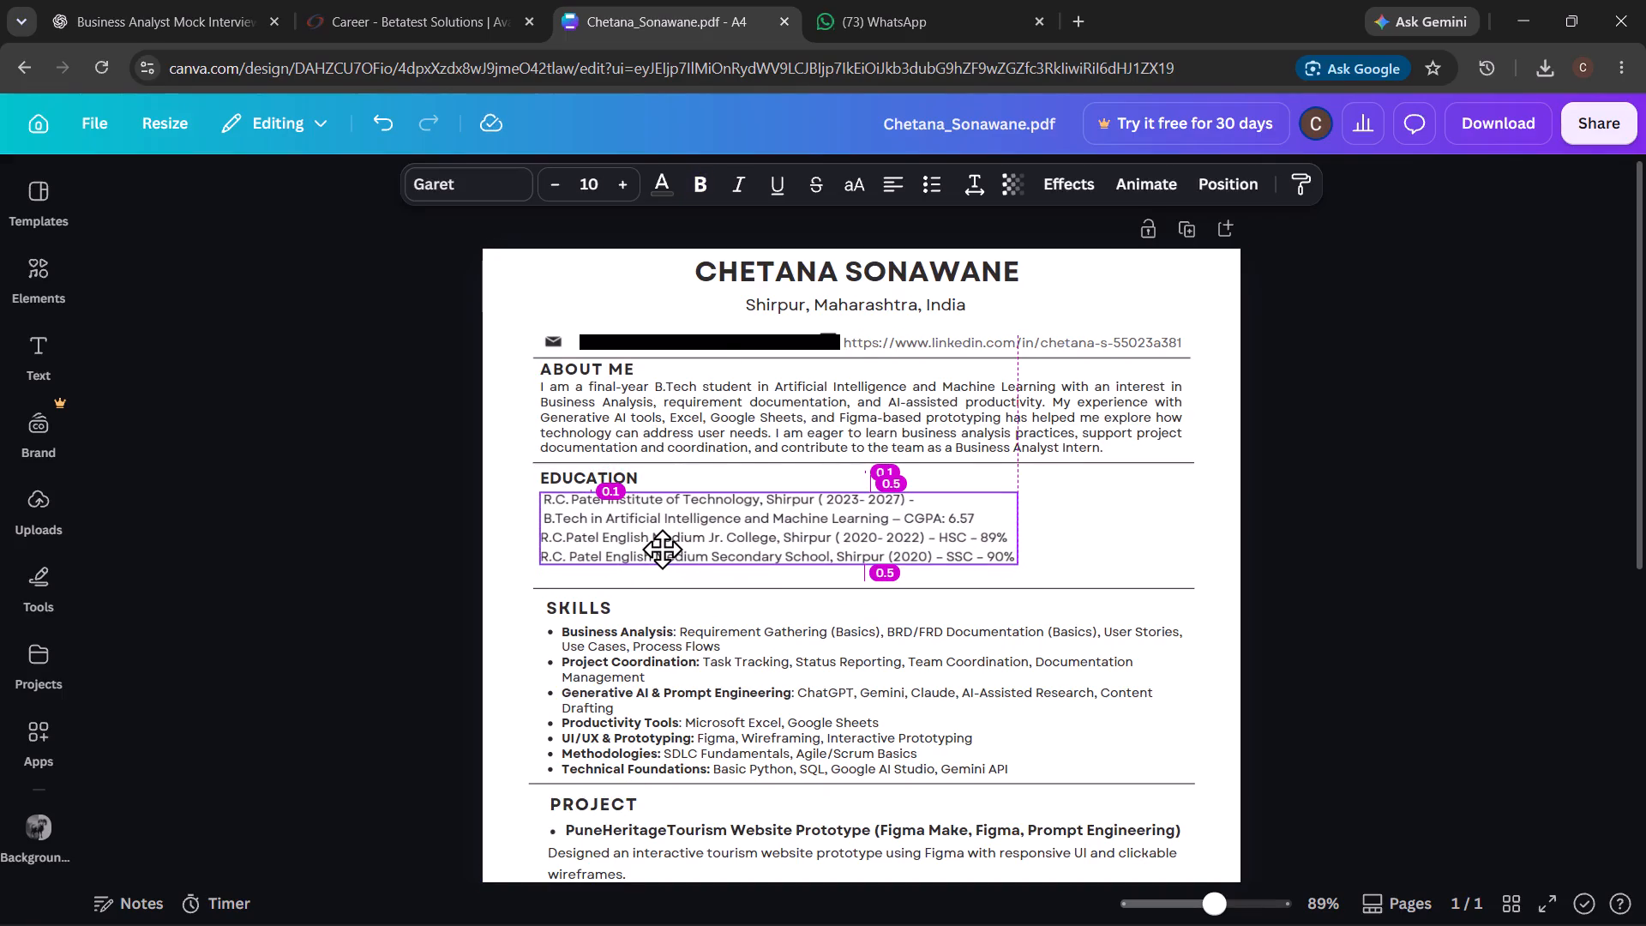
{"action": "left_click_drag", "start_coordinate": [662, 549], "coordinate": [663, 549]}
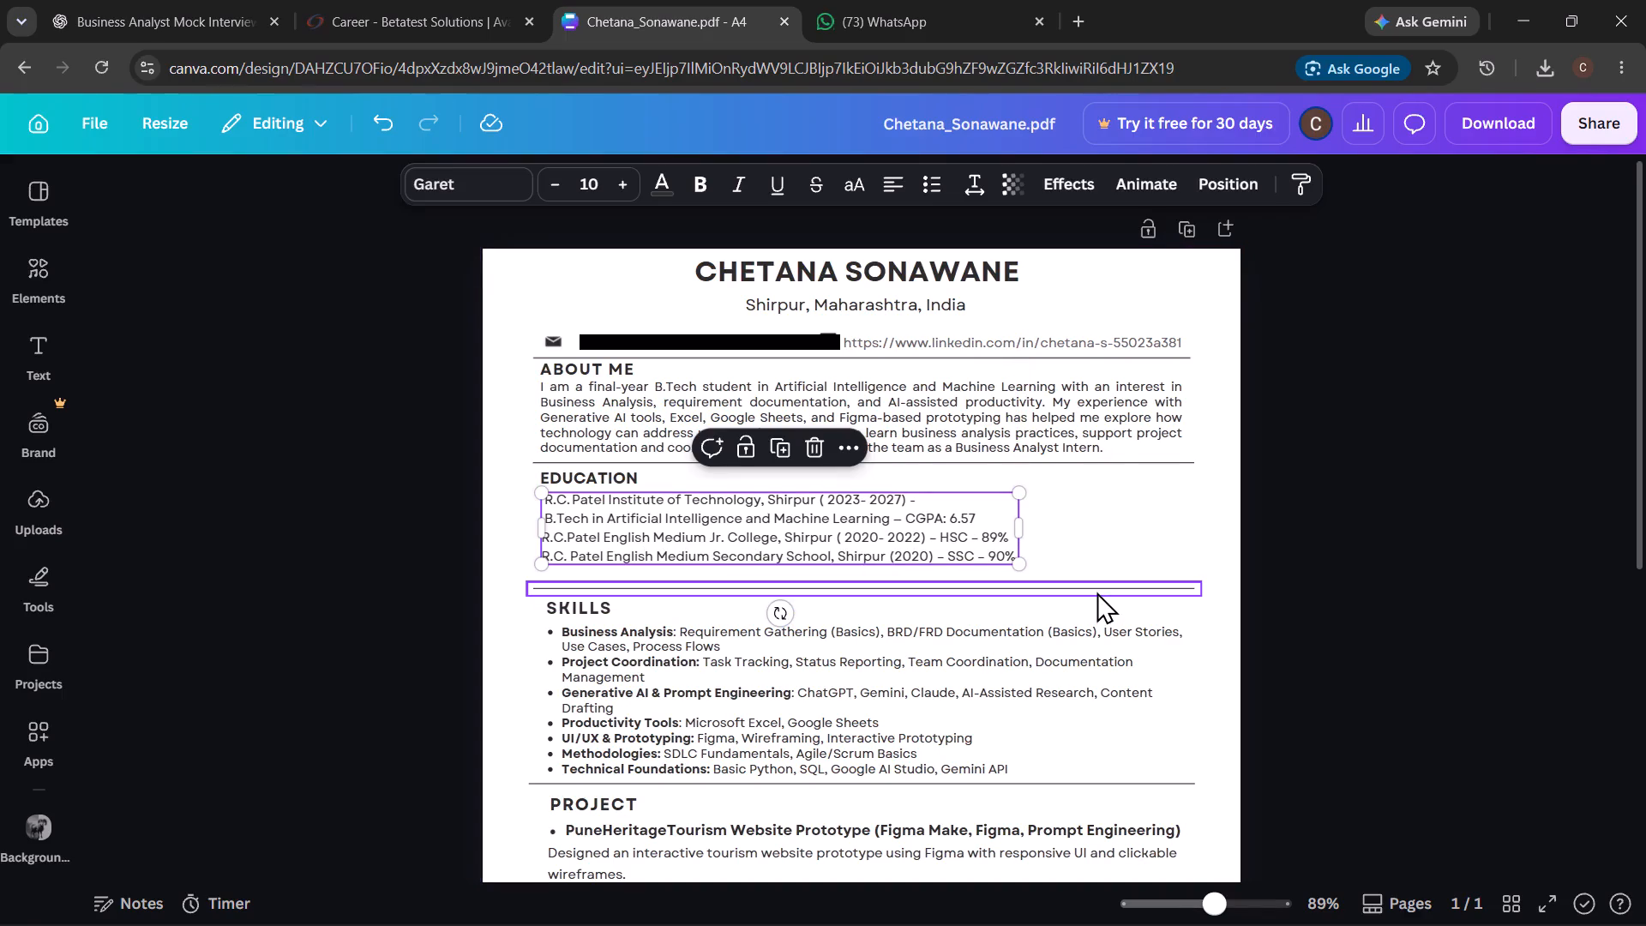
Move the divider line between EDUCATION and SKILLS up, directly beneath the last education entry.
{"action": "left_click_drag", "start_coordinate": [1097, 586], "coordinate": [1097, 578]}
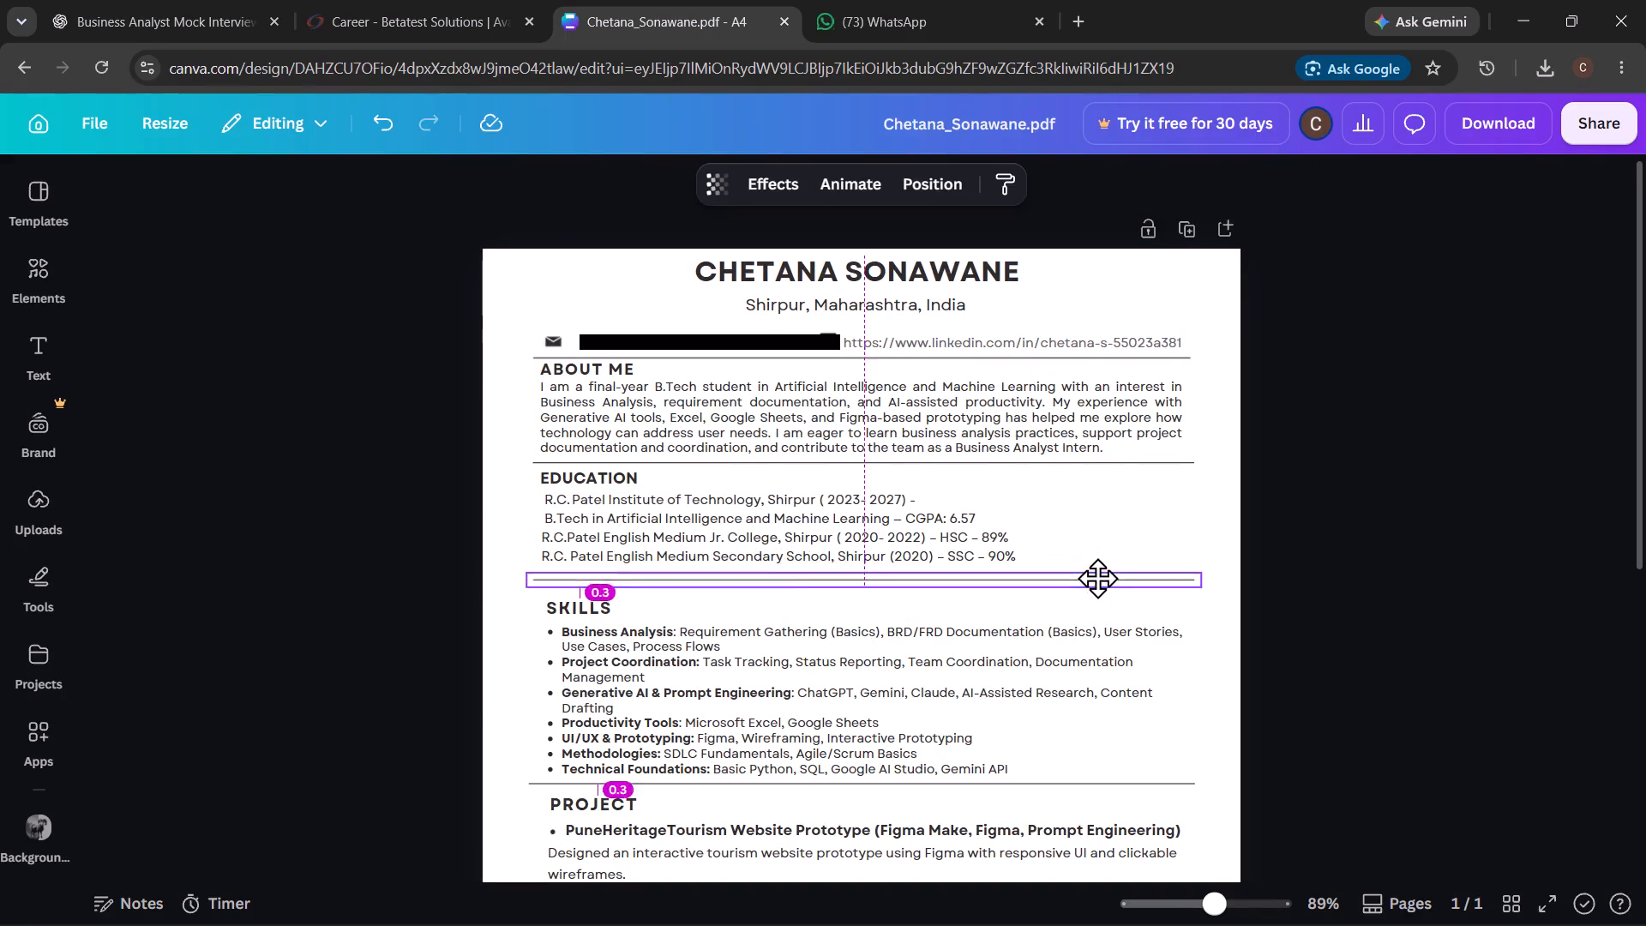
{"action": "left_click_drag", "start_coordinate": [1097, 578], "coordinate": [1096, 571]}
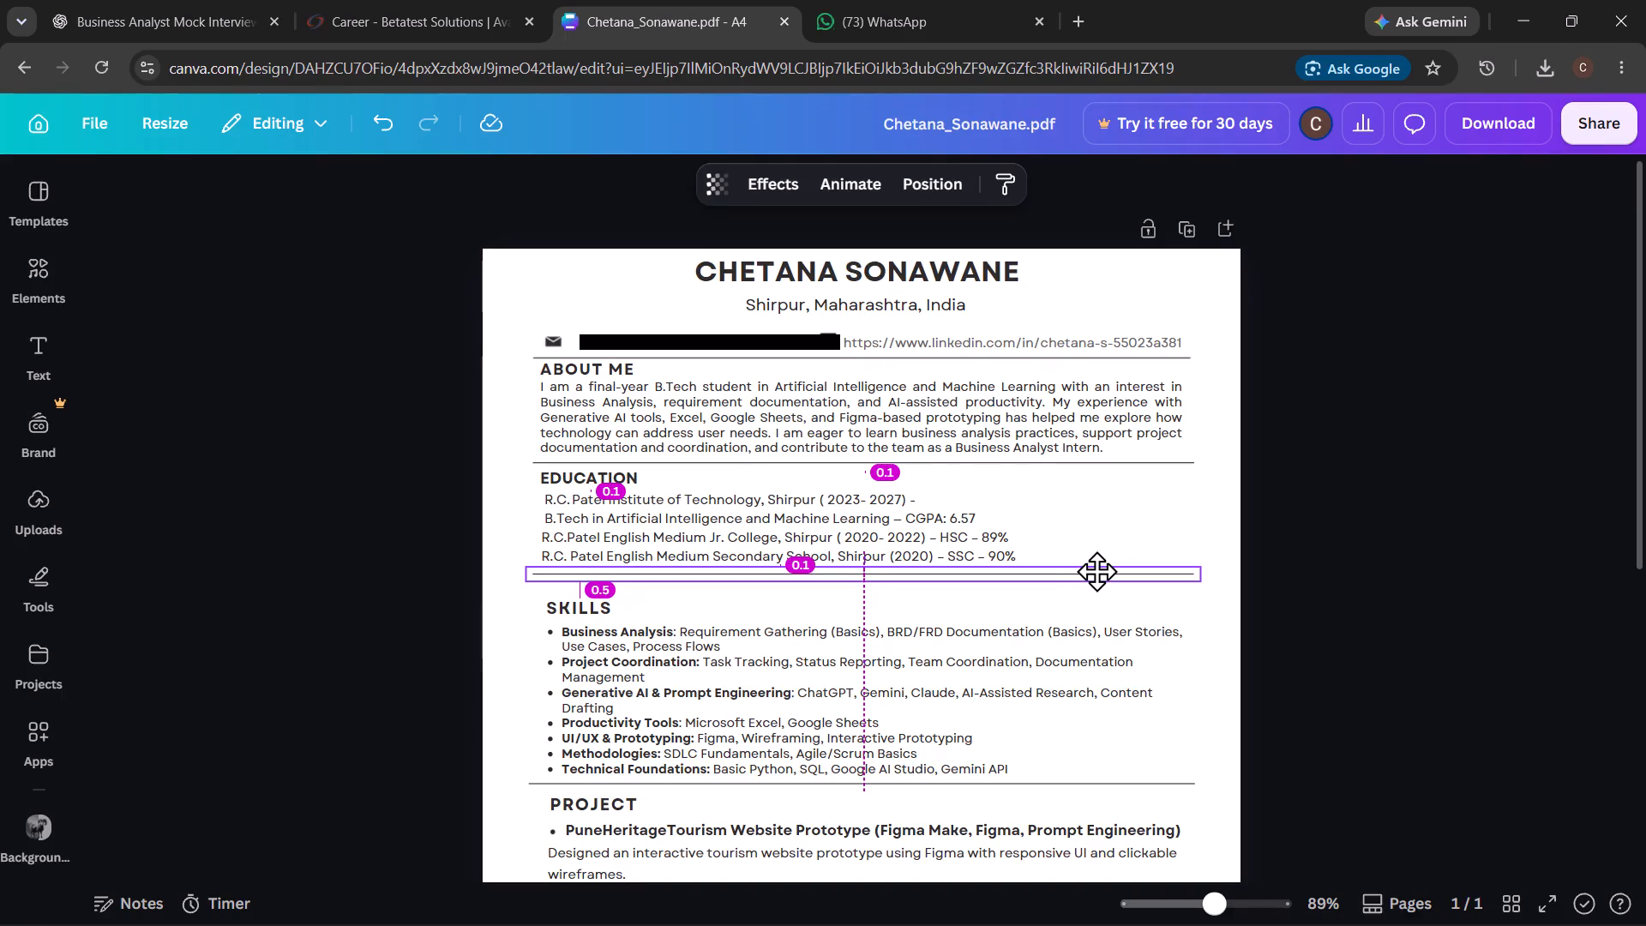
{"action": "left_click_drag", "start_coordinate": [1096, 571], "coordinate": [1100, 566]}
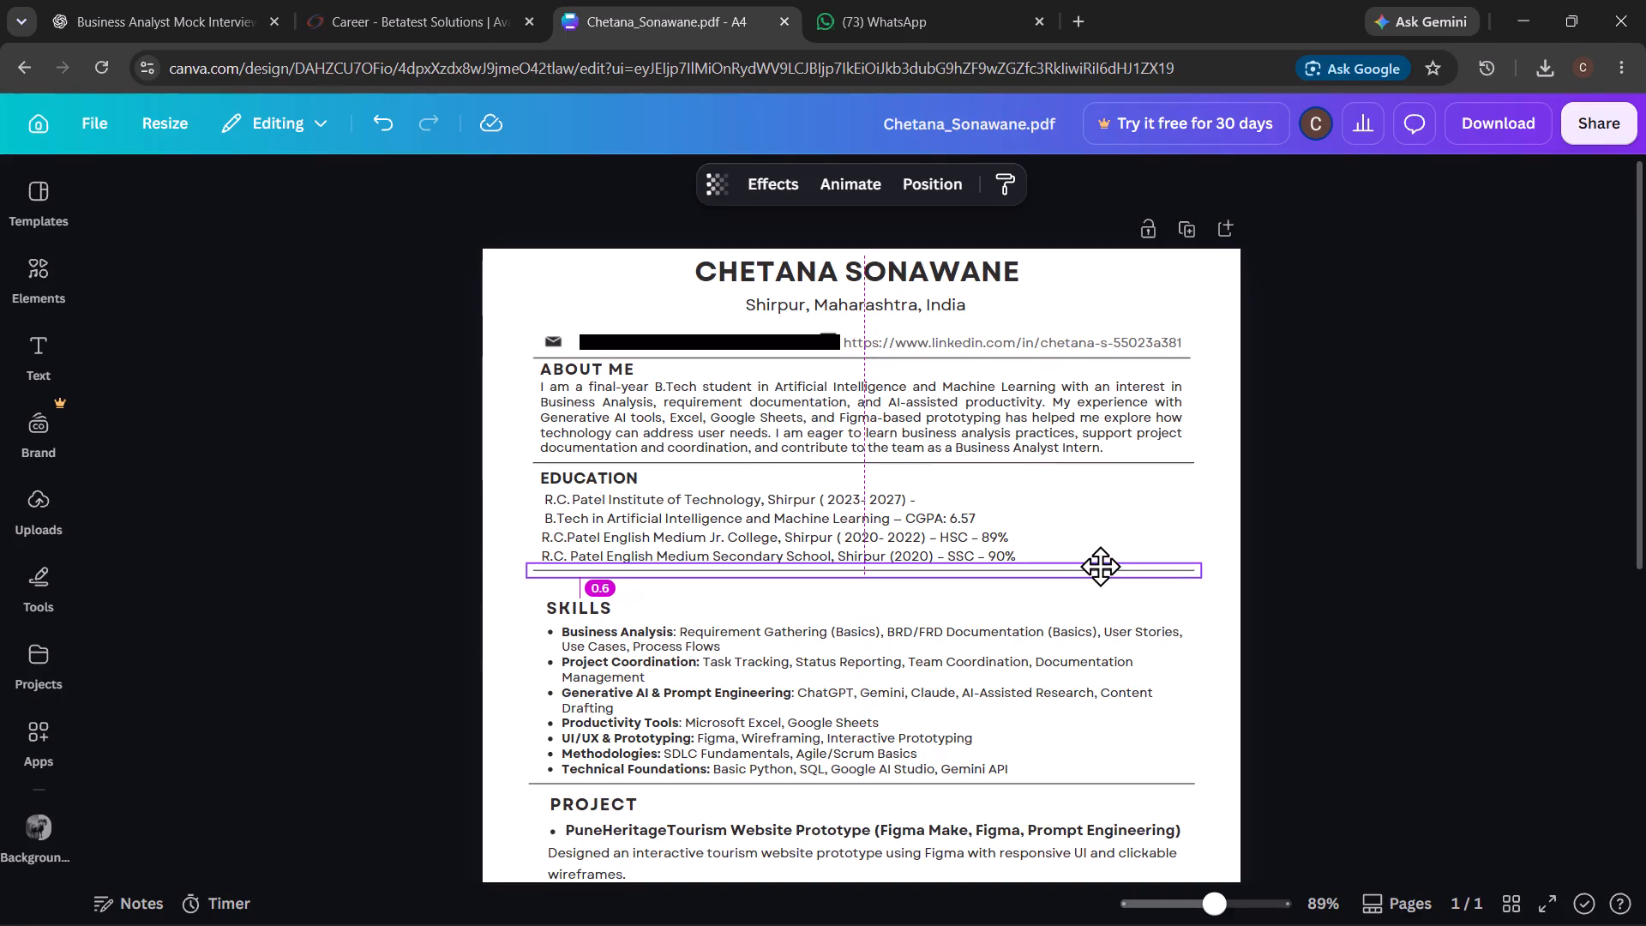
{"action": "left_click_drag", "start_coordinate": [1100, 566], "coordinate": [1098, 566]}
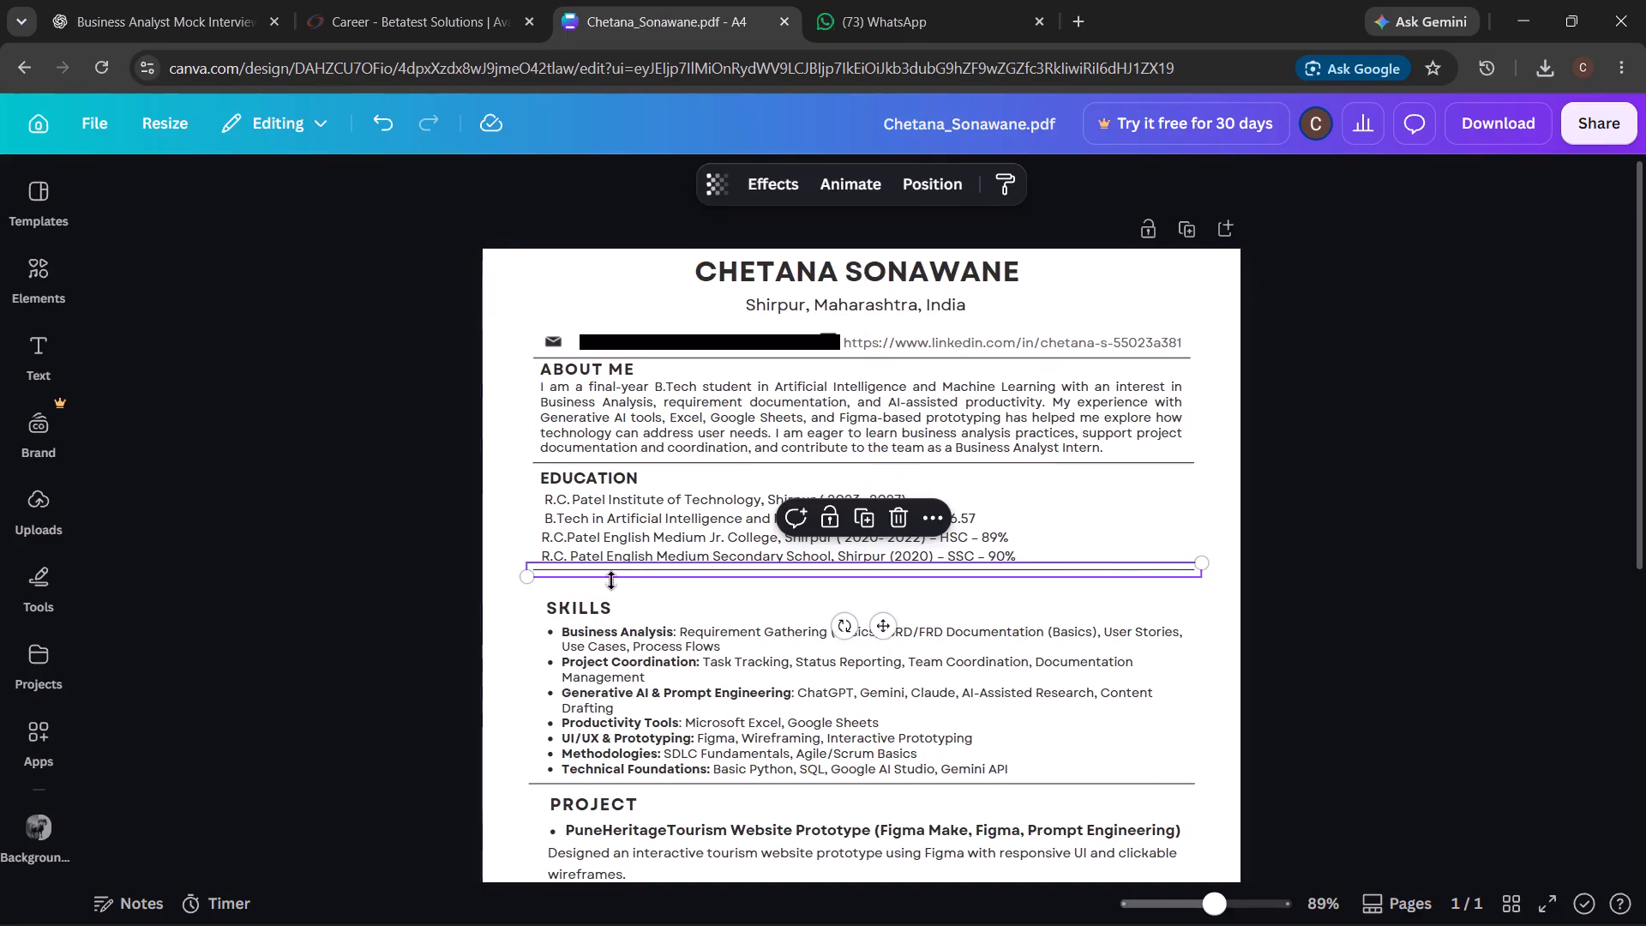
Move the SKILLS heading up, directly beneath the divider line under EDUCATION.
{"action": "left_click", "coordinate": [604, 621]}
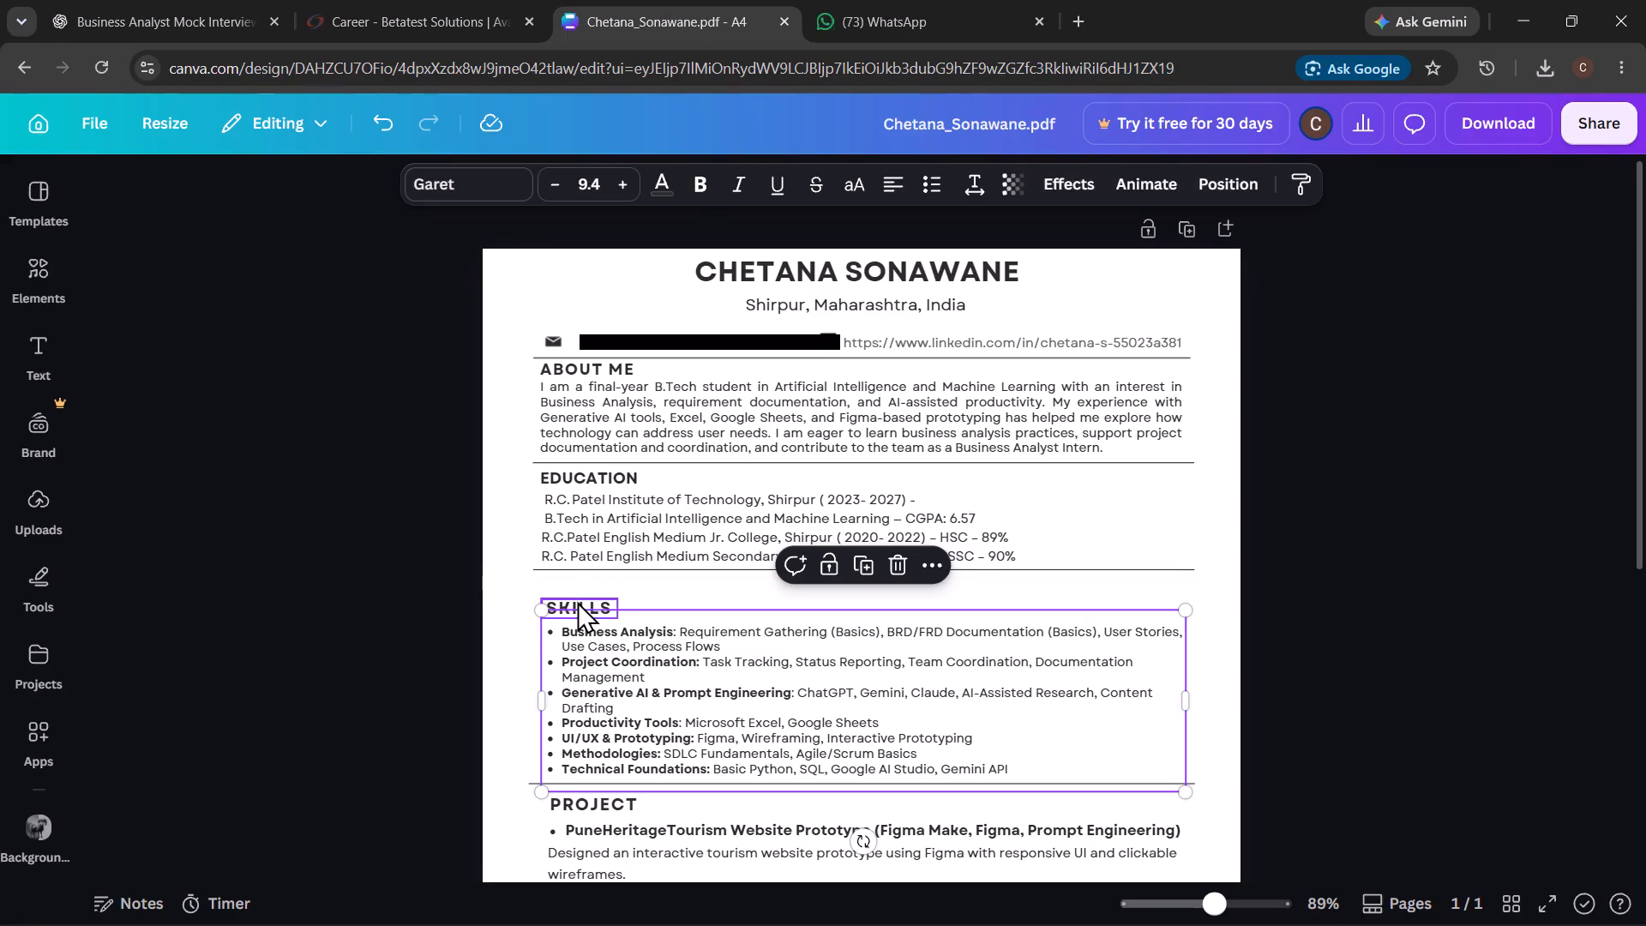
{"action": "left_click_drag", "start_coordinate": [577, 601], "coordinate": [574, 521]}
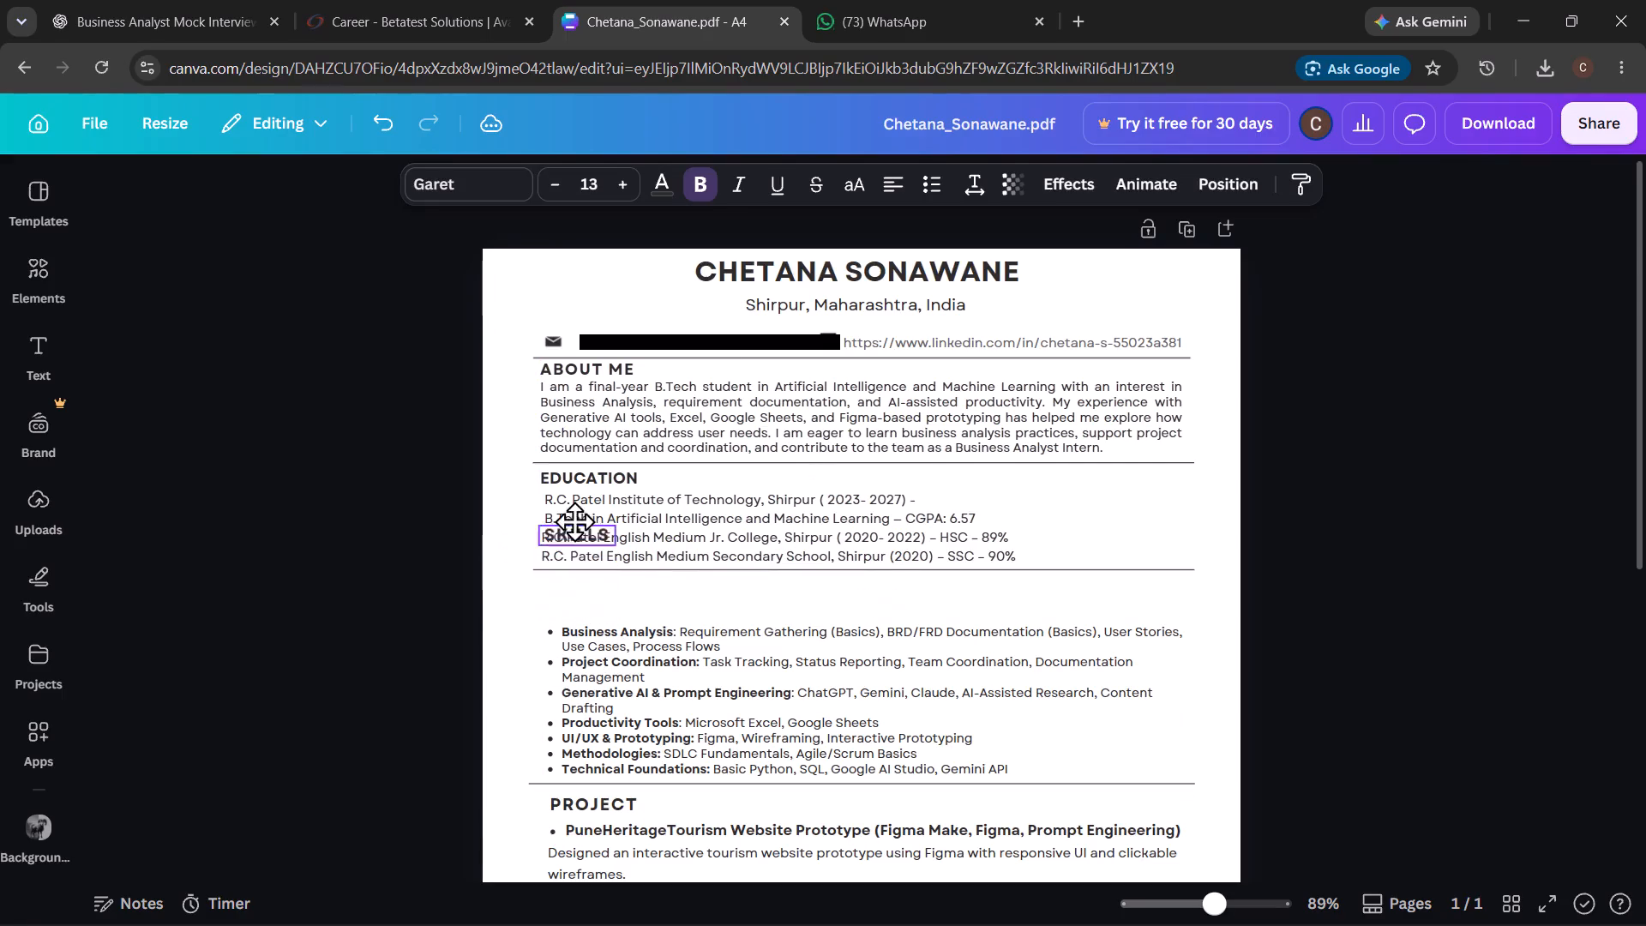
{"action": "left_click_drag", "start_coordinate": [574, 521], "coordinate": [577, 568]}
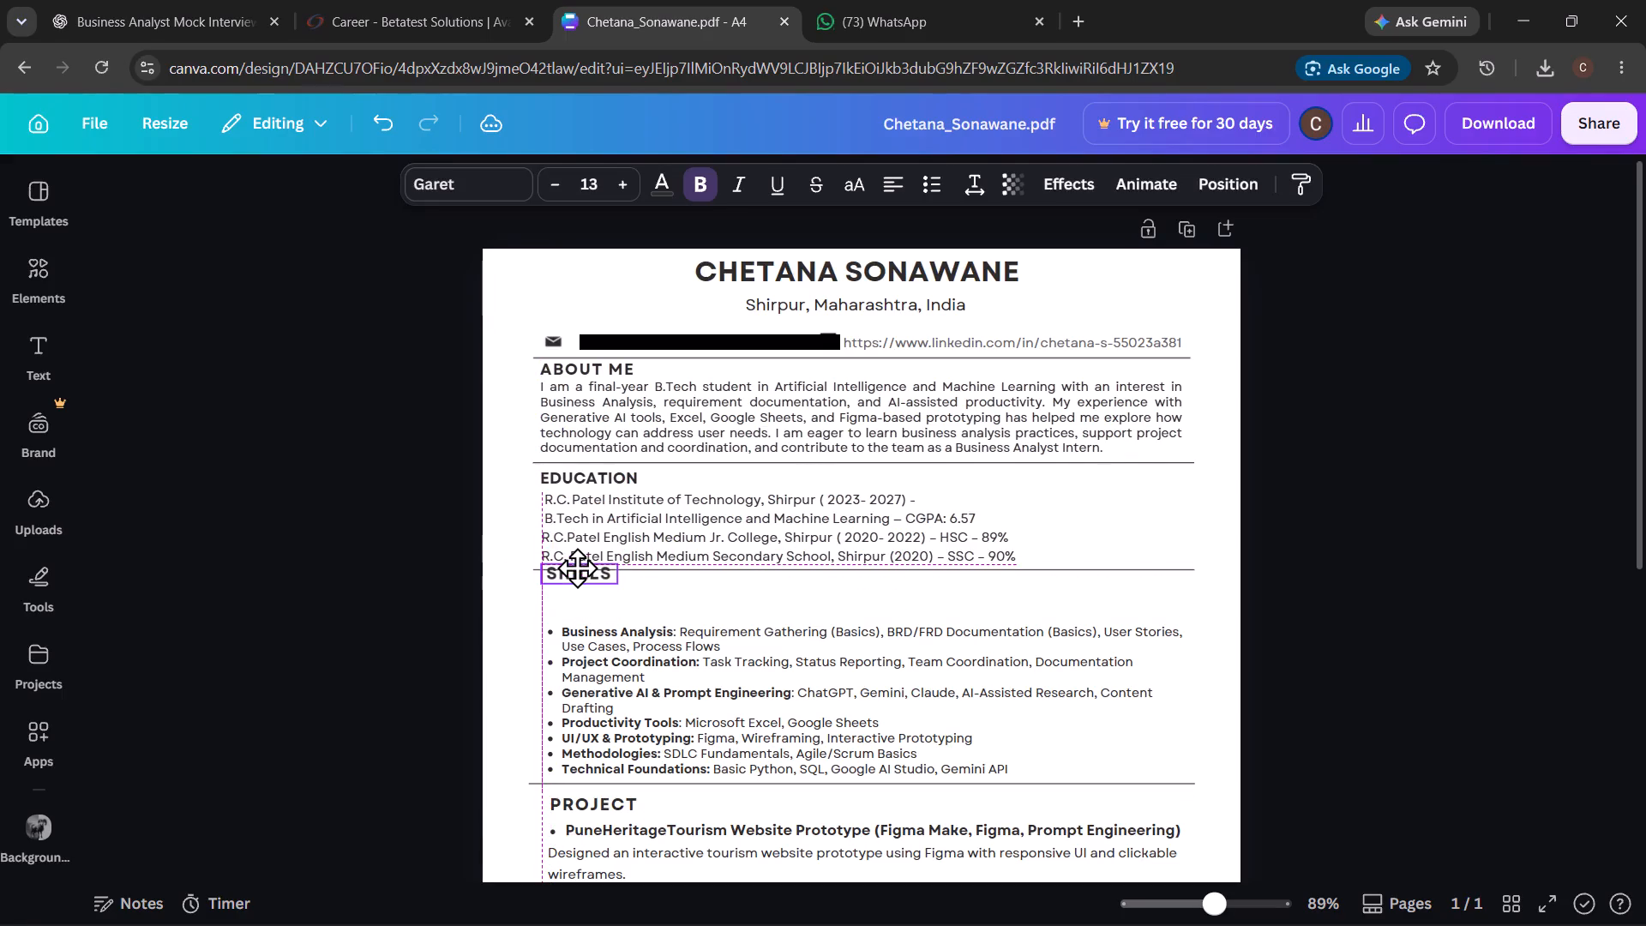
{"action": "left_click_drag", "start_coordinate": [577, 568], "coordinate": [574, 572]}
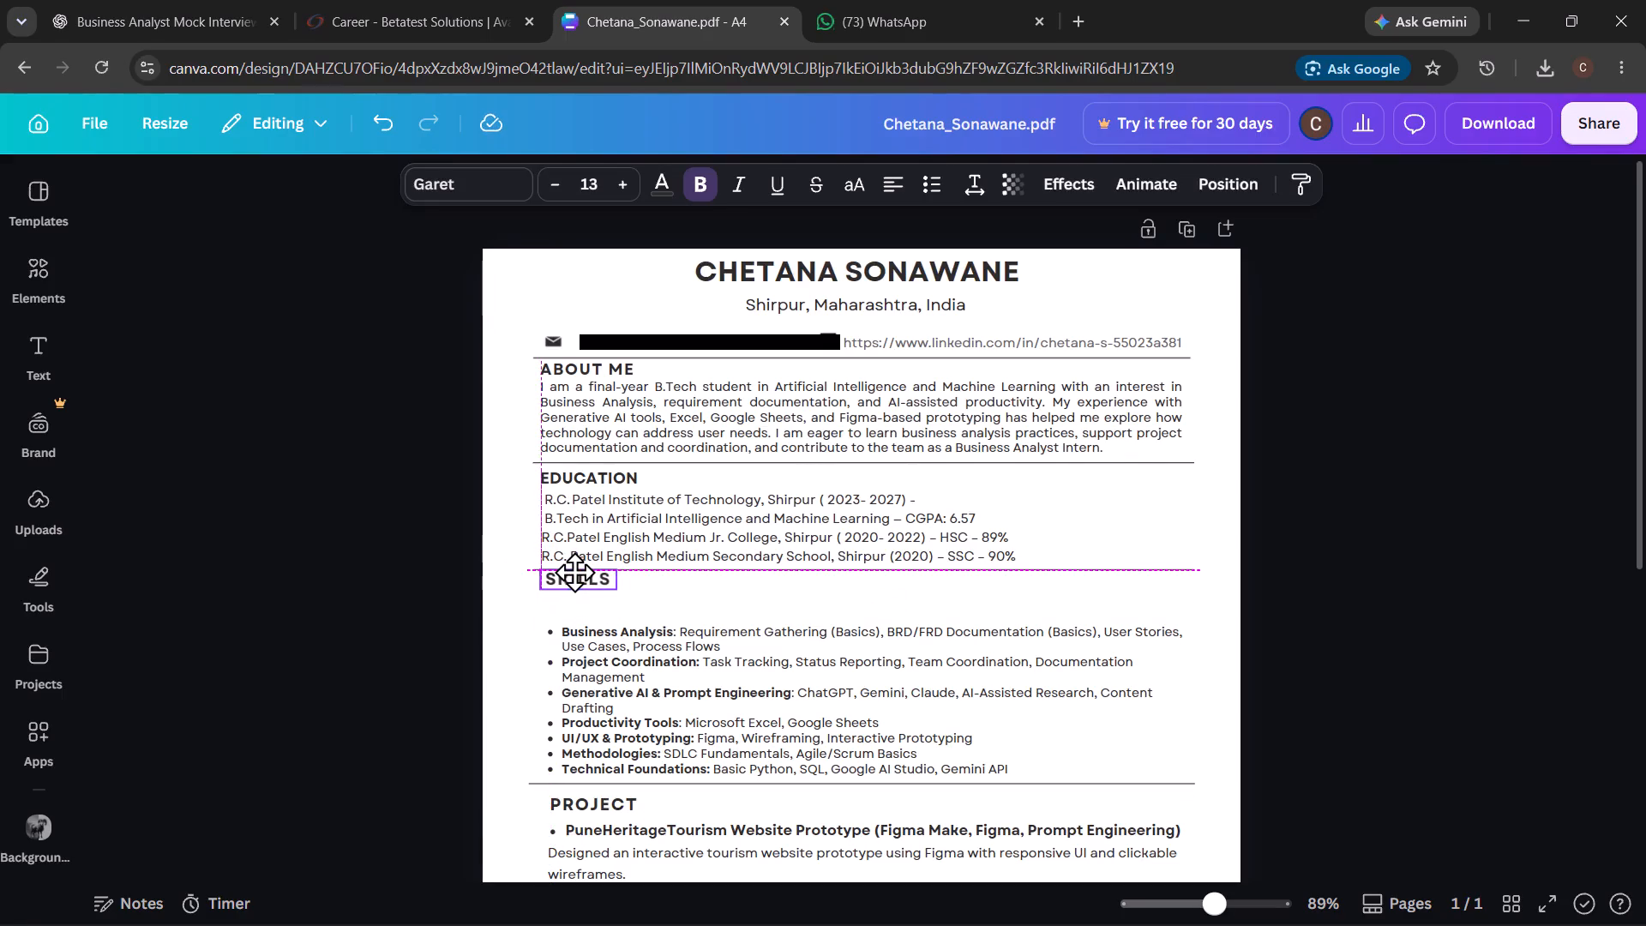
{"action": "left_click_drag", "start_coordinate": [574, 572], "coordinate": [574, 575]}
Move the skills bullet list up, directly beneath the SKILLS heading.
{"action": "left_click_drag", "start_coordinate": [646, 630], "coordinate": [646, 622]}
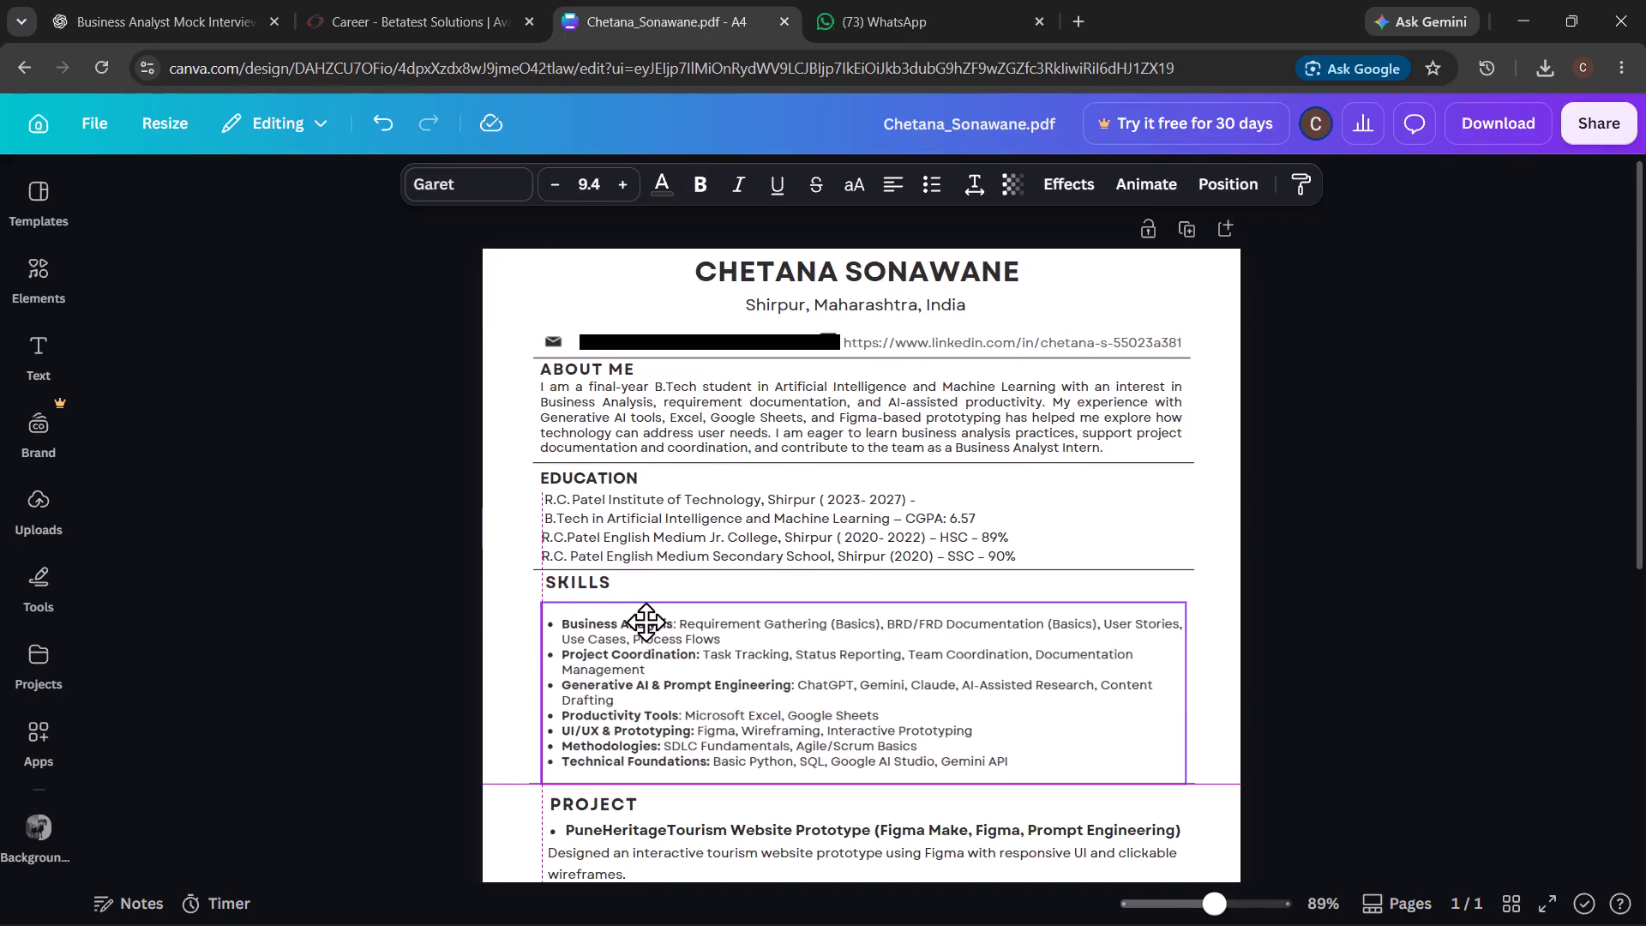
{"action": "left_click_drag", "start_coordinate": [646, 622], "coordinate": [646, 609]}
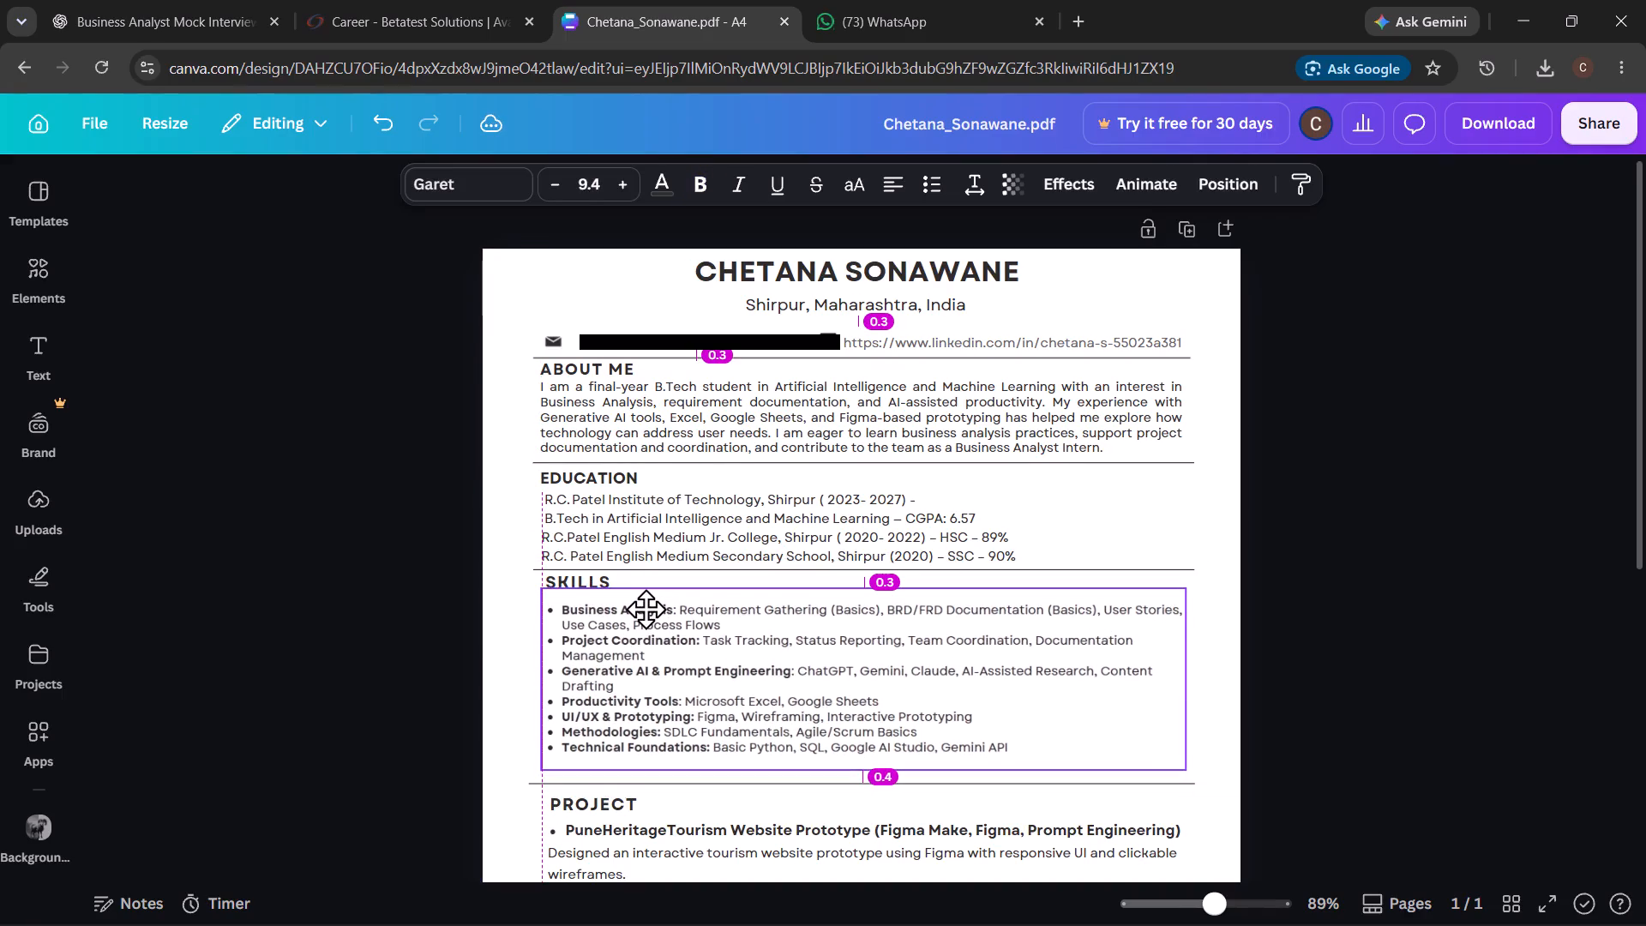
{"action": "left_click_drag", "start_coordinate": [646, 609], "coordinate": [648, 597]}
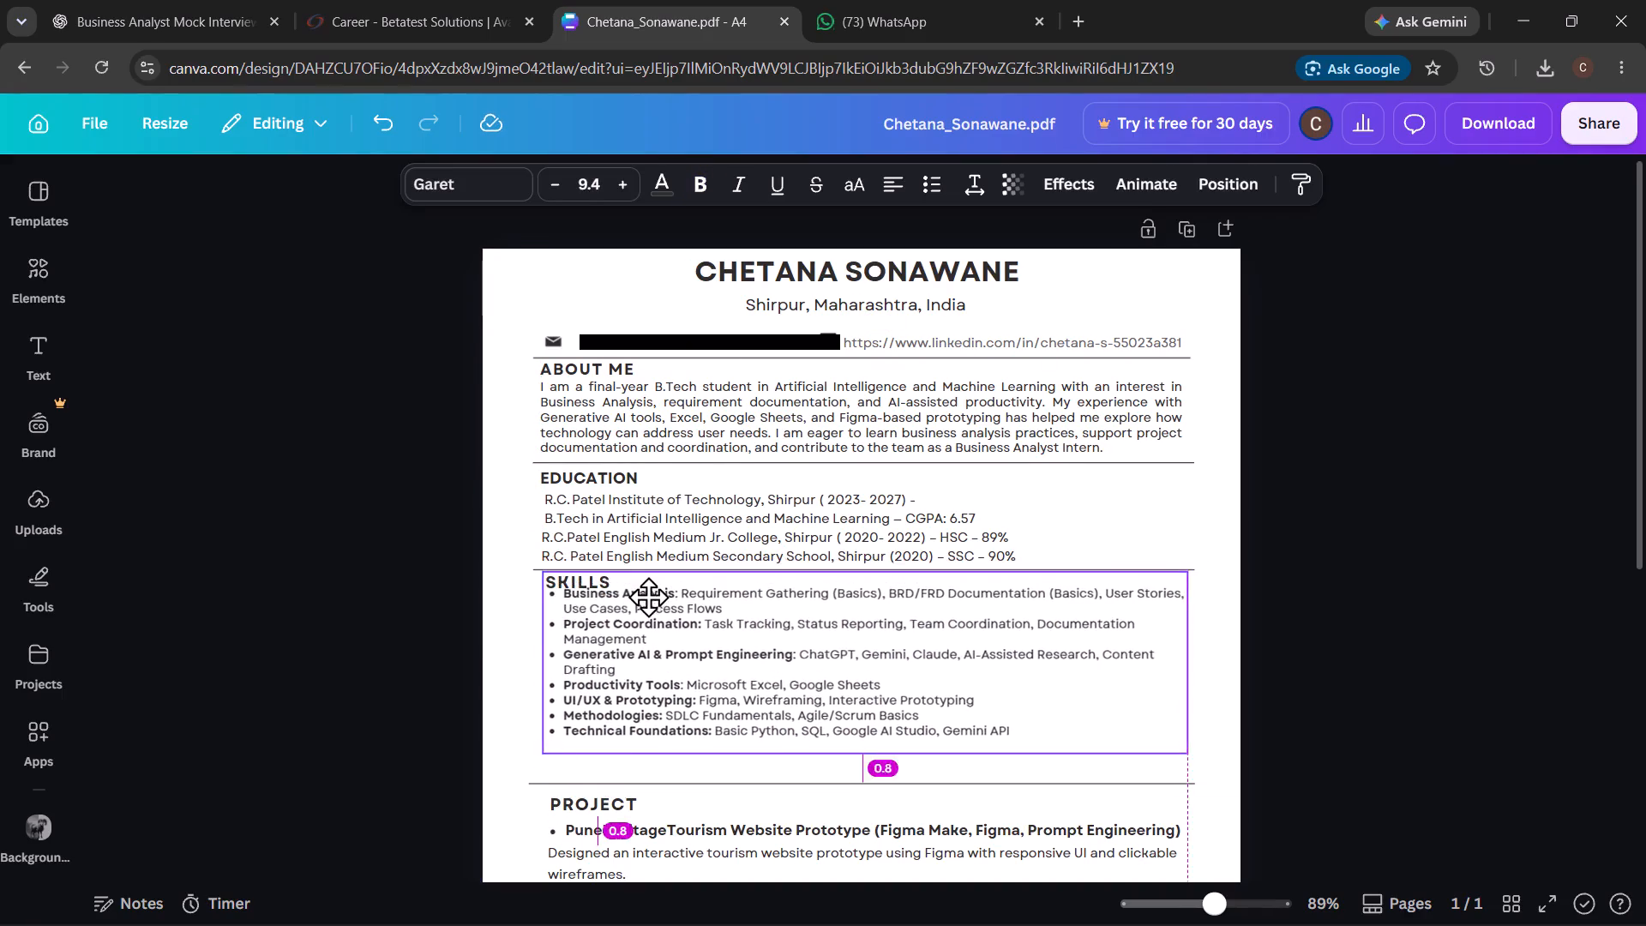
{"action": "left_click_drag", "start_coordinate": [648, 597], "coordinate": [640, 605]}
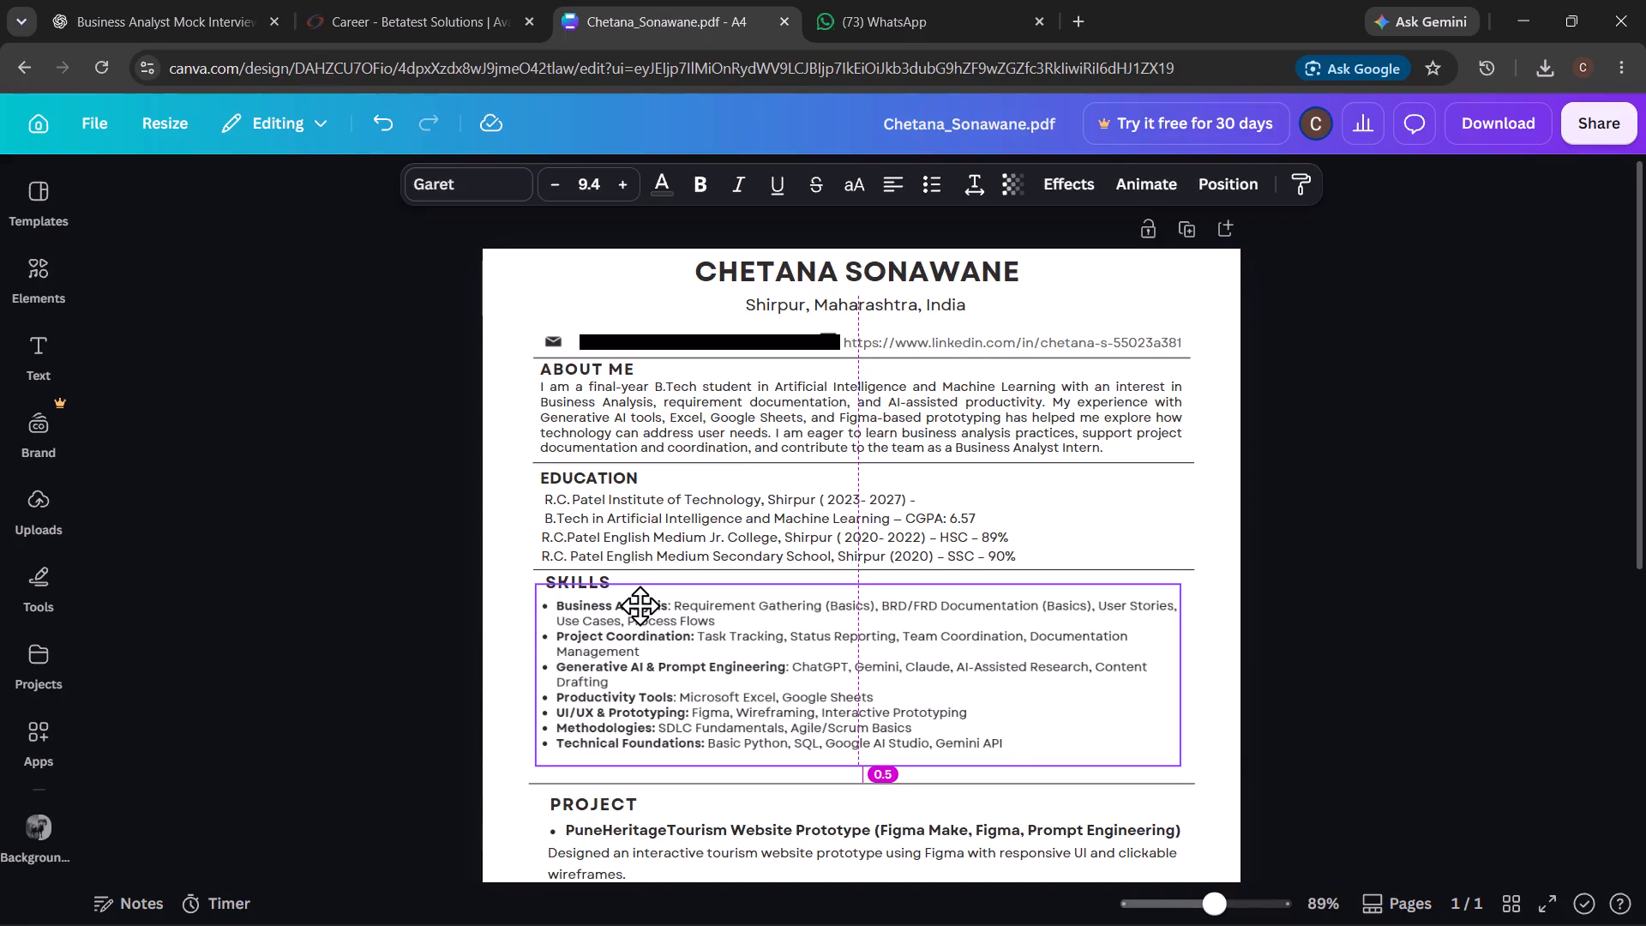
{"action": "left_click_drag", "start_coordinate": [640, 605], "coordinate": [645, 599]}
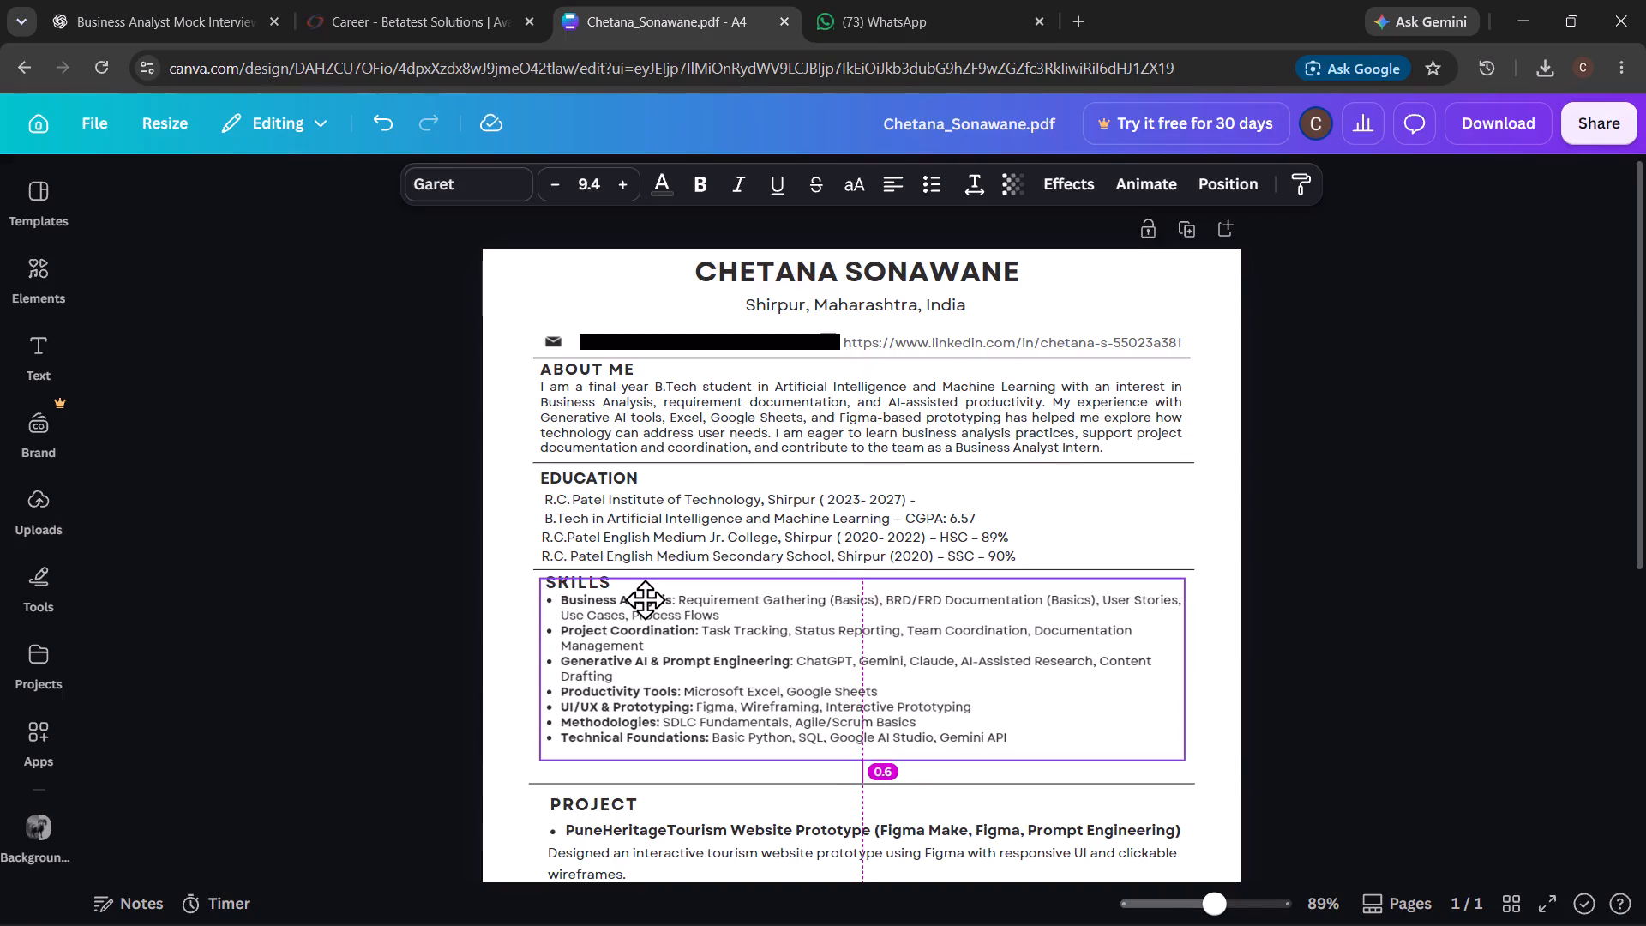
{"action": "left_click_drag", "start_coordinate": [645, 599], "coordinate": [640, 607]}
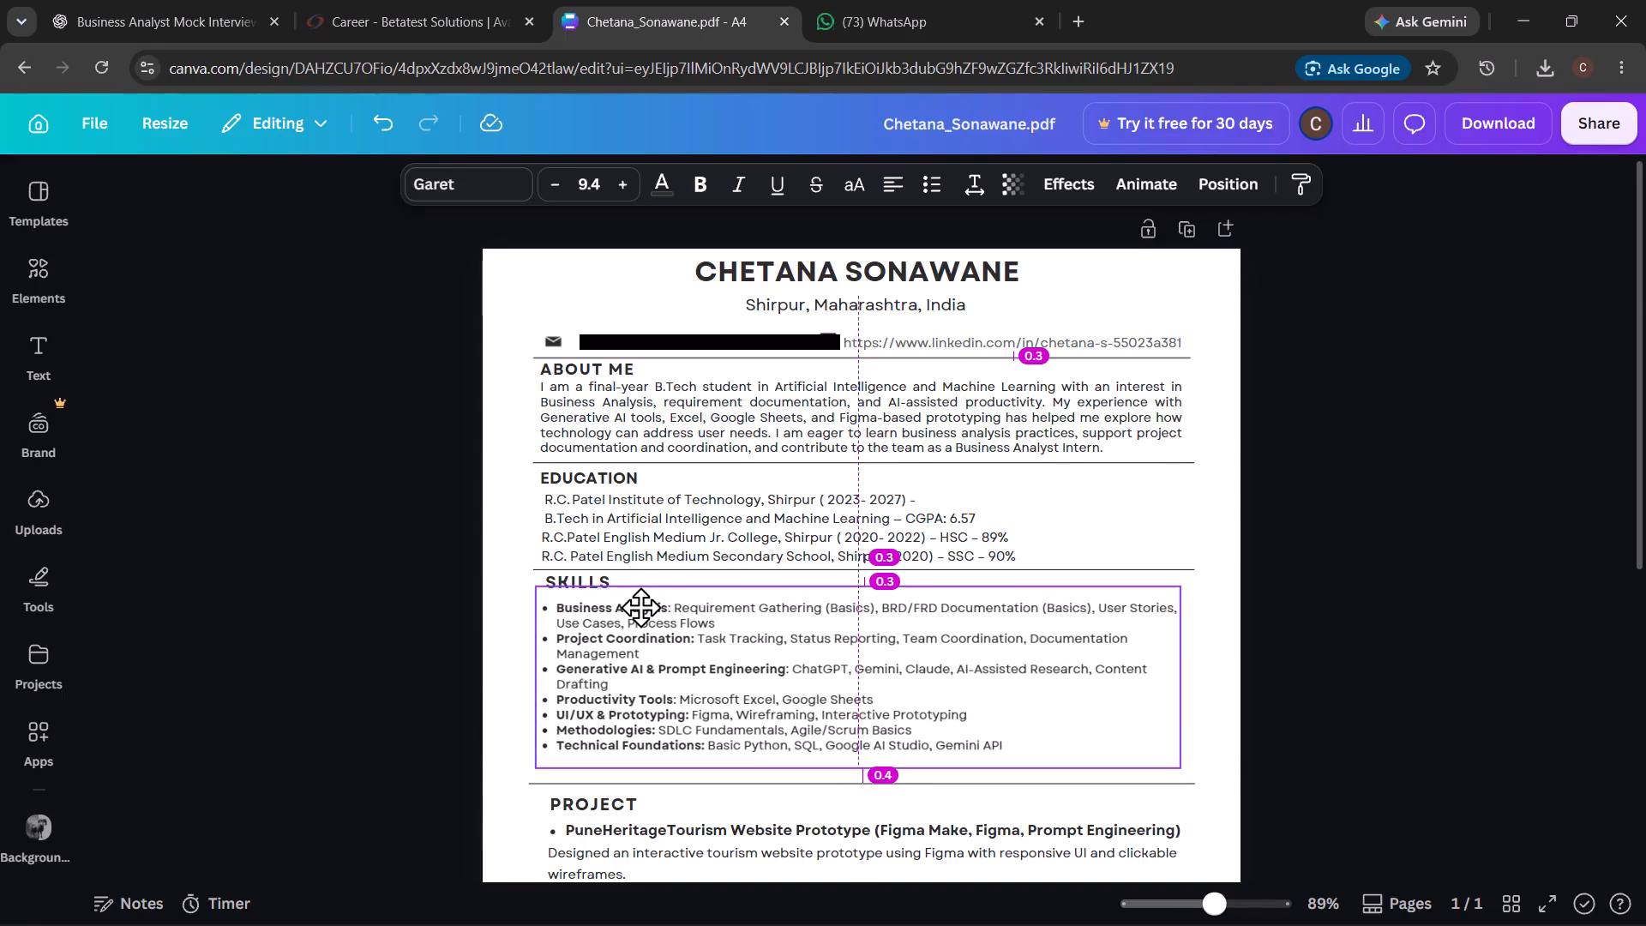
{"action": "left_click_drag", "start_coordinate": [640, 607], "coordinate": [640, 602]}
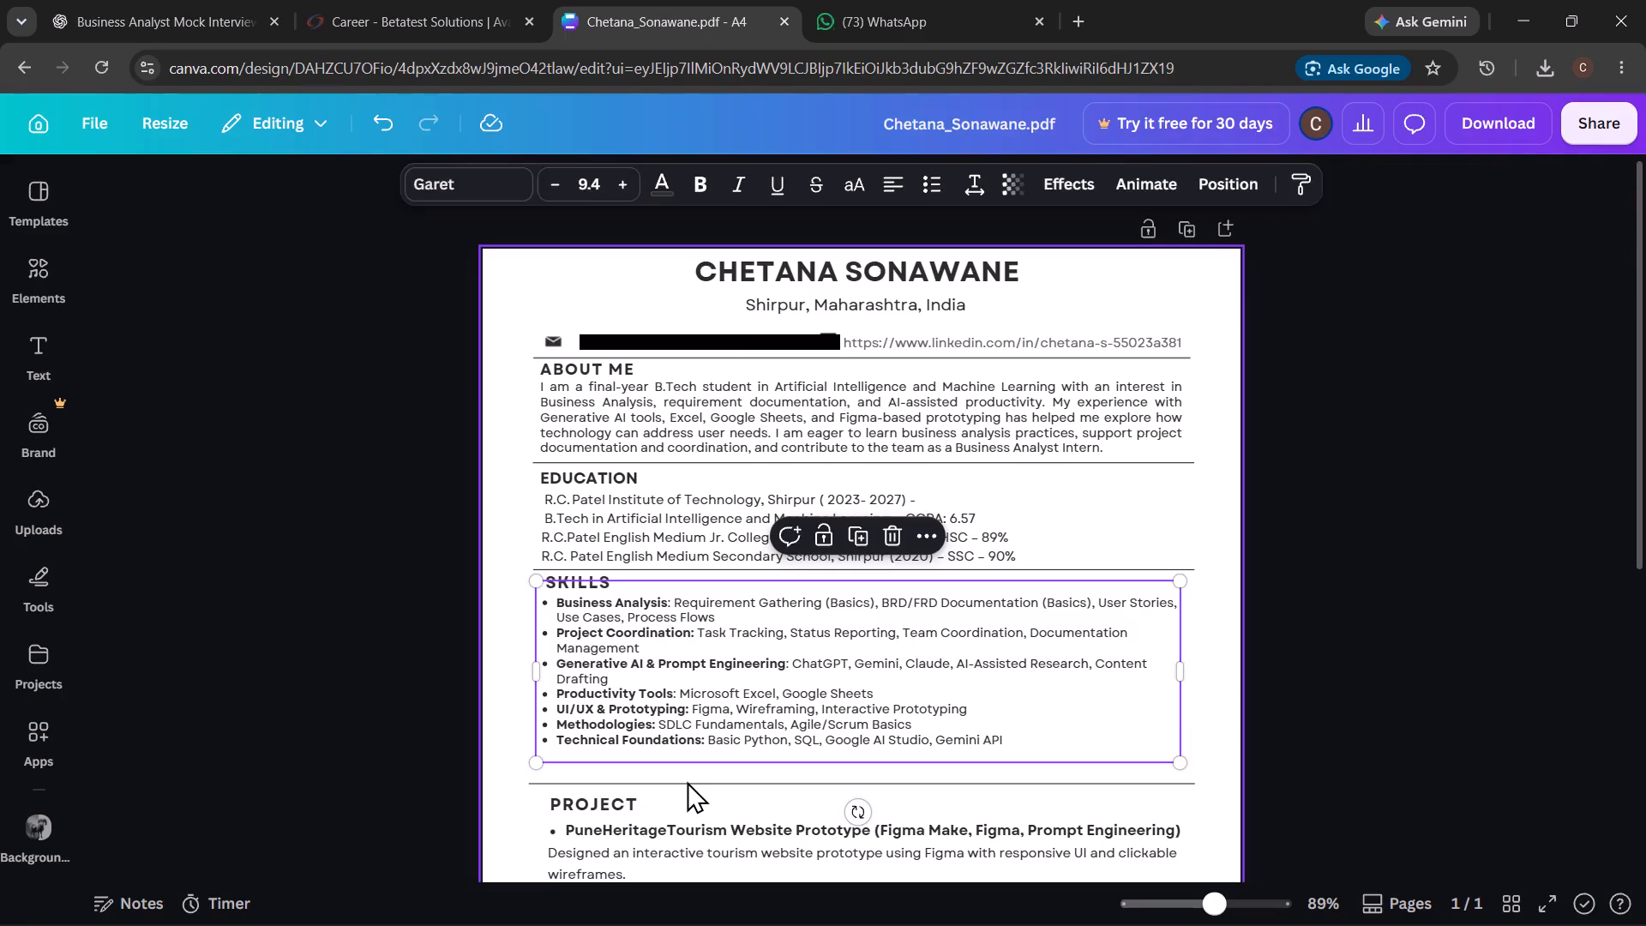
{"action": "left_click", "coordinate": [687, 781]}
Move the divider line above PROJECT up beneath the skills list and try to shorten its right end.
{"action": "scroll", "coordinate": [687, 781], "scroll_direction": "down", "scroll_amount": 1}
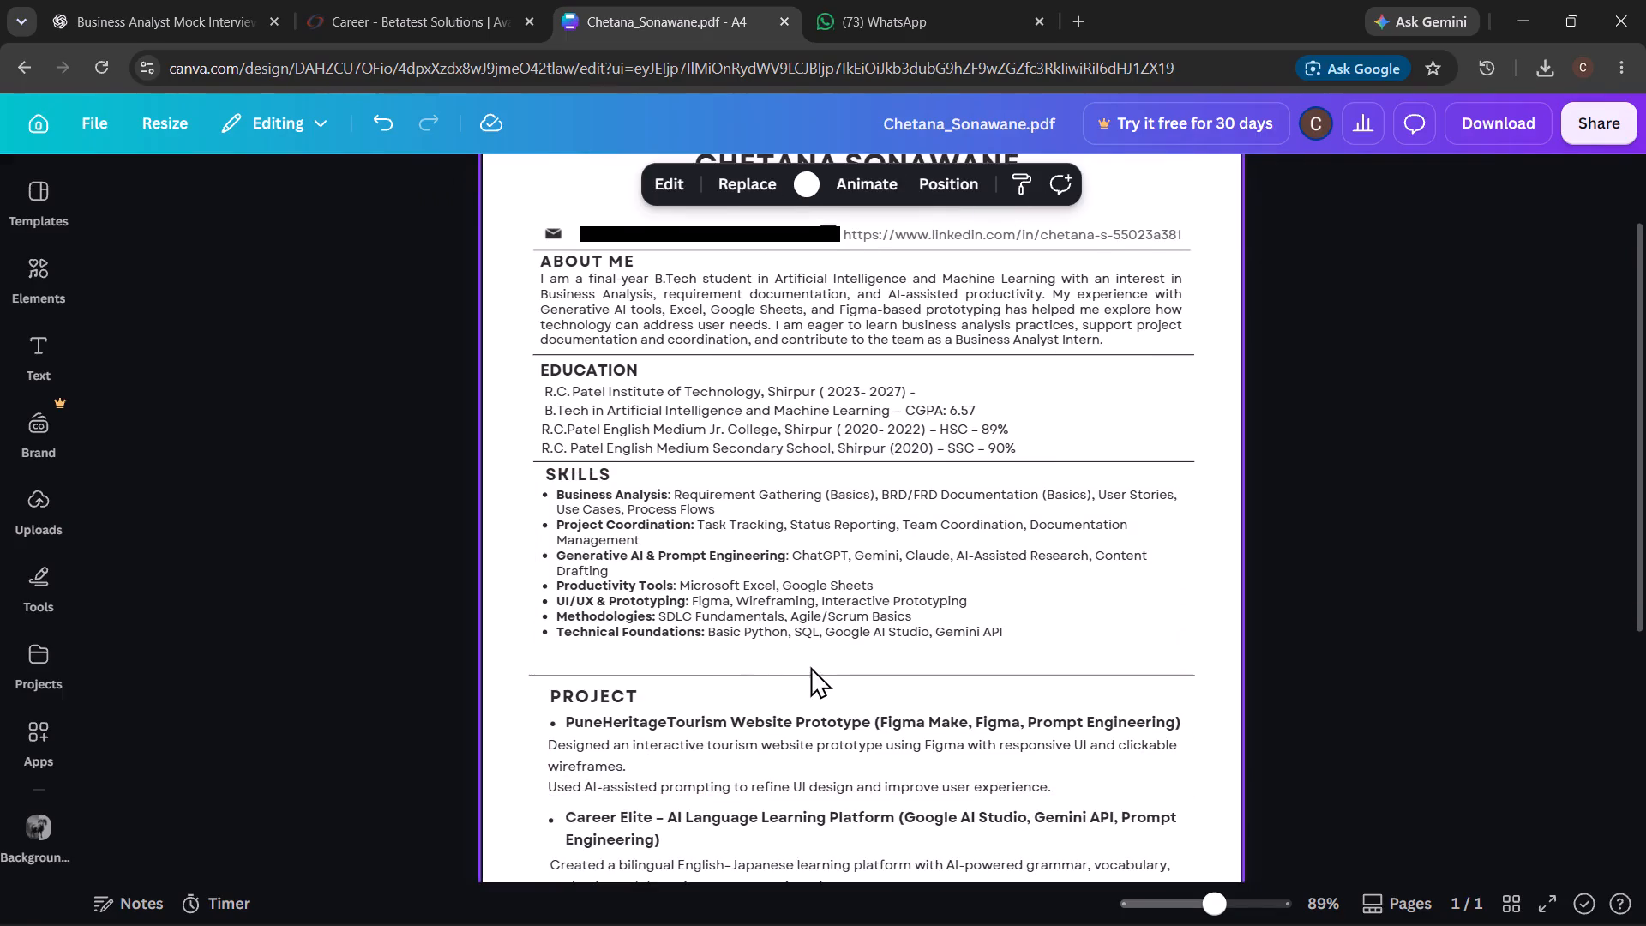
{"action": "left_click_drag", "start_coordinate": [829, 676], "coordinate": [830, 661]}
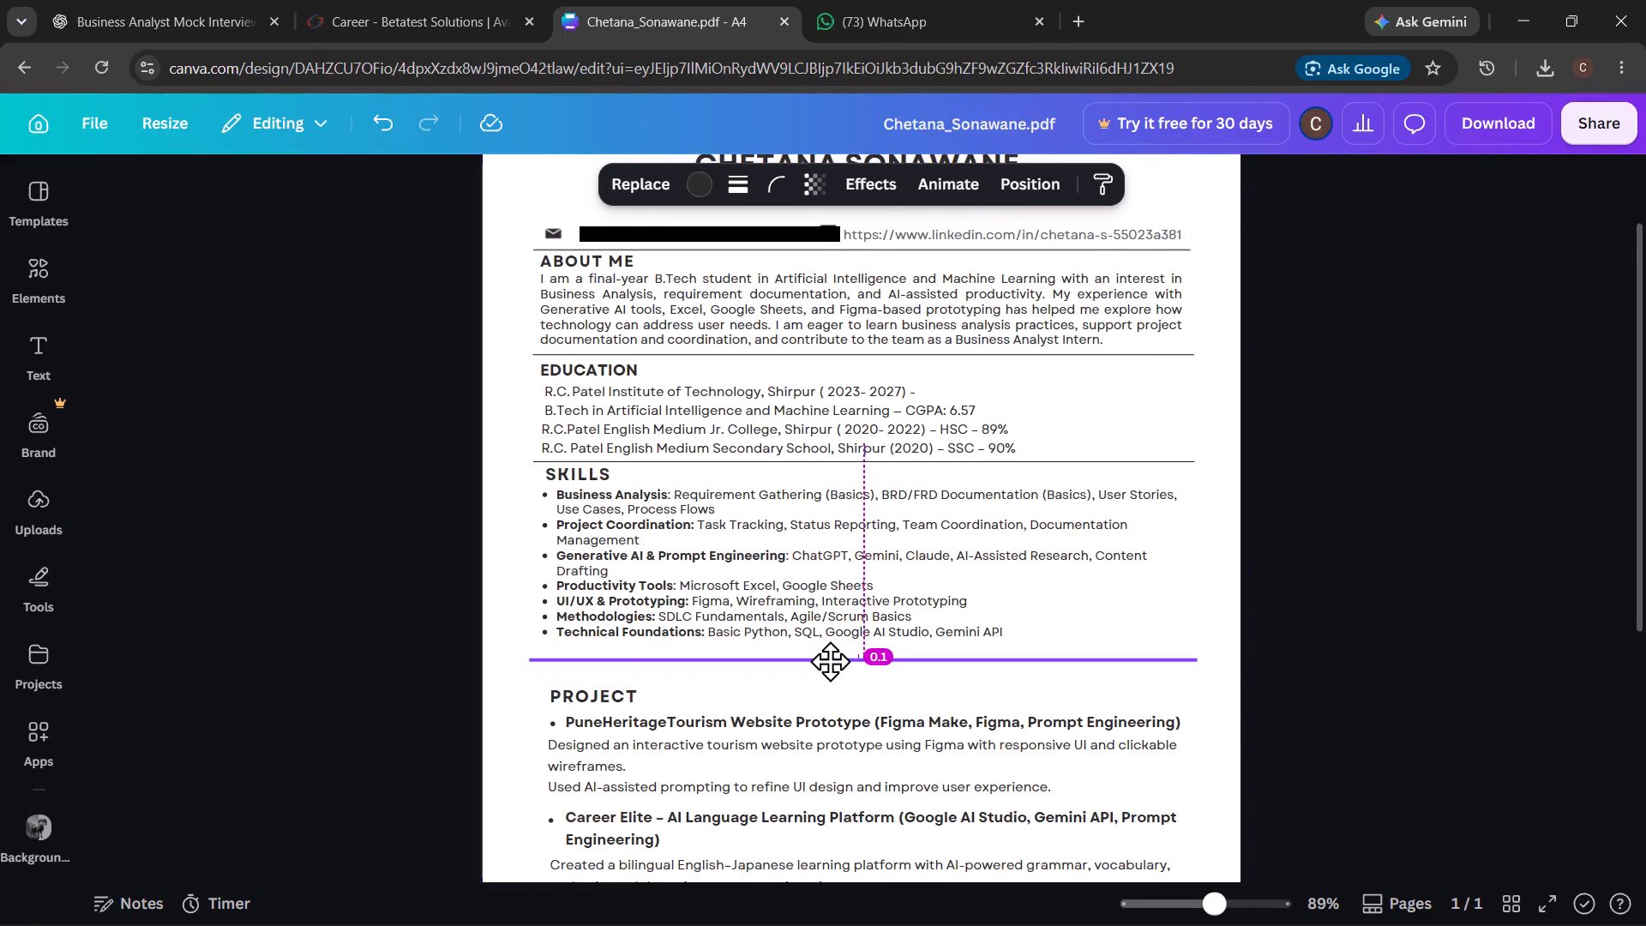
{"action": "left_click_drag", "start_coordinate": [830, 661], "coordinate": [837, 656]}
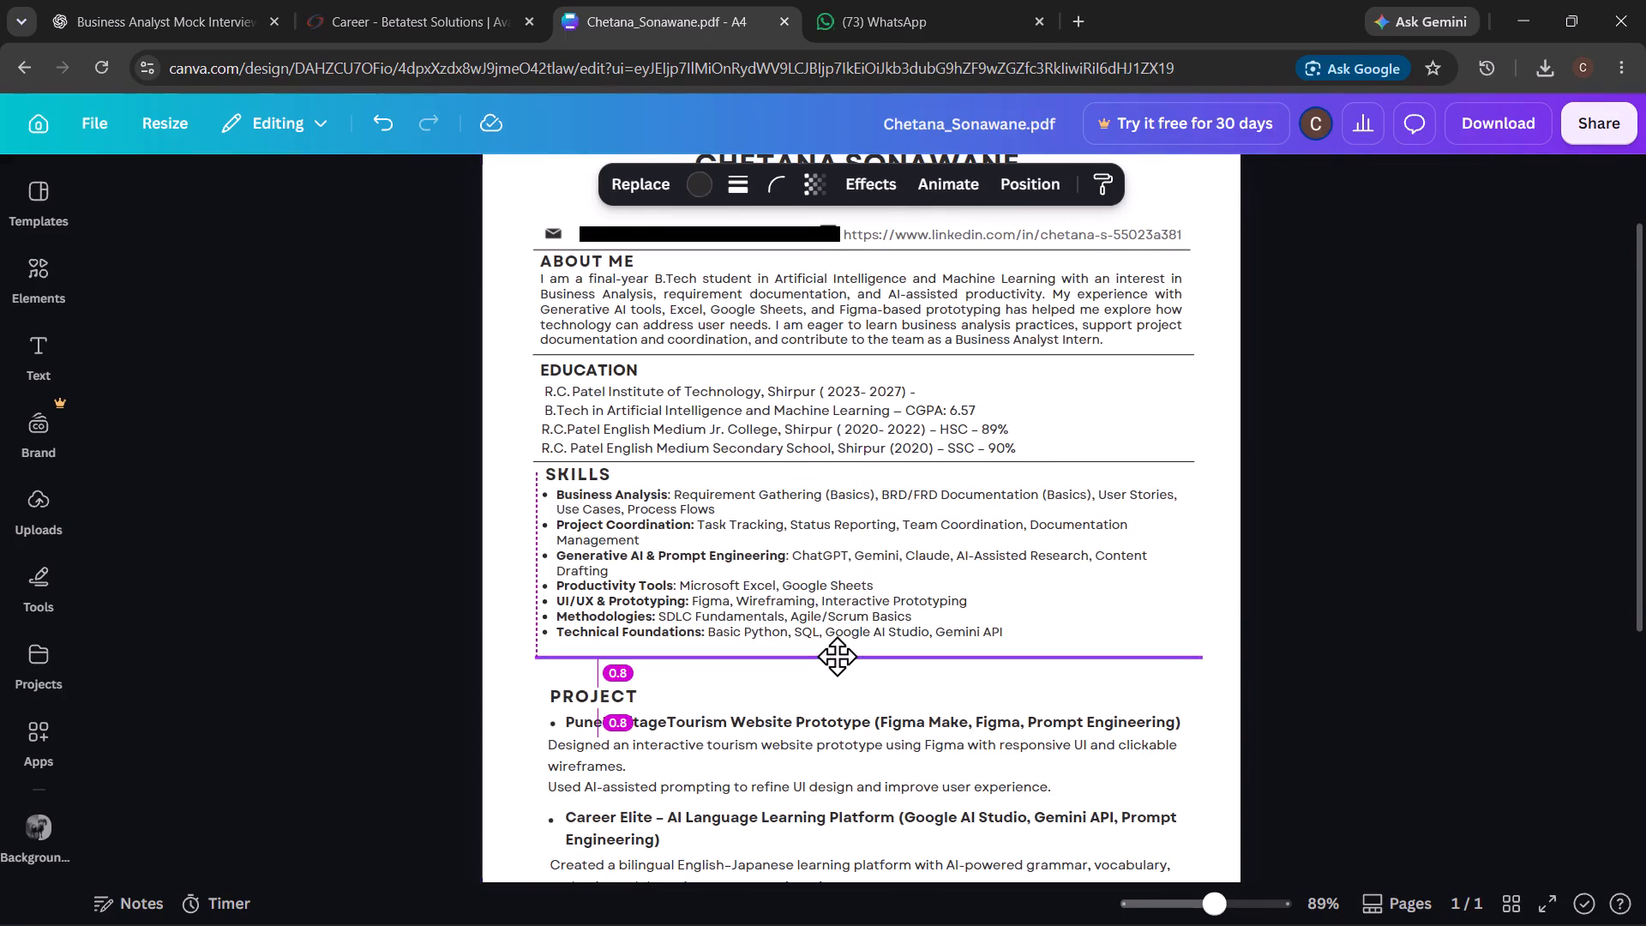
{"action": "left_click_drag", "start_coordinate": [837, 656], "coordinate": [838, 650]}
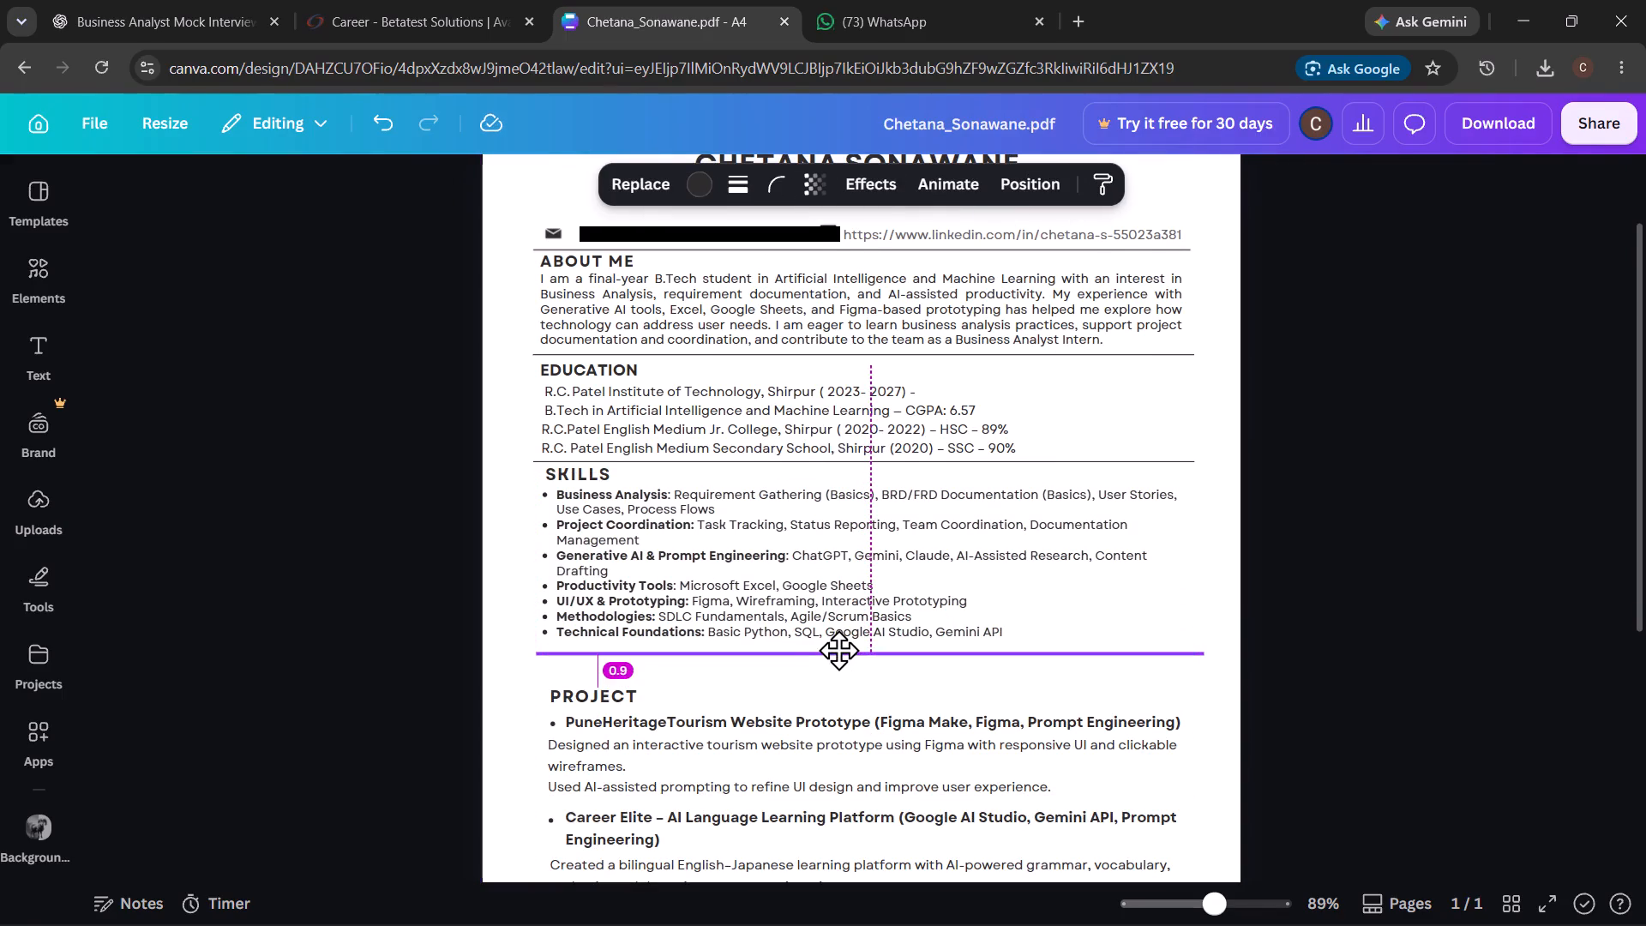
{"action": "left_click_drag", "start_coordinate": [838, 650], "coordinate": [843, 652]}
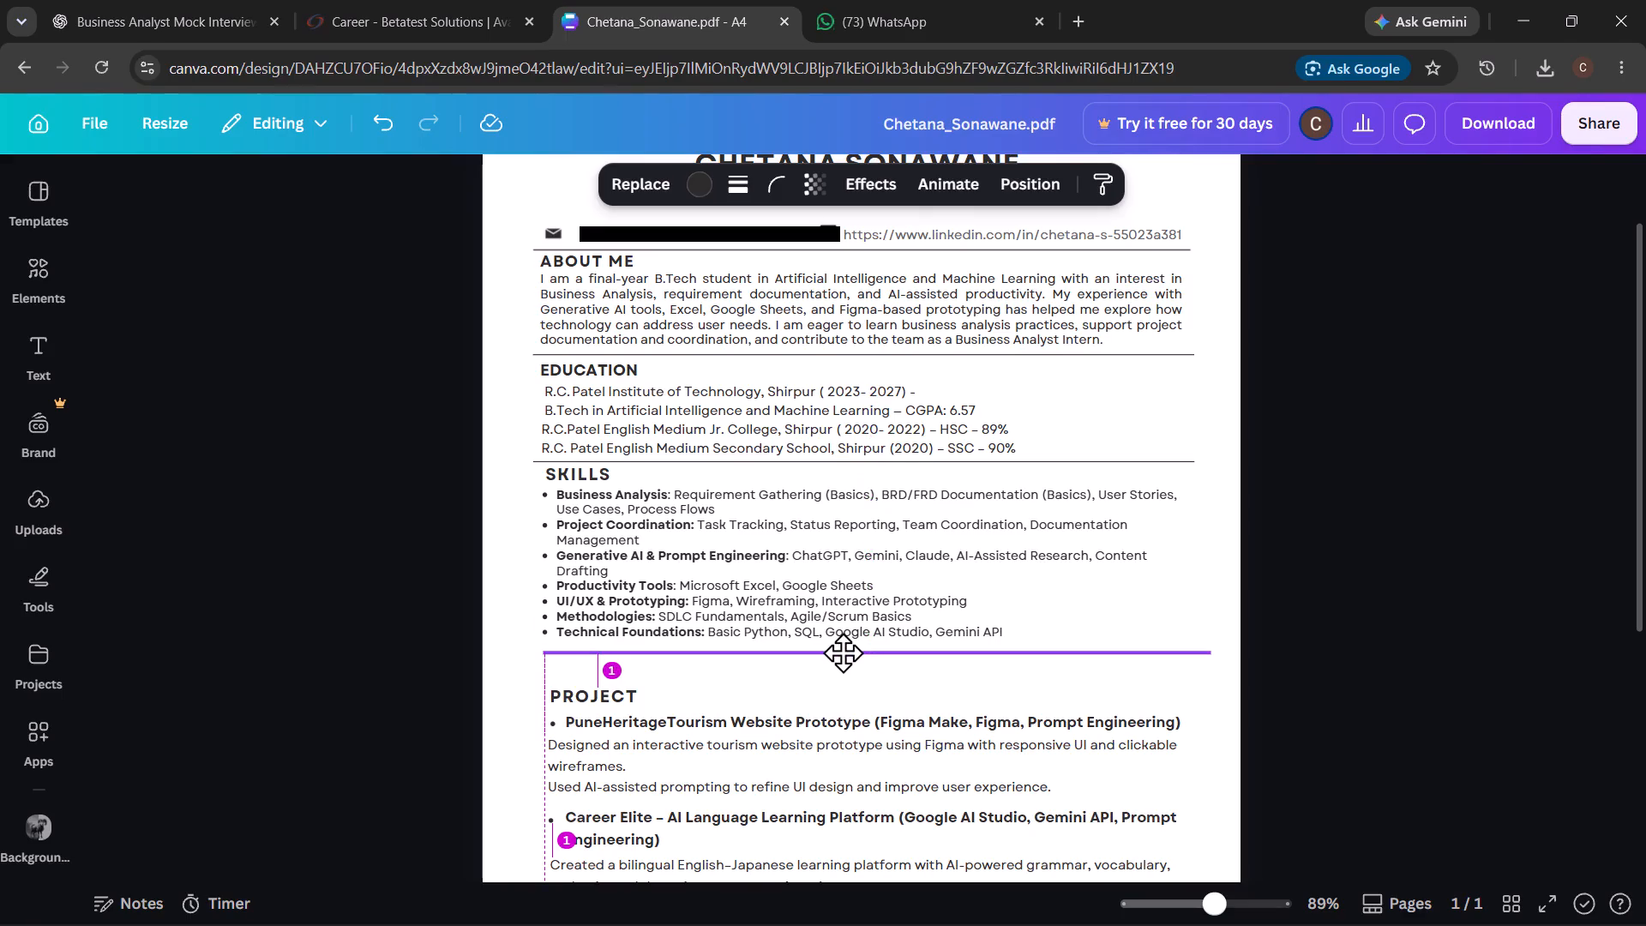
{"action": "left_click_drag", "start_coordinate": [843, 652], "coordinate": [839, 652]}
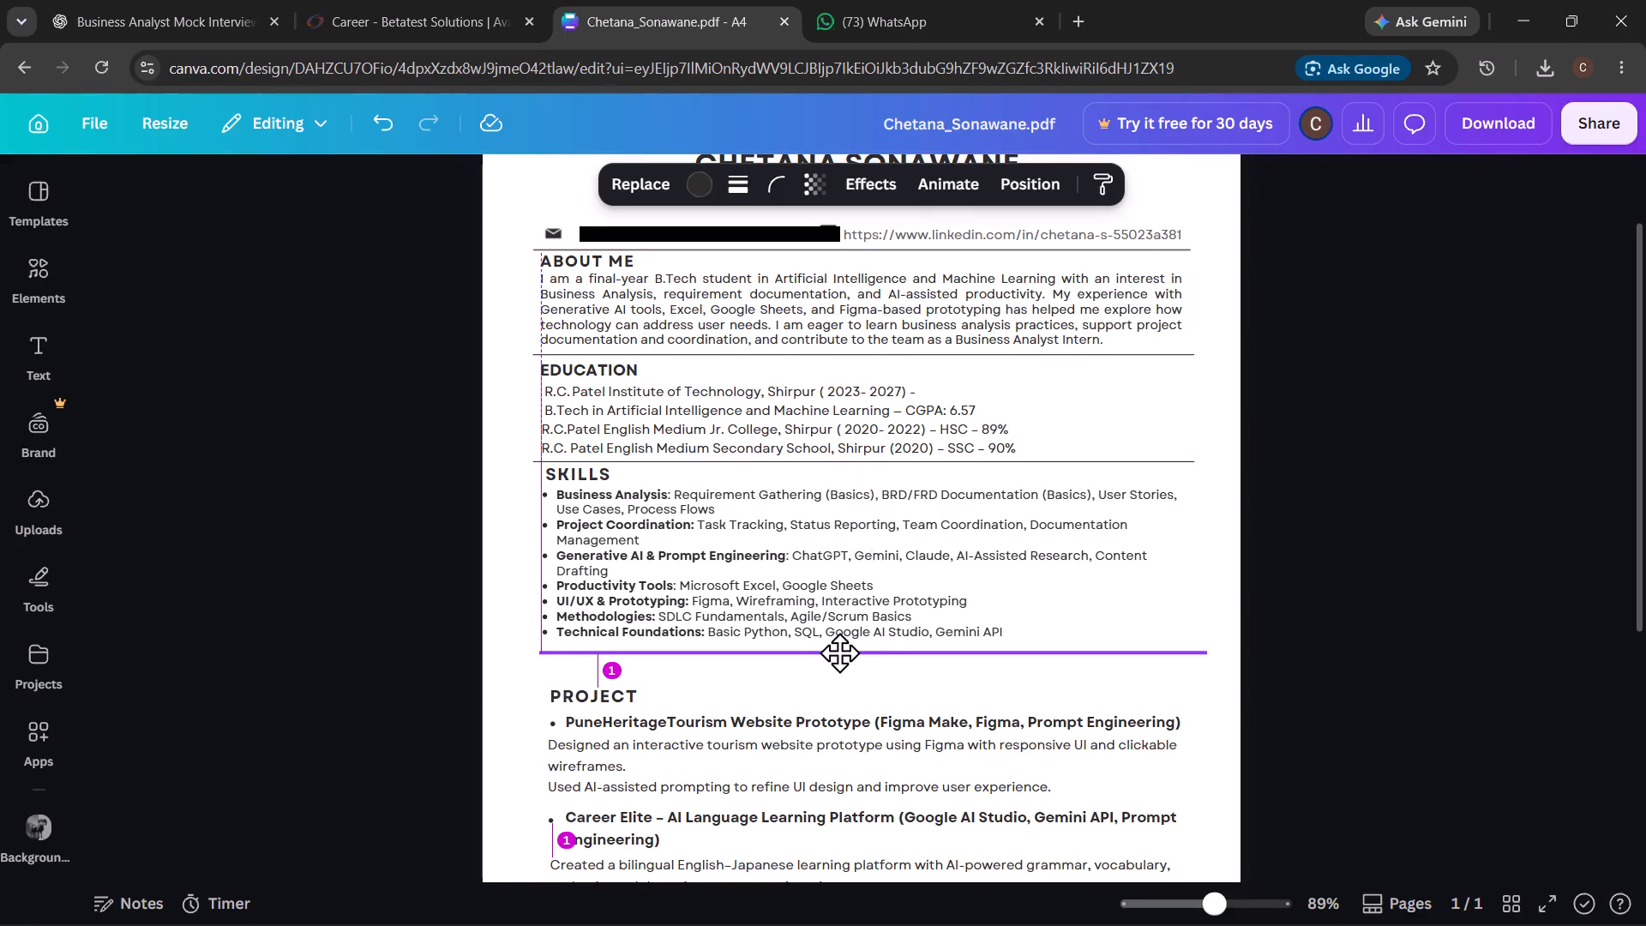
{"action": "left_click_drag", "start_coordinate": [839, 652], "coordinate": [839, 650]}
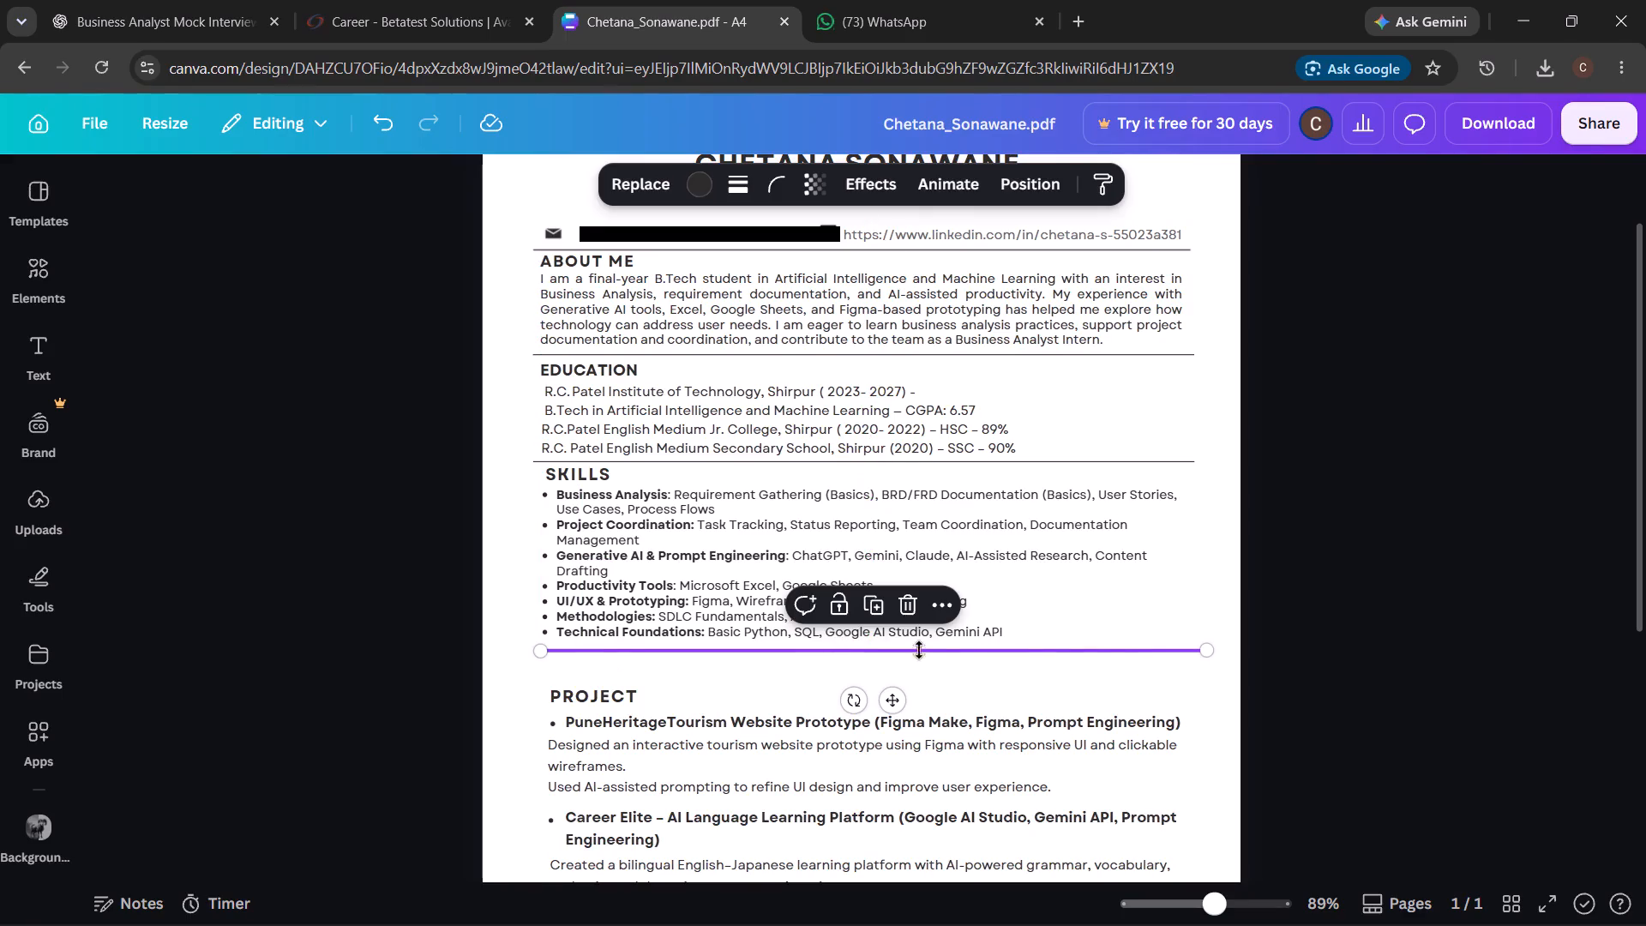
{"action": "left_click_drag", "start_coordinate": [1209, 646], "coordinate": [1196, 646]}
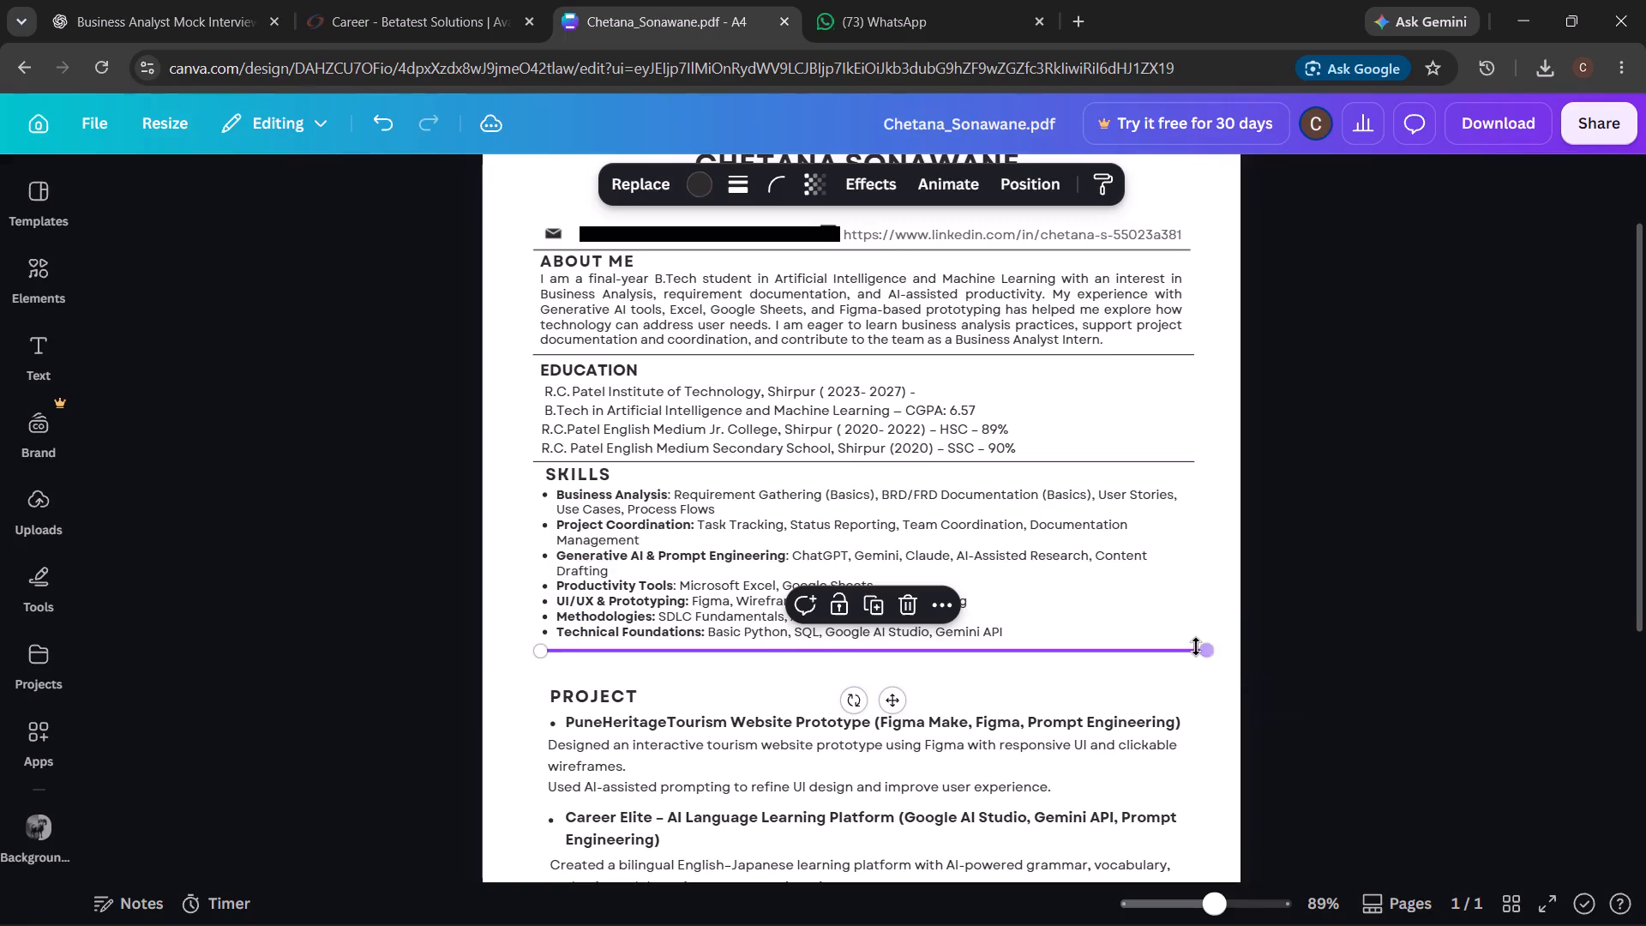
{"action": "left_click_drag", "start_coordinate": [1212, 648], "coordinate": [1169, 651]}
Replace the divider line above PROJECT with a copy of the one above SKILLS, placed directly beneath the last skills bullet.
{"action": "key", "text": "BackSpace"}
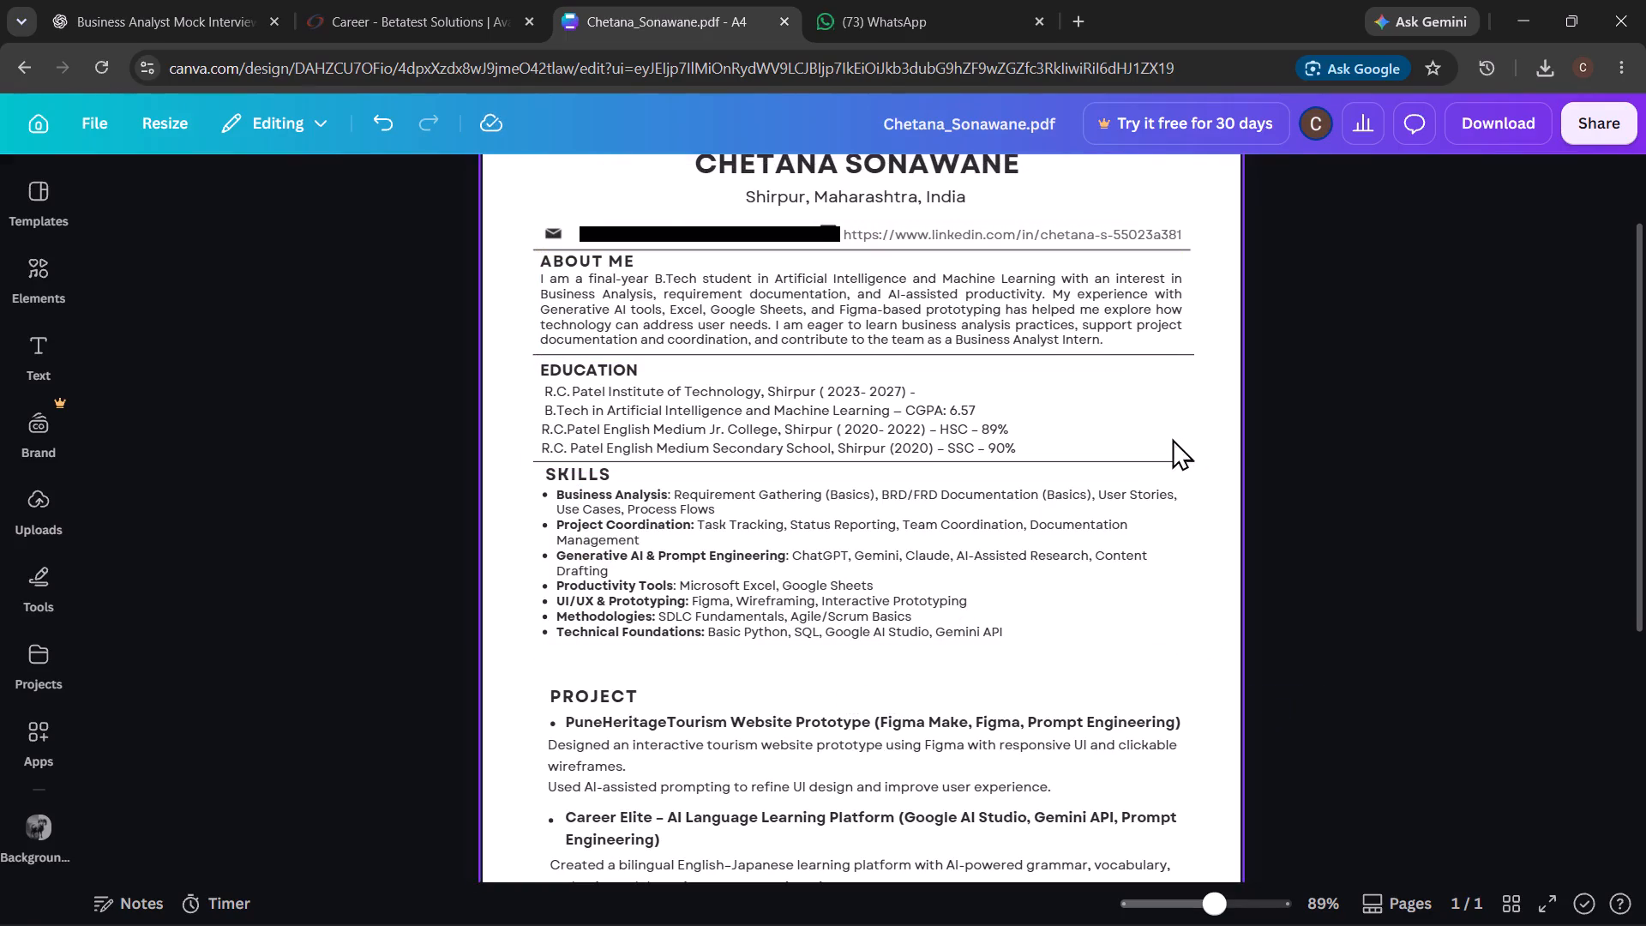
{"action": "left_click", "coordinate": [1180, 454]}
{"action": "right_click", "coordinate": [1180, 454]}
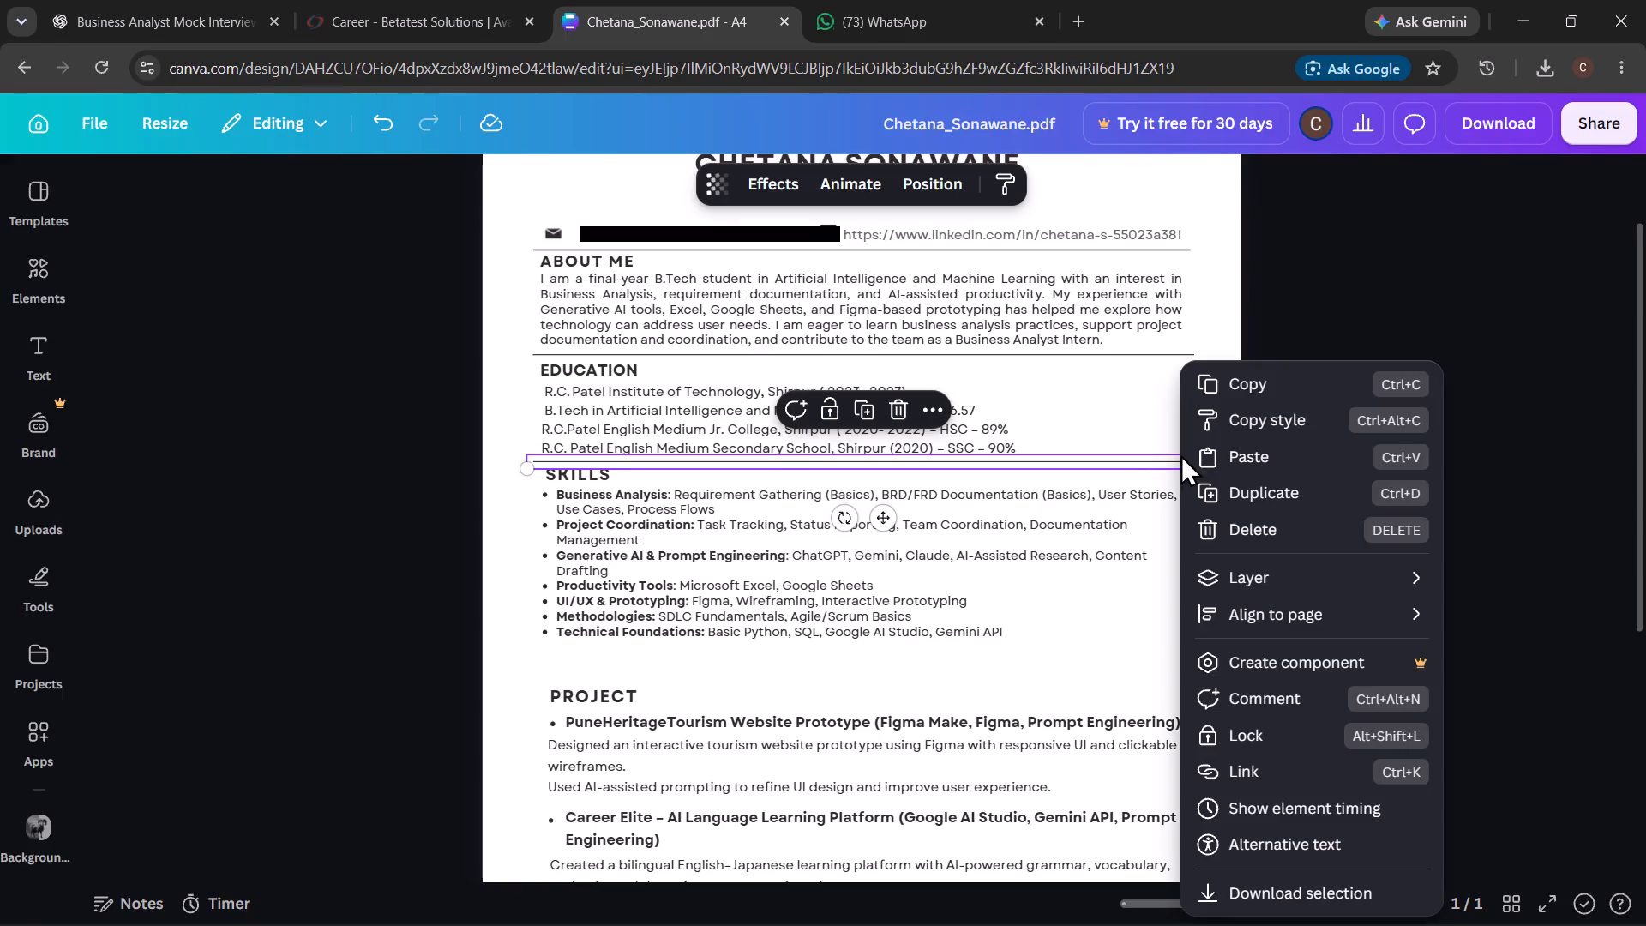
{"action": "left_click", "coordinate": [1283, 383]}
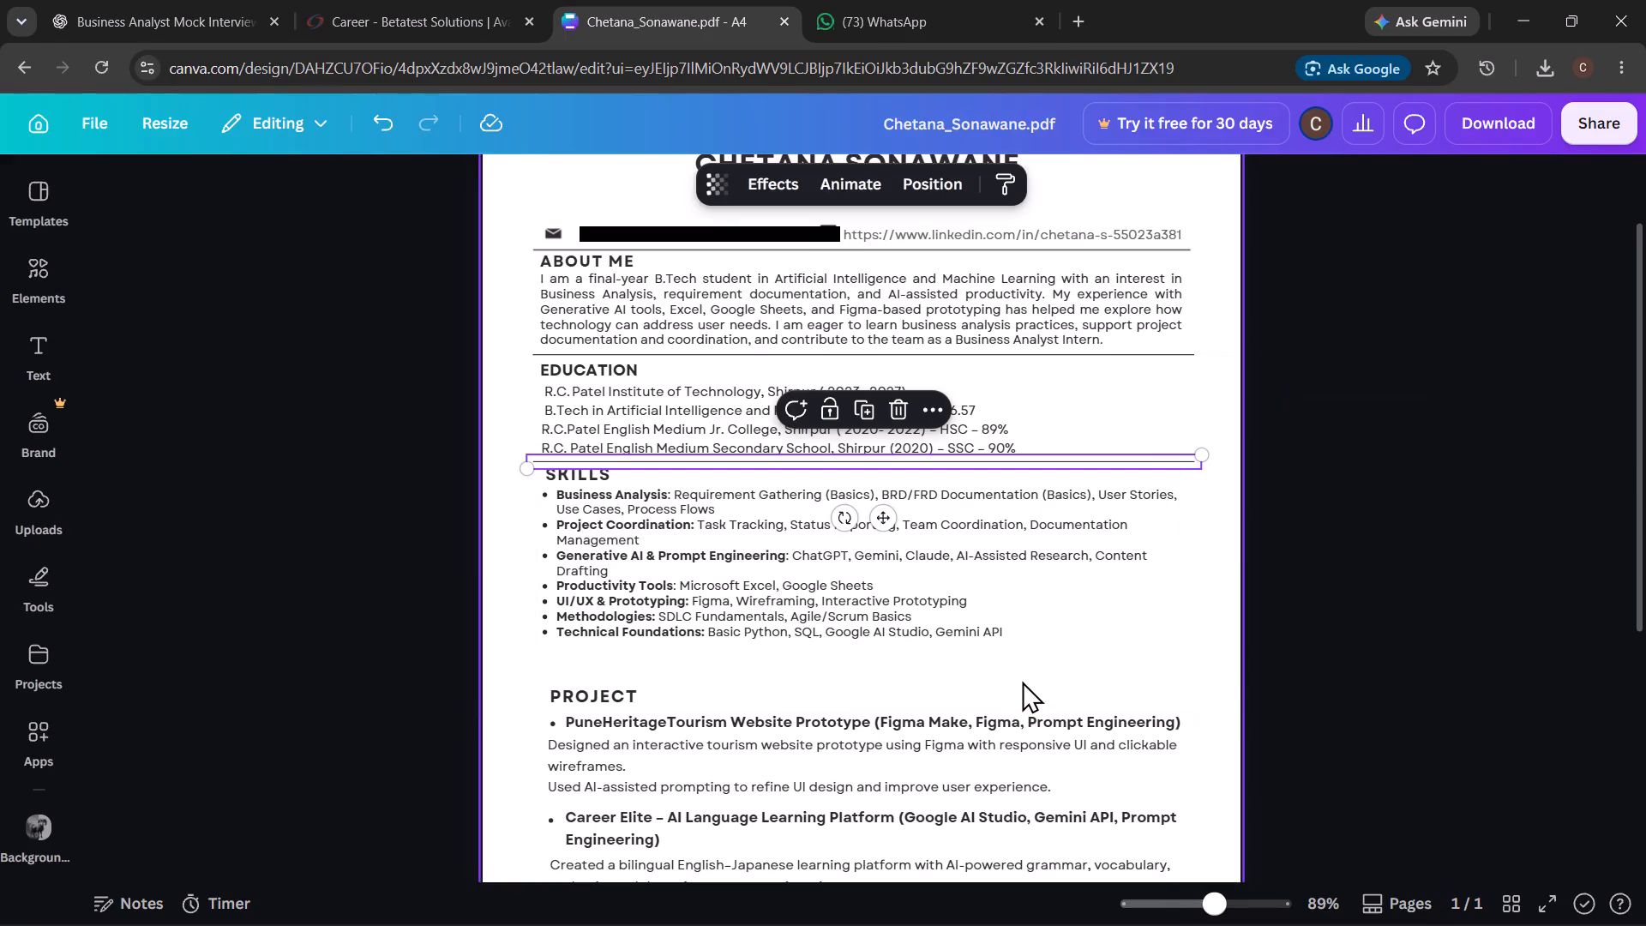
{"action": "left_click", "coordinate": [1022, 681]}
{"action": "left_click", "coordinate": [1022, 680]}
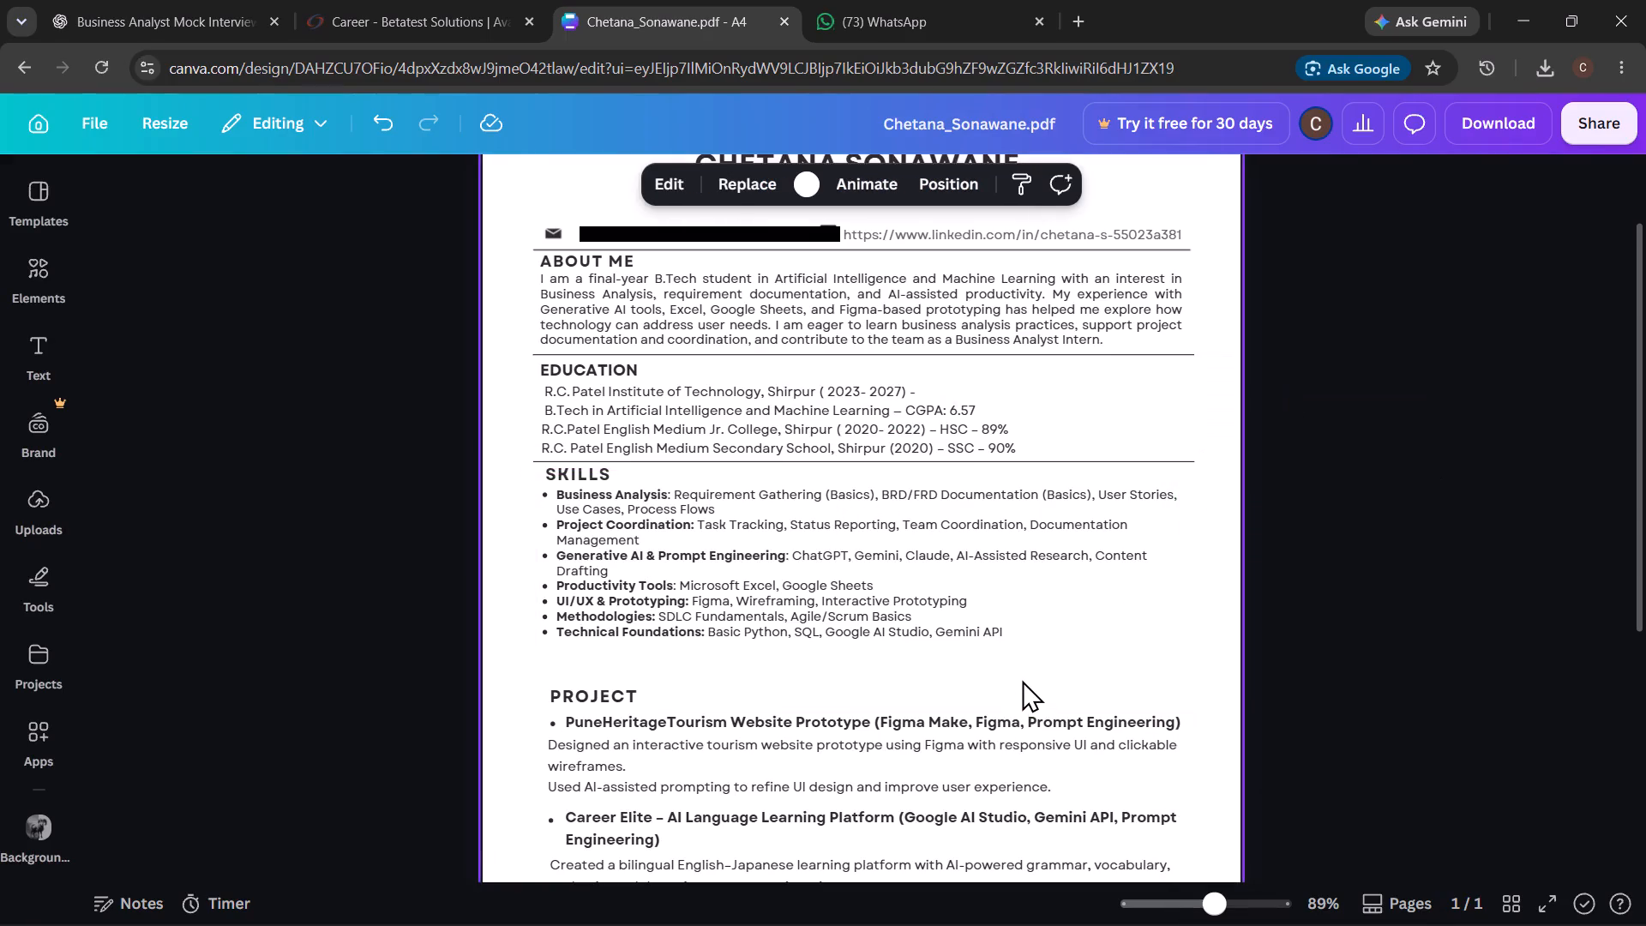
{"action": "key", "text": "ctrl+v"}
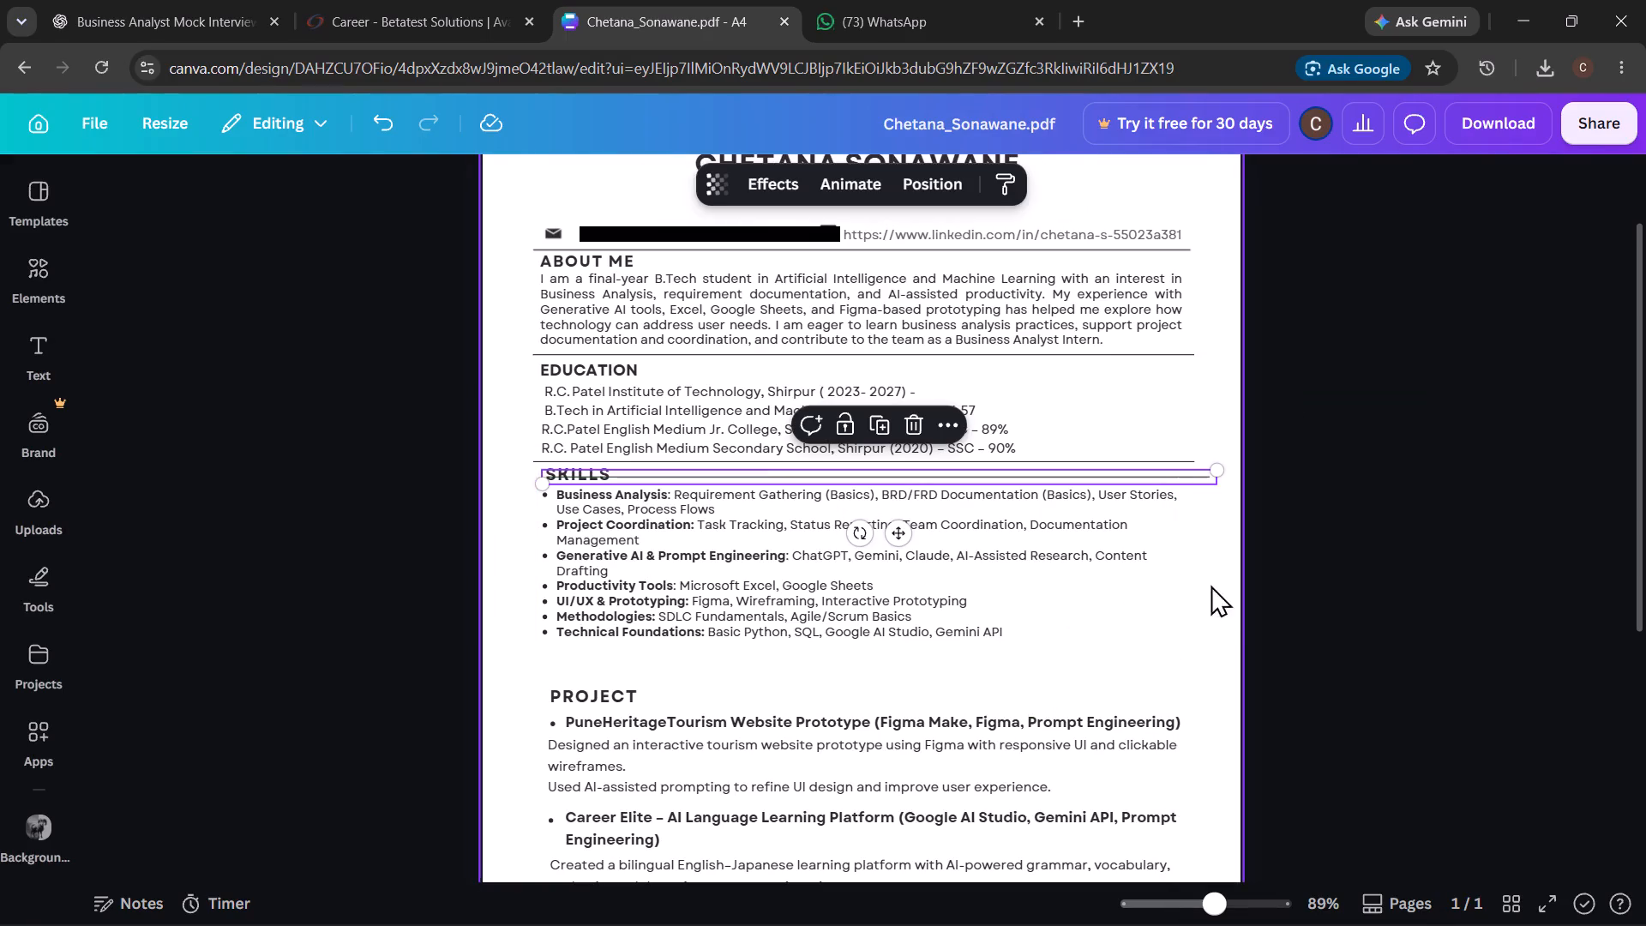
{"action": "left_click", "coordinate": [1204, 634]}
{"action": "left_click_drag", "start_coordinate": [1210, 480], "coordinate": [1210, 506]}
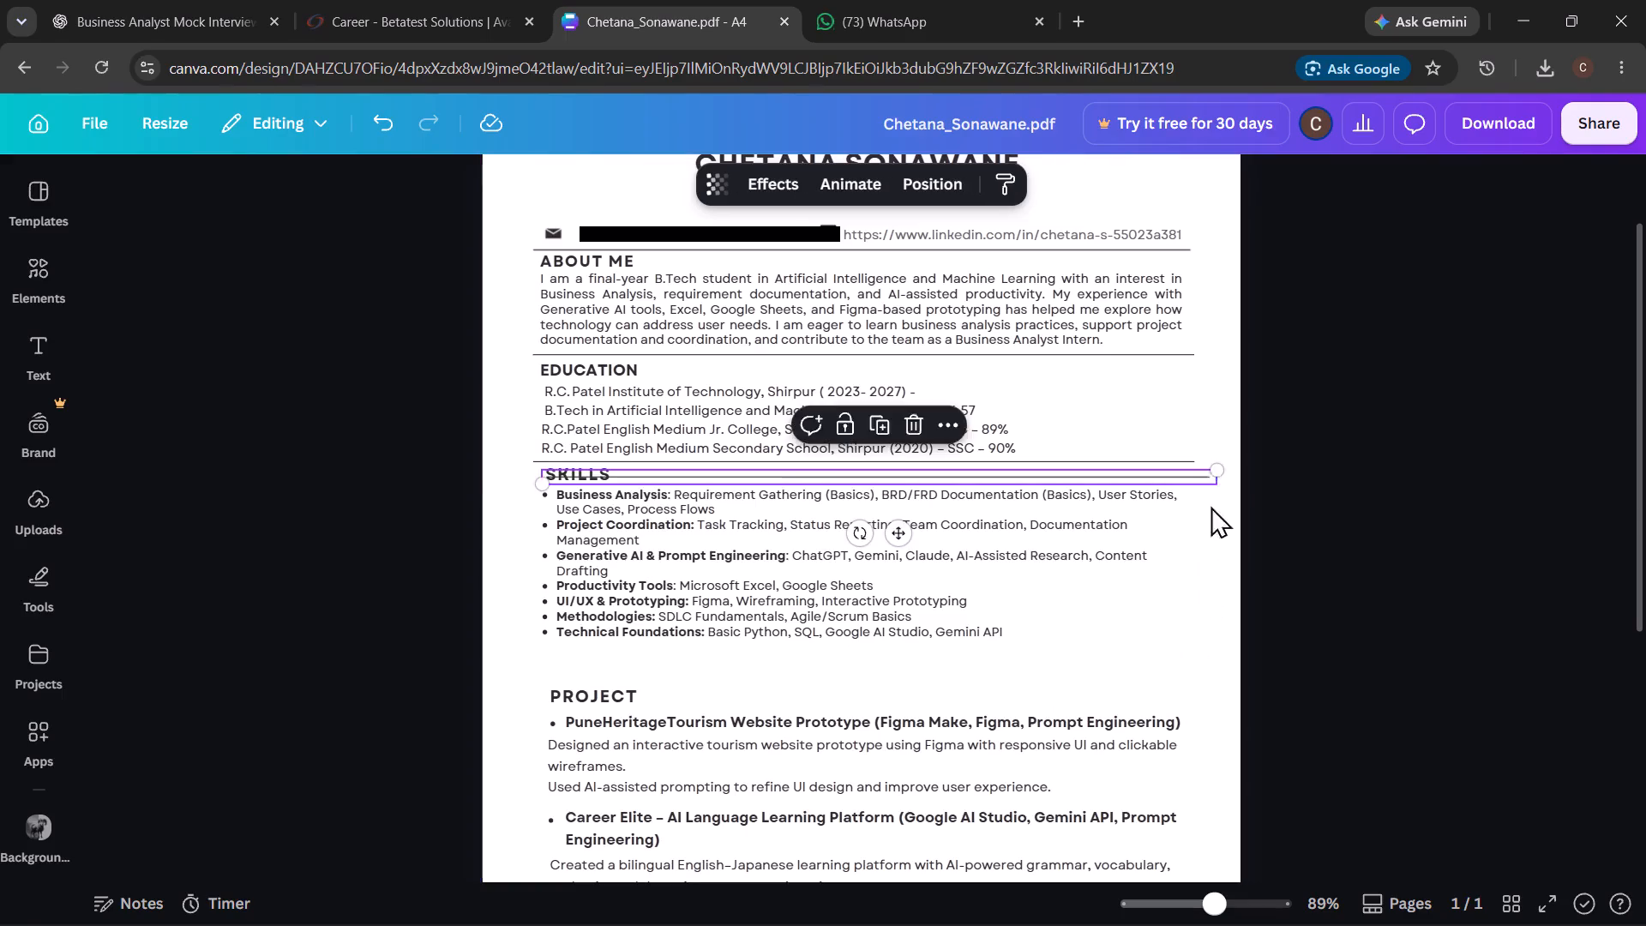
{"action": "left_click_drag", "start_coordinate": [1210, 506], "coordinate": [1207, 658]}
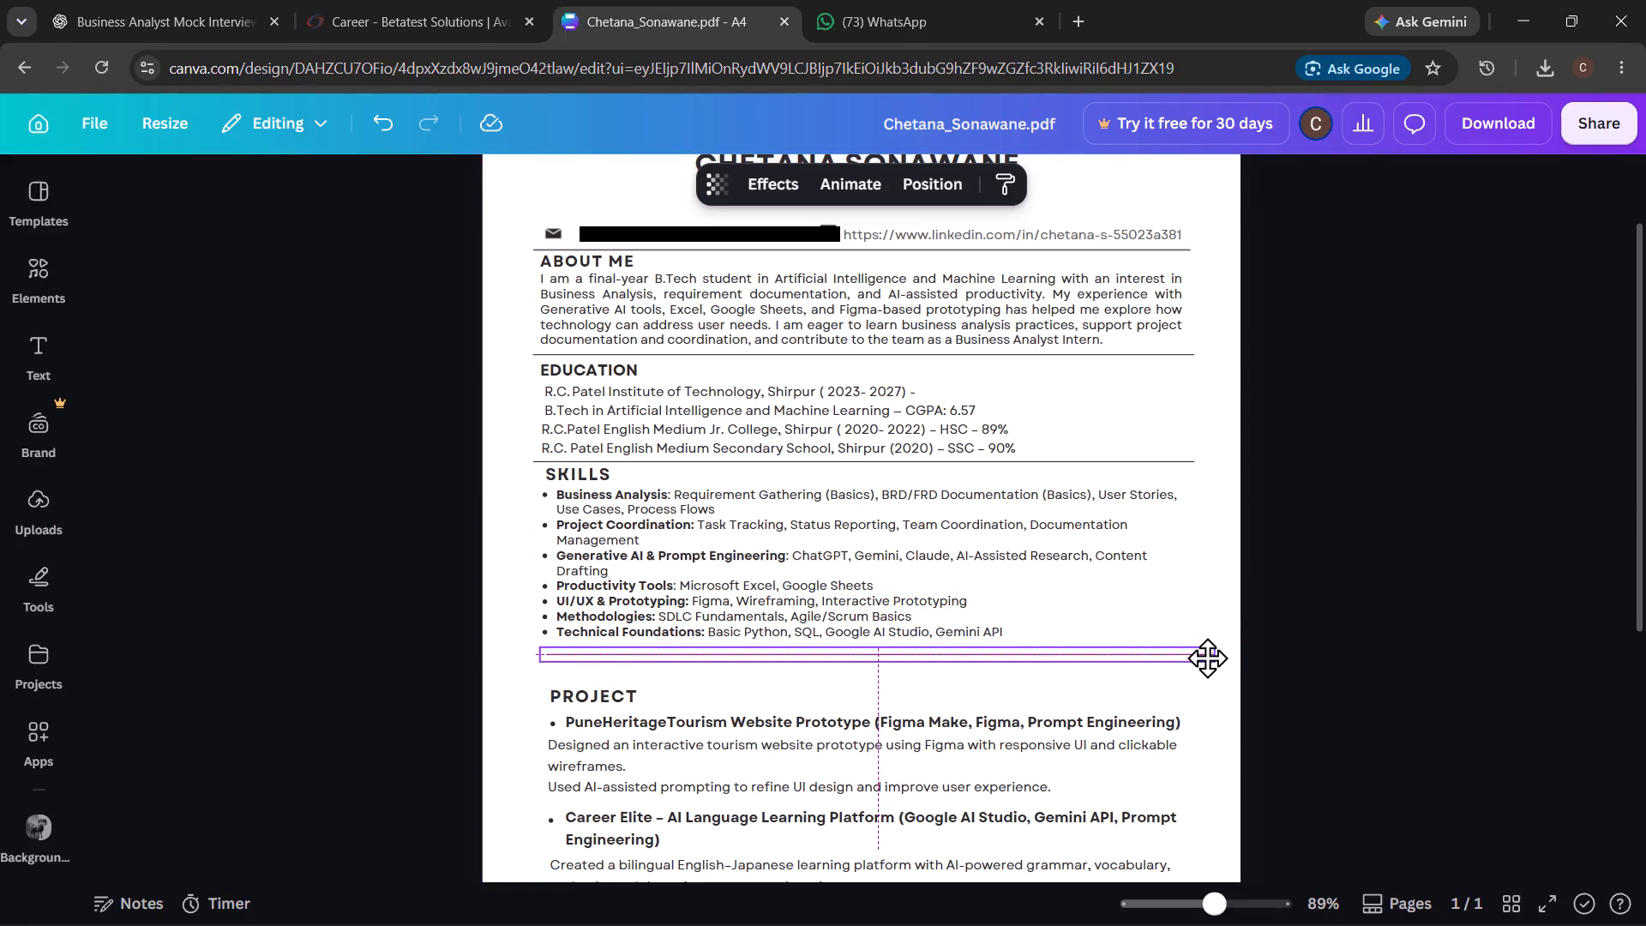
{"action": "left_click_drag", "start_coordinate": [1207, 658], "coordinate": [1206, 649]}
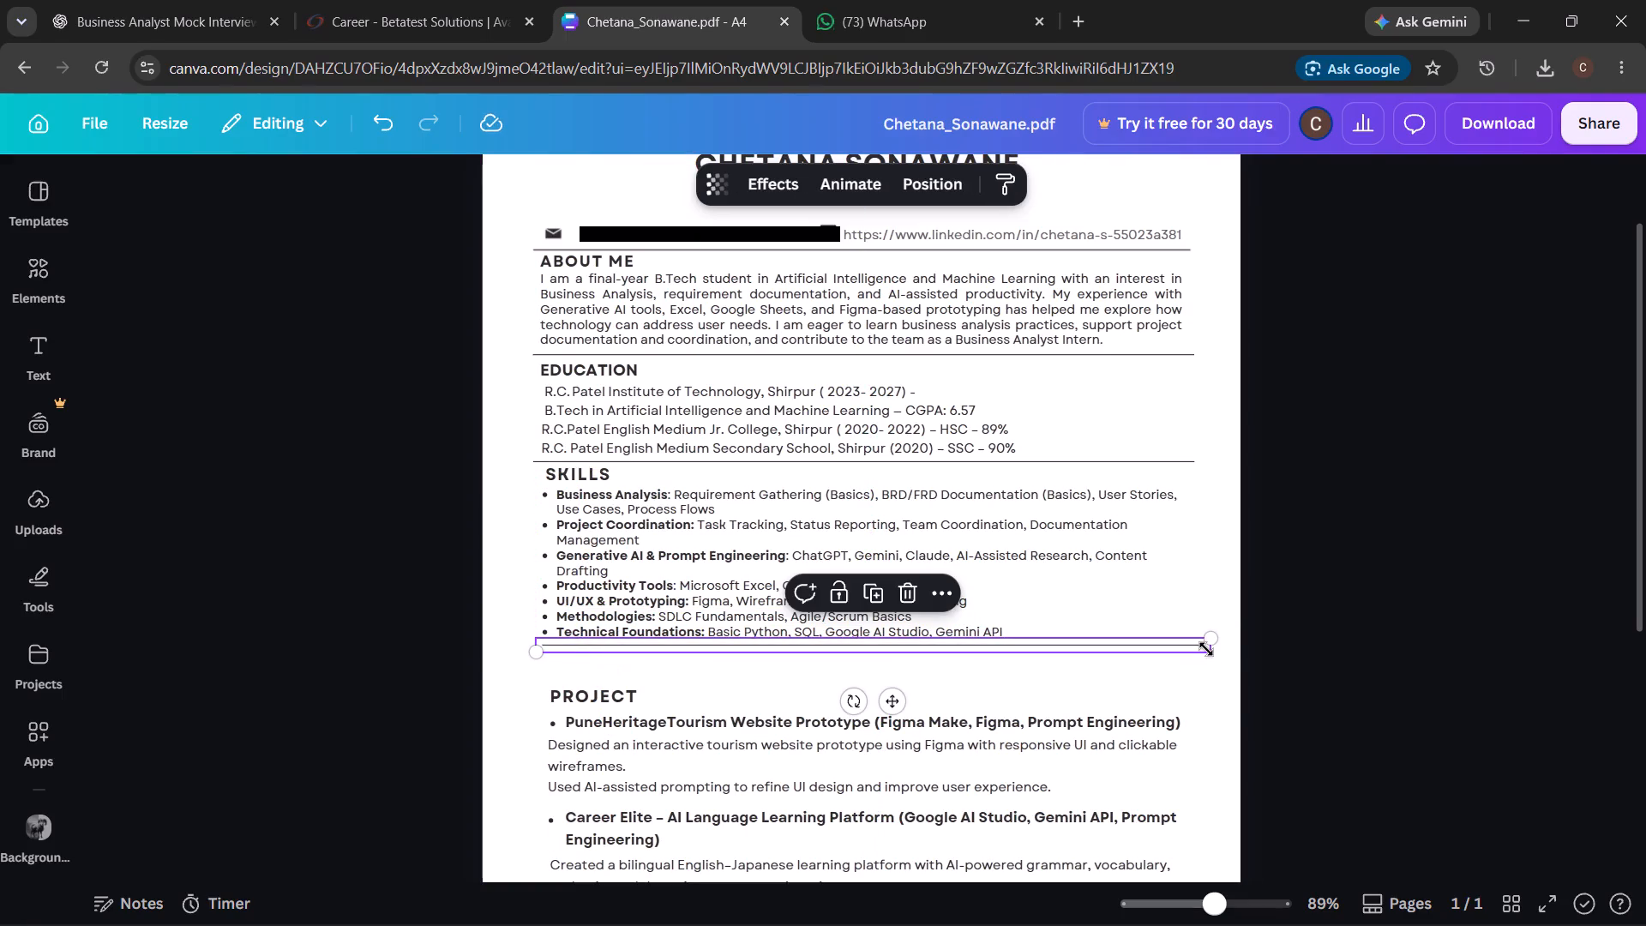
{"action": "left_click", "coordinate": [1225, 688]}
Move the PROJECT heading up, directly beneath the divider line under the skills list.
{"action": "scroll", "coordinate": [1225, 688], "scroll_direction": "down", "scroll_amount": 1}
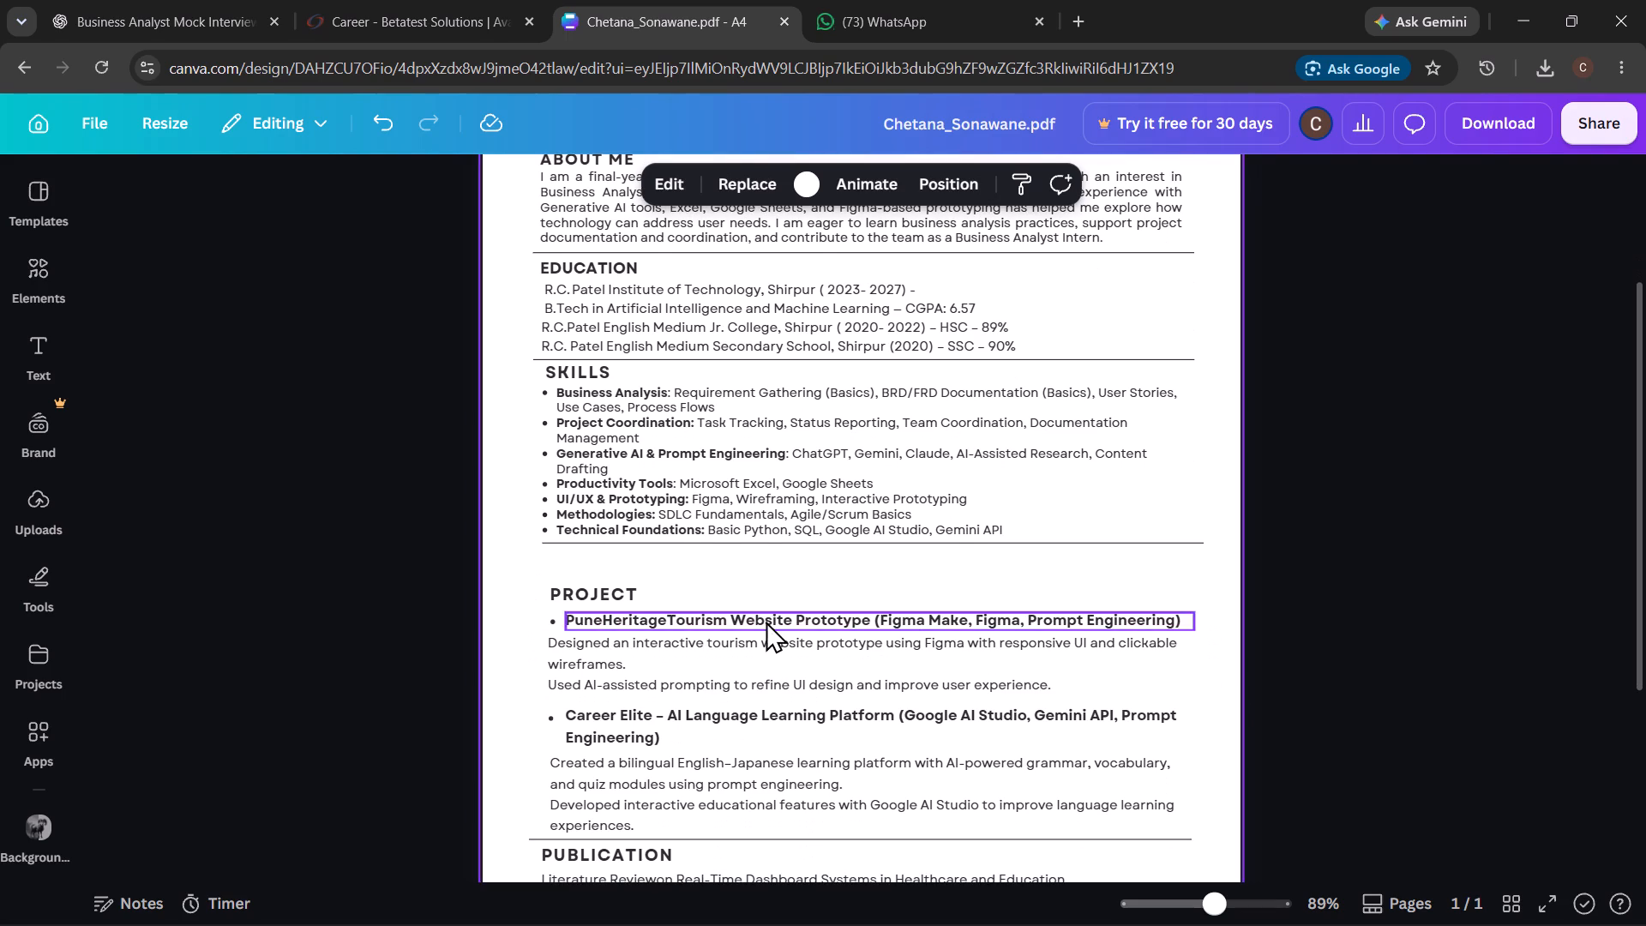
{"action": "left_click_drag", "start_coordinate": [599, 596], "coordinate": [596, 574]}
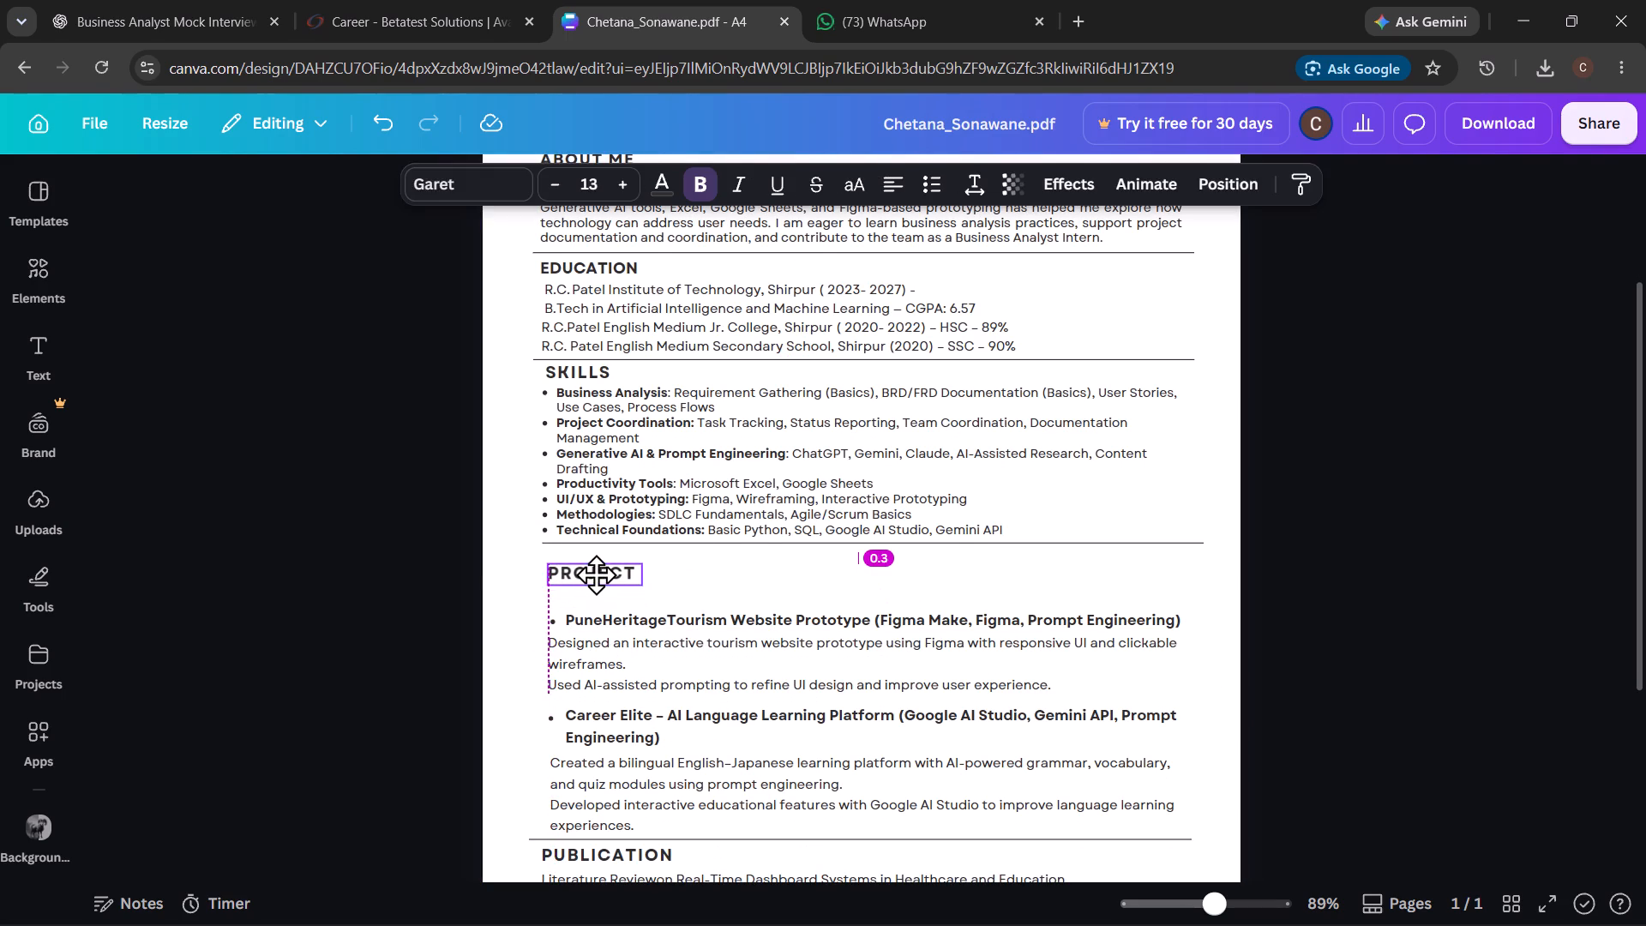
{"action": "left_click_drag", "start_coordinate": [596, 574], "coordinate": [596, 563]}
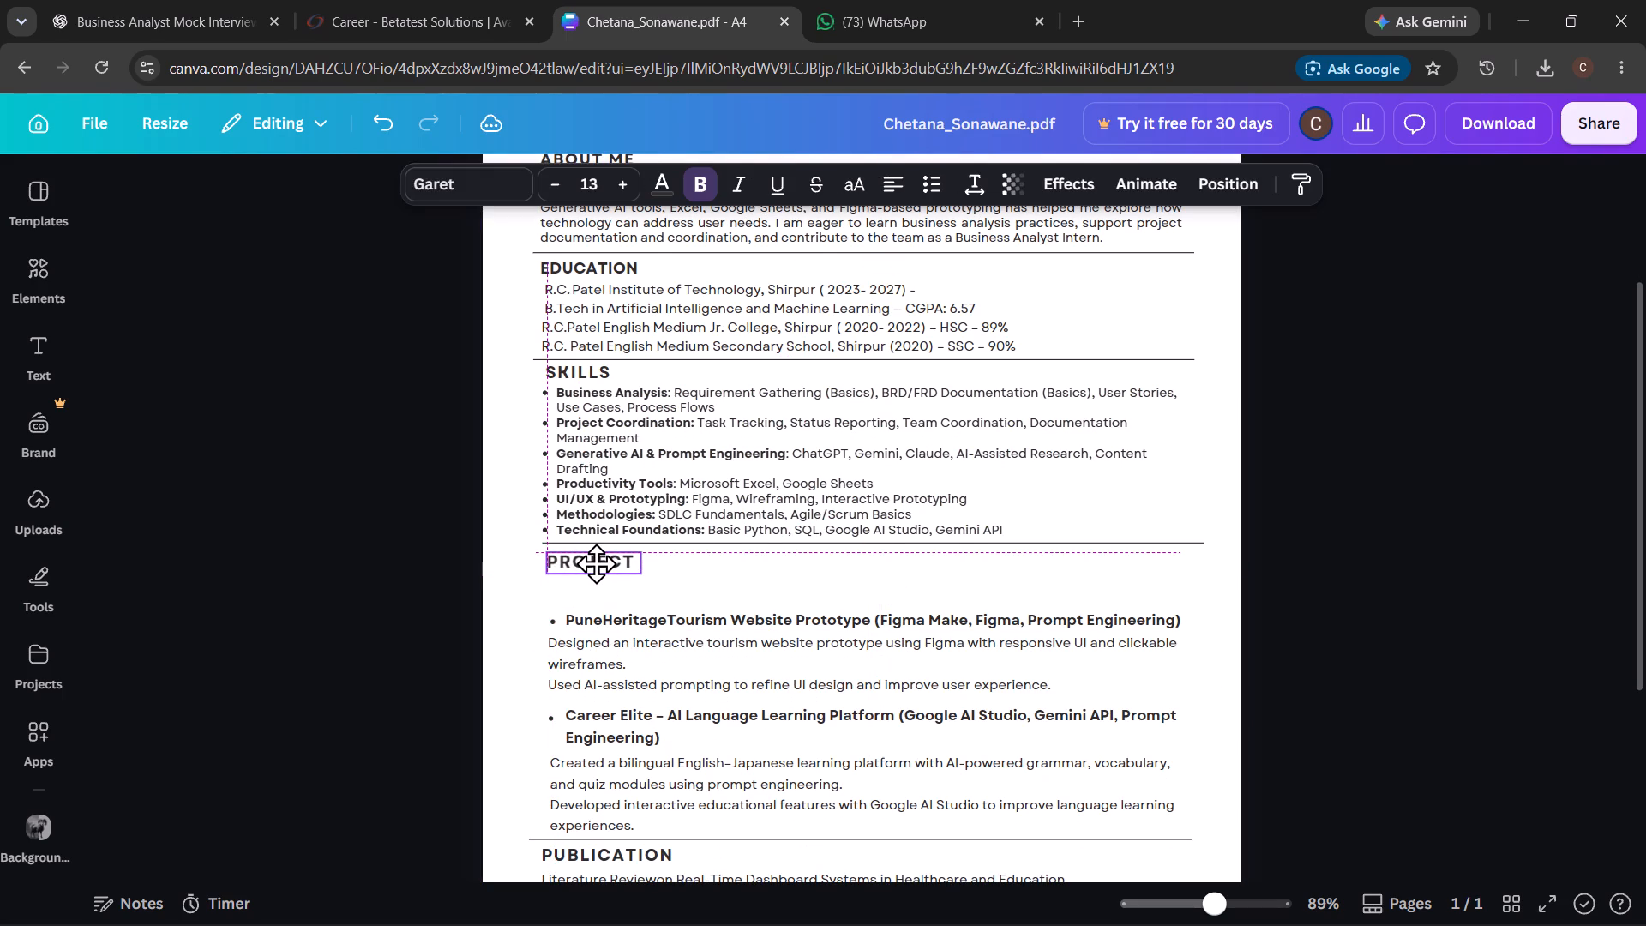
{"action": "left_click_drag", "start_coordinate": [596, 563], "coordinate": [600, 562]}
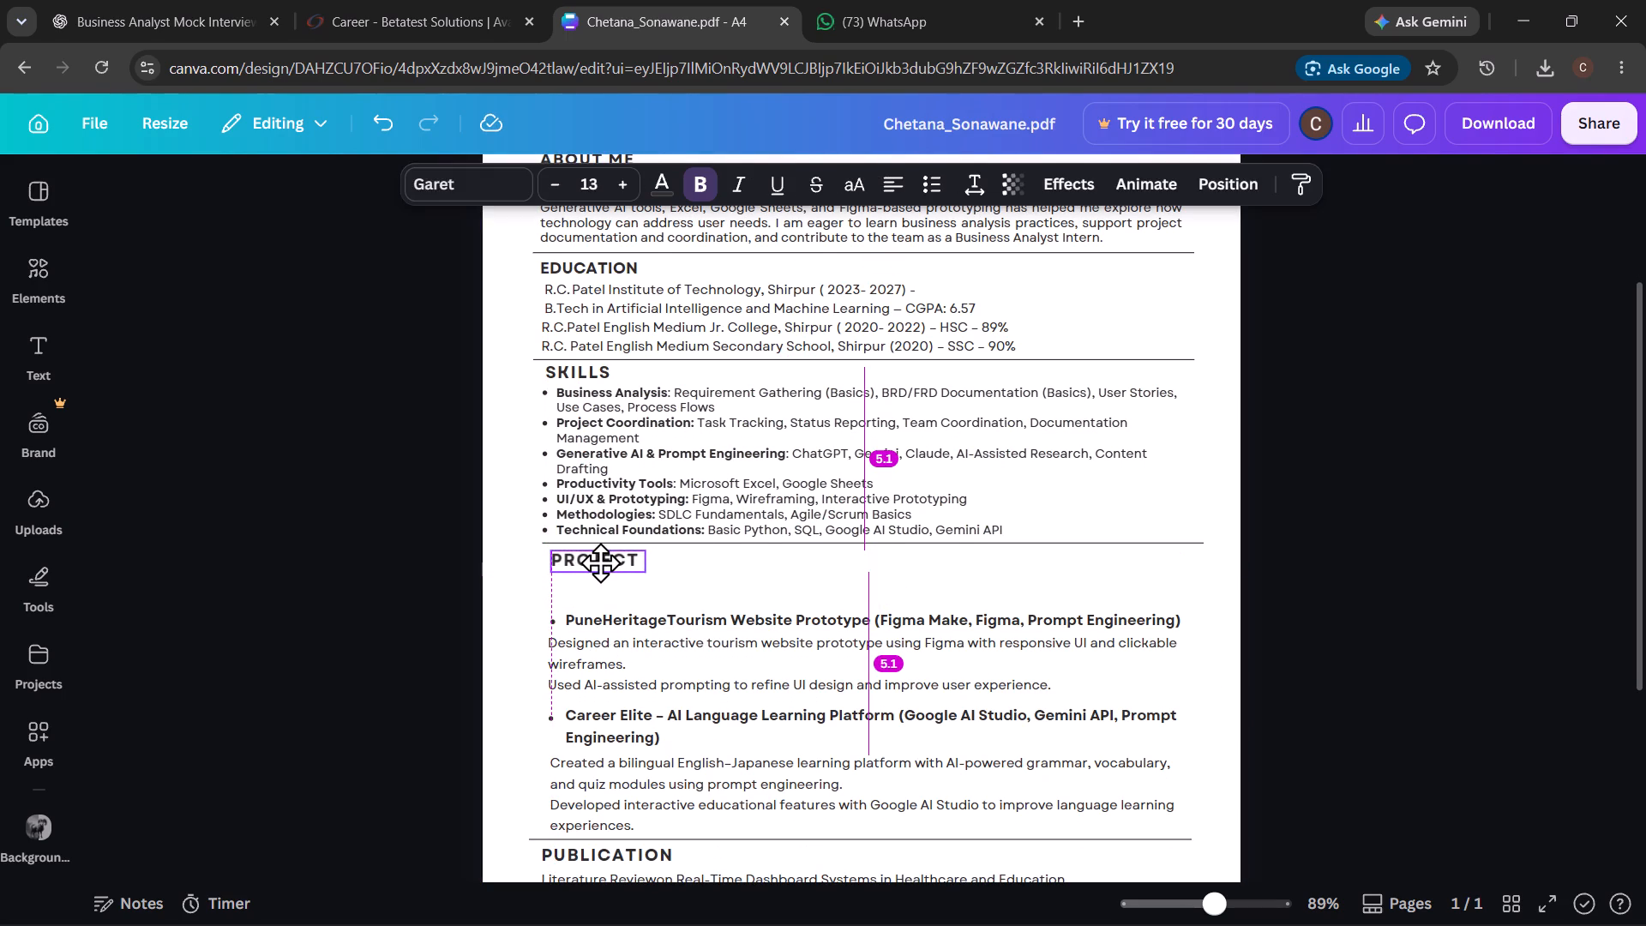
{"action": "left_click_drag", "start_coordinate": [600, 562], "coordinate": [597, 563]}
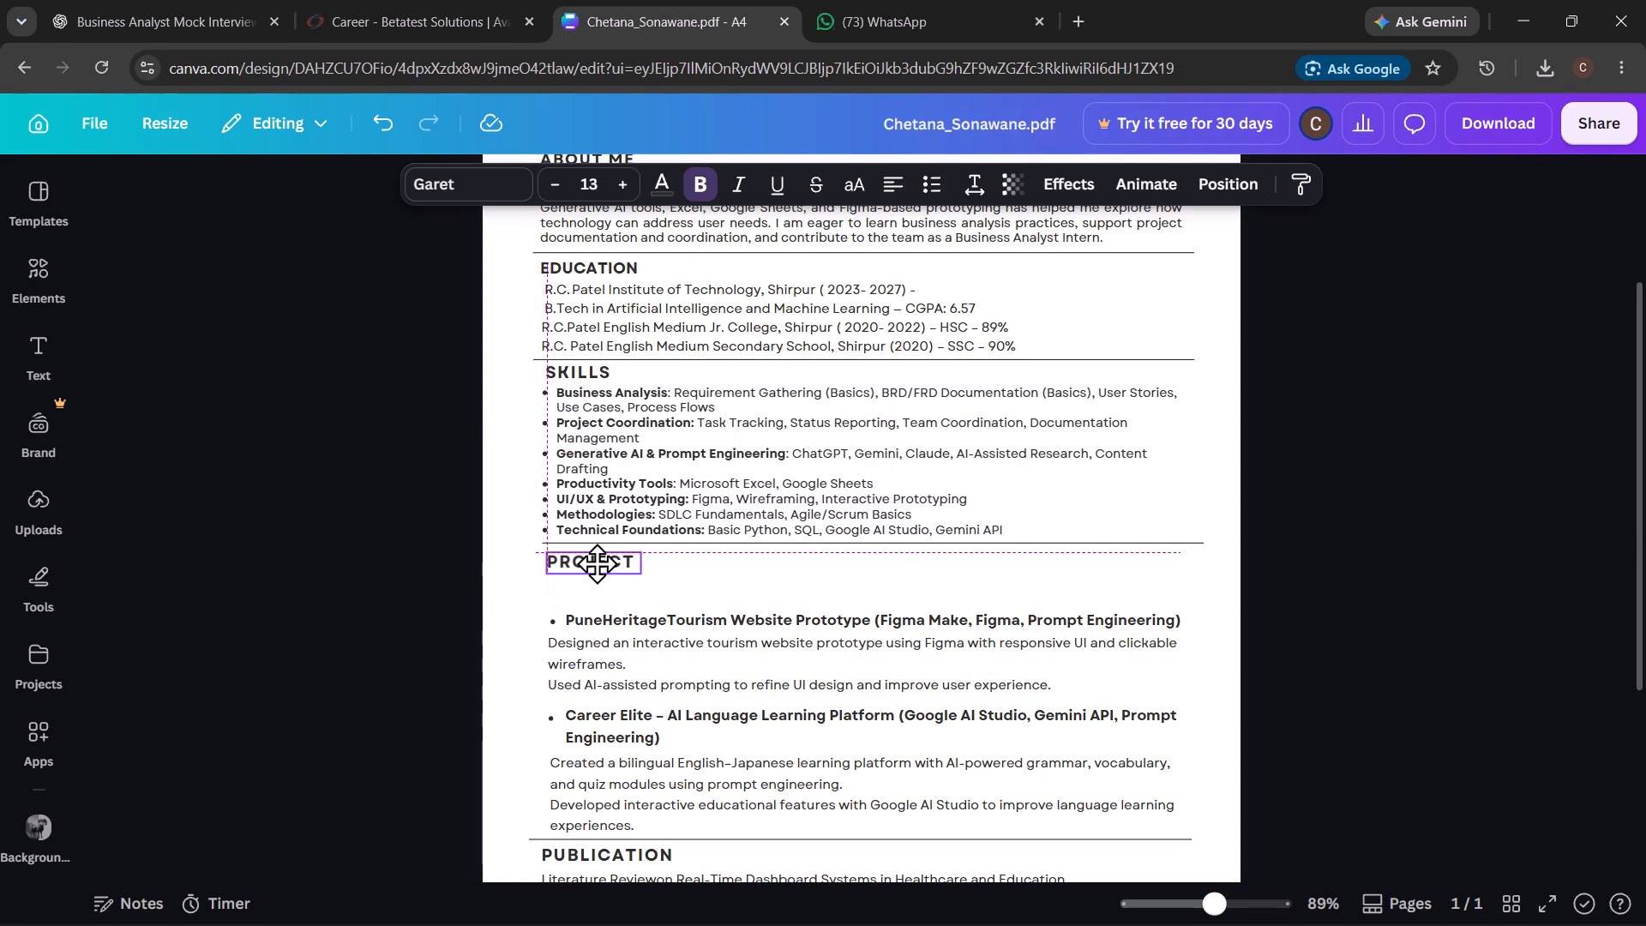
{"action": "left_click_drag", "start_coordinate": [597, 563], "coordinate": [599, 561]}
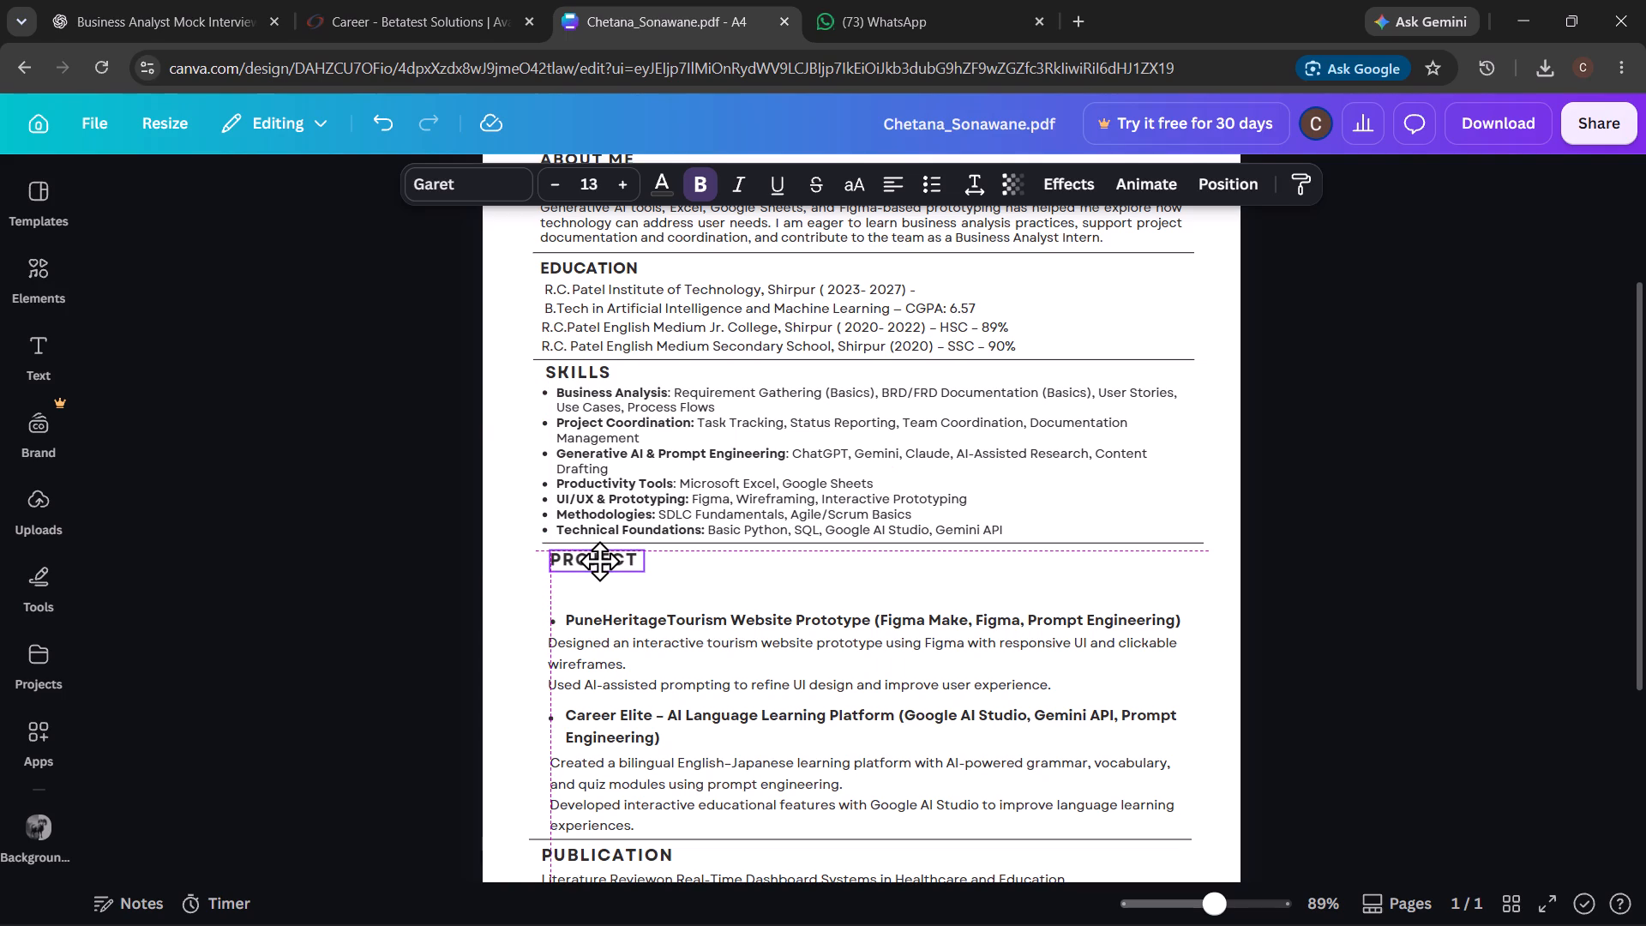
{"action": "left_click_drag", "start_coordinate": [599, 561], "coordinate": [597, 561]}
Move the PuneHeritageTourism Website Prototype title and its bullet dot up beneath the PROJECT heading, with the dot just before the title.
{"action": "left_click_drag", "start_coordinate": [710, 621], "coordinate": [701, 587]}
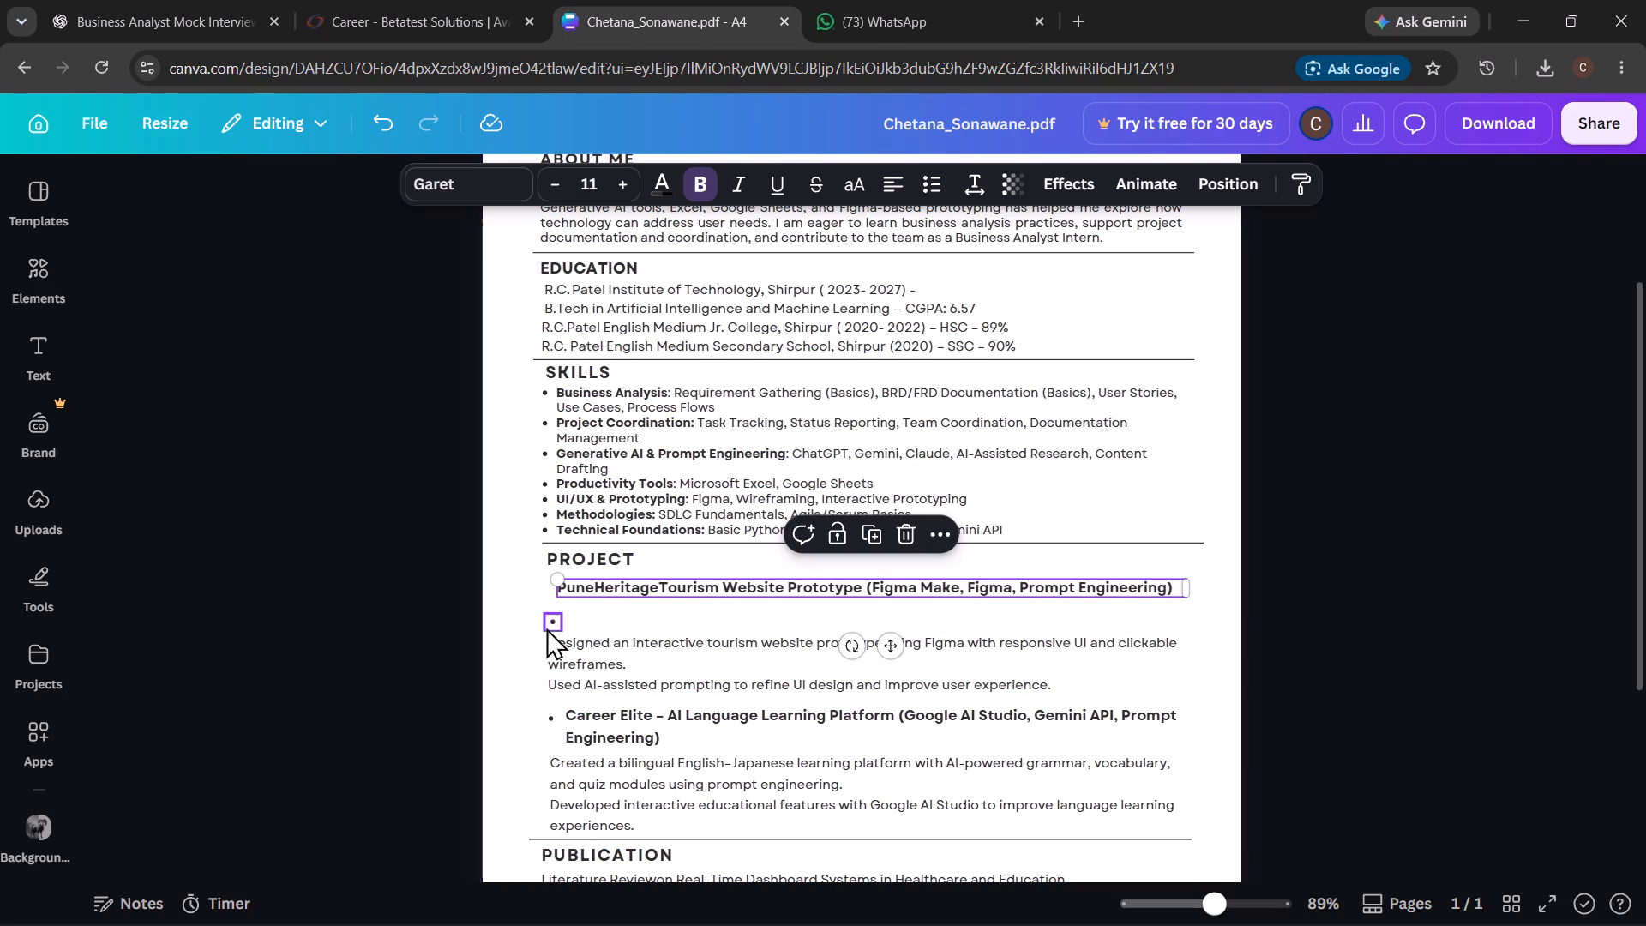
{"action": "left_click_drag", "start_coordinate": [548, 616], "coordinate": [547, 590]}
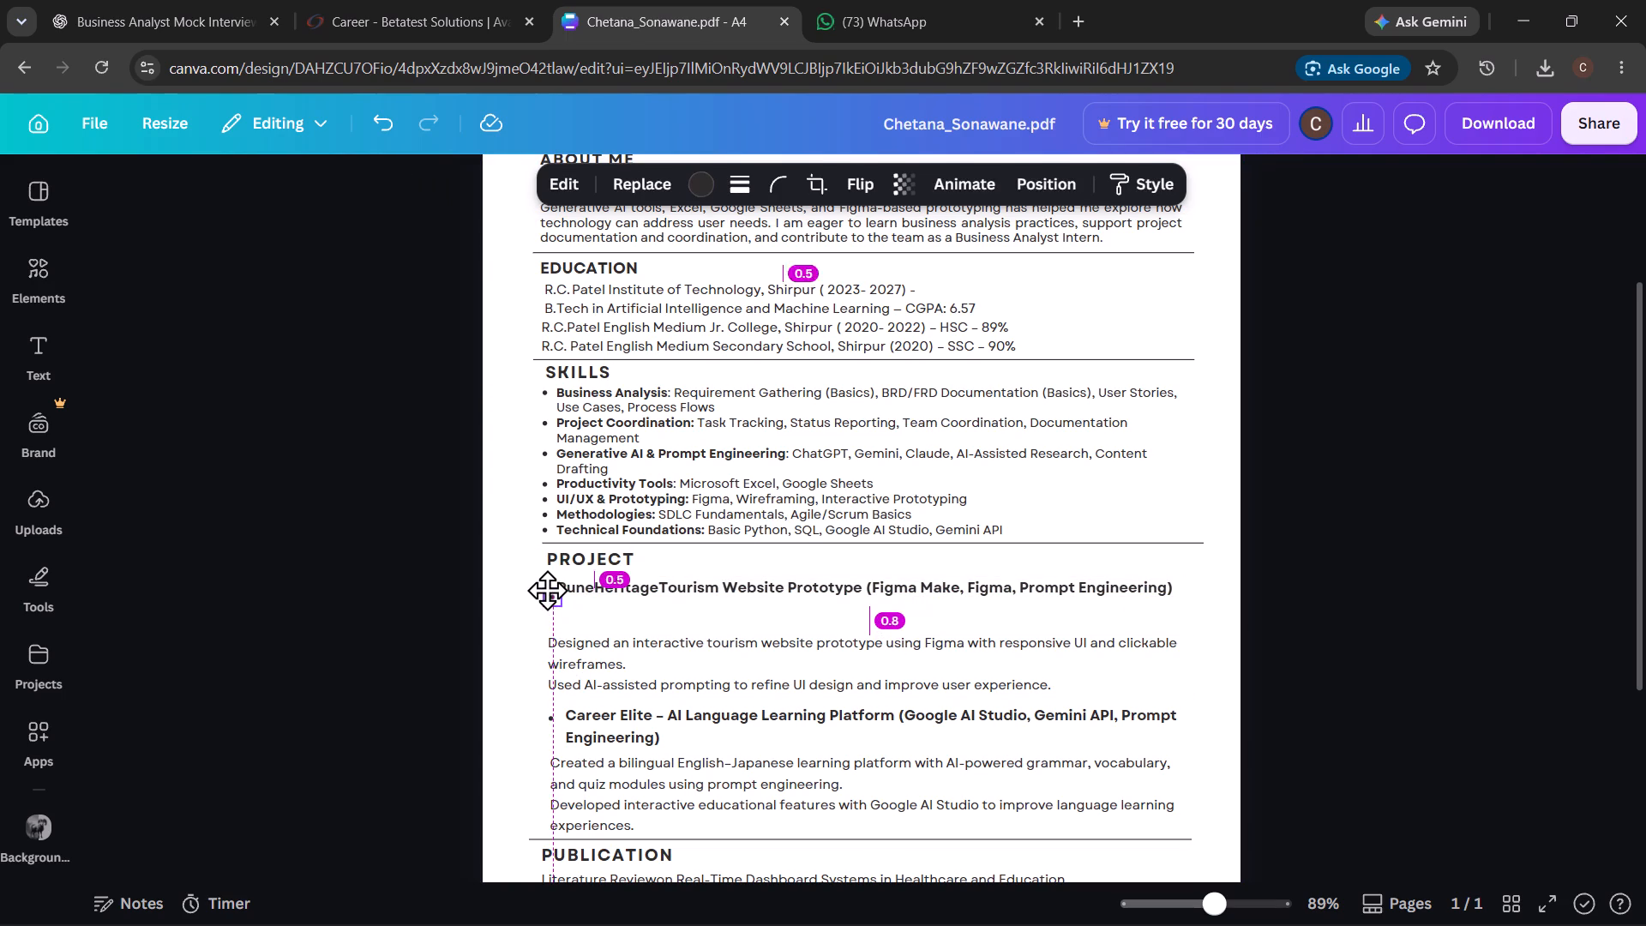
{"action": "left_click_drag", "start_coordinate": [547, 590], "coordinate": [547, 587]}
{"action": "left_click", "coordinate": [729, 627]}
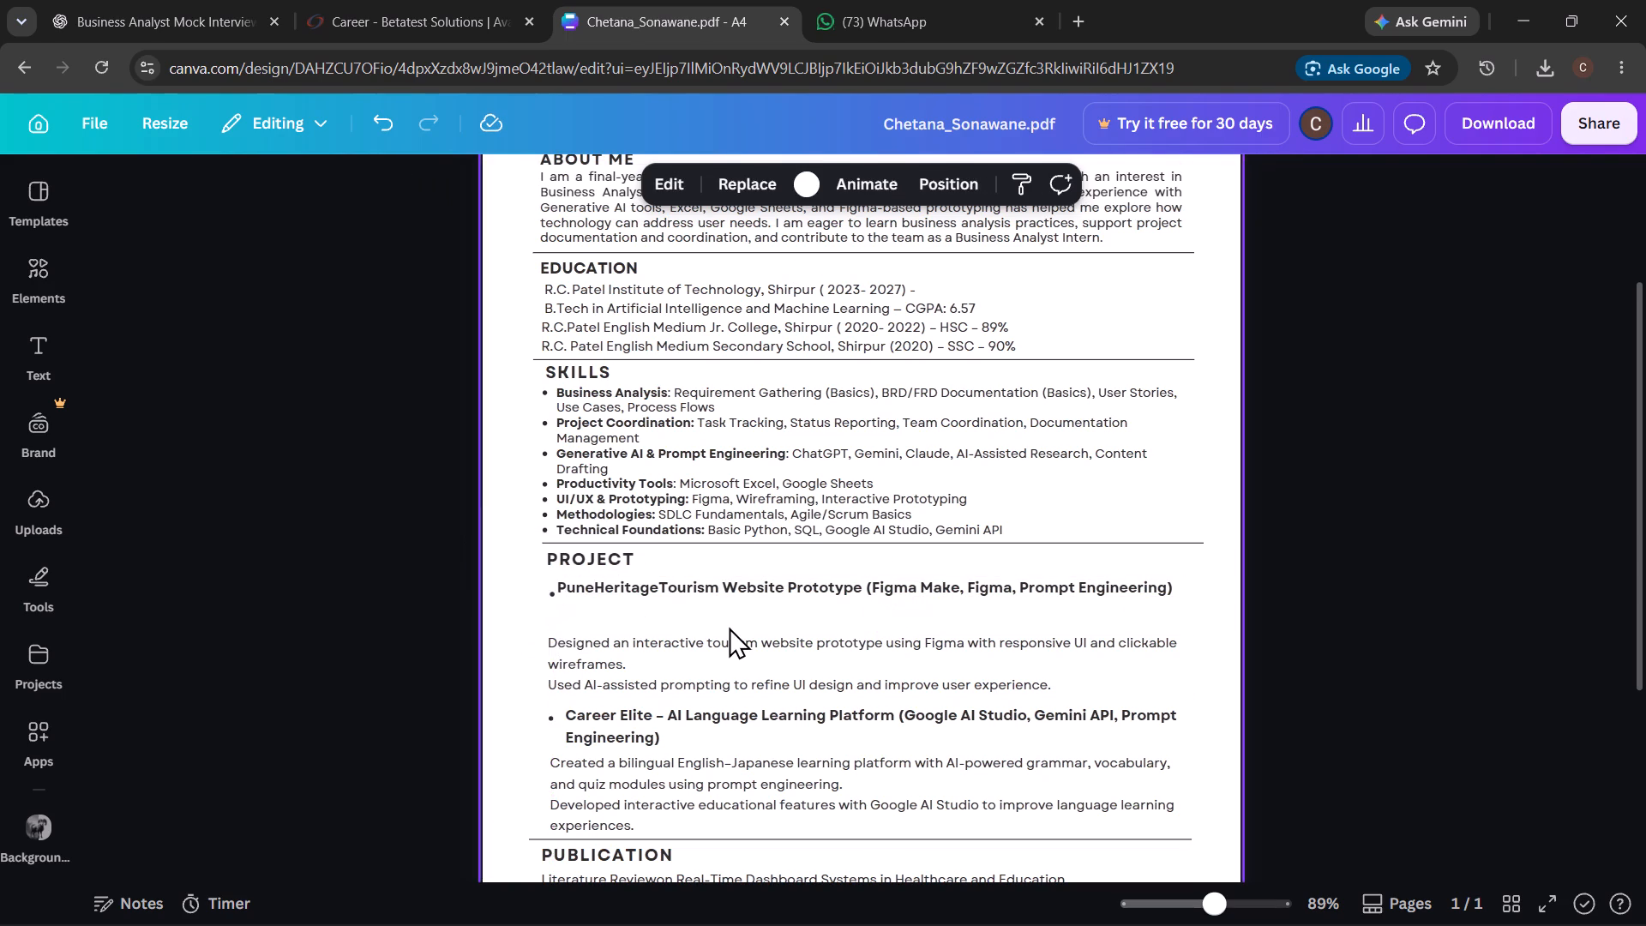
{"action": "left_click_drag", "start_coordinate": [553, 595], "coordinate": [543, 588]}
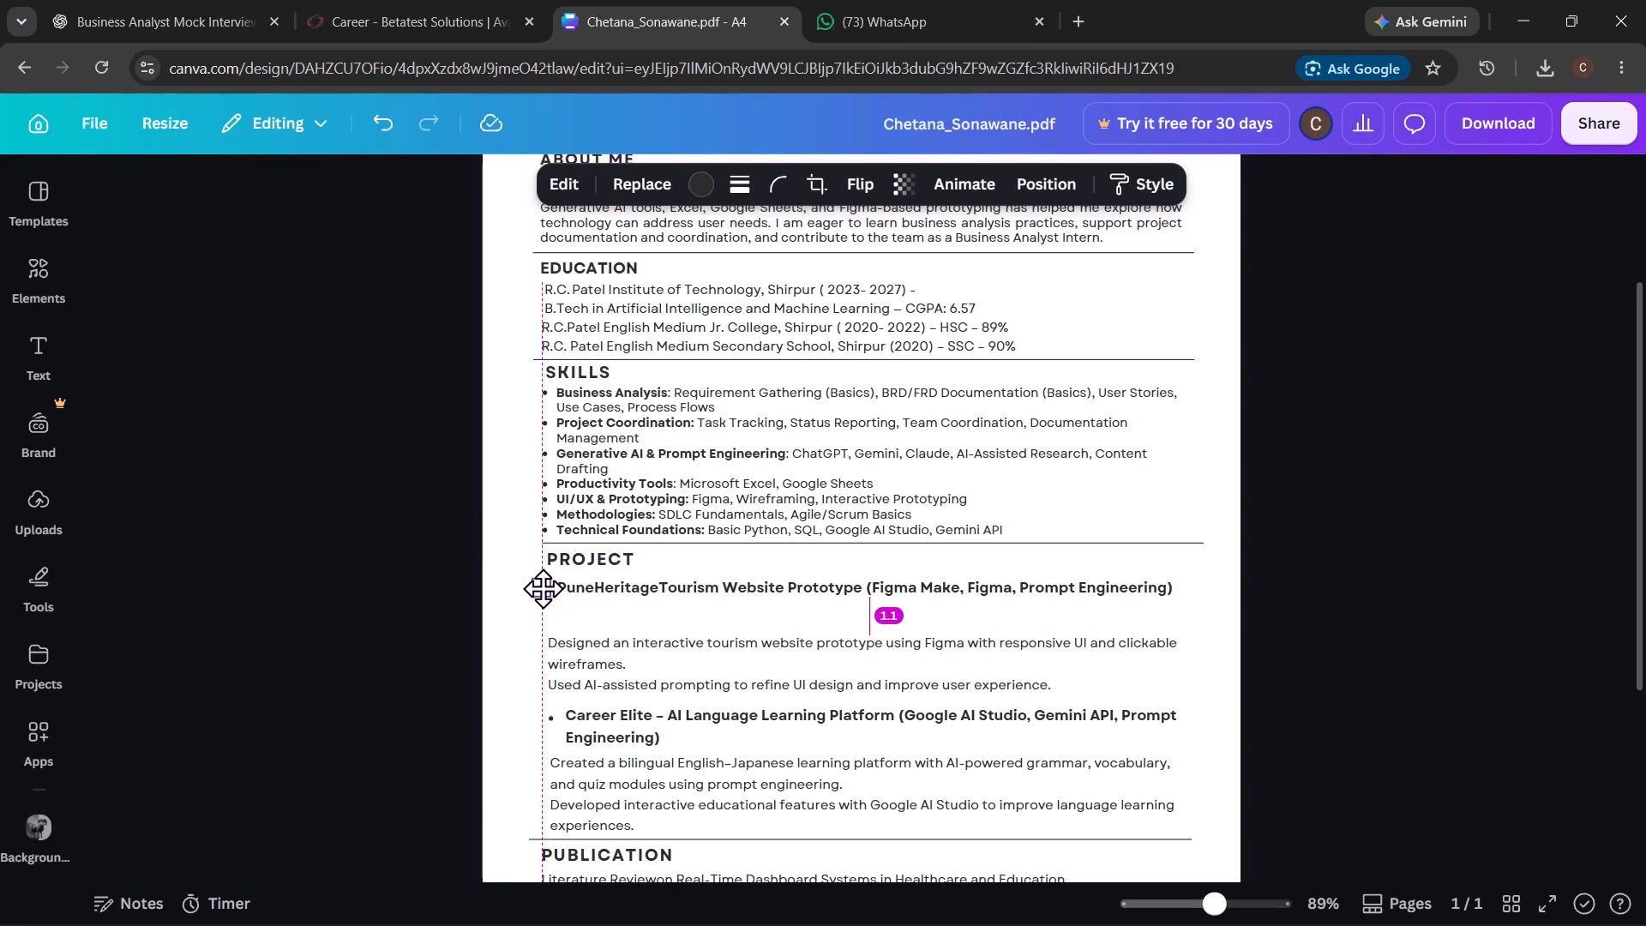
{"action": "left_click_drag", "start_coordinate": [543, 588], "coordinate": [543, 587]}
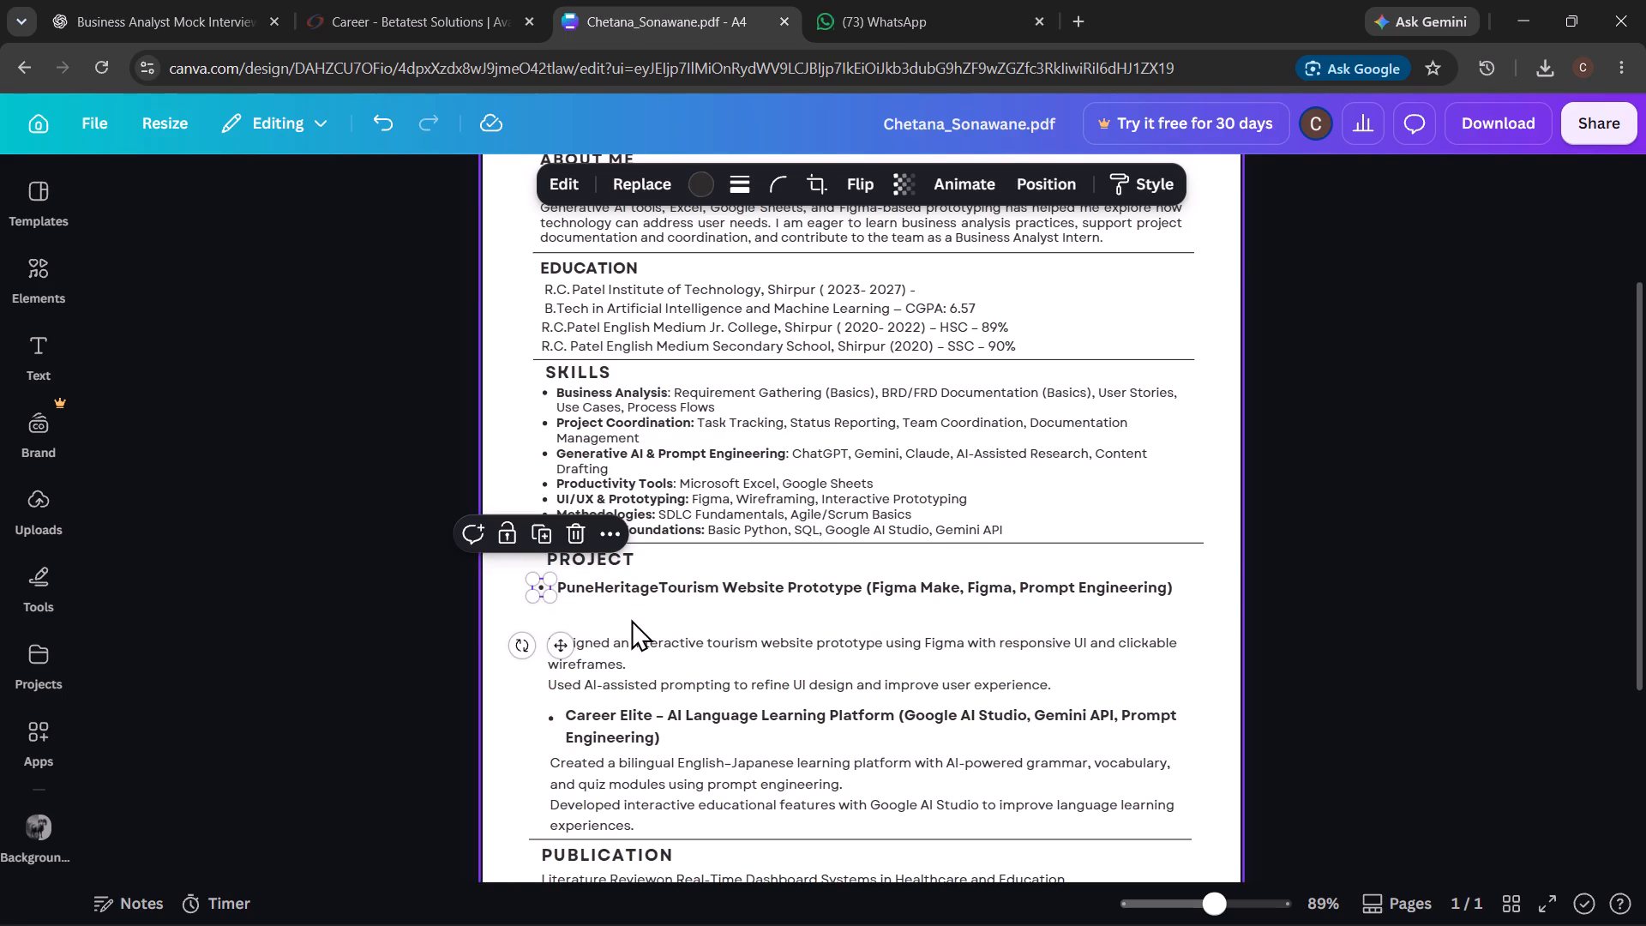
Nudge the bullet dot slightly closer to the PuneHeritageTourism Website Prototype title.
{"action": "left_click", "coordinate": [631, 619]}
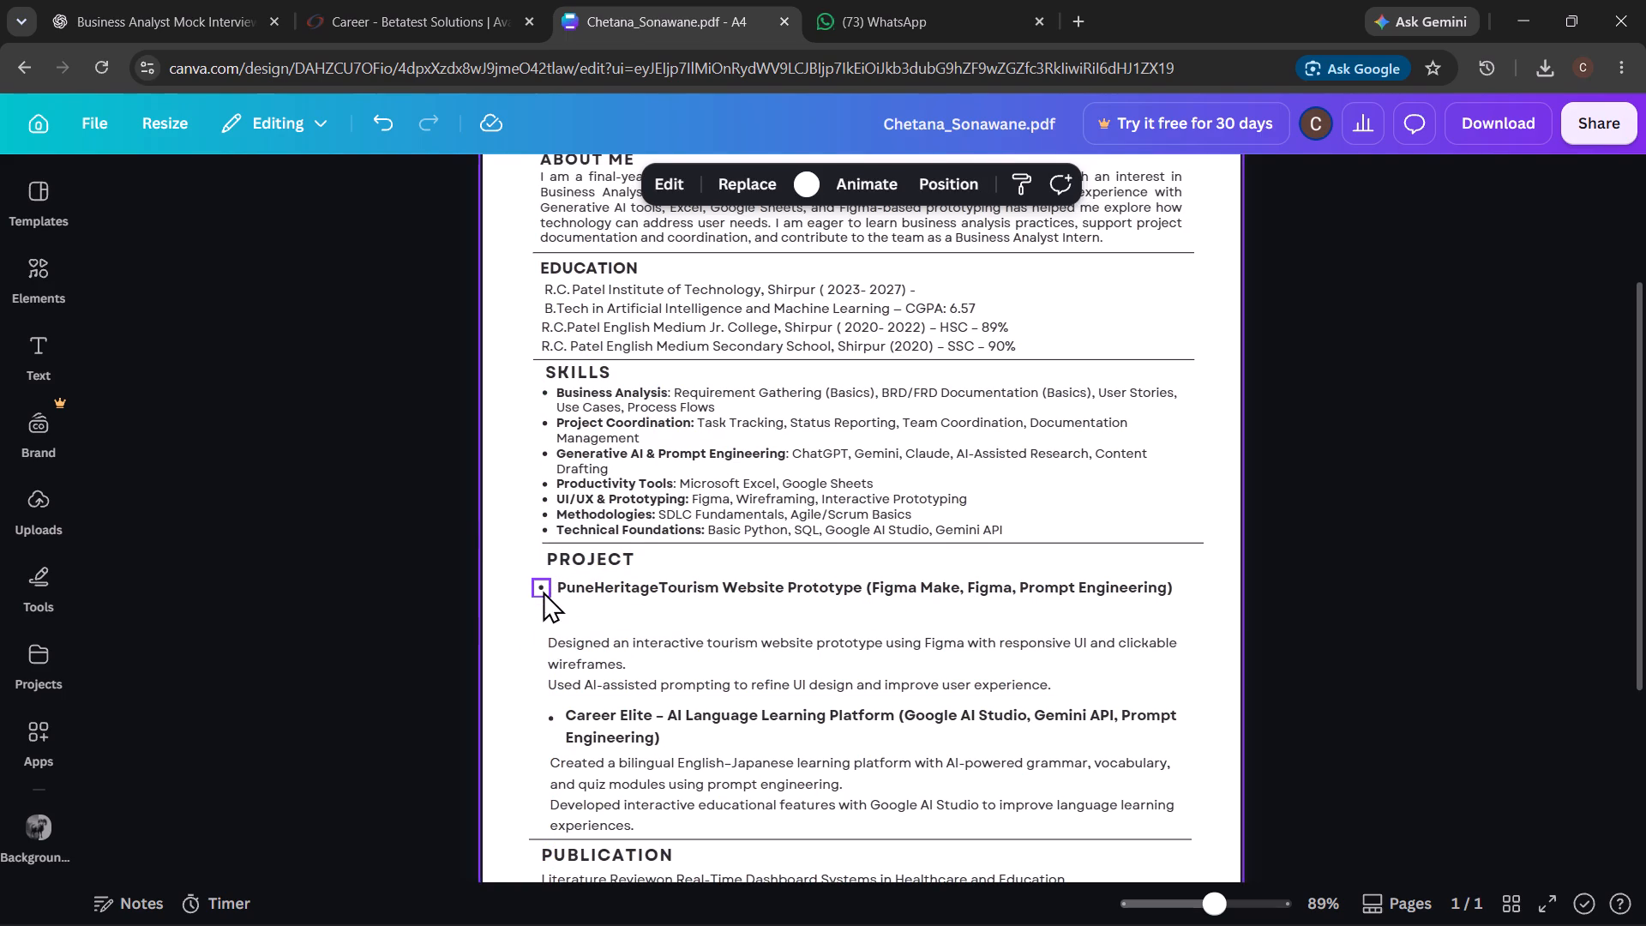
{"action": "left_click", "coordinate": [543, 591]}
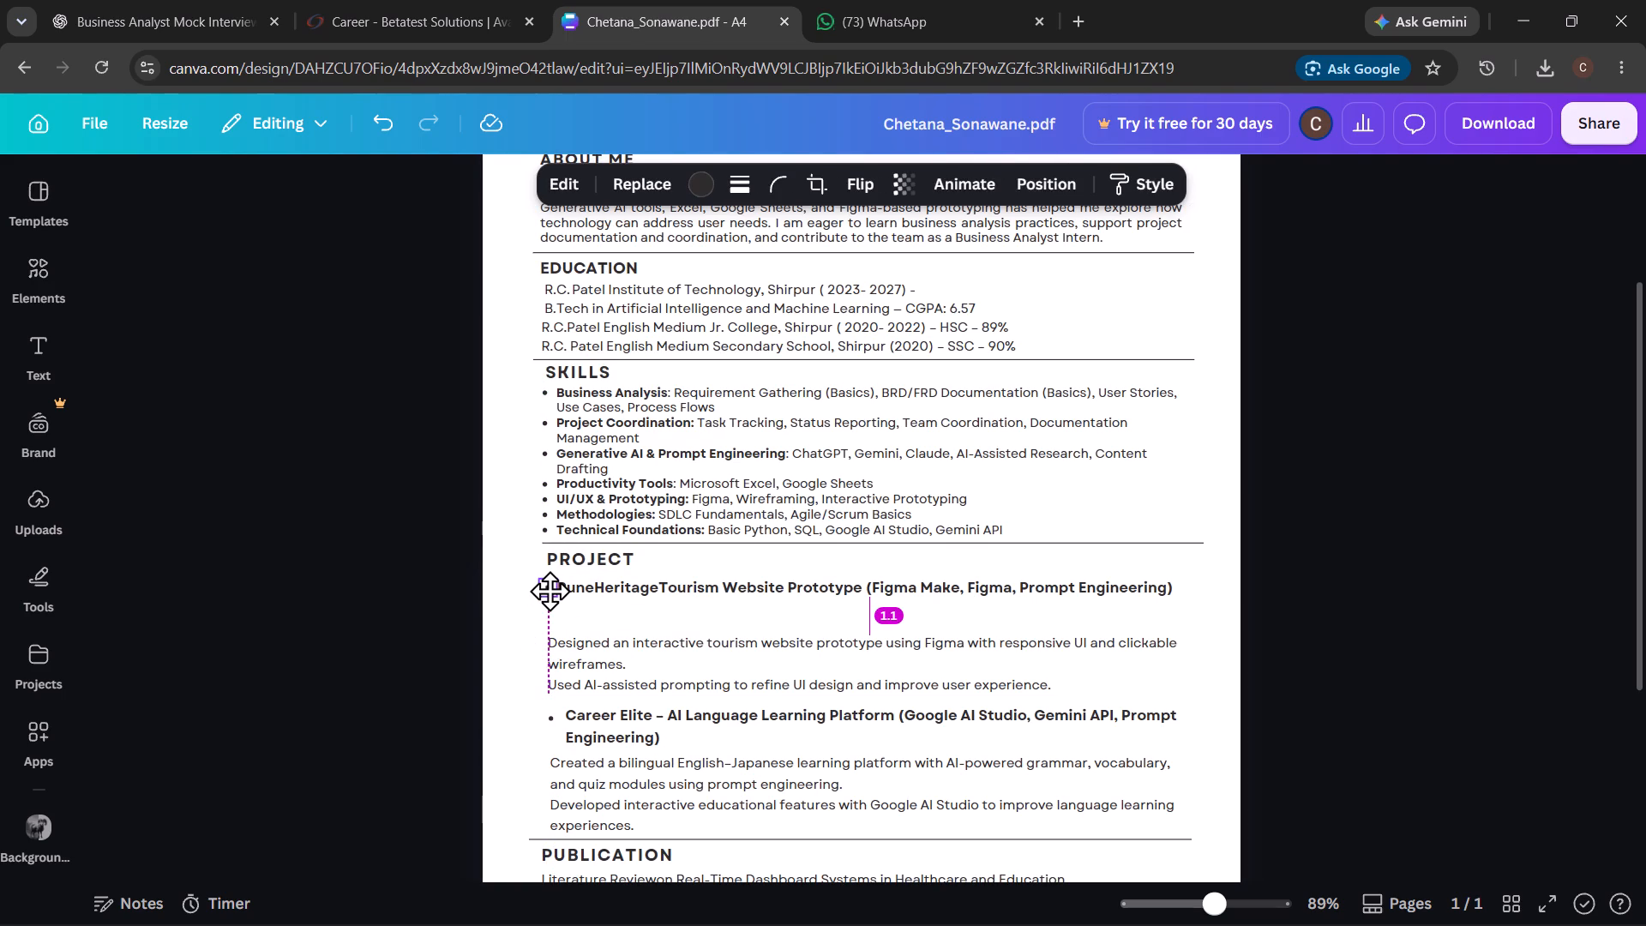
{"action": "left_click", "coordinate": [692, 629]}
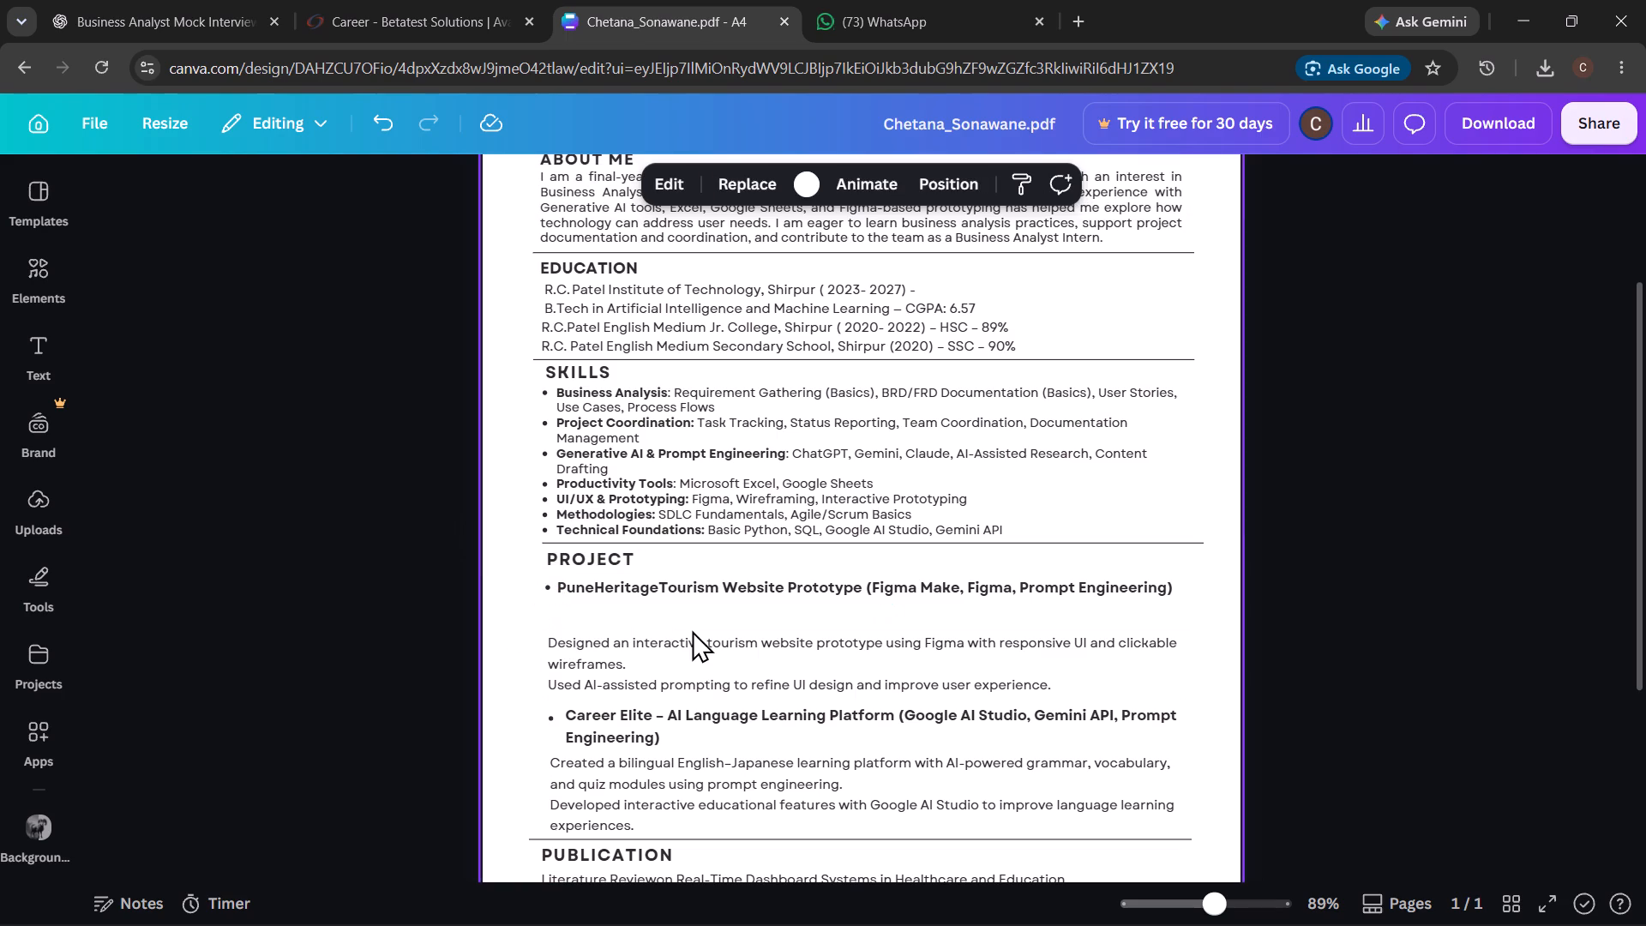
Move the PuneHeritageTourism description up directly beneath its title, with its left edge in line with the title text.
{"action": "left_click_drag", "start_coordinate": [668, 658], "coordinate": [664, 639]}
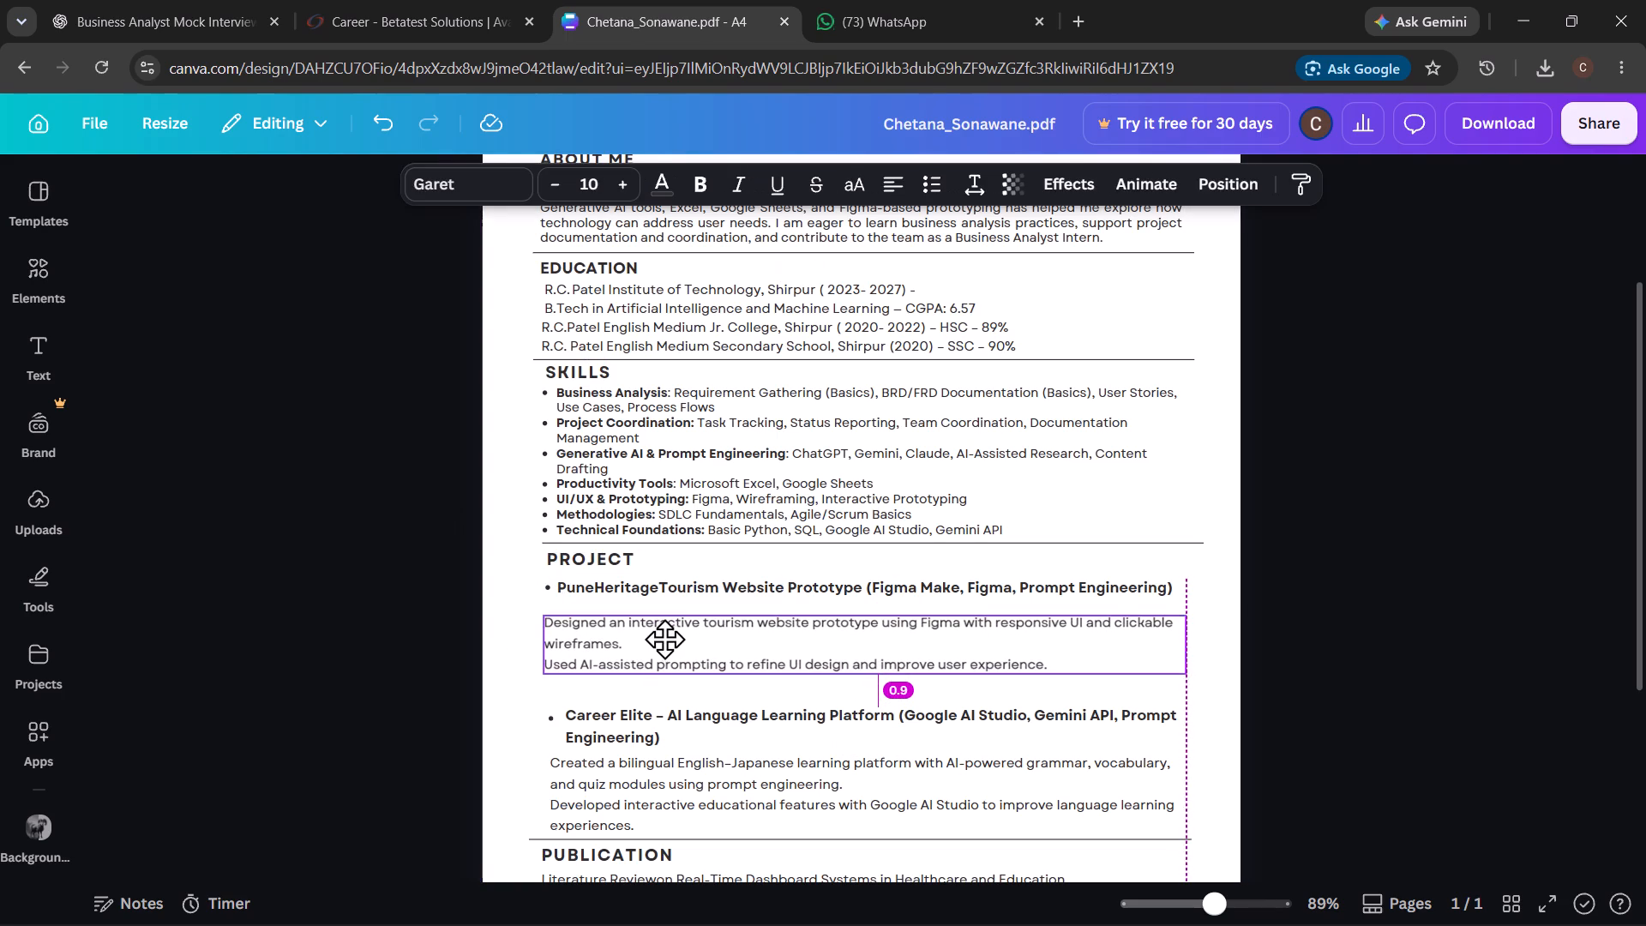
{"action": "left_click_drag", "start_coordinate": [664, 639], "coordinate": [667, 630]}
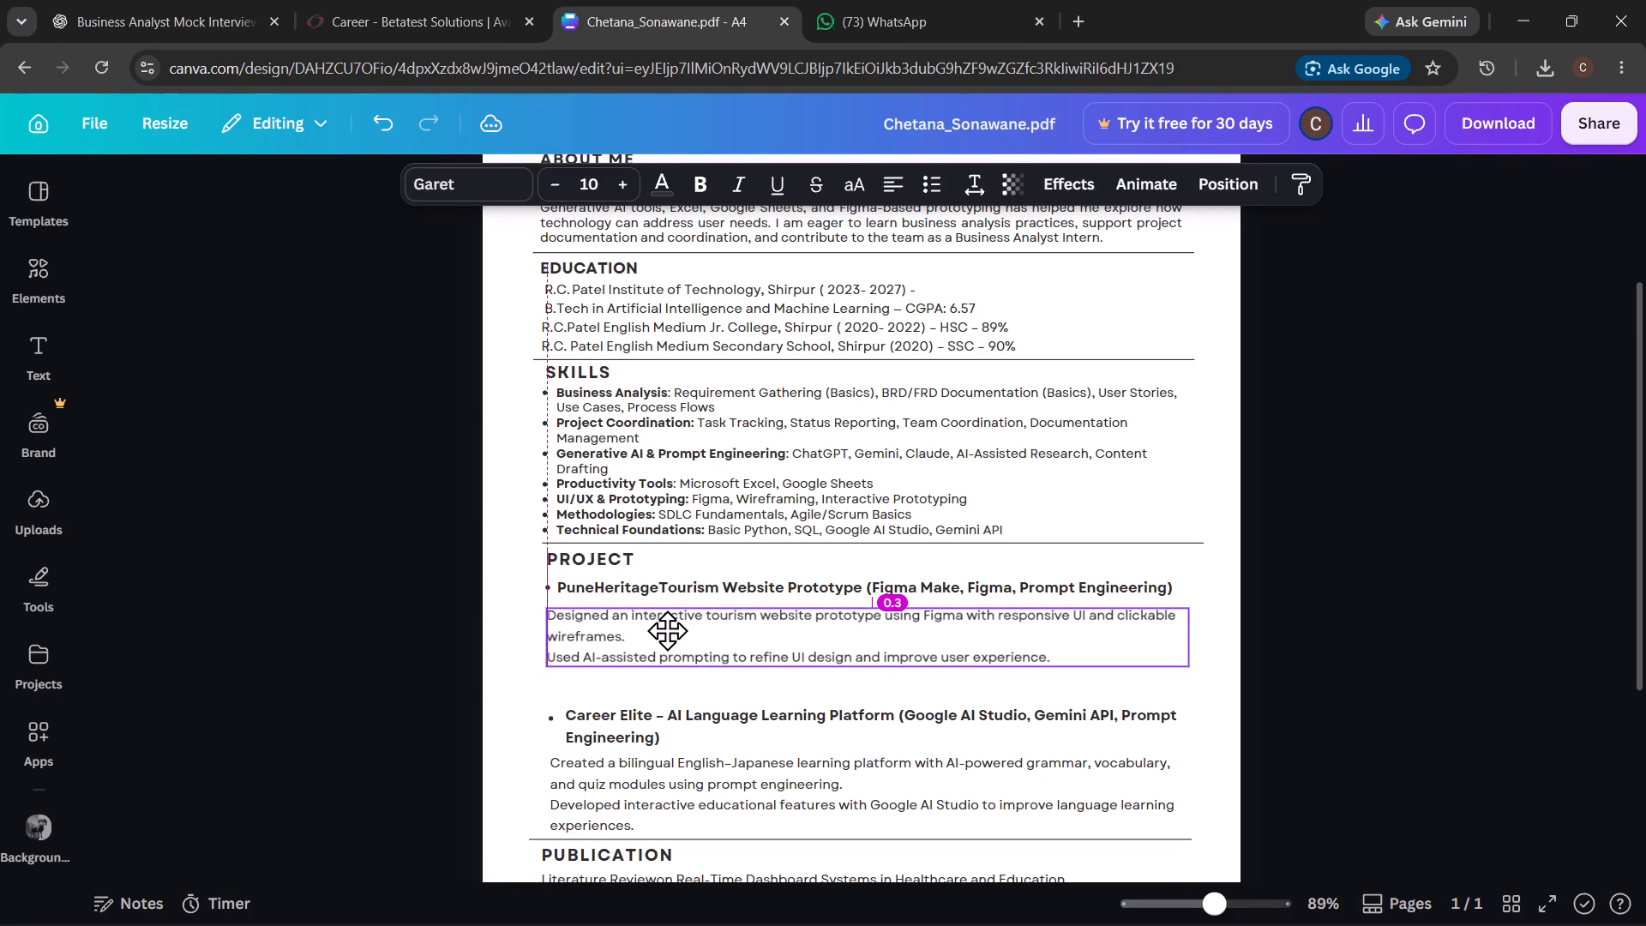
{"action": "left_click_drag", "start_coordinate": [667, 630], "coordinate": [675, 607]}
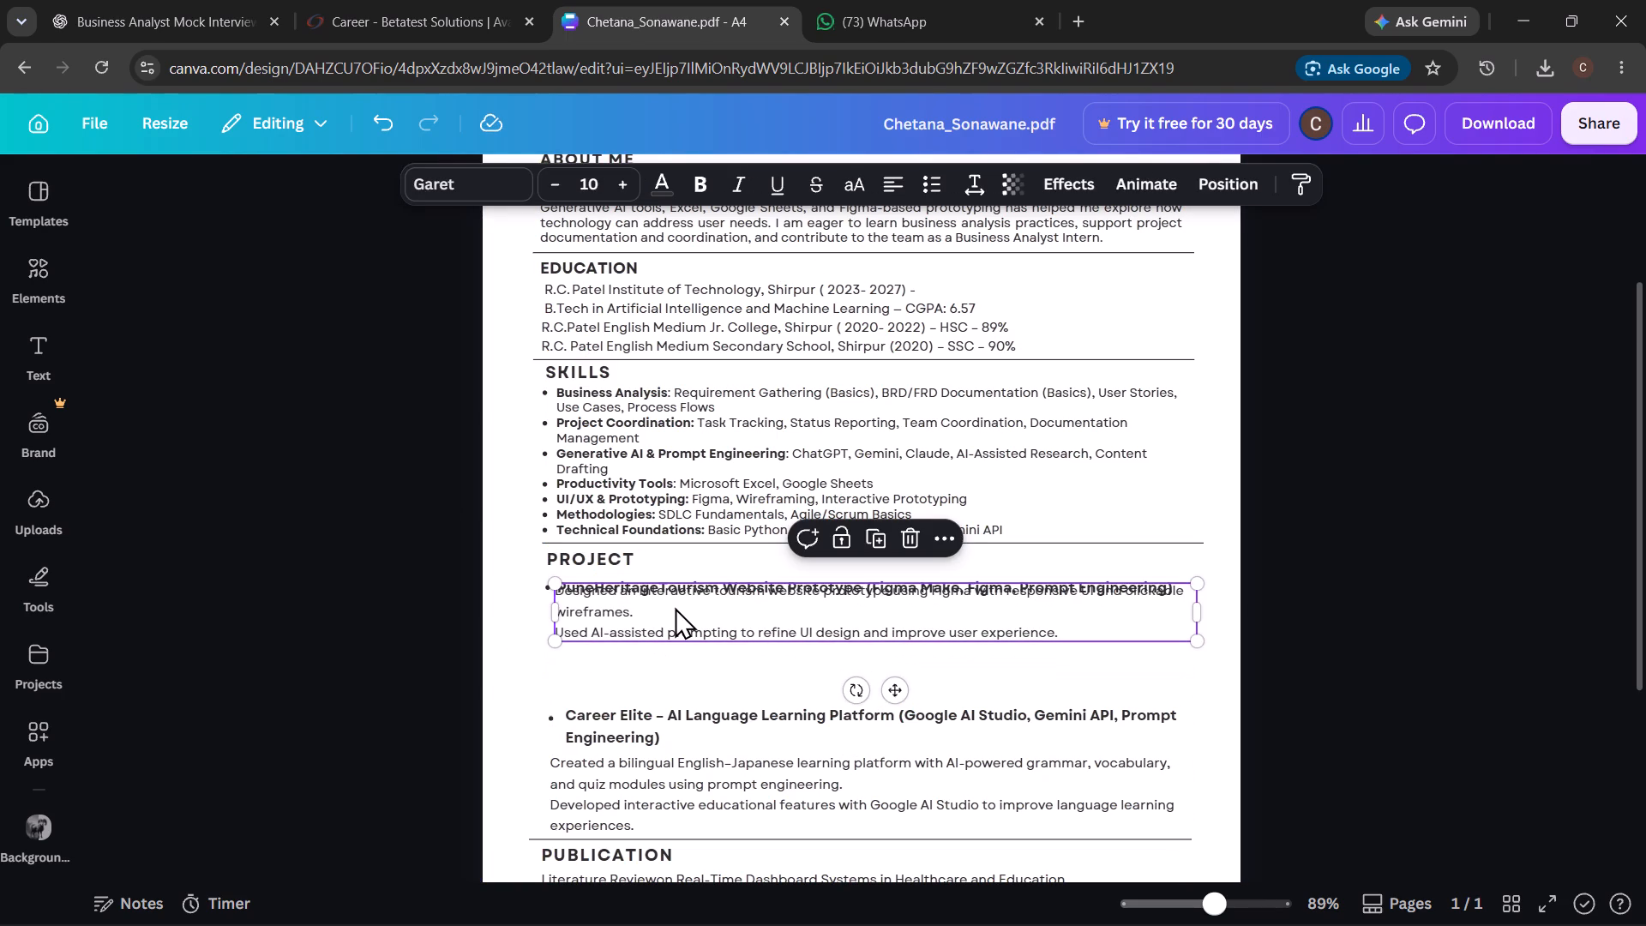
{"action": "left_click_drag", "start_coordinate": [672, 622], "coordinate": [669, 641]}
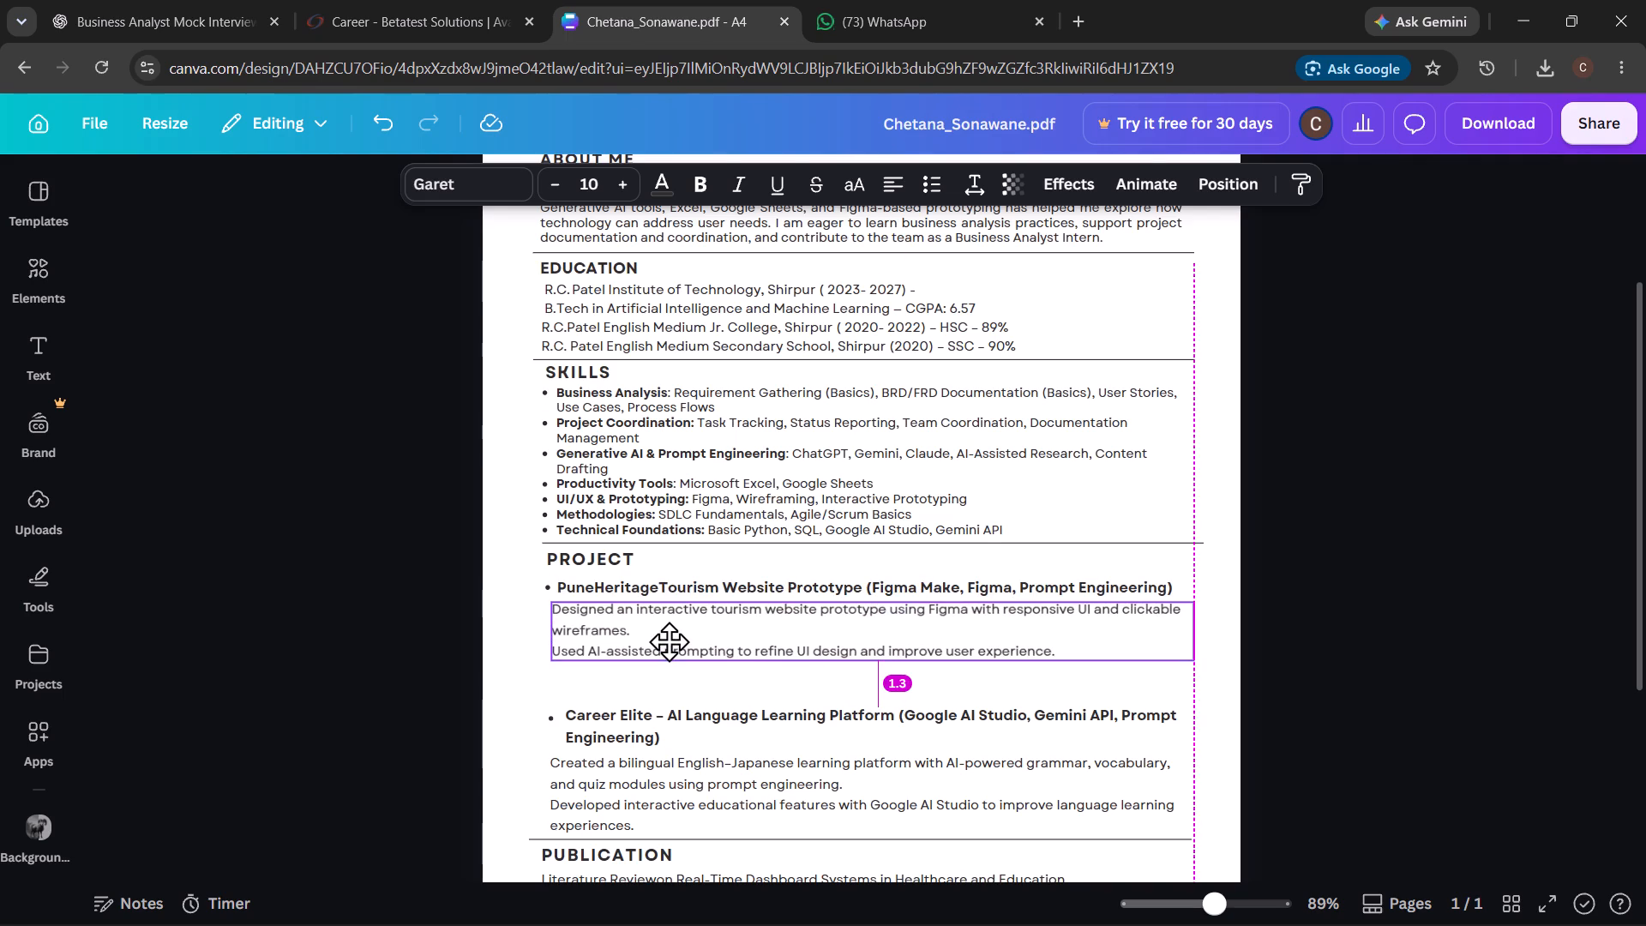
{"action": "left_click_drag", "start_coordinate": [669, 641], "coordinate": [658, 638]}
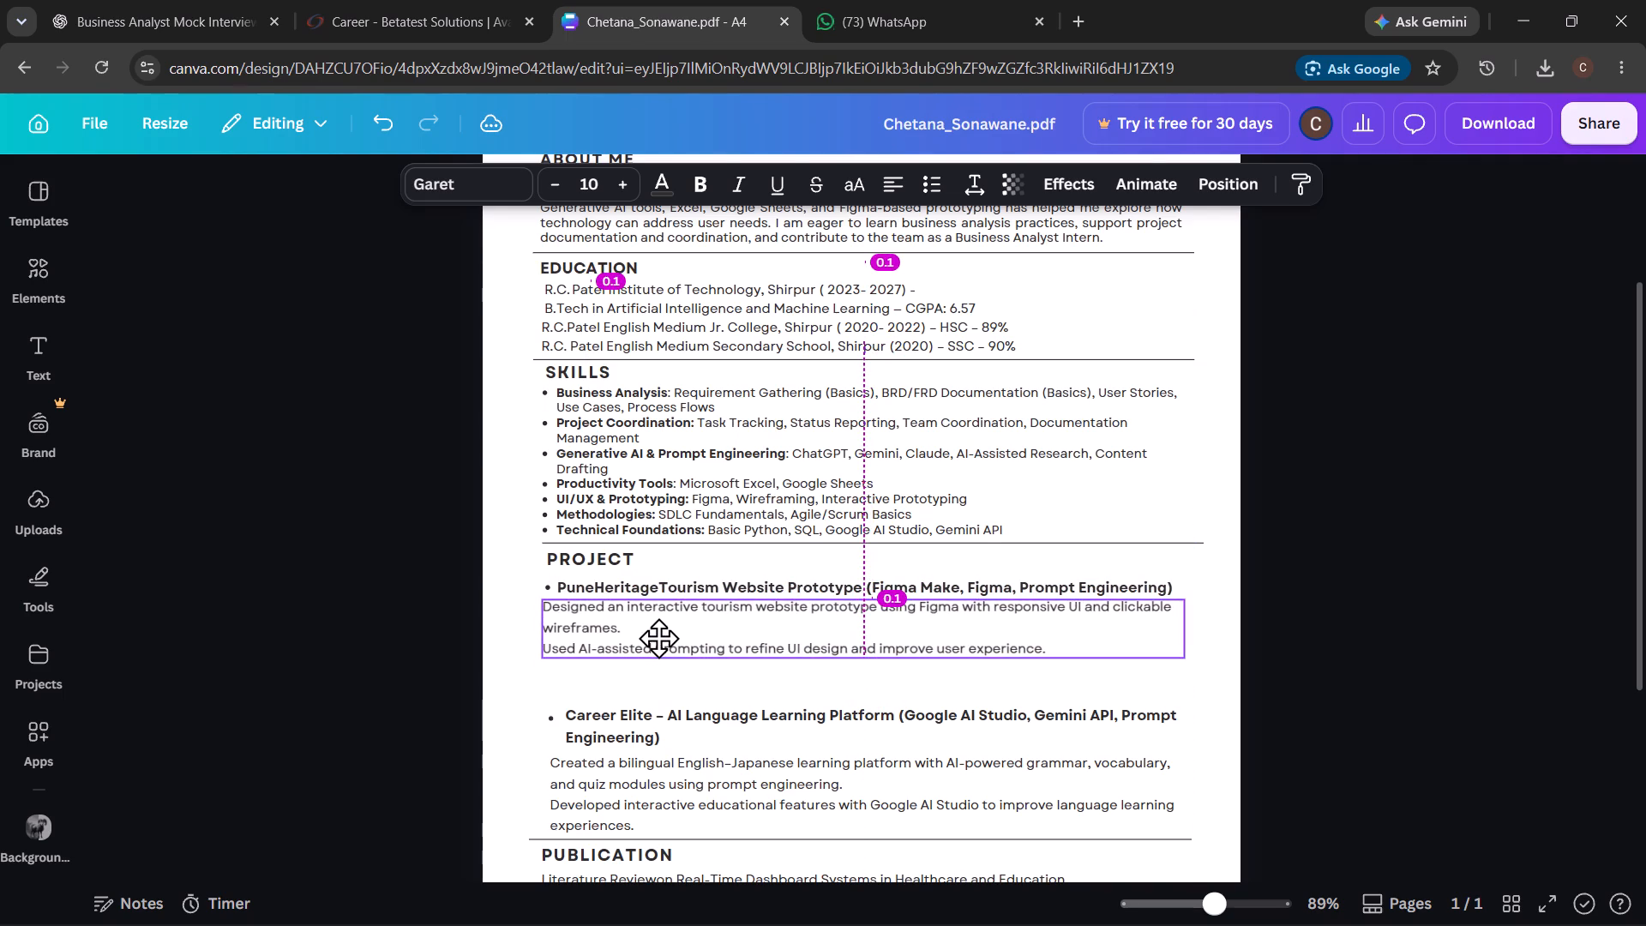
{"action": "left_click_drag", "start_coordinate": [658, 638], "coordinate": [664, 642]}
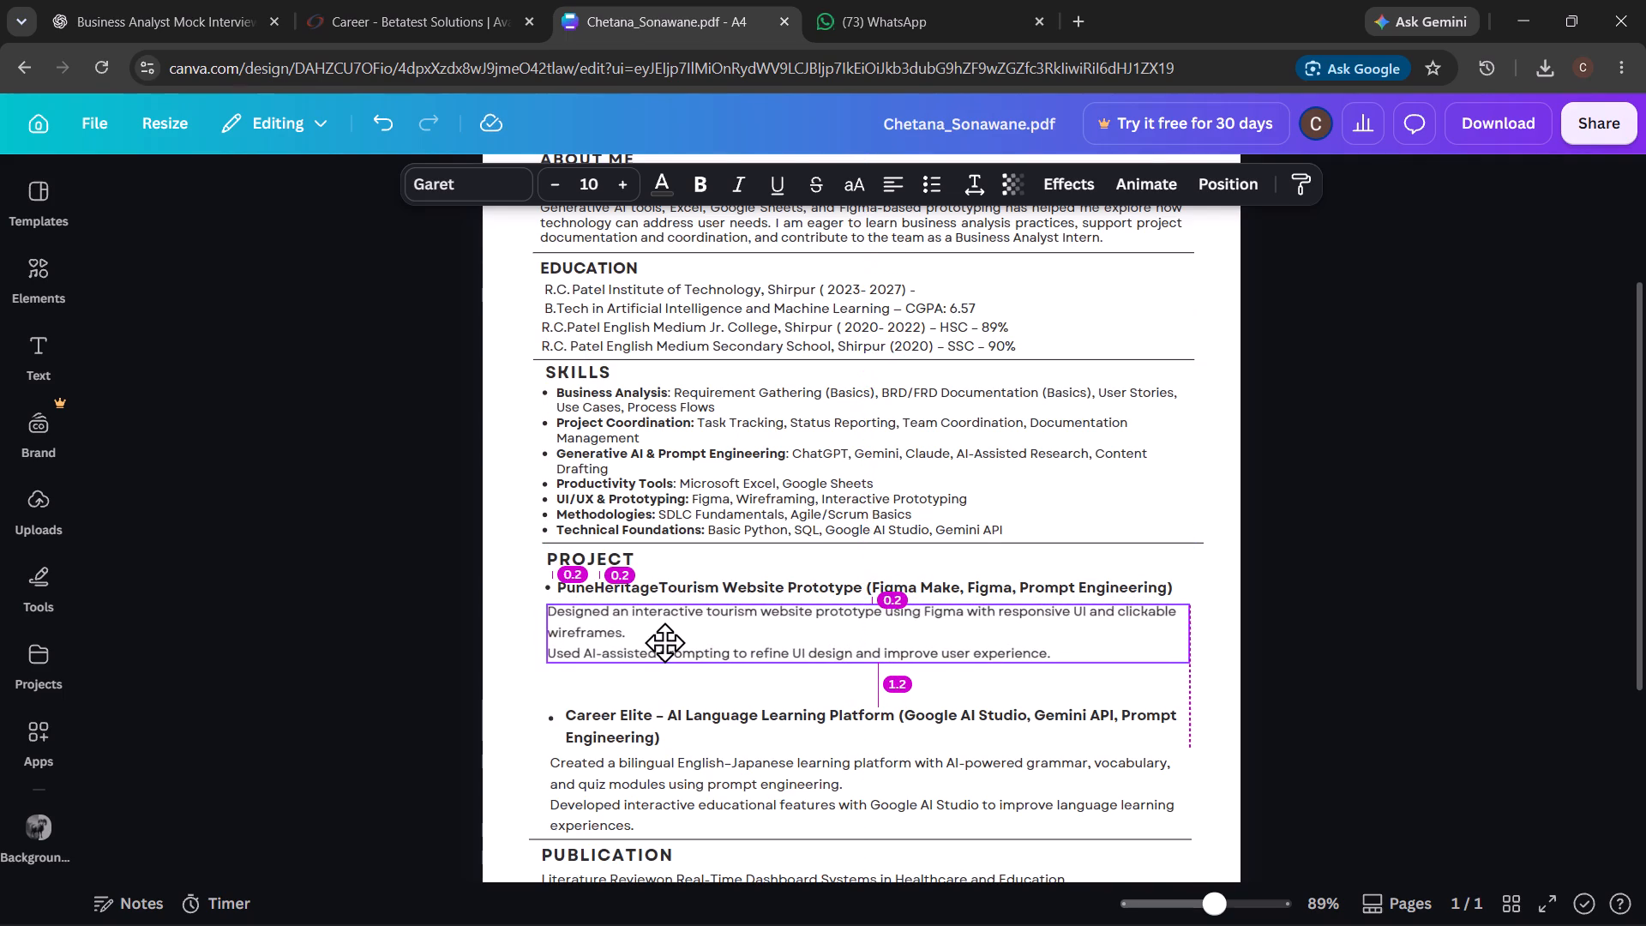
{"action": "left_click_drag", "start_coordinate": [664, 642], "coordinate": [673, 644]}
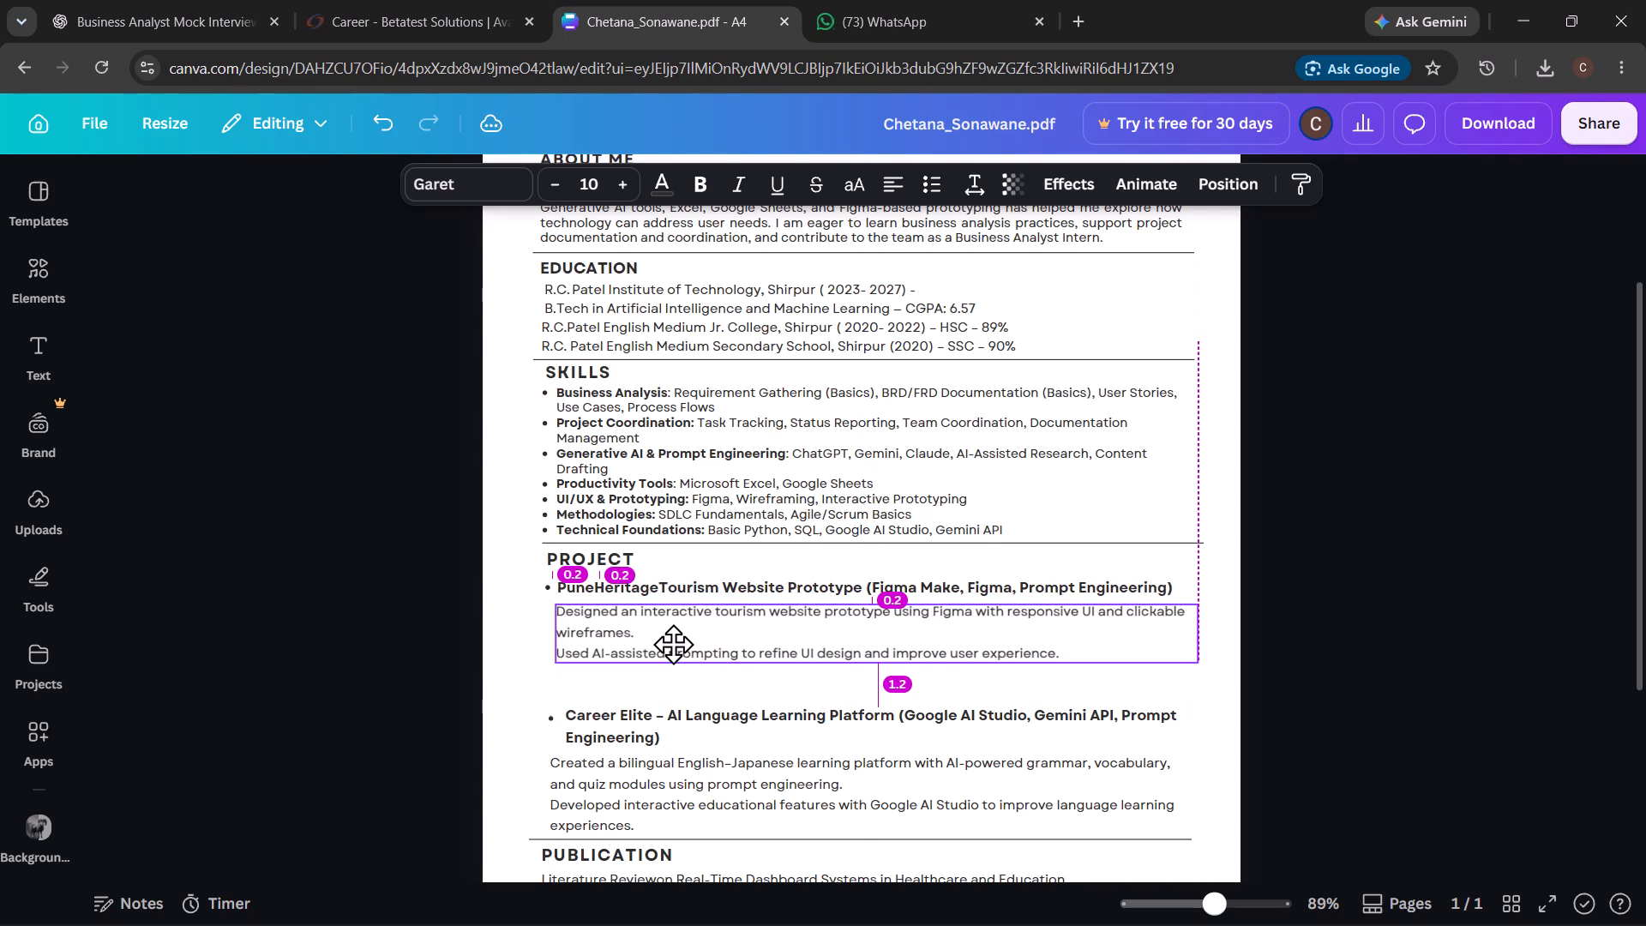
{"action": "left_click_drag", "start_coordinate": [673, 644], "coordinate": [673, 643]}
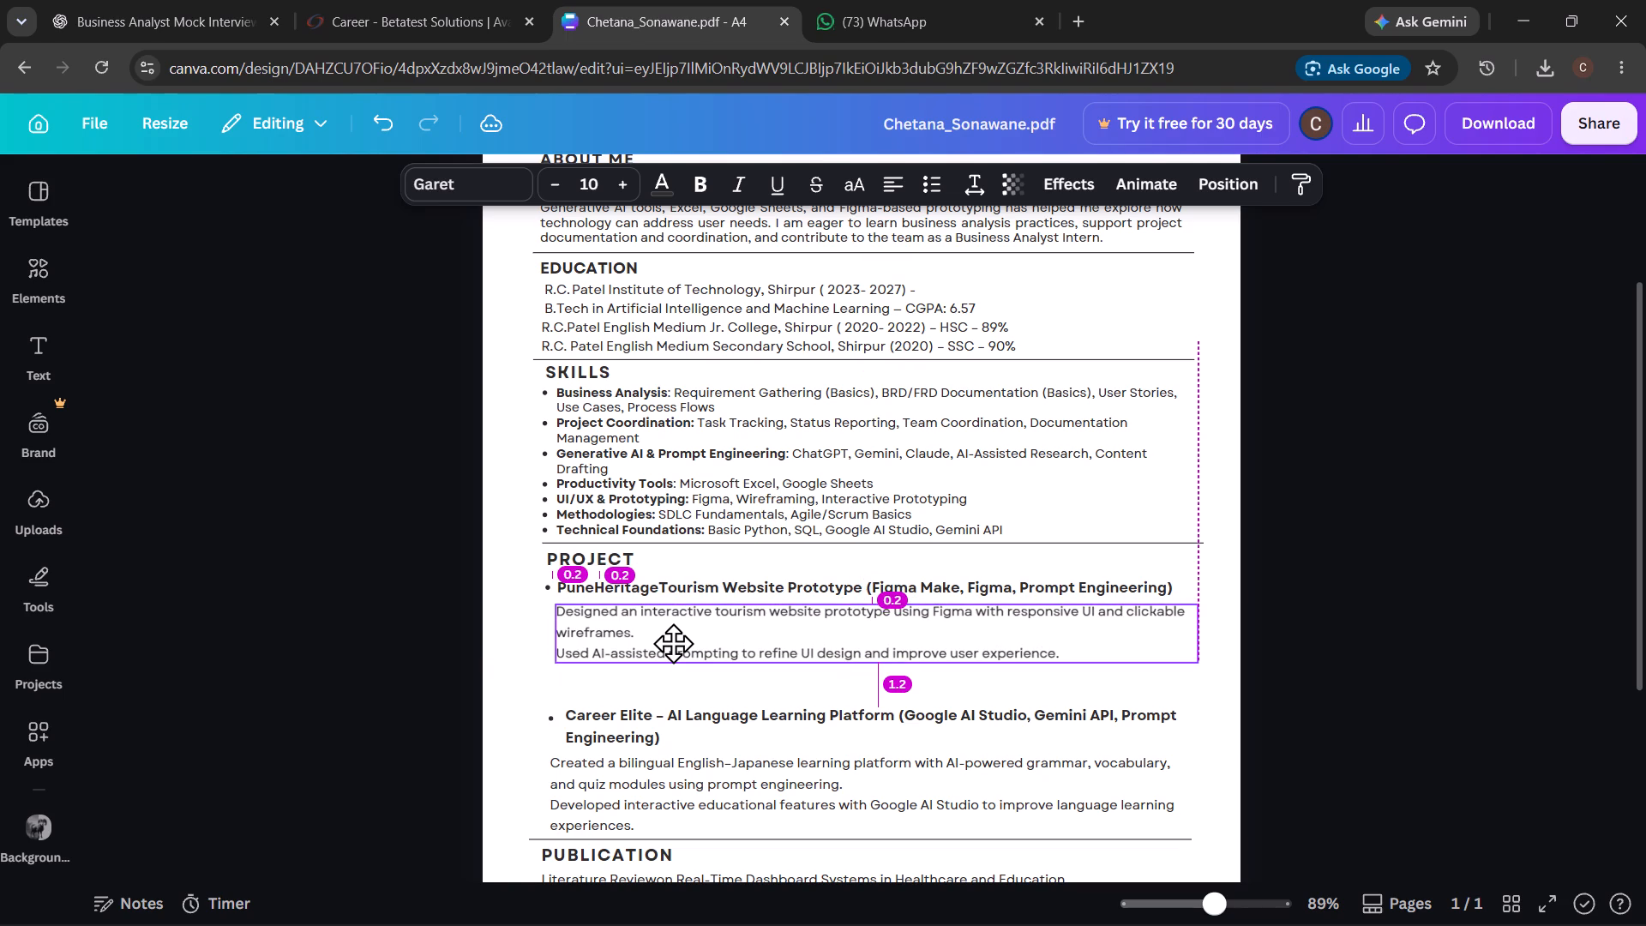
{"action": "left_click_drag", "start_coordinate": [673, 643], "coordinate": [676, 640]}
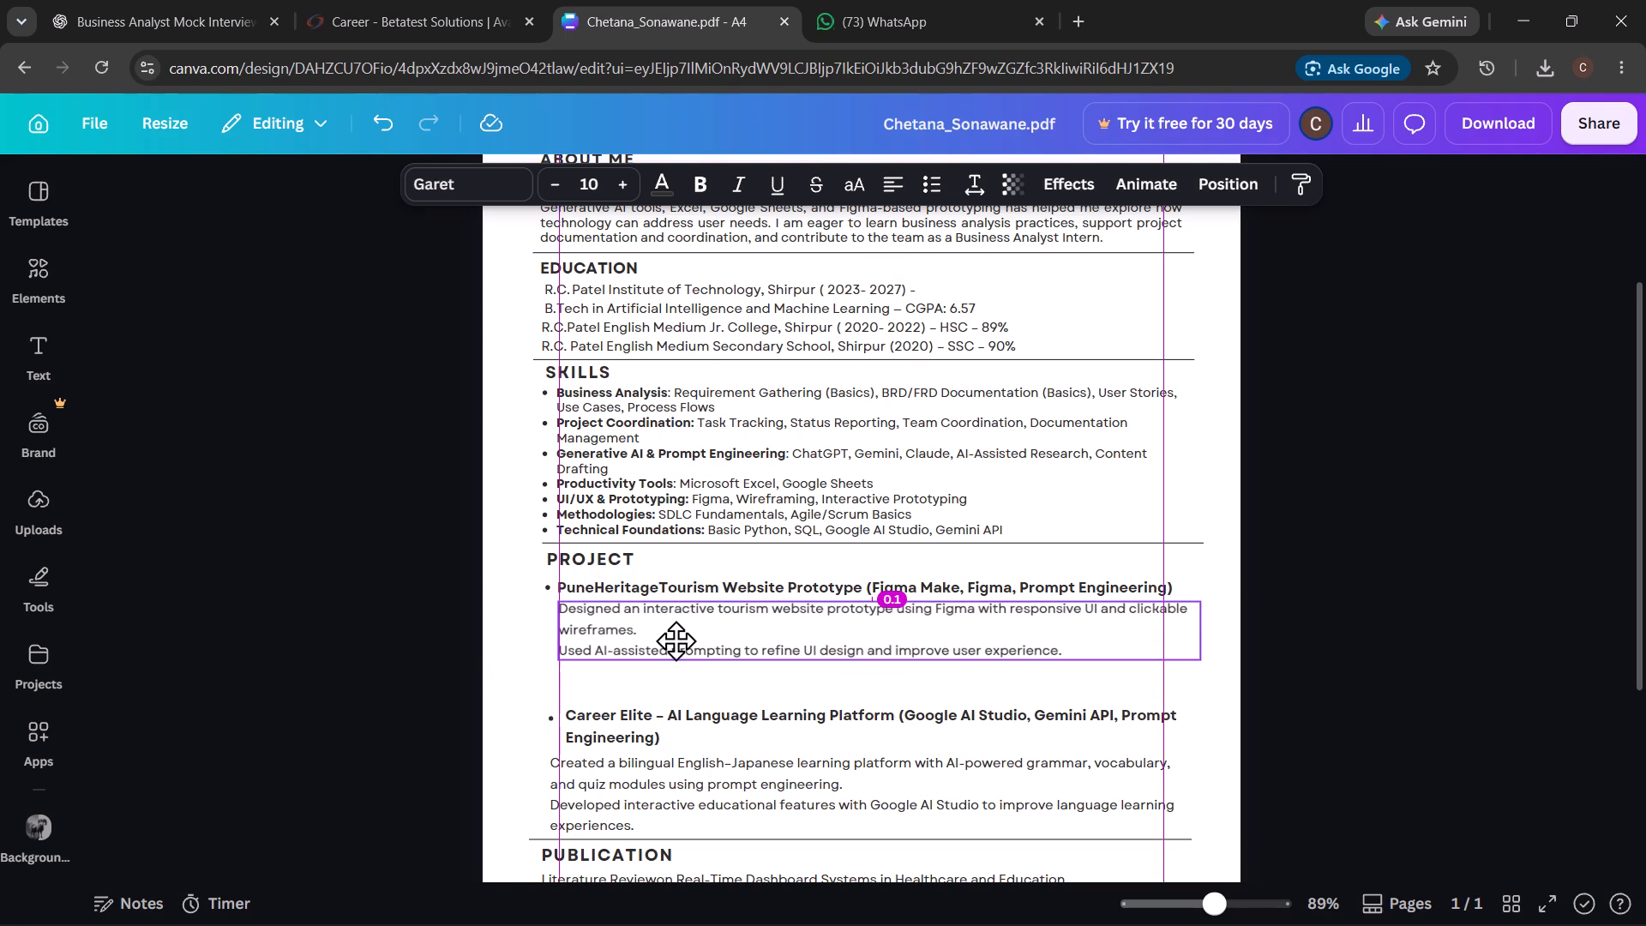
{"action": "left_click_drag", "start_coordinate": [676, 640], "coordinate": [676, 643]}
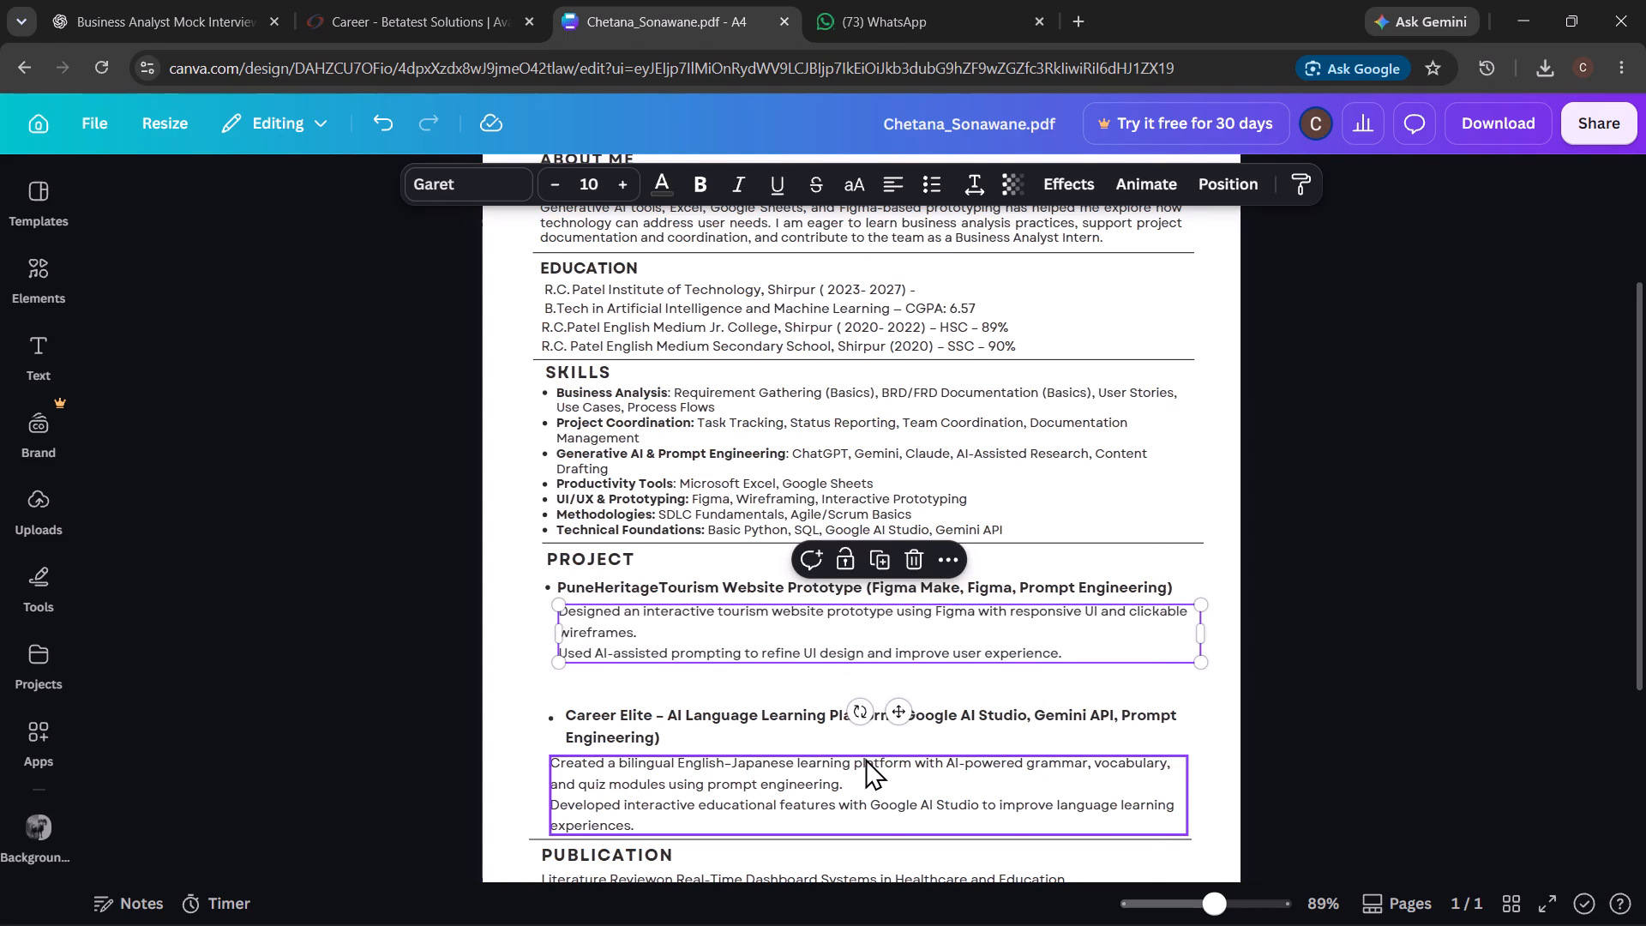
Move the Career Elite title and its bullet dot up beneath the PuneHeritageTourism description, with the dot beside the title's first line.
{"action": "scroll", "coordinate": [865, 758], "scroll_direction": "down", "scroll_amount": 2}
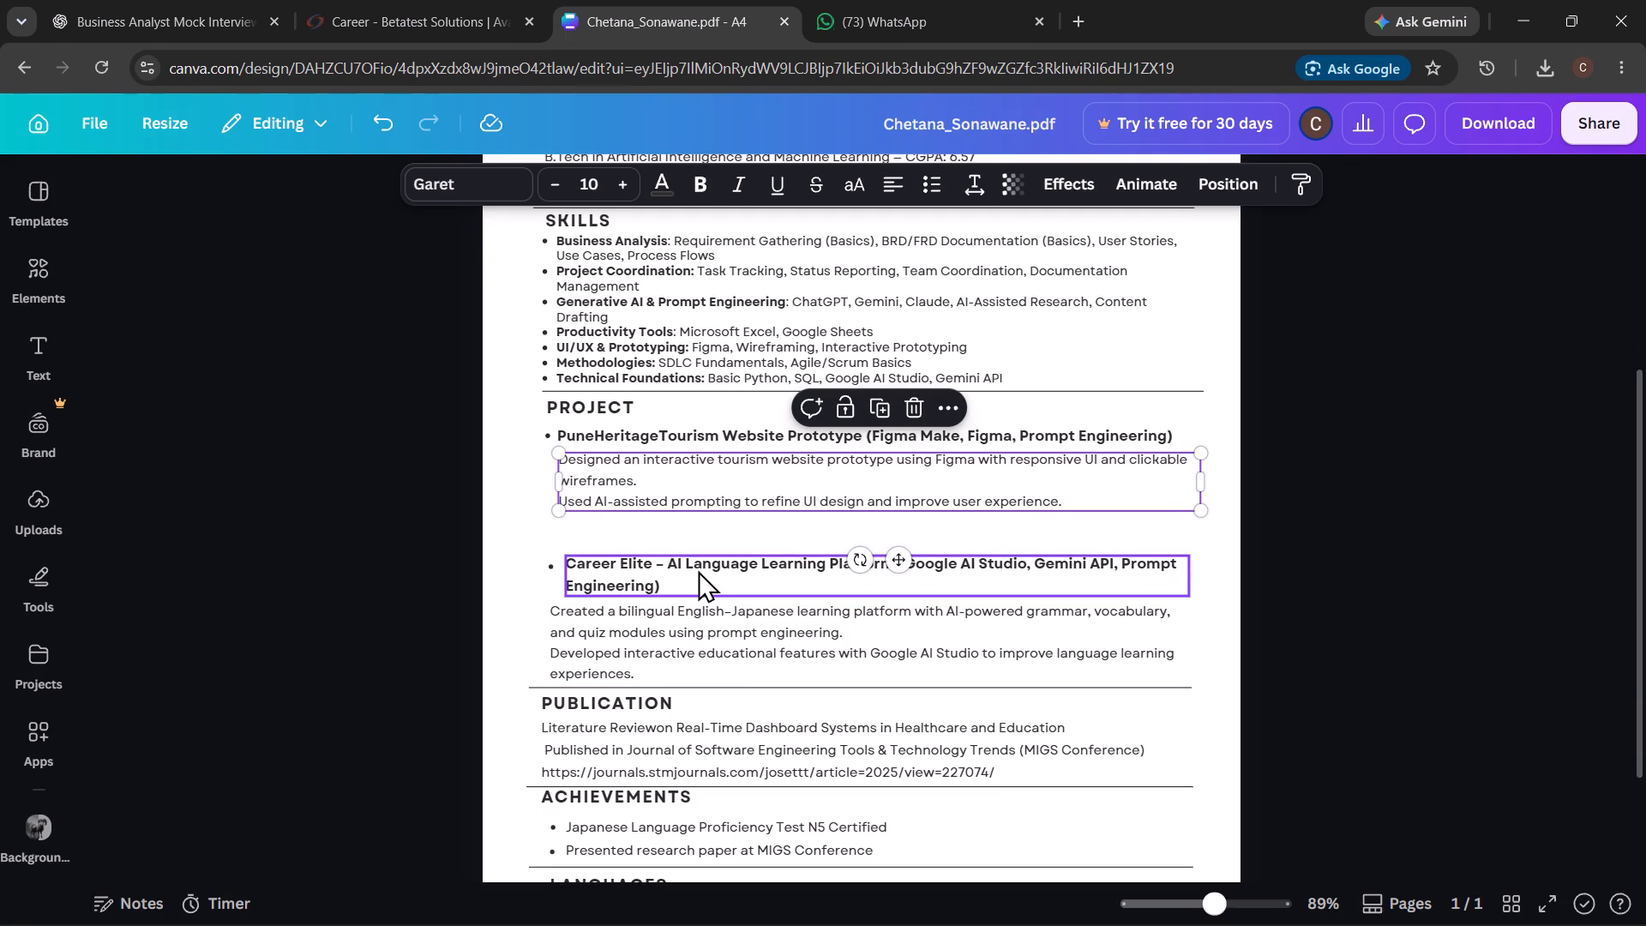
{"action": "left_click_drag", "start_coordinate": [698, 570], "coordinate": [694, 544]}
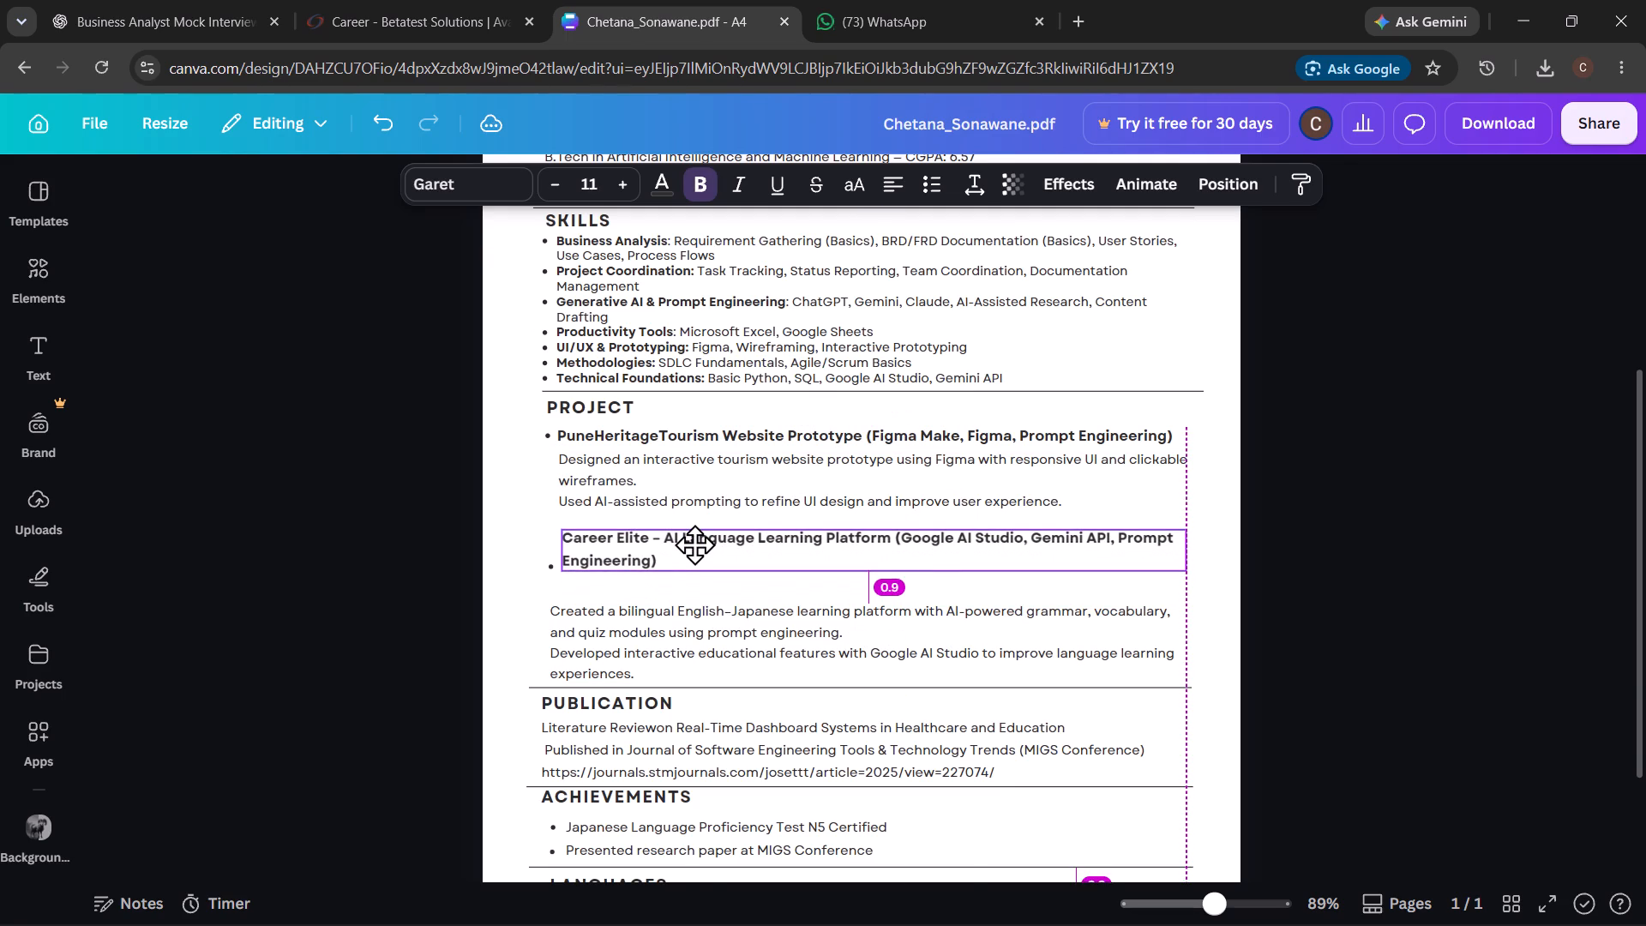
{"action": "left_click_drag", "start_coordinate": [694, 544], "coordinate": [694, 537]}
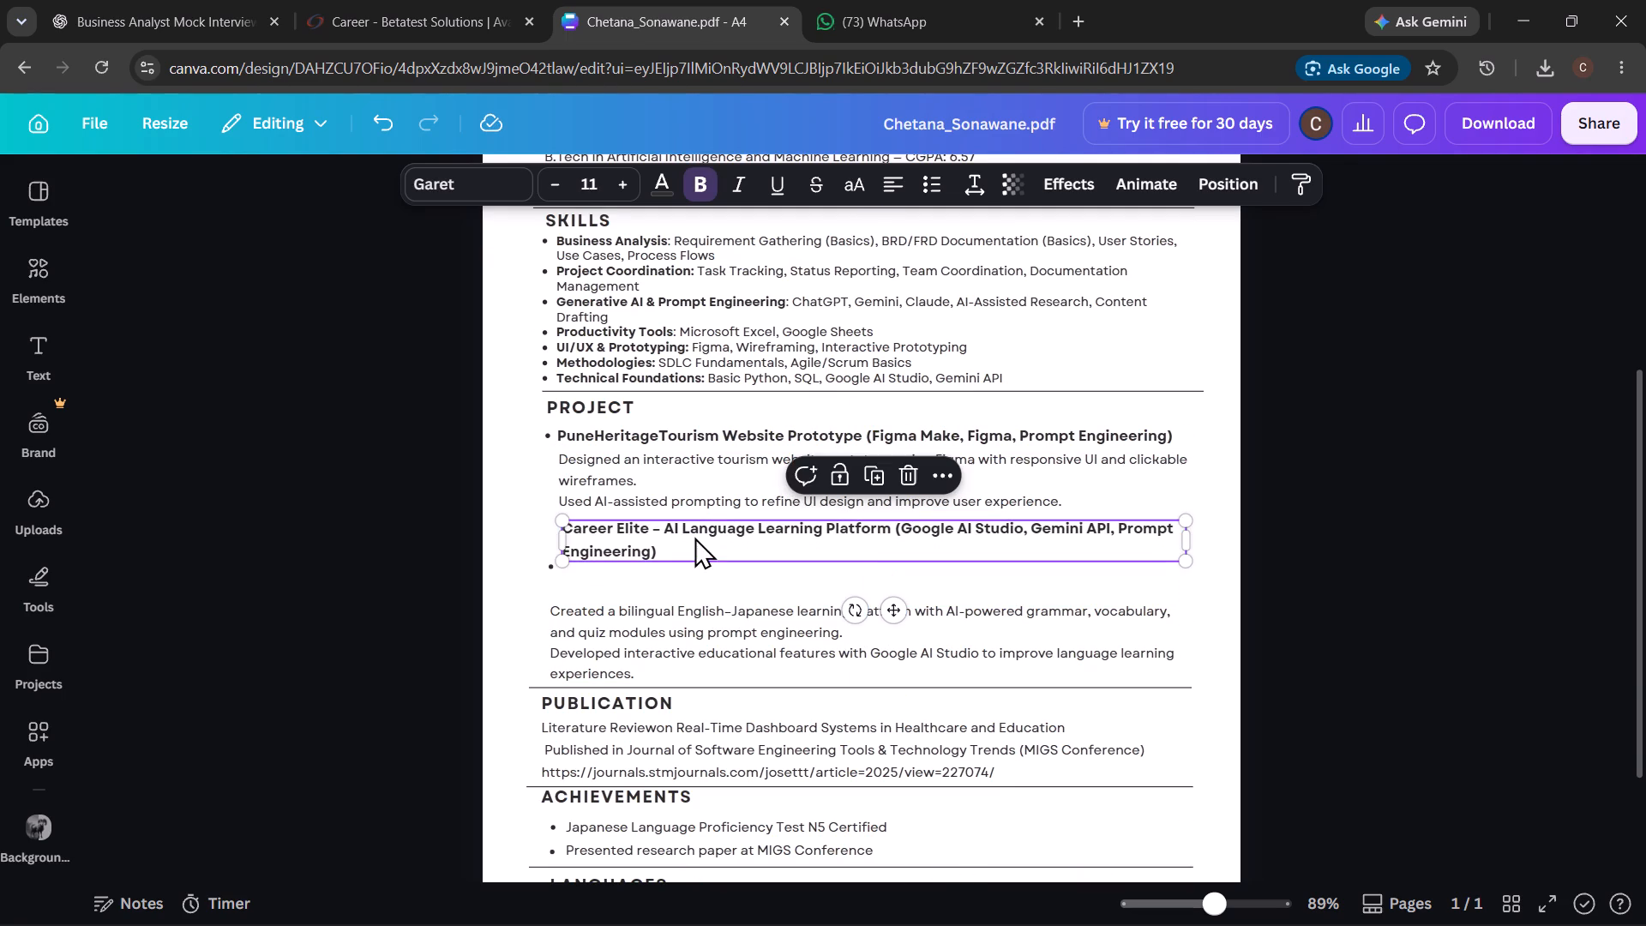
{"action": "left_click", "coordinate": [544, 566]}
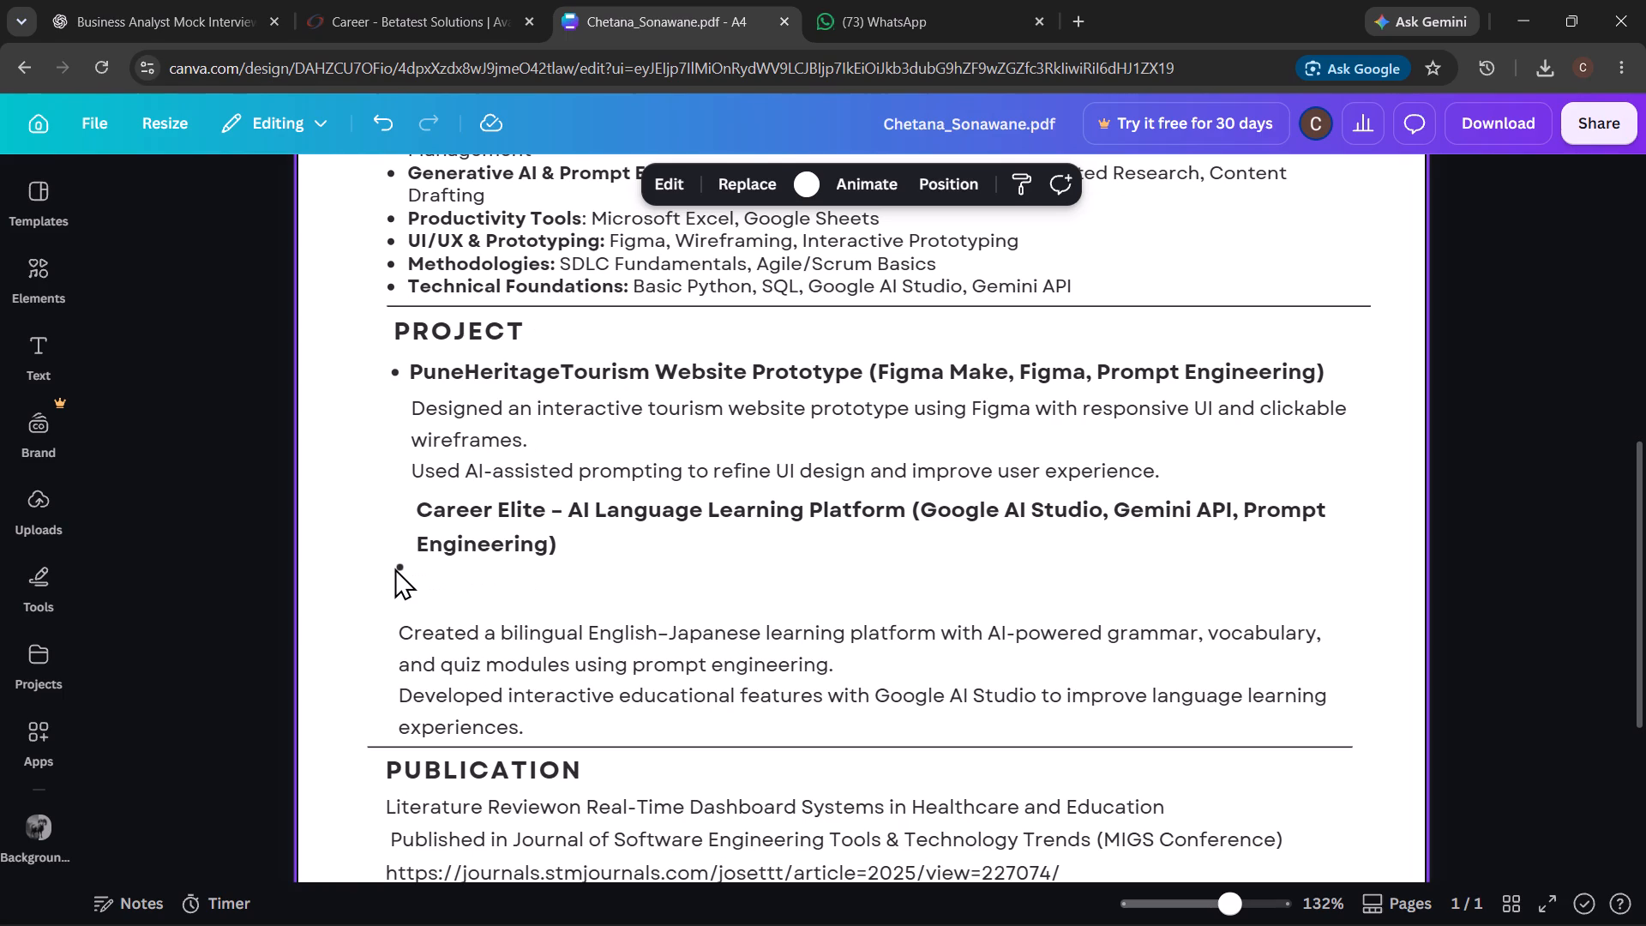
{"action": "left_click", "coordinate": [394, 568]}
{"action": "left_click_drag", "start_coordinate": [398, 569], "coordinate": [396, 534]}
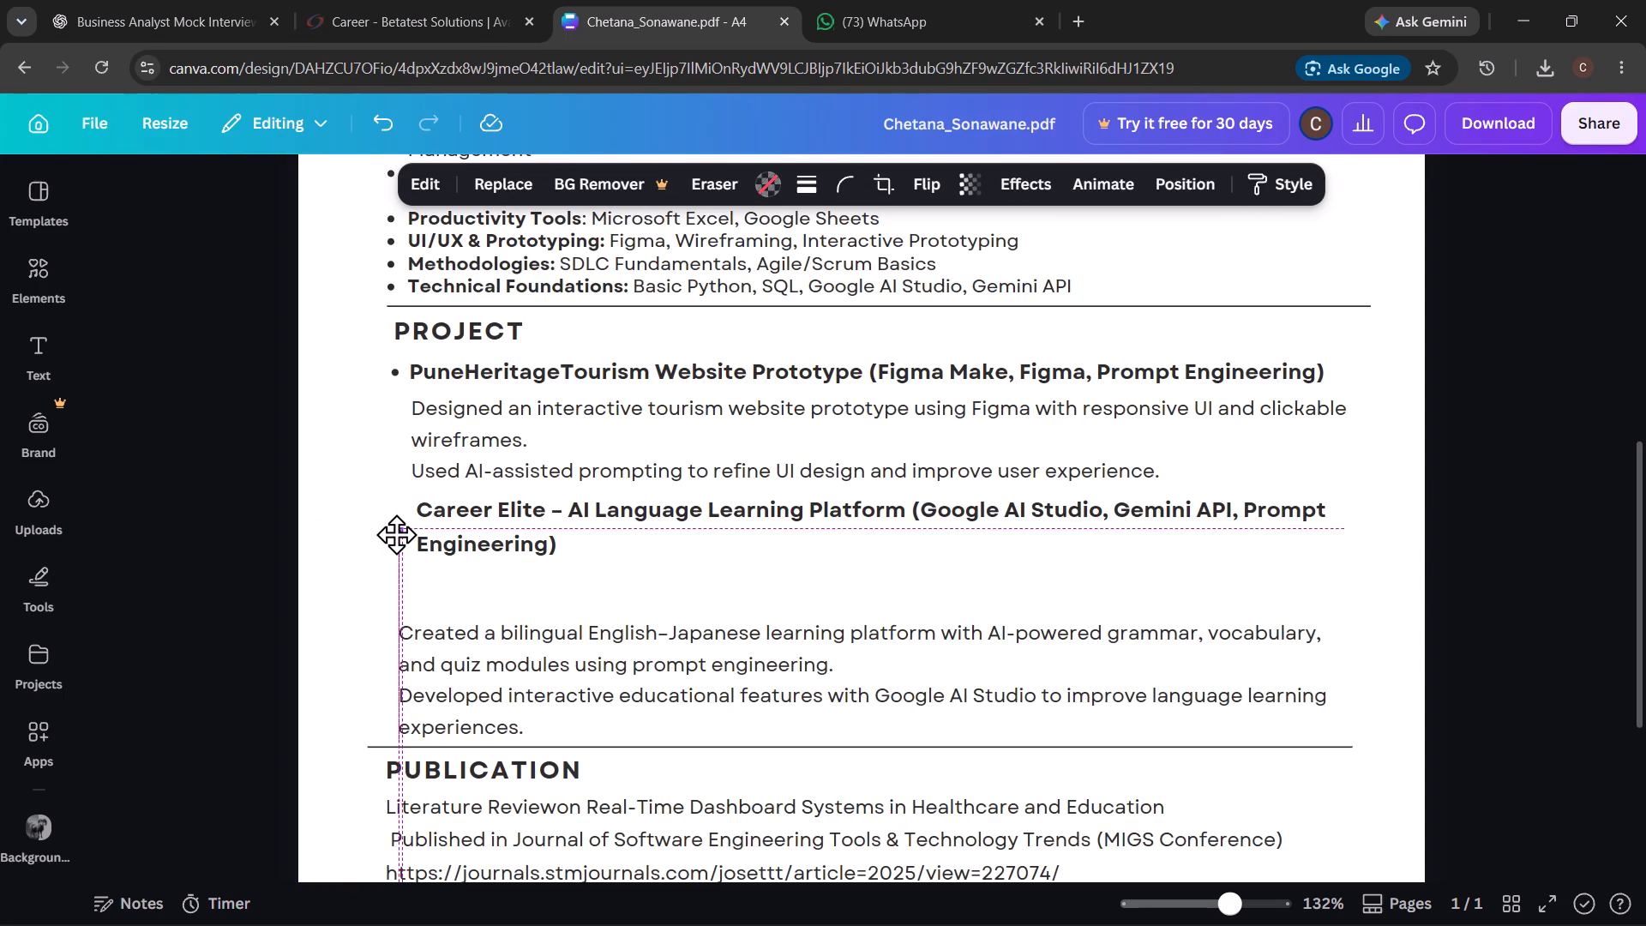
{"action": "left_click_drag", "start_coordinate": [396, 534], "coordinate": [395, 518]}
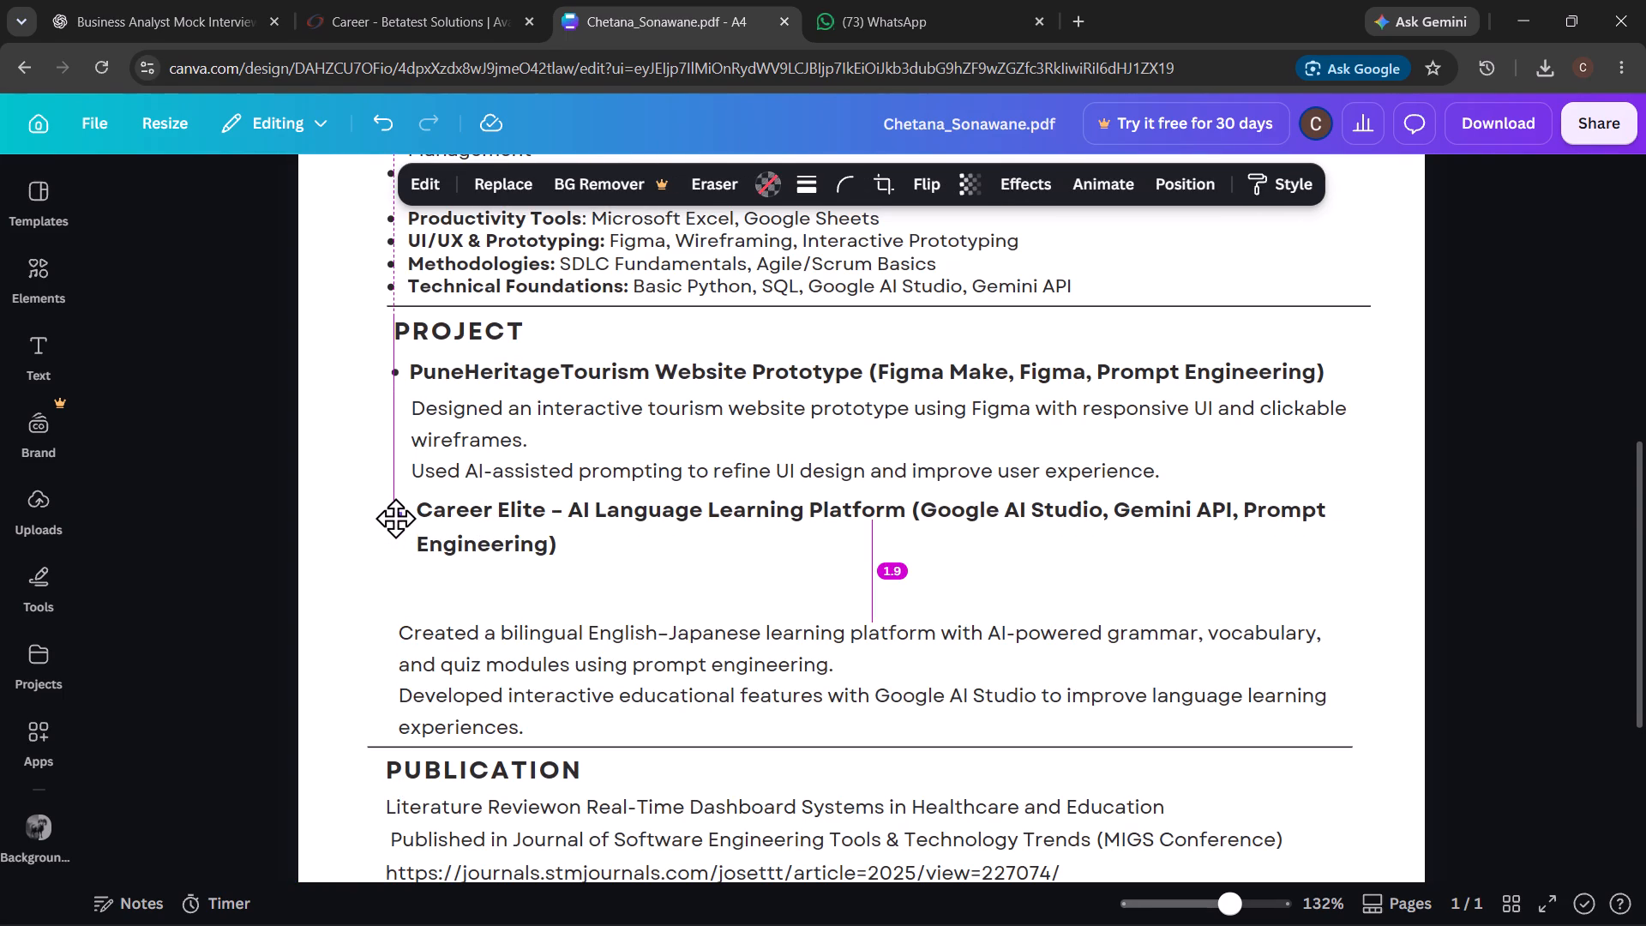
{"action": "left_click_drag", "start_coordinate": [395, 518], "coordinate": [397, 516]}
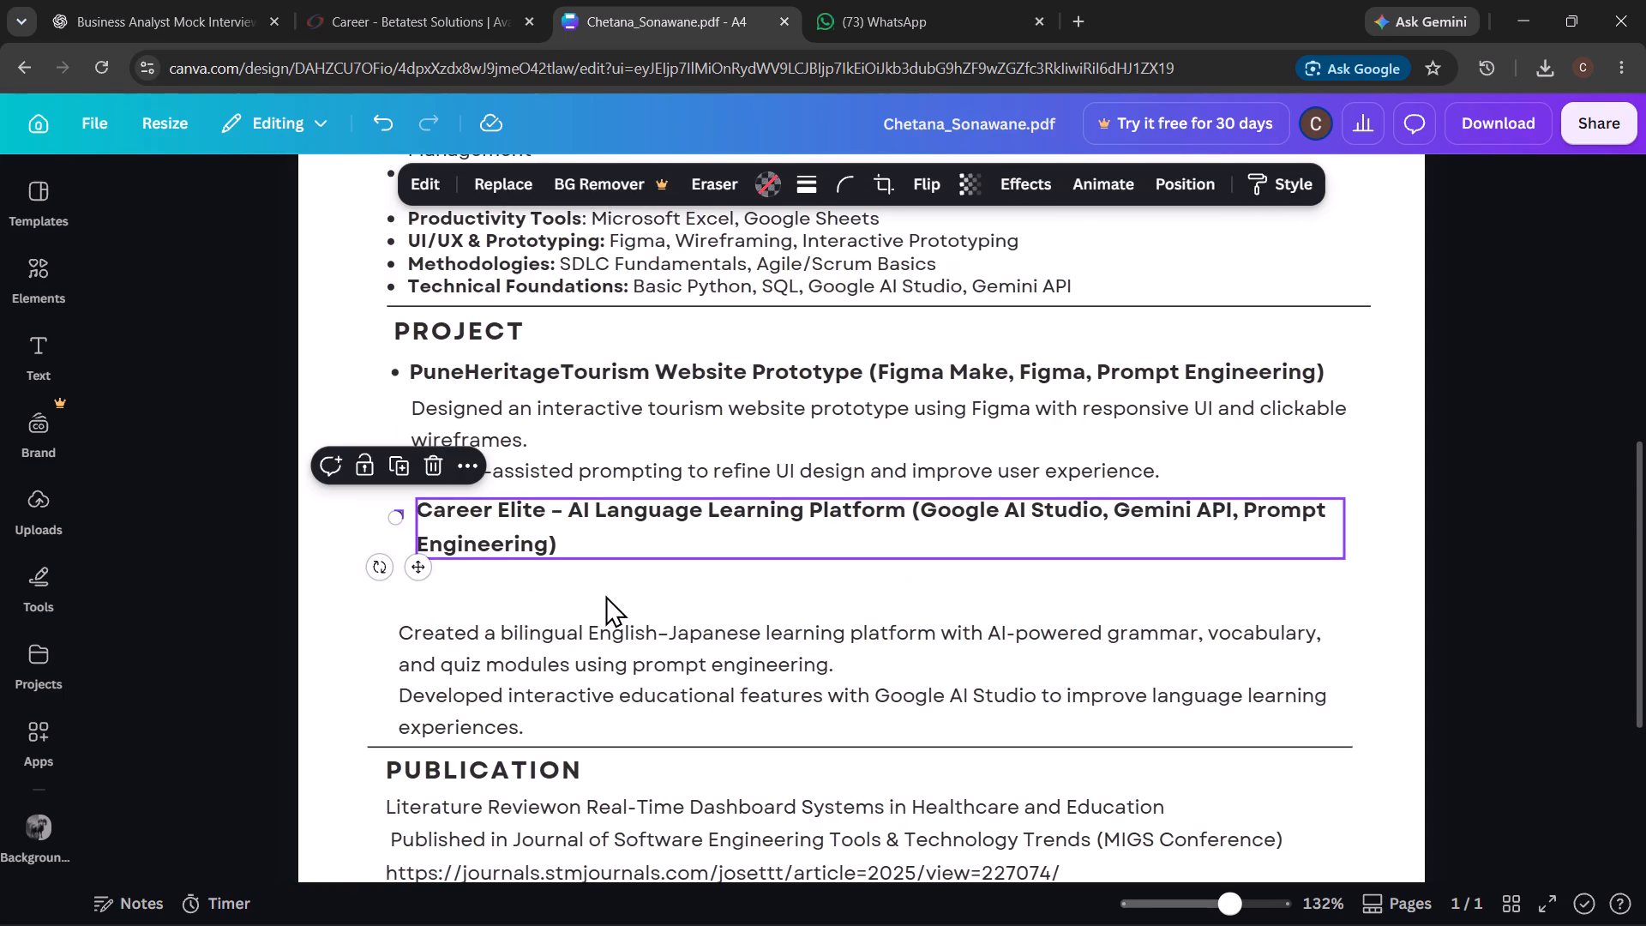
Move the Career Elite description up beneath its title, left-aligned with the PuneHeritageTourism description.
{"action": "left_click", "coordinate": [605, 595]}
{"action": "left_click_drag", "start_coordinate": [616, 659], "coordinate": [618, 611]}
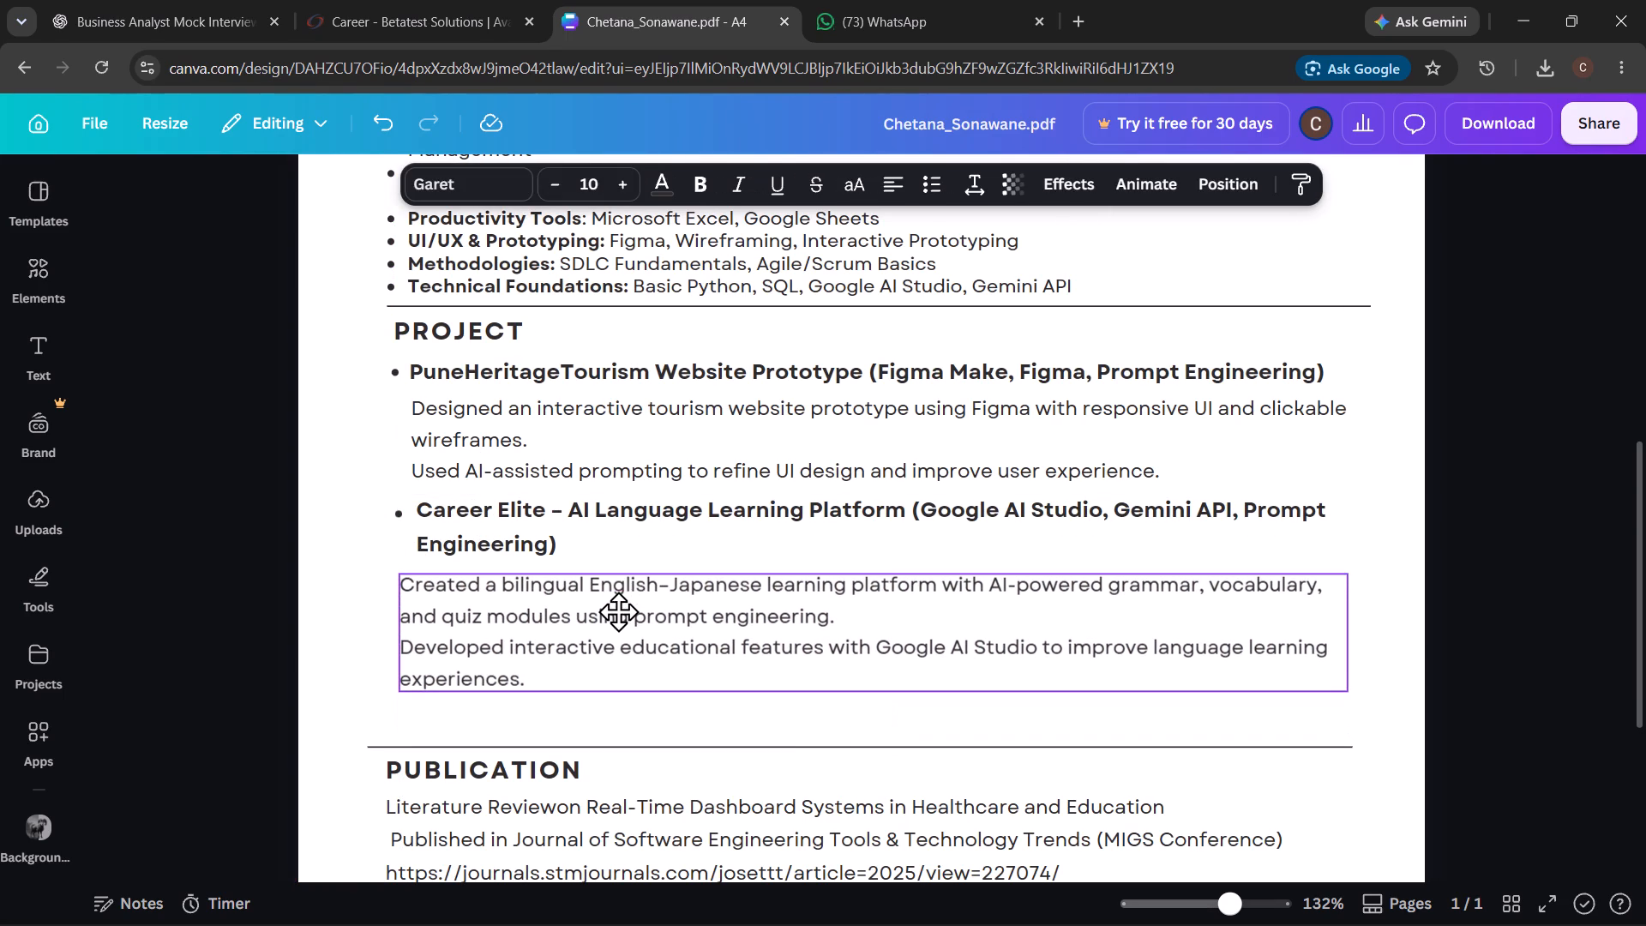
{"action": "left_click_drag", "start_coordinate": [618, 611], "coordinate": [629, 610]}
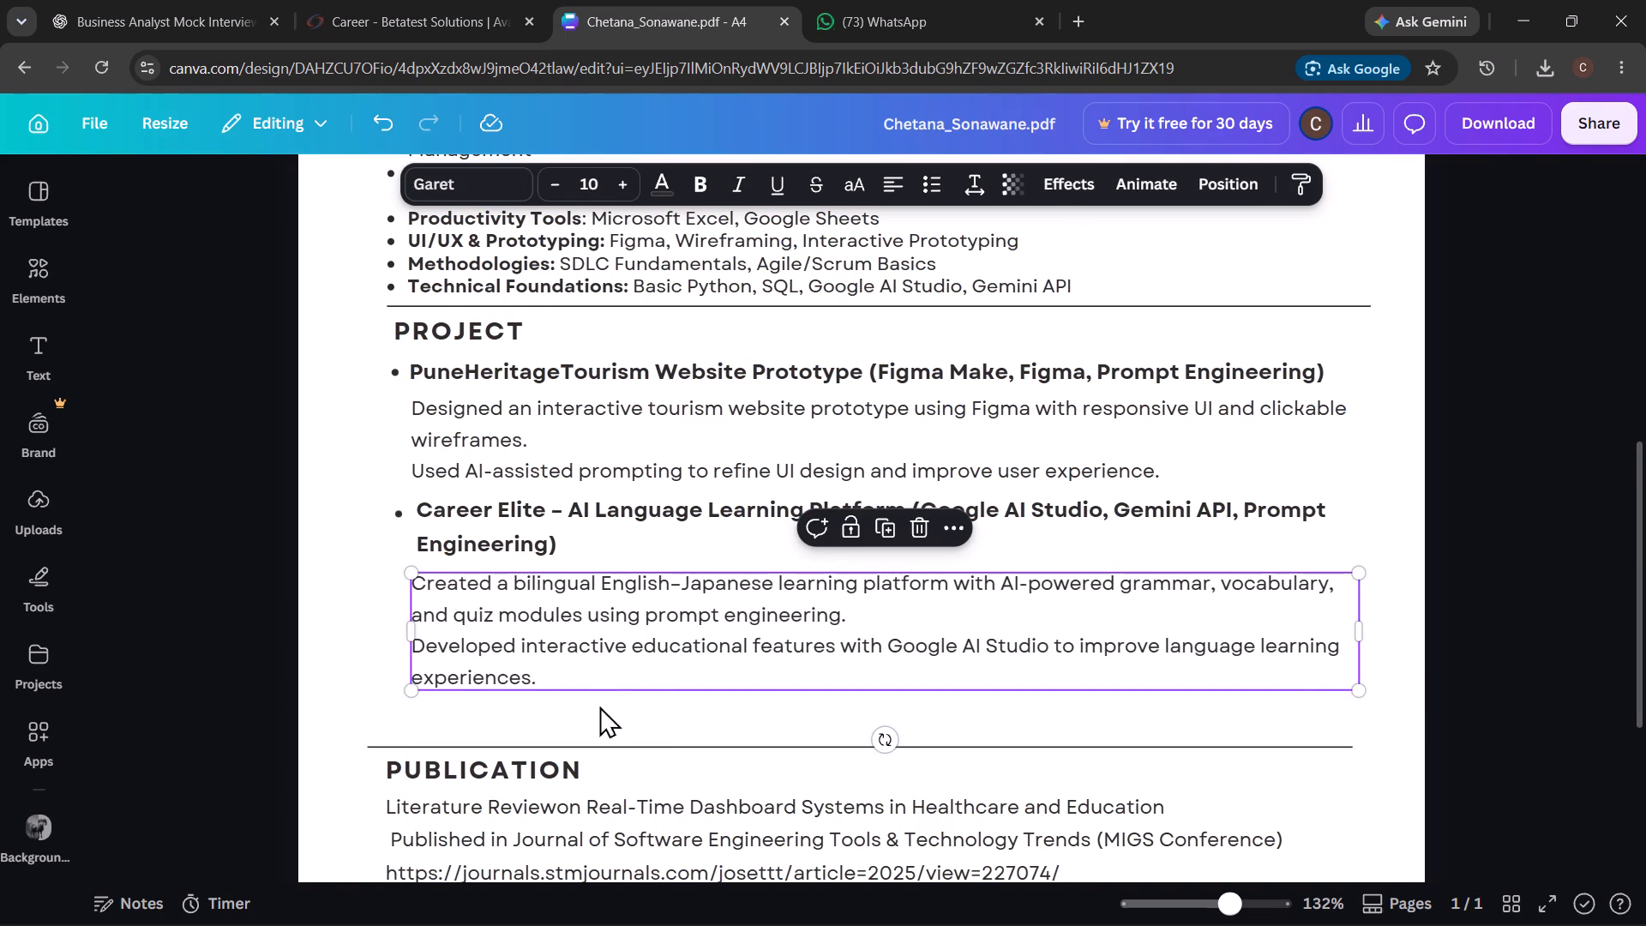
Move the LANGUAGES heading slightly down, closer to the row of languages.
{"action": "left_click", "coordinate": [613, 743]}
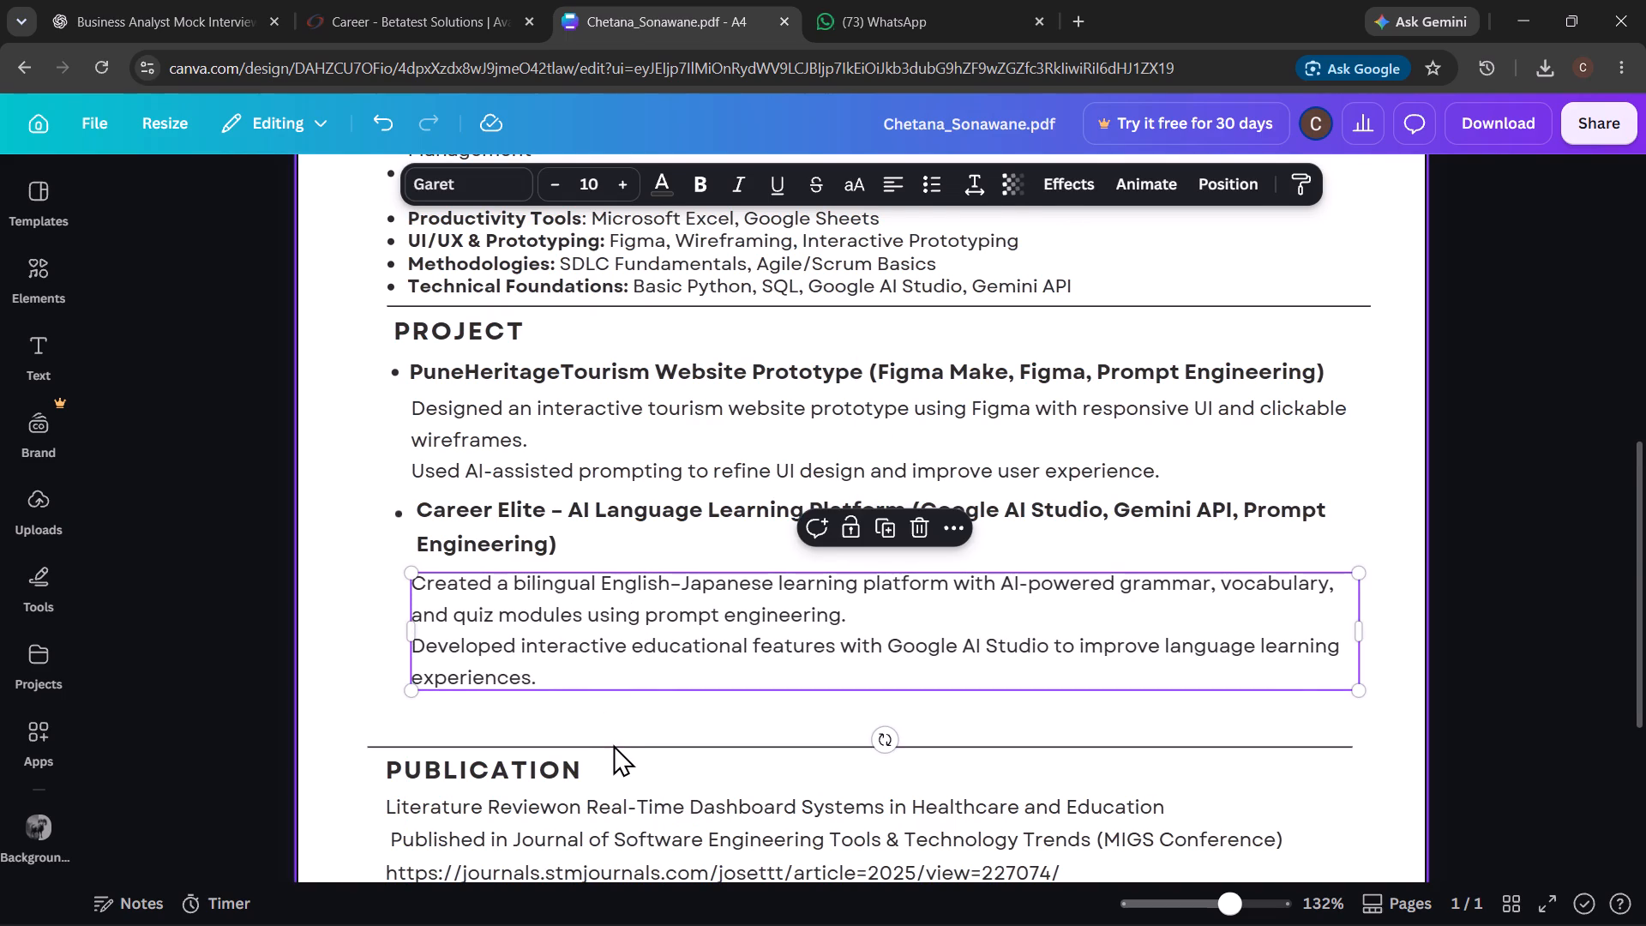
{"action": "scroll", "coordinate": [613, 744], "scroll_direction": "down", "scroll_amount": 1}
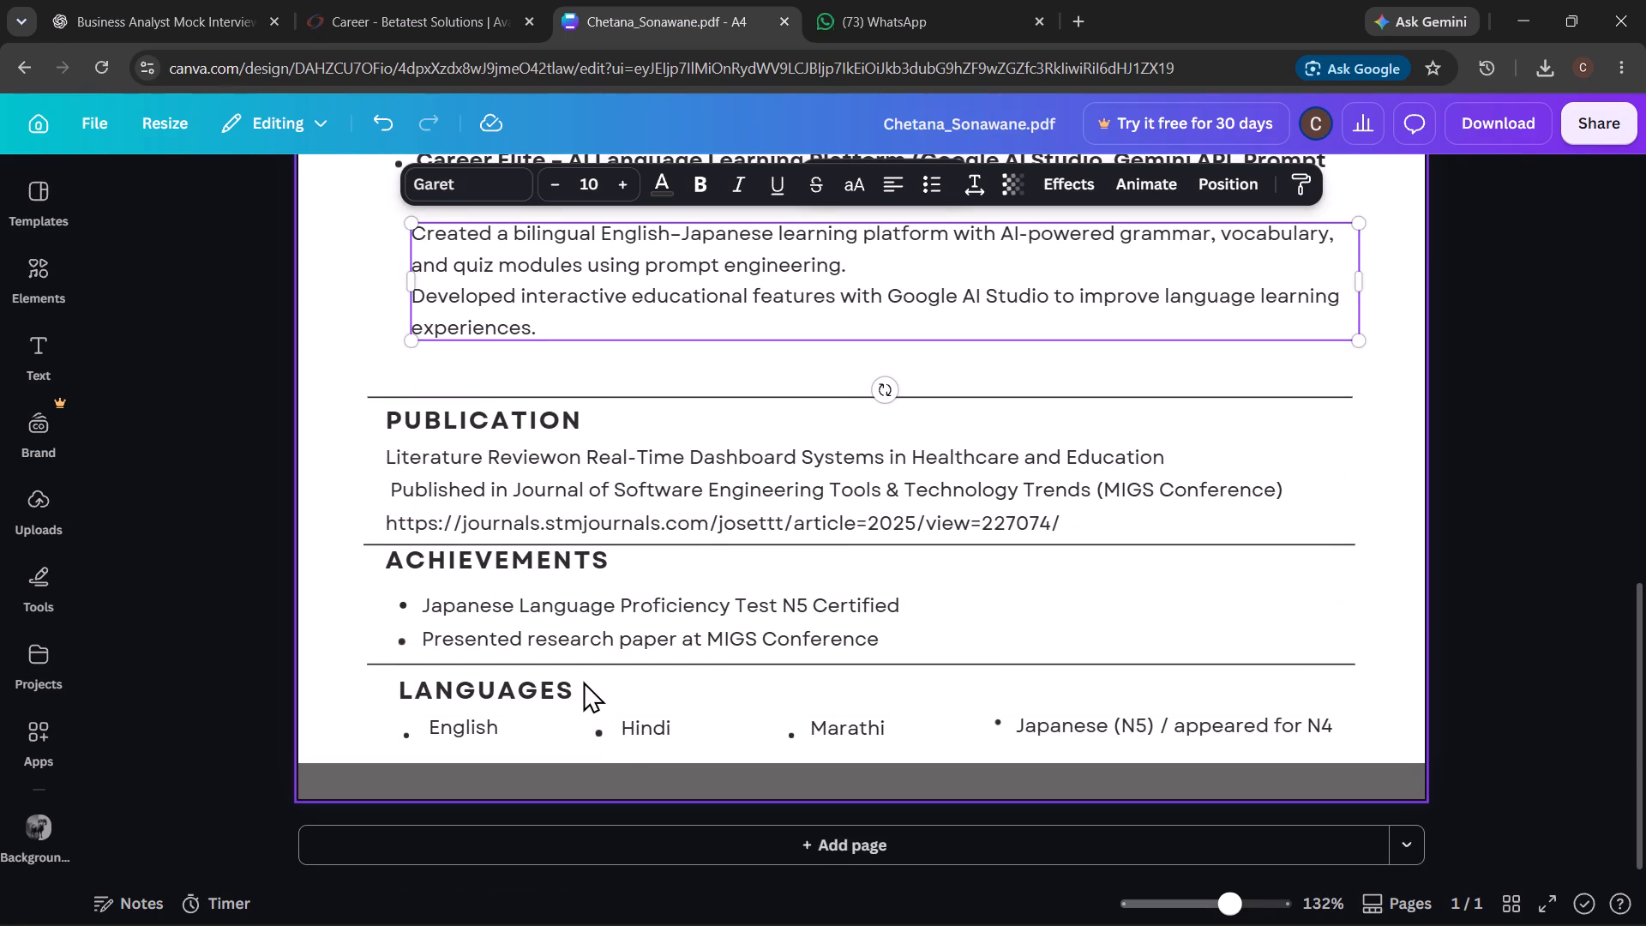
{"action": "left_click", "coordinate": [542, 682]}
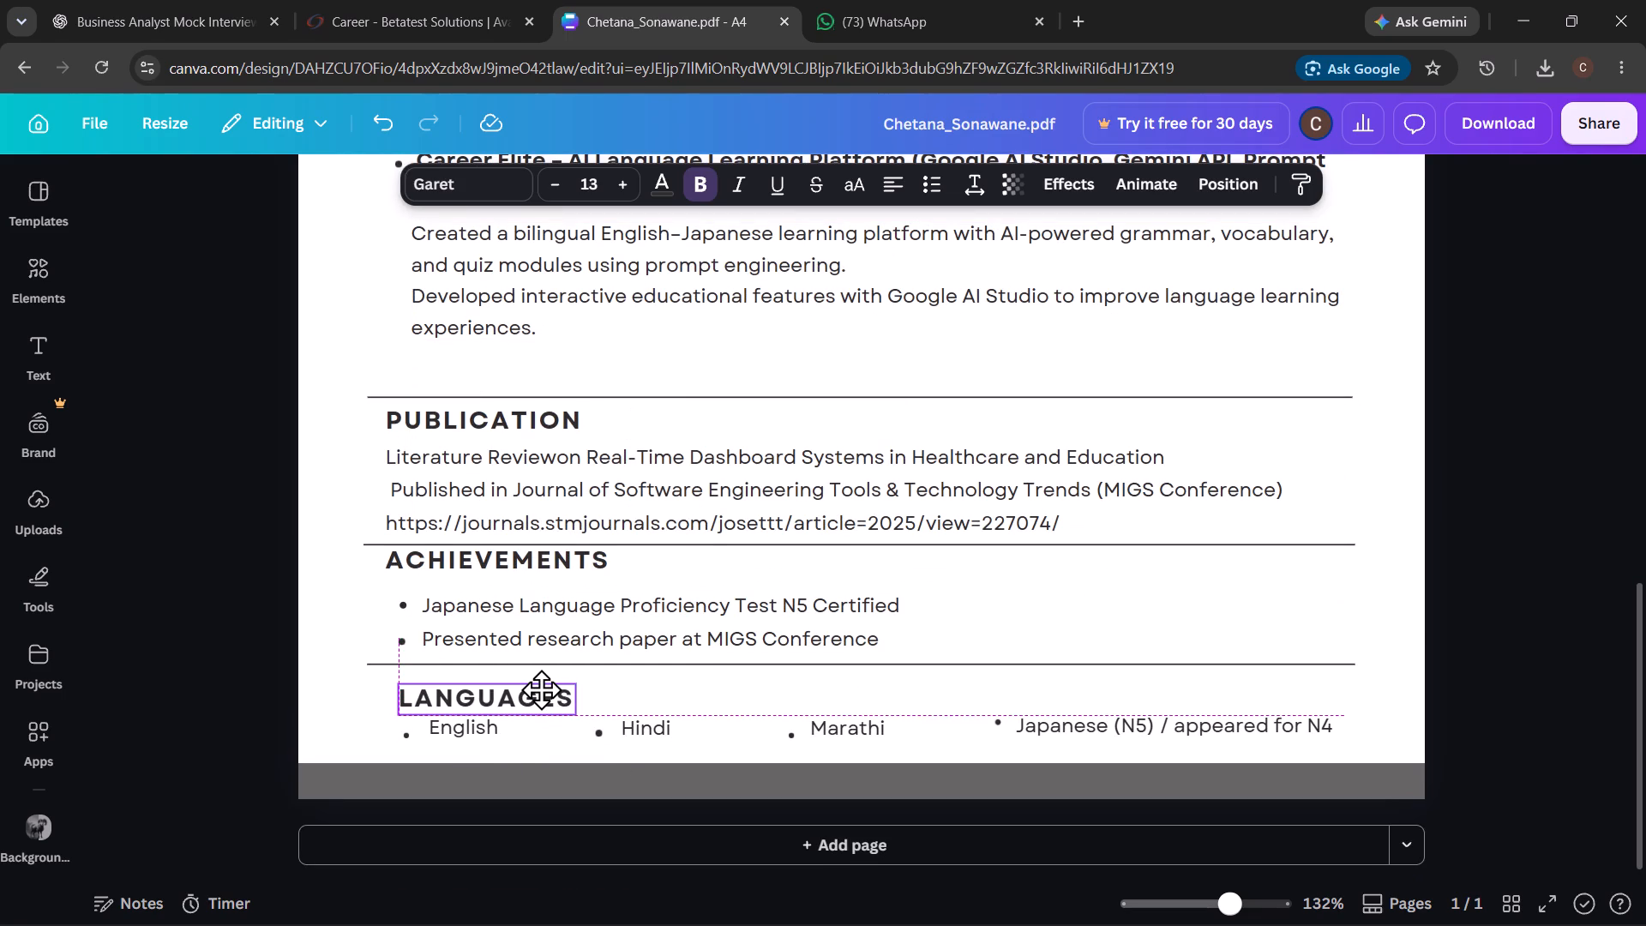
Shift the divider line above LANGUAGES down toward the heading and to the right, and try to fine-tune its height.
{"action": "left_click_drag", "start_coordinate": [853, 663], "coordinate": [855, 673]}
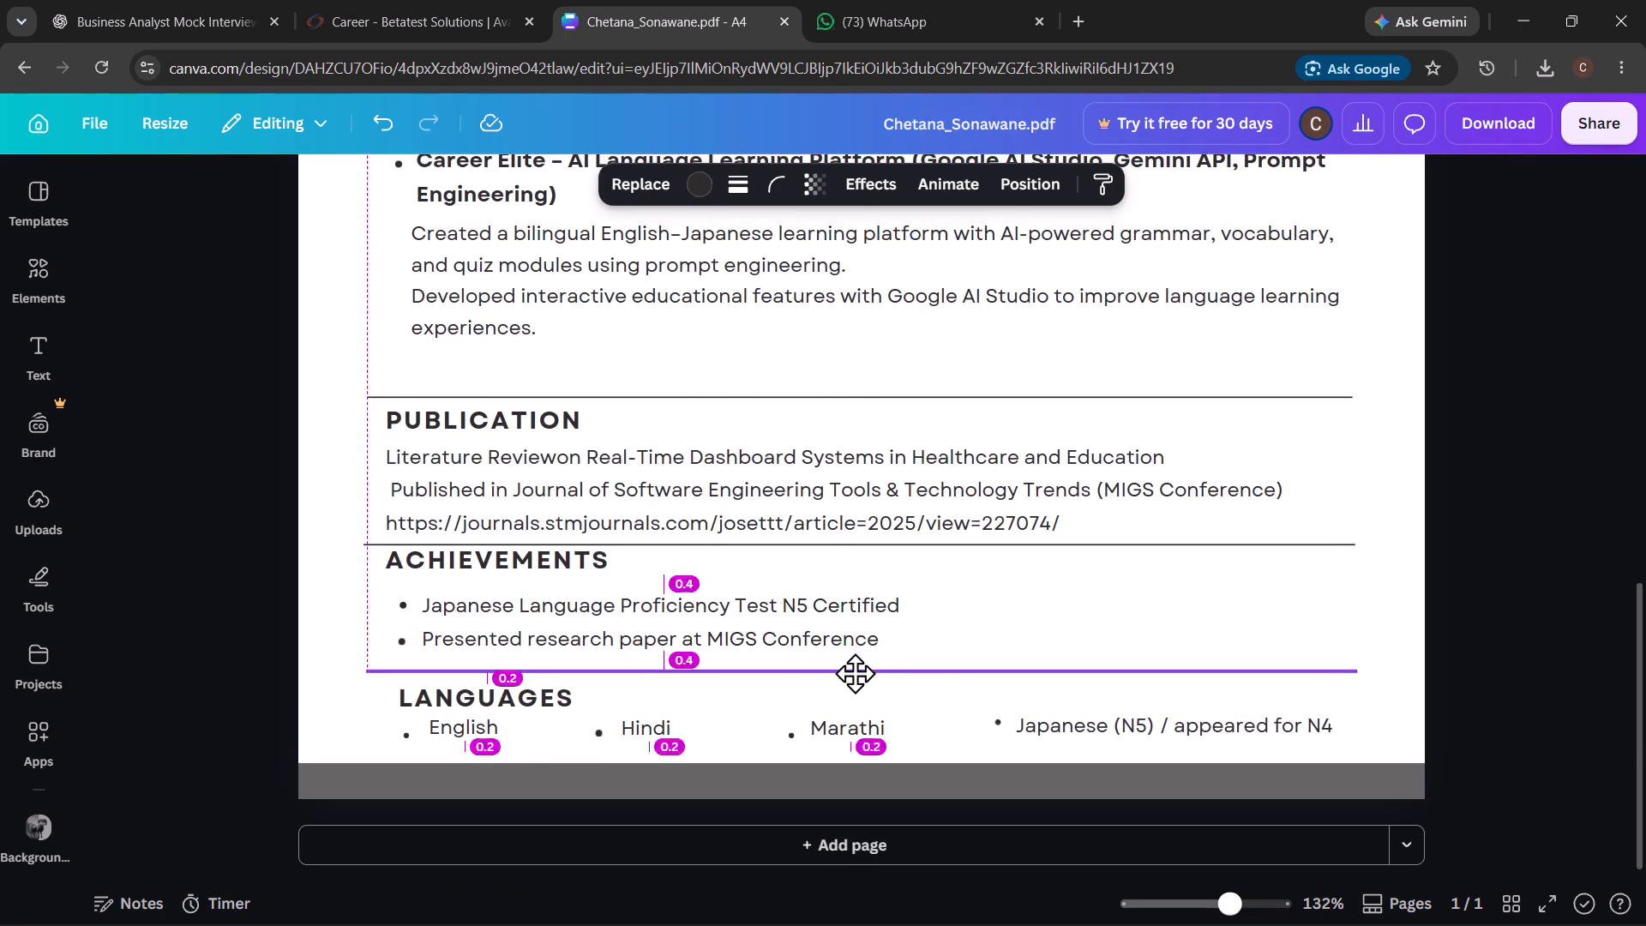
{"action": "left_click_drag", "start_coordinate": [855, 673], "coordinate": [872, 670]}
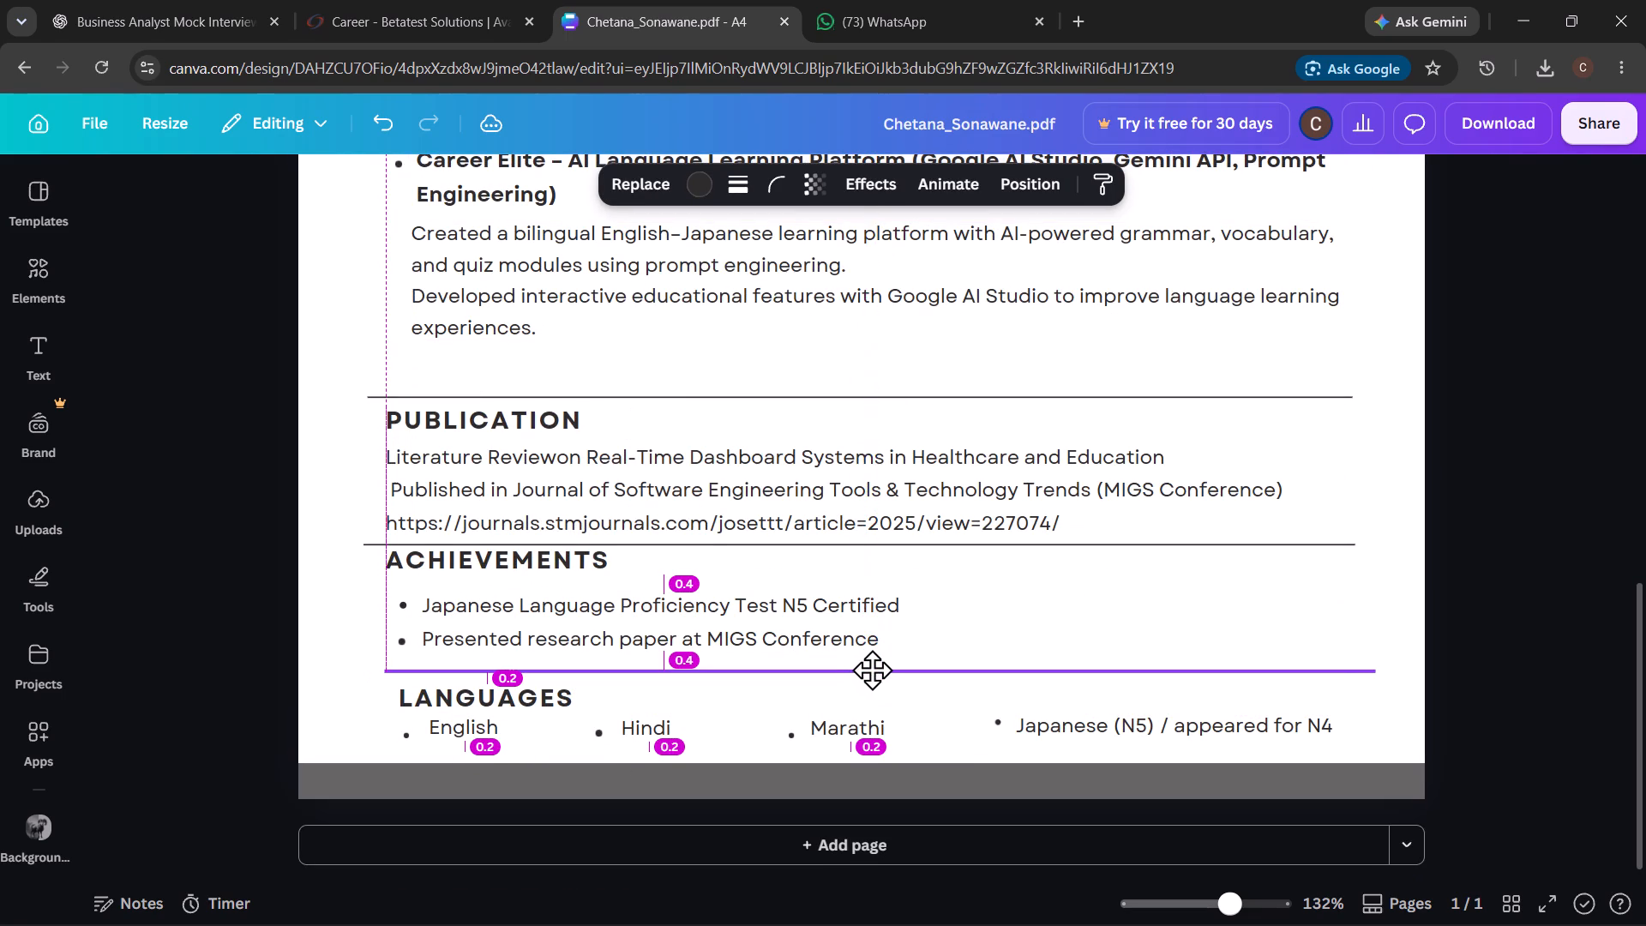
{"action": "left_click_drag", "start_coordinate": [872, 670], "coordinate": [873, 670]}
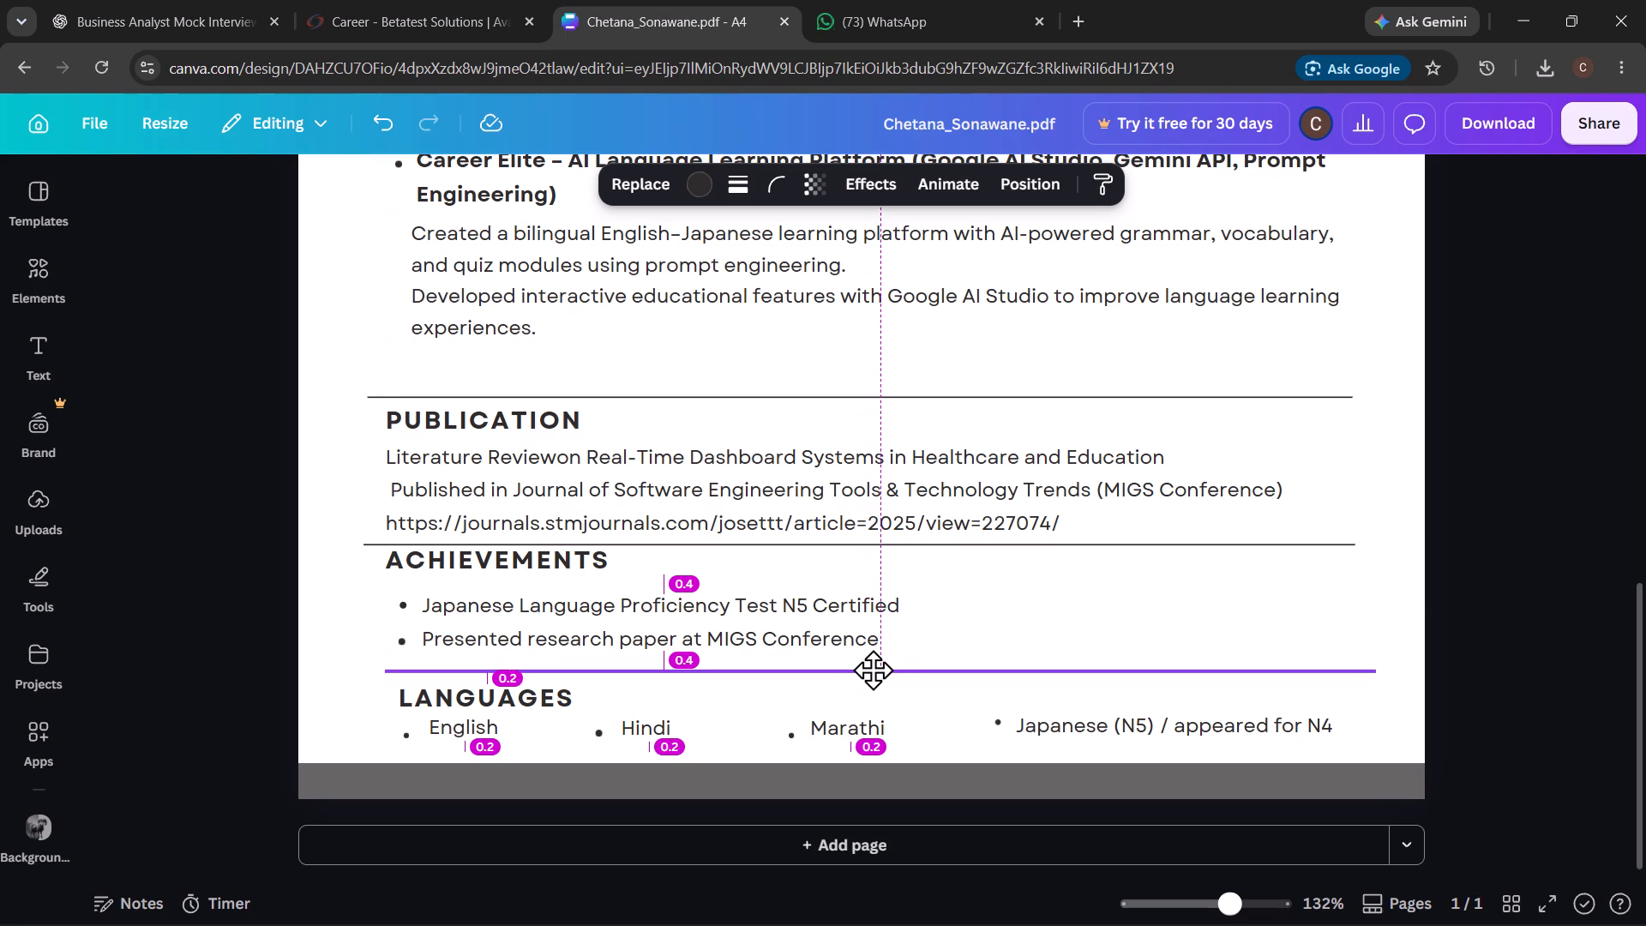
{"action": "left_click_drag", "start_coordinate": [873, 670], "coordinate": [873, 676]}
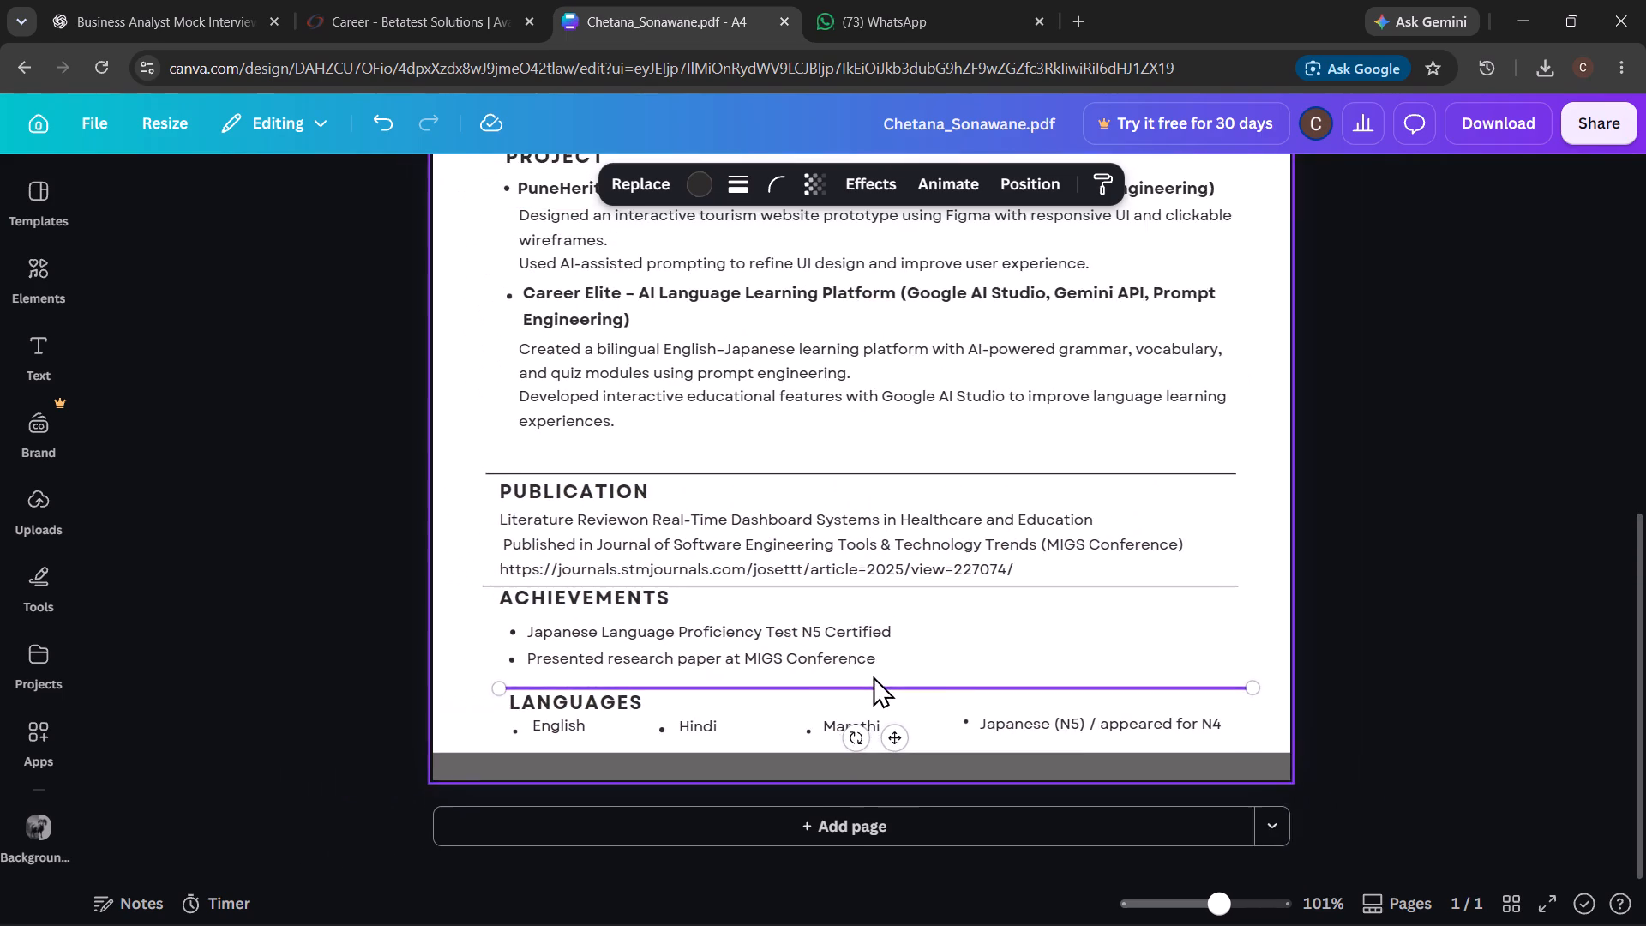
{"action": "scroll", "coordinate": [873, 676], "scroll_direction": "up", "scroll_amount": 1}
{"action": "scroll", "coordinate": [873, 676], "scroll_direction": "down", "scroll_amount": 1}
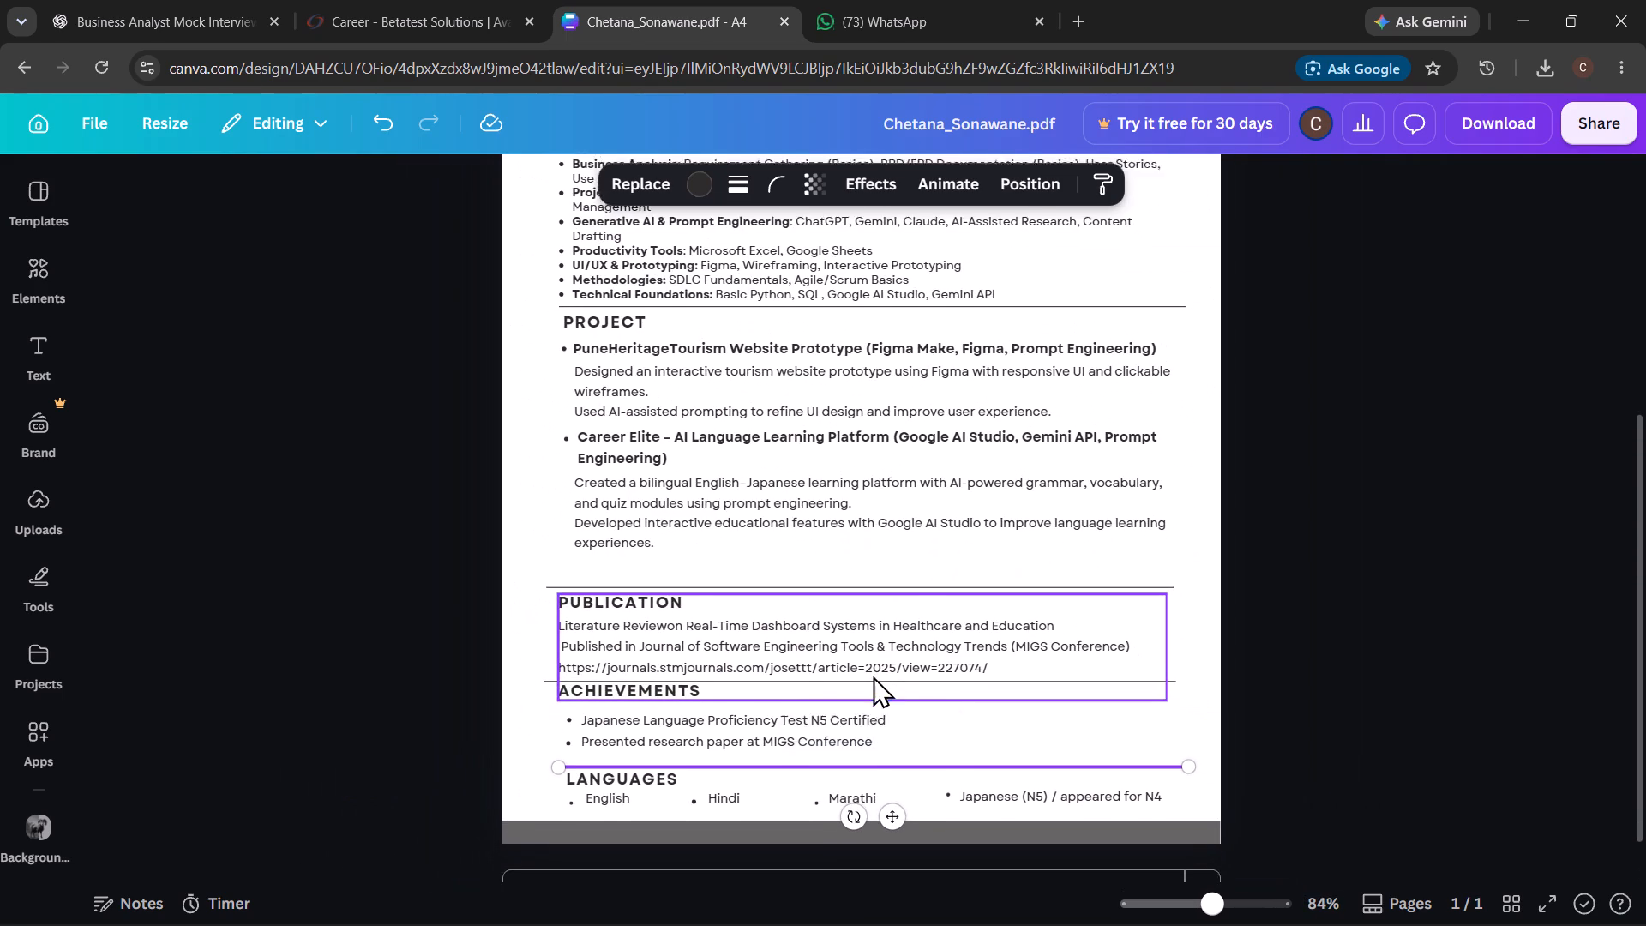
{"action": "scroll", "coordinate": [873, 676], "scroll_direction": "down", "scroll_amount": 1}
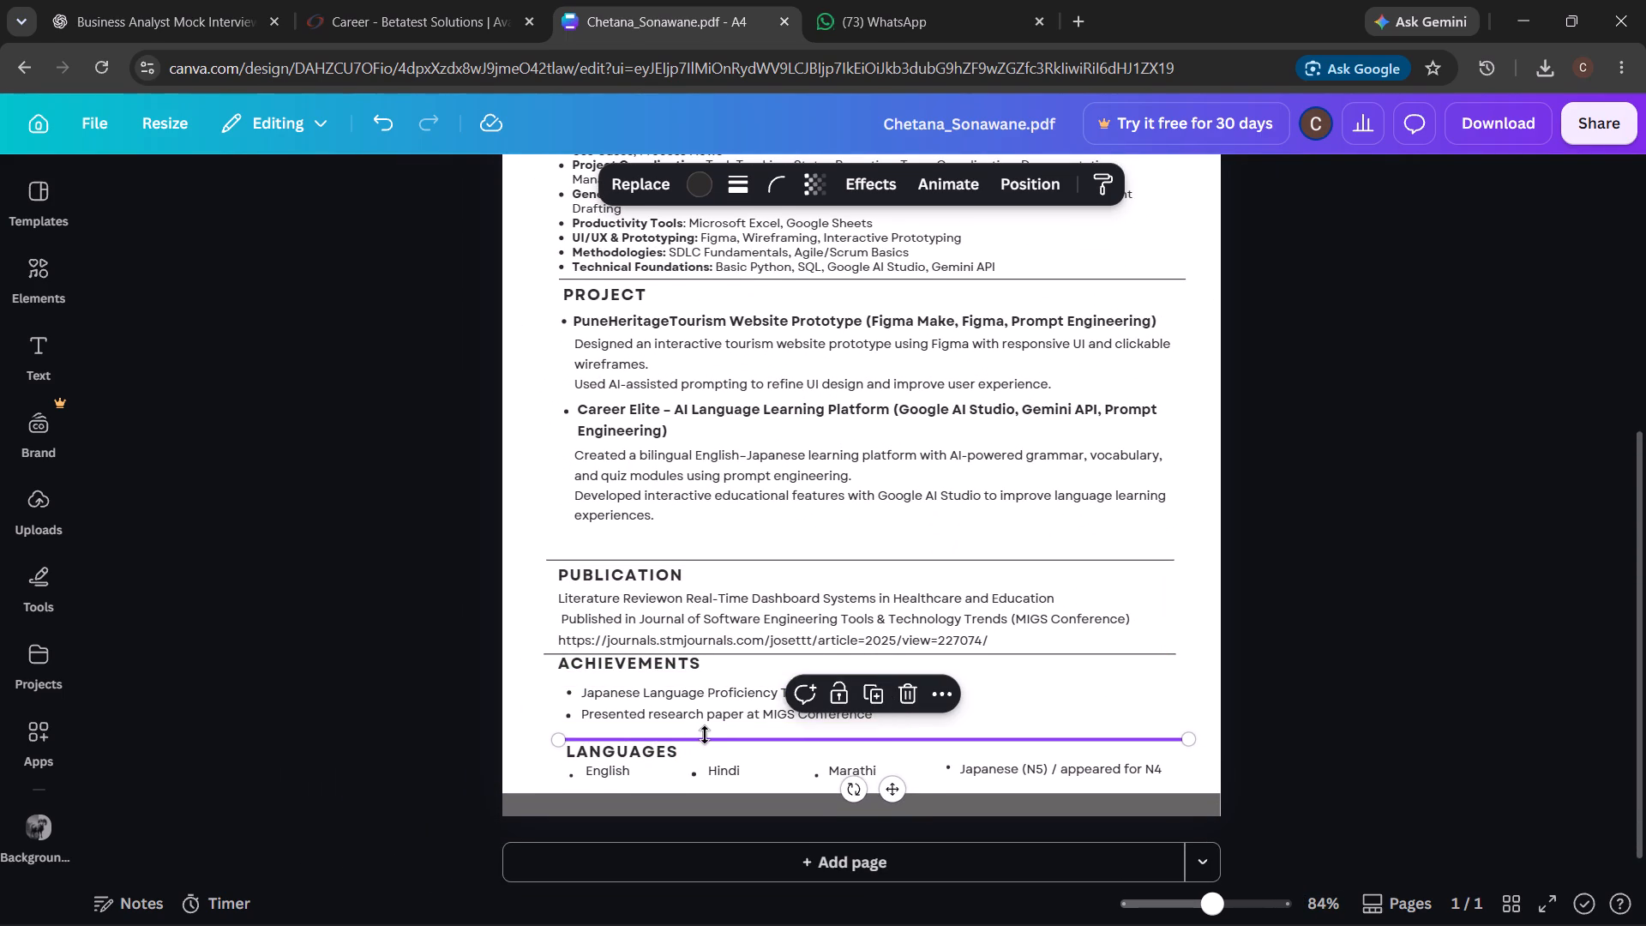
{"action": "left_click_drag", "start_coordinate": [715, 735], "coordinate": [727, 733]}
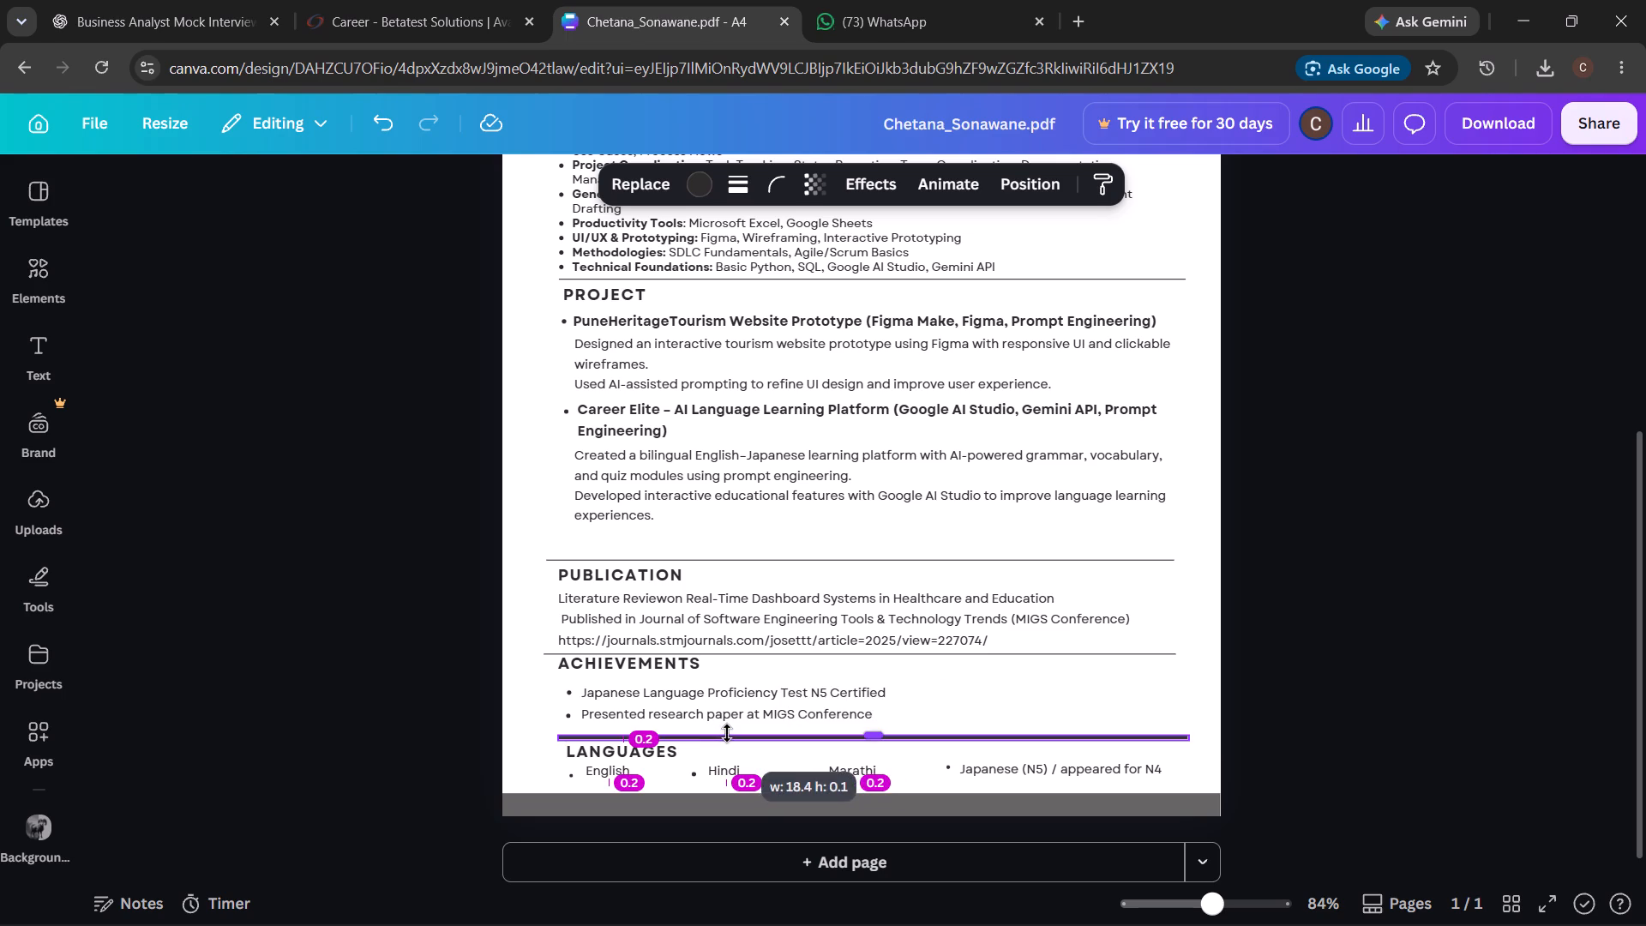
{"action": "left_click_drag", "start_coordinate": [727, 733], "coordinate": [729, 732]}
Delete the thick divider line above the LANGUAGES heading.
{"action": "key", "text": "BackSpace"}
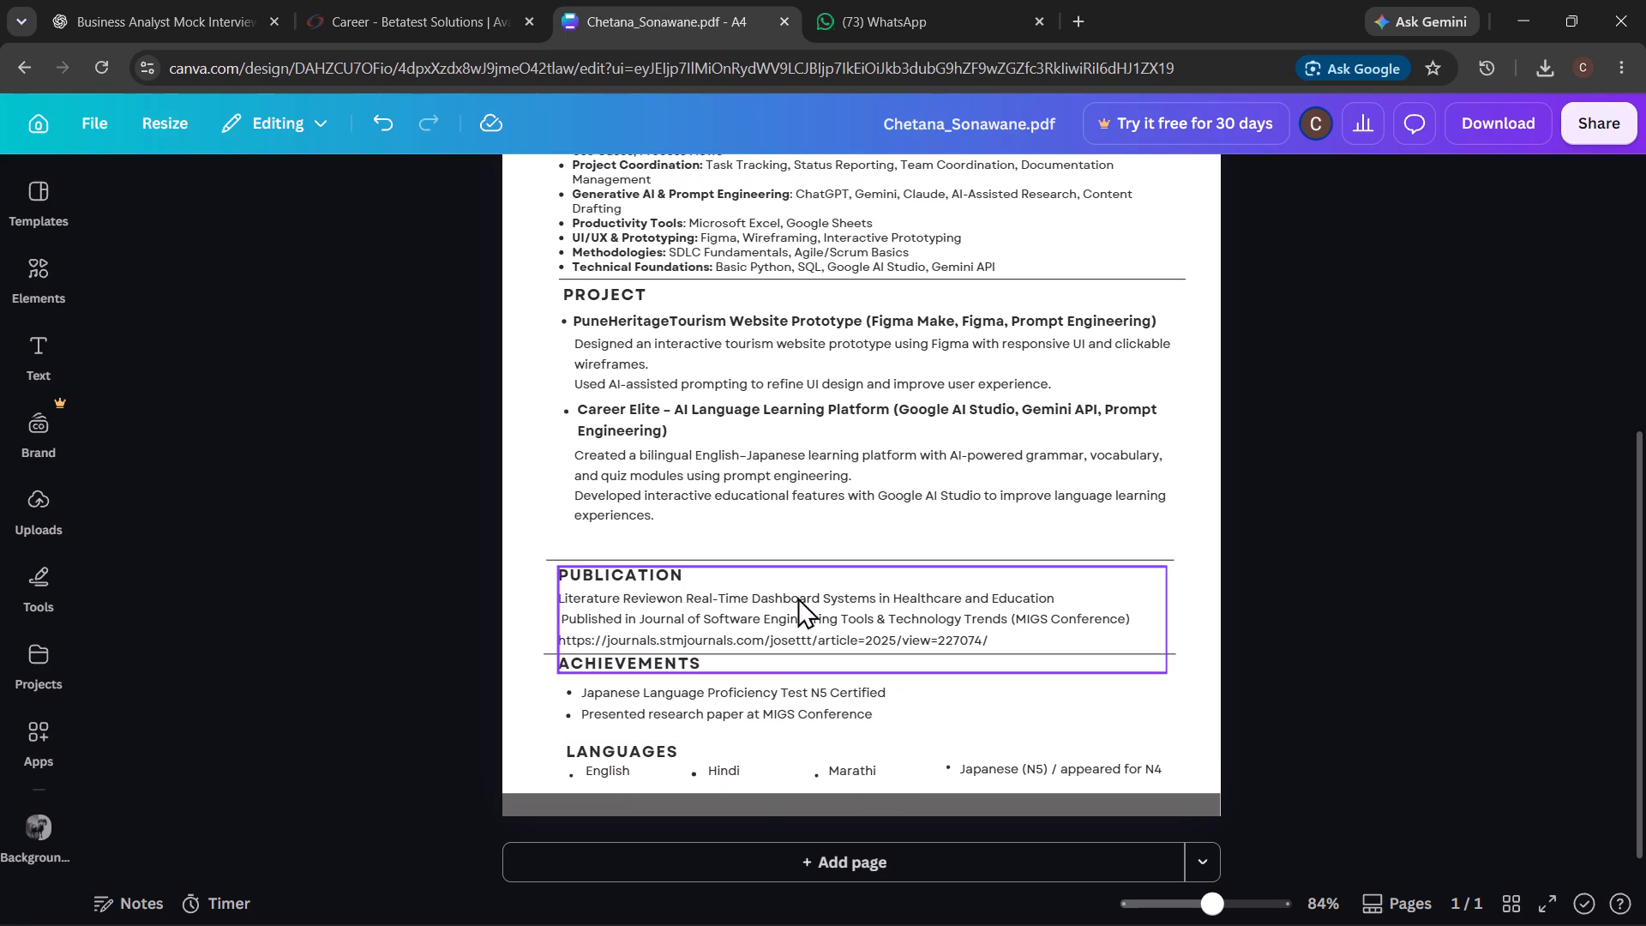
Copy the divider line above the PROJECT heading and paste a duplicate of it onto the page.
{"action": "left_click", "coordinate": [773, 275]}
{"action": "right_click", "coordinate": [773, 275]}
{"action": "left_click", "coordinate": [886, 280]}
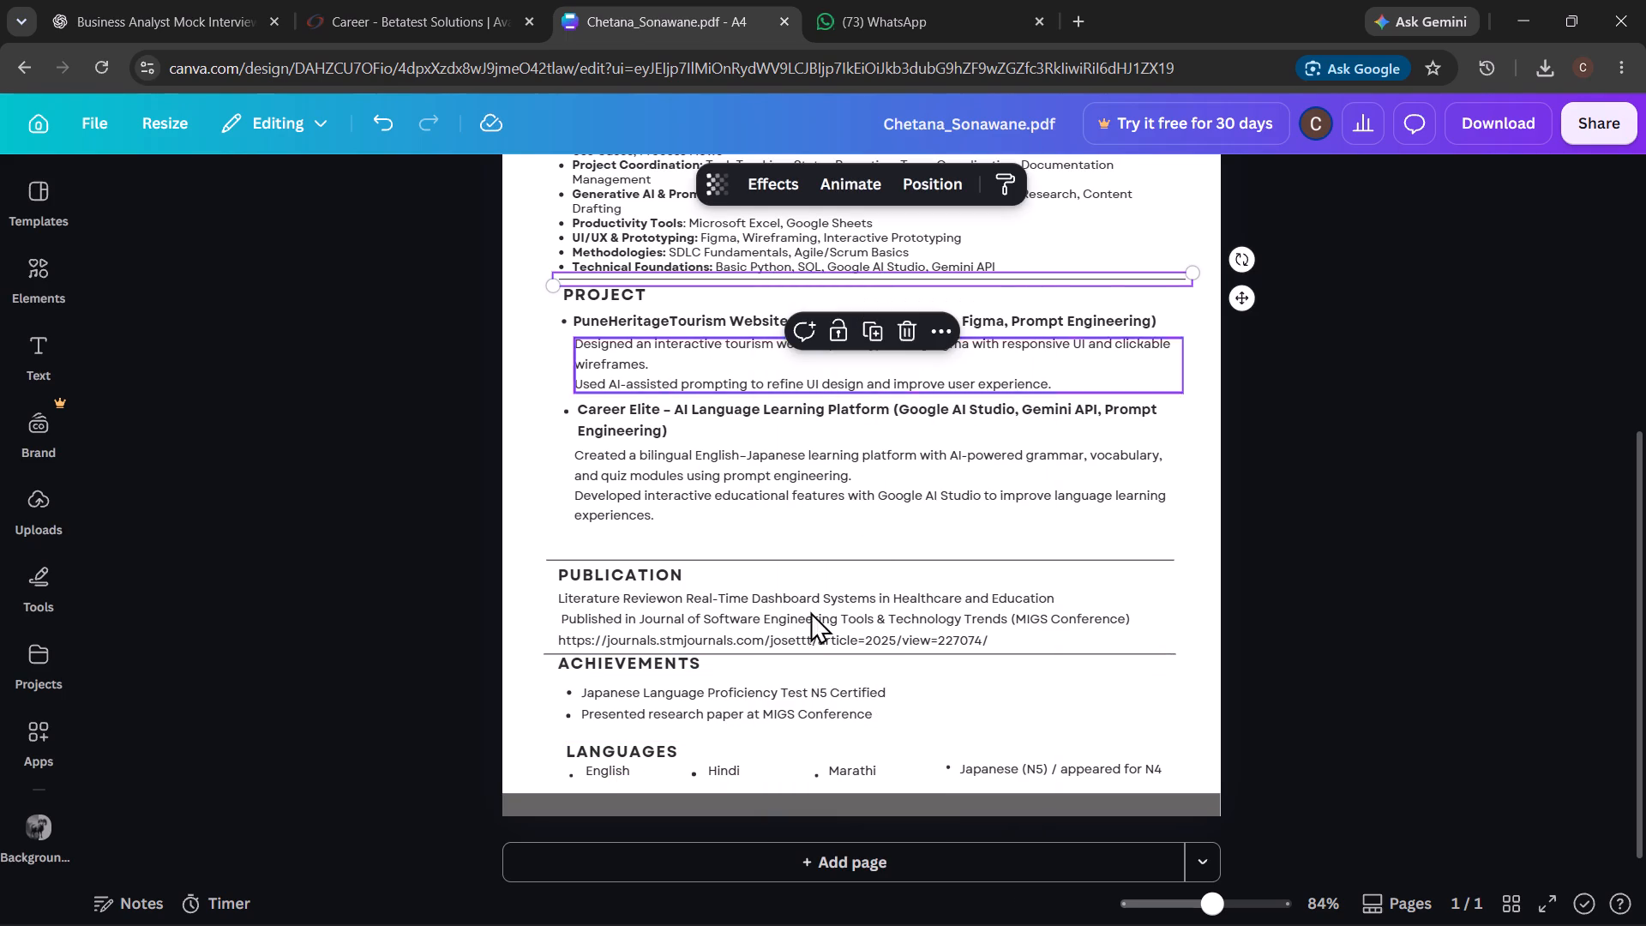
{"action": "left_click", "coordinate": [794, 740]}
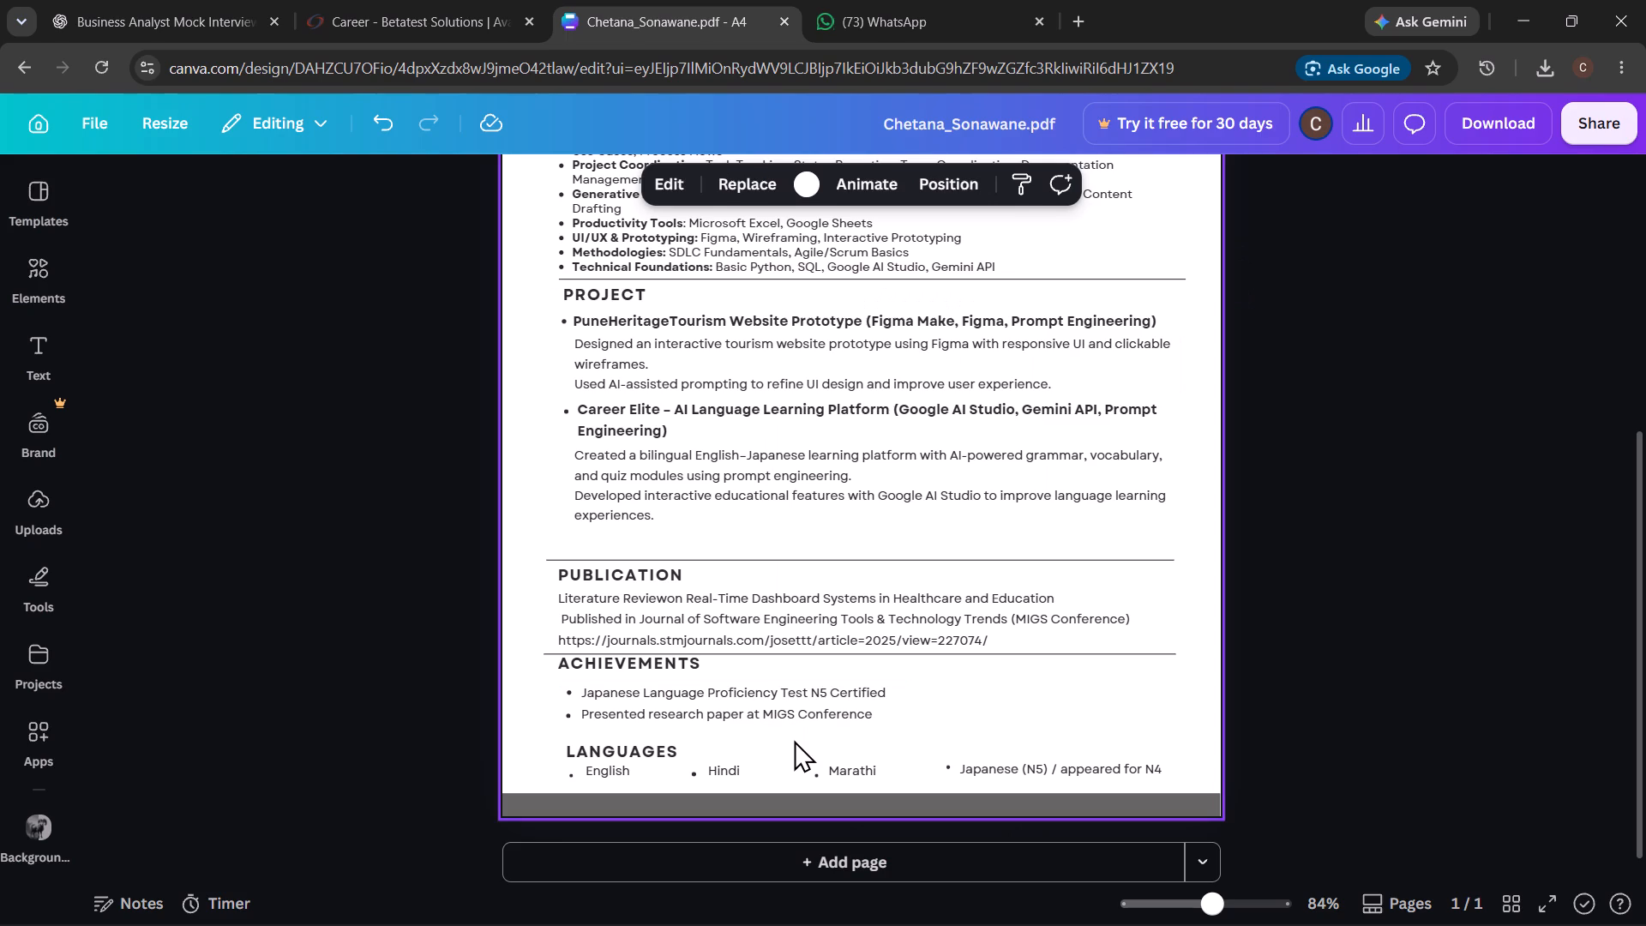
{"action": "key", "text": "ctrl+v"}
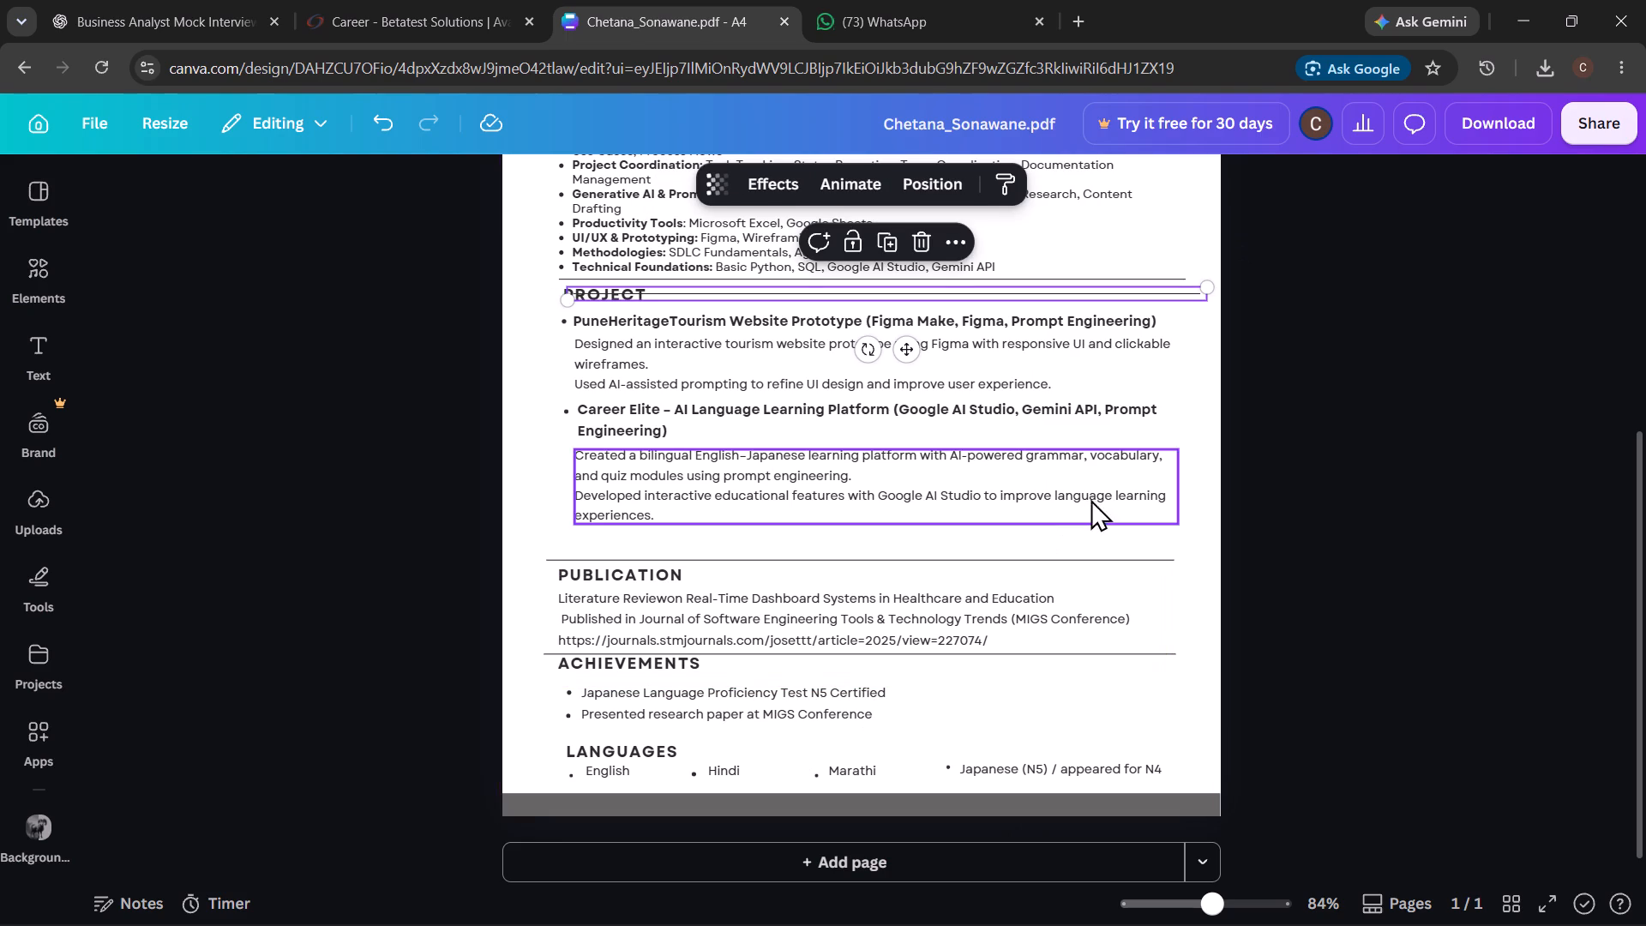
{"action": "left_click", "coordinate": [1144, 568]}
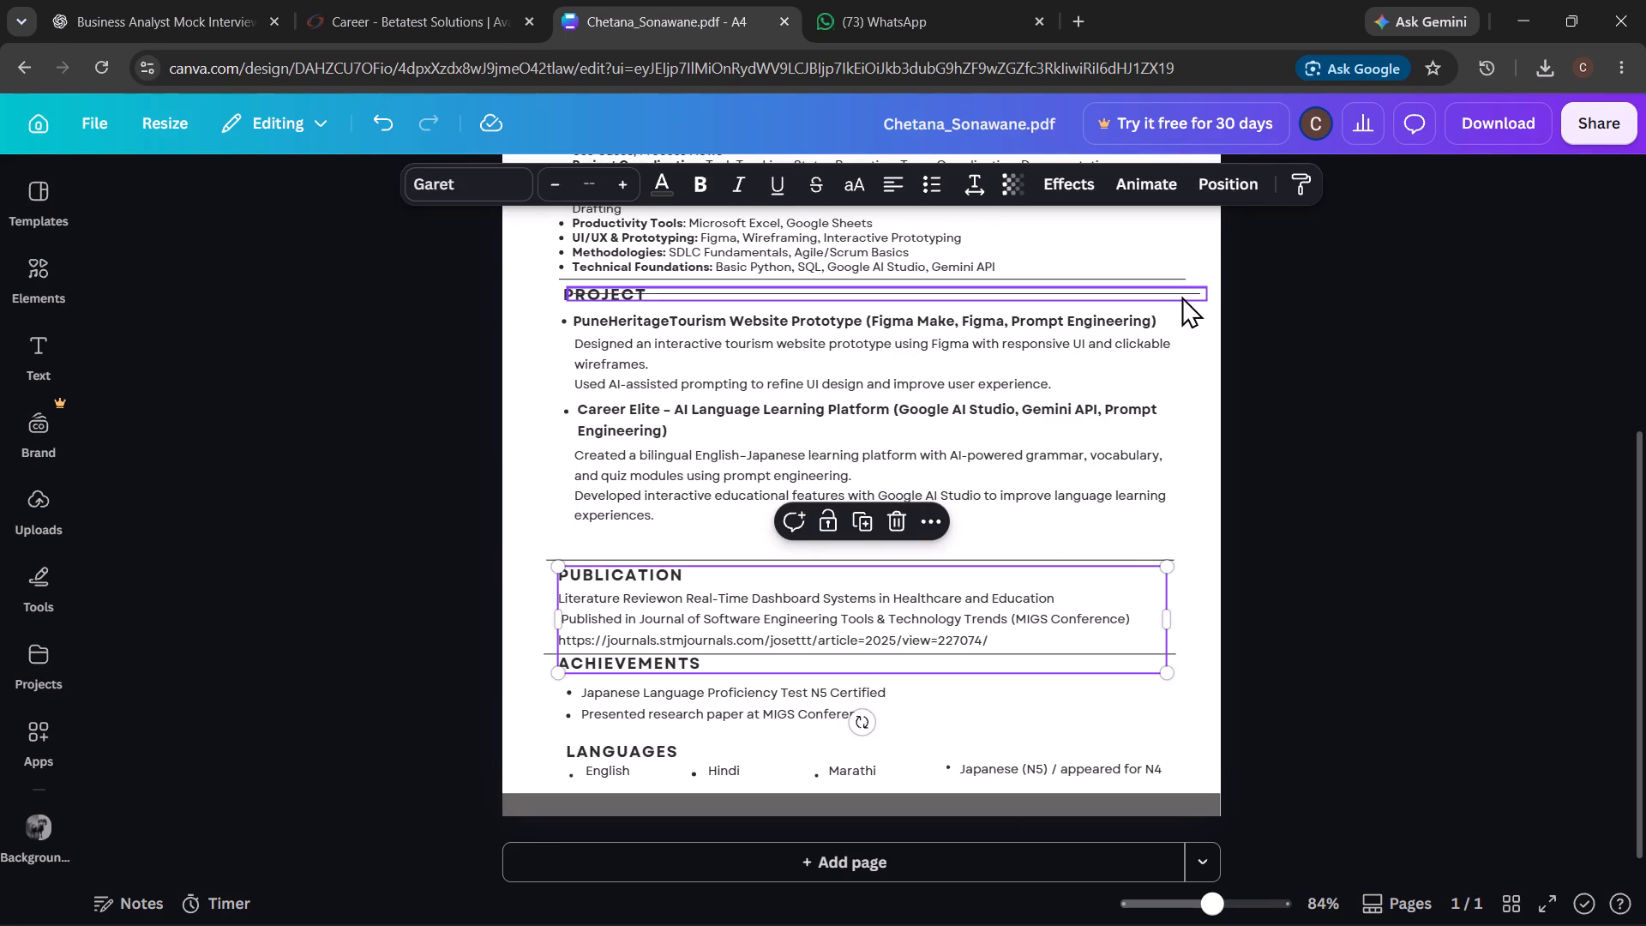
Move the pasted divider down between the achievements list and the LANGUAGES heading, roughly aligned with the divider above PROJECT.
{"action": "left_click_drag", "start_coordinate": [1181, 296], "coordinate": [1181, 728]}
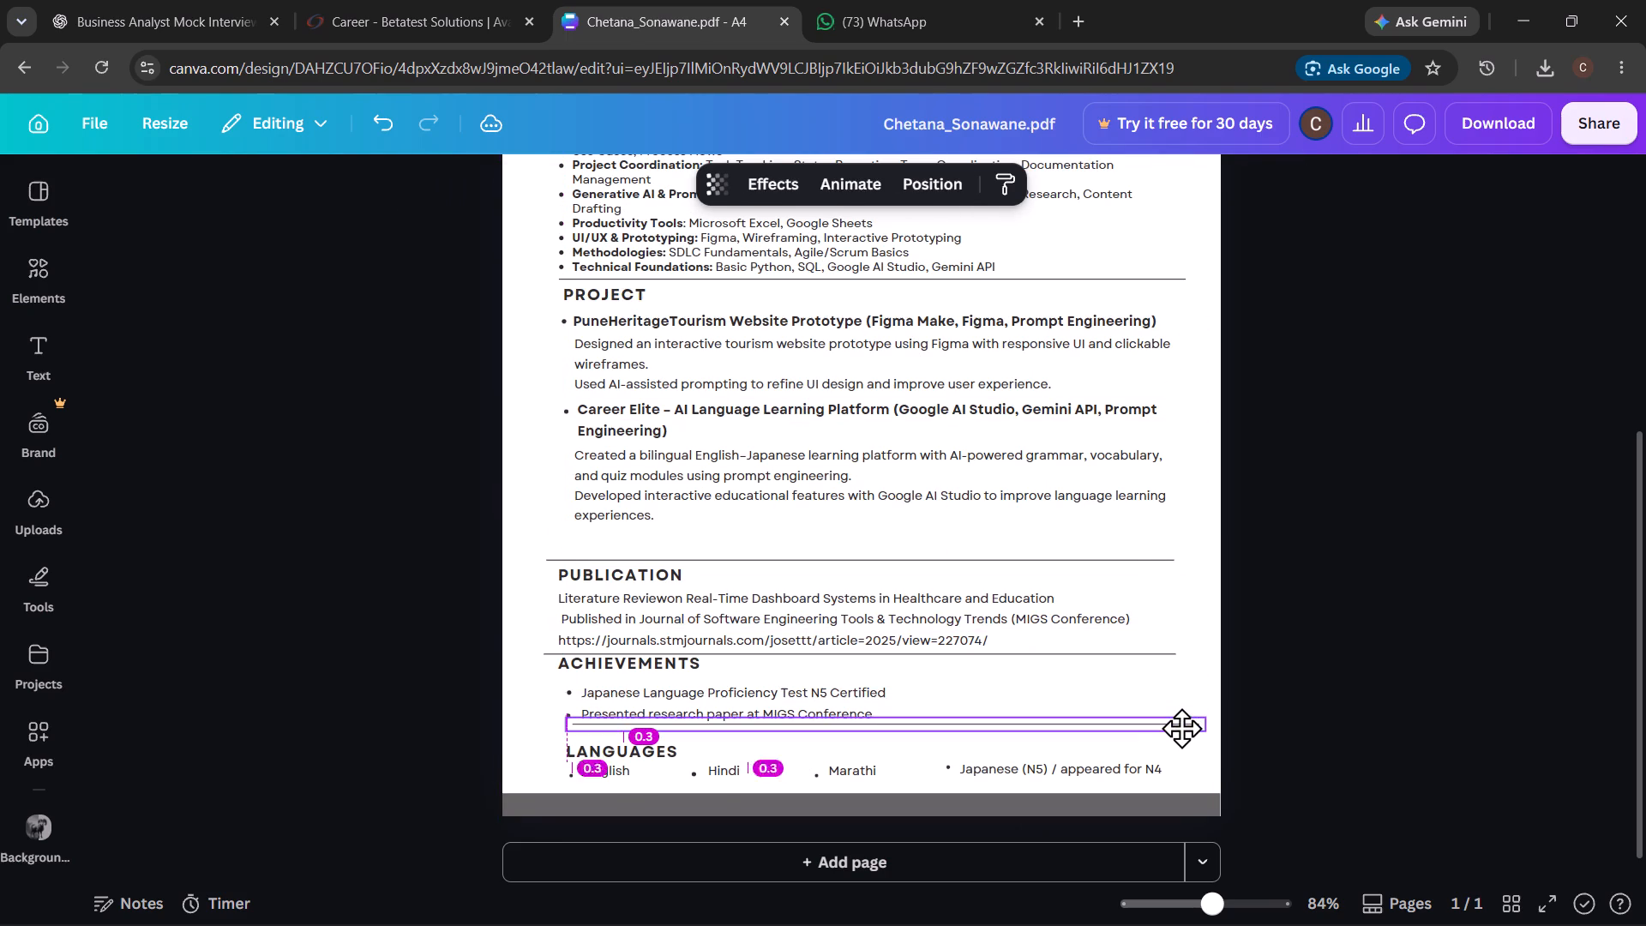
{"action": "left_click_drag", "start_coordinate": [1181, 728], "coordinate": [1172, 736]}
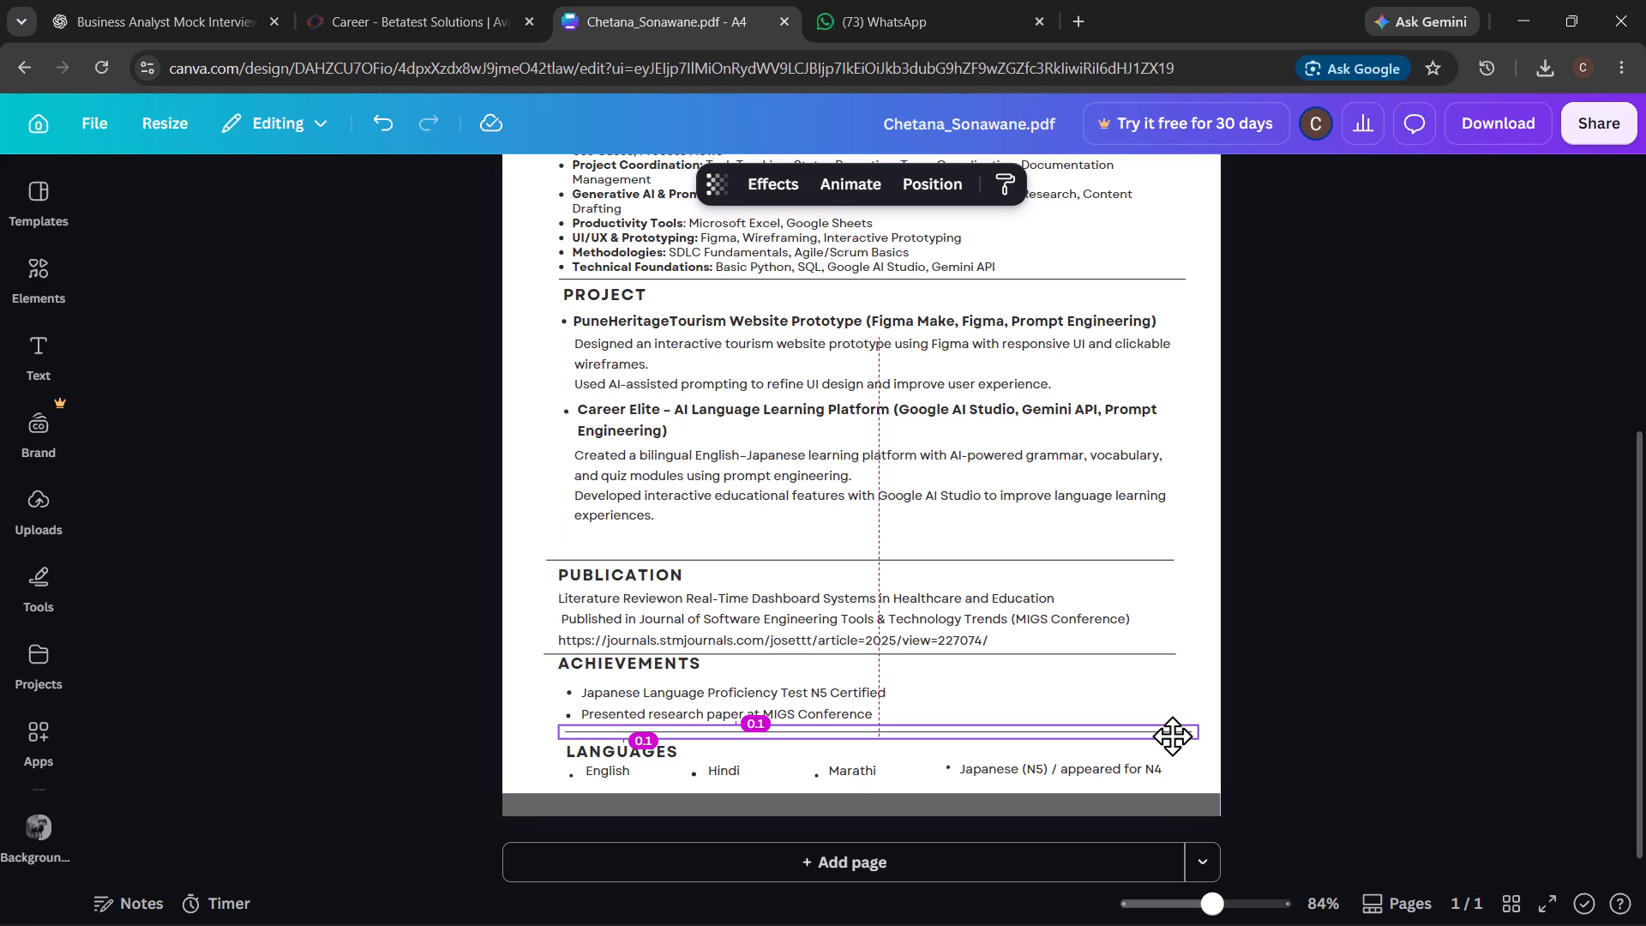
{"action": "left_click_drag", "start_coordinate": [1172, 736], "coordinate": [1174, 743]}
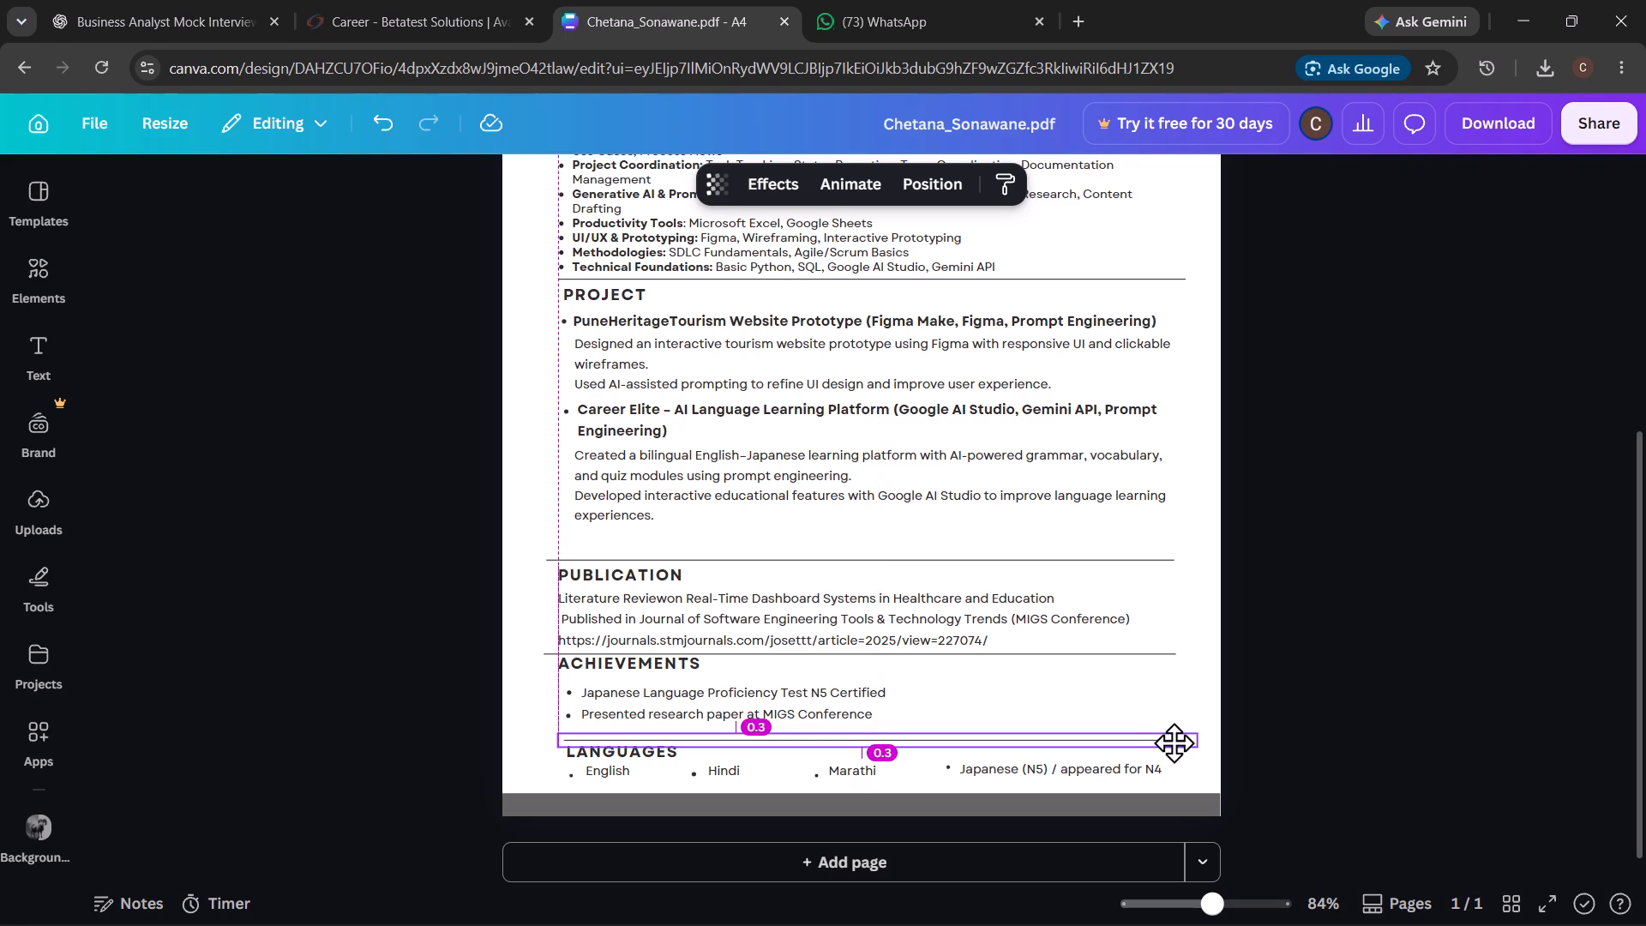
{"action": "left_click_drag", "start_coordinate": [1174, 743], "coordinate": [1174, 746]}
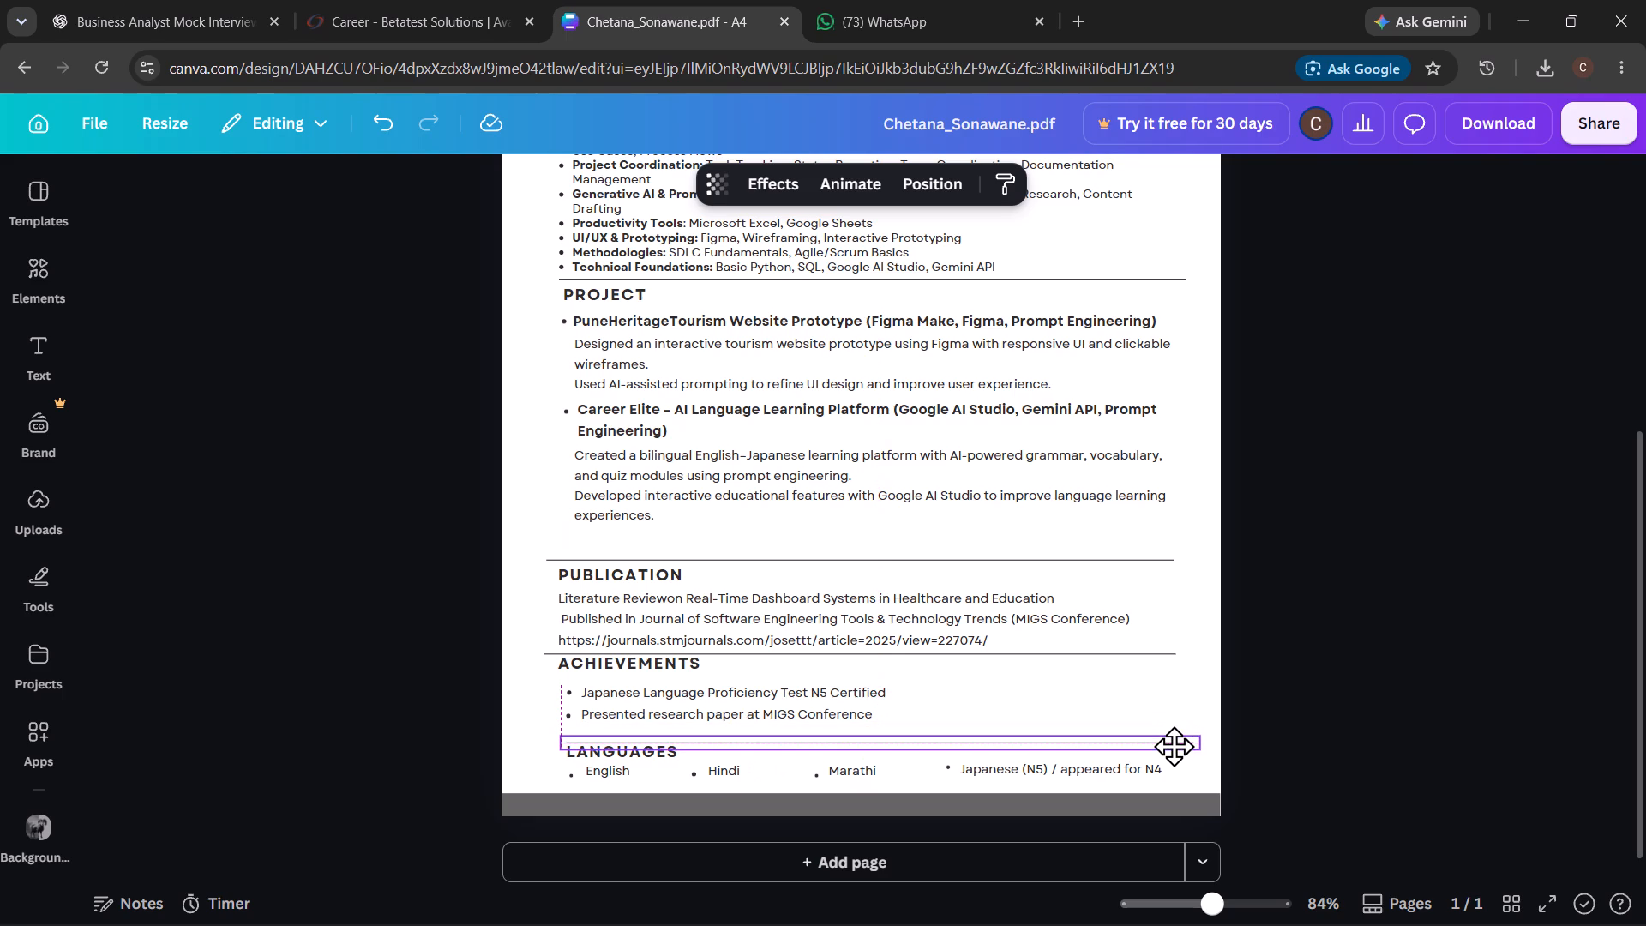
{"action": "left_click_drag", "start_coordinate": [1174, 746], "coordinate": [1169, 746]}
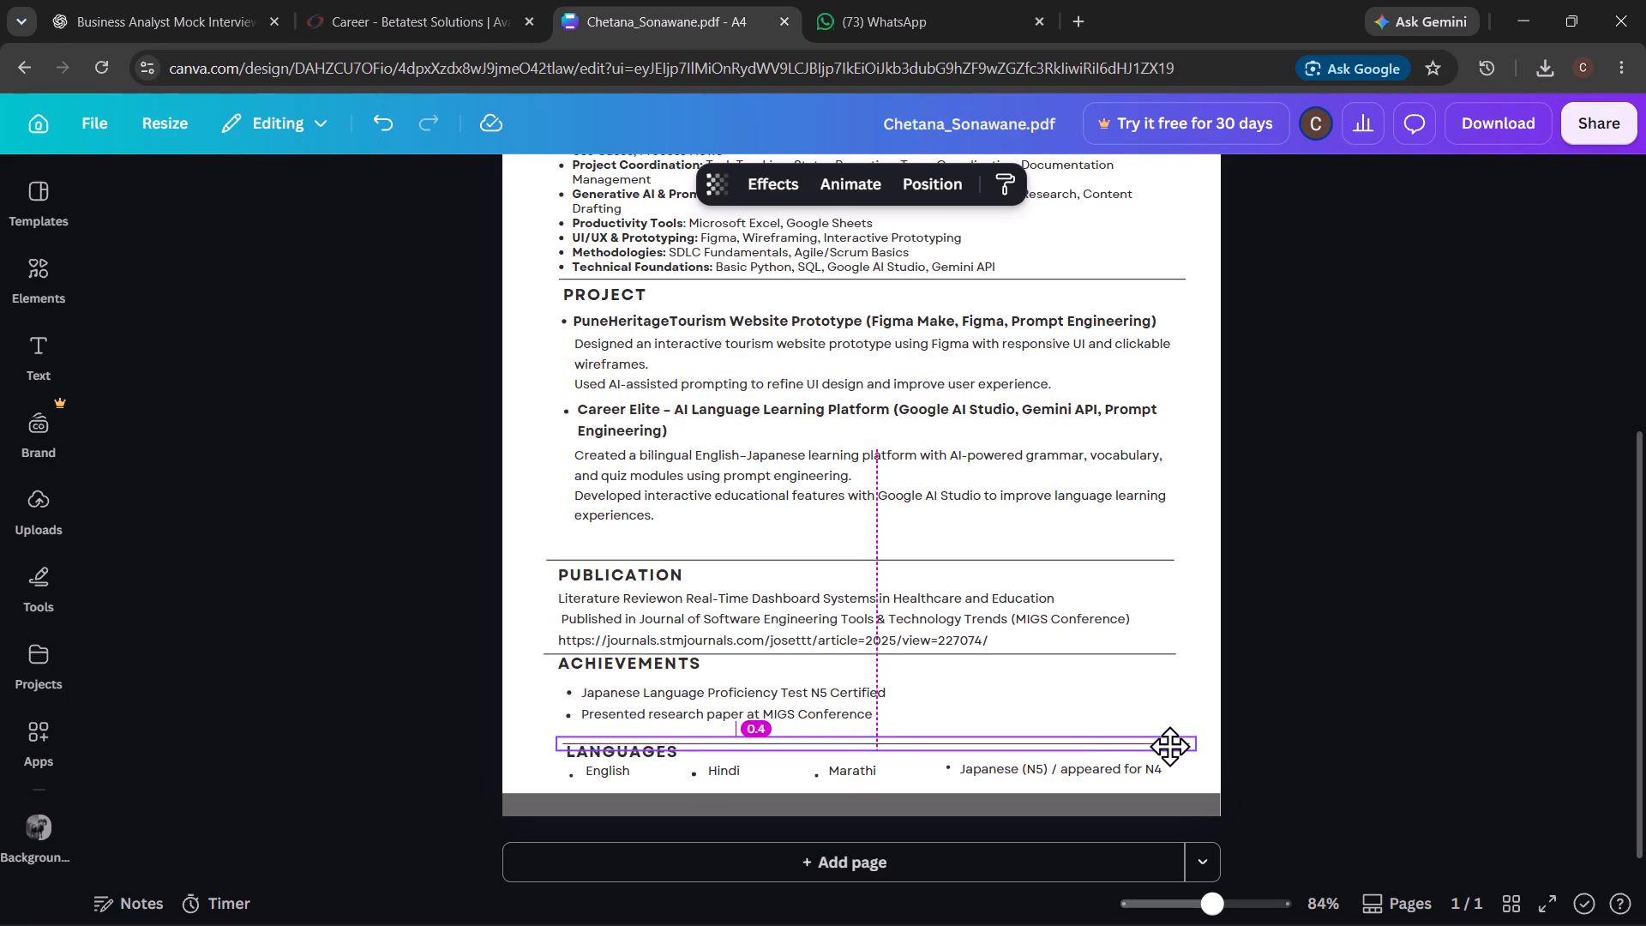
{"action": "left_click_drag", "start_coordinate": [1169, 746], "coordinate": [1166, 746]}
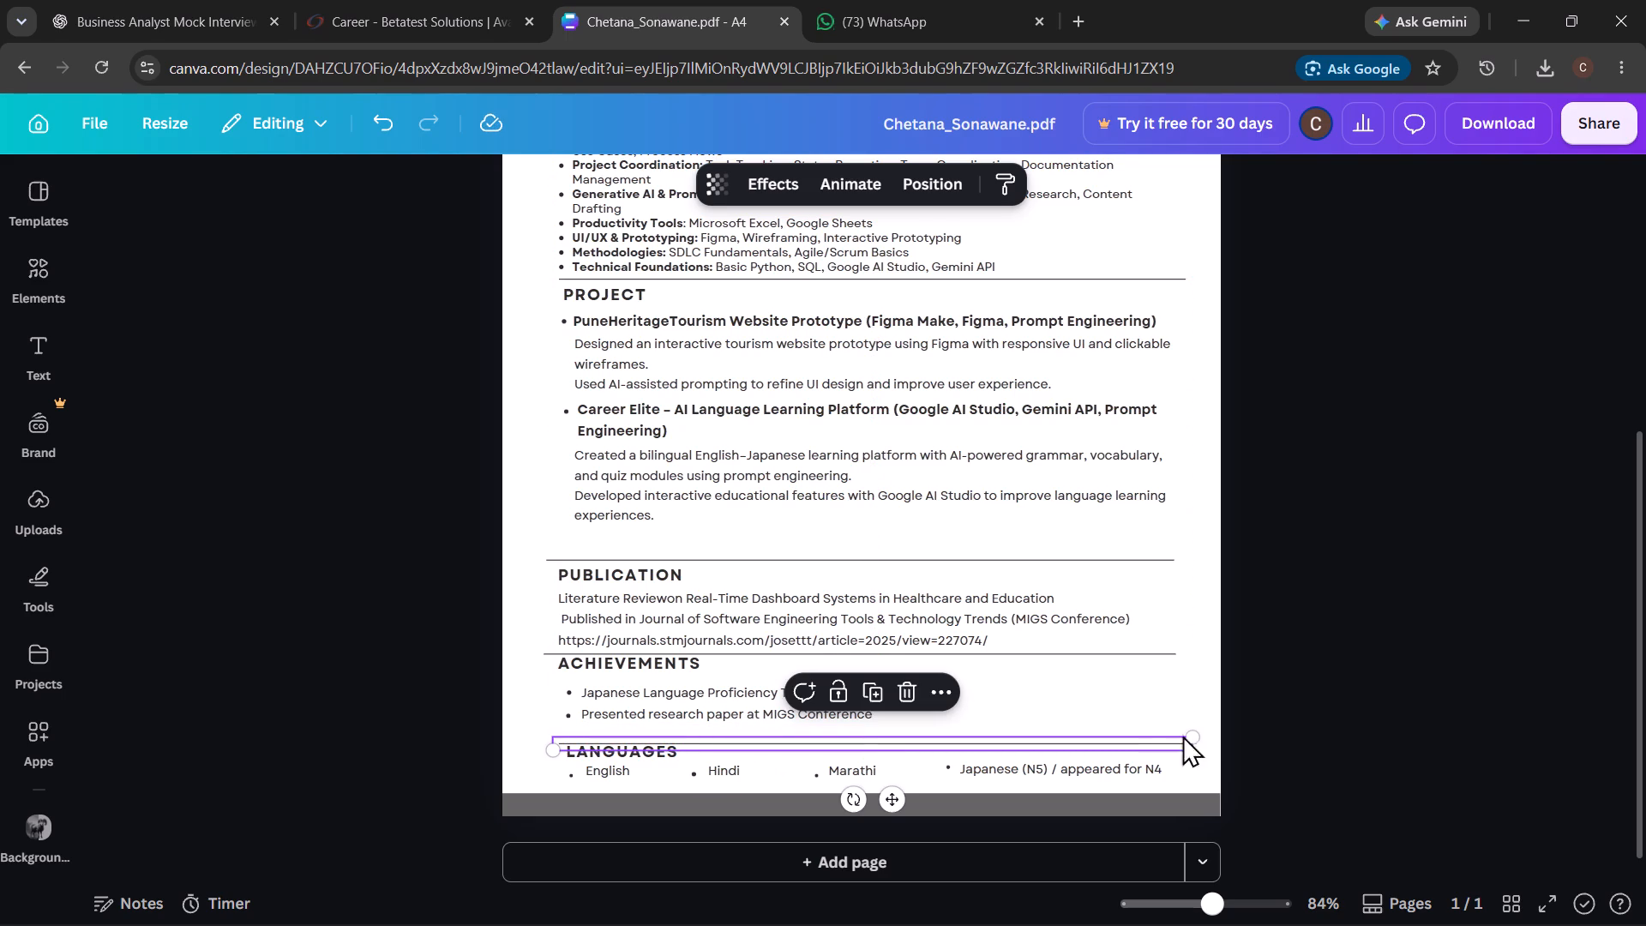
{"action": "left_click", "coordinate": [1176, 718]}
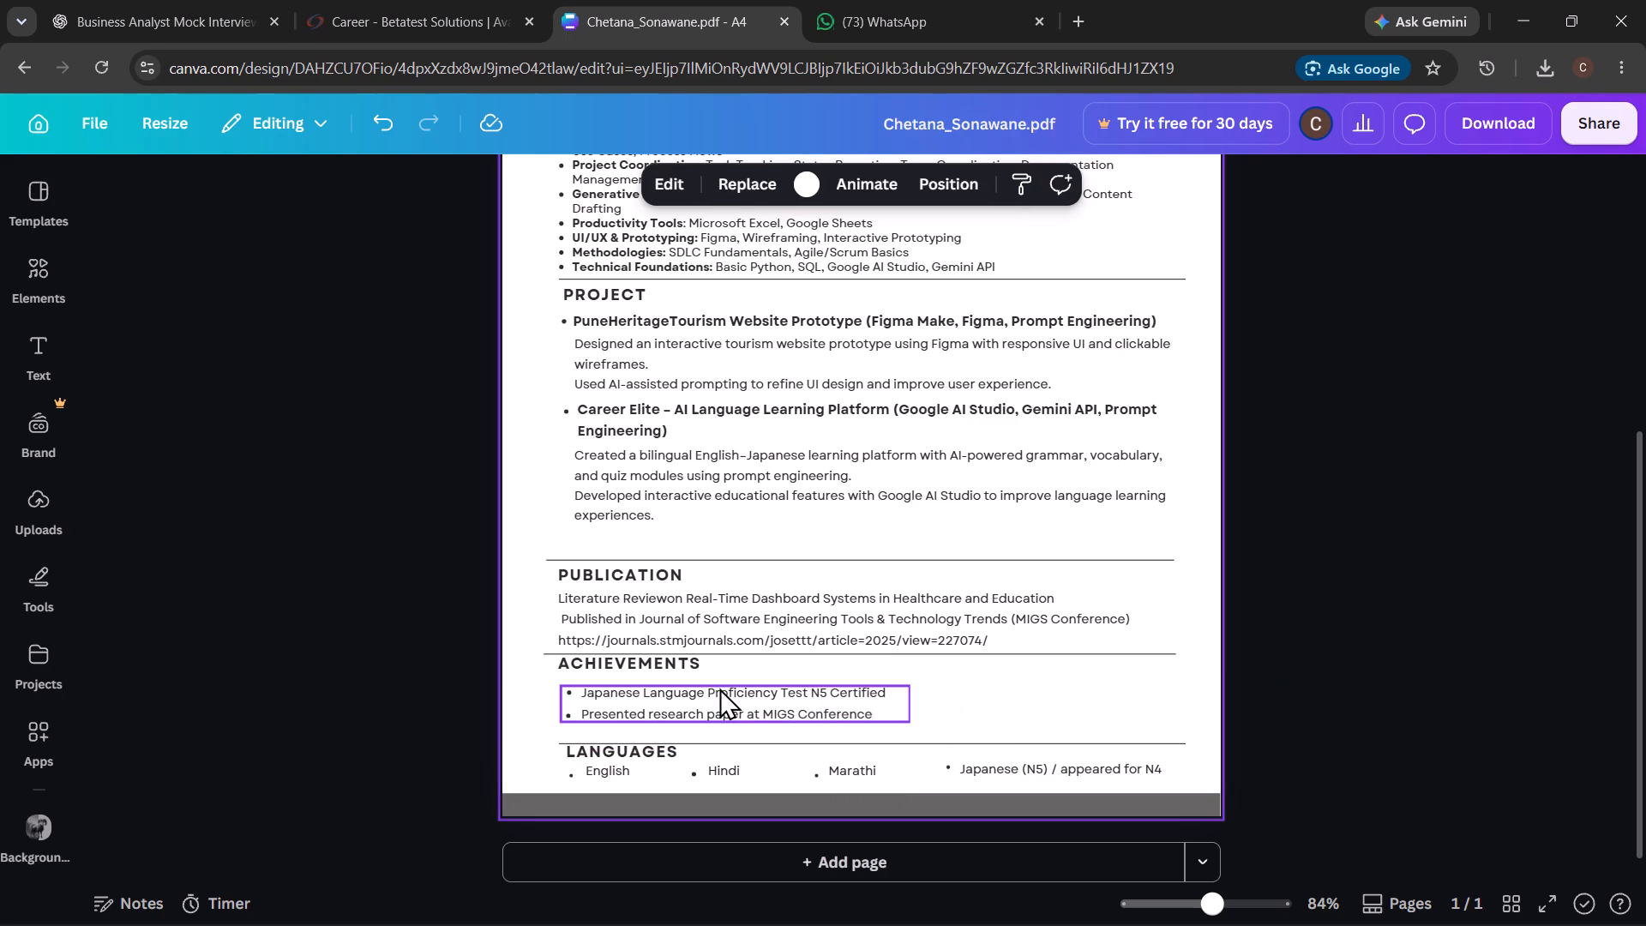
{"action": "left_click", "coordinate": [756, 740]}
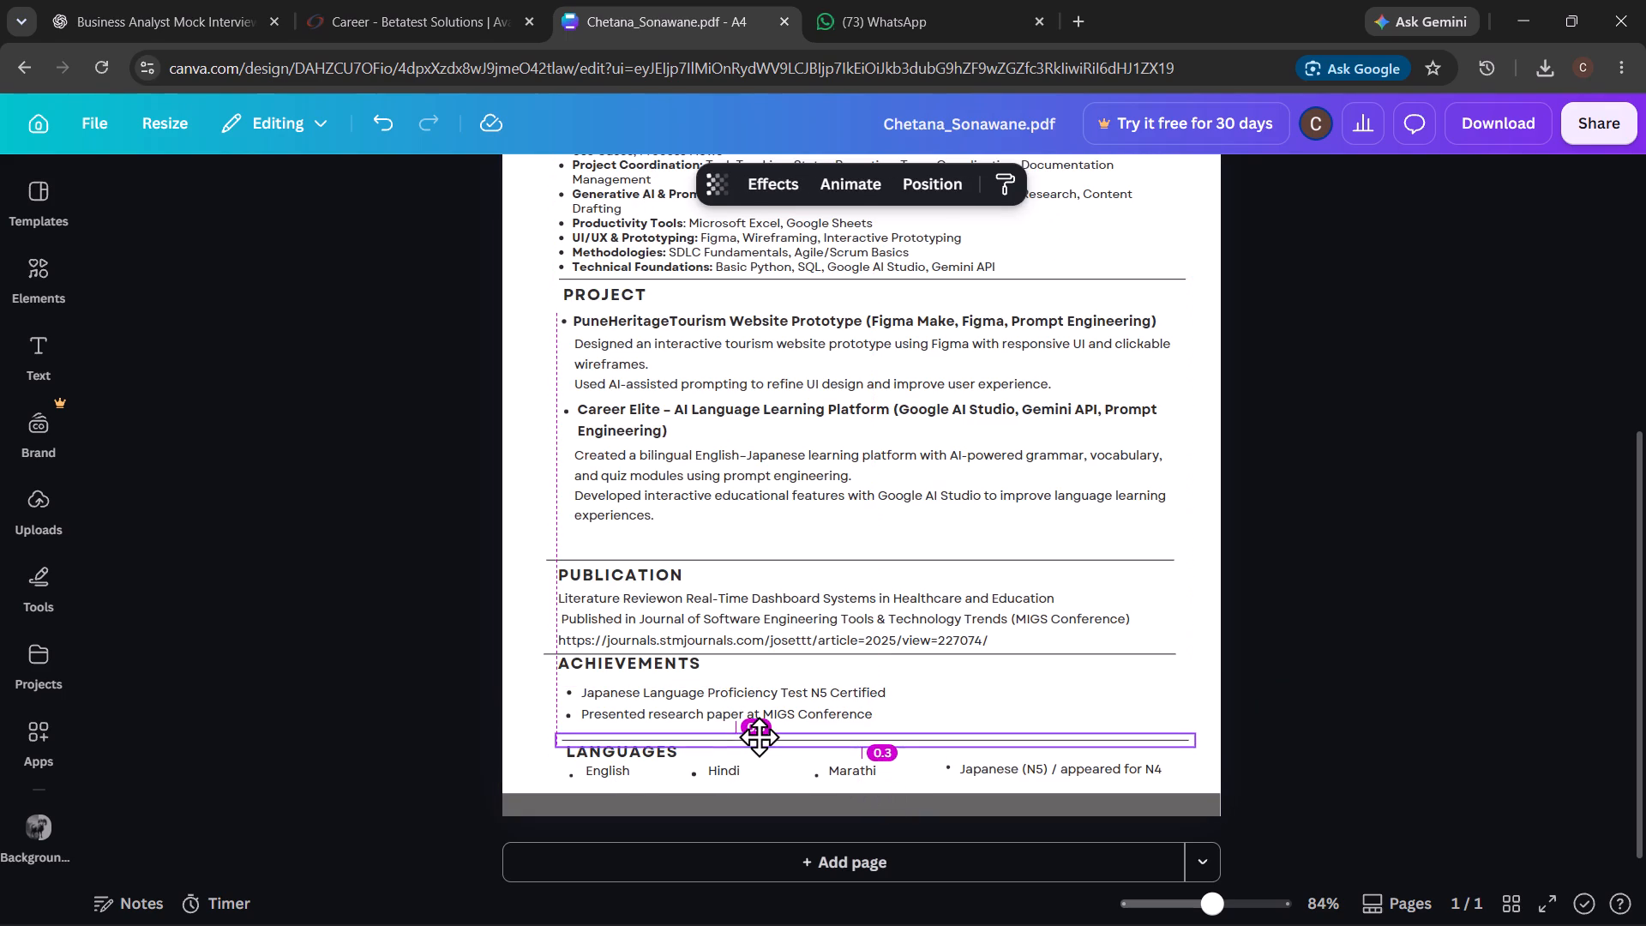
{"action": "left_click", "coordinate": [1022, 725]}
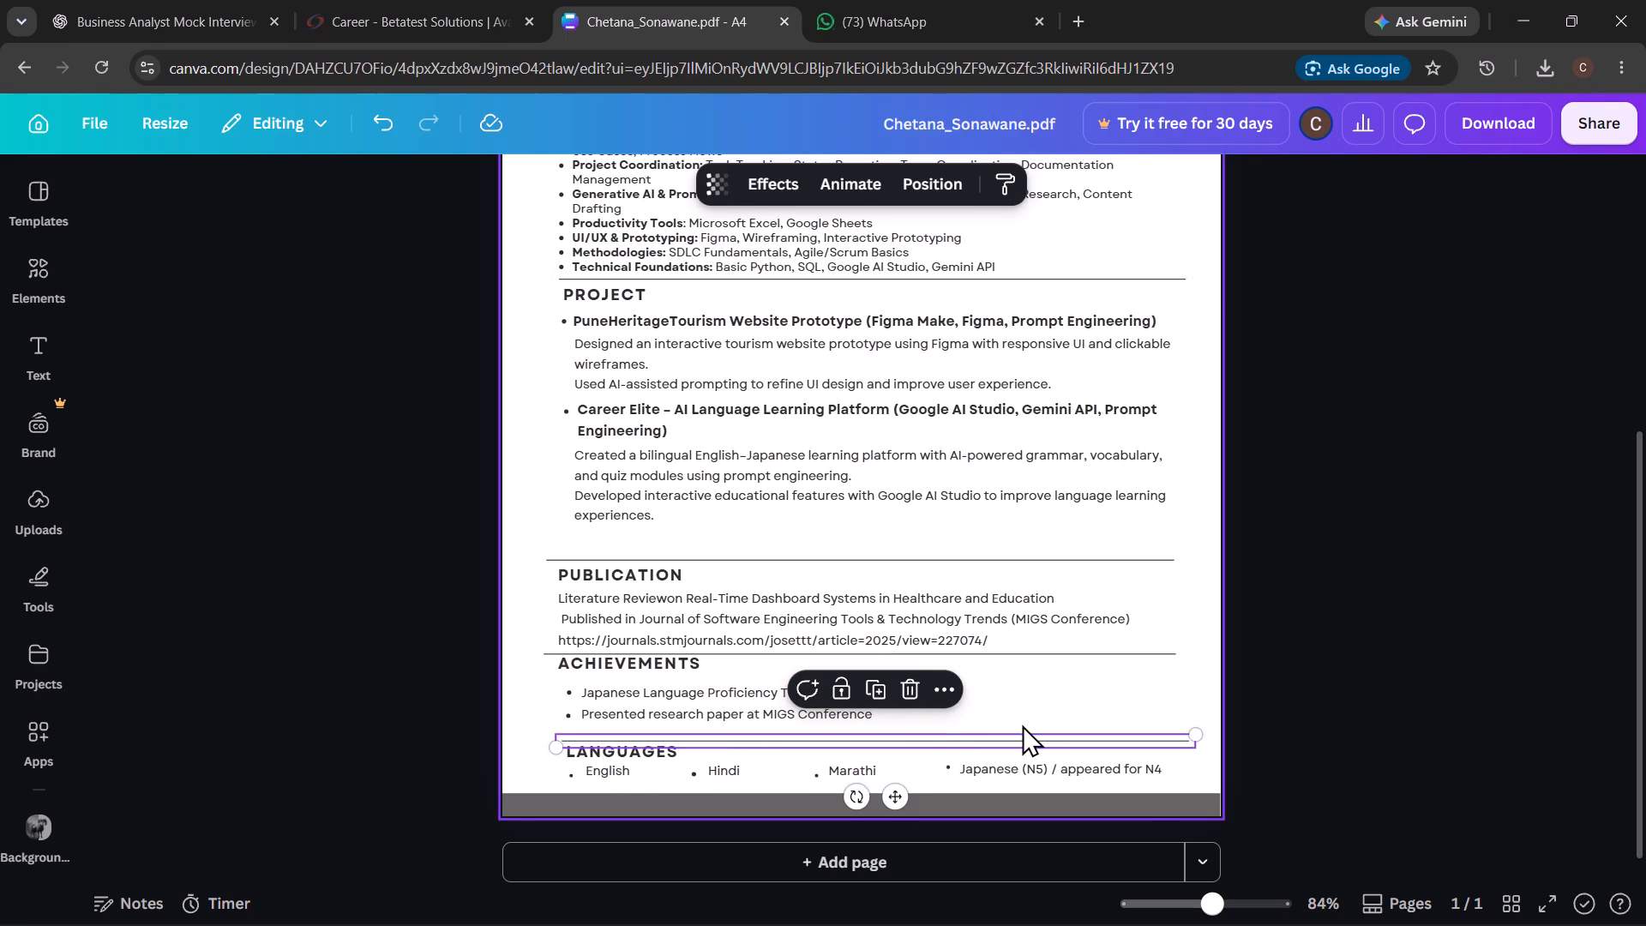
{"action": "left_click", "coordinate": [824, 737]}
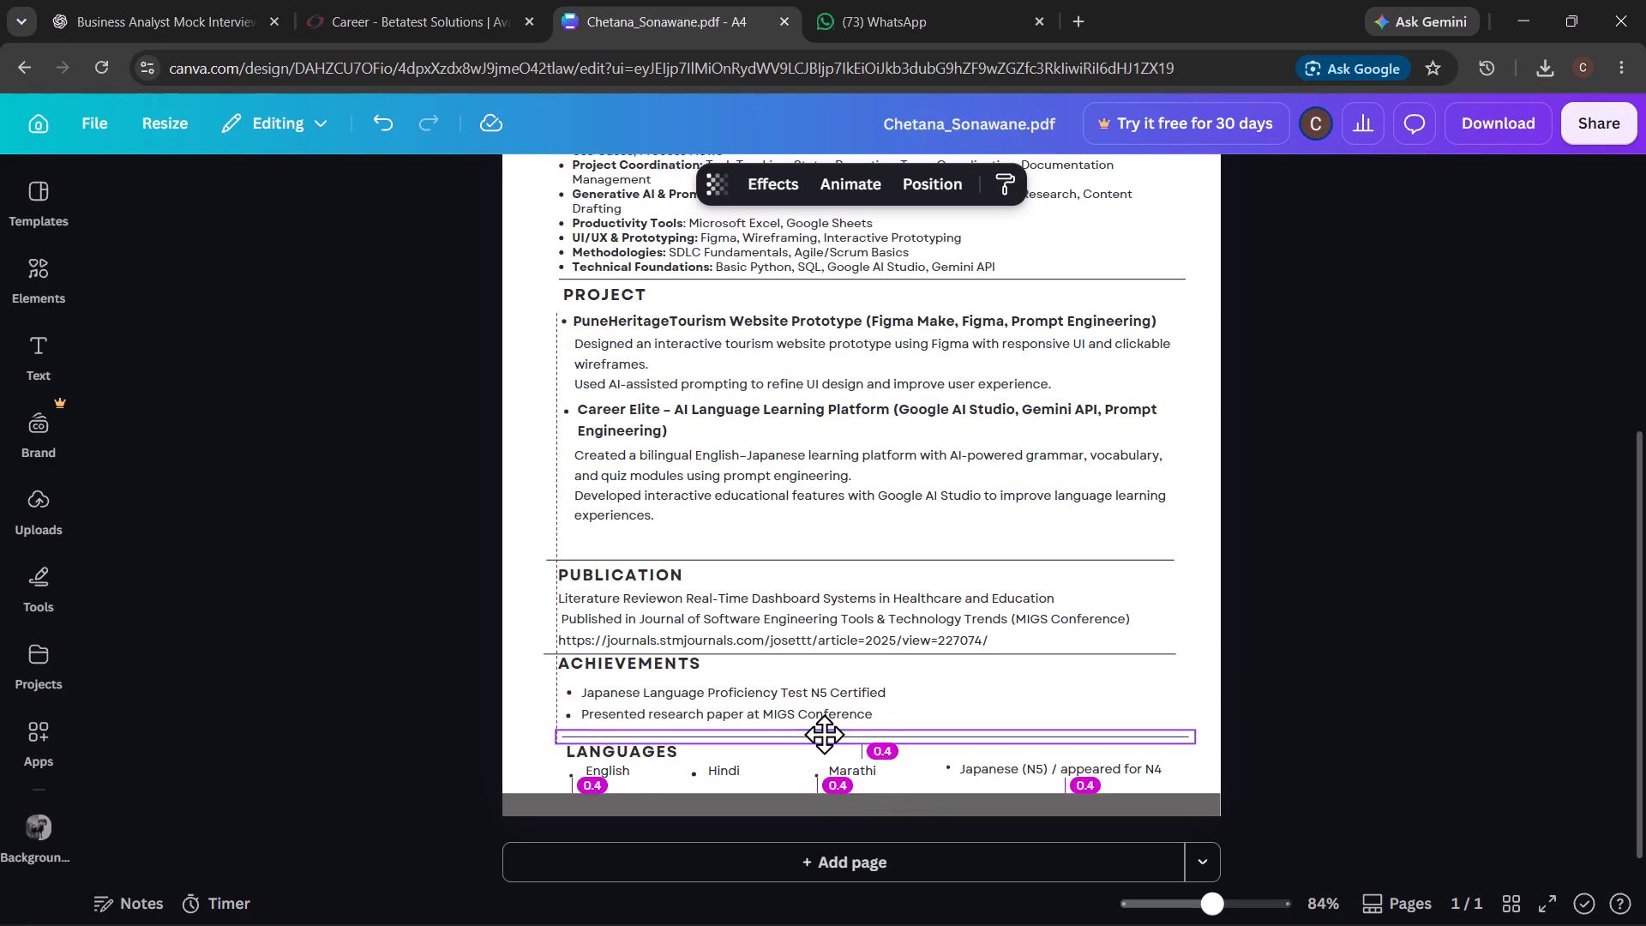
{"action": "left_click", "coordinate": [1041, 711]}
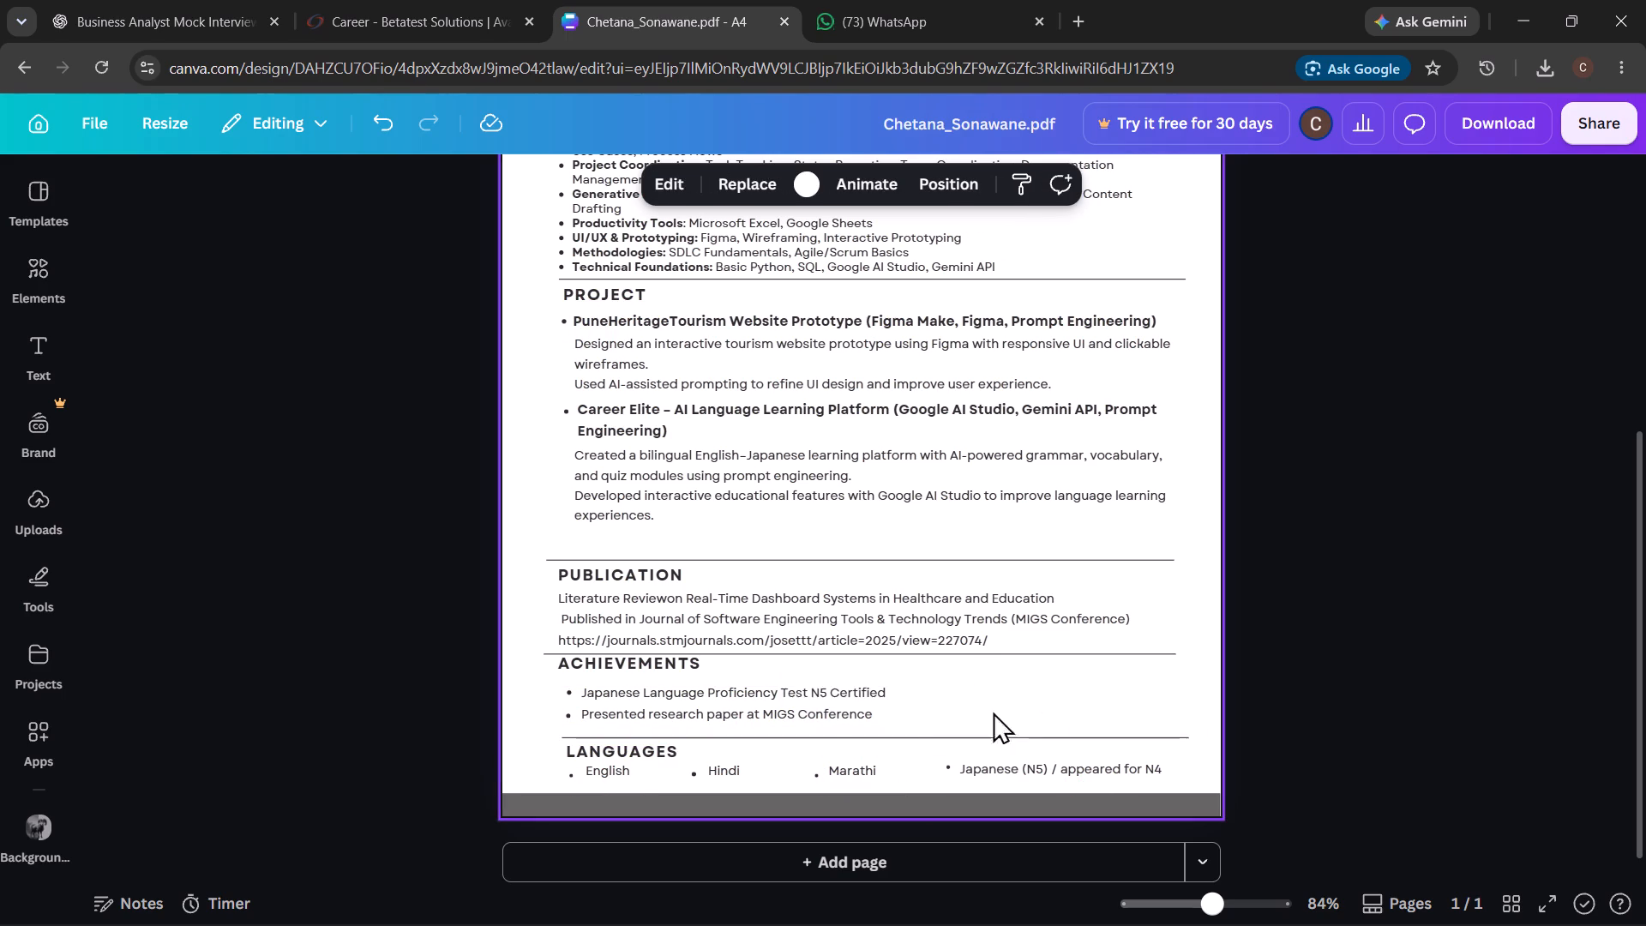
Shift the two-item achievements list slightly down toward the LANGUAGES divider and realign the separate bullet dot with its second item.
{"action": "left_click_drag", "start_coordinate": [801, 716], "coordinate": [801, 724]}
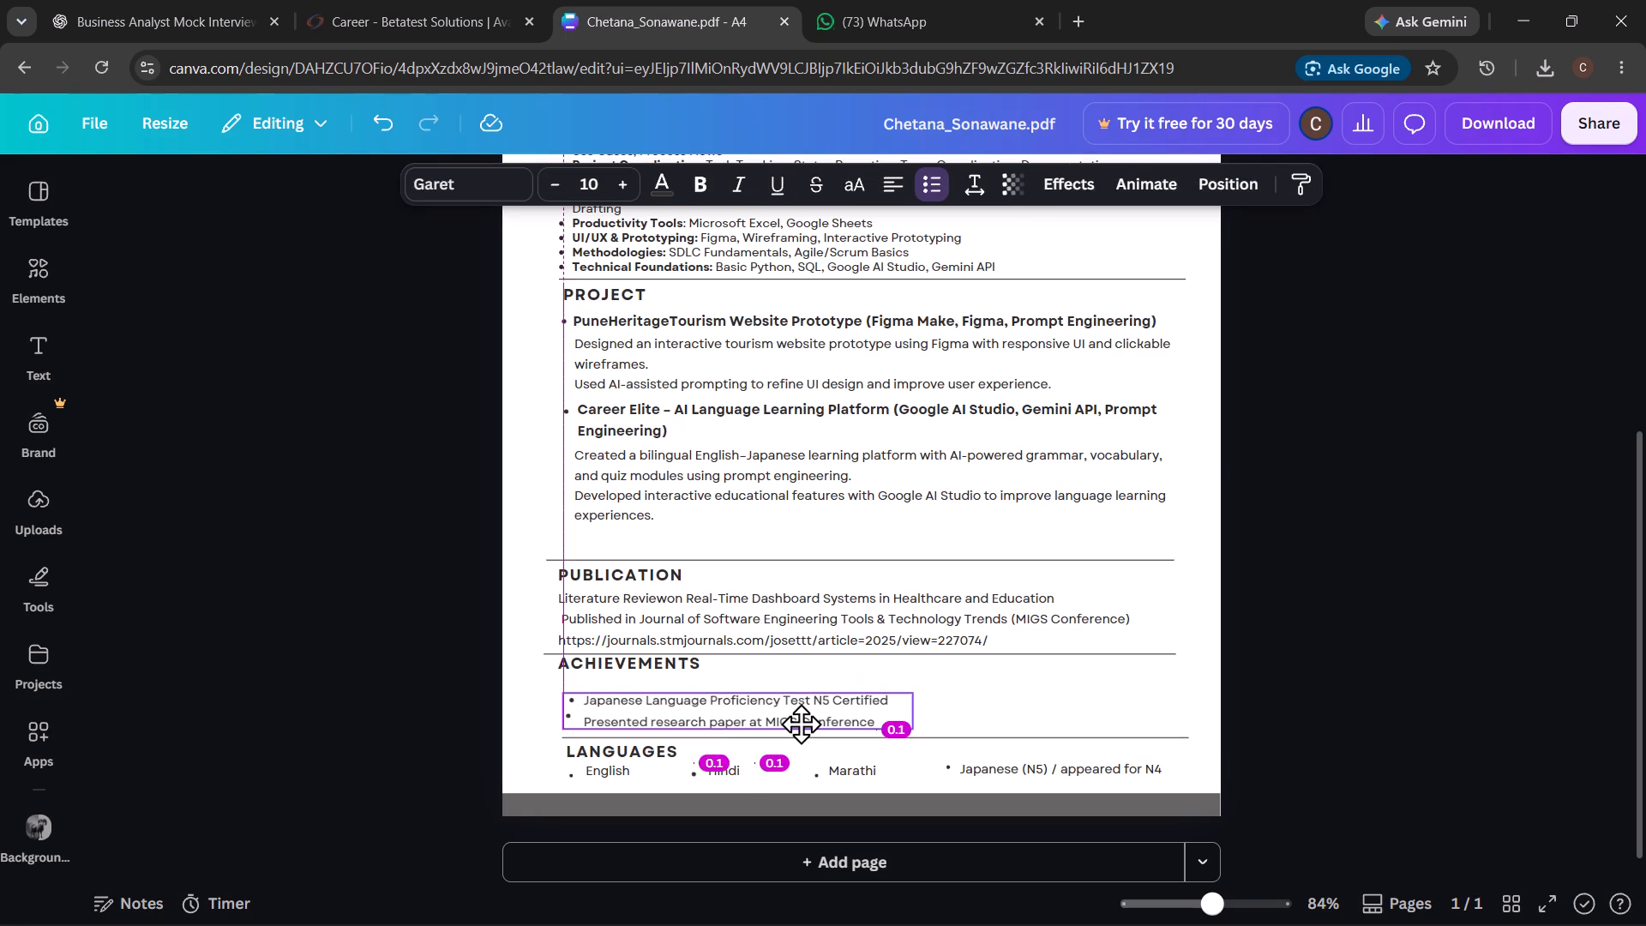
{"action": "left_click_drag", "start_coordinate": [801, 724], "coordinate": [801, 725]}
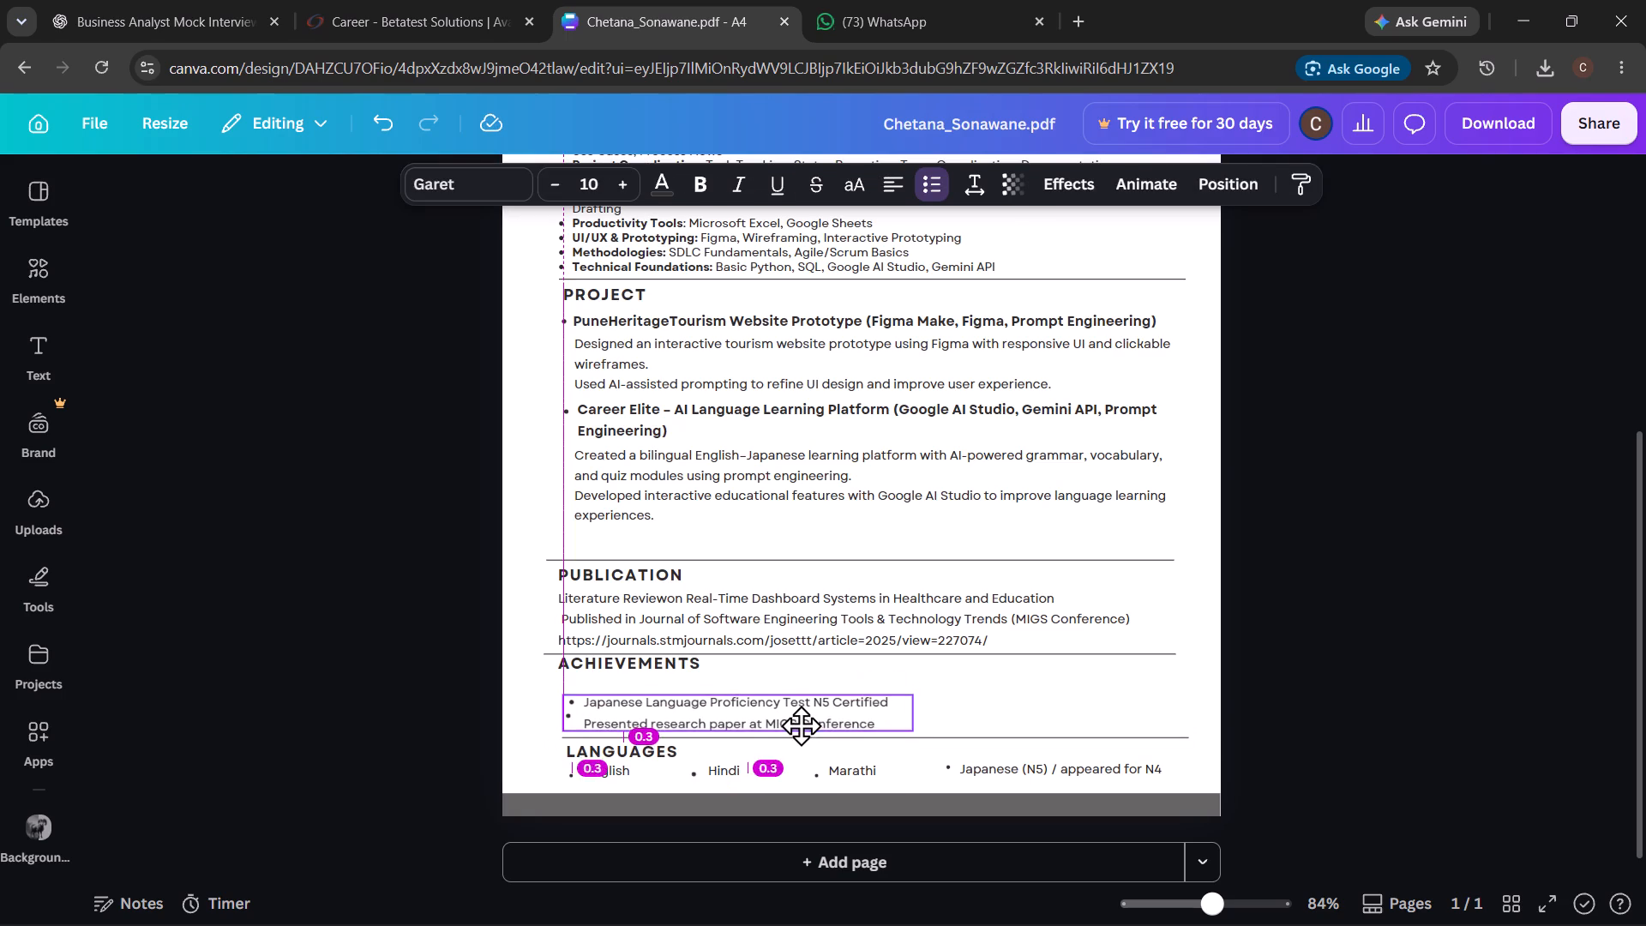
{"action": "left_click_drag", "start_coordinate": [801, 725], "coordinate": [801, 726]}
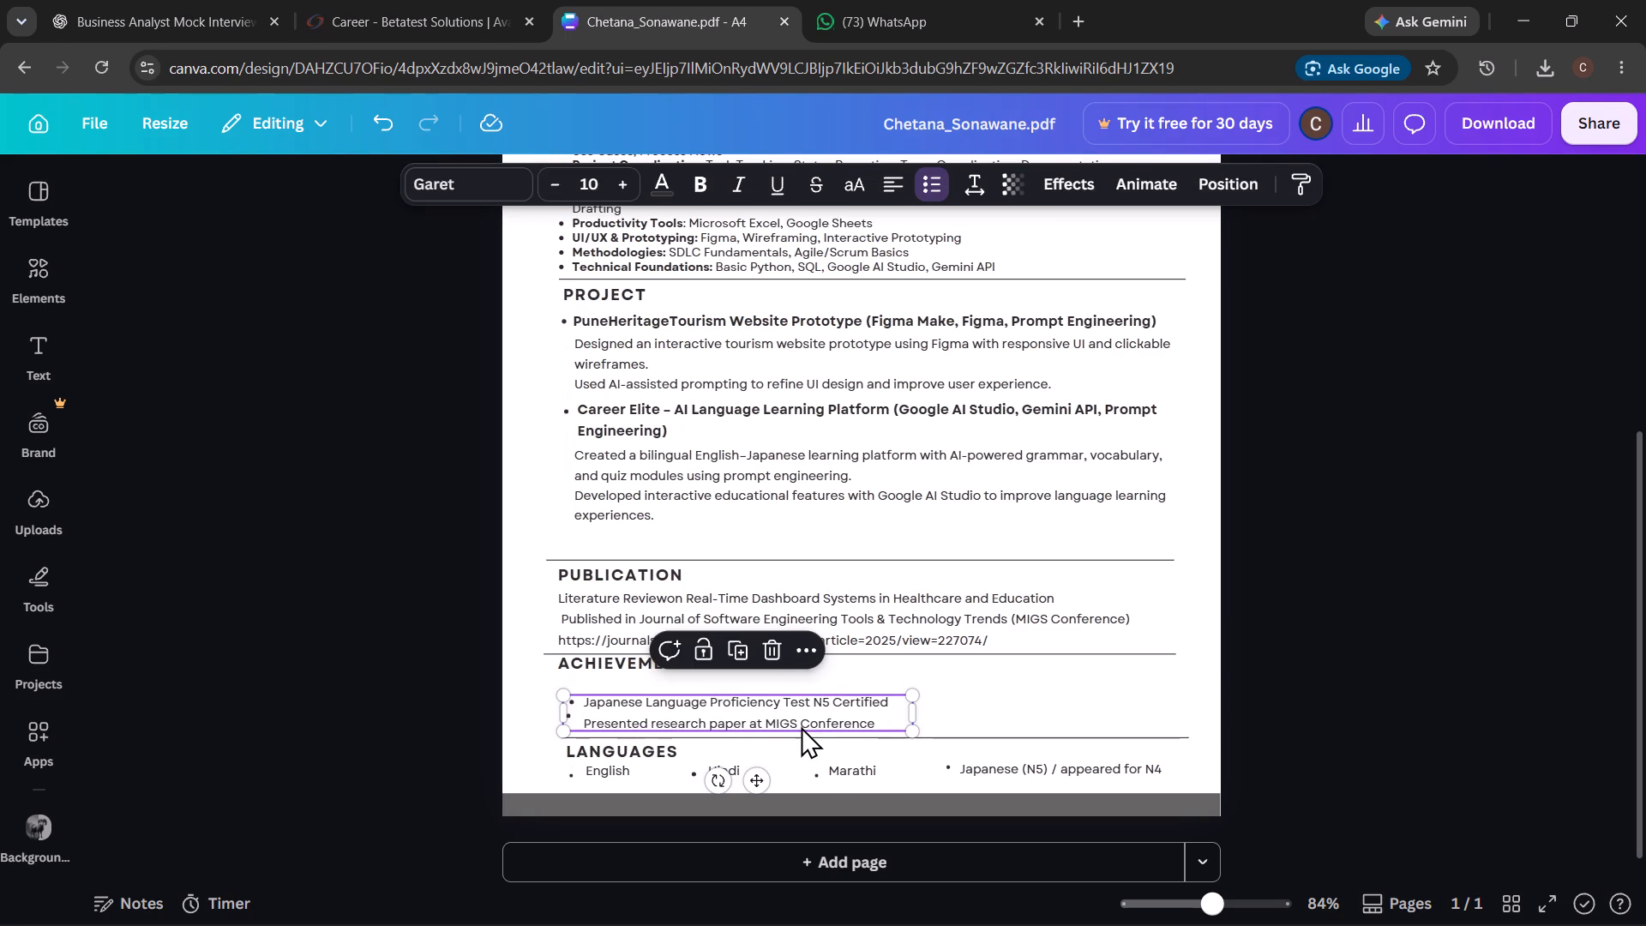
{"action": "left_click", "coordinate": [970, 672]}
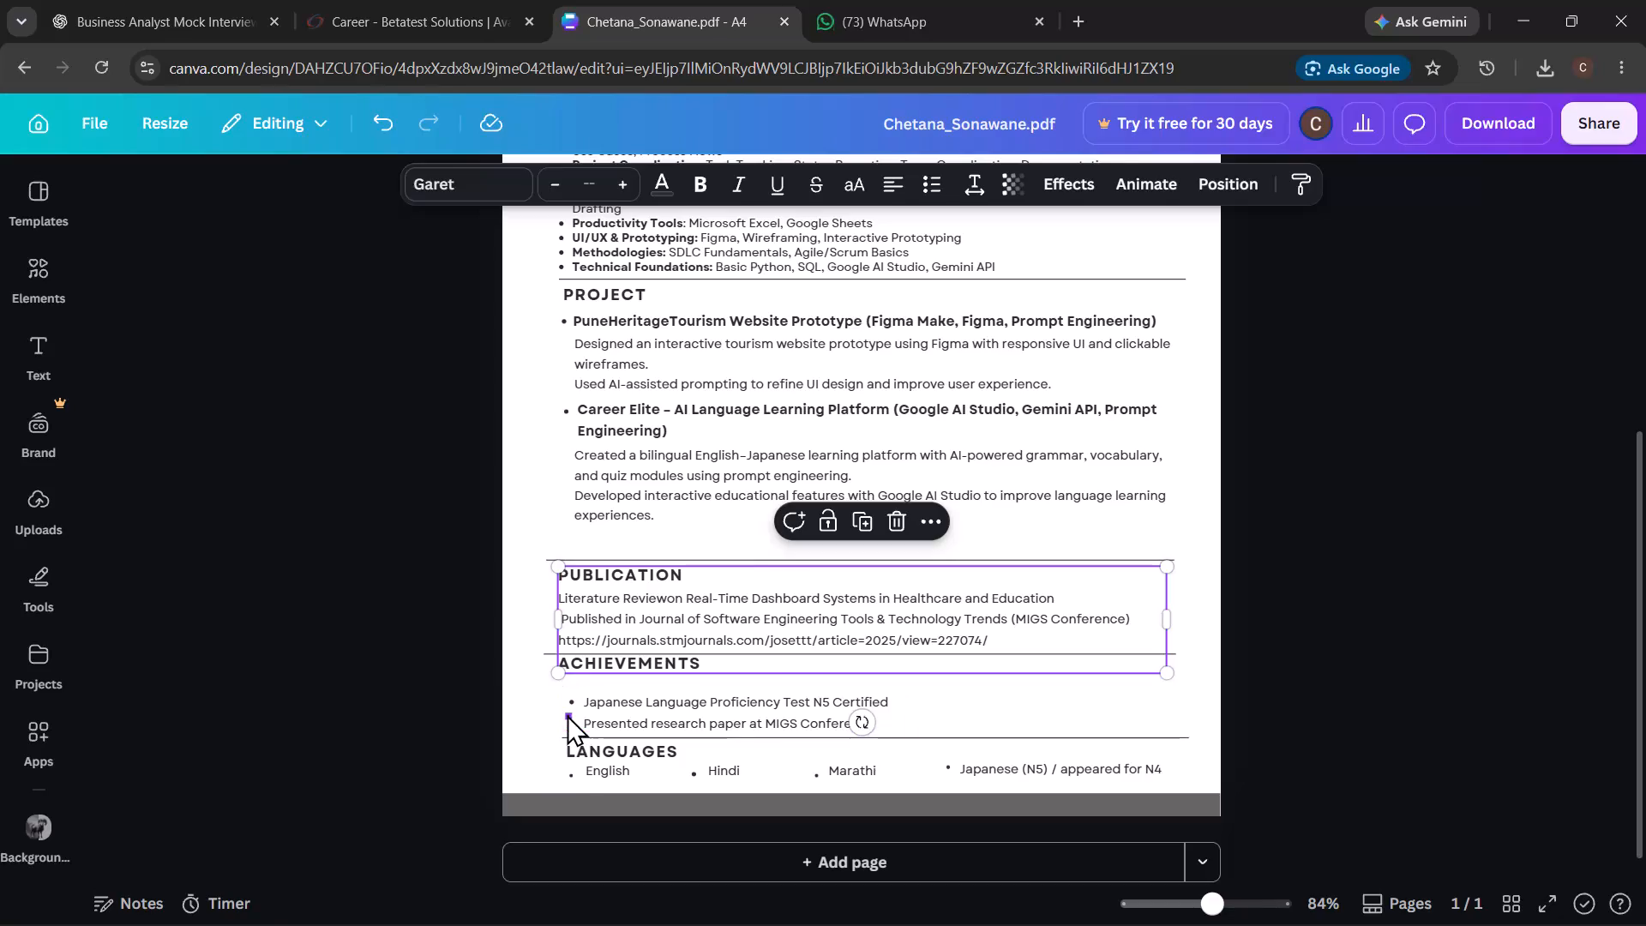
{"action": "left_click_drag", "start_coordinate": [567, 714], "coordinate": [570, 725]}
{"action": "left_click", "coordinate": [1028, 692]}
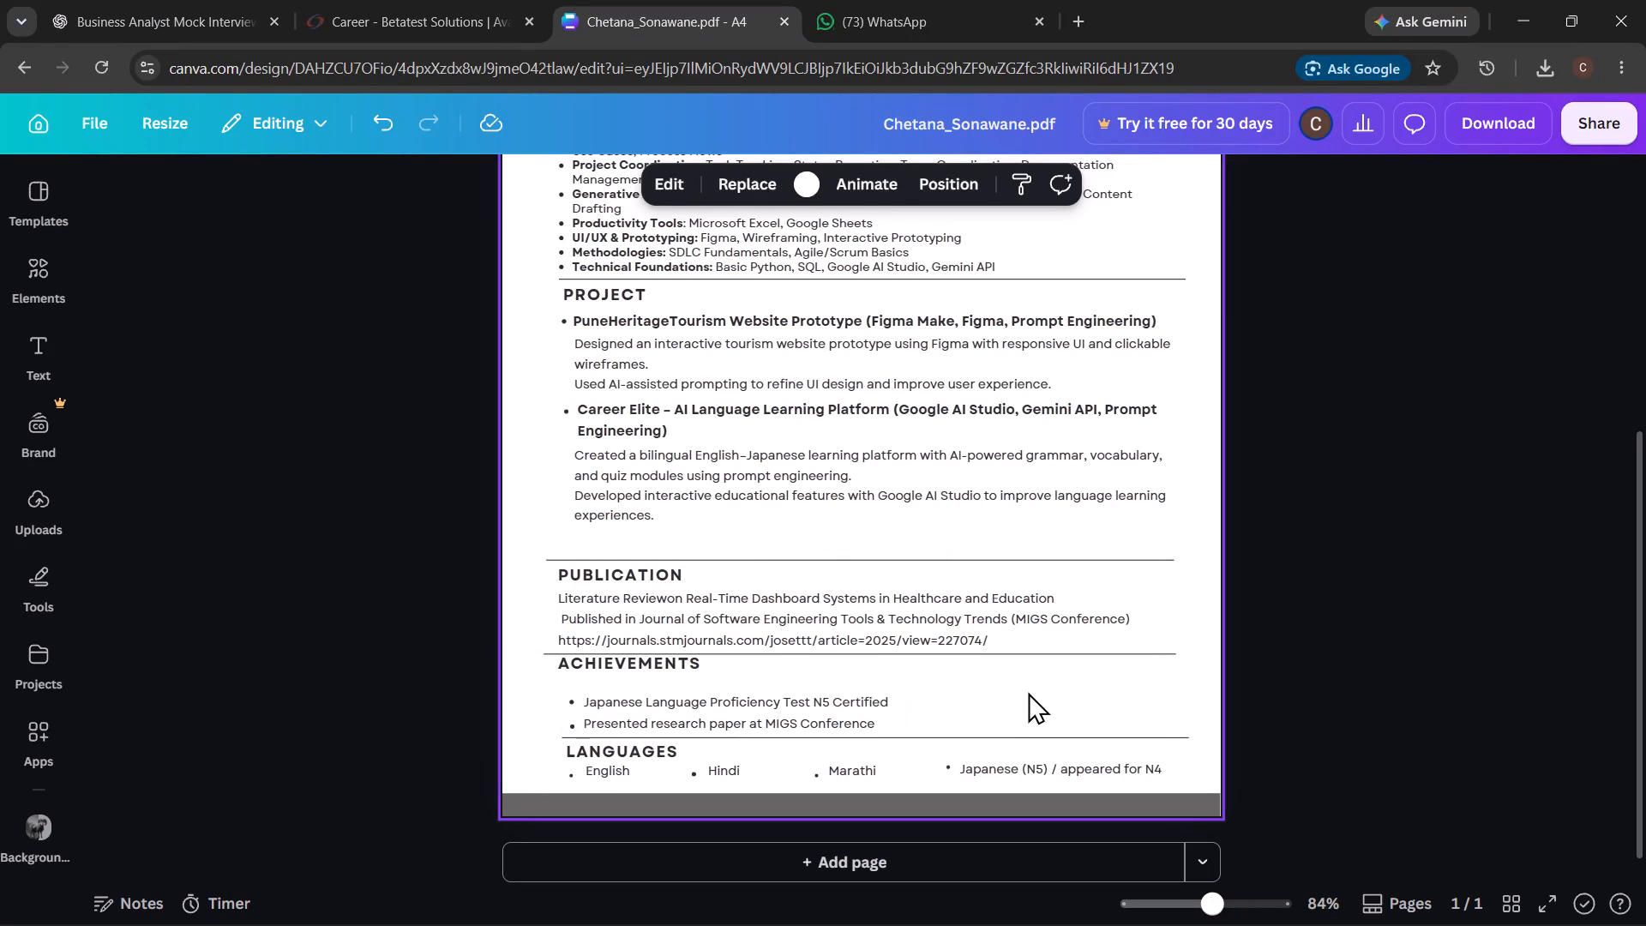
Move the text block holding the PUBLICATION section and ACHIEVEMENTS heading slightly down, closer to the achievements list.
{"action": "left_click_drag", "start_coordinate": [637, 663], "coordinate": [636, 669]}
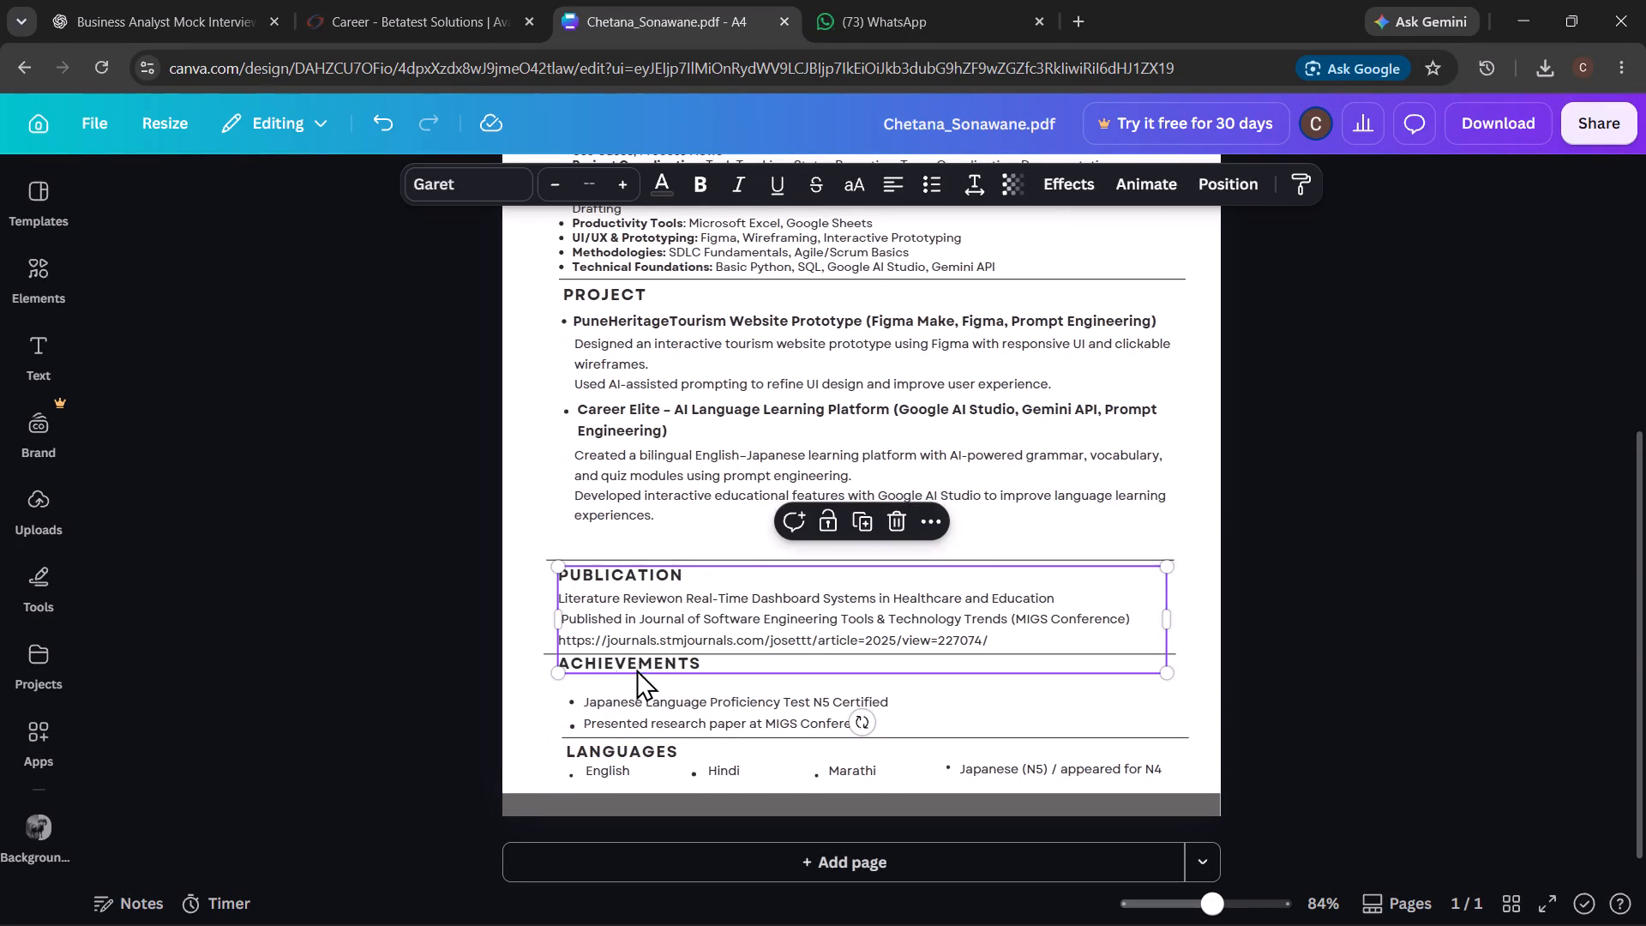
{"action": "left_click_drag", "start_coordinate": [636, 669], "coordinate": [639, 679]}
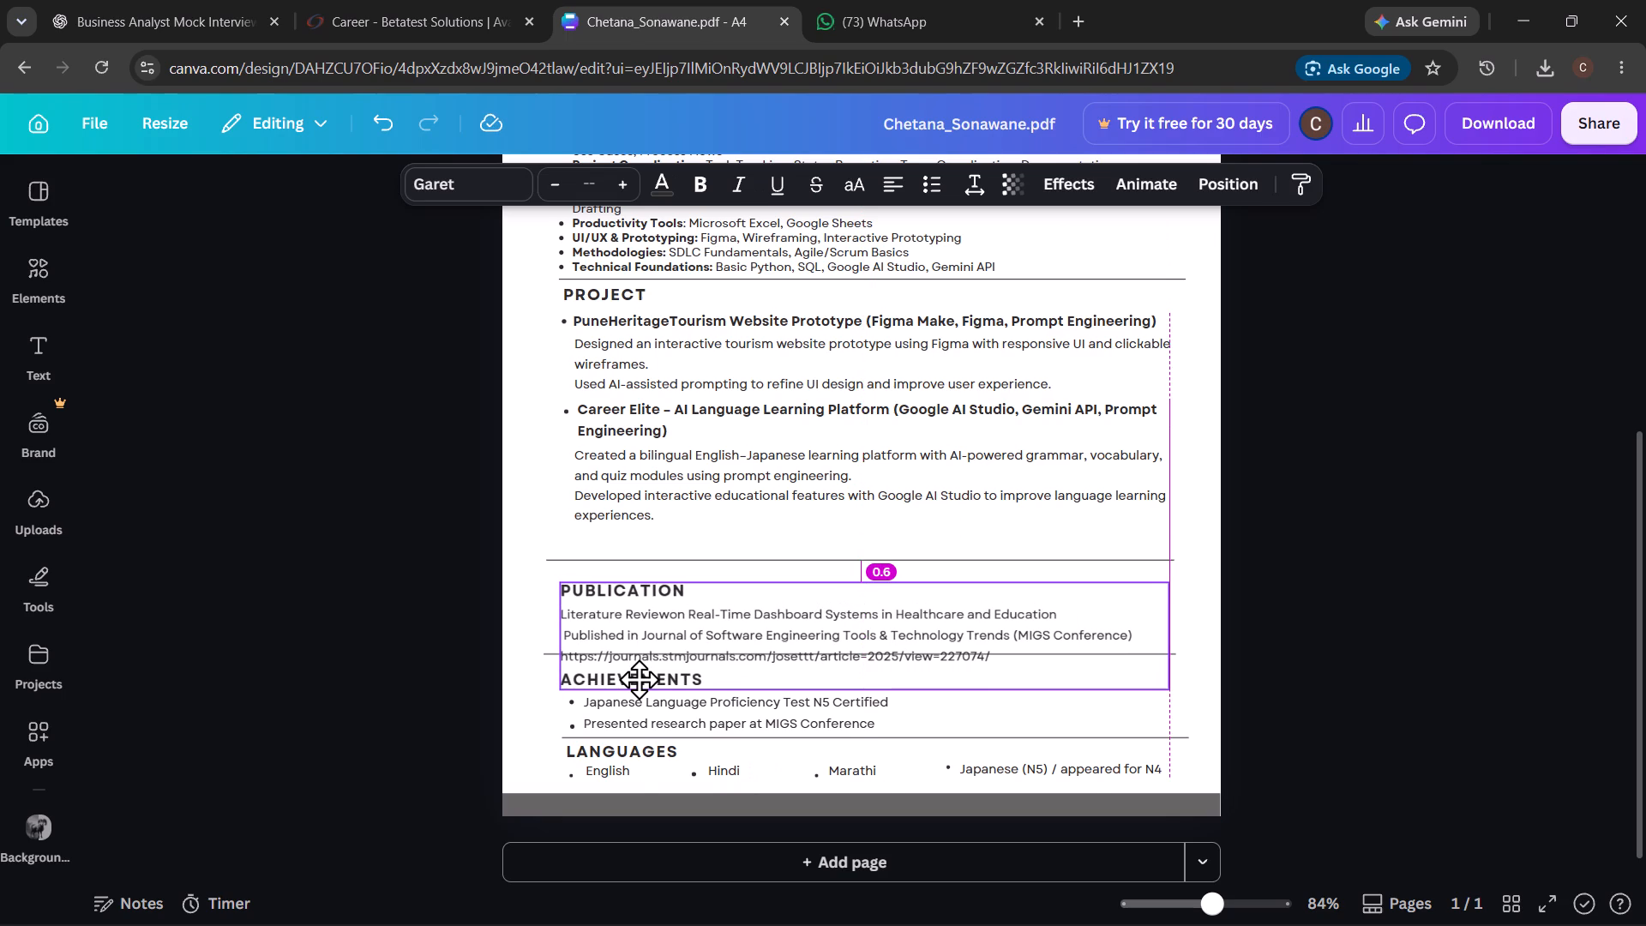
{"action": "left_click_drag", "start_coordinate": [639, 679], "coordinate": [639, 672]}
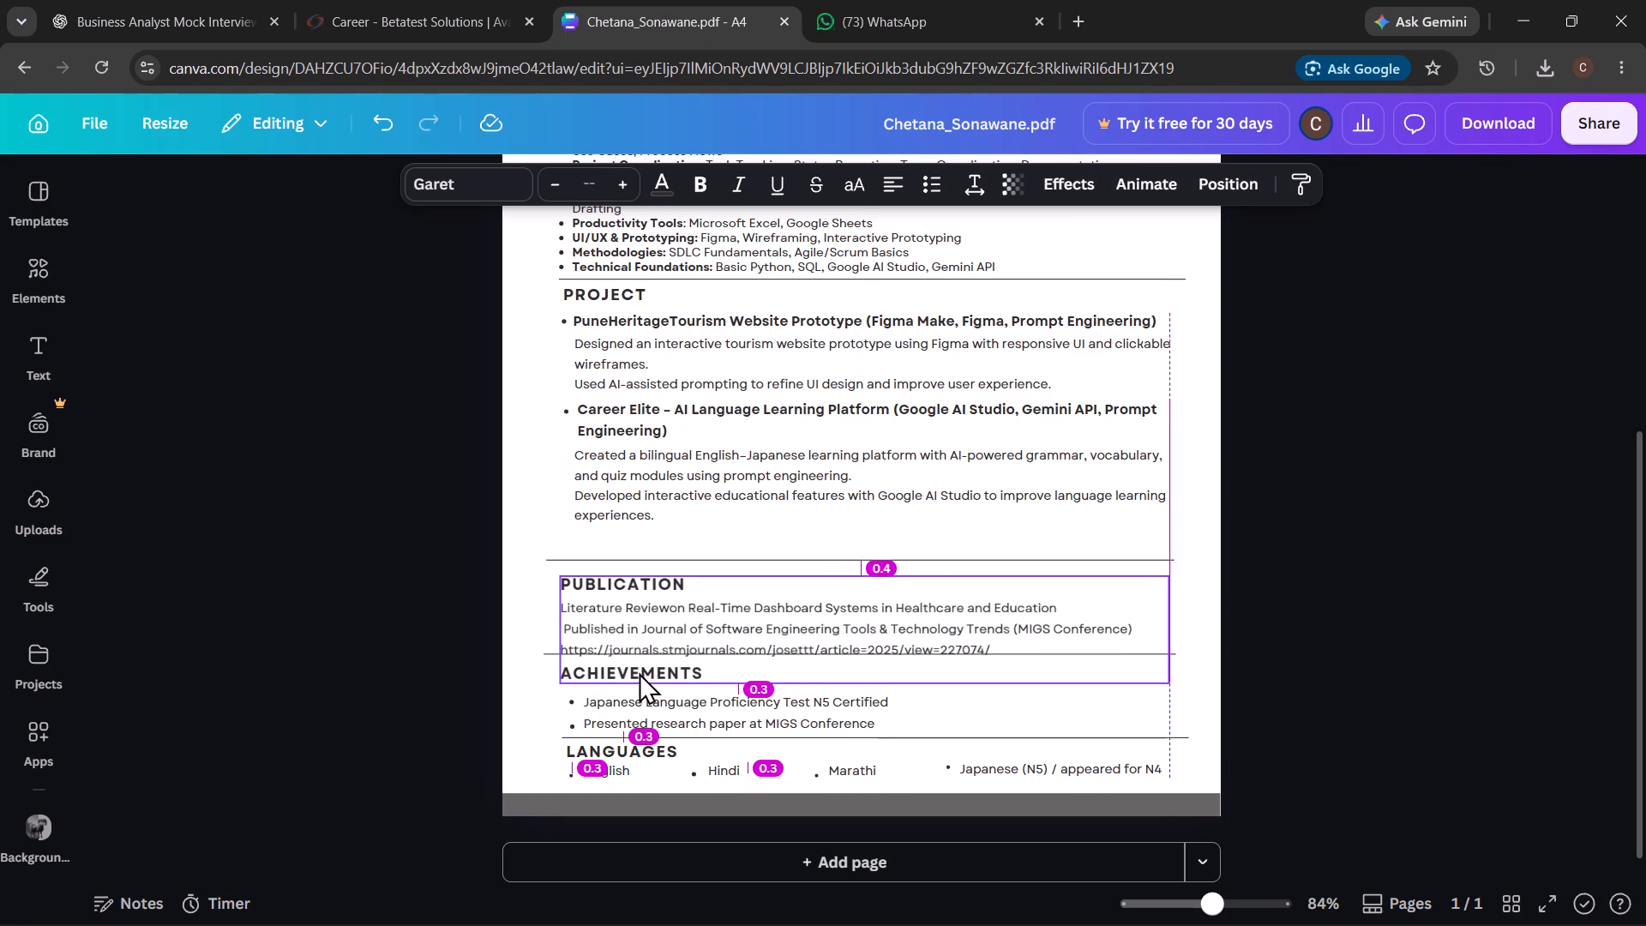
{"action": "left_click", "coordinate": [1205, 669]}
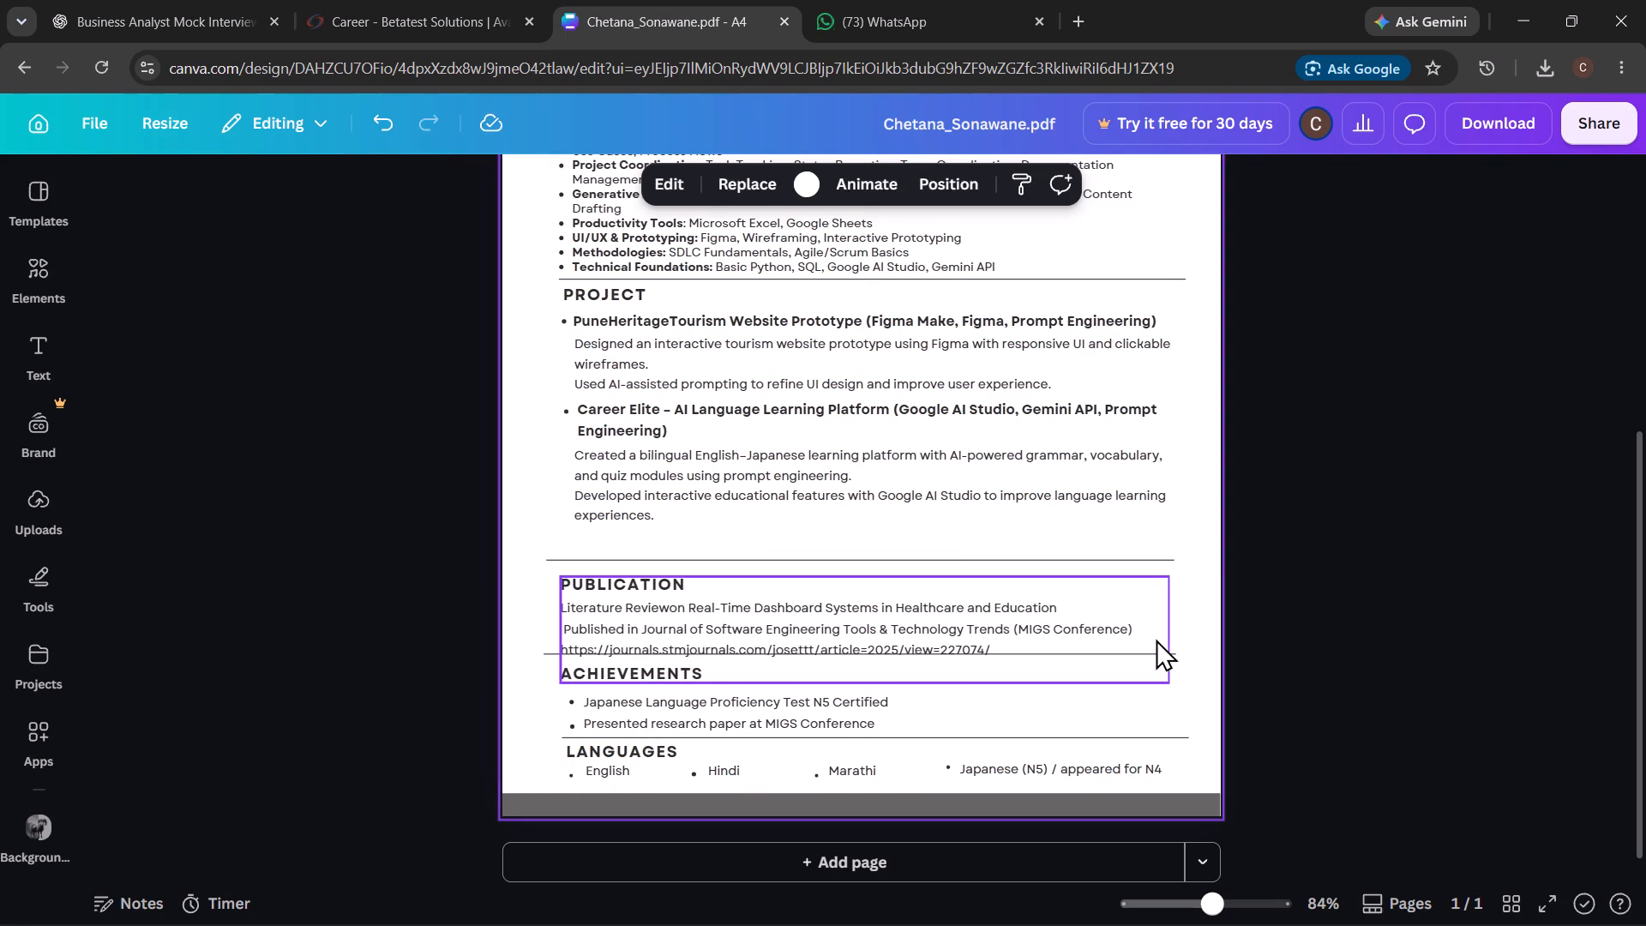
Move the divider above ACHIEVEMENTS down between the journal link and the heading, and right to line up with the LANGUAGES divider.
{"action": "left_click_drag", "start_coordinate": [1175, 654], "coordinate": [1183, 664]}
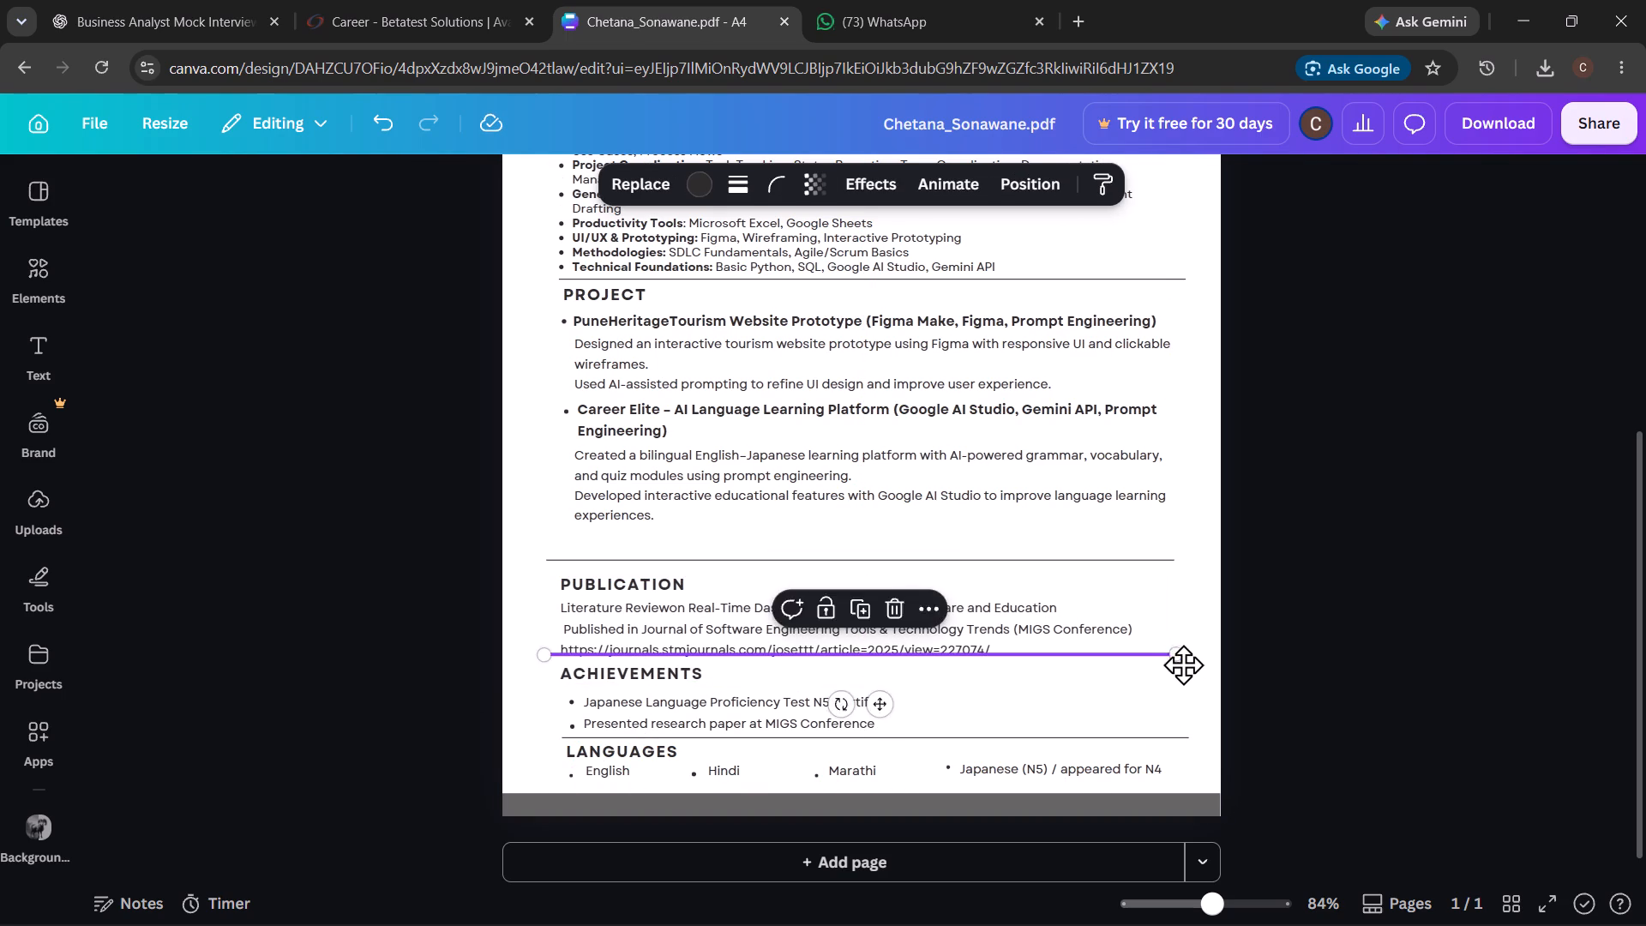
{"action": "left_click_drag", "start_coordinate": [1183, 664], "coordinate": [1190, 666]}
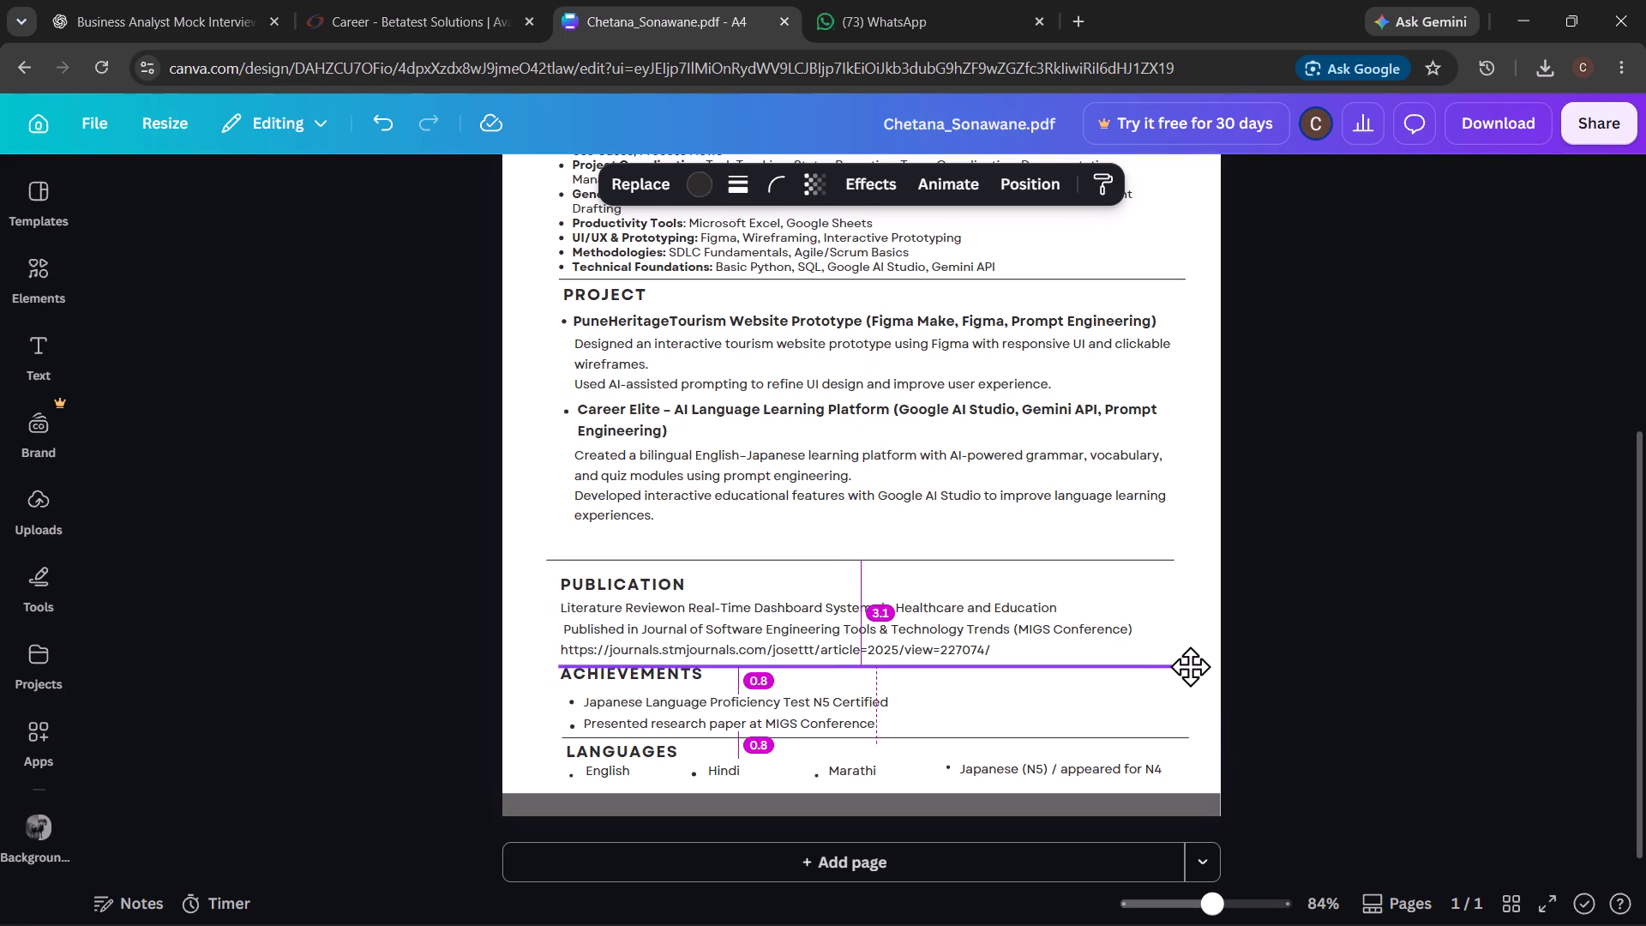
{"action": "left_click_drag", "start_coordinate": [1190, 666], "coordinate": [1195, 663]}
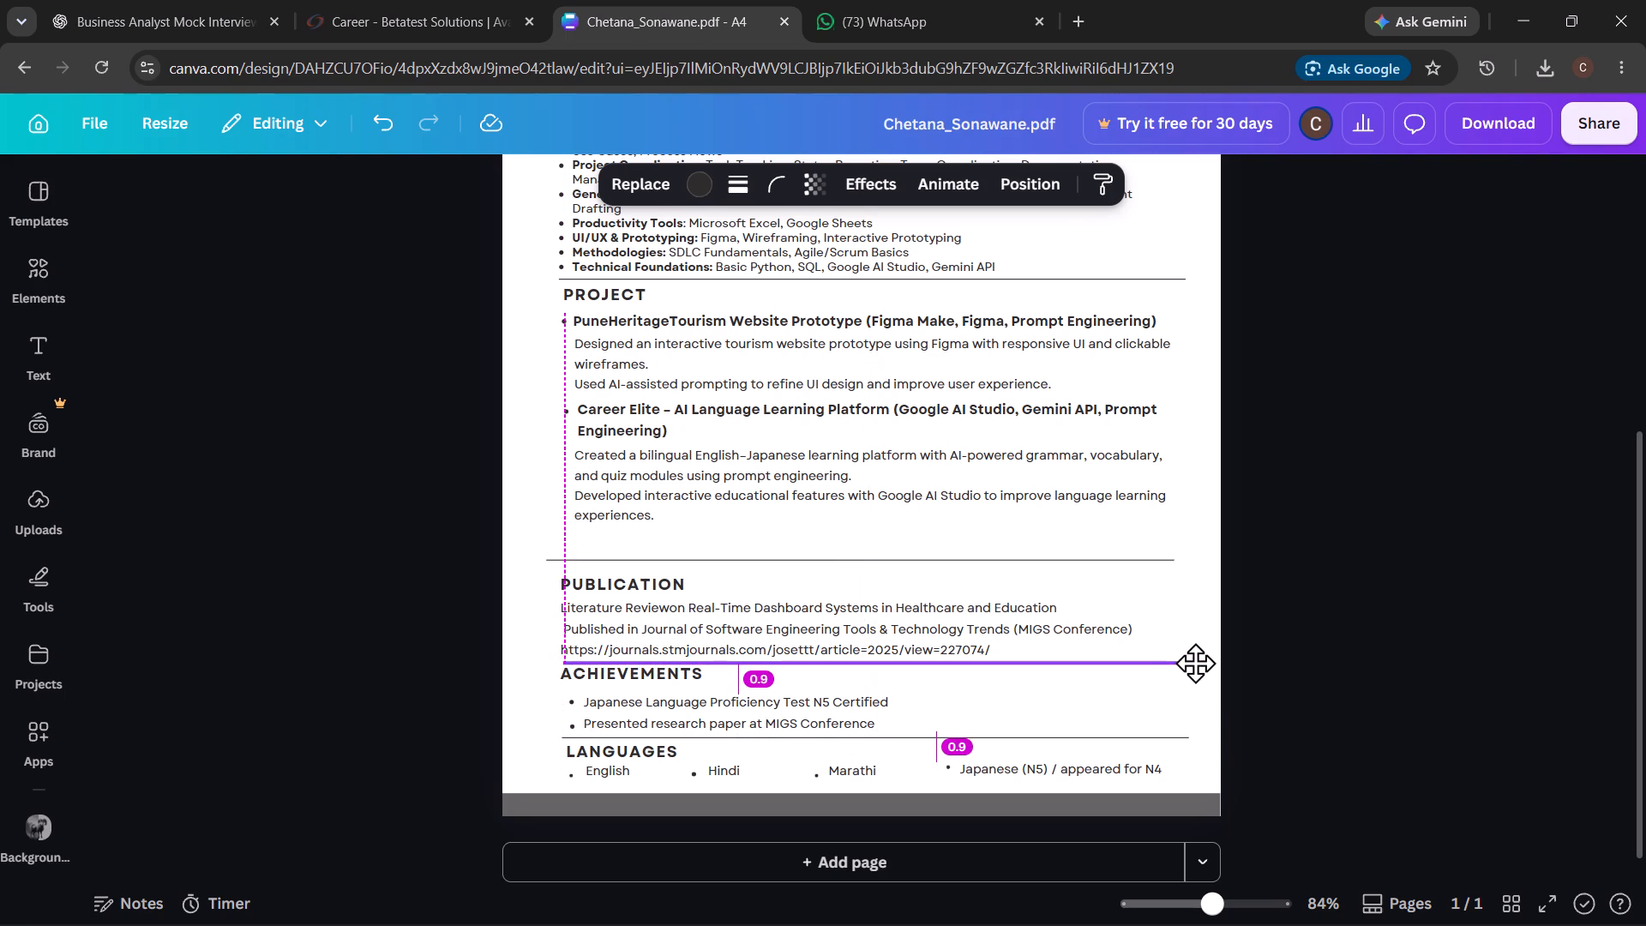
{"action": "left_click_drag", "start_coordinate": [1195, 663], "coordinate": [1187, 663]}
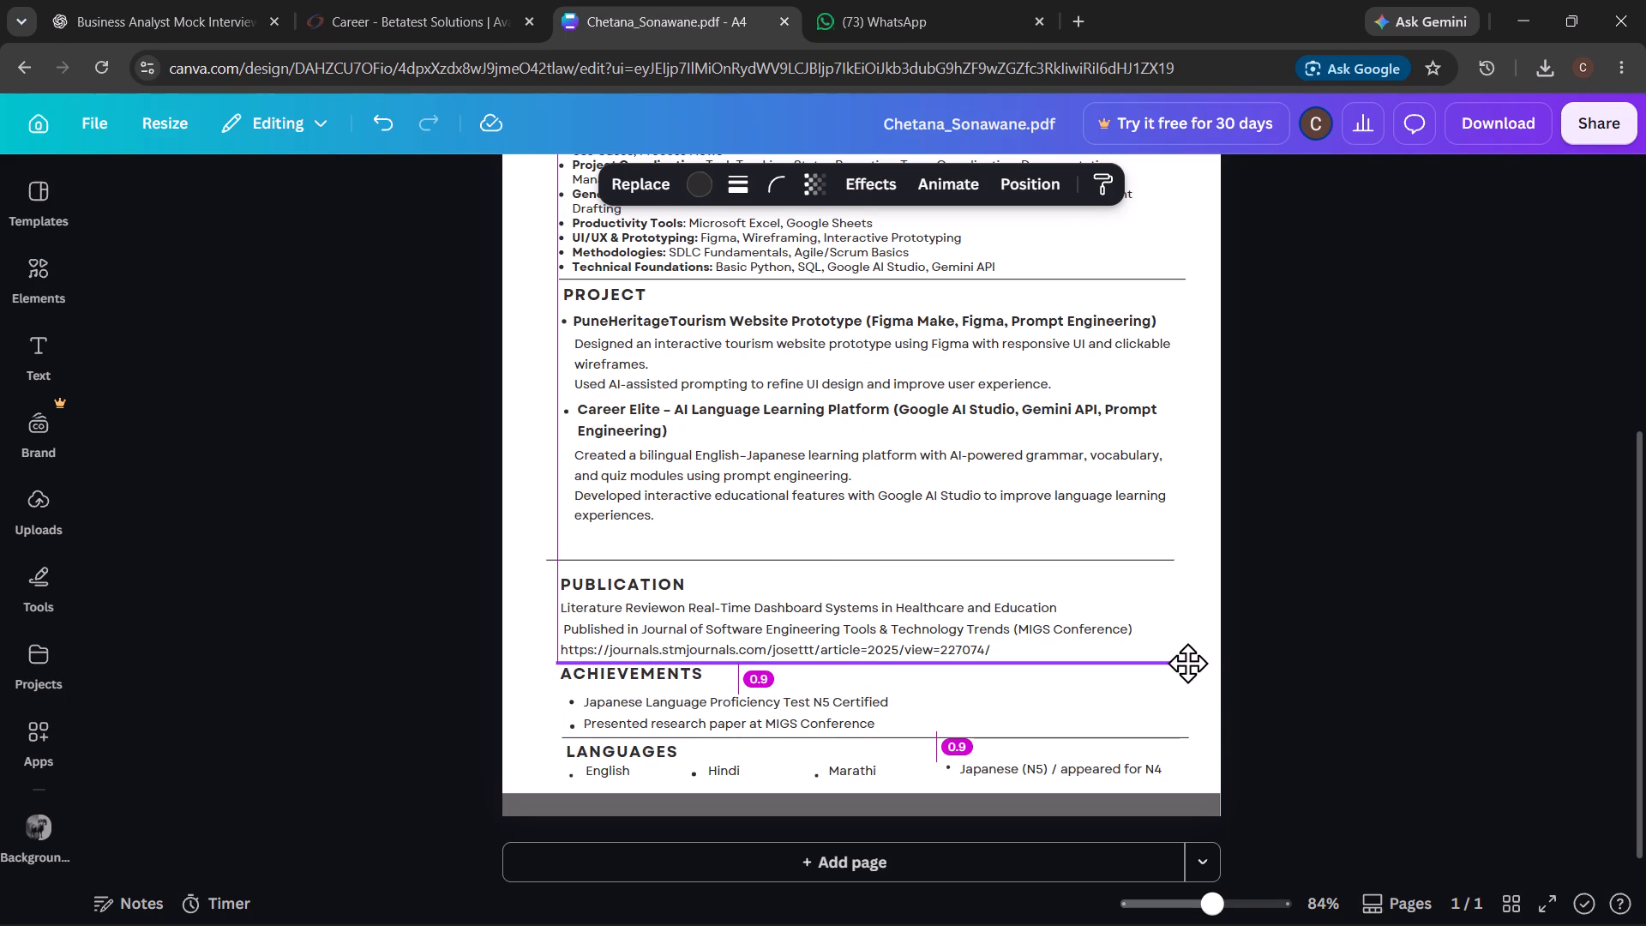
{"action": "left_click_drag", "start_coordinate": [1187, 663], "coordinate": [1186, 665]}
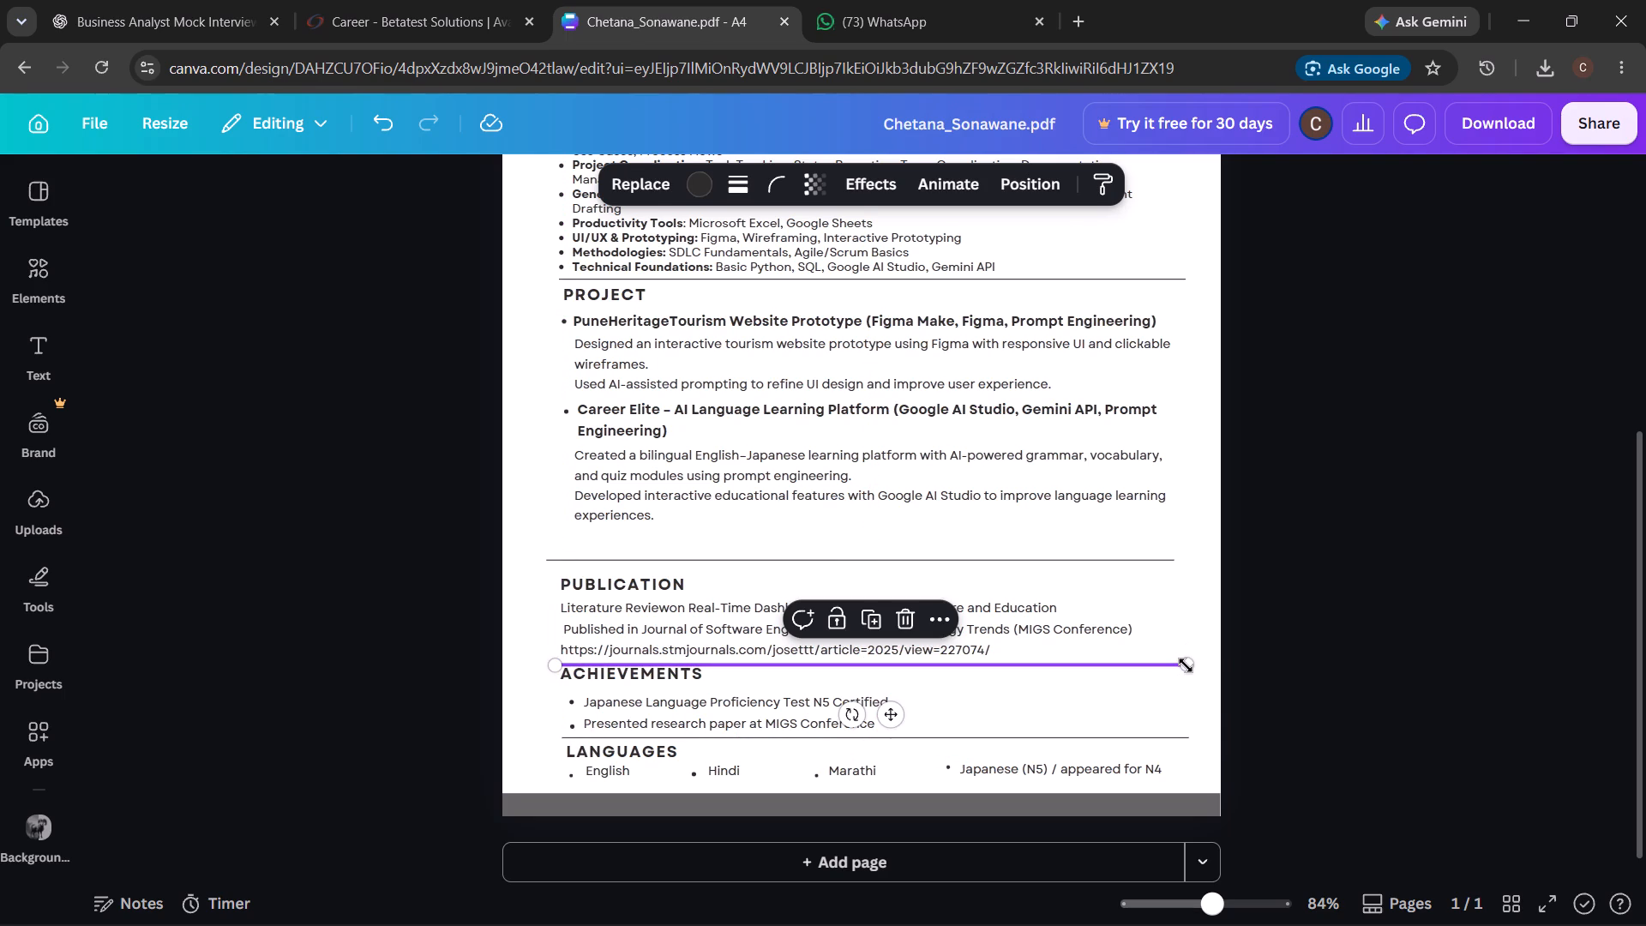
{"action": "left_click", "coordinate": [1095, 618]}
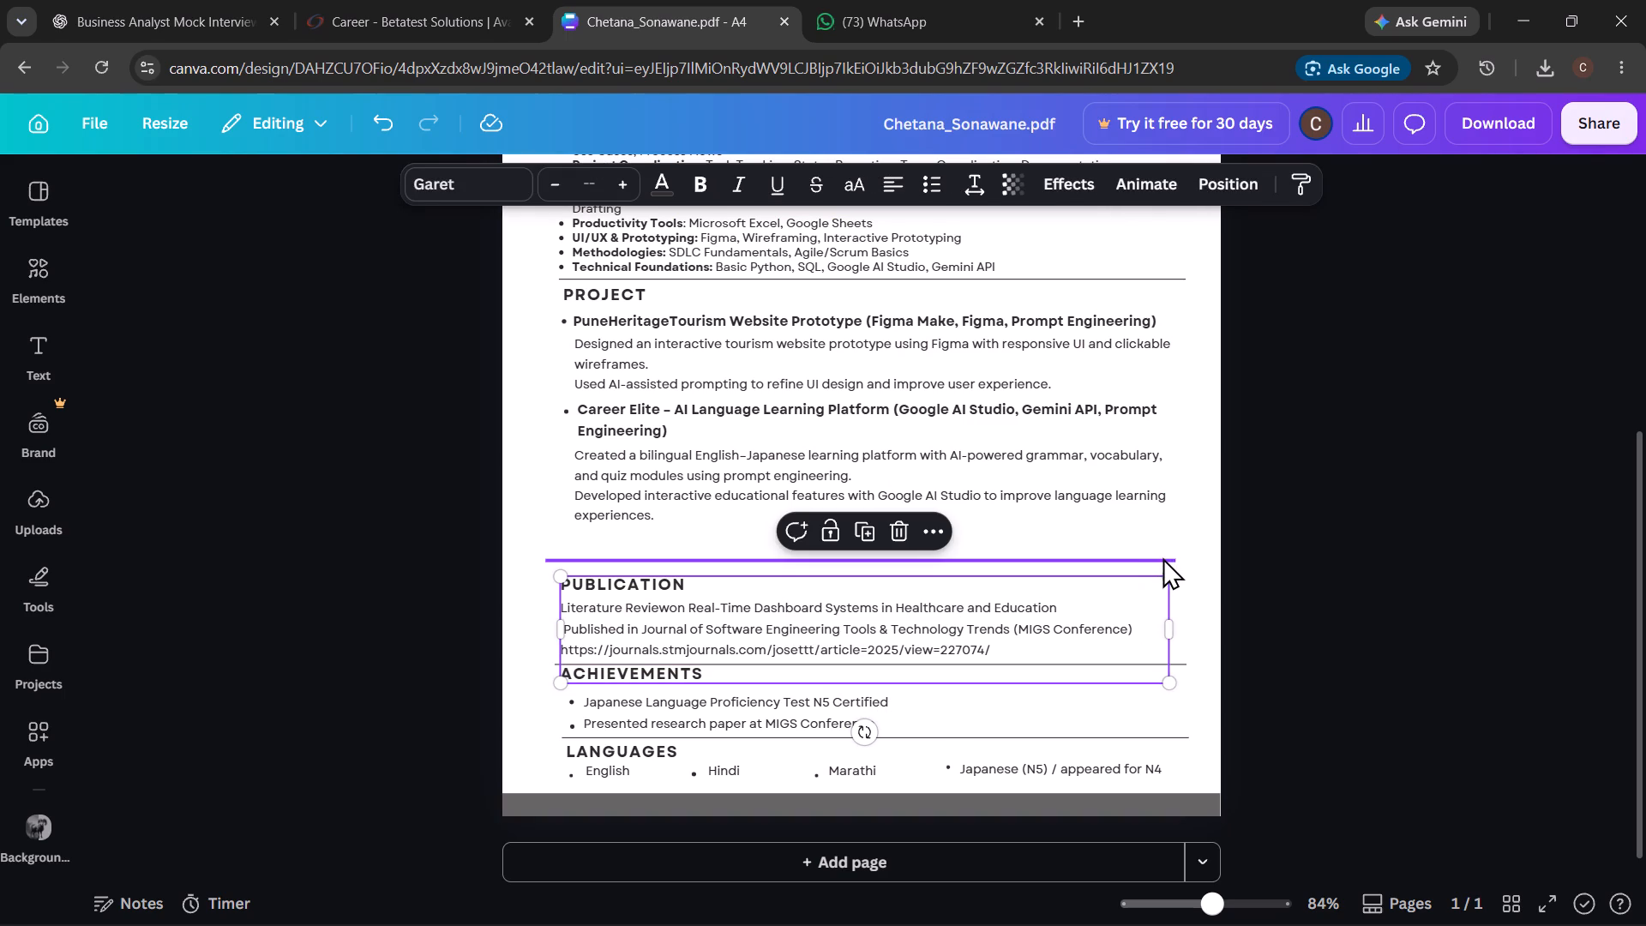
Move the divider above PUBLICATION slightly down toward the heading and right, roughly in line with the other section dividers.
{"action": "left_click", "coordinate": [1180, 570]}
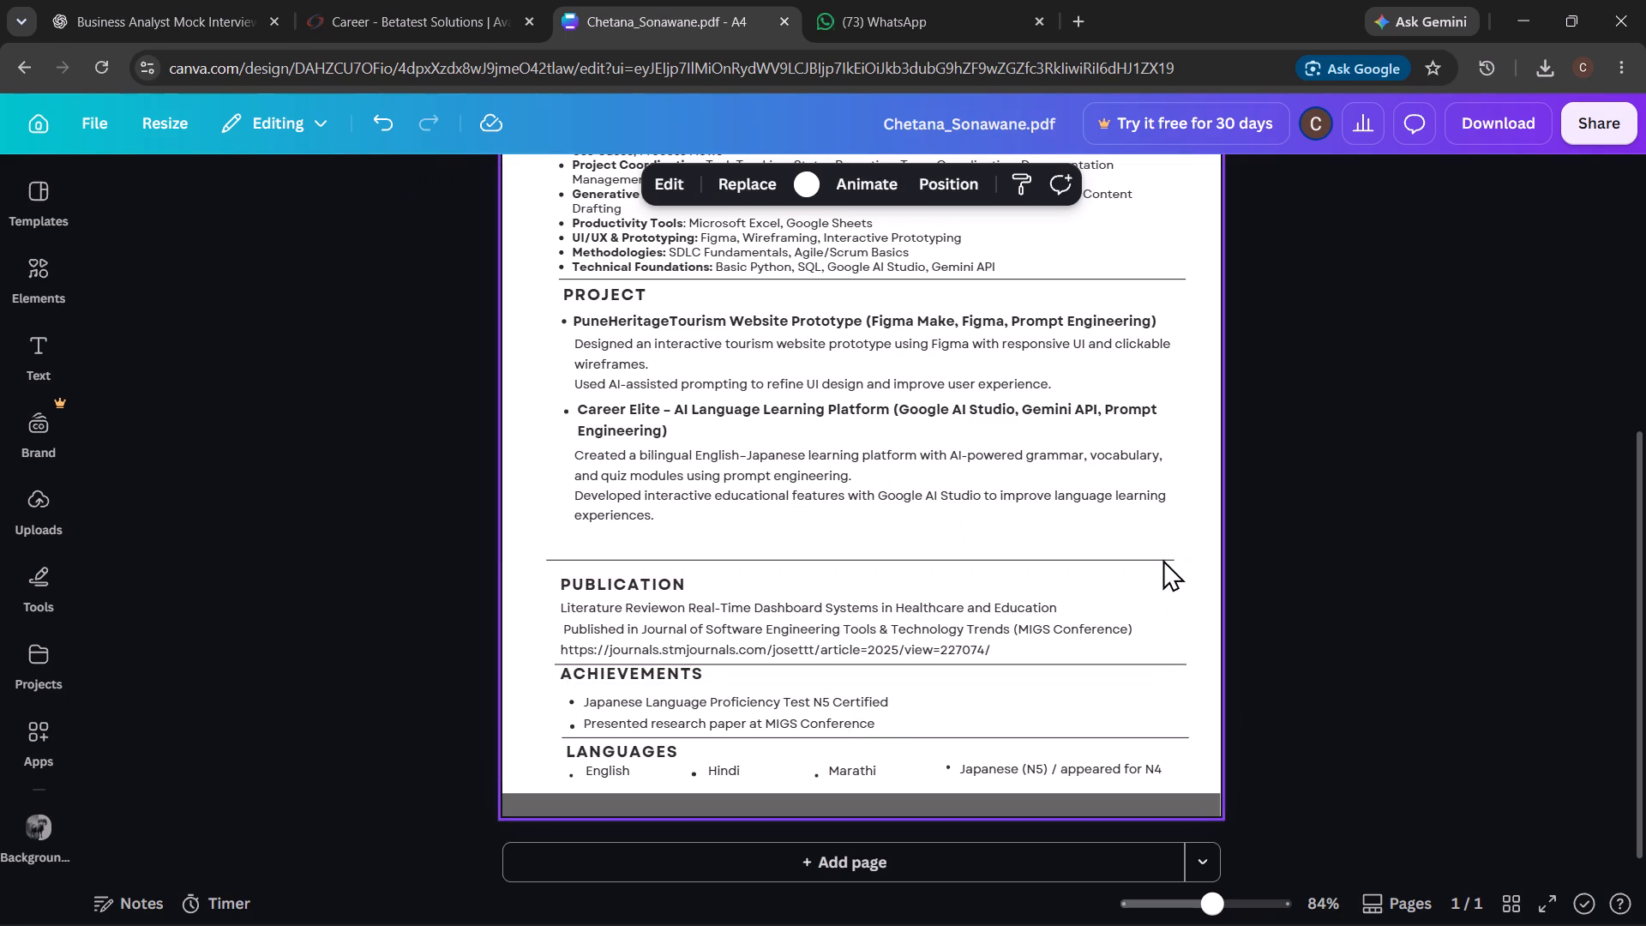
{"action": "left_click_drag", "start_coordinate": [1158, 559], "coordinate": [1163, 568]}
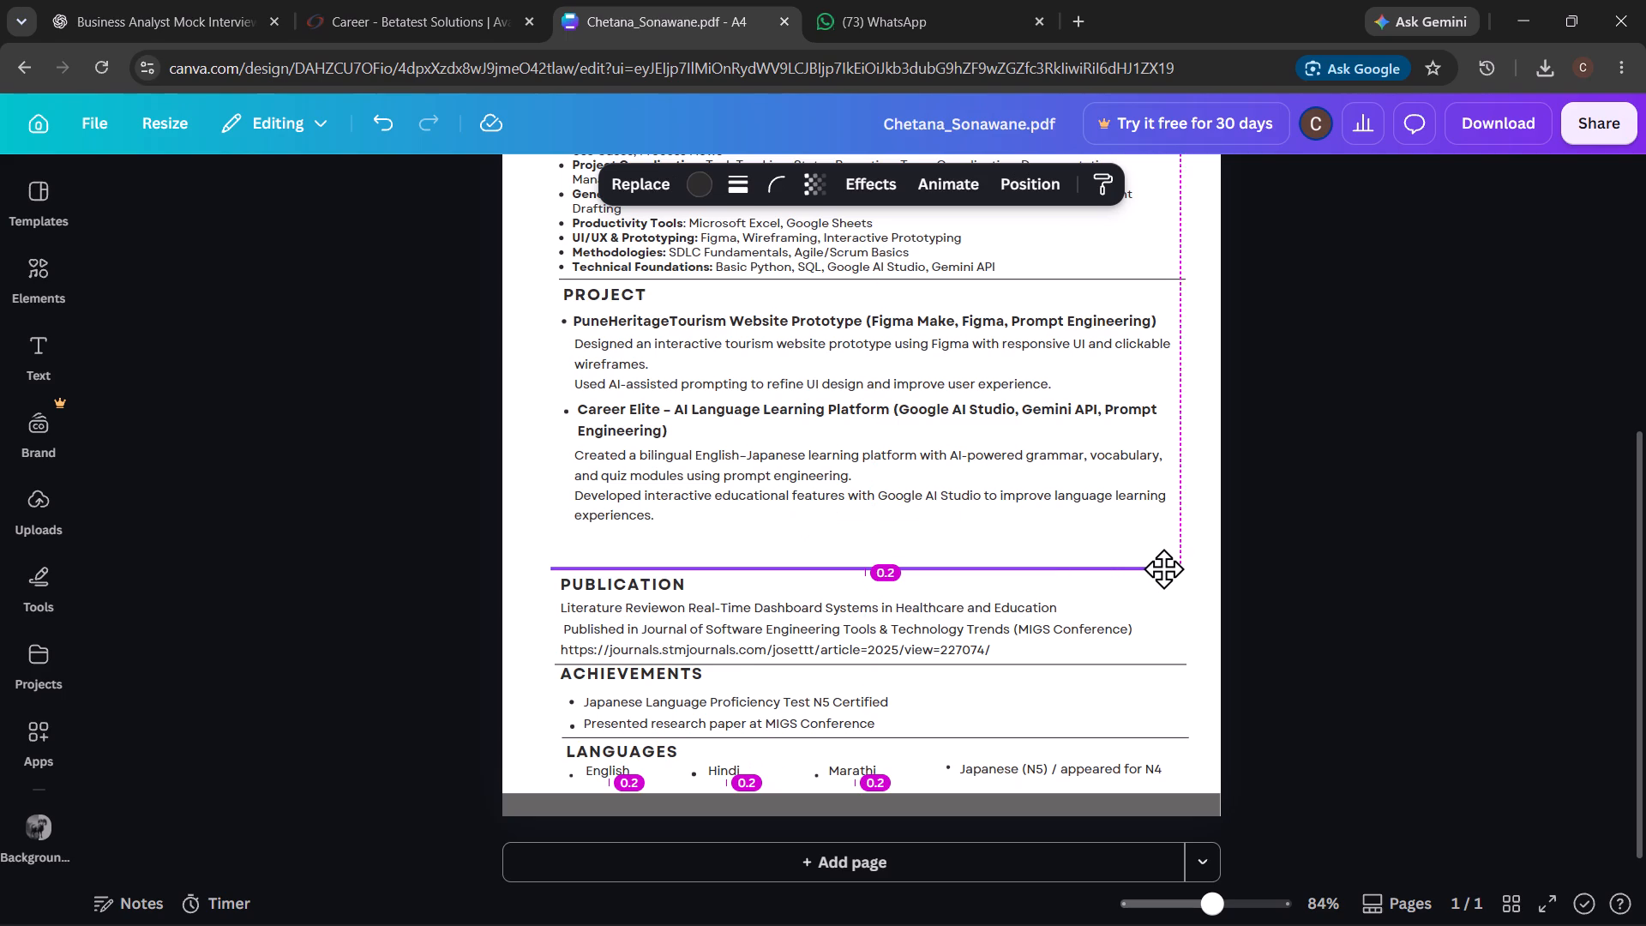
{"action": "left_click_drag", "start_coordinate": [1163, 568], "coordinate": [1170, 569]}
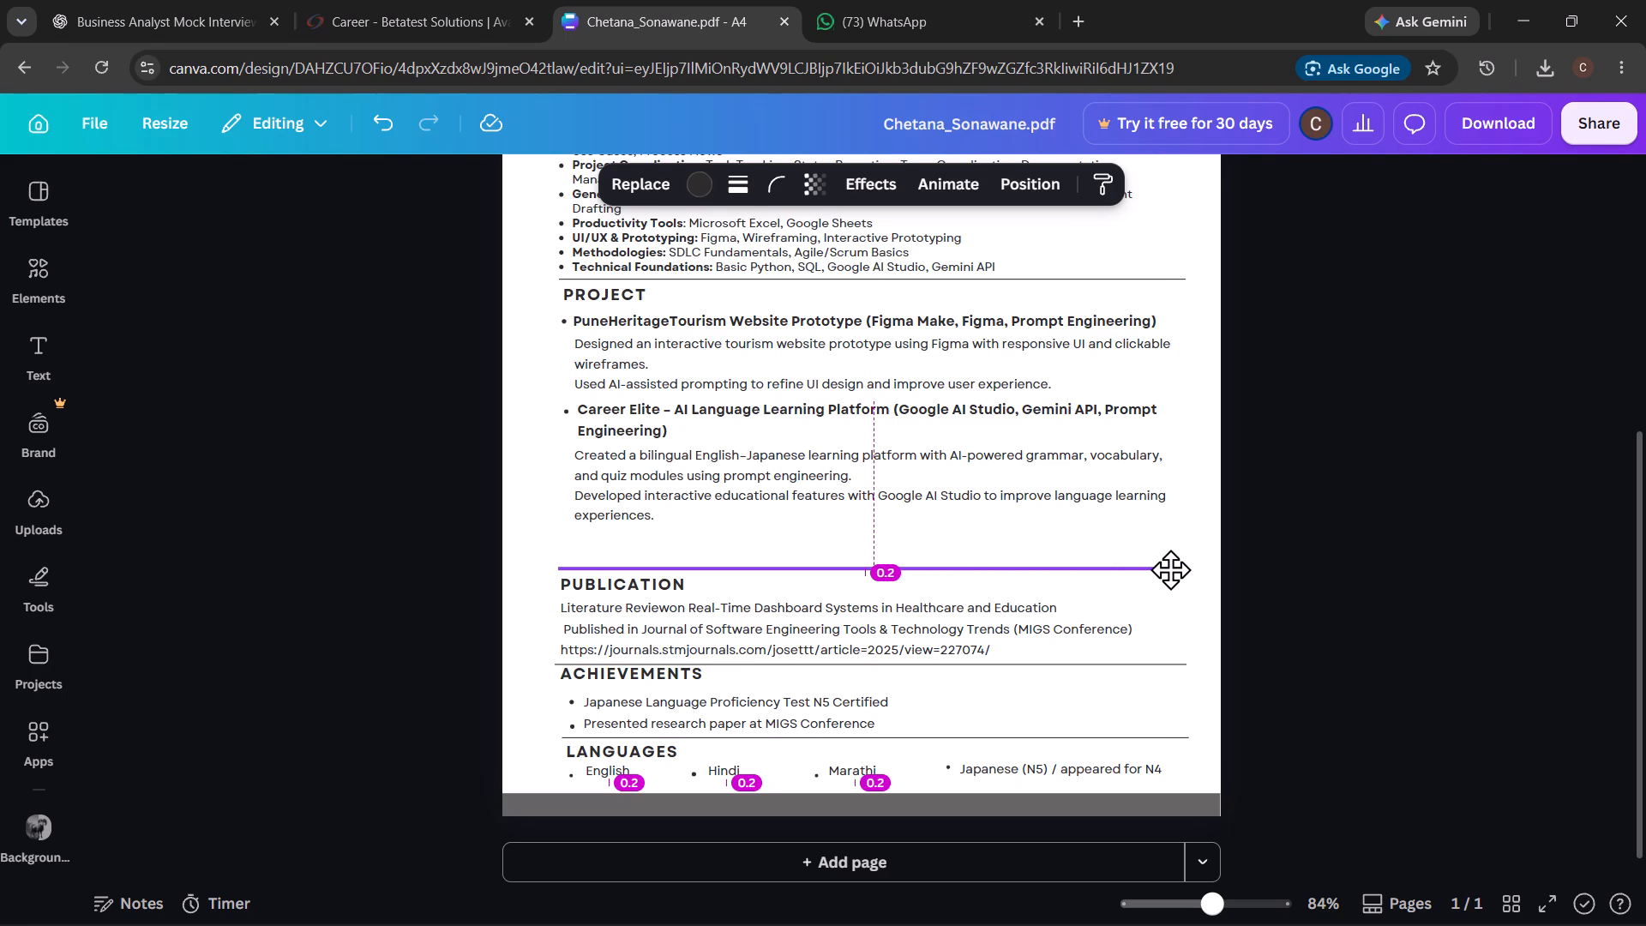
{"action": "left_click_drag", "start_coordinate": [1170, 569], "coordinate": [1168, 571]}
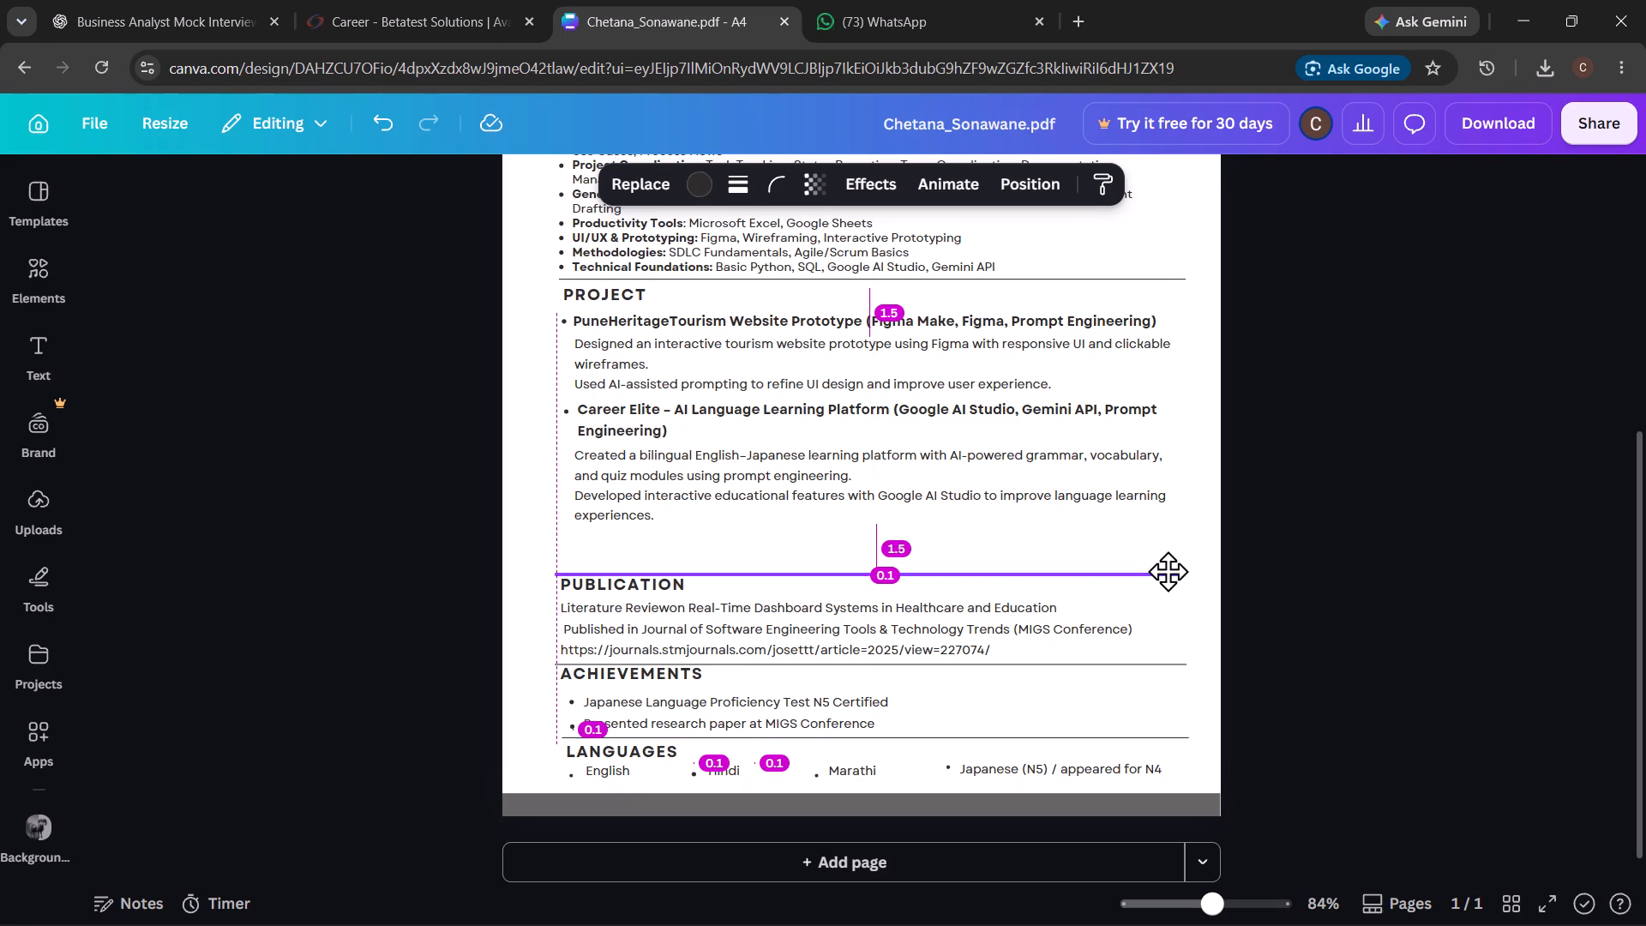
{"action": "left_click_drag", "start_coordinate": [1168, 571], "coordinate": [1168, 568]}
{"action": "left_click", "coordinate": [1182, 553]}
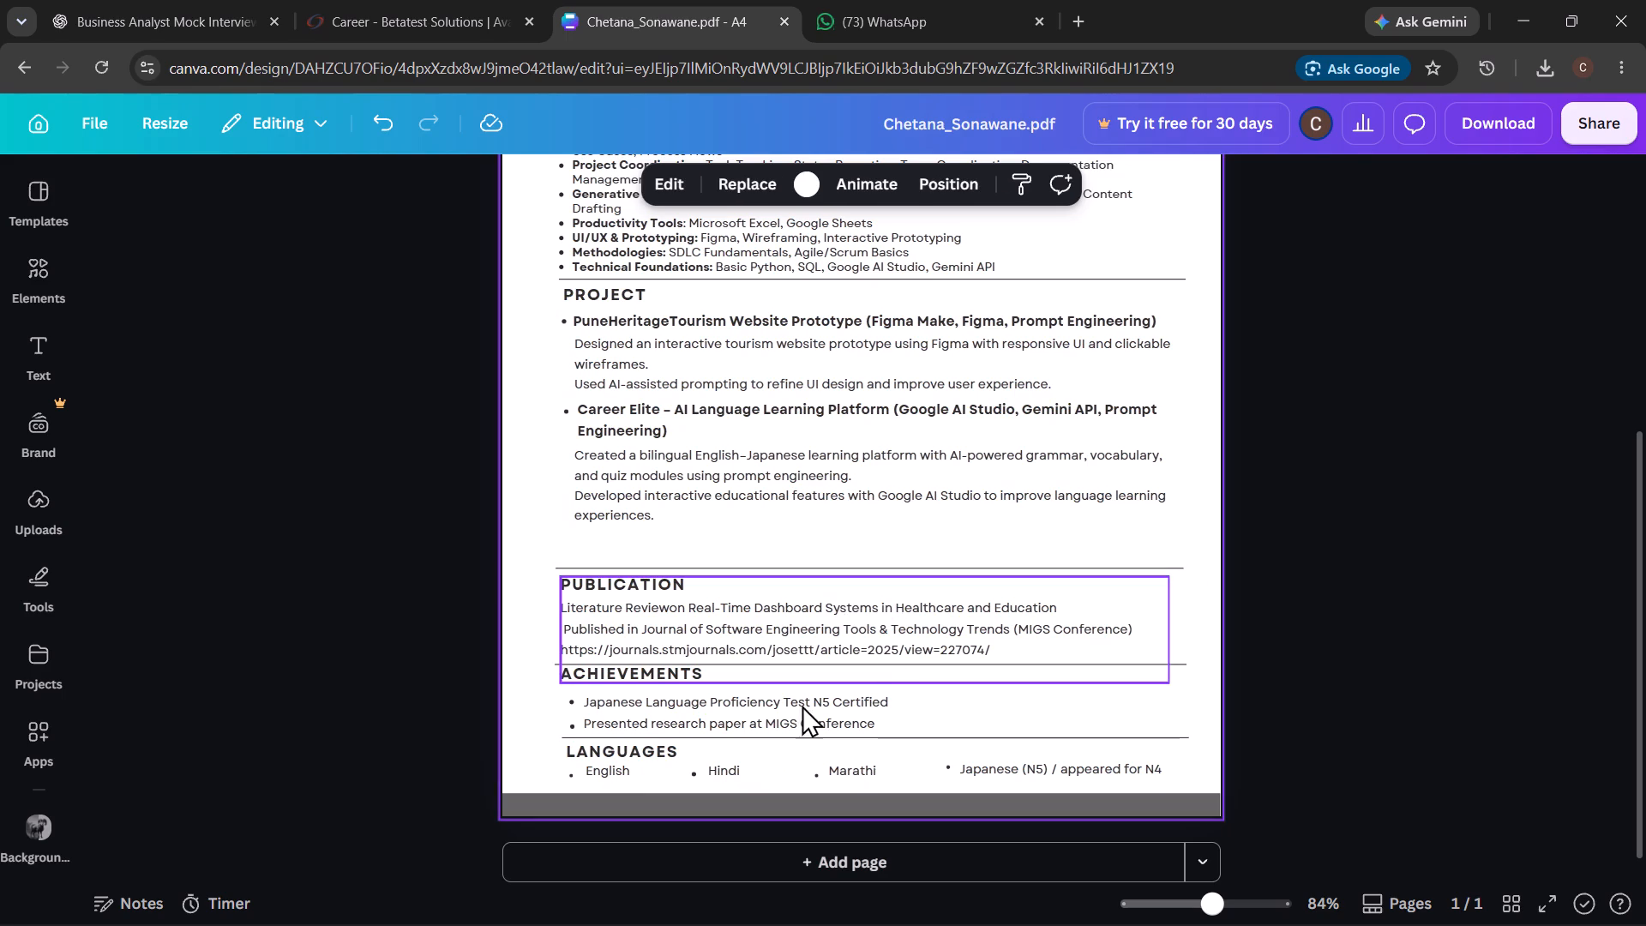
Shift the contact row up toward the location line, moving the email text, LinkedIn link, and the graphic with the icons and divider.
{"action": "scroll", "coordinate": [805, 688], "scroll_direction": "down", "scroll_amount": 1}
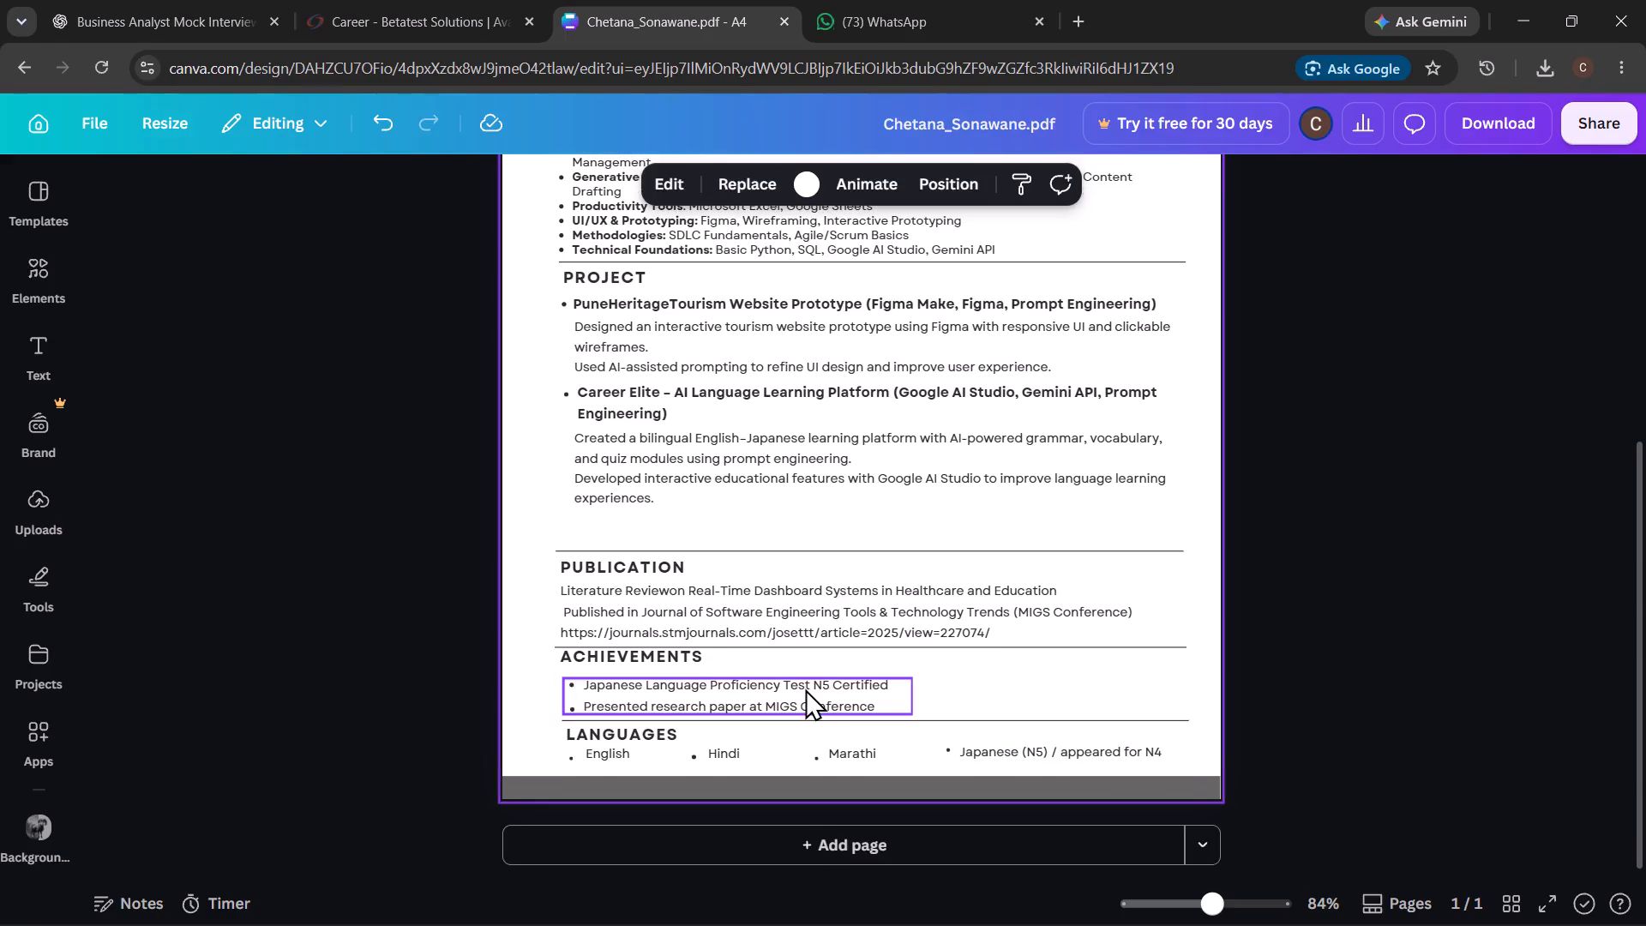
{"action": "scroll", "coordinate": [805, 688], "scroll_direction": "up", "scroll_amount": 3}
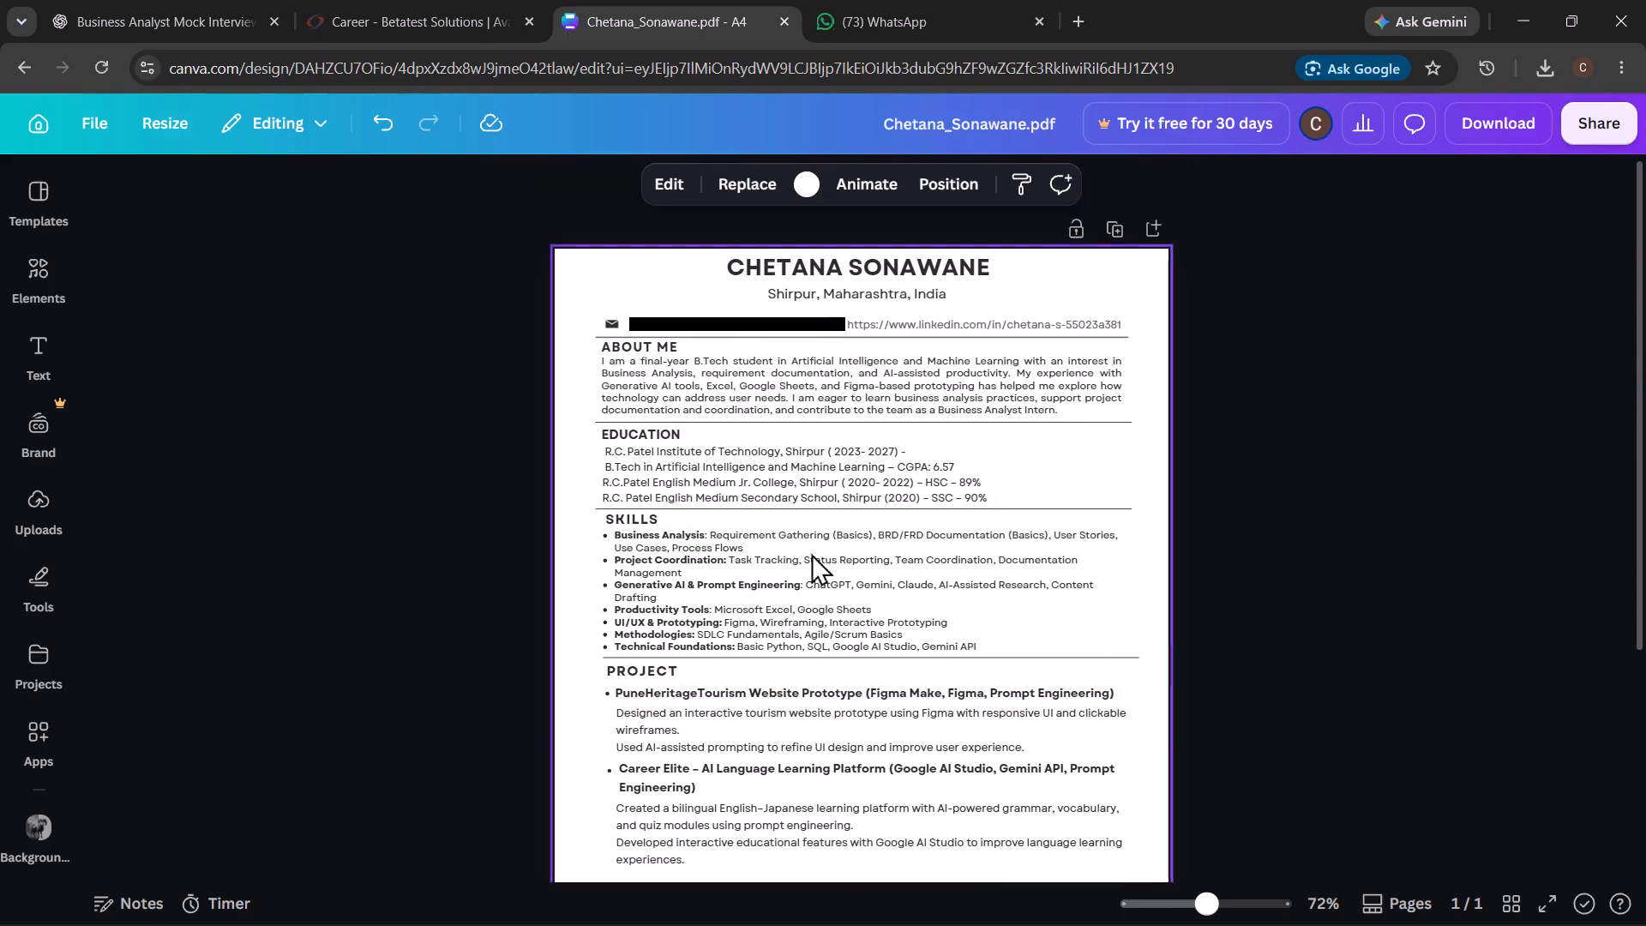
{"action": "left_click", "coordinate": [762, 333]}
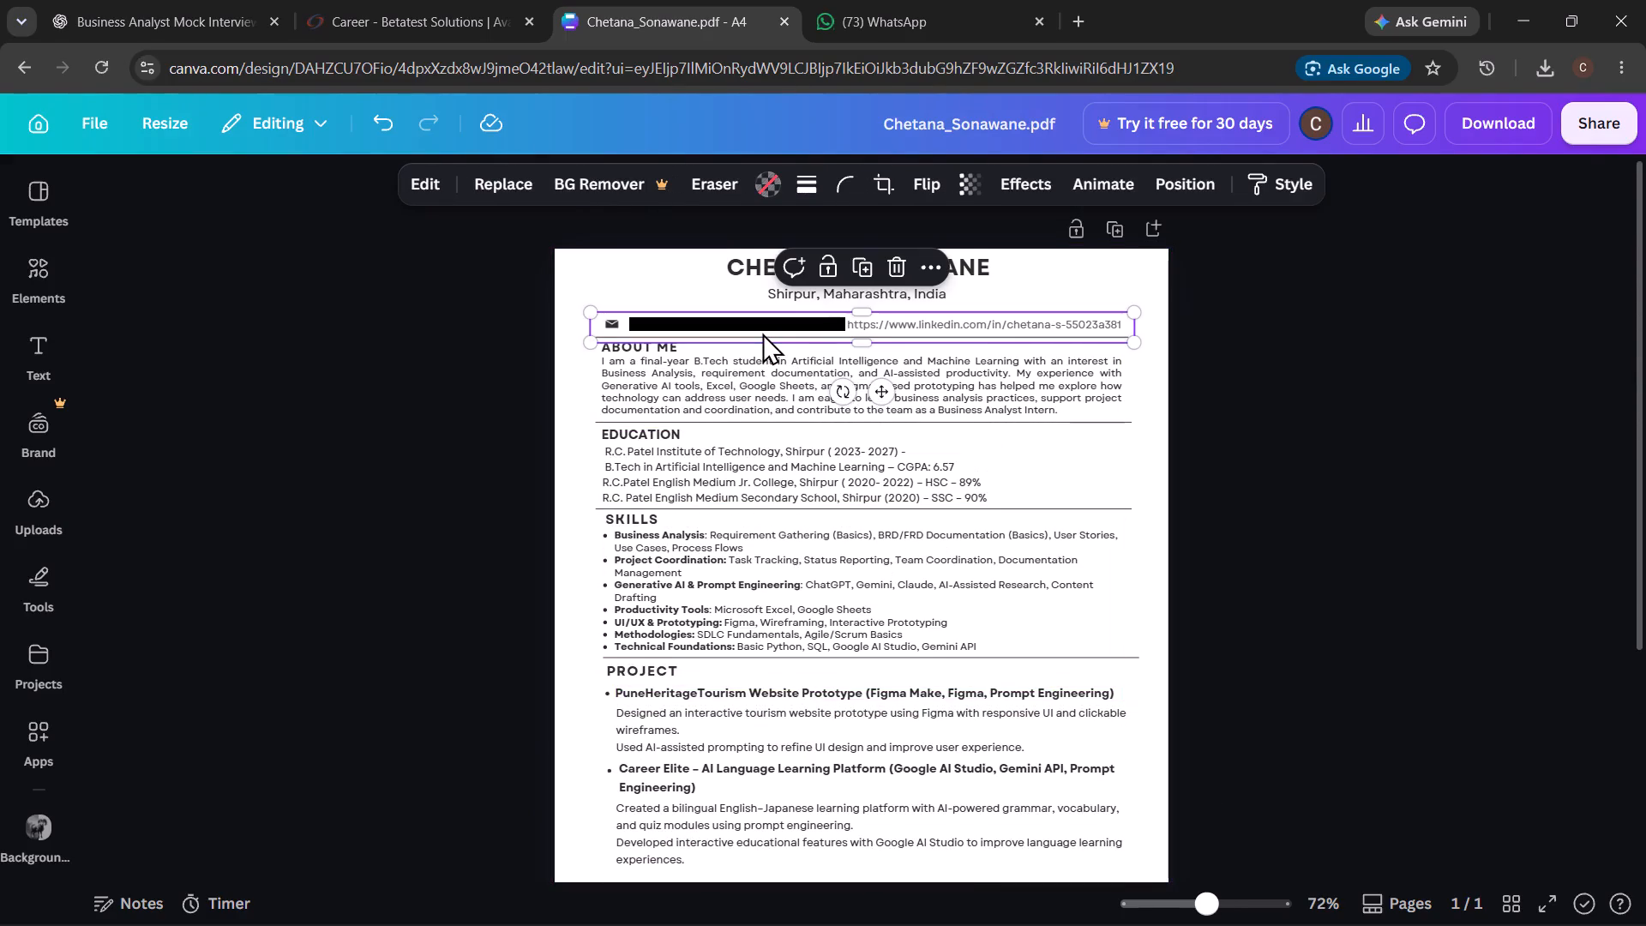
{"action": "scroll", "coordinate": [762, 333], "scroll_direction": "down", "scroll_amount": 1}
{"action": "scroll", "coordinate": [762, 333], "scroll_direction": "up", "scroll_amount": 1}
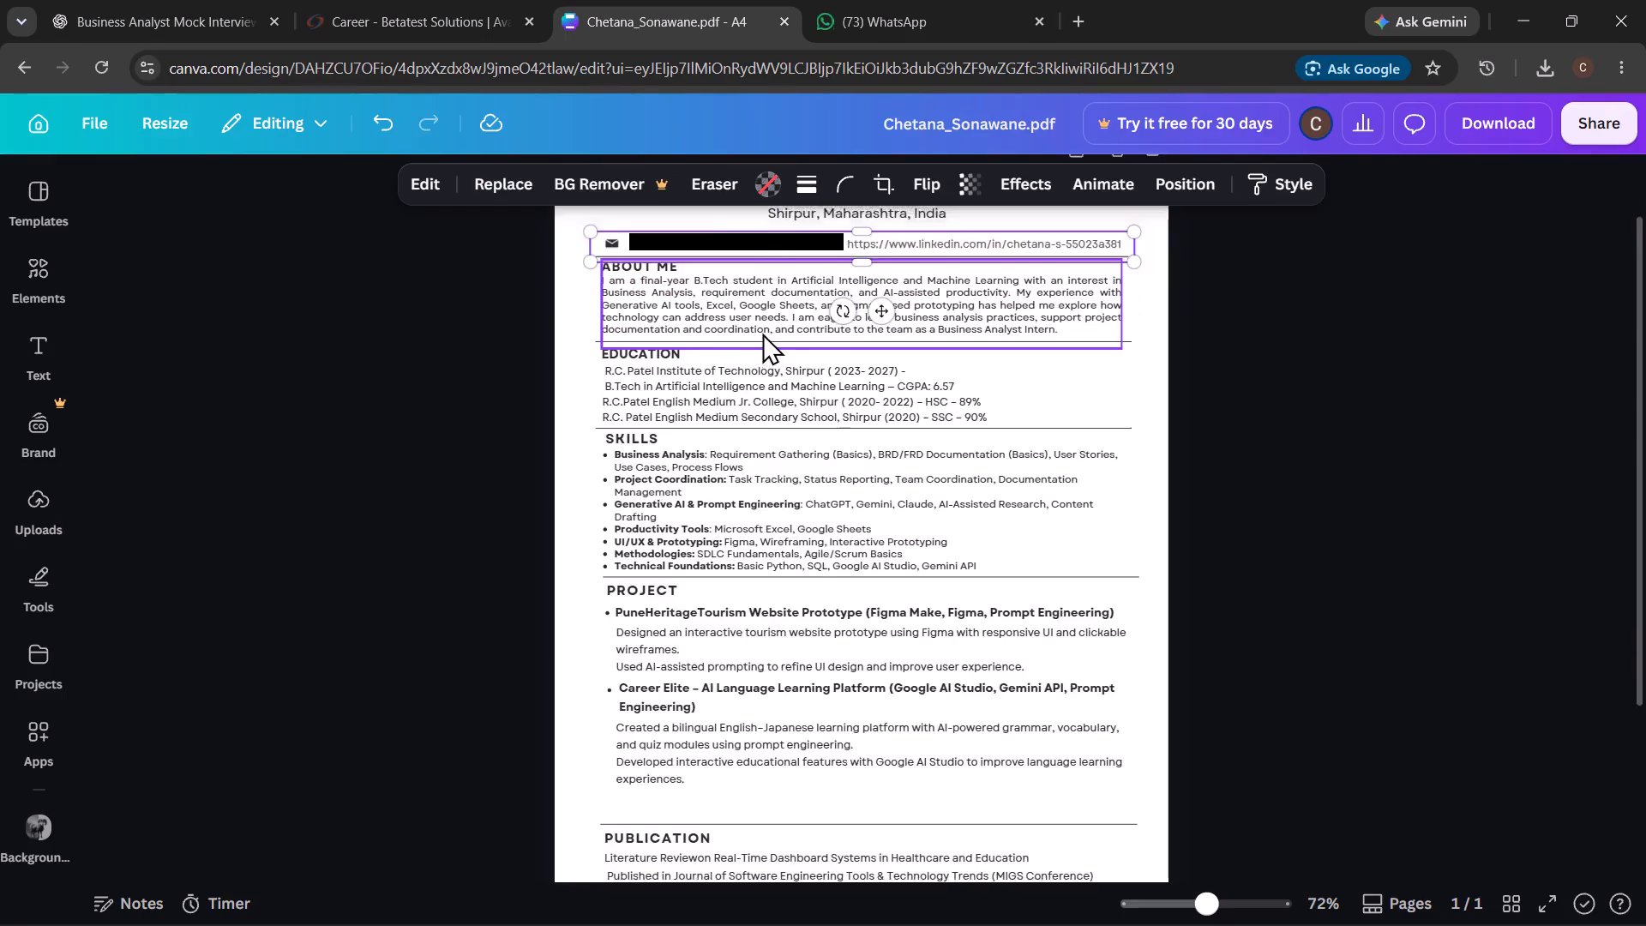
{"action": "scroll", "coordinate": [762, 333], "scroll_direction": "up", "scroll_amount": 1}
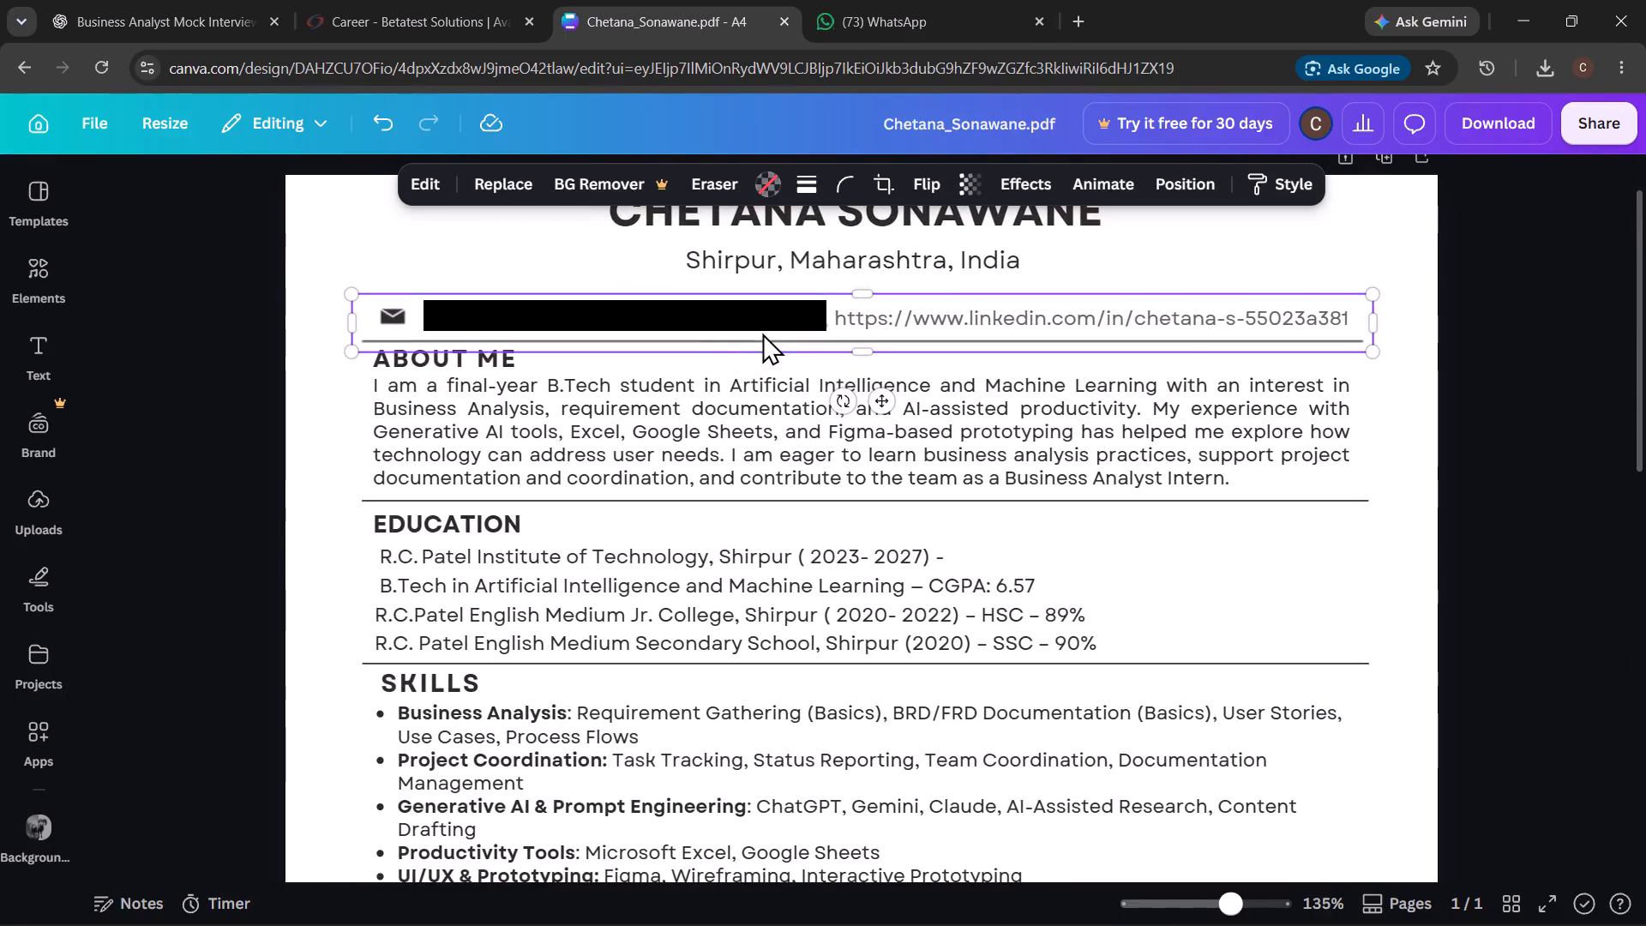
{"action": "left_click_drag", "start_coordinate": [696, 309], "coordinate": [696, 296]}
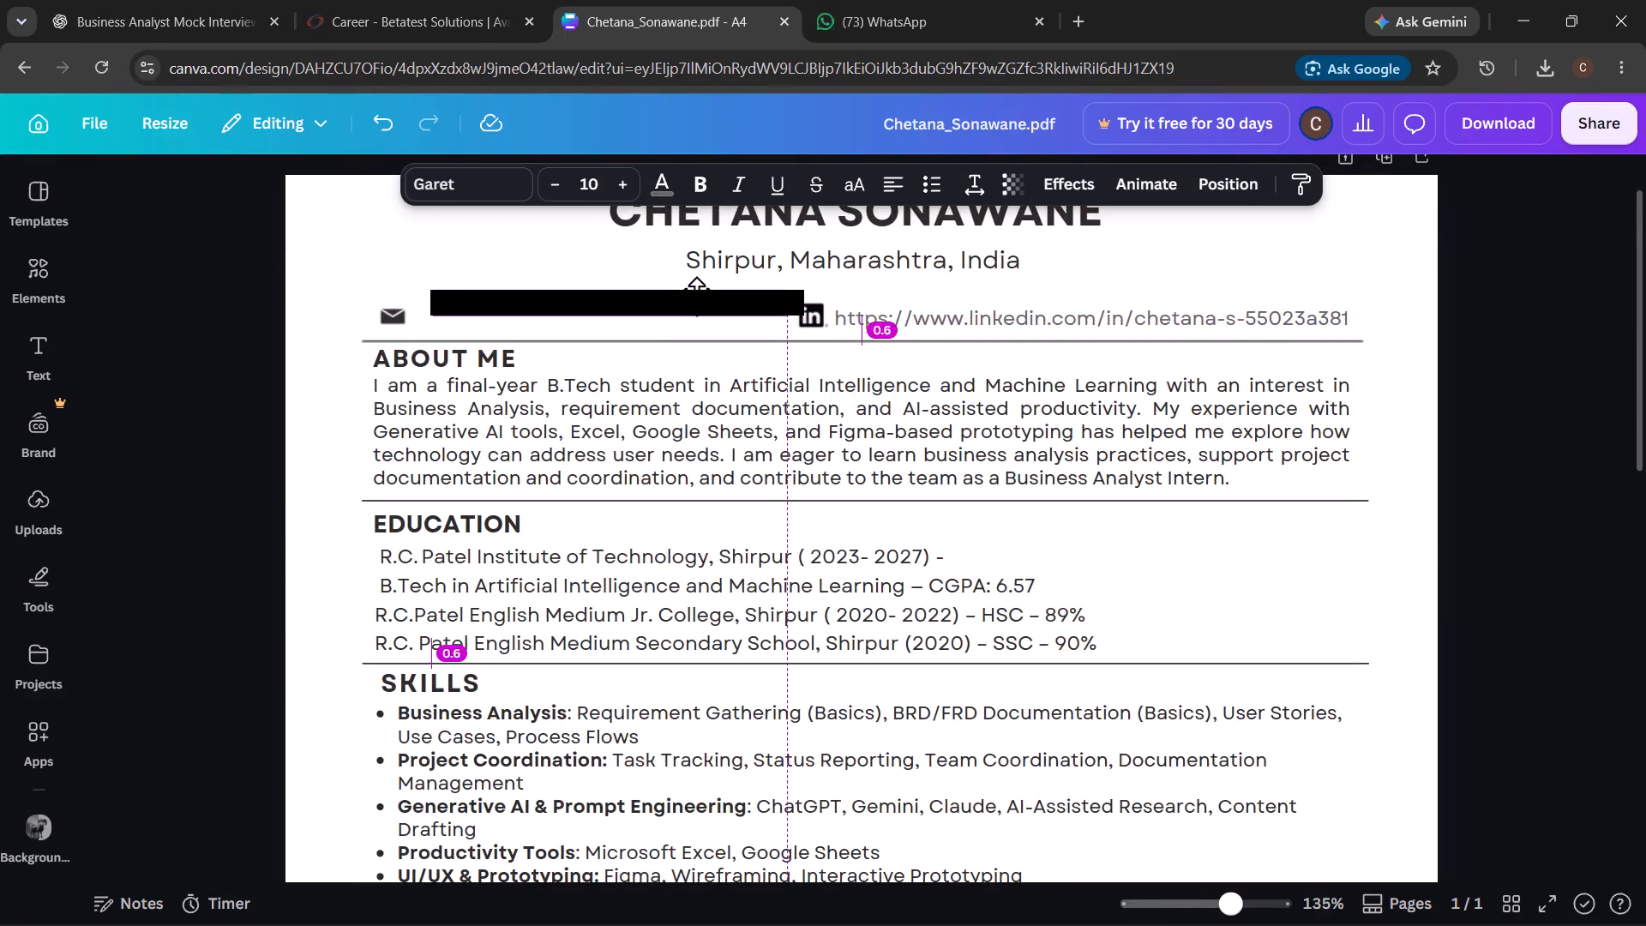
{"action": "left_click_drag", "start_coordinate": [696, 296], "coordinate": [696, 293]}
{"action": "left_click_drag", "start_coordinate": [935, 313], "coordinate": [937, 299]}
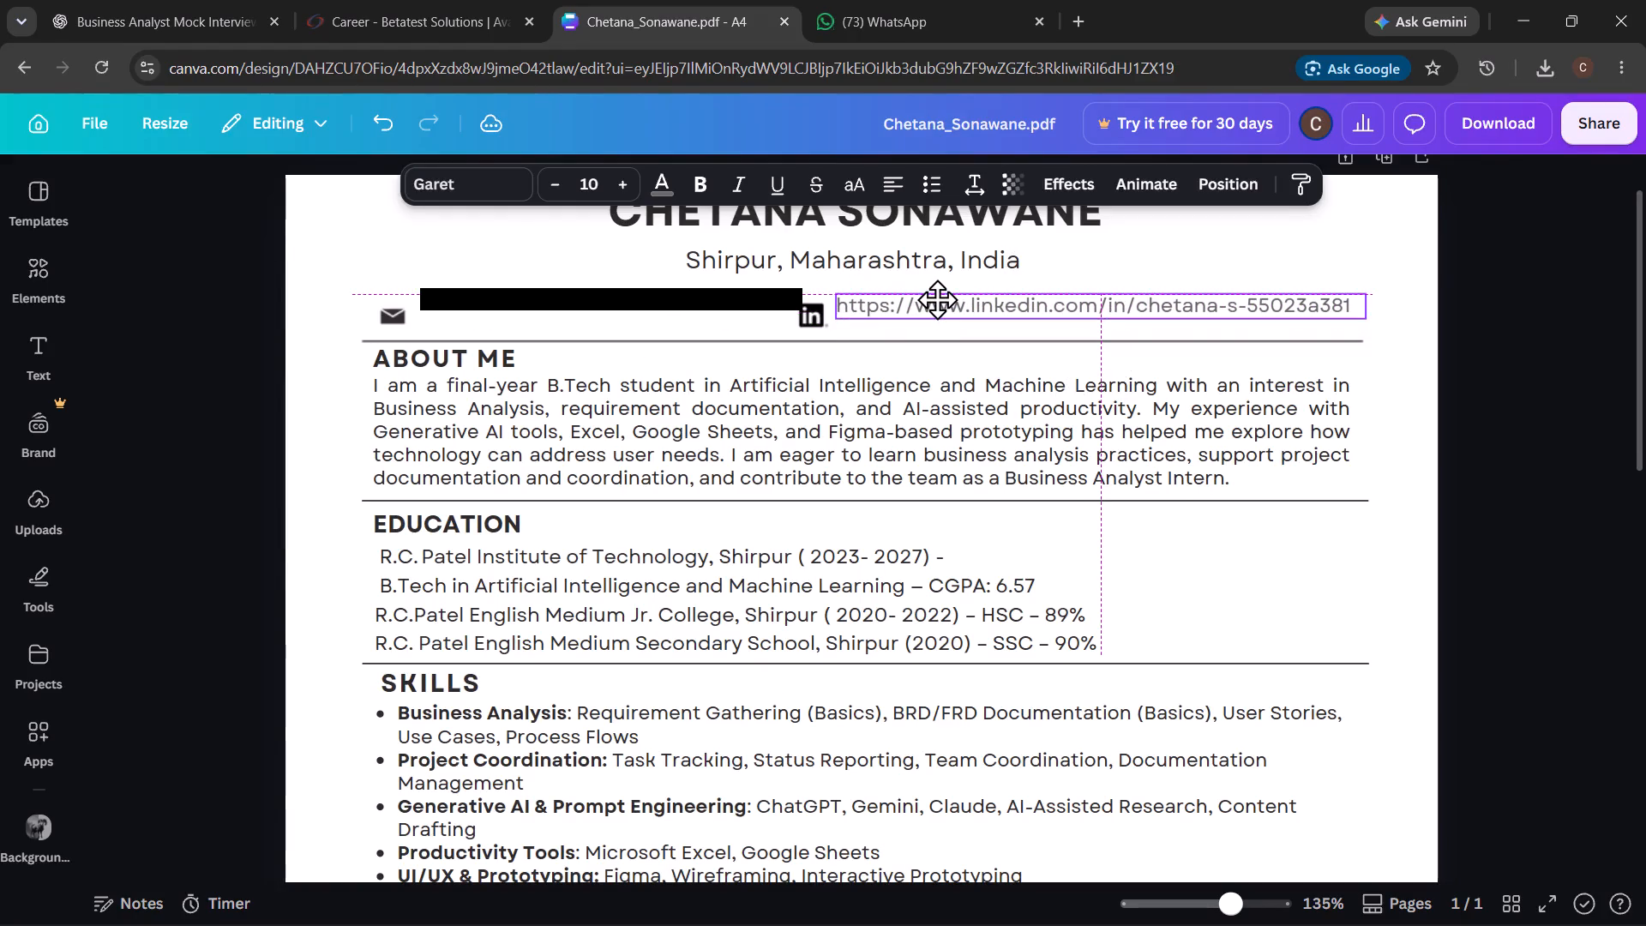
{"action": "left_click_drag", "start_coordinate": [937, 299], "coordinate": [937, 296]}
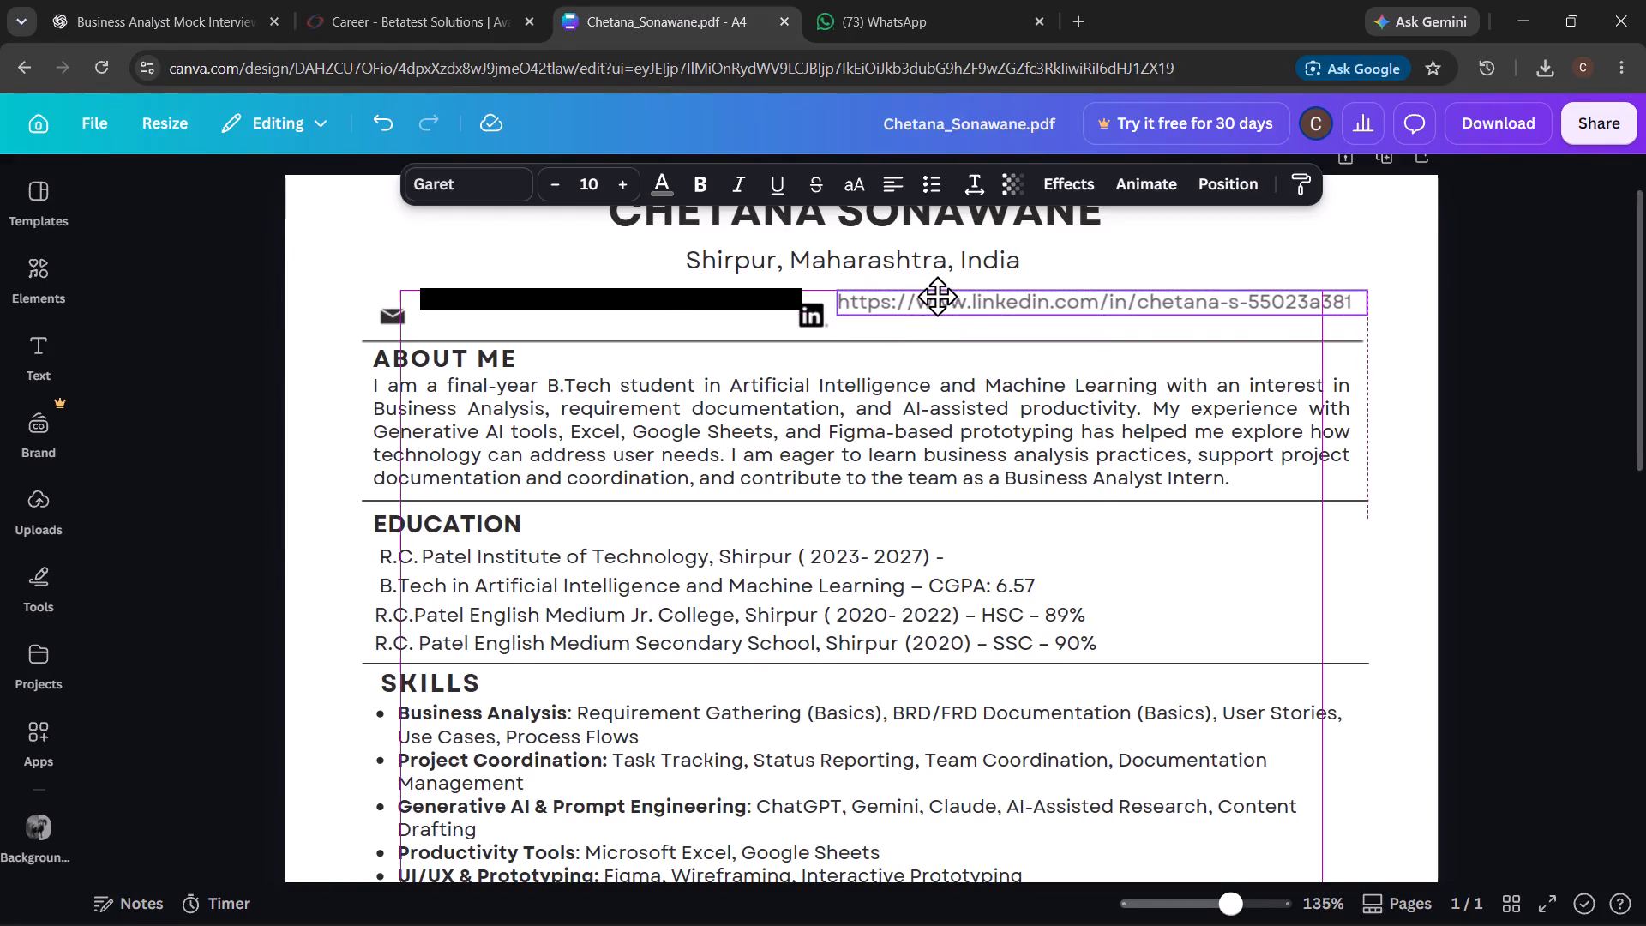
{"action": "left_click_drag", "start_coordinate": [937, 296], "coordinate": [936, 298]}
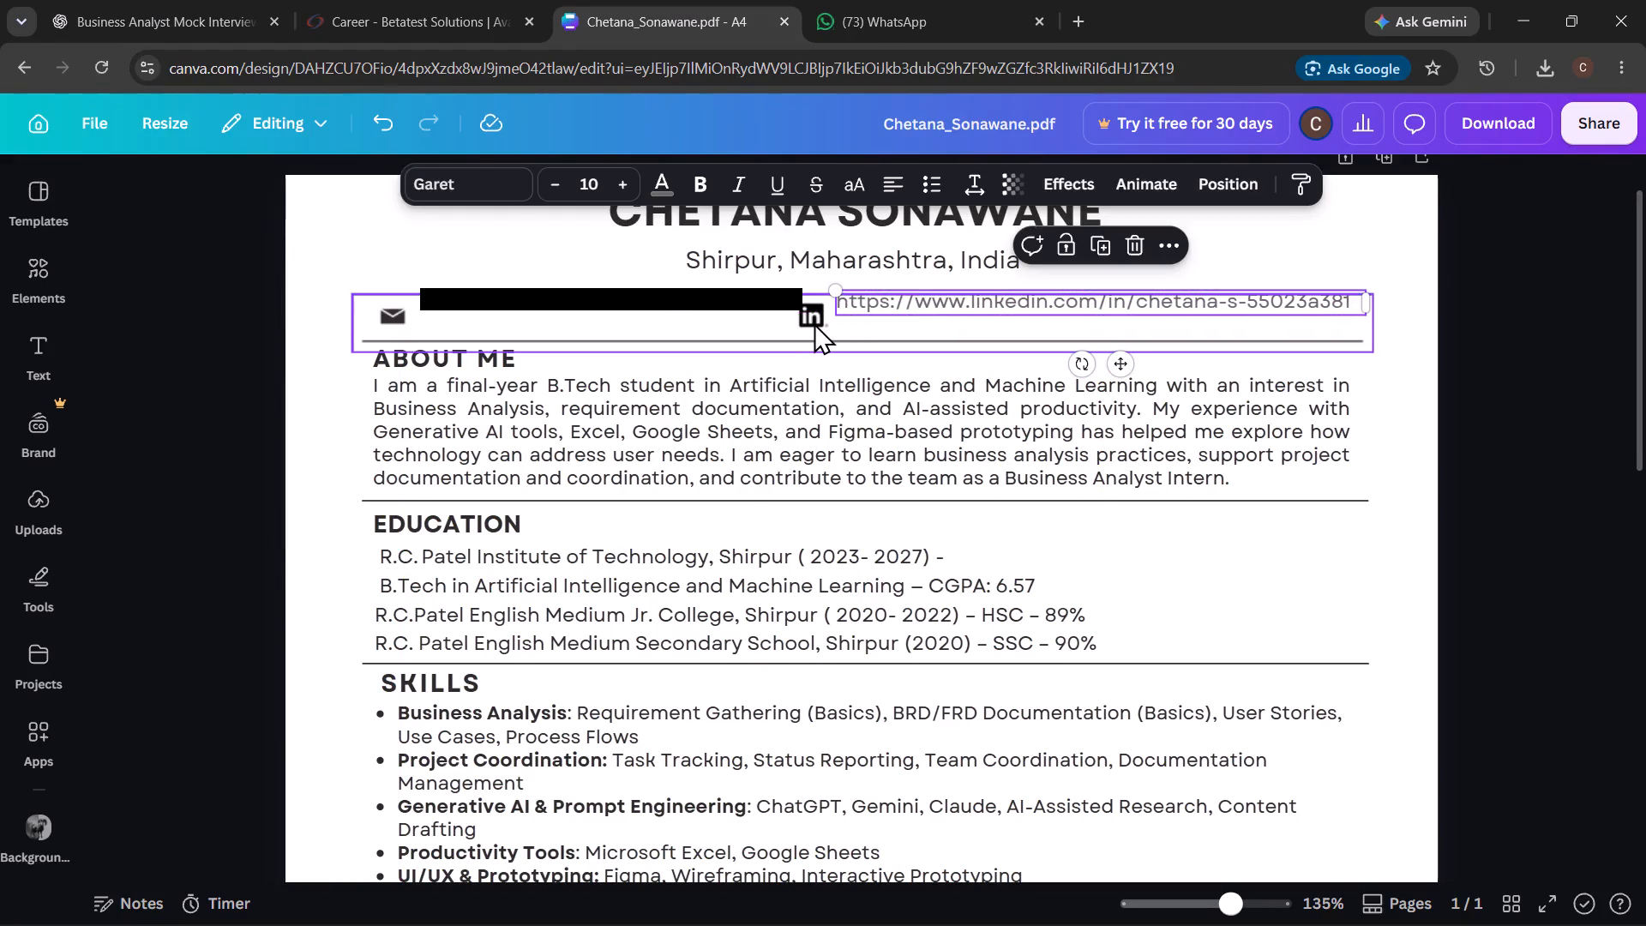
{"action": "left_click_drag", "start_coordinate": [814, 322], "coordinate": [818, 310]}
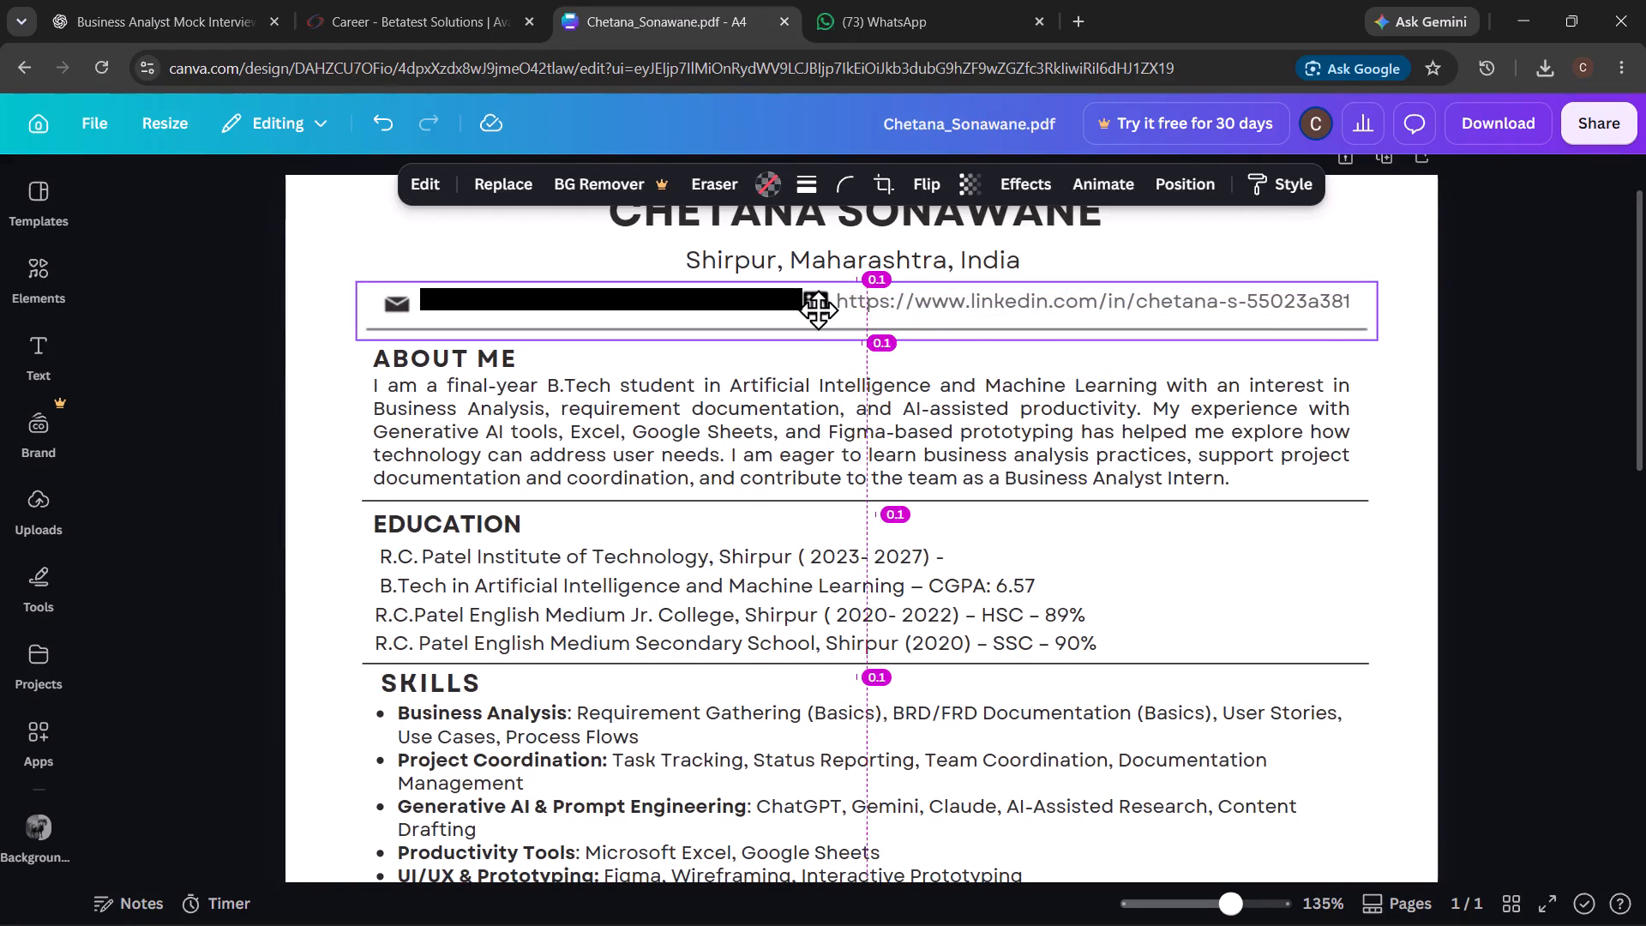
{"action": "left_click_drag", "start_coordinate": [818, 310], "coordinate": [820, 310]}
Move the ABOUT ME text block slightly up, closer to the divider under the contact row.
{"action": "left_click_drag", "start_coordinate": [772, 409], "coordinate": [772, 401]}
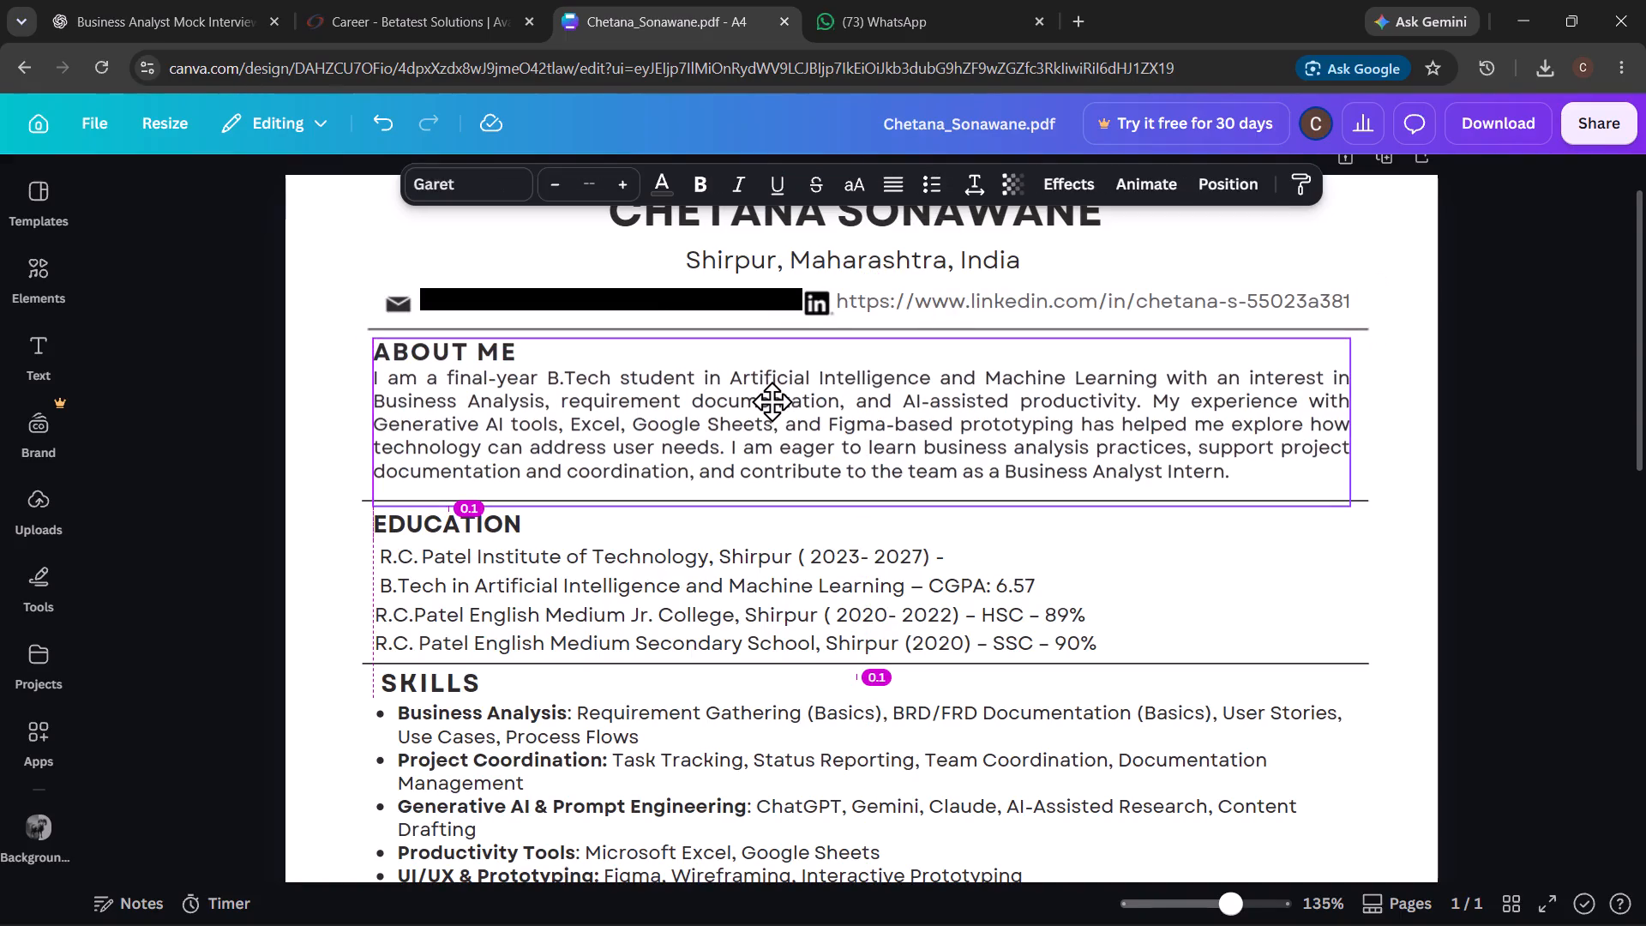
{"action": "left_click_drag", "start_coordinate": [772, 401], "coordinate": [771, 395]}
Move the divider above EDUCATION up to just below the last line of the ABOUT ME paragraph, keeping it aligned horizontally.
{"action": "left_click", "coordinate": [753, 505]}
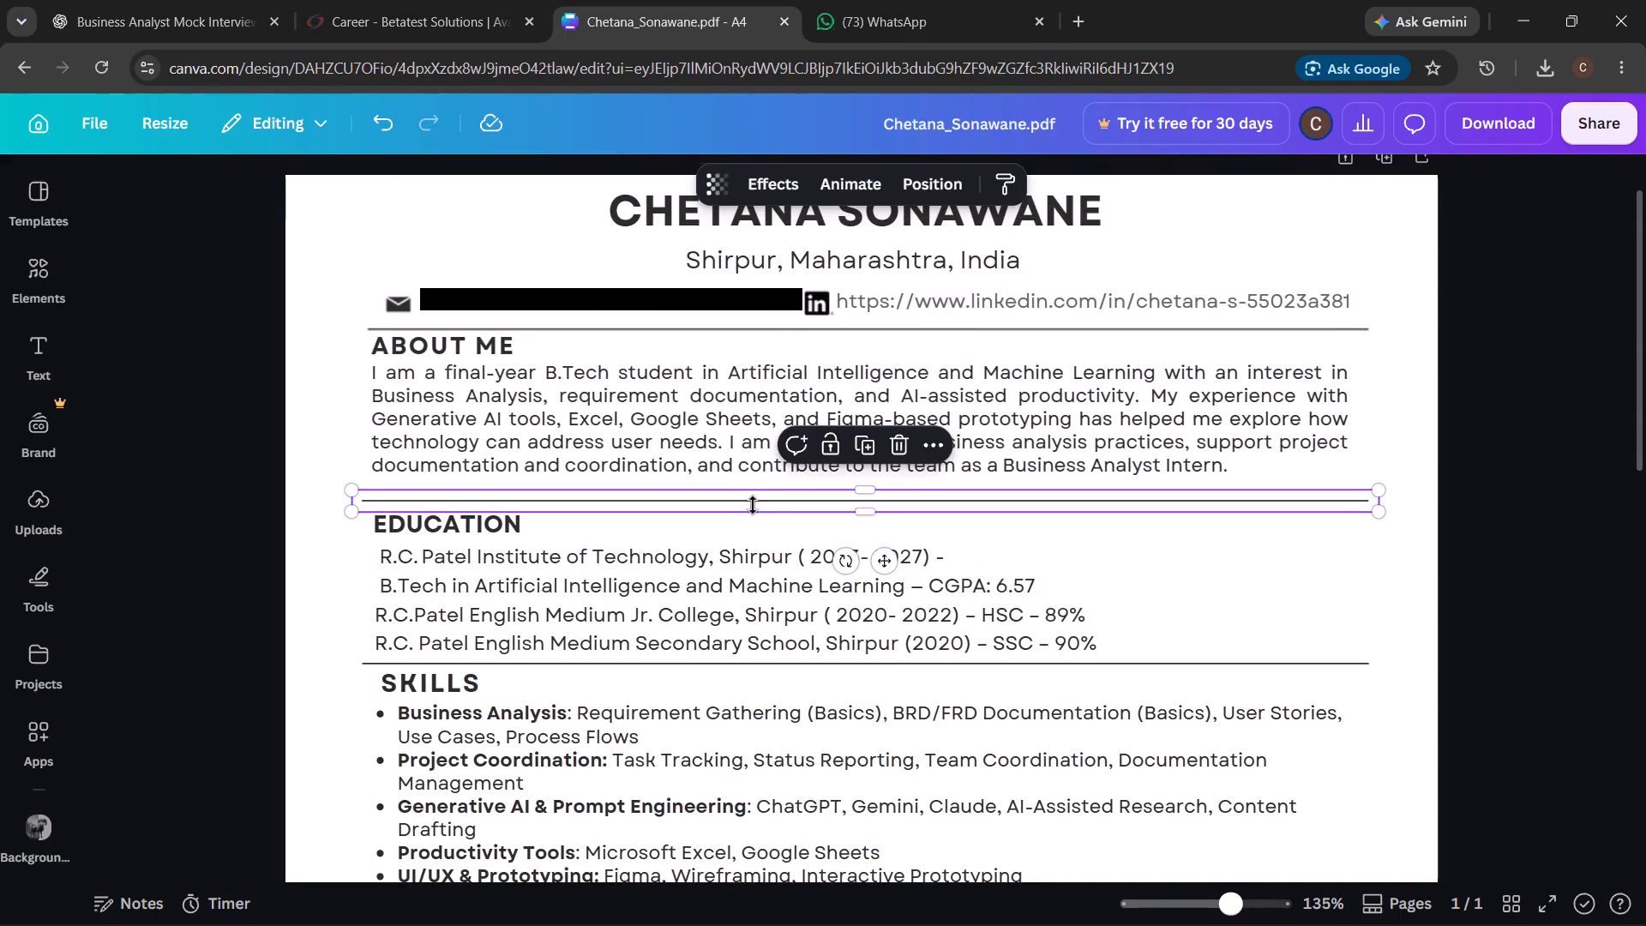
{"action": "left_click", "coordinate": [1132, 556]}
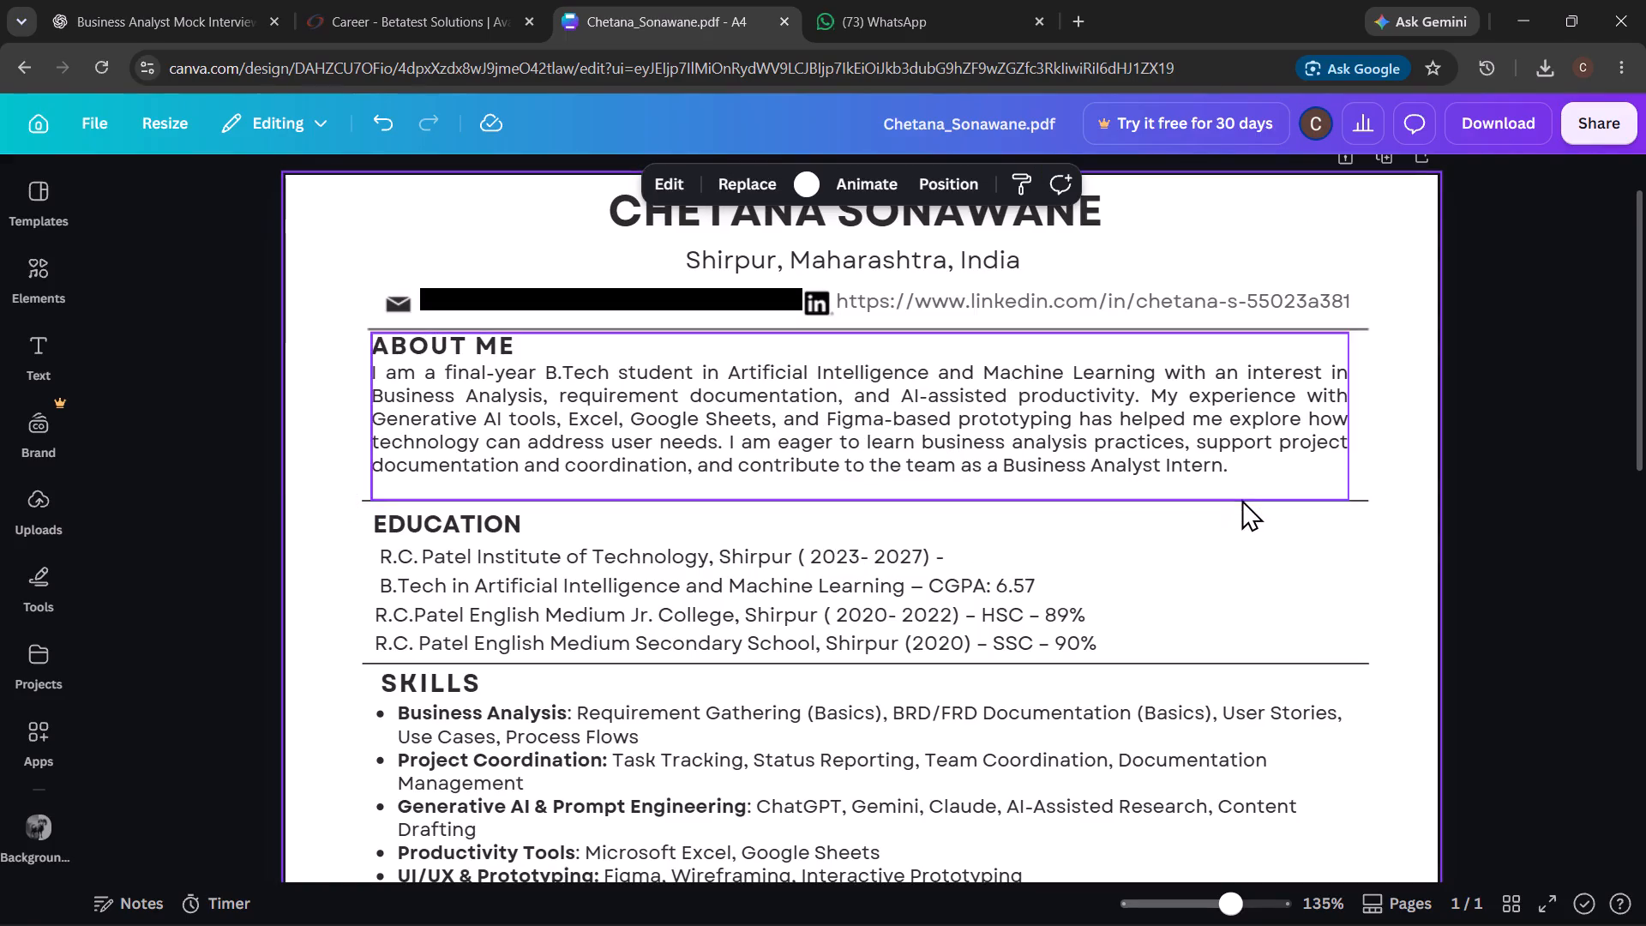
{"action": "left_click_drag", "start_coordinate": [1244, 508], "coordinate": [1244, 502]}
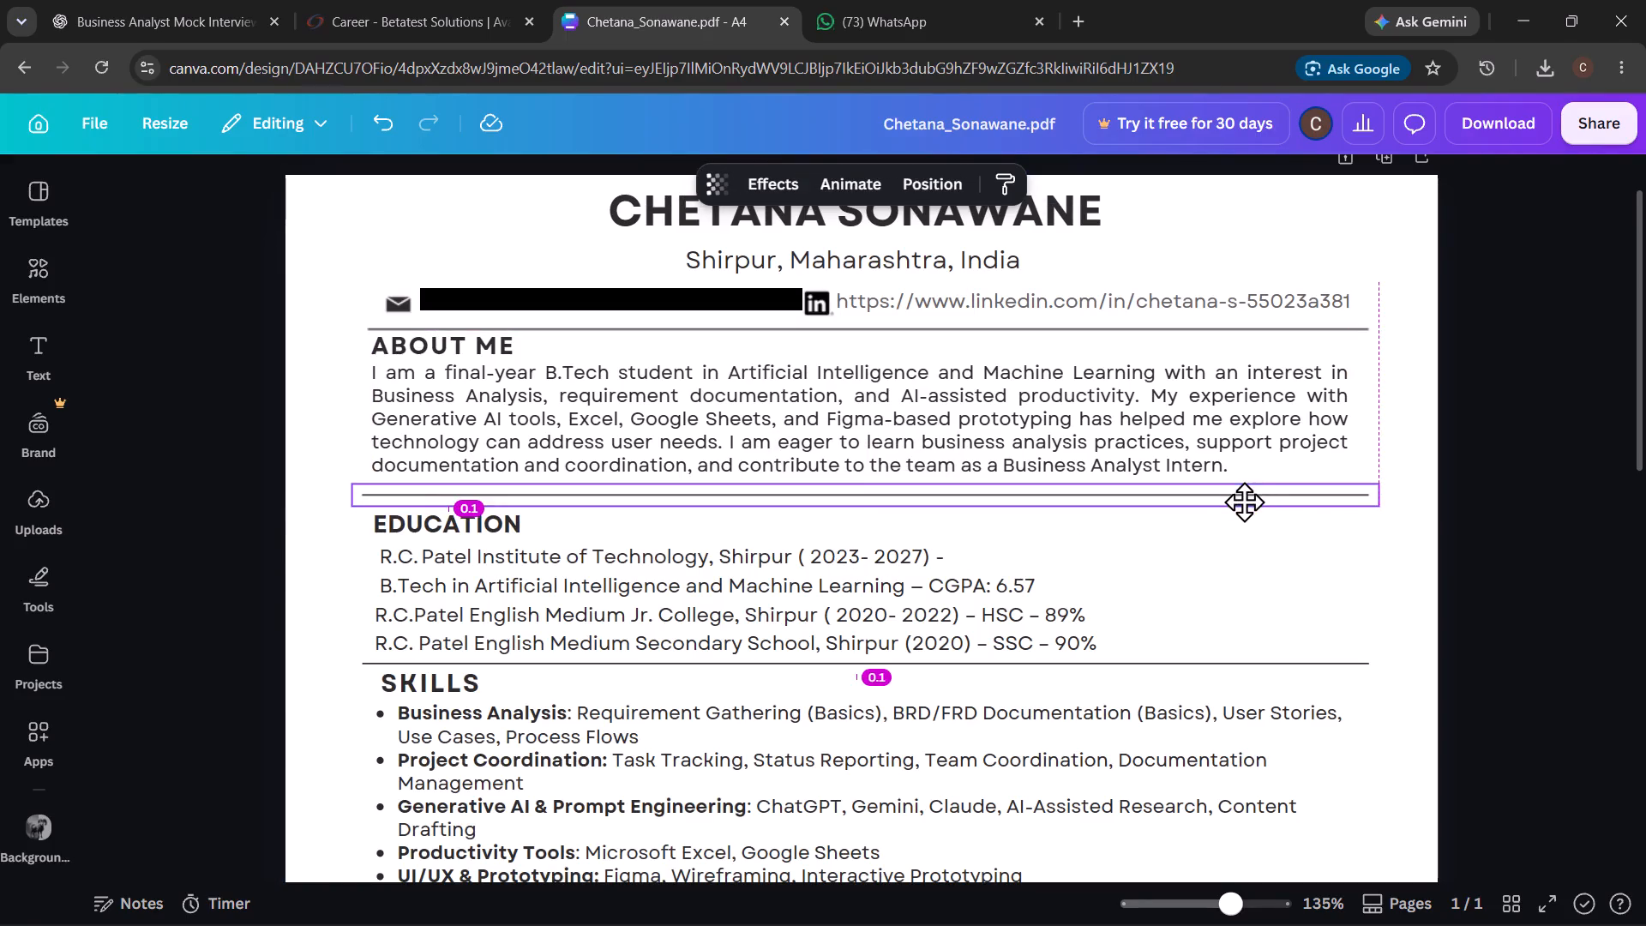
{"action": "left_click_drag", "start_coordinate": [1244, 502], "coordinate": [1249, 494]}
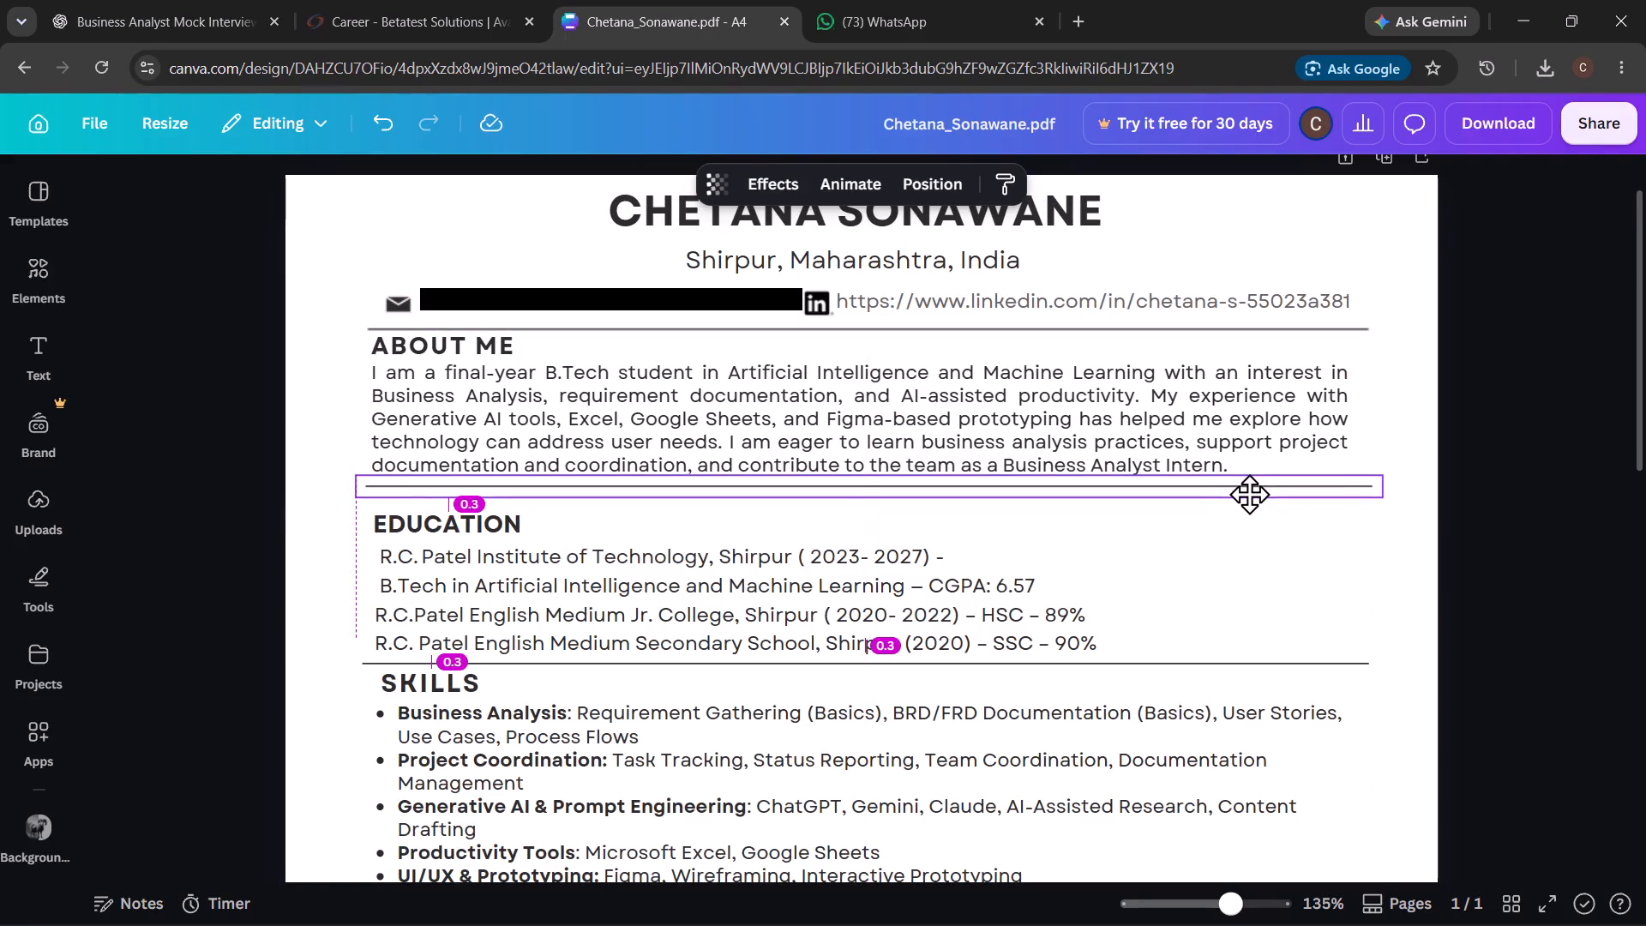
{"action": "left_click_drag", "start_coordinate": [1249, 494], "coordinate": [1244, 499]}
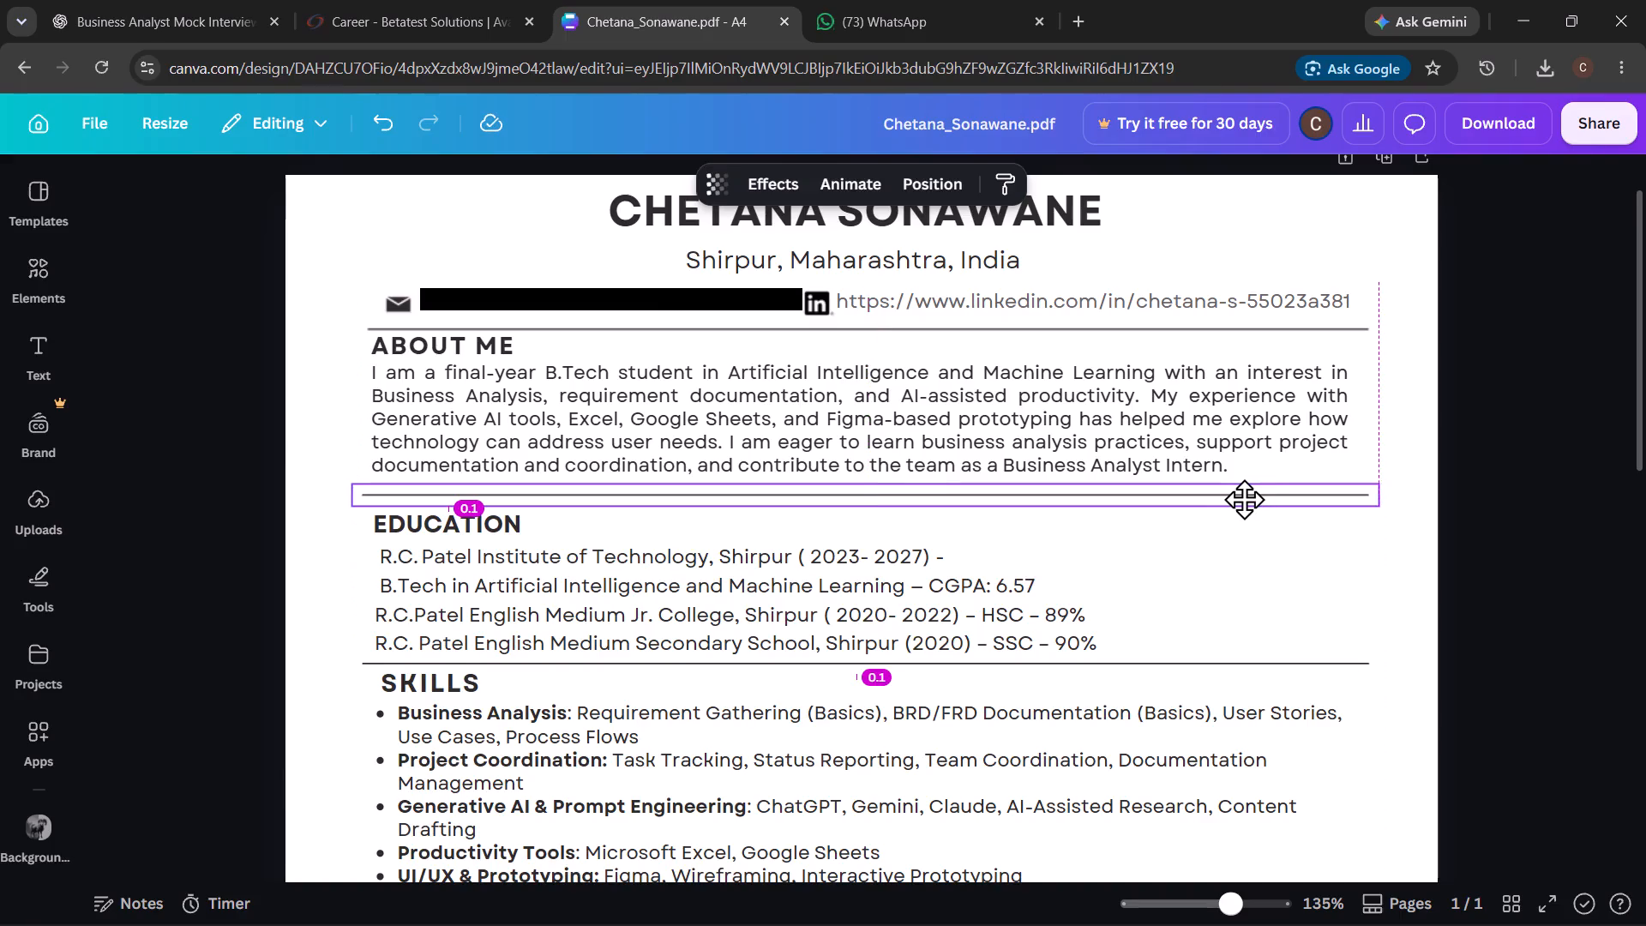
{"action": "left_click_drag", "start_coordinate": [1244, 499], "coordinate": [1242, 493]}
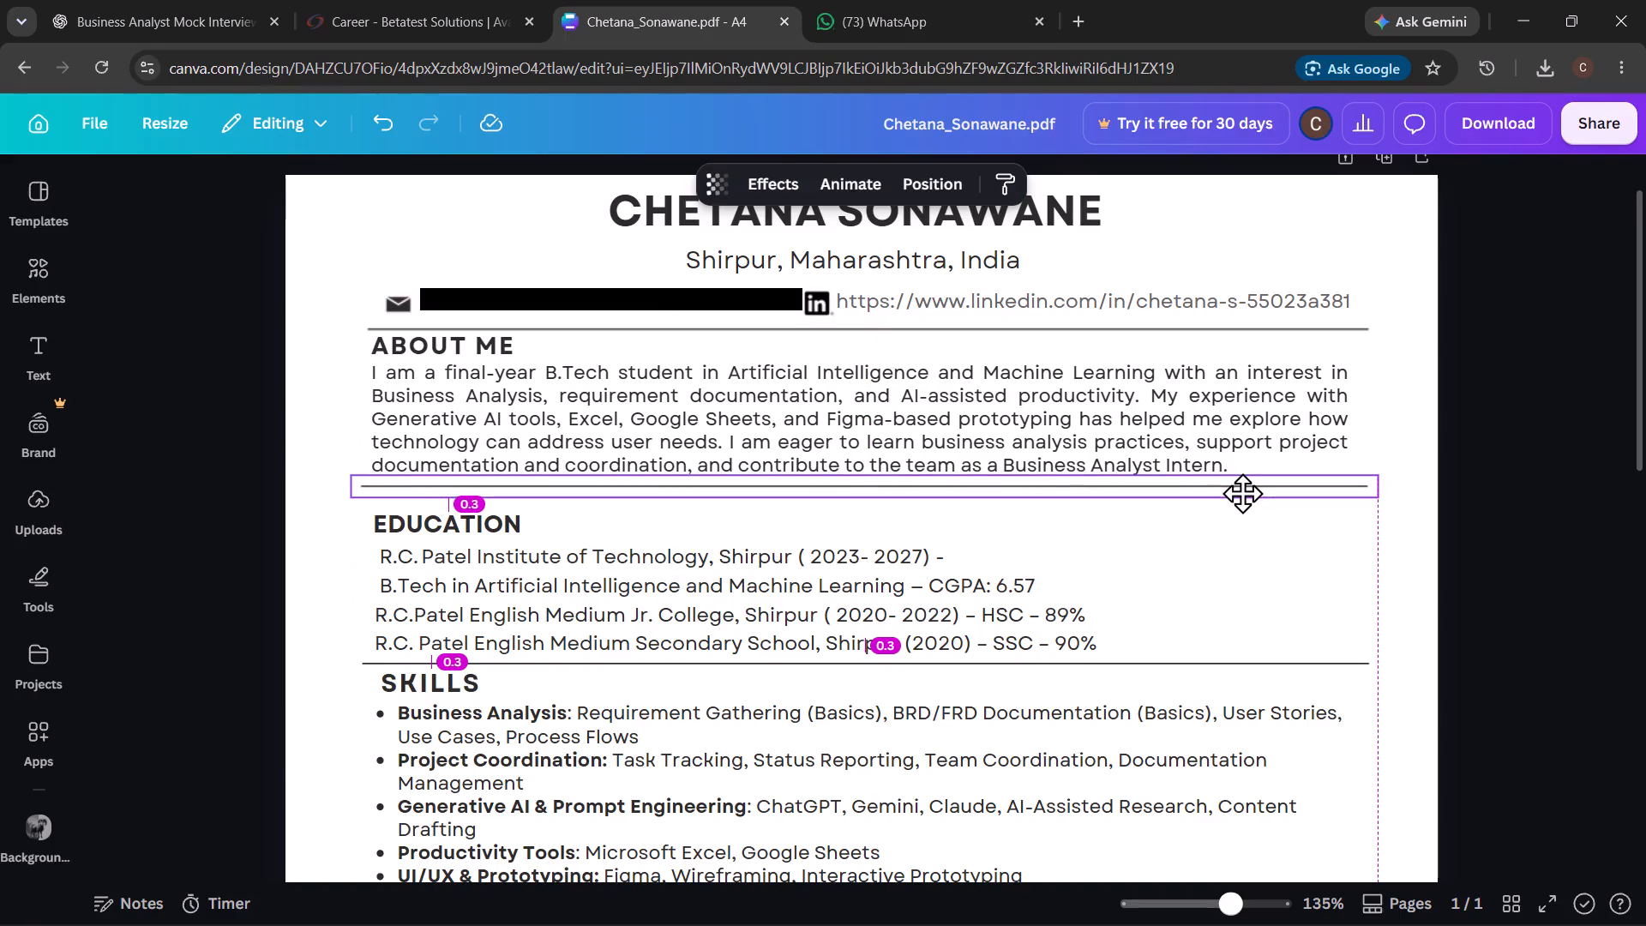
{"action": "left_click_drag", "start_coordinate": [1242, 493], "coordinate": [1242, 490]}
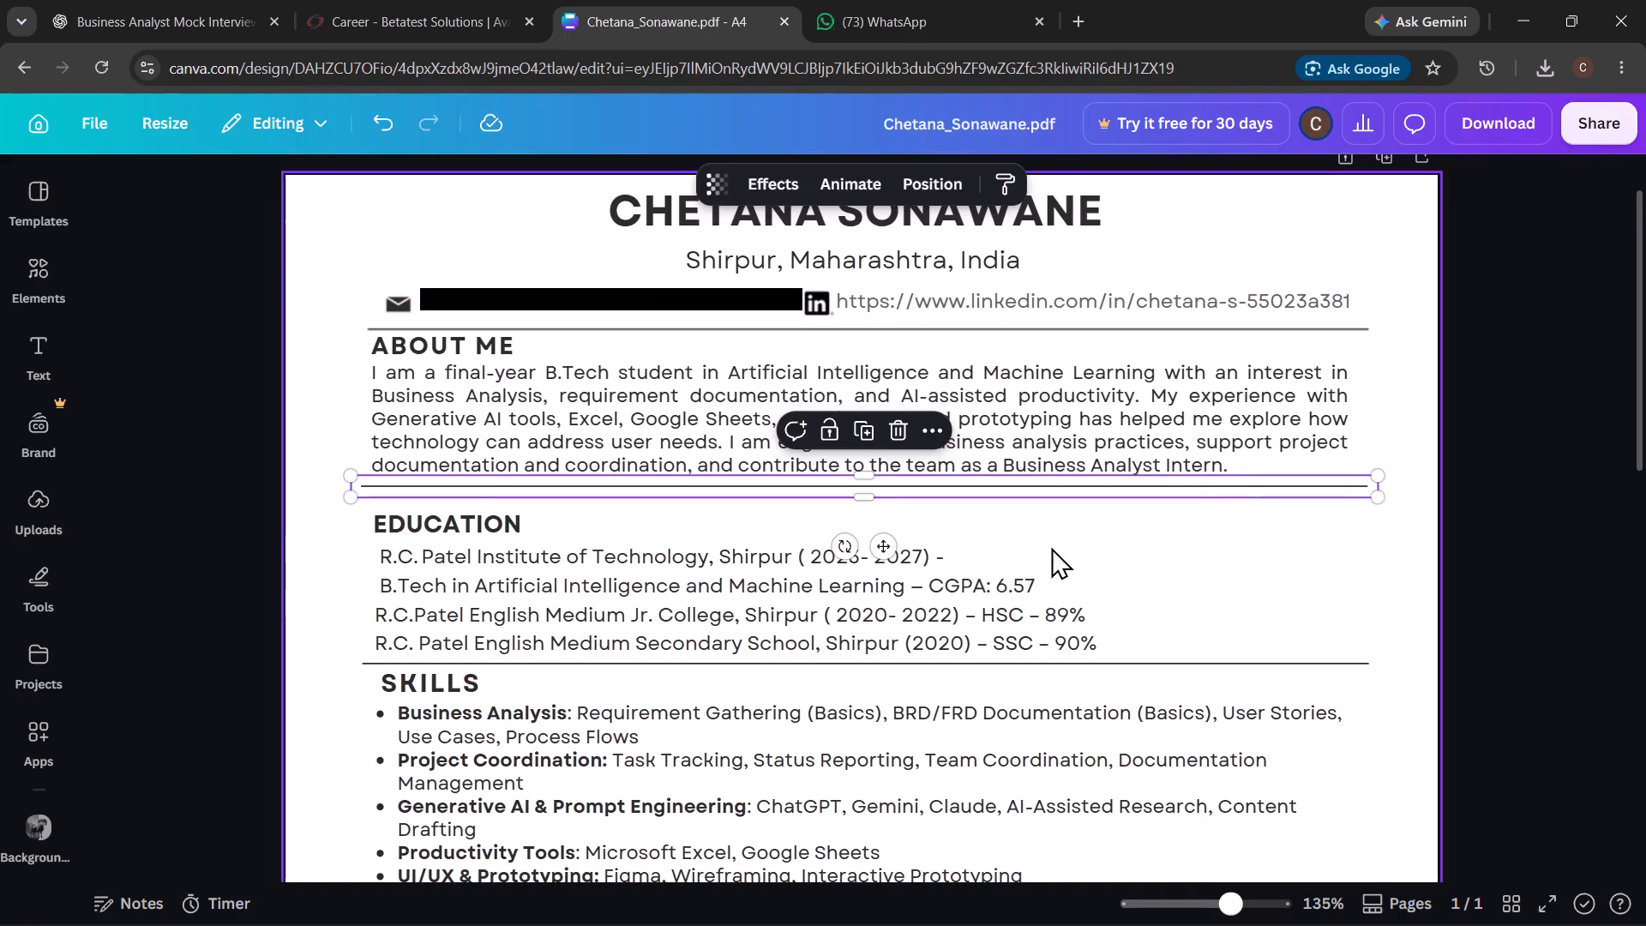
Move the EDUCATION heading and its four lines of details up beneath the divider and slightly left, aligning their left edges.
{"action": "left_click", "coordinate": [1051, 547]}
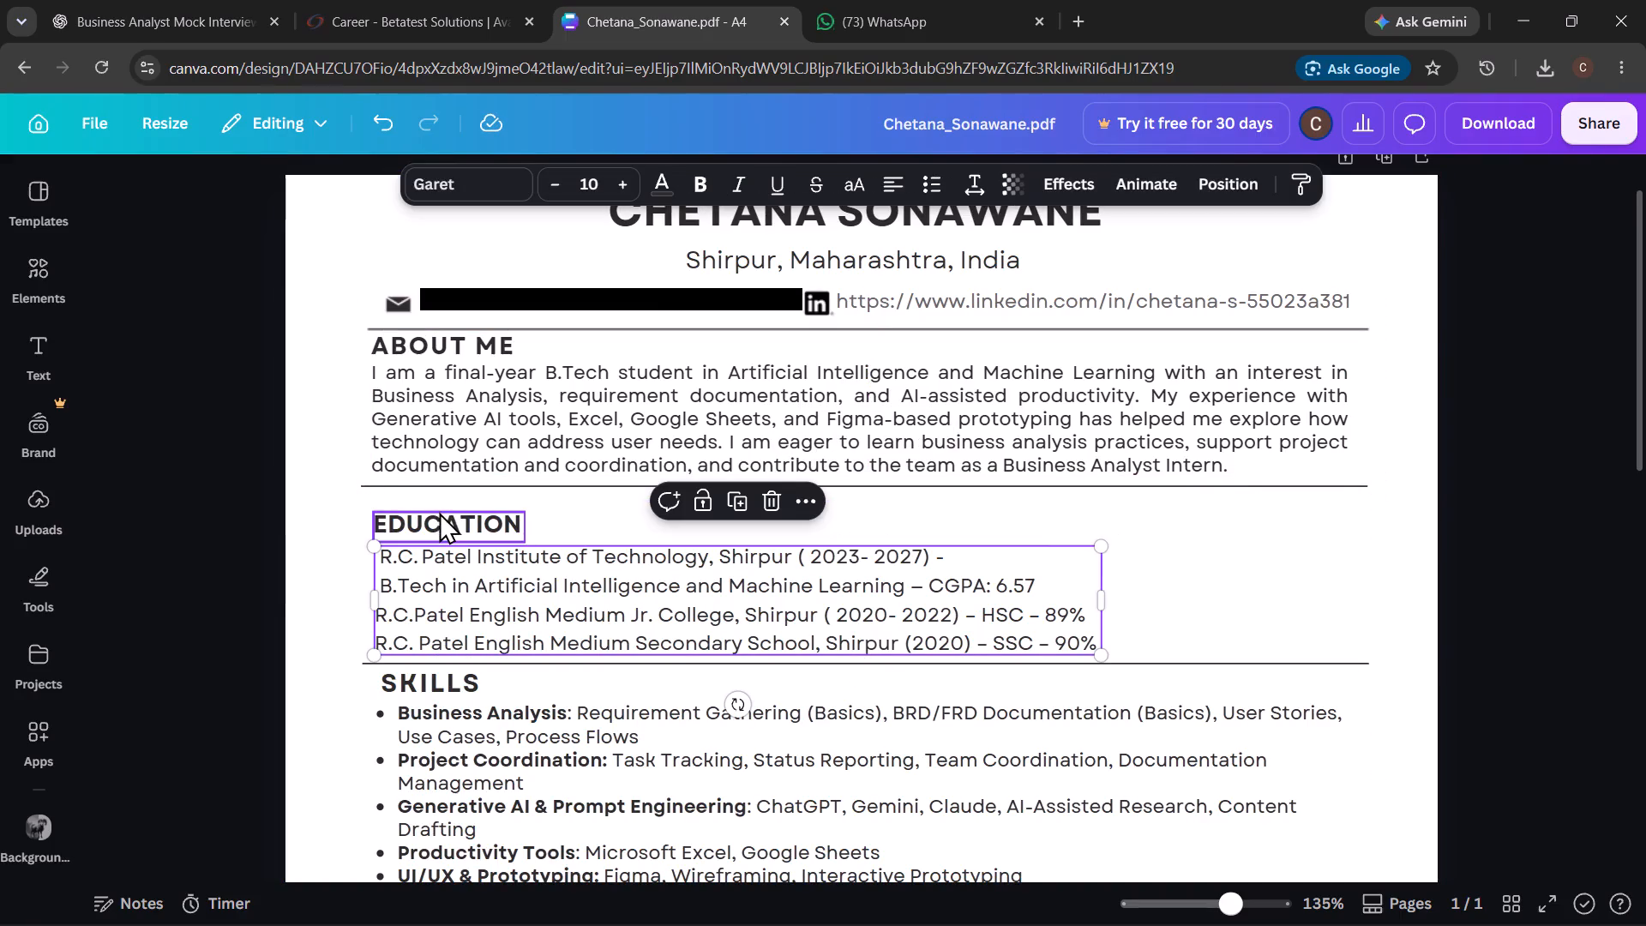
{"action": "left_click_drag", "start_coordinate": [439, 512], "coordinate": [430, 498]}
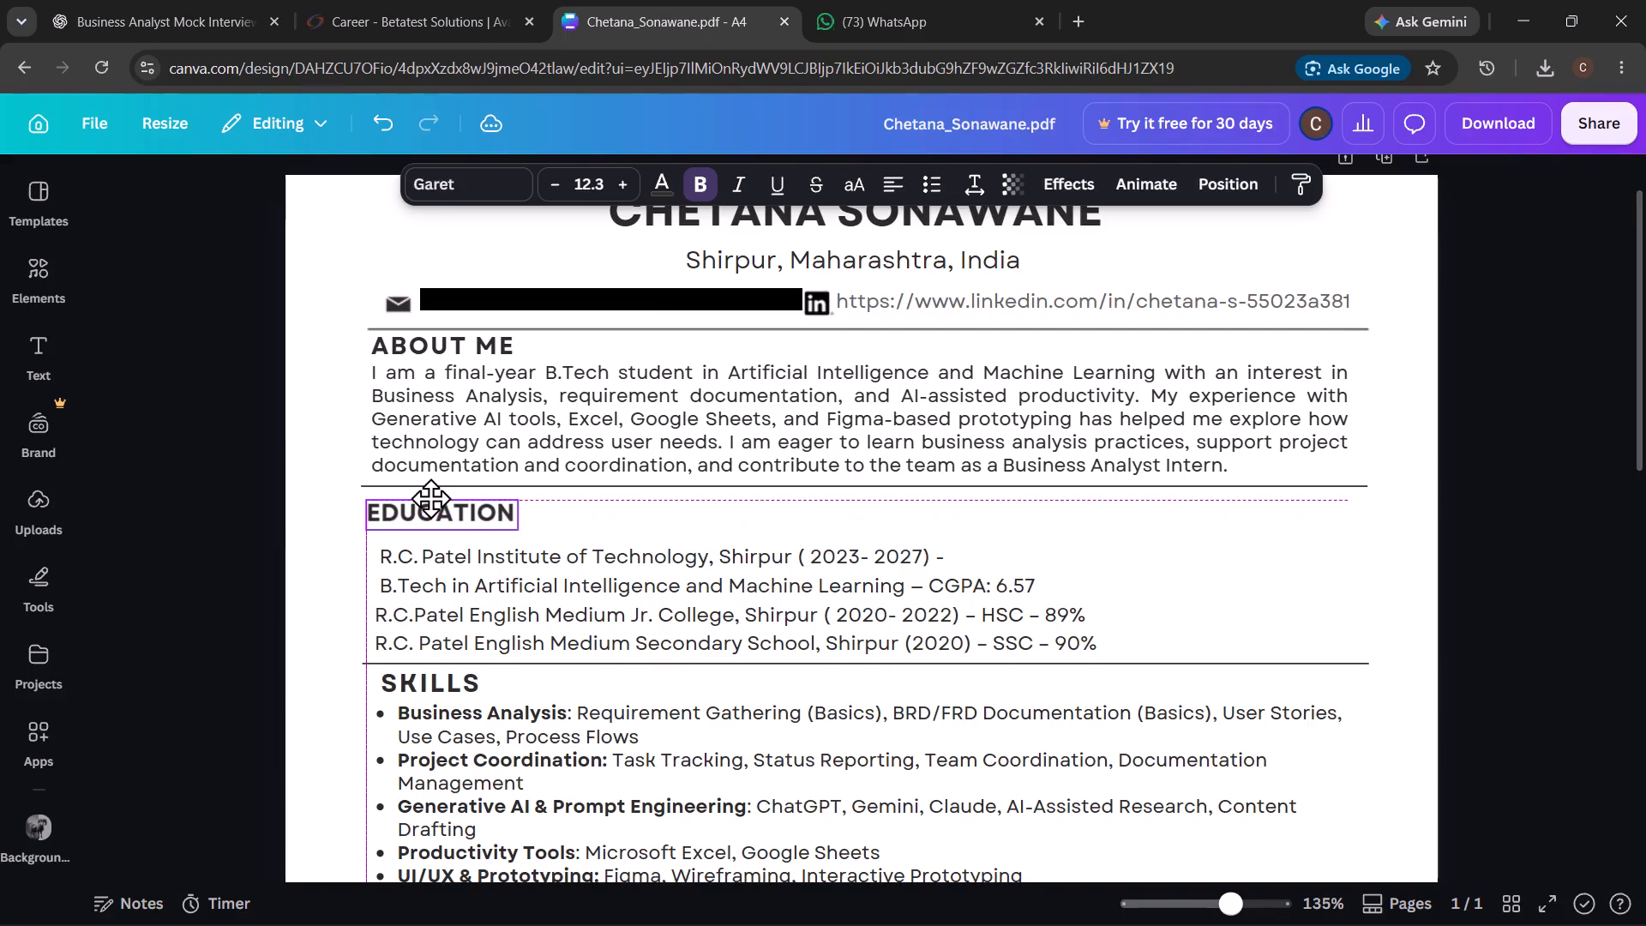
{"action": "left_click_drag", "start_coordinate": [430, 498], "coordinate": [430, 494]}
{"action": "left_click_drag", "start_coordinate": [491, 571], "coordinate": [485, 550]}
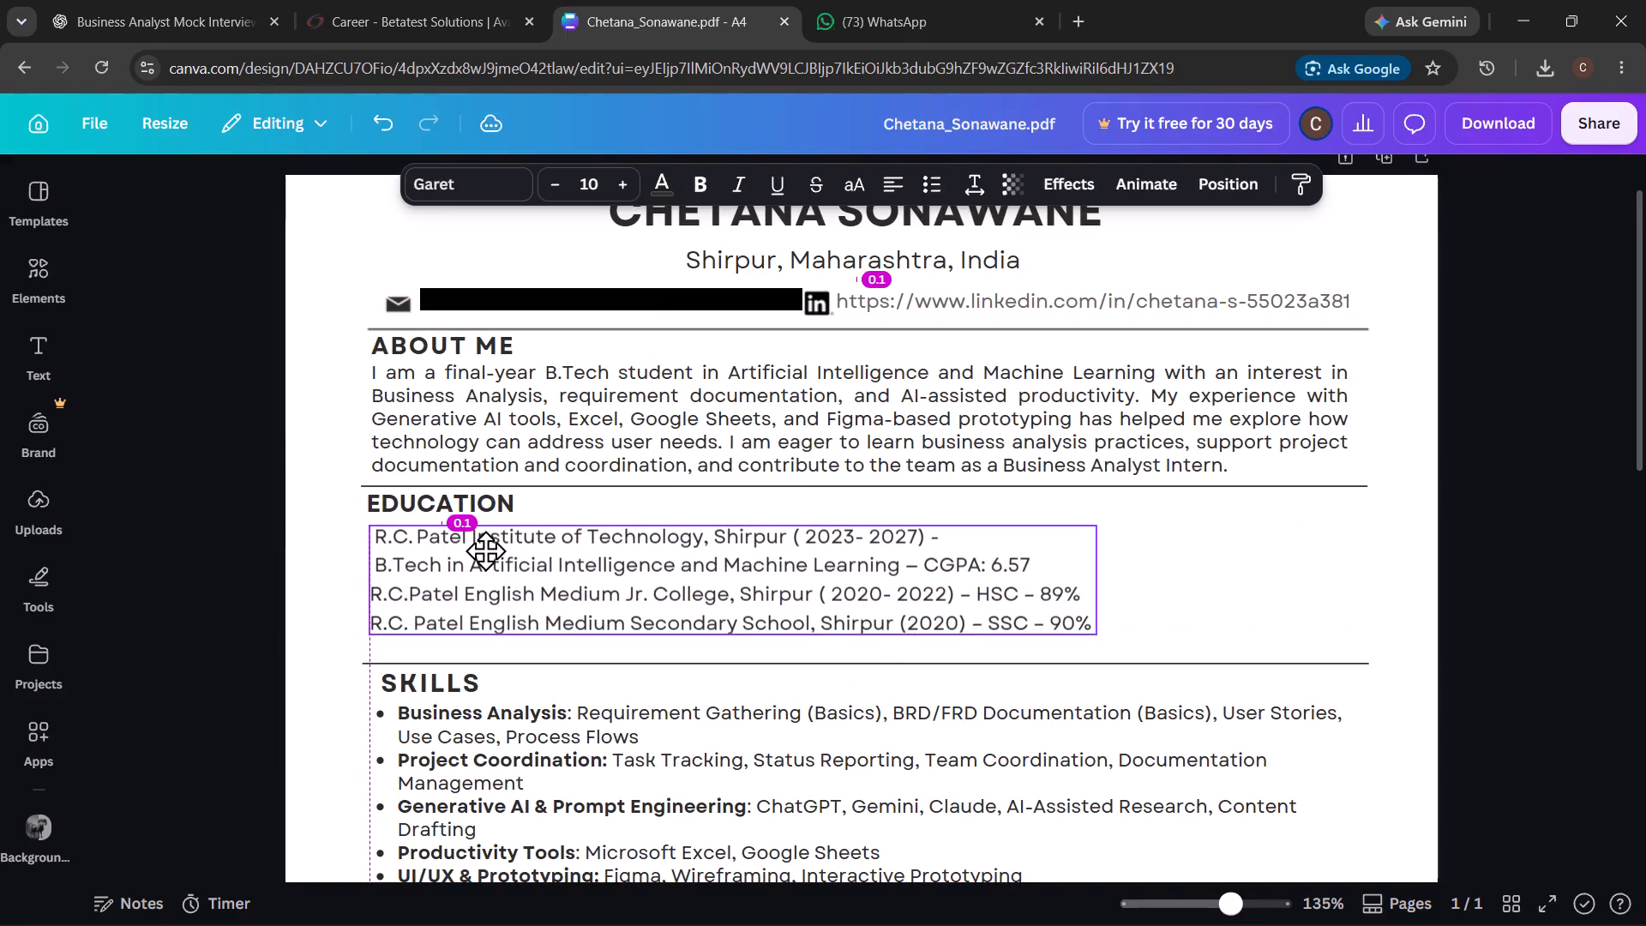
{"action": "left_click_drag", "start_coordinate": [485, 550], "coordinate": [478, 546]}
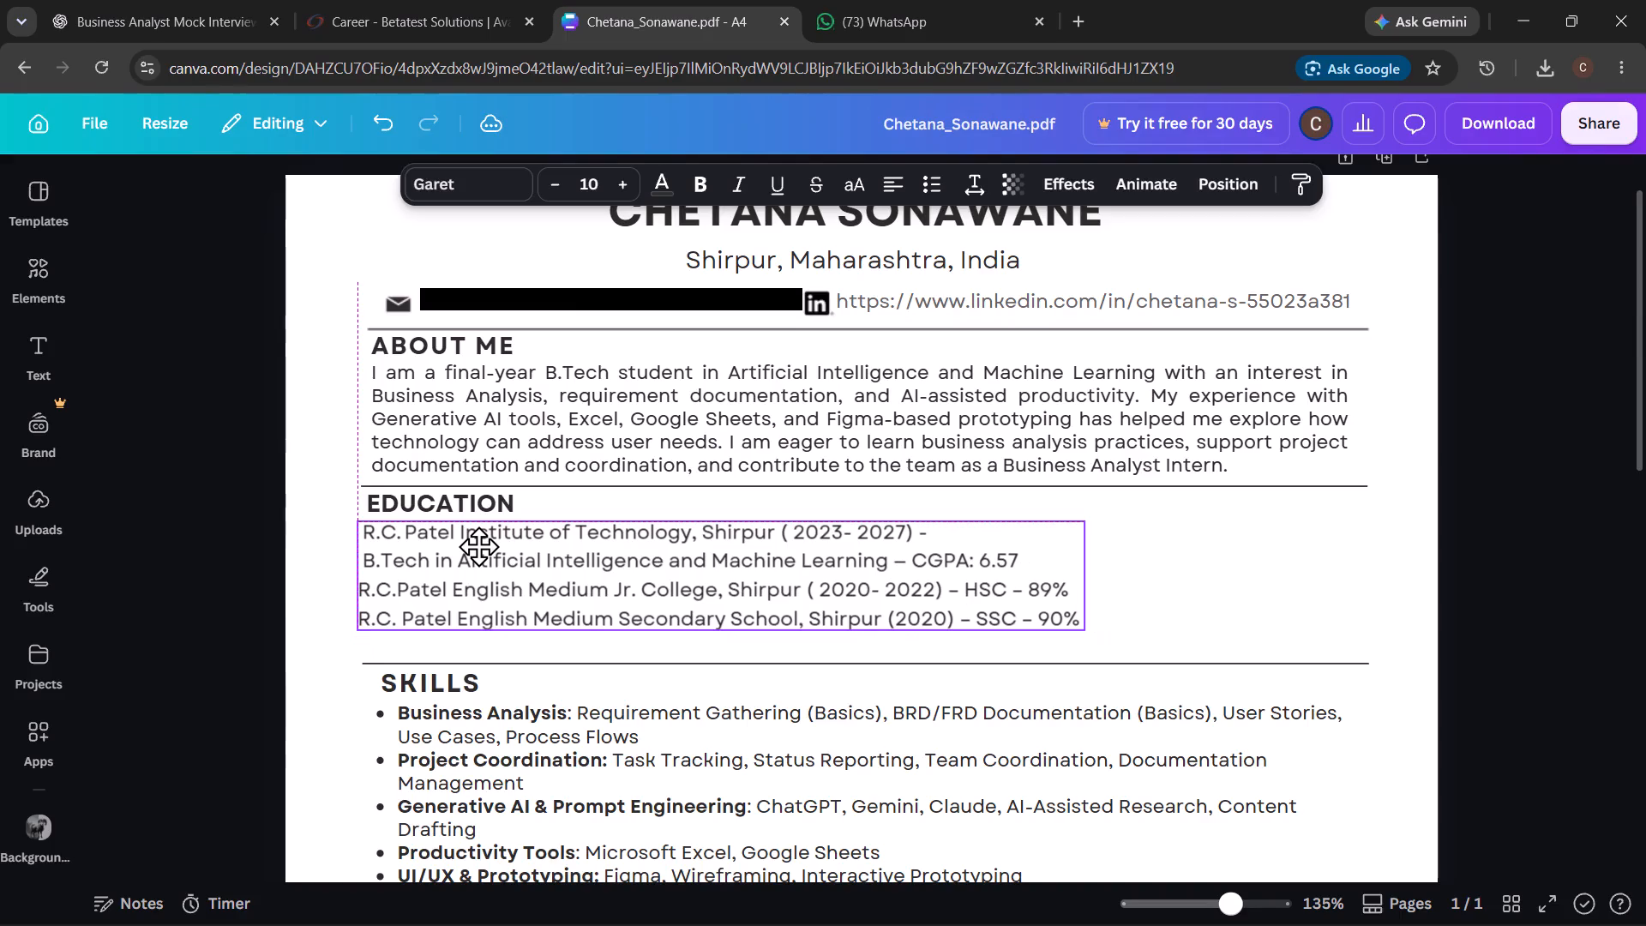
{"action": "left_click_drag", "start_coordinate": [478, 546], "coordinate": [484, 549]}
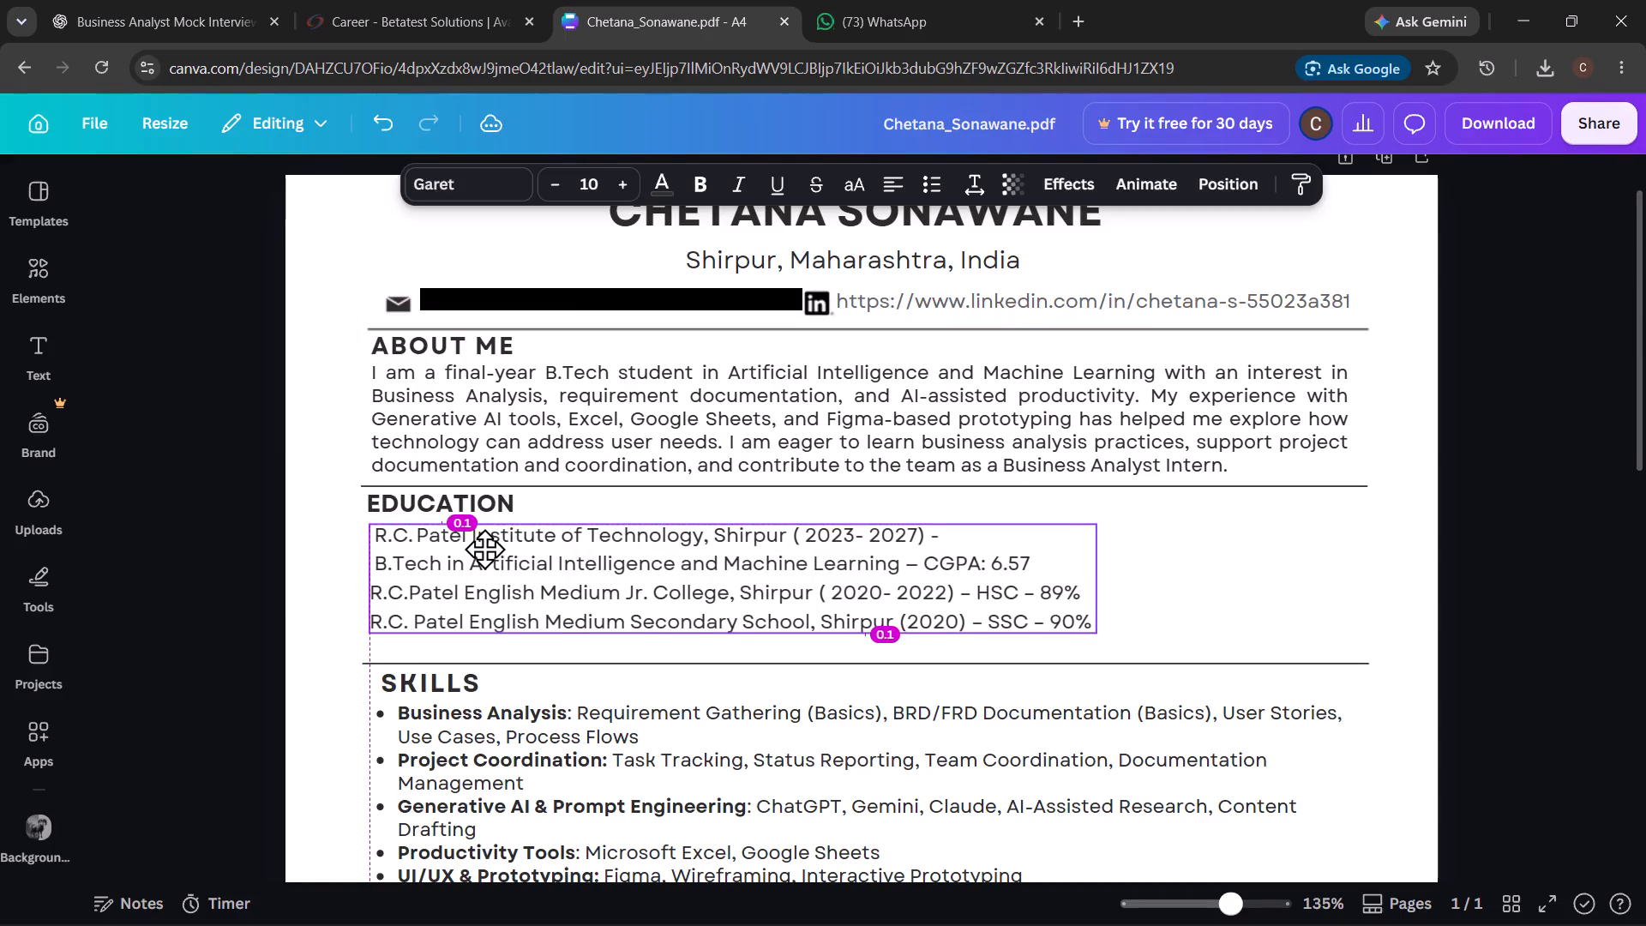
{"action": "left_click_drag", "start_coordinate": [484, 549], "coordinate": [481, 550]}
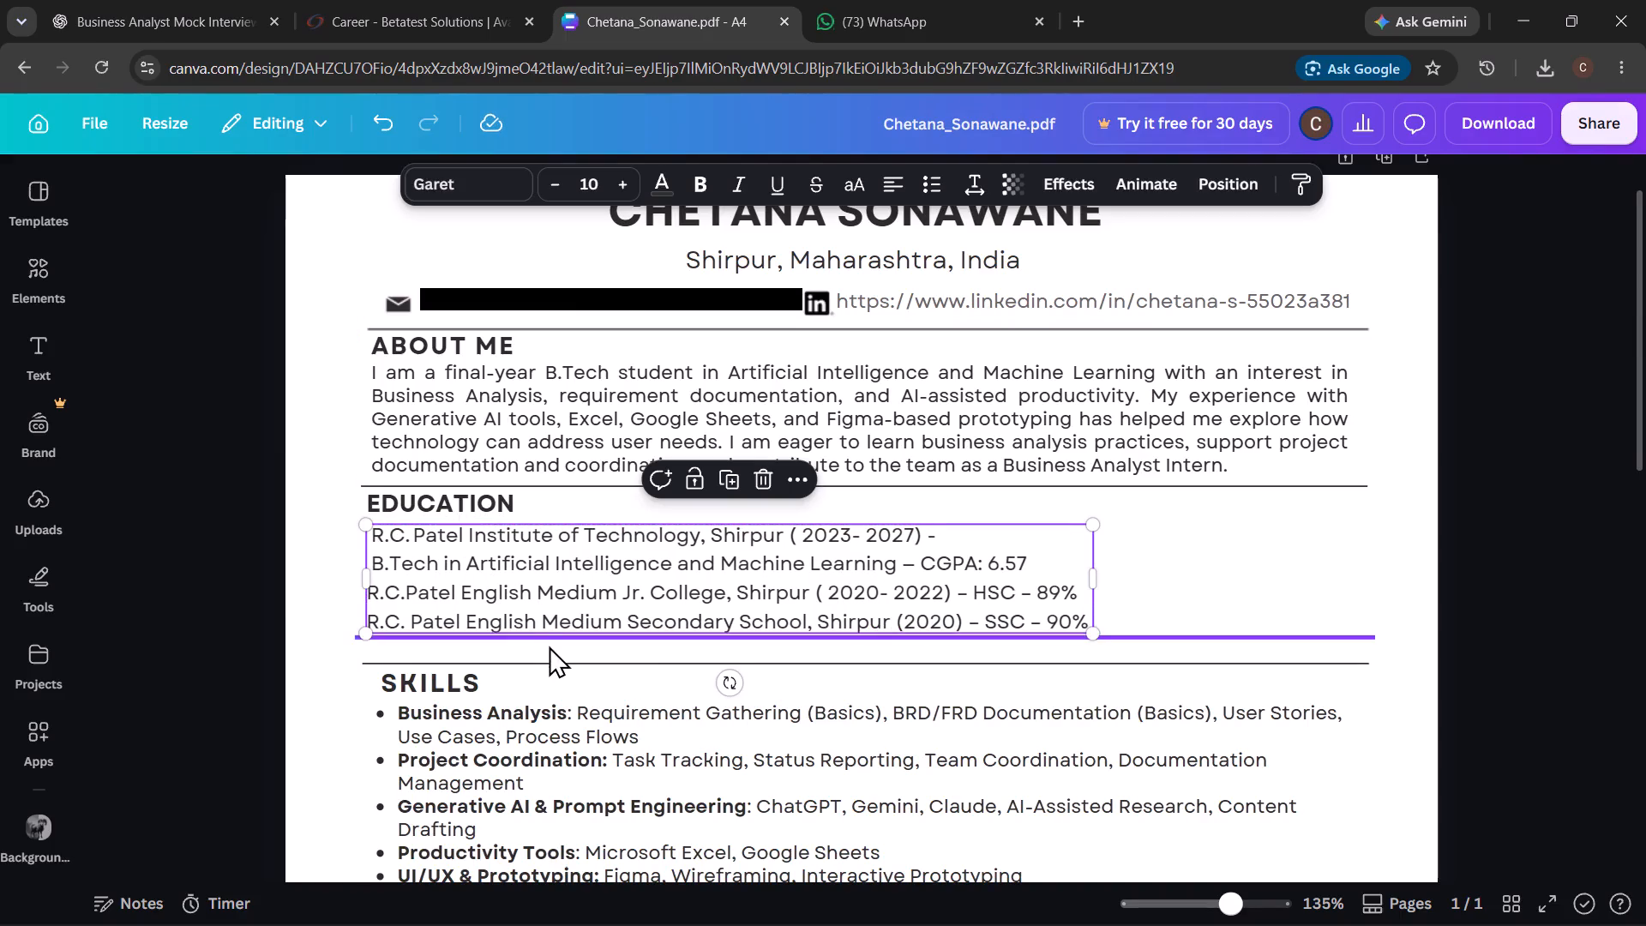
Move the divider above SKILLS up to just below the last education entry, in line with the divider above EDUCATION.
{"action": "left_click_drag", "start_coordinate": [559, 659], "coordinate": [558, 640]}
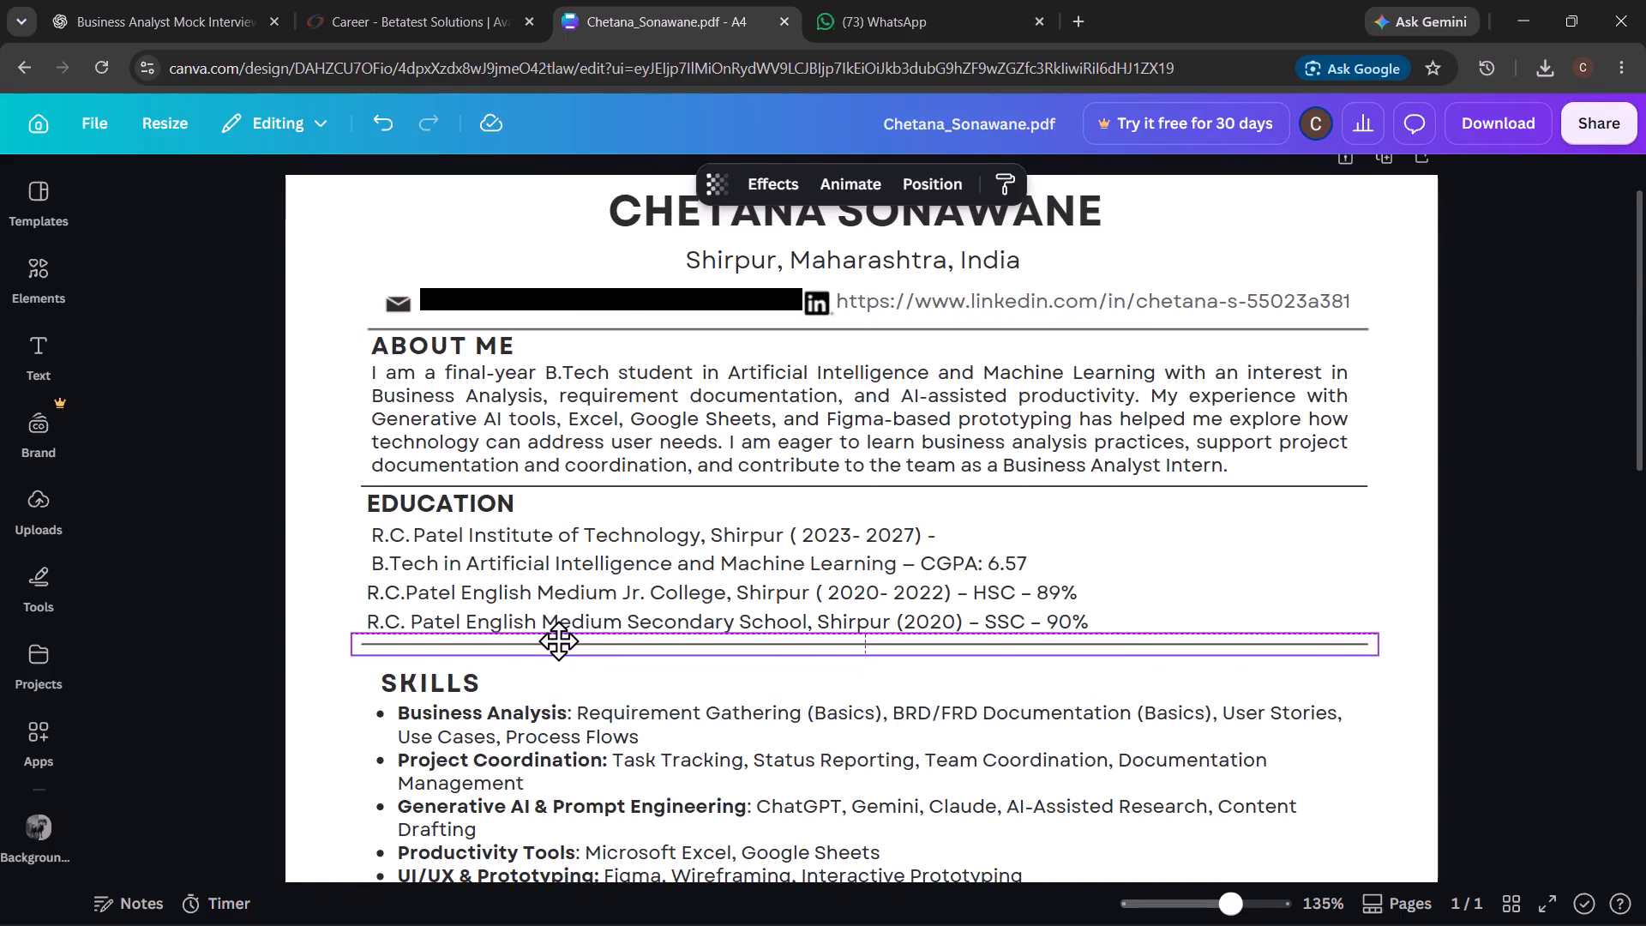
{"action": "left_click_drag", "start_coordinate": [558, 640], "coordinate": [555, 642]}
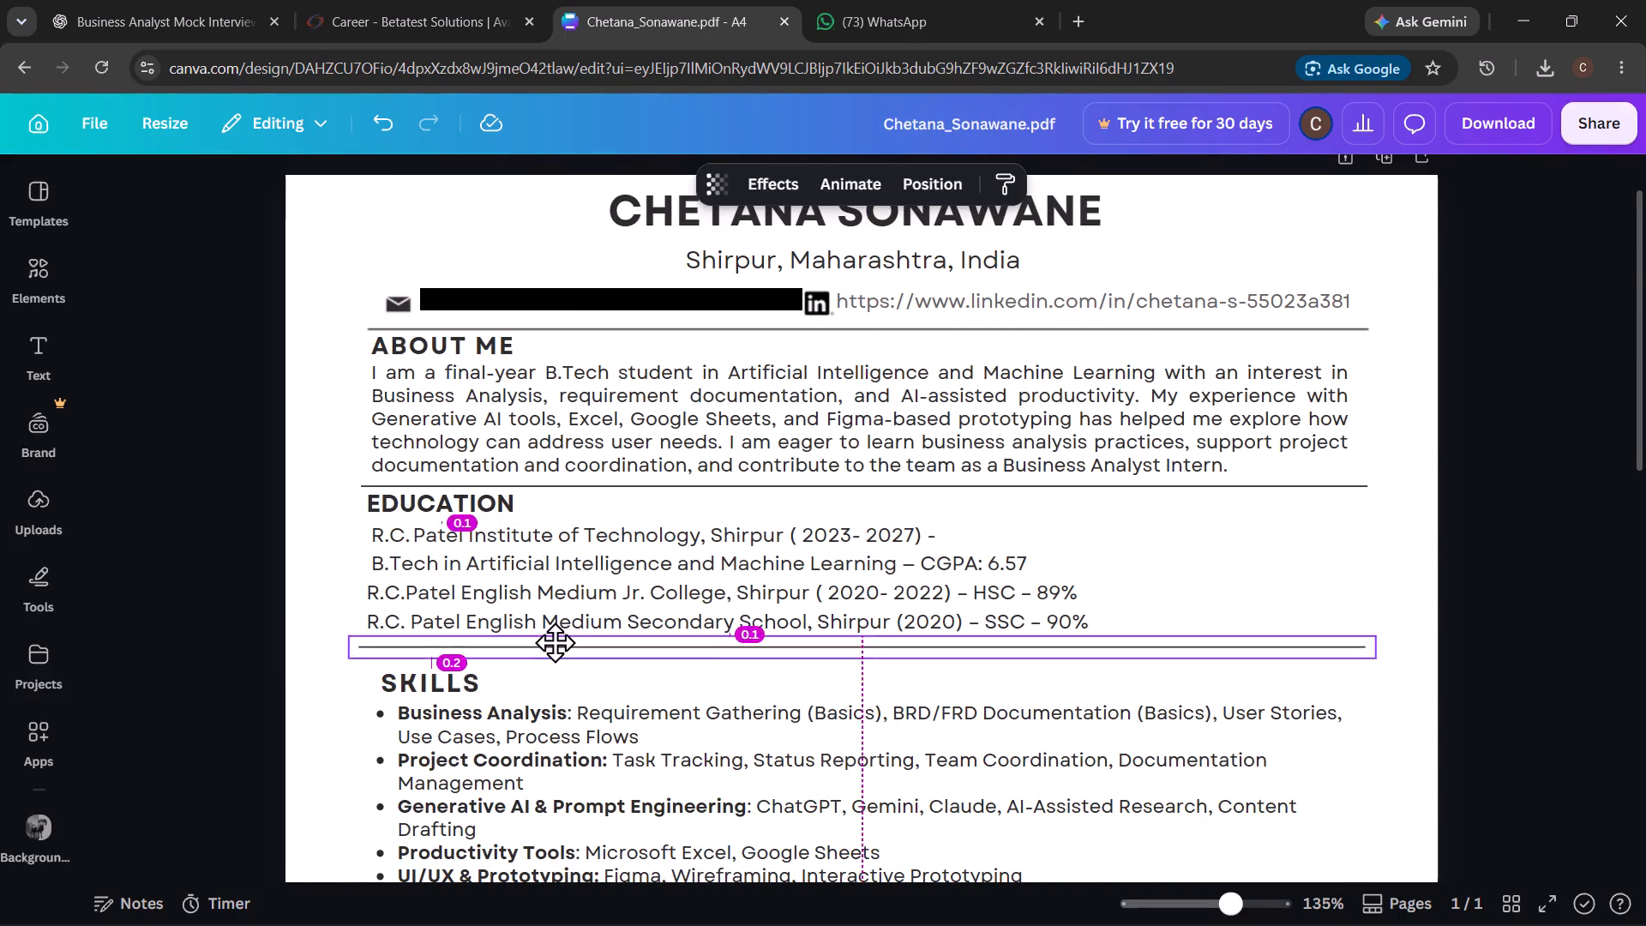
{"action": "left_click_drag", "start_coordinate": [555, 642], "coordinate": [556, 636]}
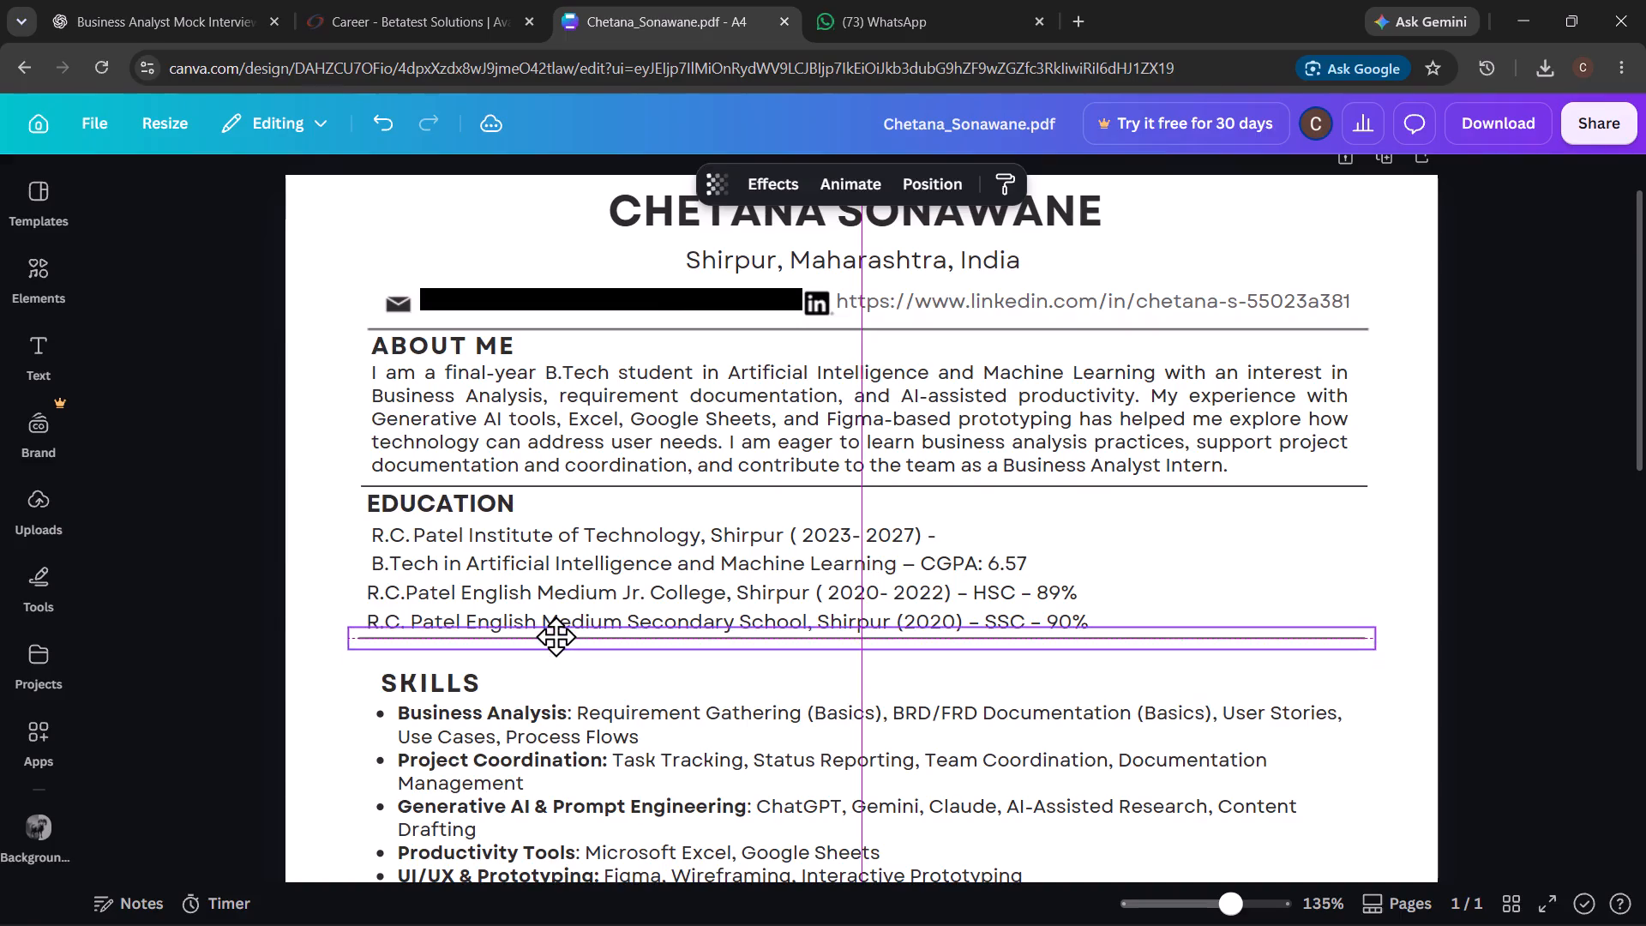
{"action": "left_click_drag", "start_coordinate": [556, 636], "coordinate": [560, 640]}
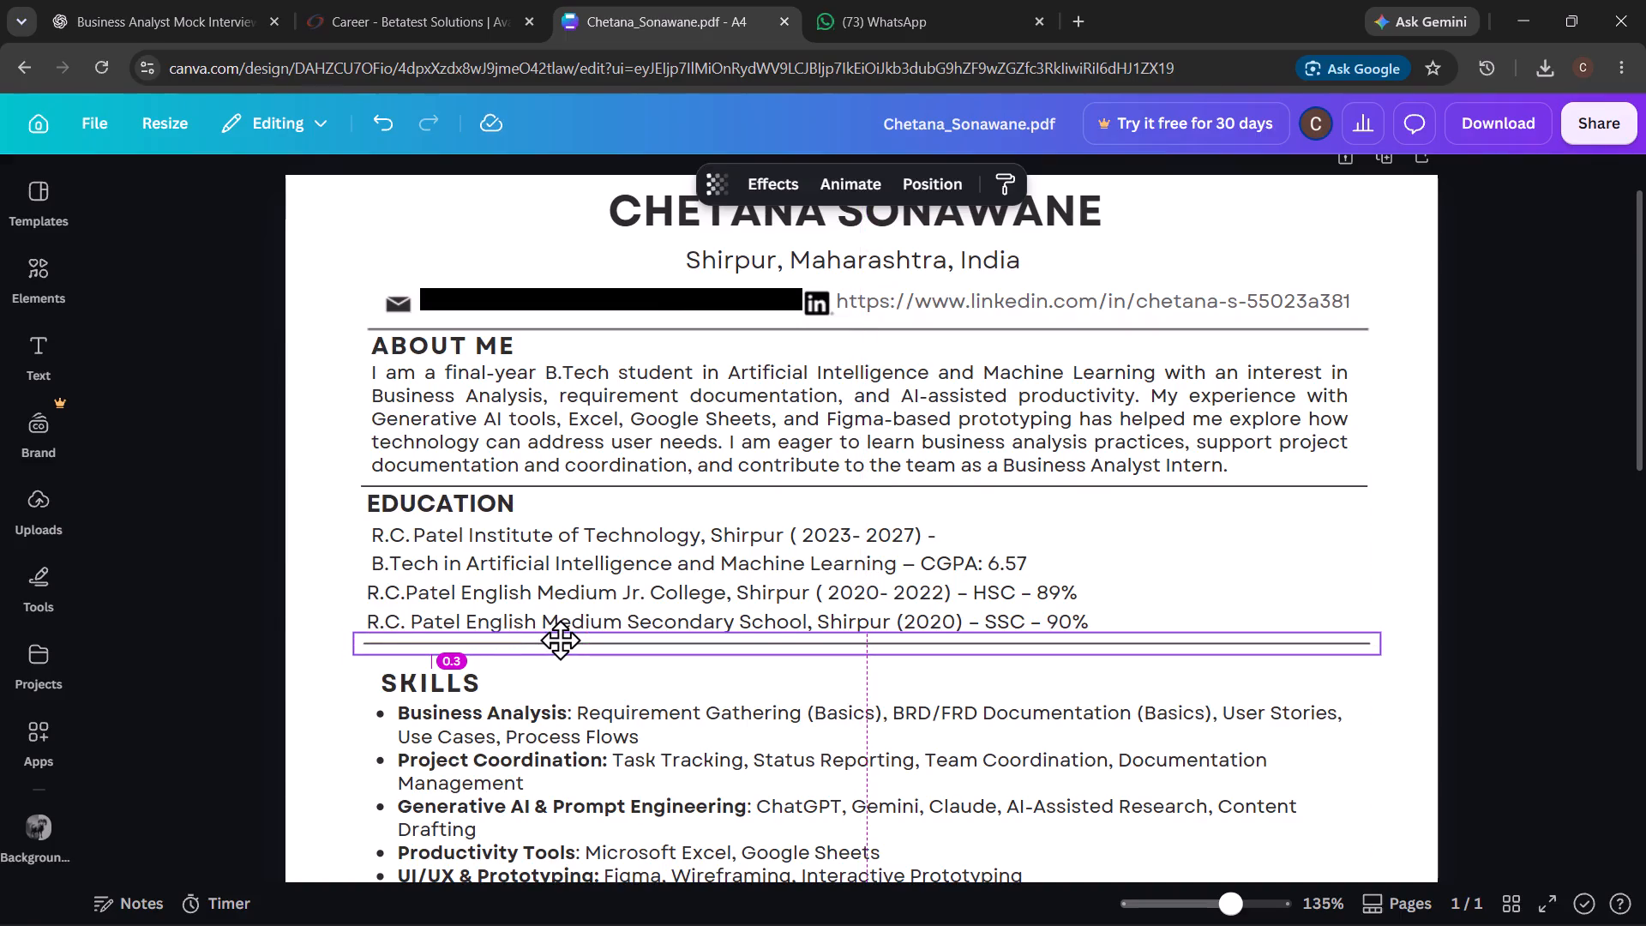
{"action": "left_click_drag", "start_coordinate": [560, 640], "coordinate": [556, 640]}
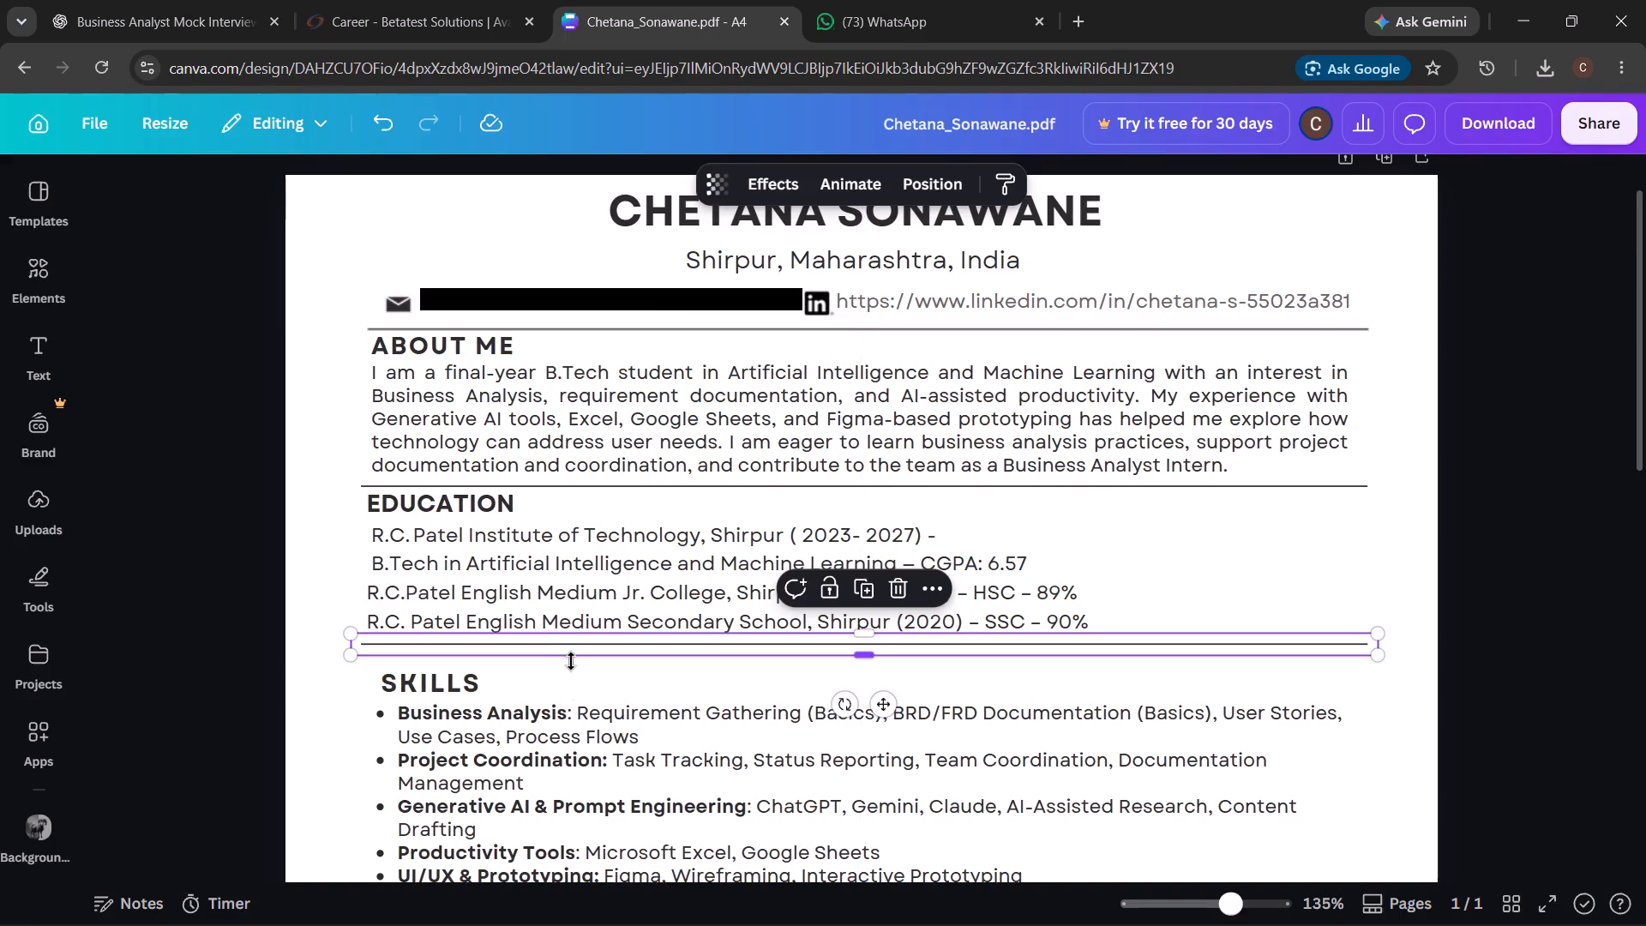
{"action": "left_click", "coordinate": [573, 669]}
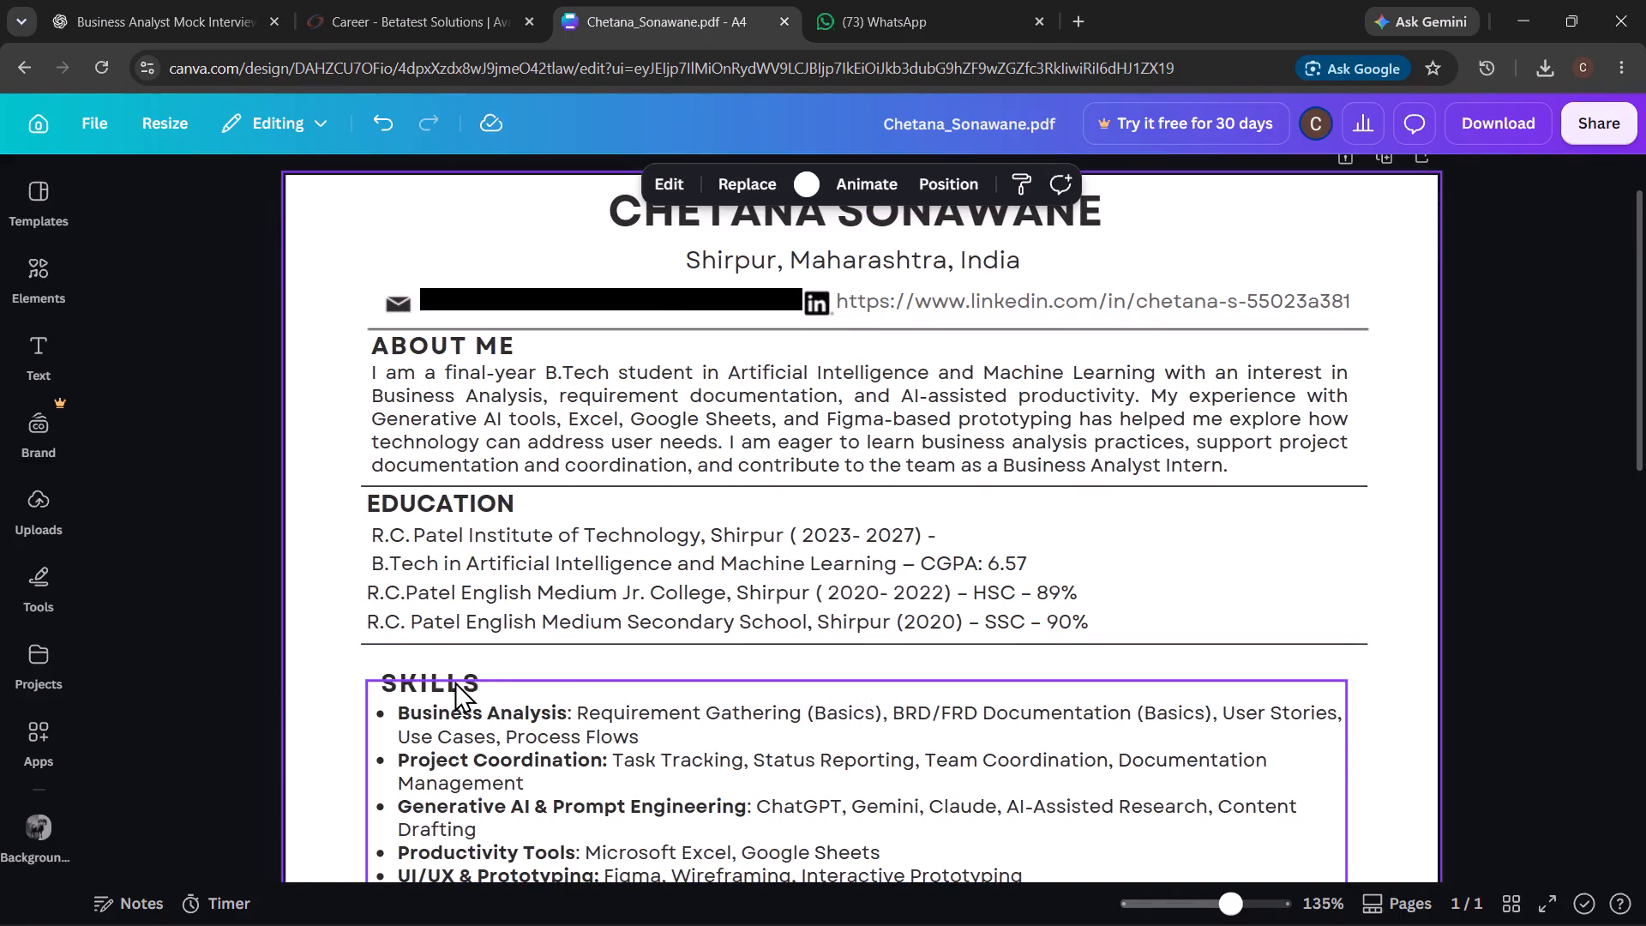
Move the SKILLS heading up to just beneath its divider and slightly left, in line with the education text.
{"action": "left_click_drag", "start_coordinate": [473, 671], "coordinate": [472, 671]}
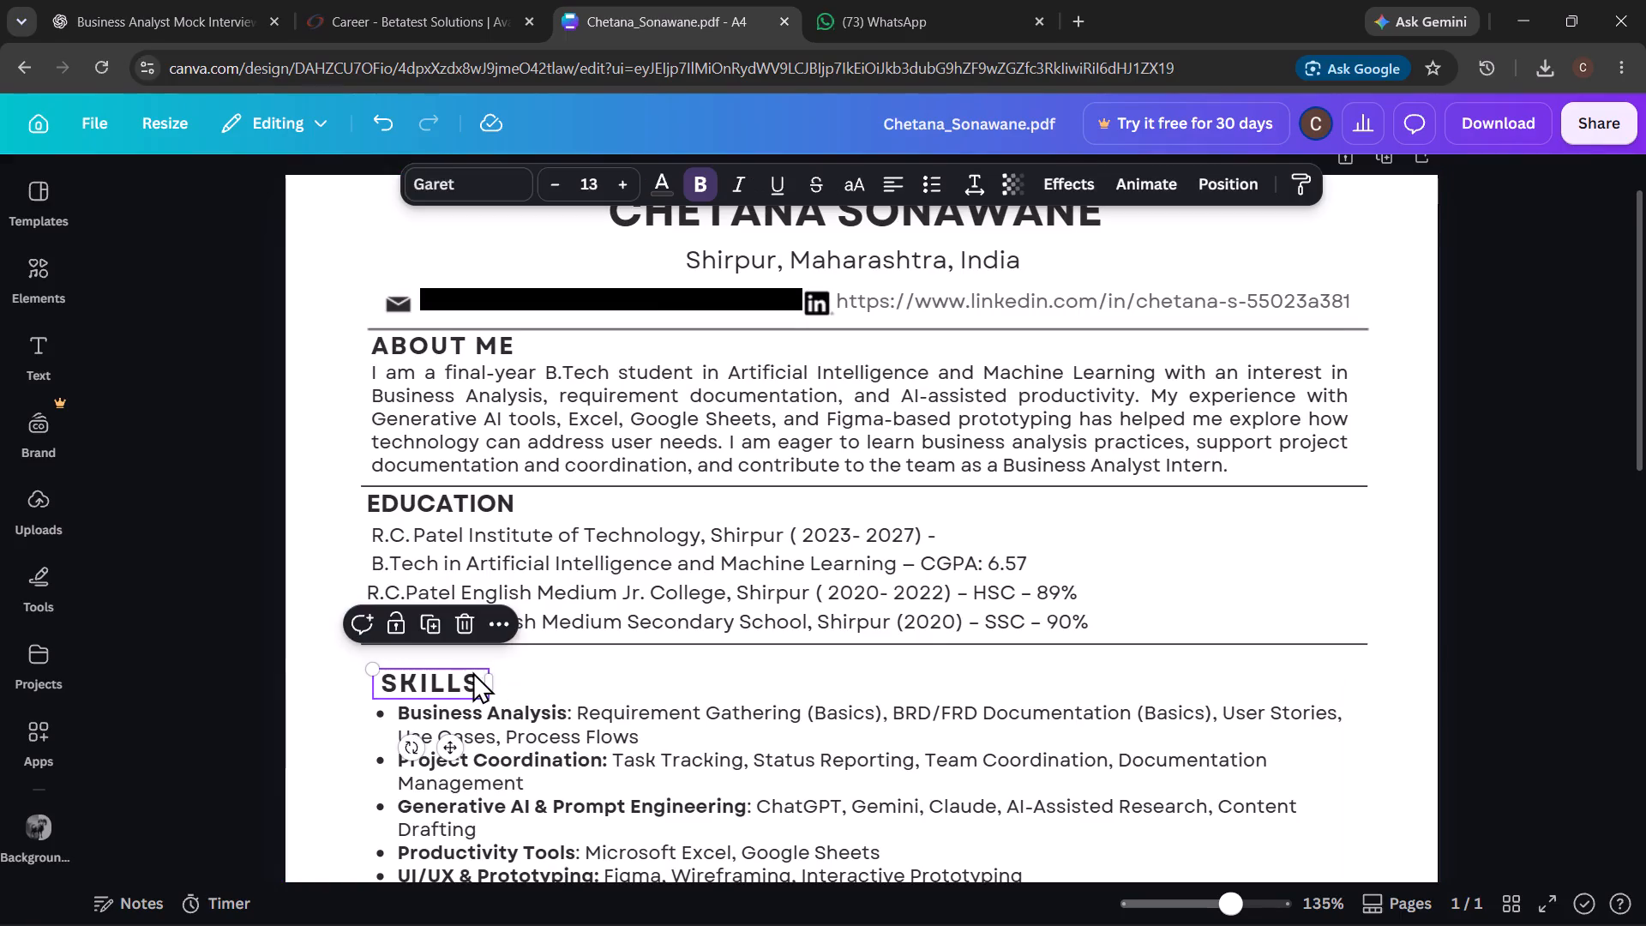
{"action": "left_click_drag", "start_coordinate": [472, 671], "coordinate": [466, 659]}
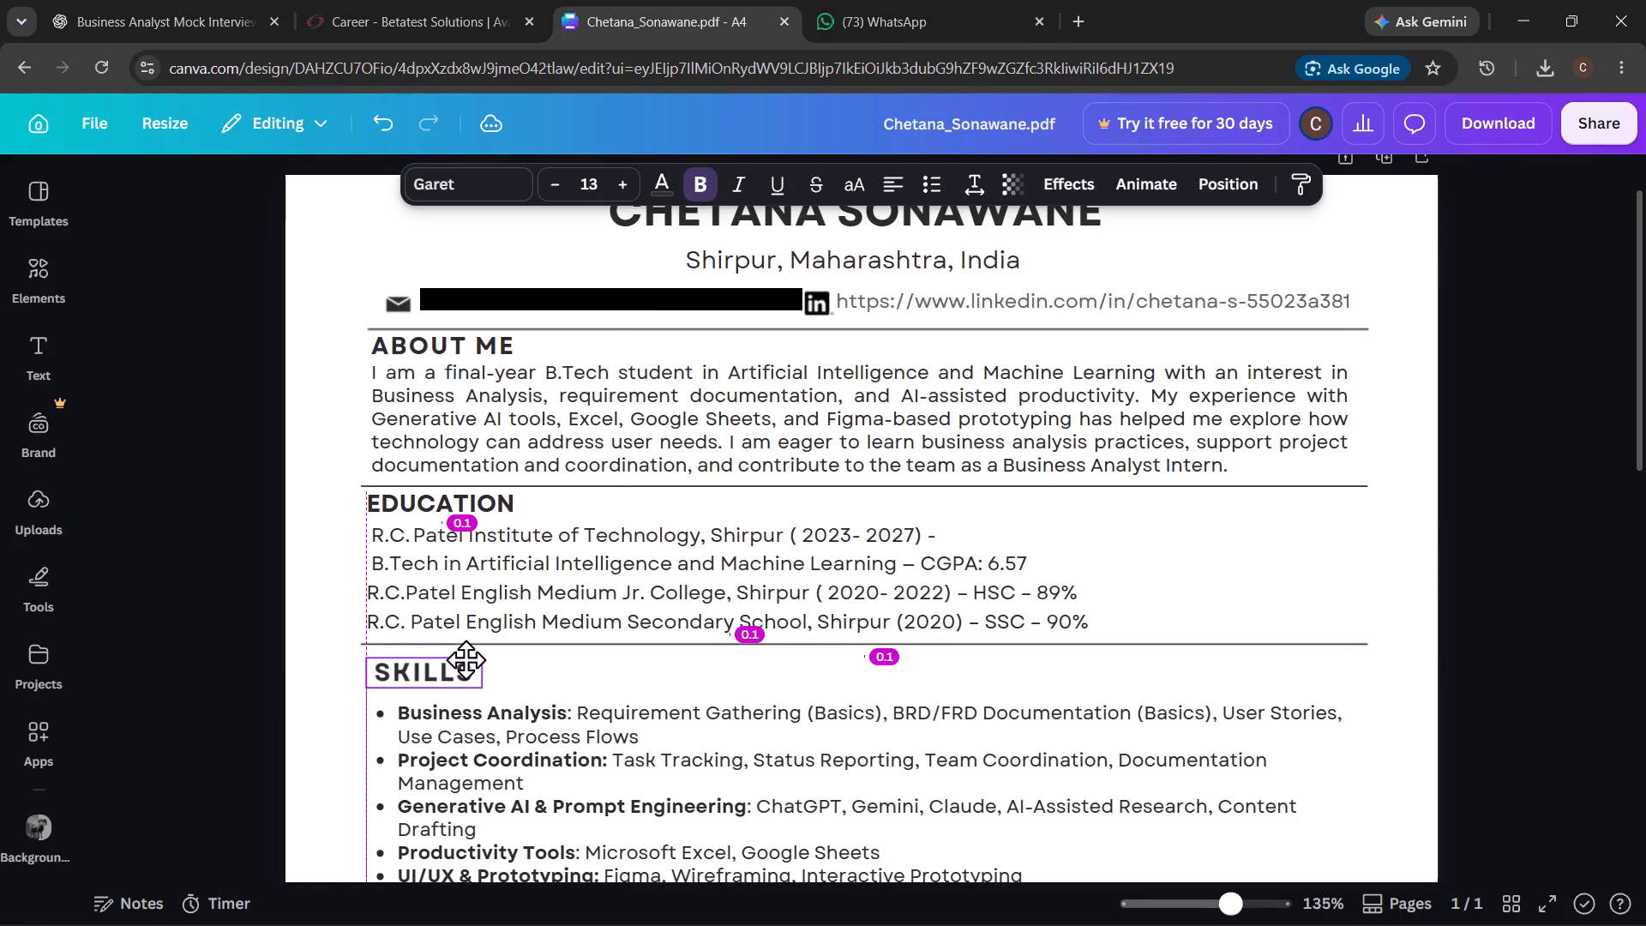
{"action": "left_click_drag", "start_coordinate": [466, 659], "coordinate": [466, 652]}
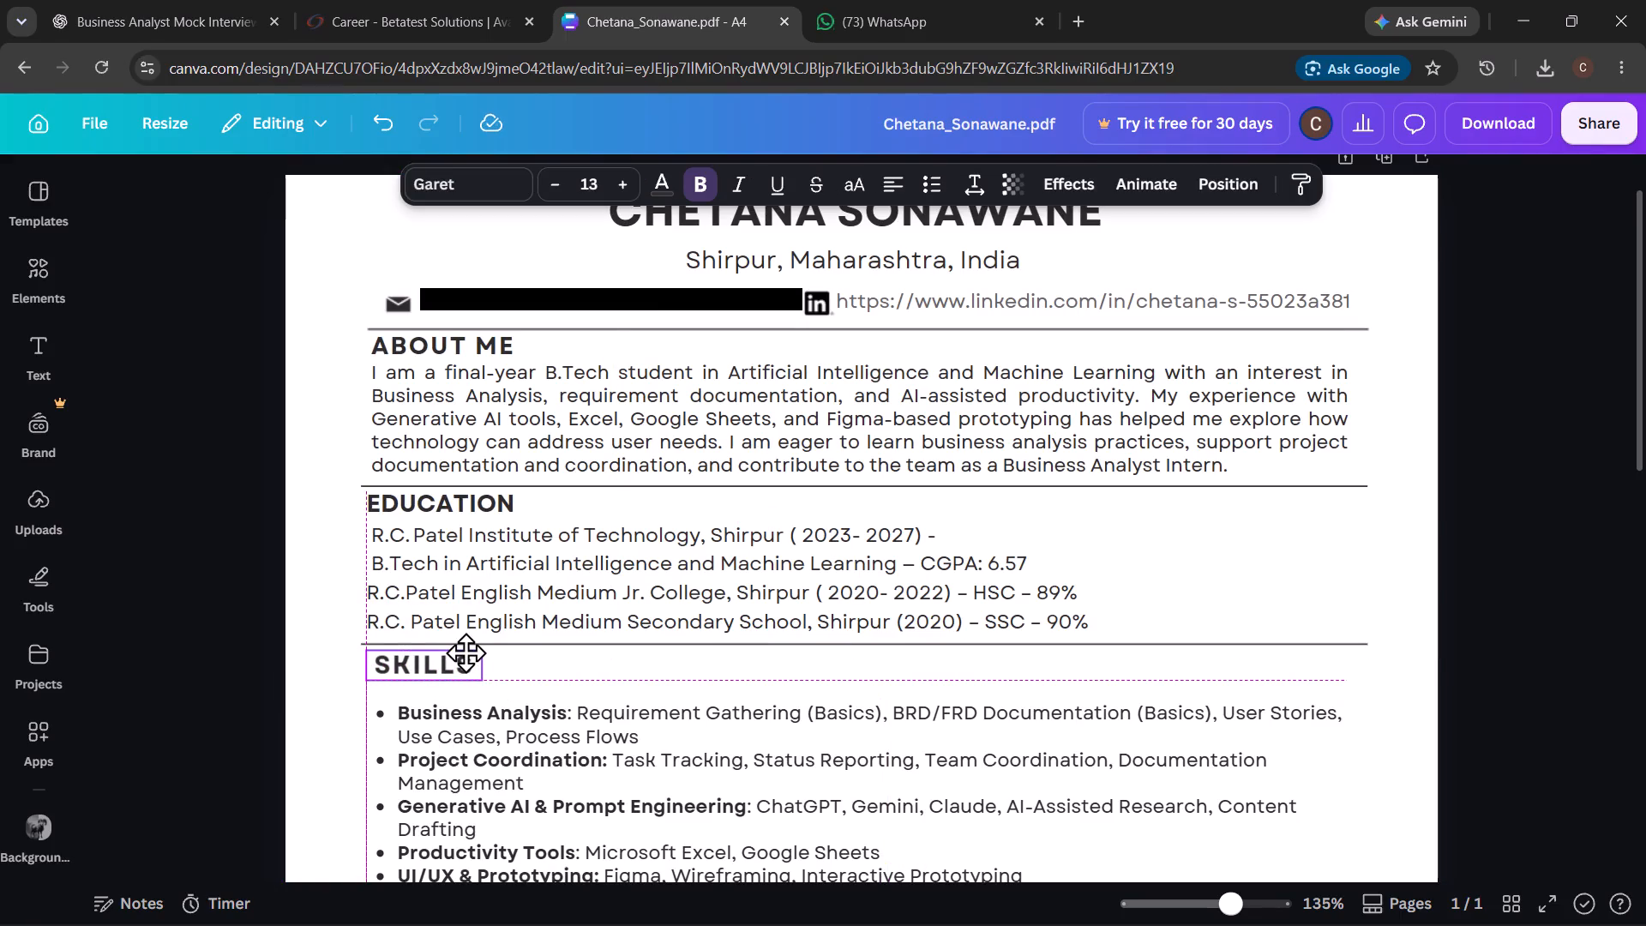
{"action": "left_click_drag", "start_coordinate": [466, 652], "coordinate": [462, 656]}
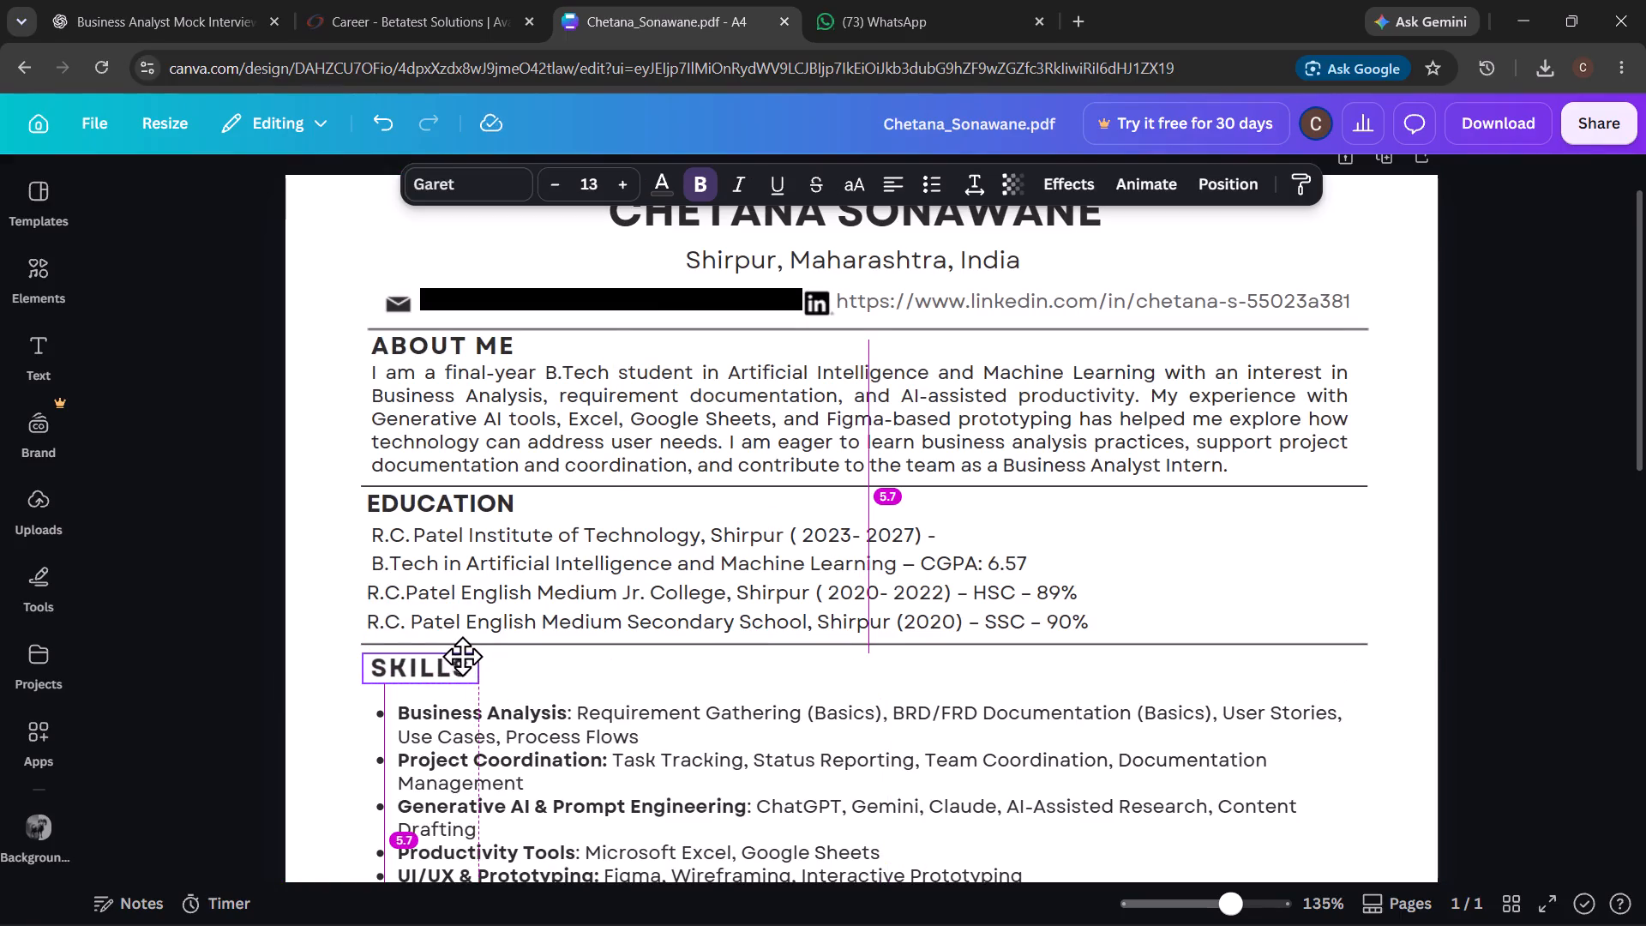
{"action": "left_click_drag", "start_coordinate": [462, 656], "coordinate": [466, 656]}
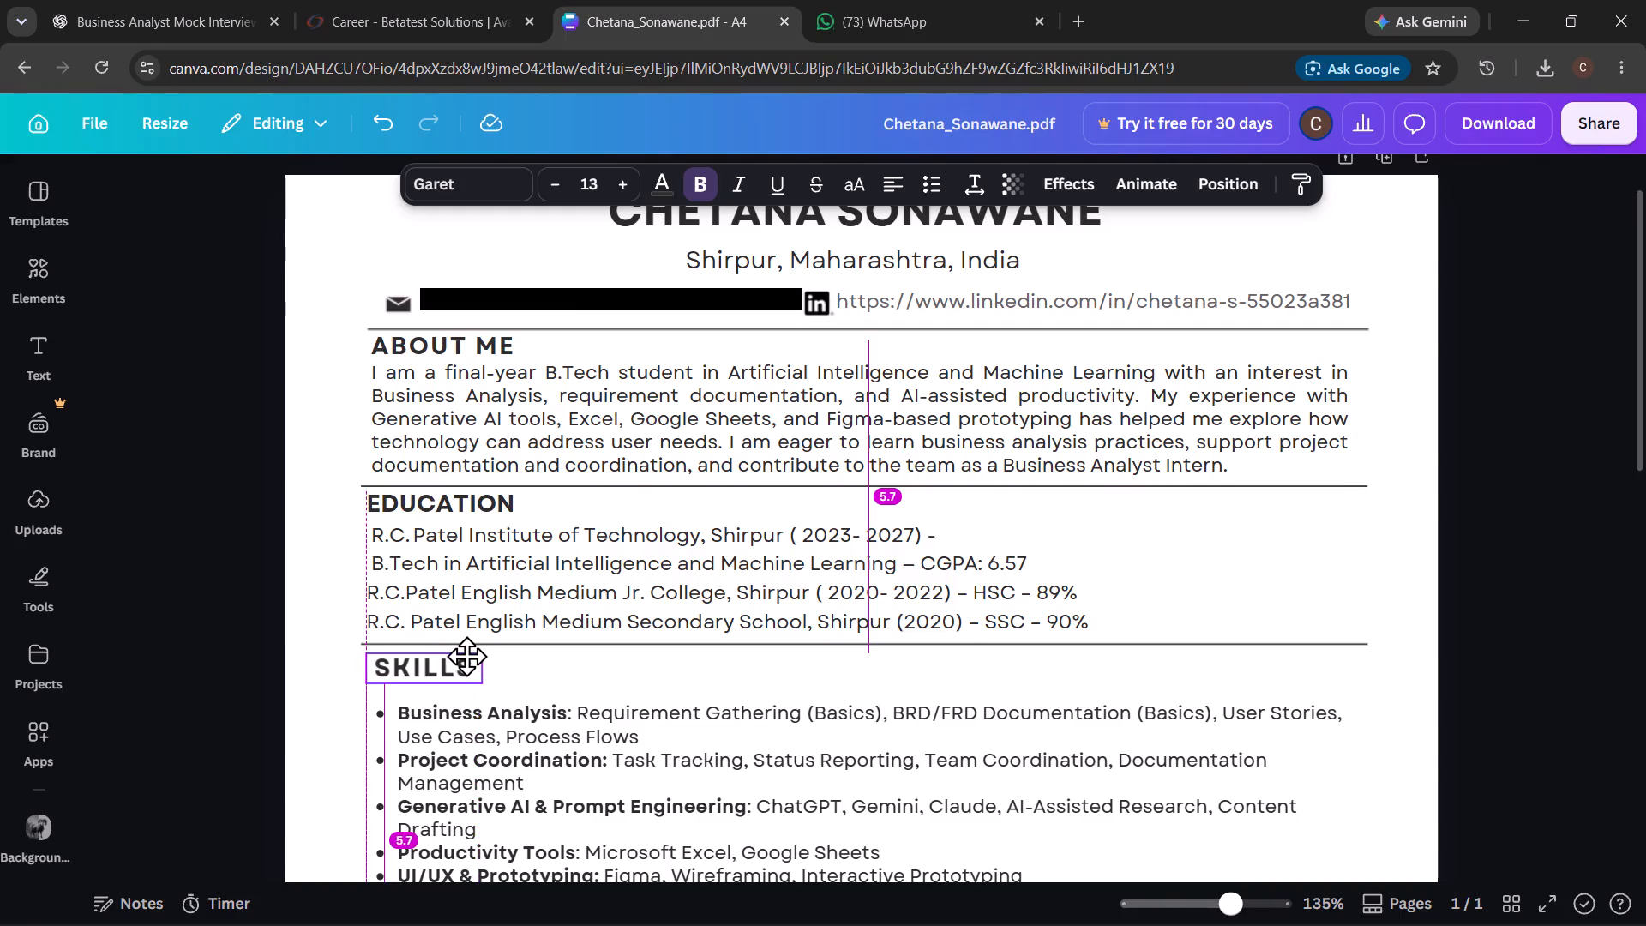
{"action": "left_click_drag", "start_coordinate": [466, 656], "coordinate": [467, 652]}
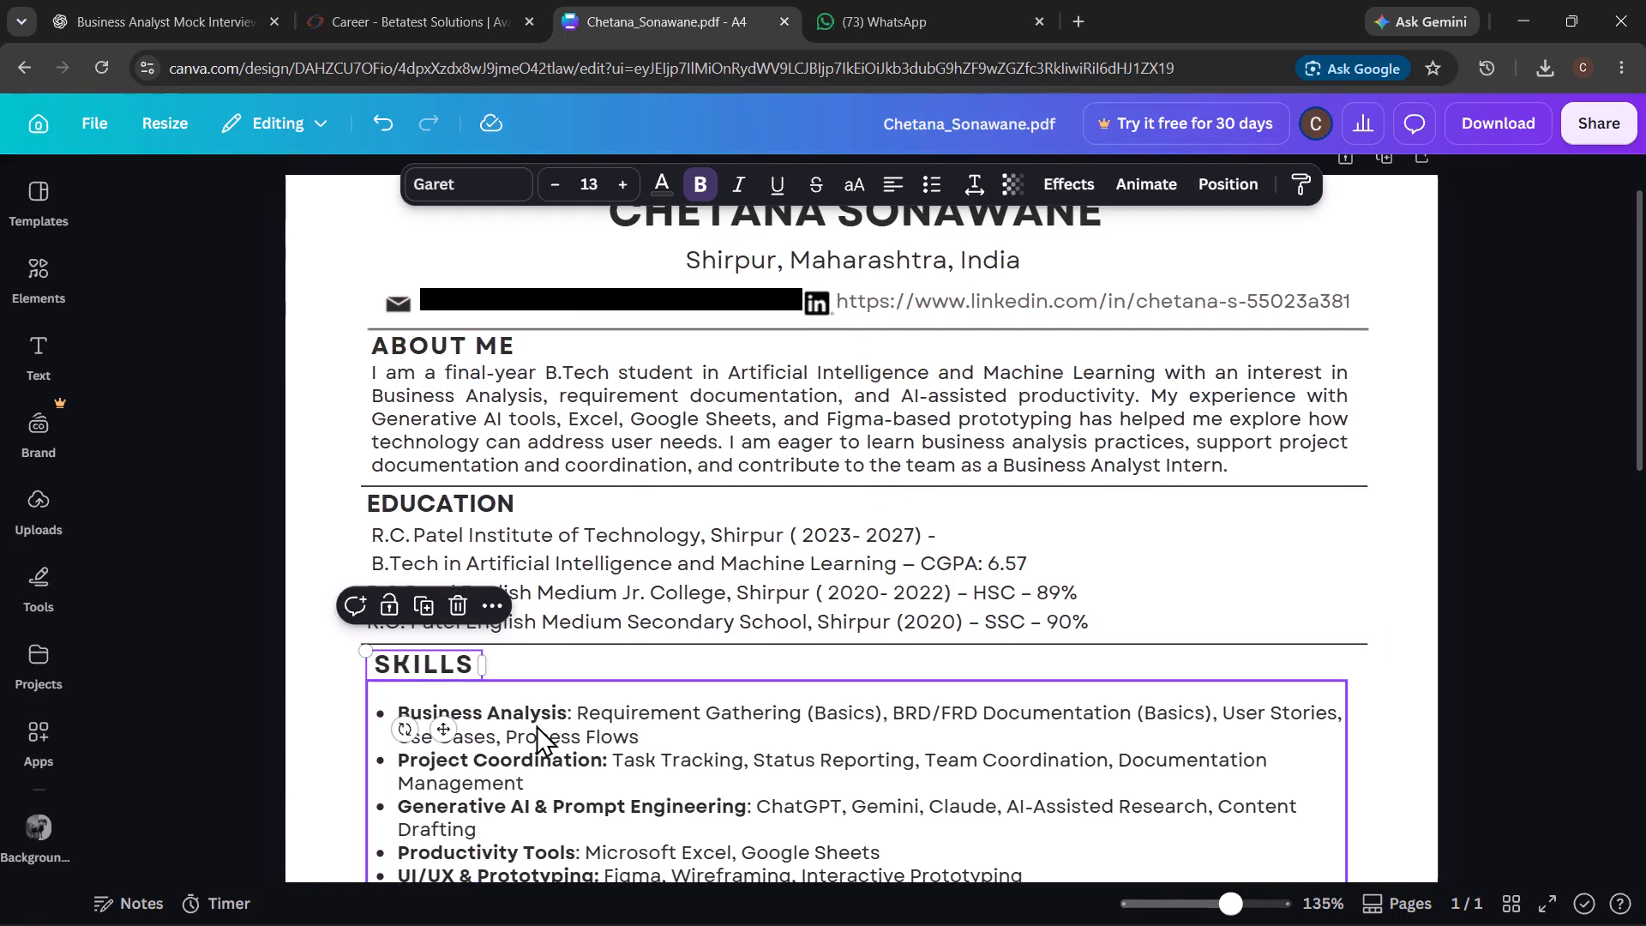
Move the skills bullet list up close beneath the SKILLS heading and slightly left, and widen its text box a little.
{"action": "left_click_drag", "start_coordinate": [536, 725], "coordinate": [536, 719]}
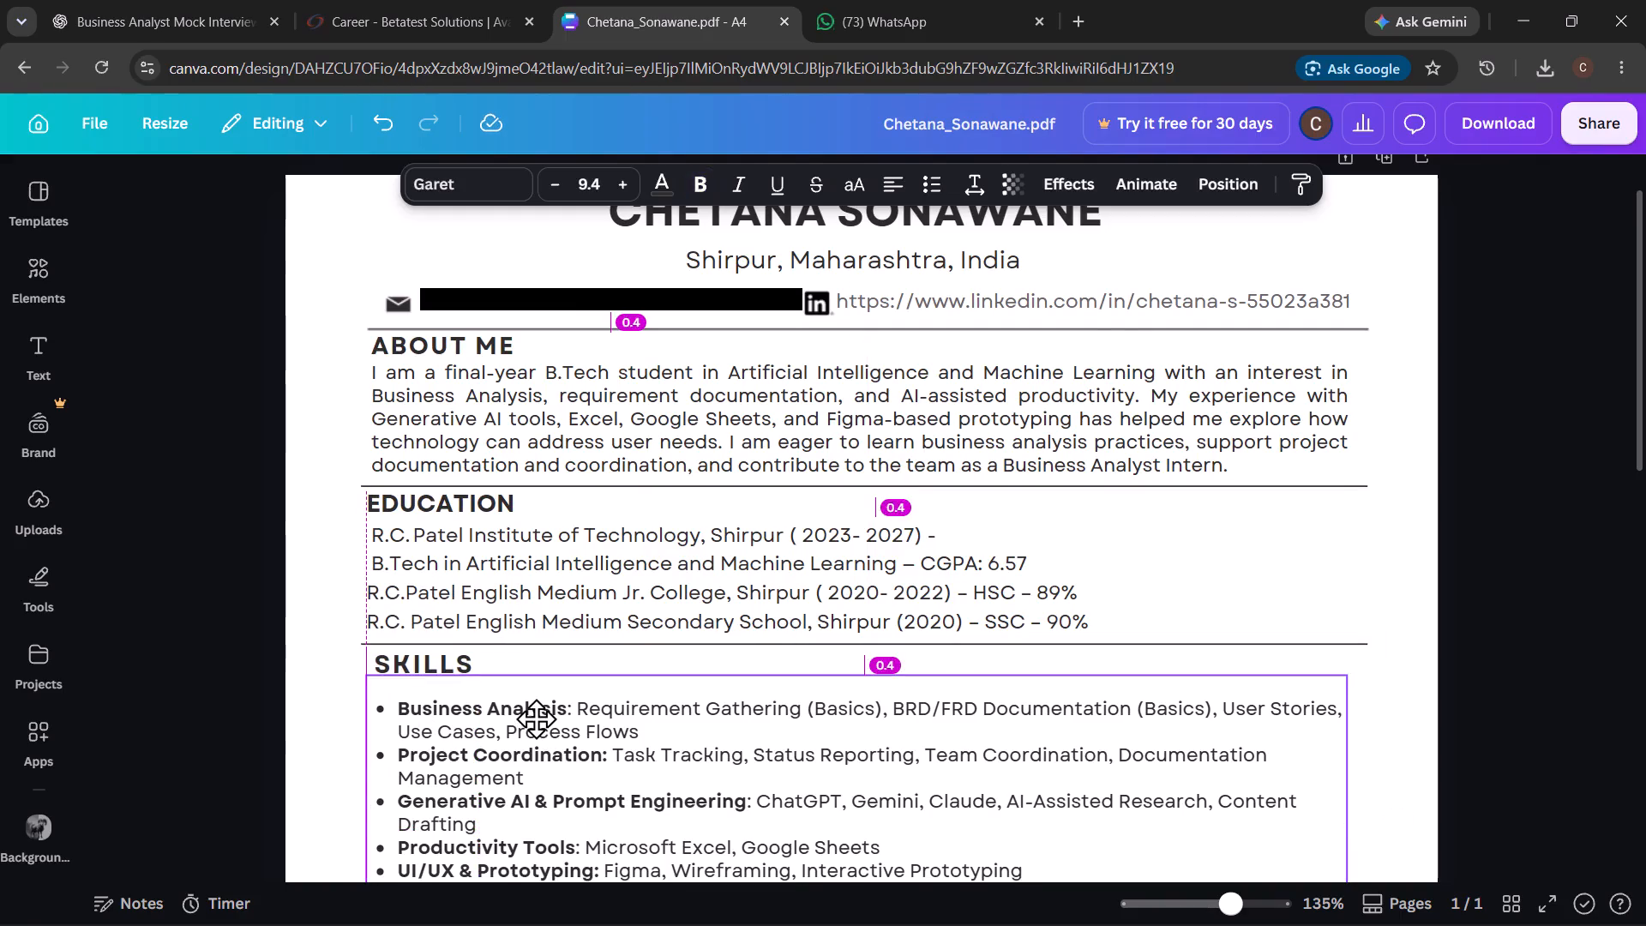
{"action": "left_click_drag", "start_coordinate": [536, 719], "coordinate": [529, 706]}
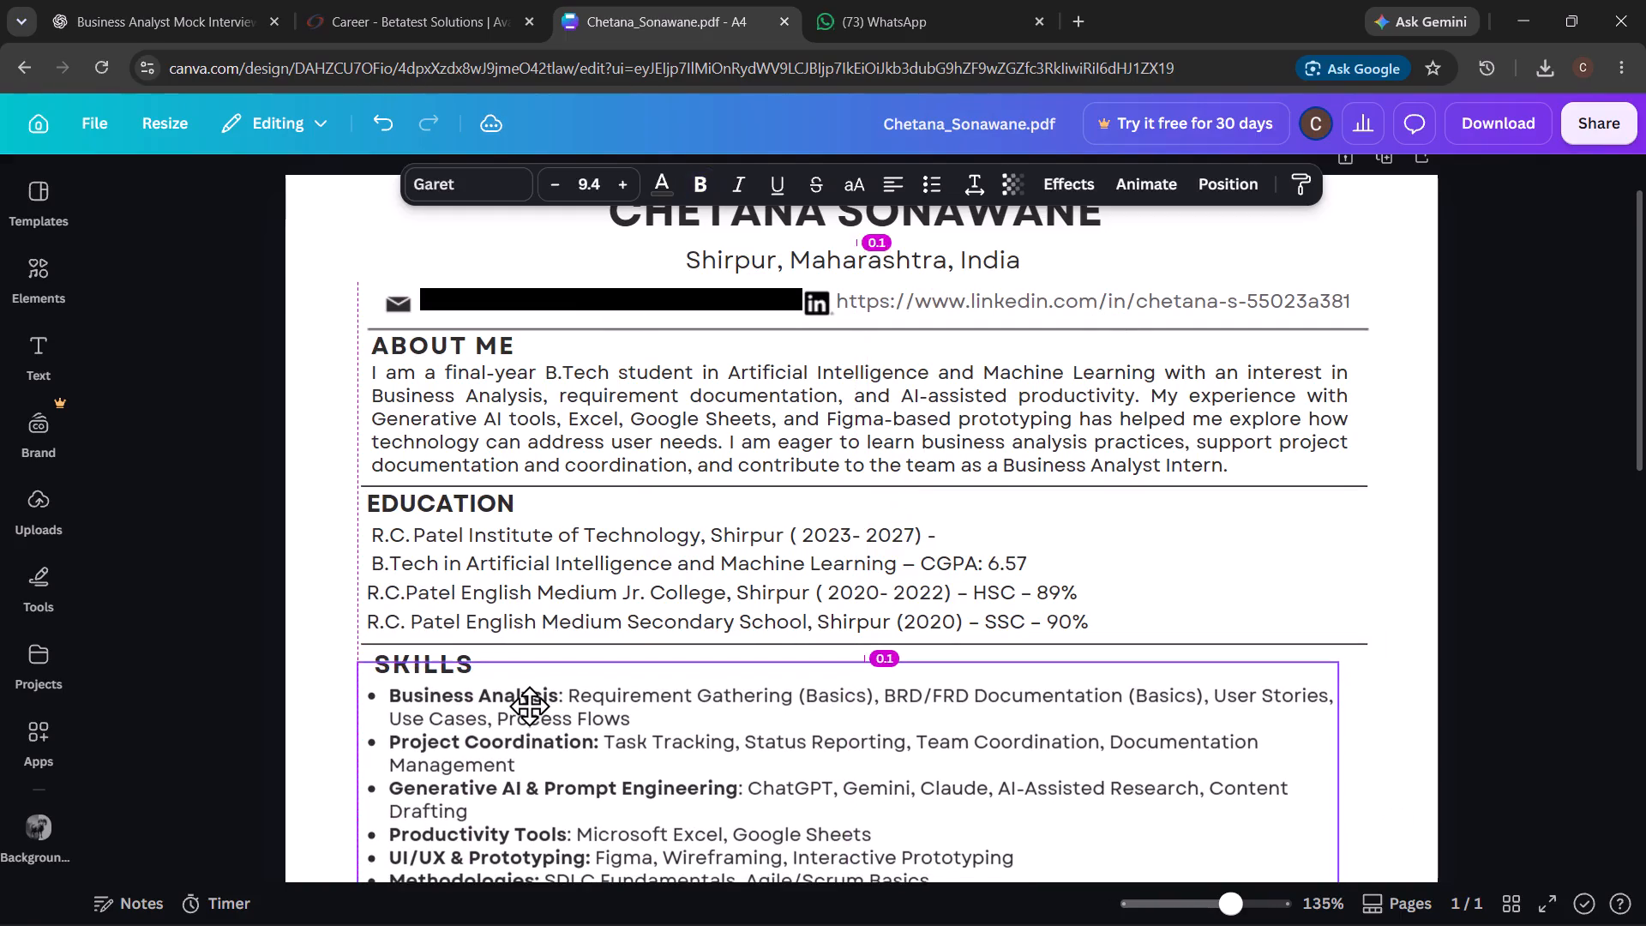
{"action": "left_click_drag", "start_coordinate": [529, 706], "coordinate": [529, 705]}
{"action": "scroll", "coordinate": [529, 705], "scroll_direction": "down", "scroll_amount": 2}
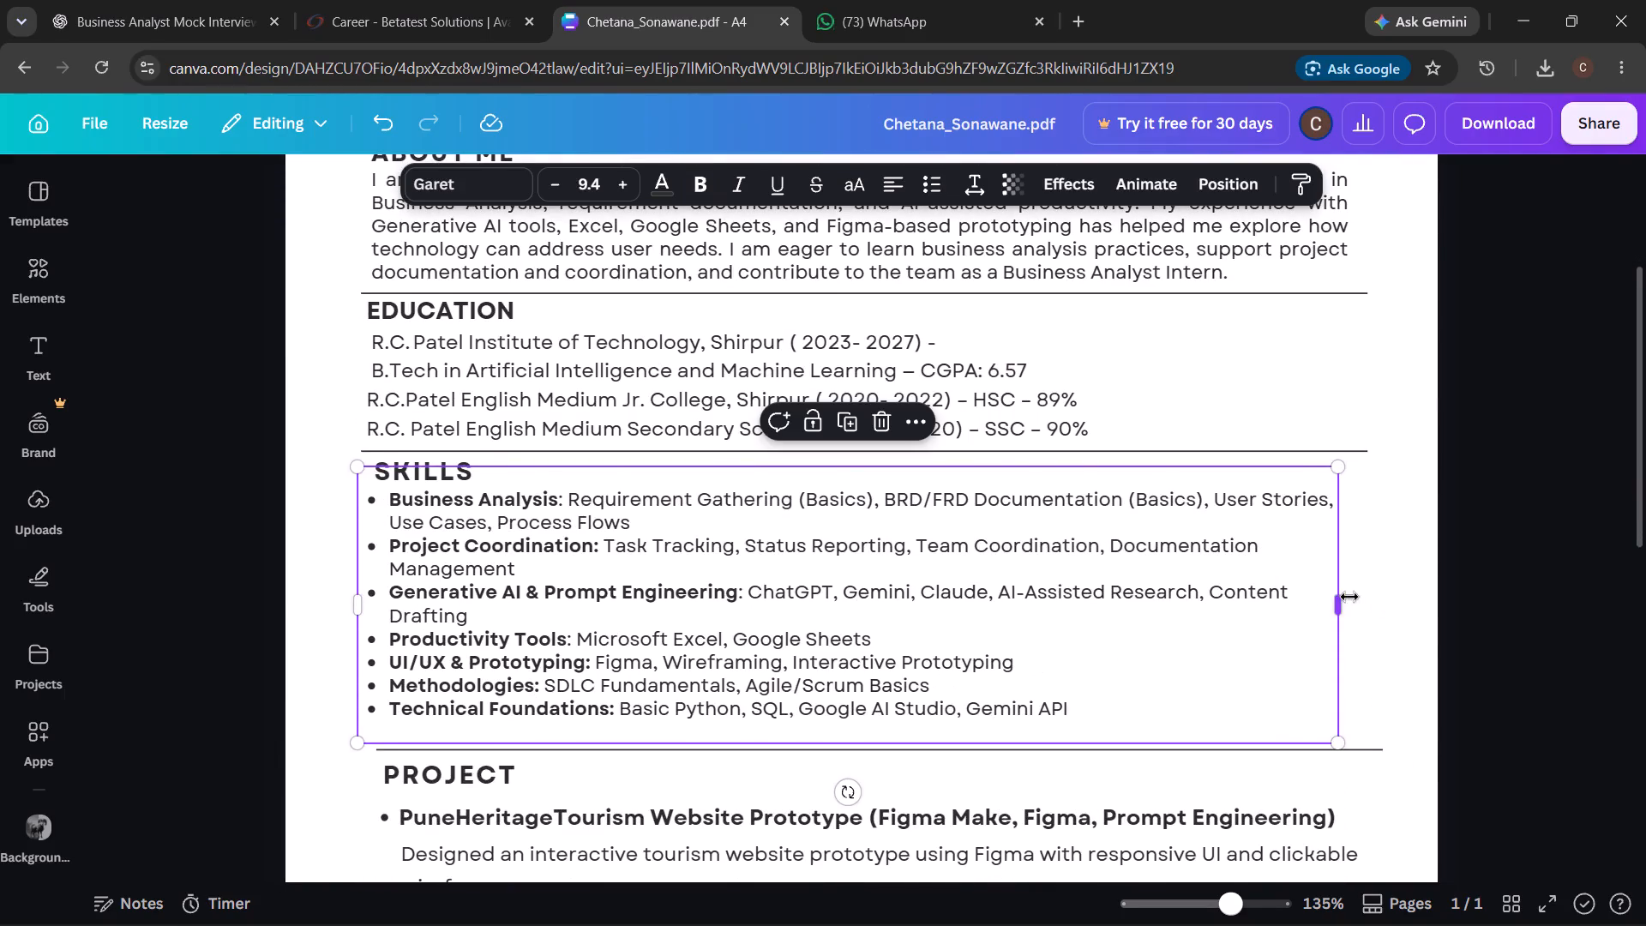
{"action": "left_click", "coordinate": [1337, 602]}
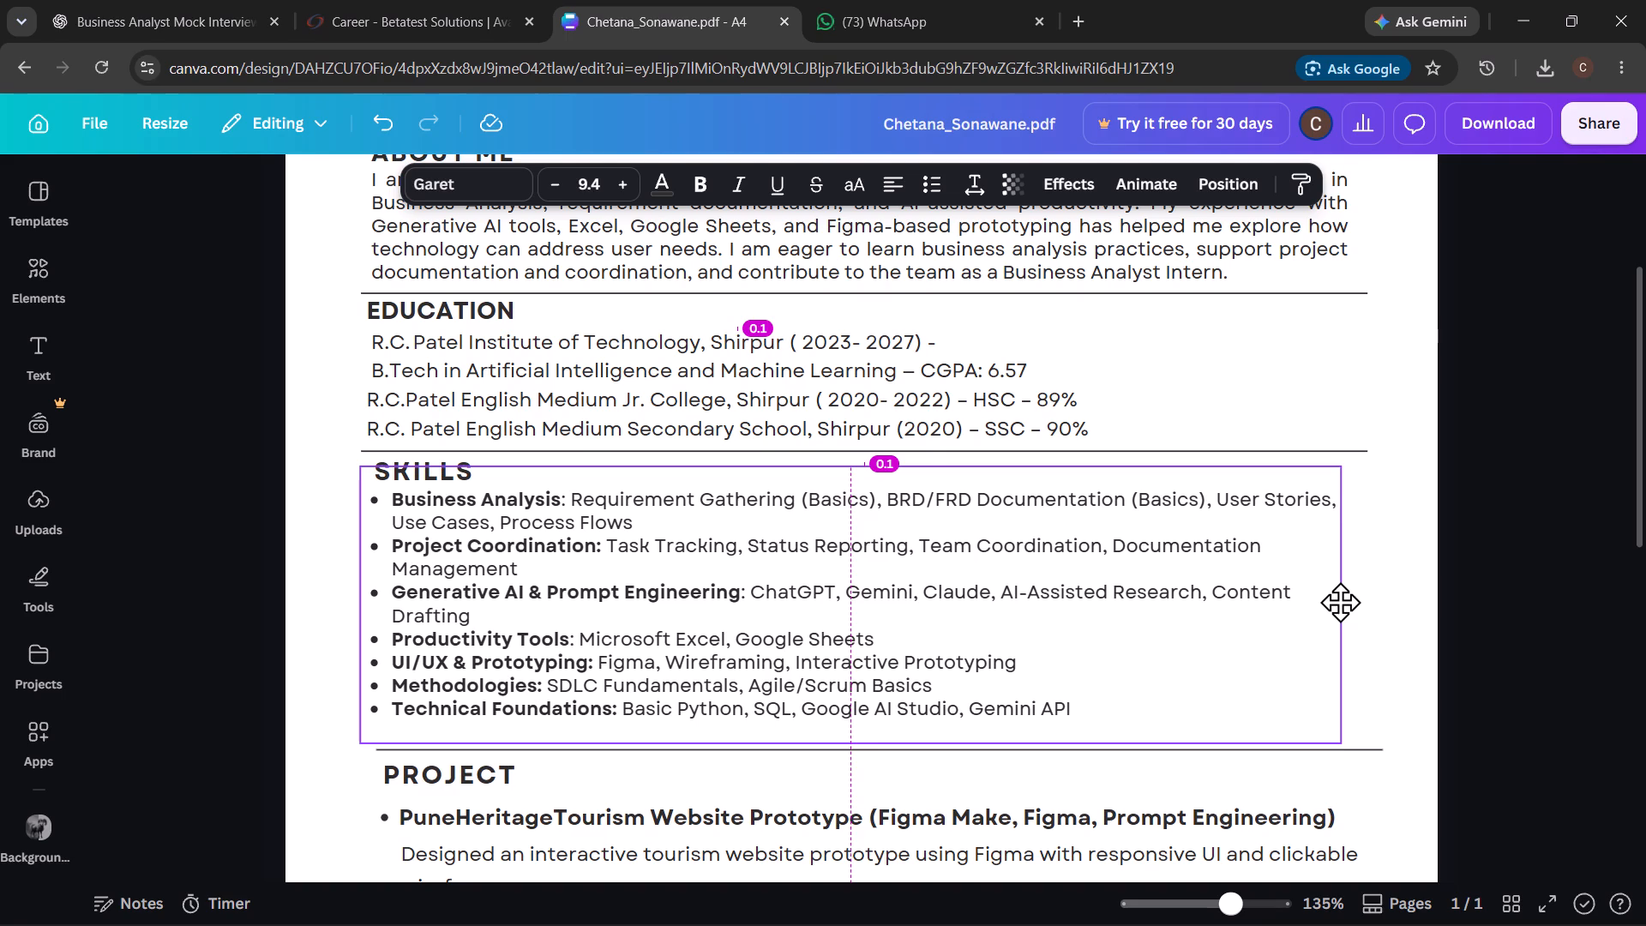
{"action": "left_click_drag", "start_coordinate": [1349, 602], "coordinate": [1369, 602]}
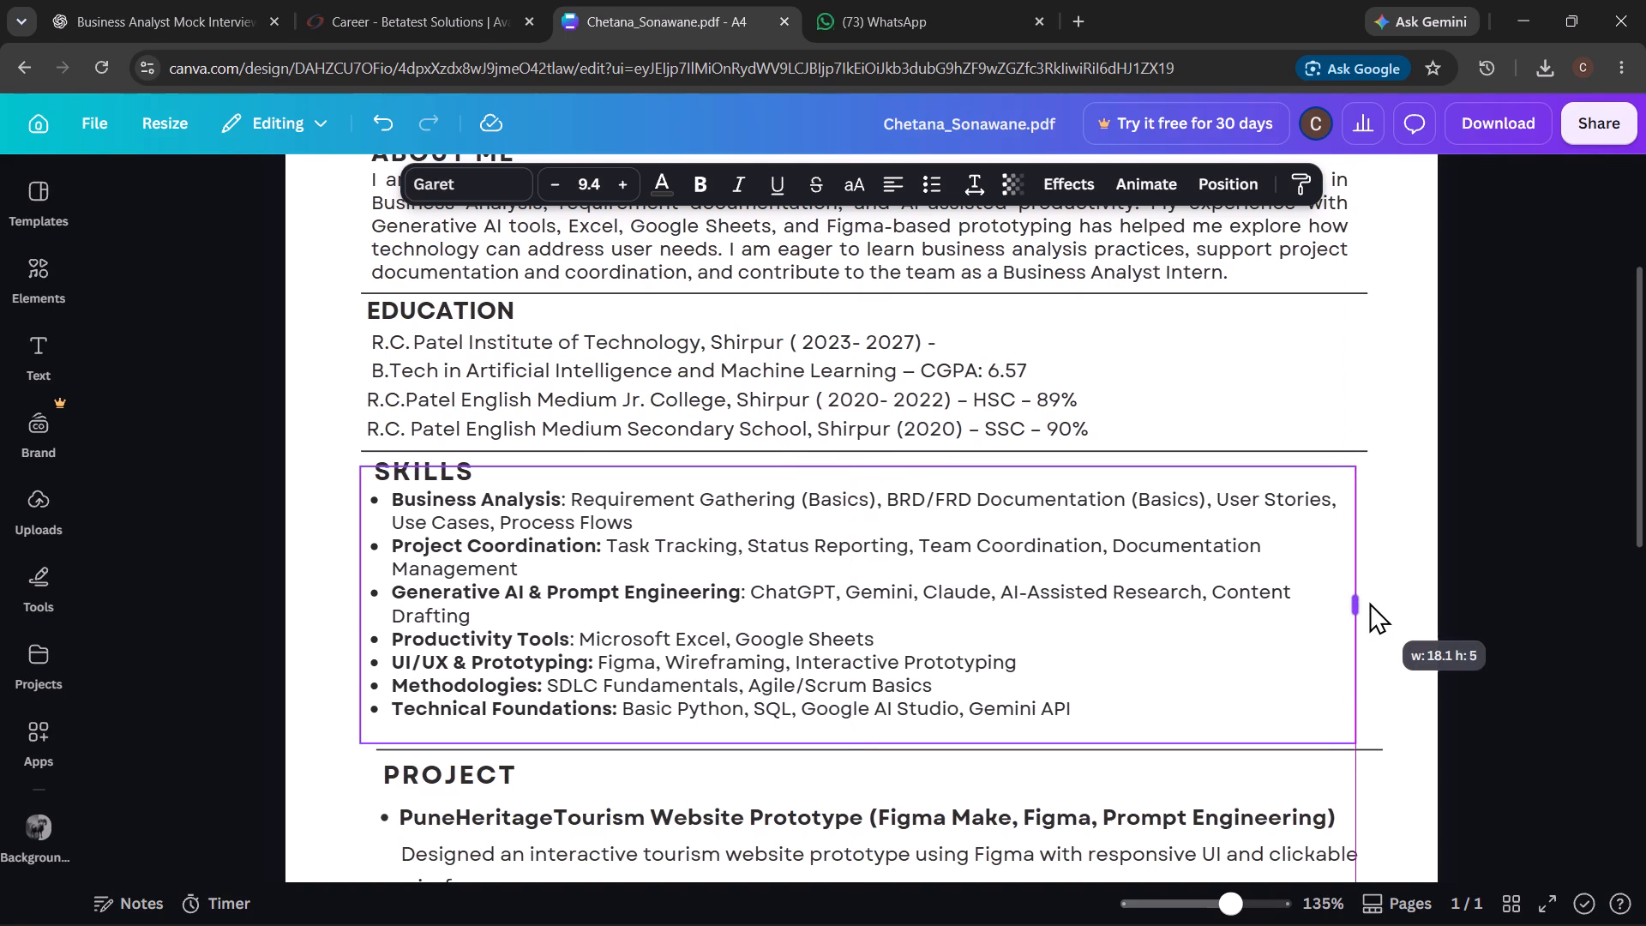
{"action": "left_click_drag", "start_coordinate": [1369, 602], "coordinate": [1359, 603]}
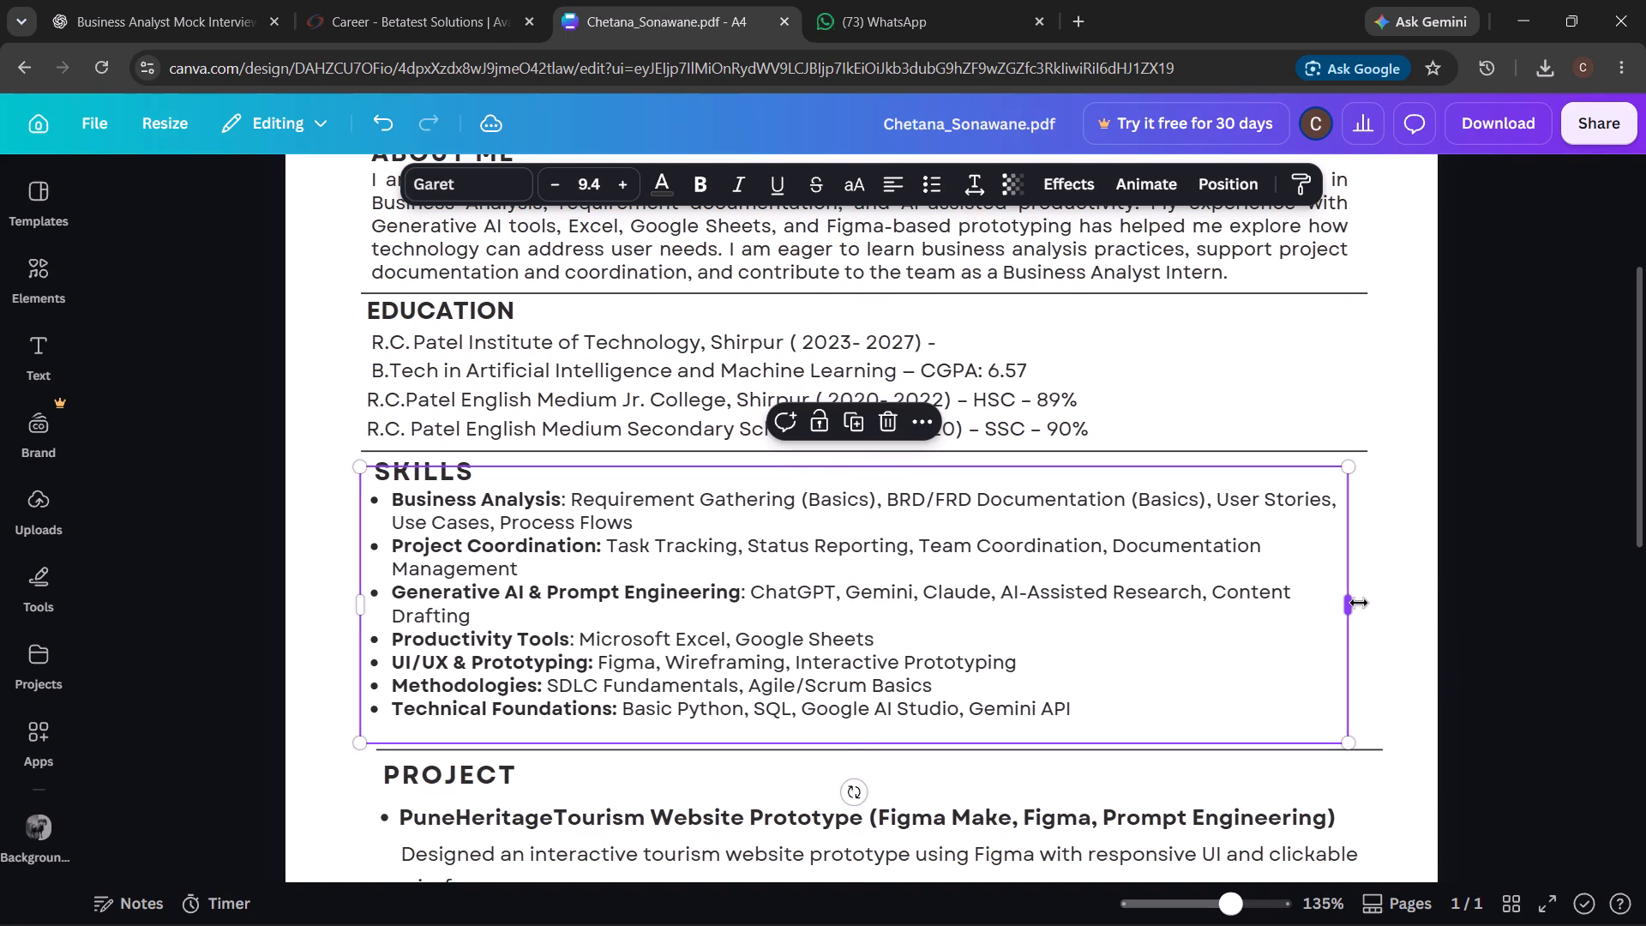
Move the divider above PROJECT up and slightly left, to just below the Technical Foundations line.
{"action": "scroll", "coordinate": [1146, 697], "scroll_direction": "down", "scroll_amount": 1}
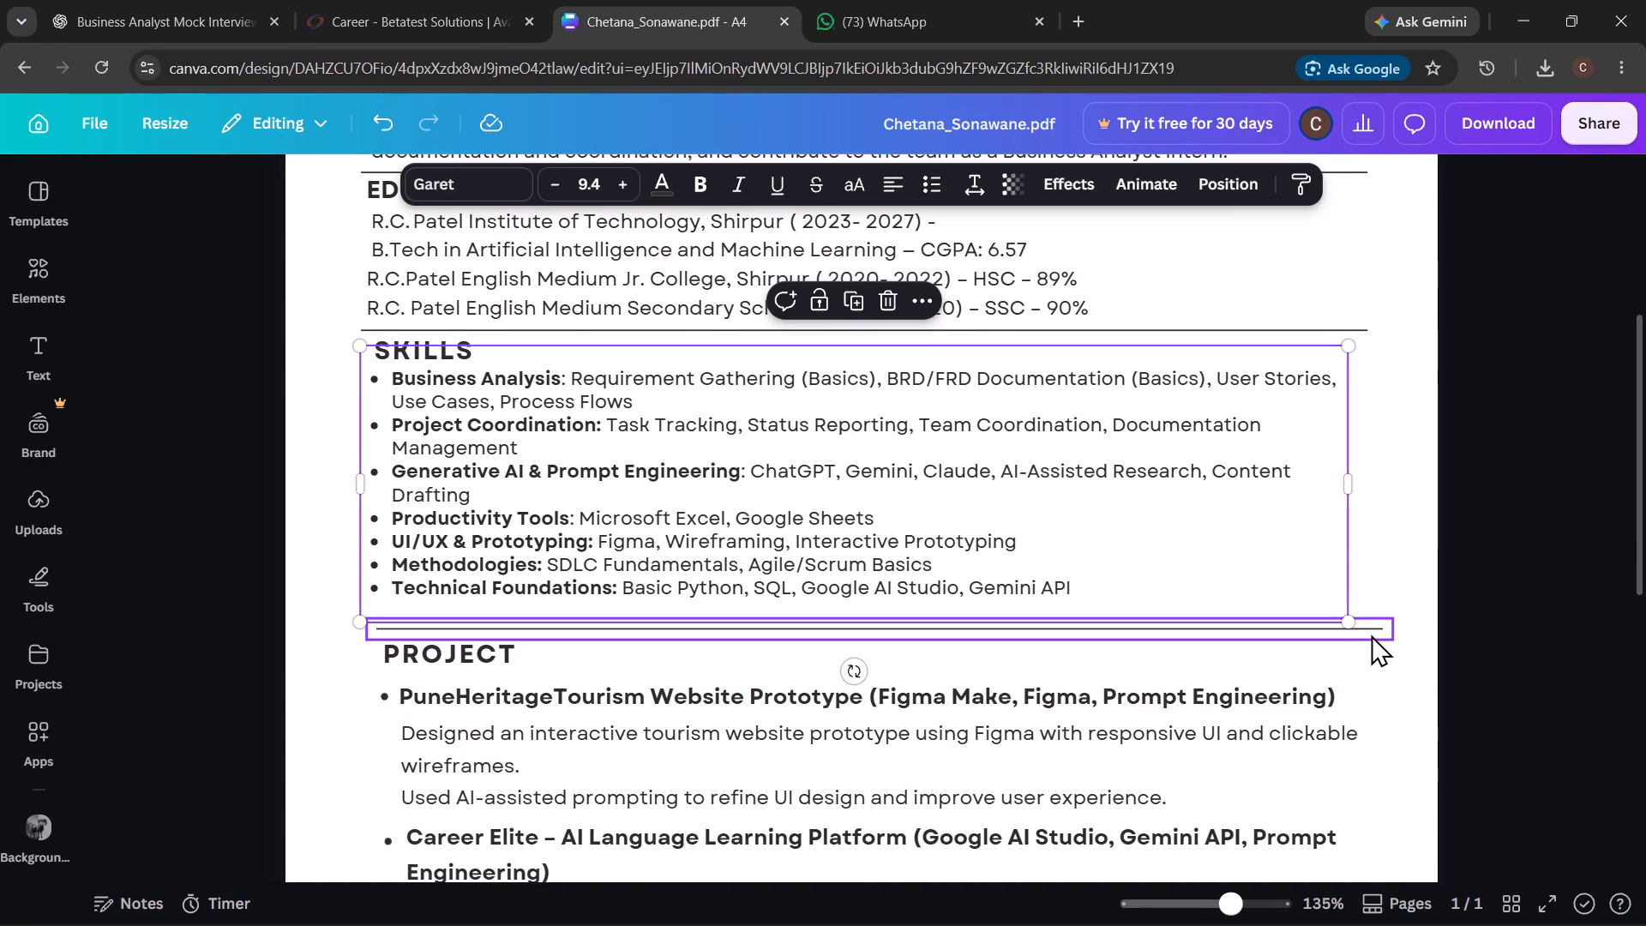
{"action": "left_click_drag", "start_coordinate": [1371, 634], "coordinate": [1369, 623]}
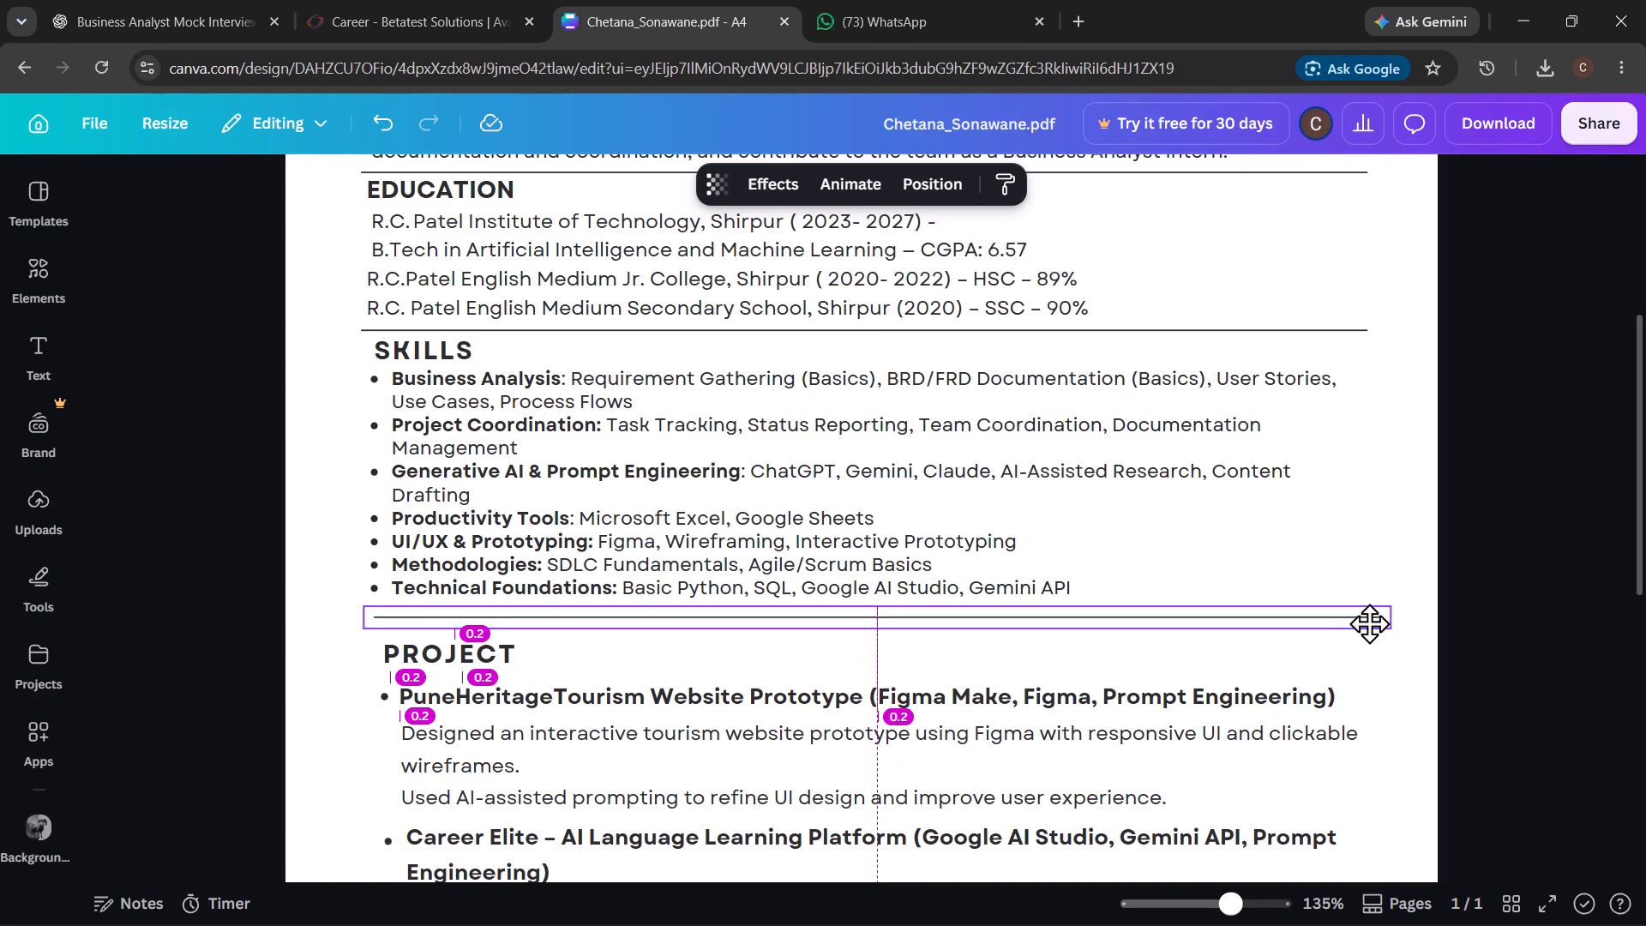
{"action": "left_click_drag", "start_coordinate": [1369, 623], "coordinate": [1366, 620]}
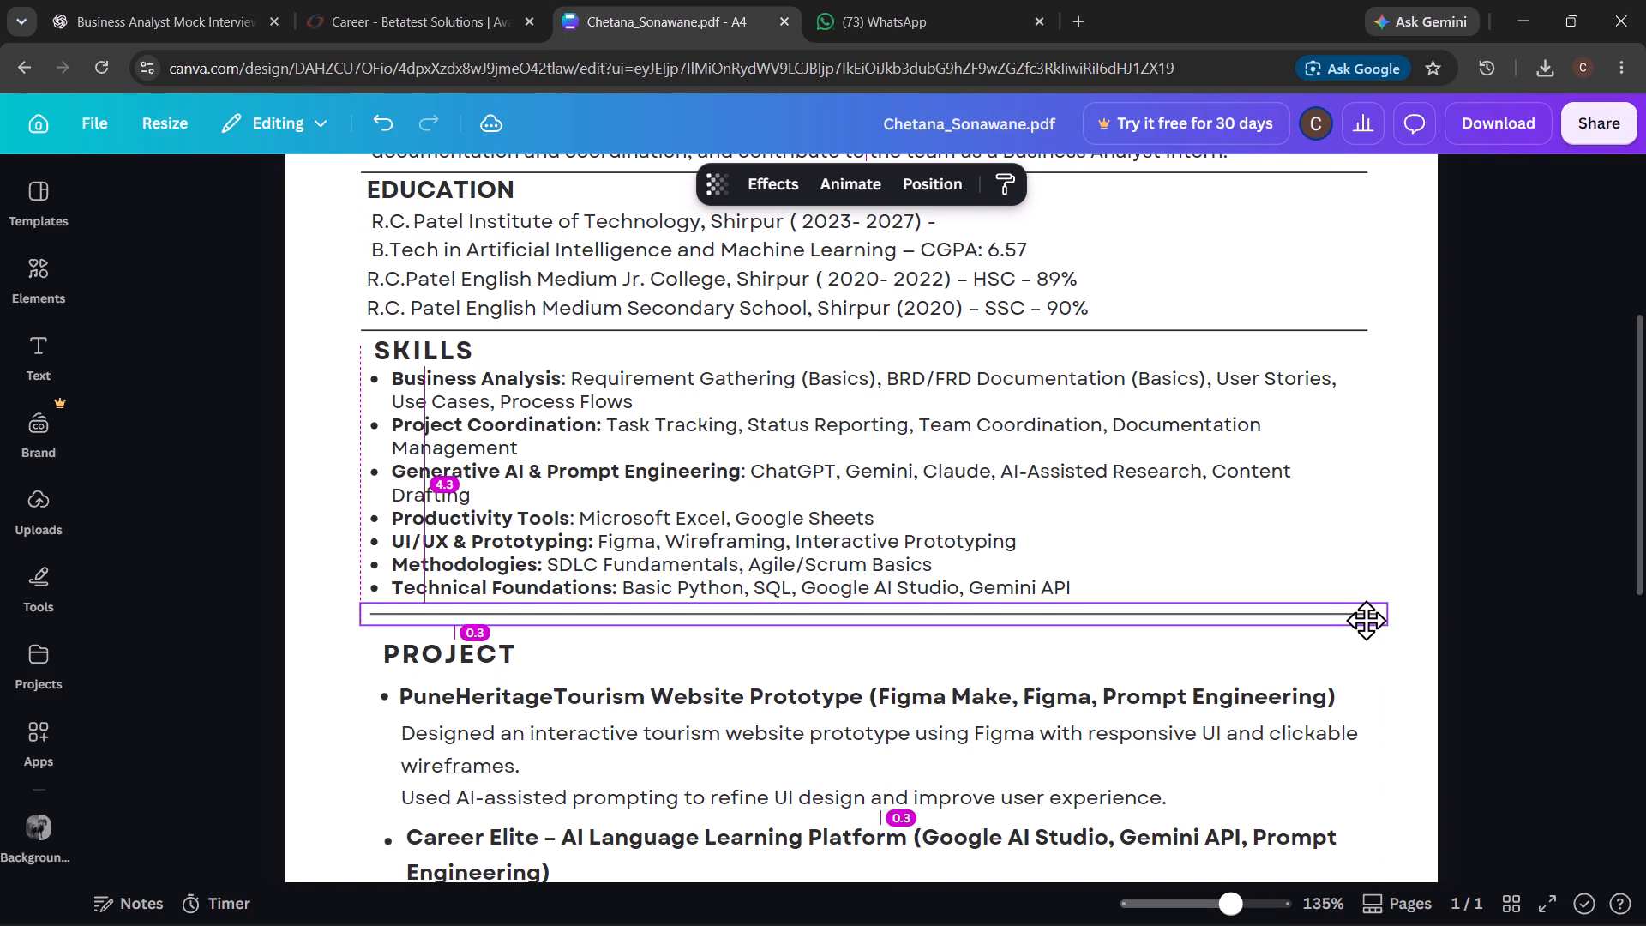
{"action": "left_click_drag", "start_coordinate": [1366, 620], "coordinate": [1362, 617]}
{"action": "left_click", "coordinate": [1380, 664]}
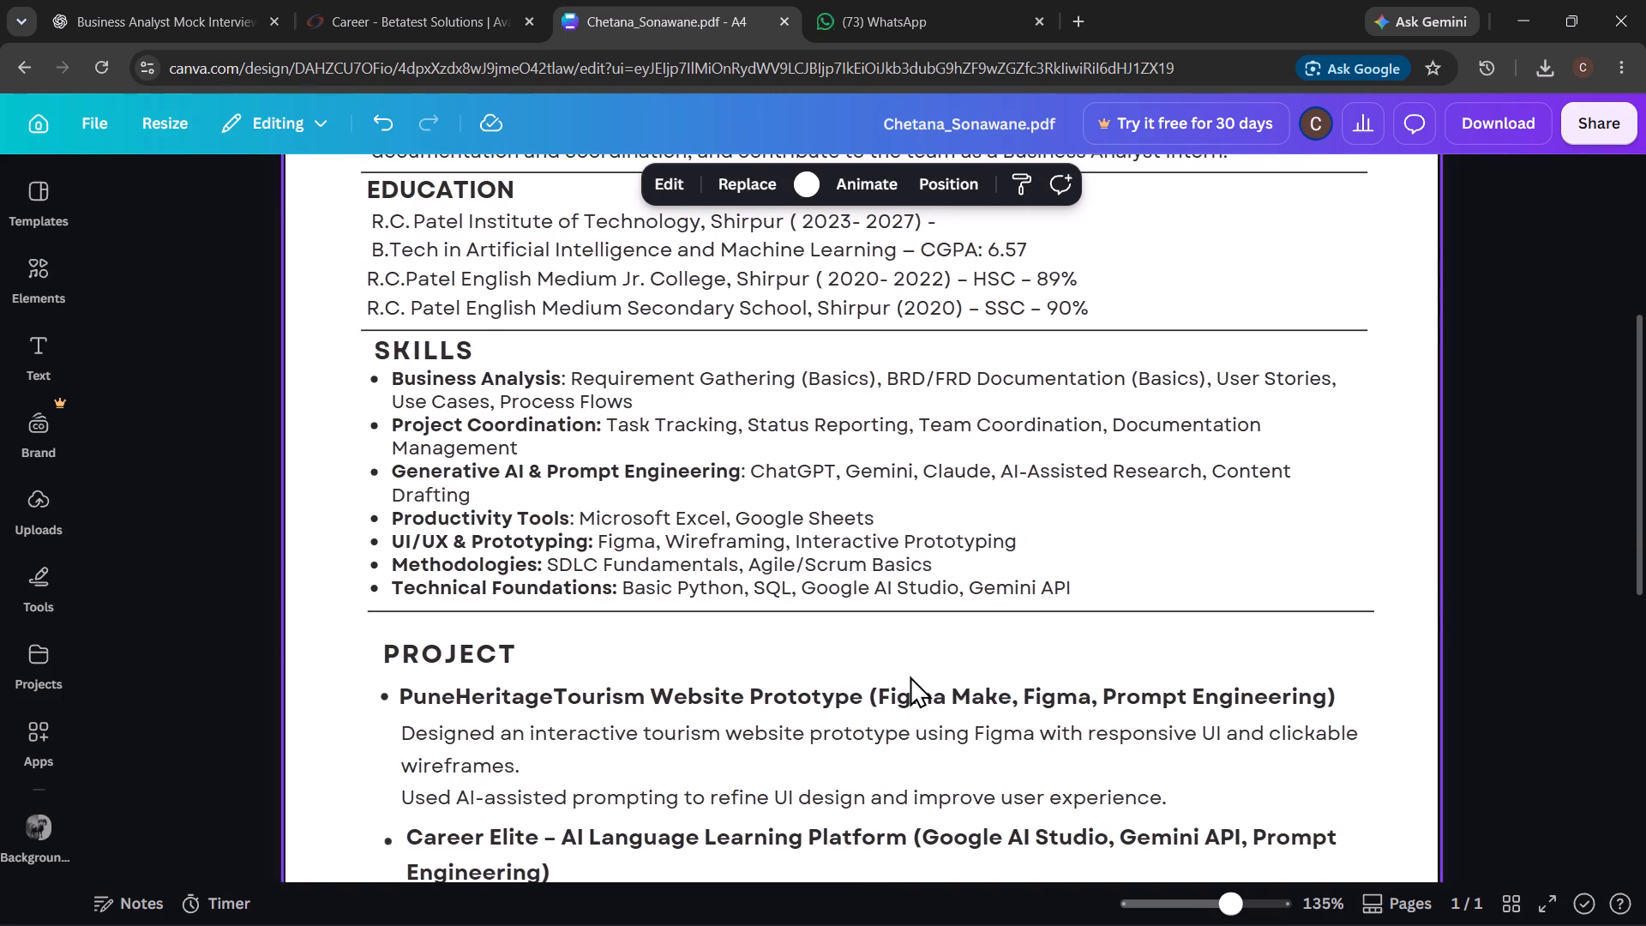
Move the PROJECT heading up to just beneath its divider and slightly left.
{"action": "left_click_drag", "start_coordinate": [465, 665], "coordinate": [465, 664]}
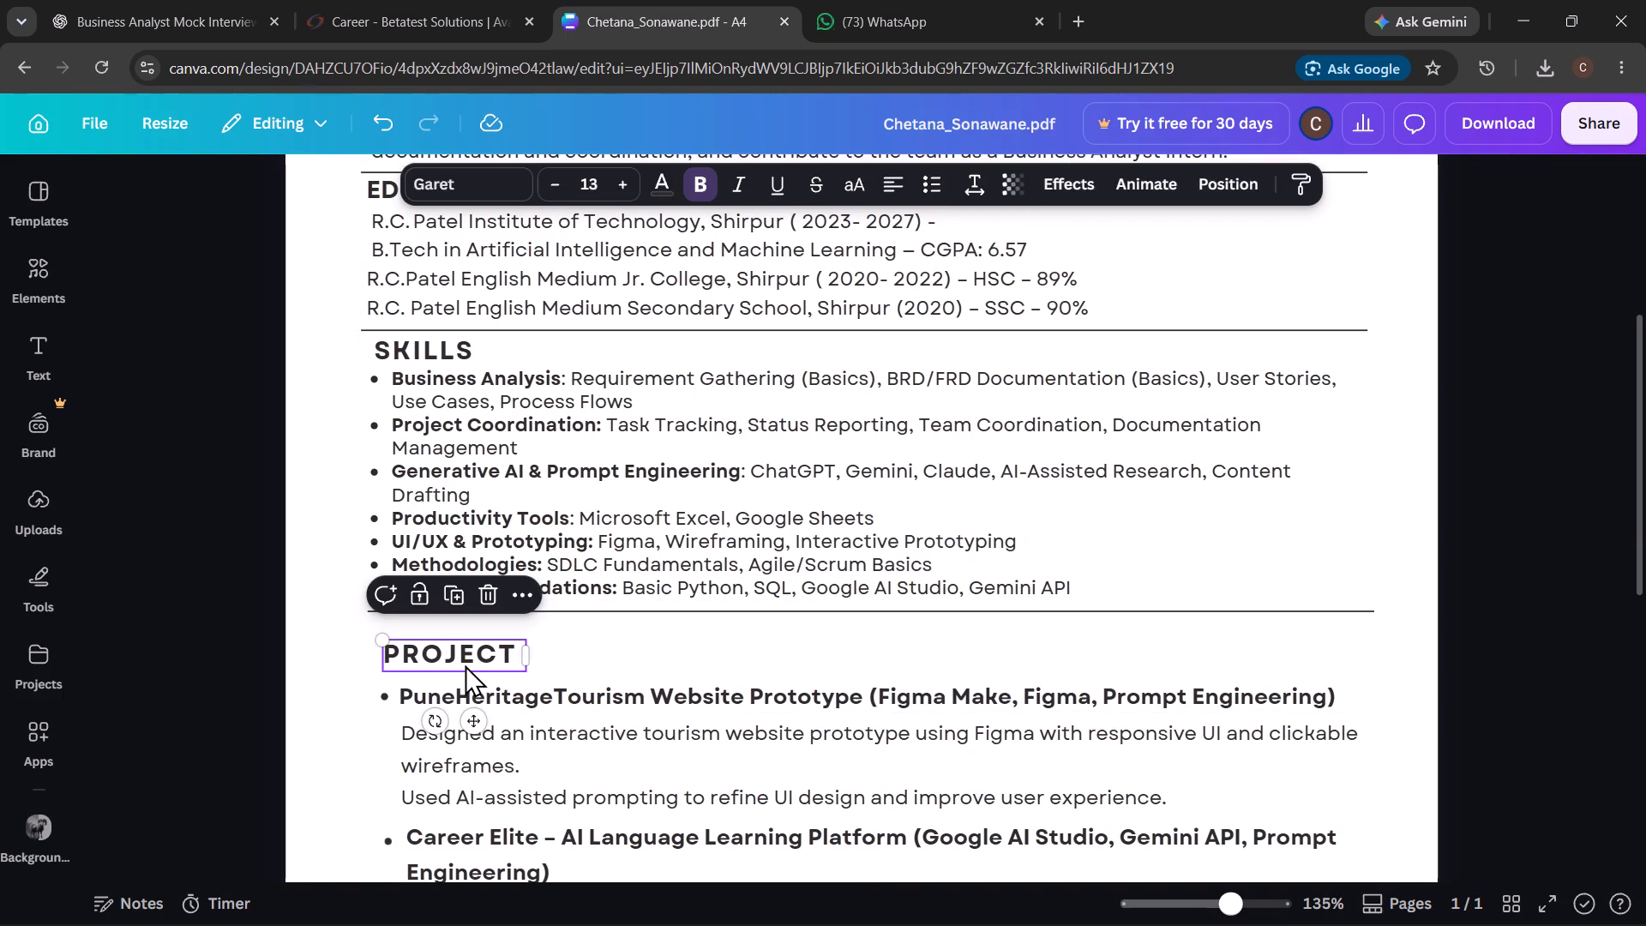
{"action": "left_click_drag", "start_coordinate": [465, 664], "coordinate": [461, 646]}
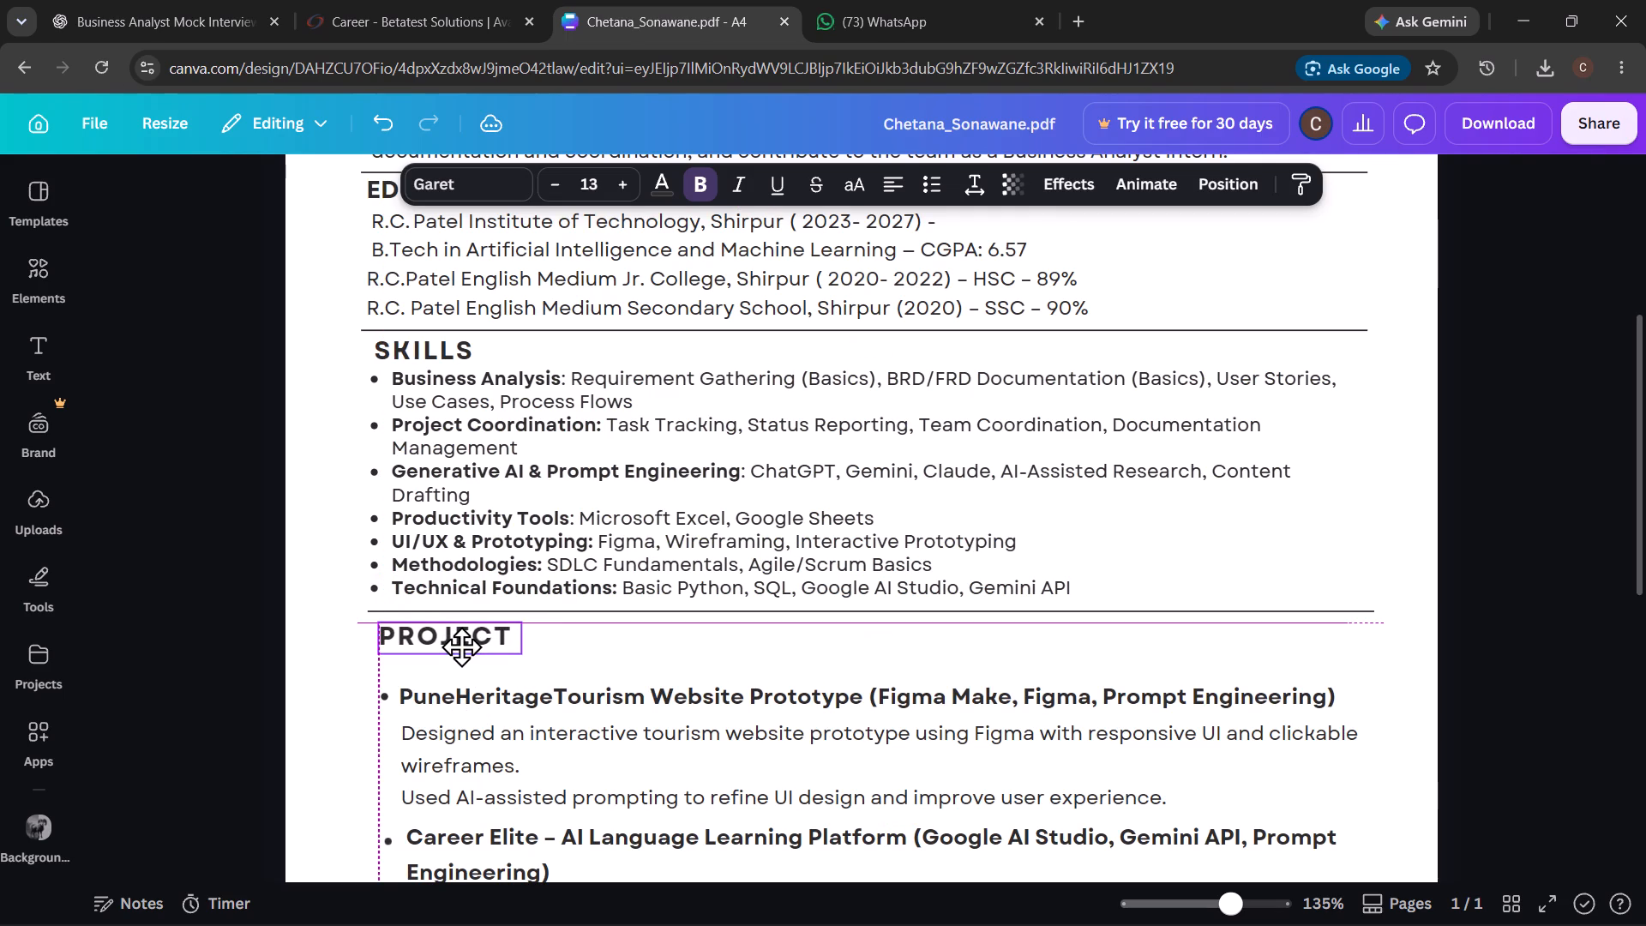
{"action": "left_click_drag", "start_coordinate": [461, 646], "coordinate": [463, 644]}
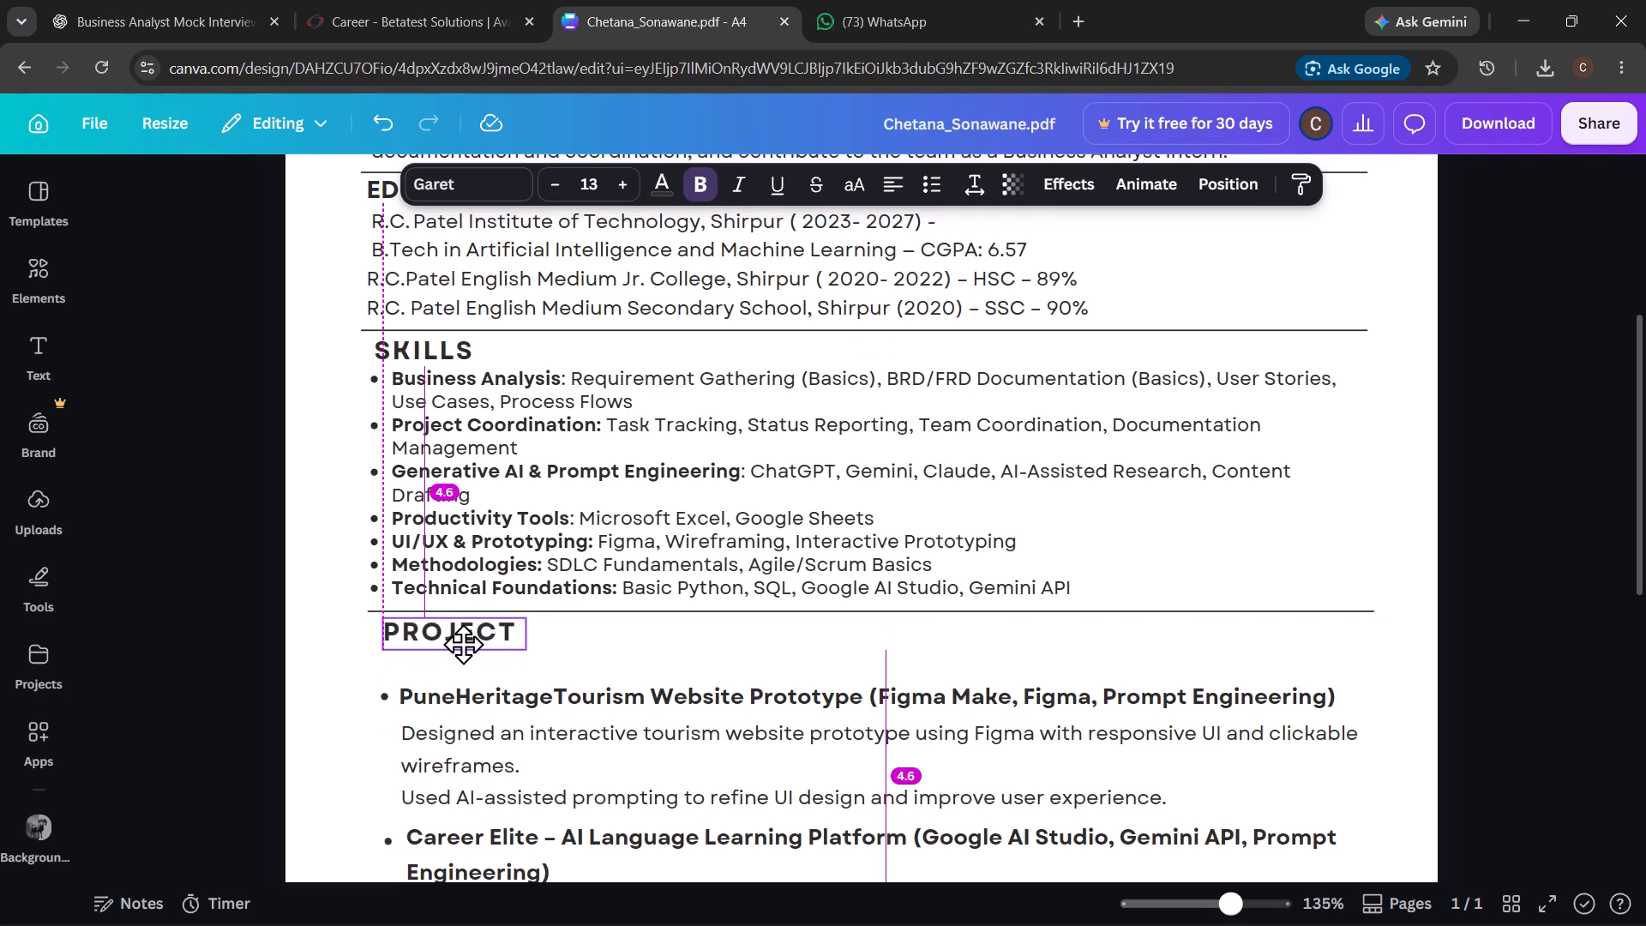
{"action": "left_click_drag", "start_coordinate": [463, 644], "coordinate": [458, 644]}
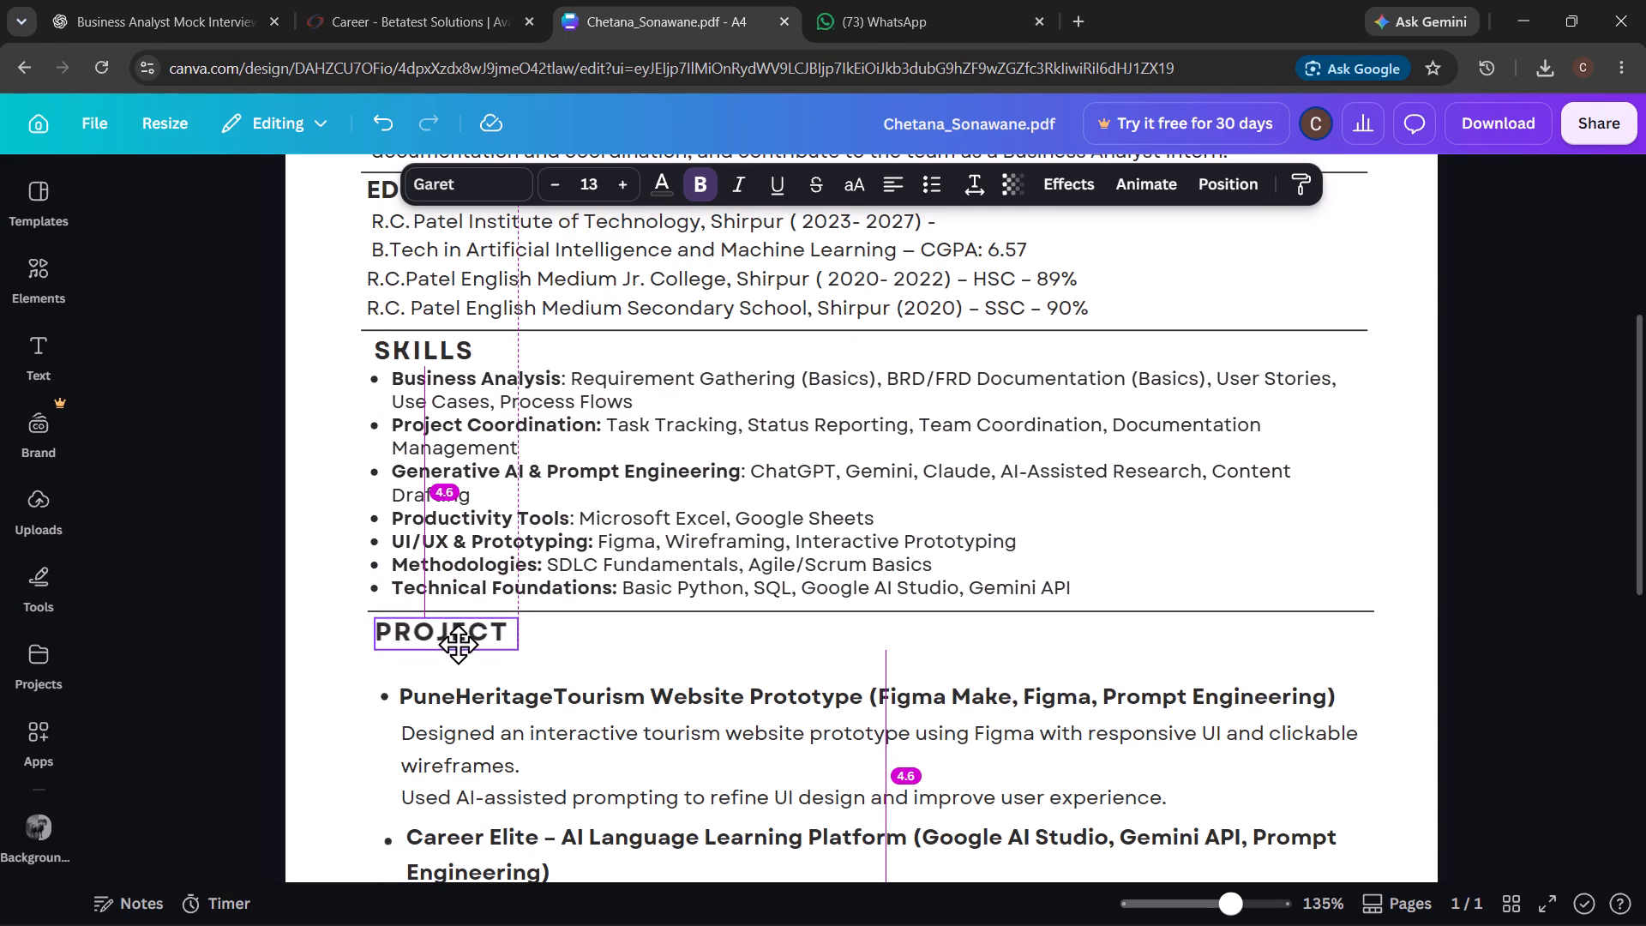
{"action": "left_click_drag", "start_coordinate": [458, 644], "coordinate": [461, 643]}
{"action": "triple_click", "coordinate": [461, 643]}
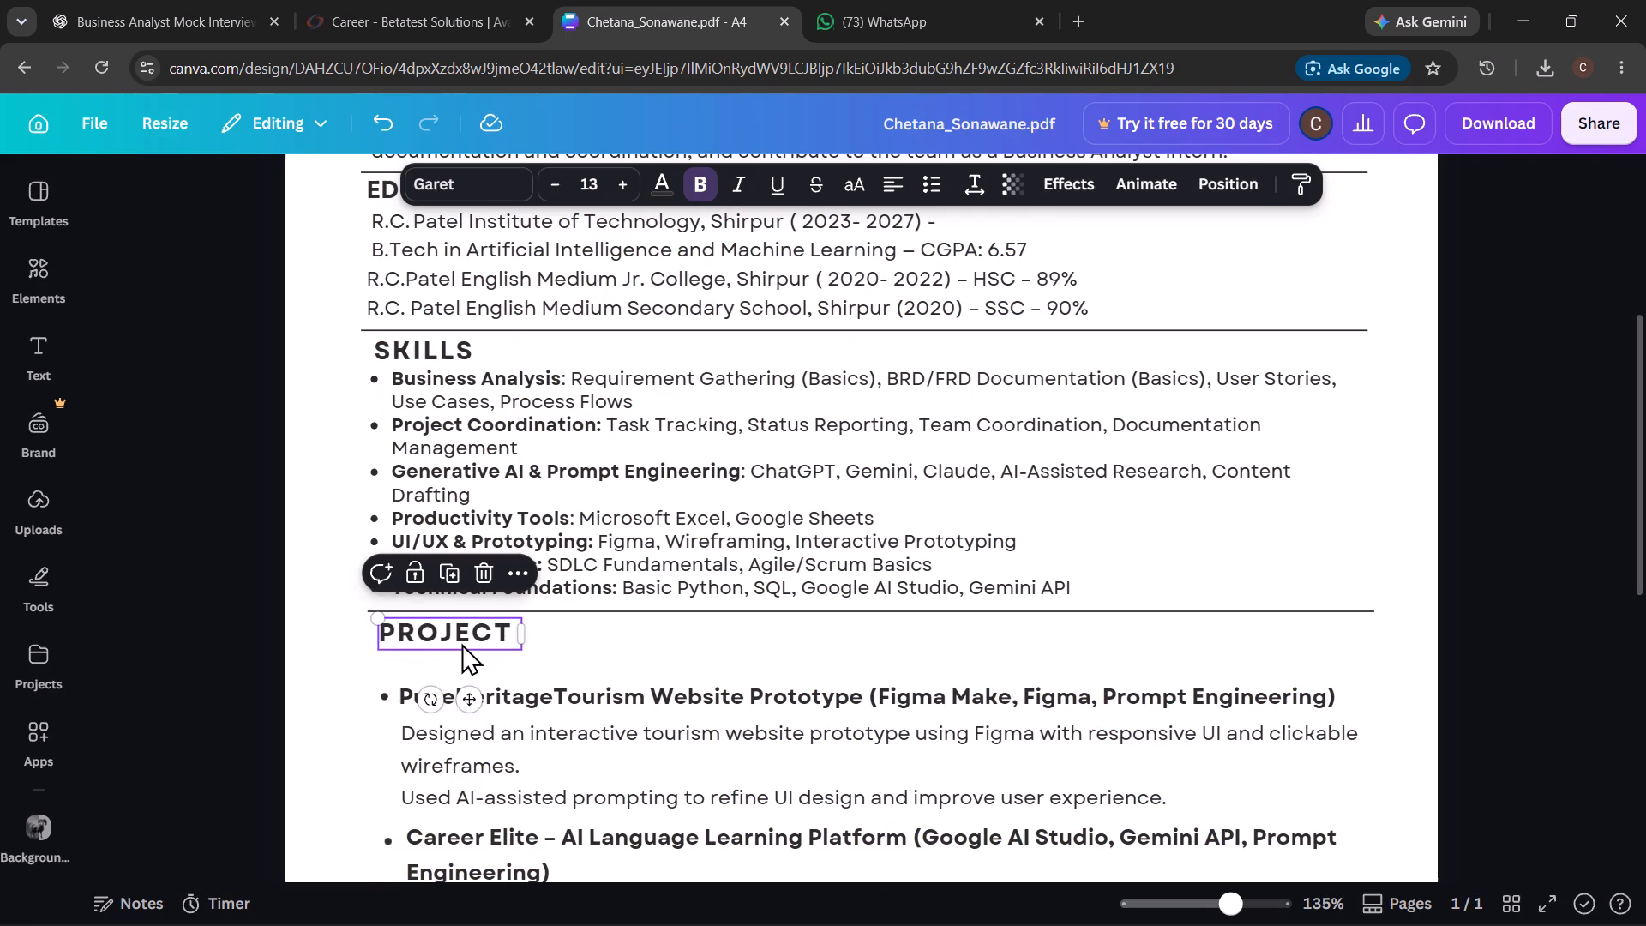
{"action": "key", "text": "ctrl+c"}
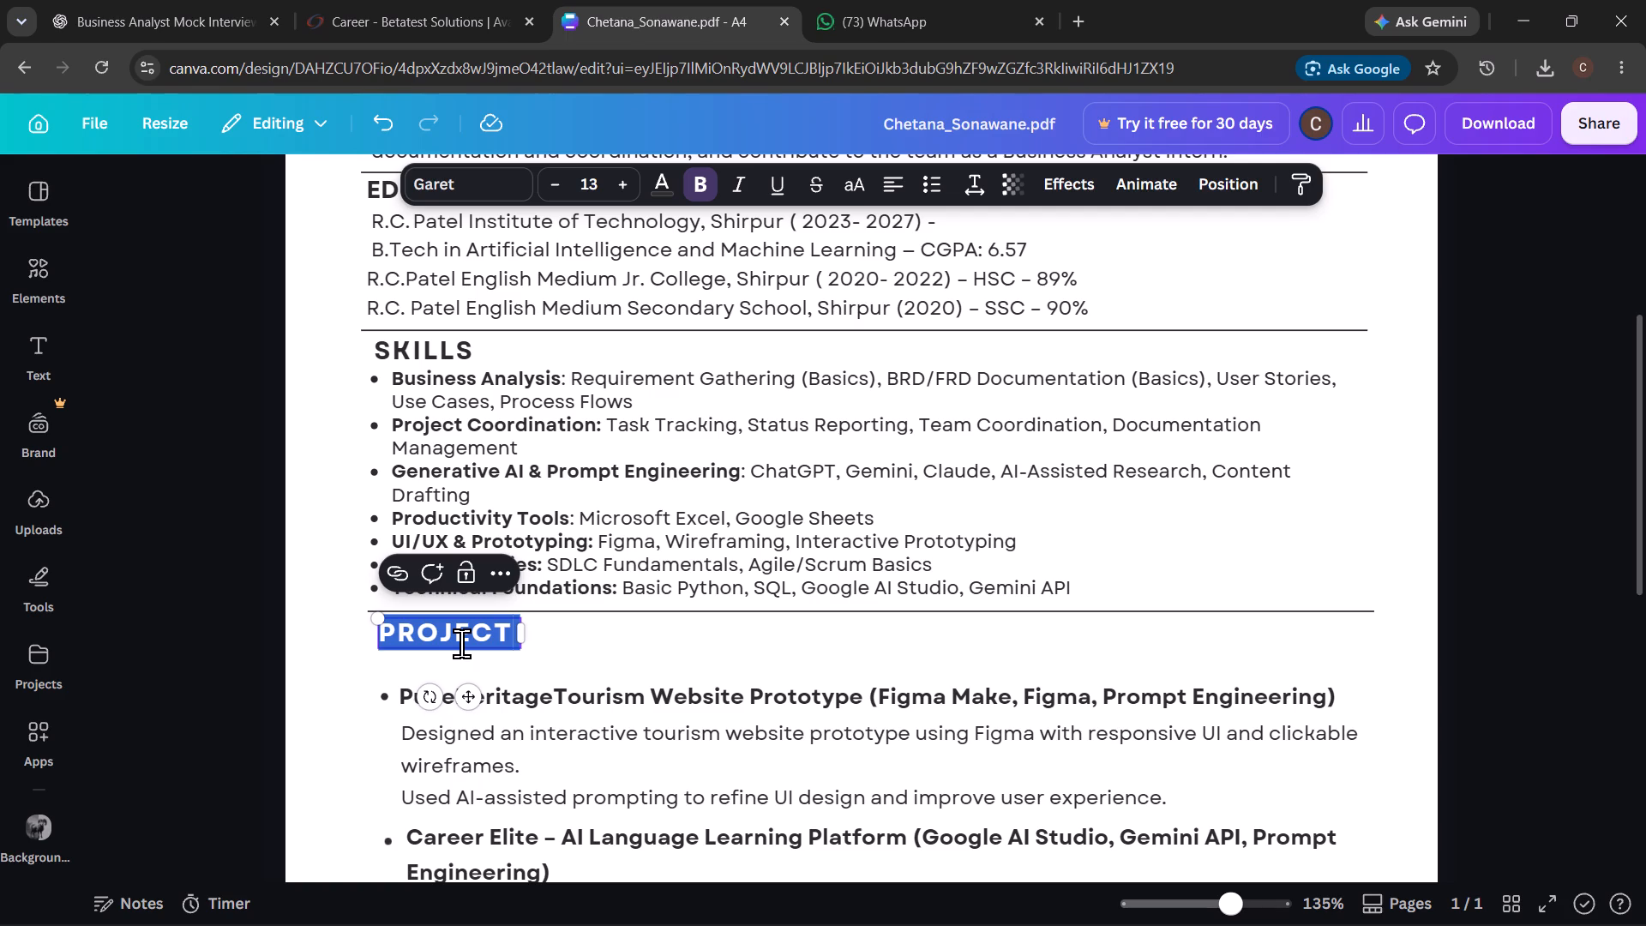
Move the PuneHeritageTourism project's title, bullet dot and description up beneath the PROJECT heading, aligning the title and description on the left.
{"action": "left_click_drag", "start_coordinate": [544, 696], "coordinate": [540, 675]}
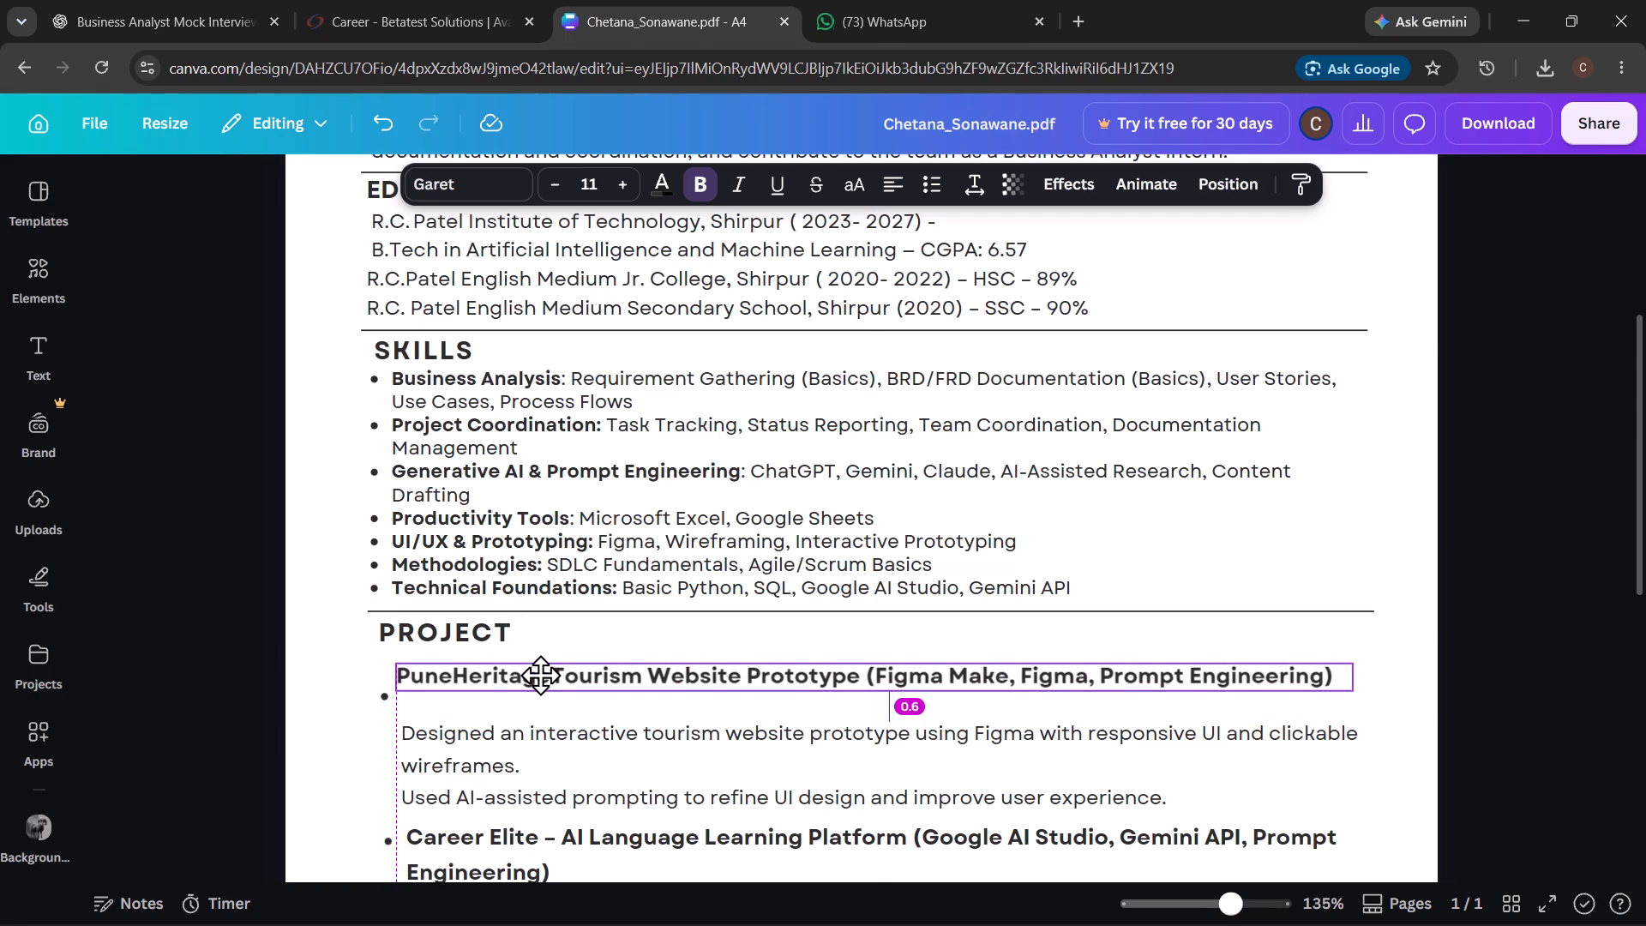
{"action": "left_click_drag", "start_coordinate": [540, 675], "coordinate": [540, 670]}
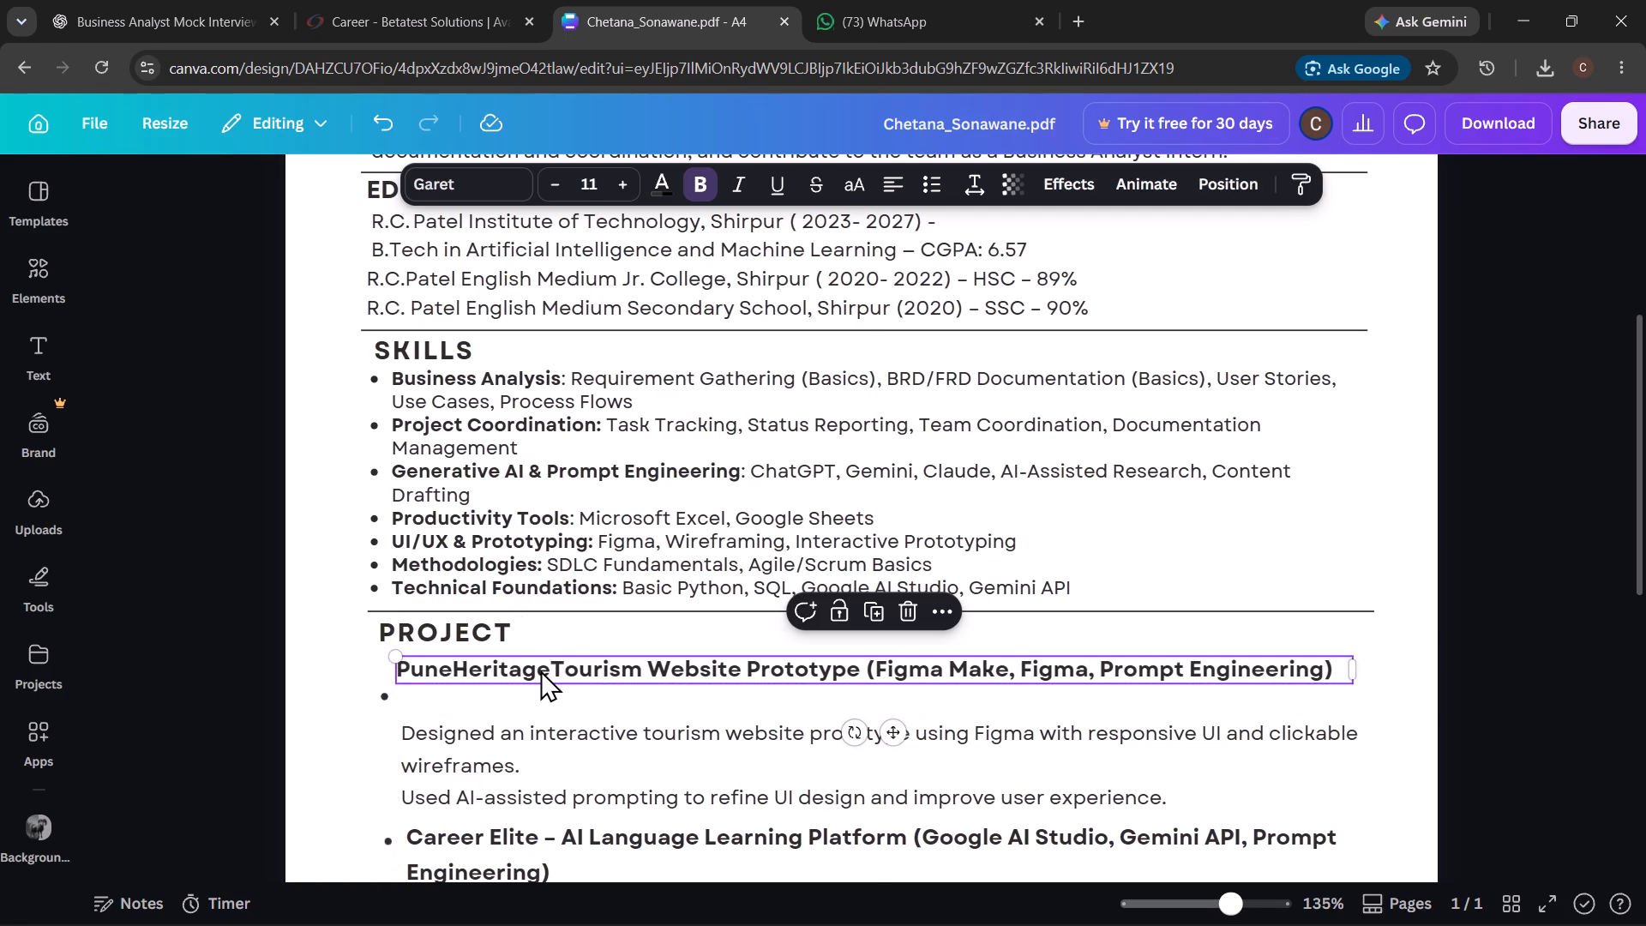
{"action": "left_click_drag", "start_coordinate": [381, 699], "coordinate": [381, 682]}
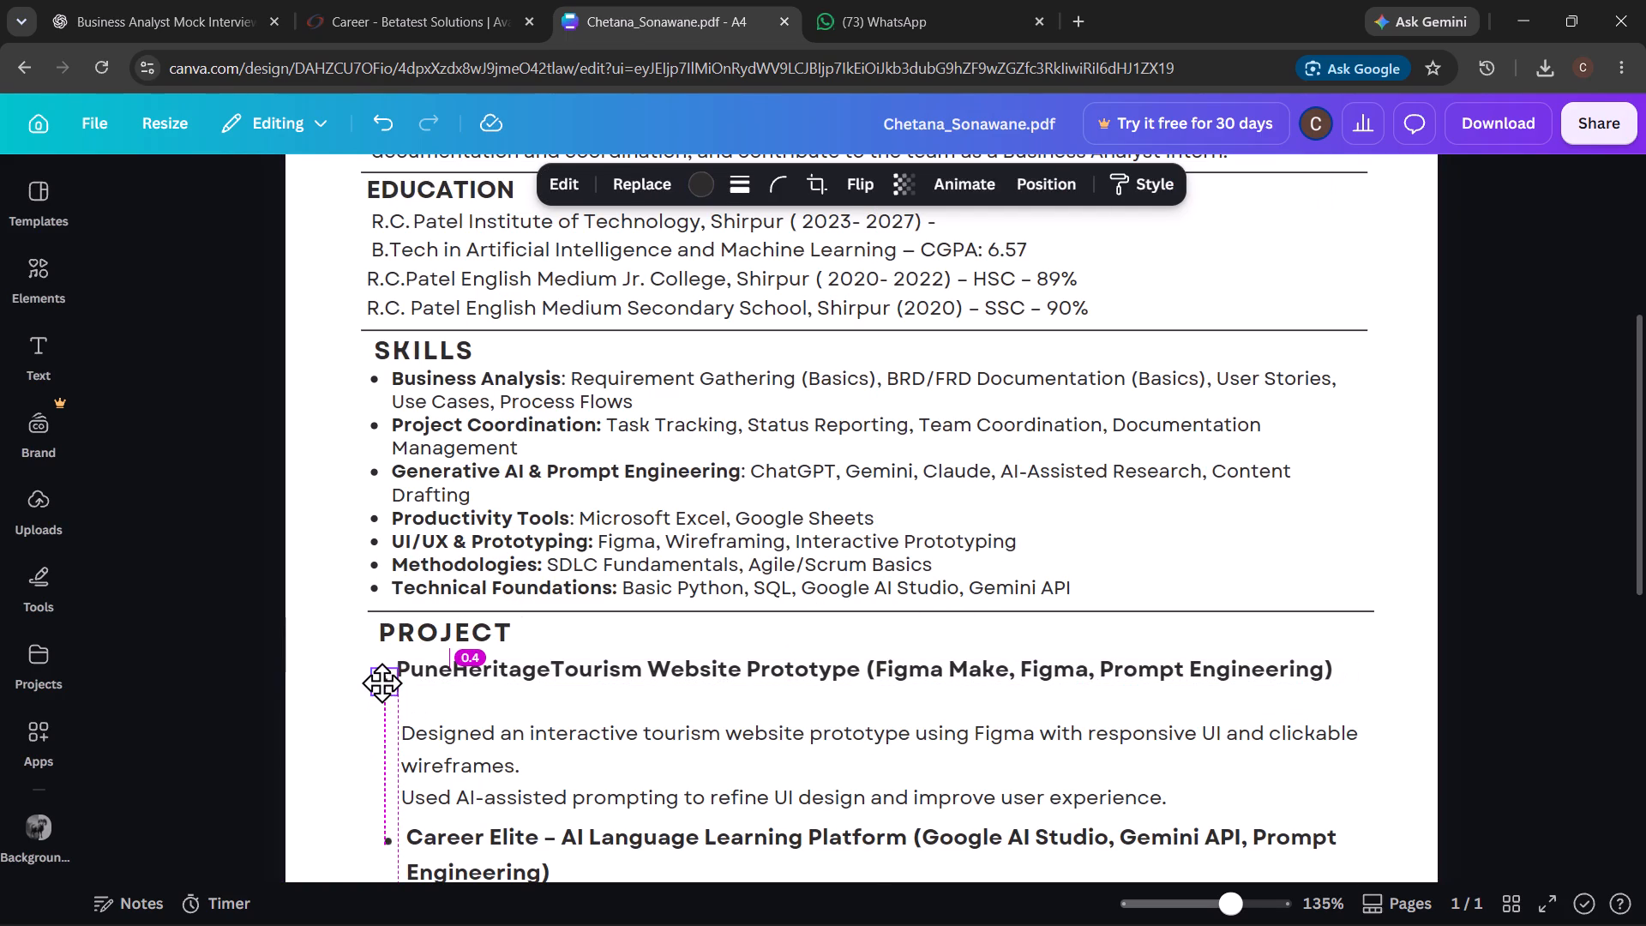
{"action": "left_click_drag", "start_coordinate": [381, 682], "coordinate": [381, 673]}
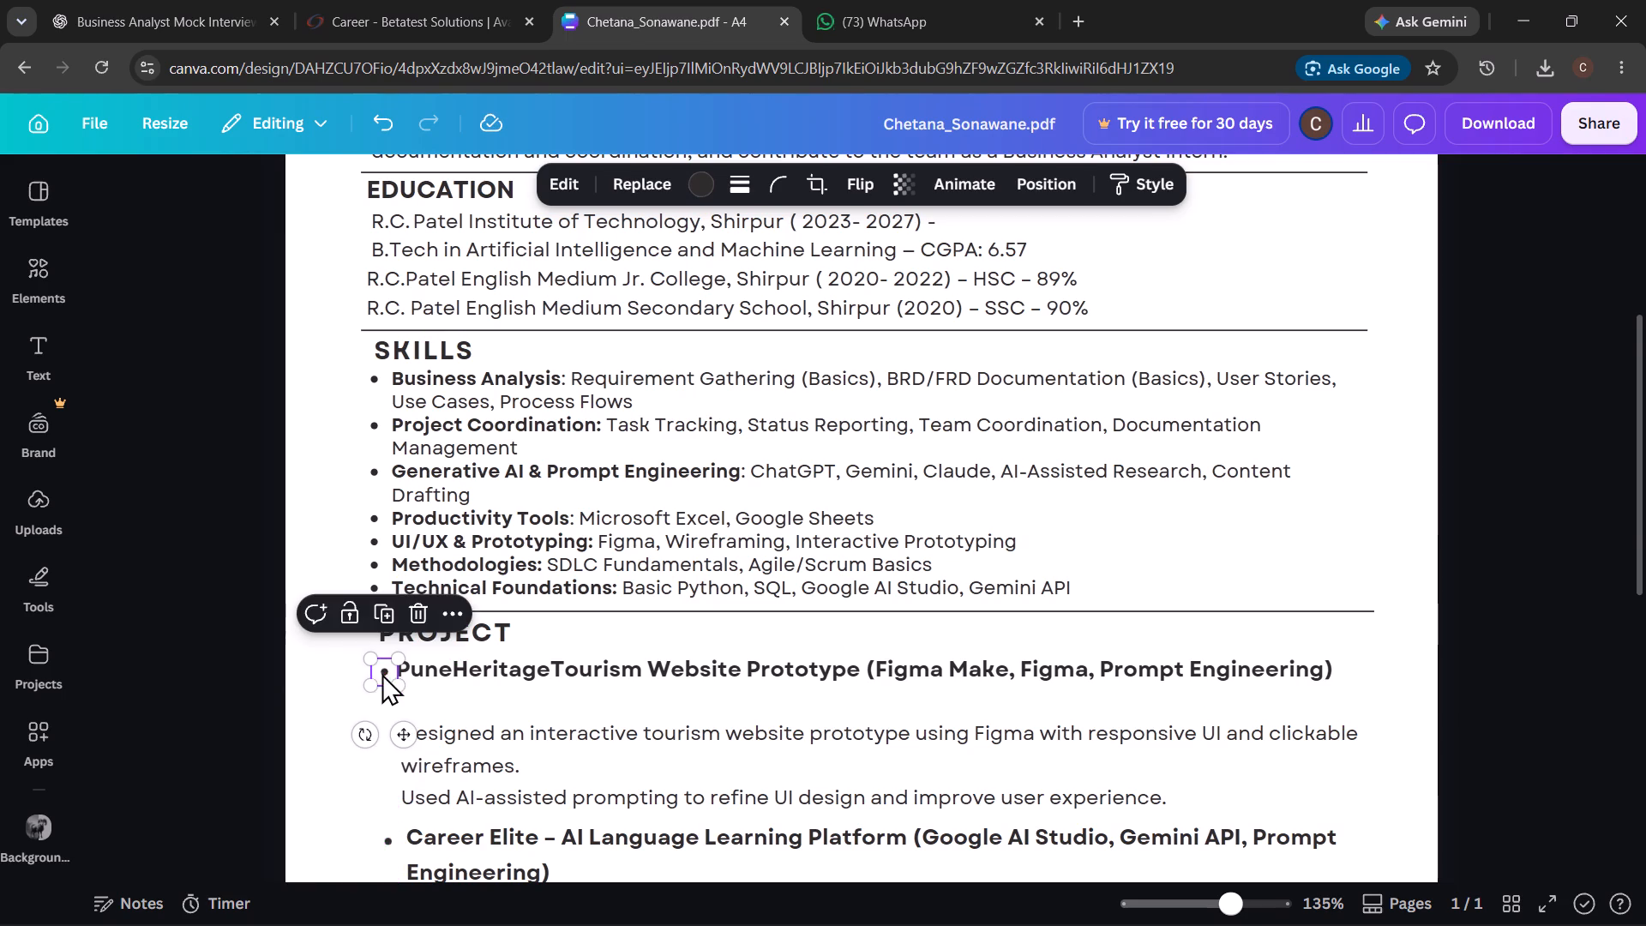
{"action": "left_click_drag", "start_coordinate": [527, 746], "coordinate": [524, 719]}
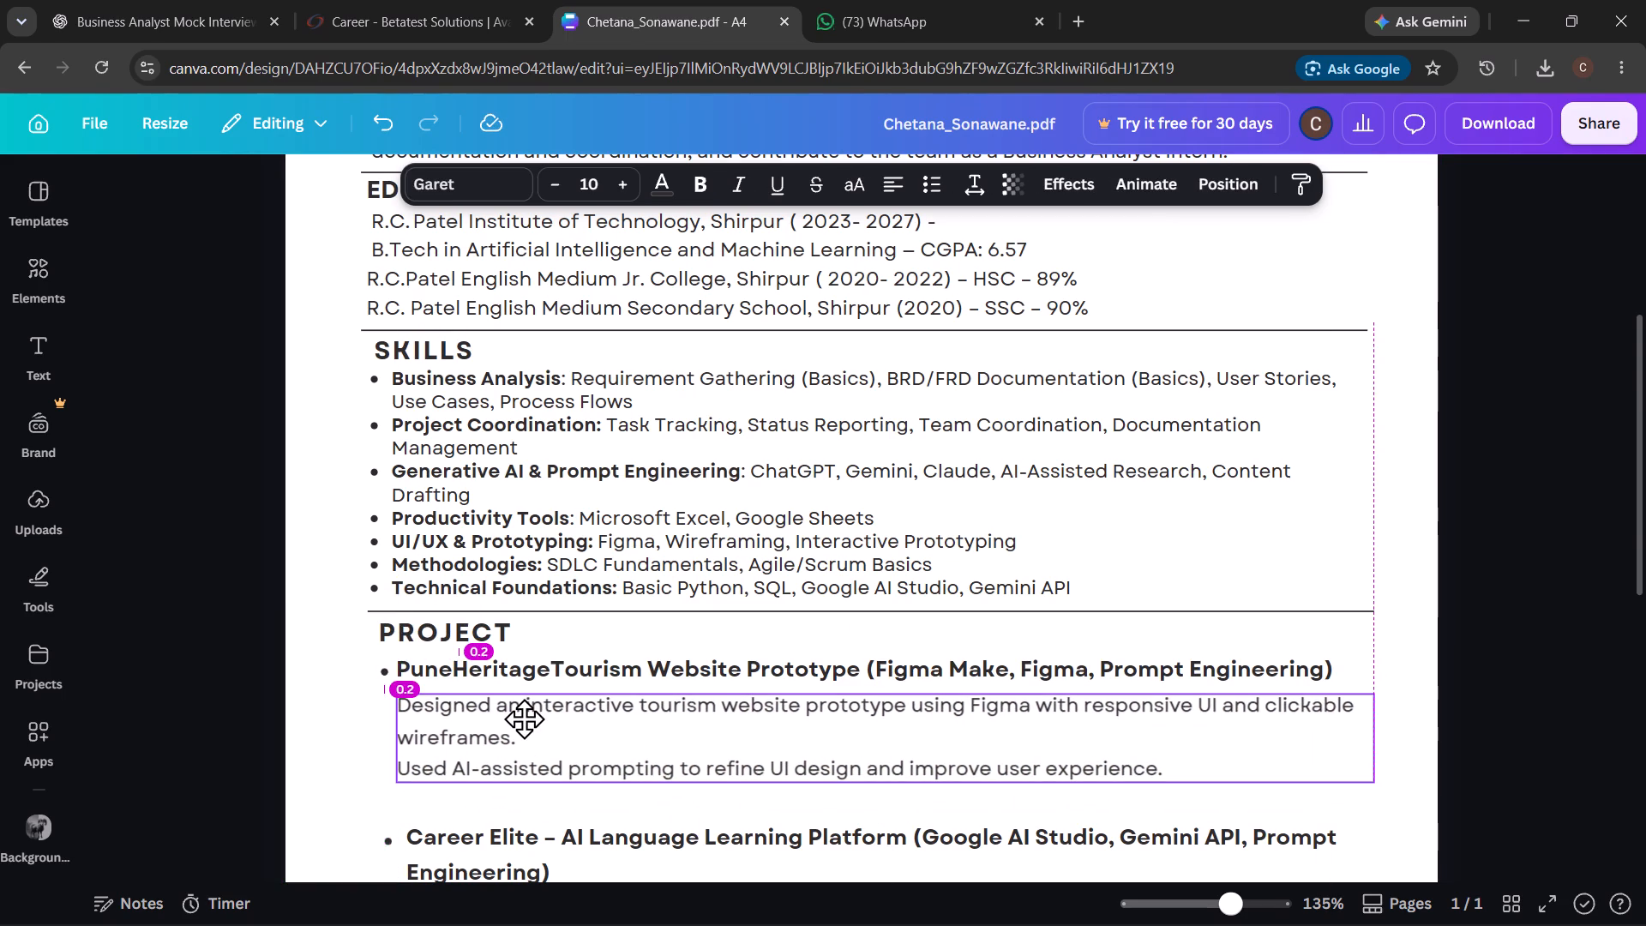
{"action": "left_click_drag", "start_coordinate": [524, 719], "coordinate": [524, 716]}
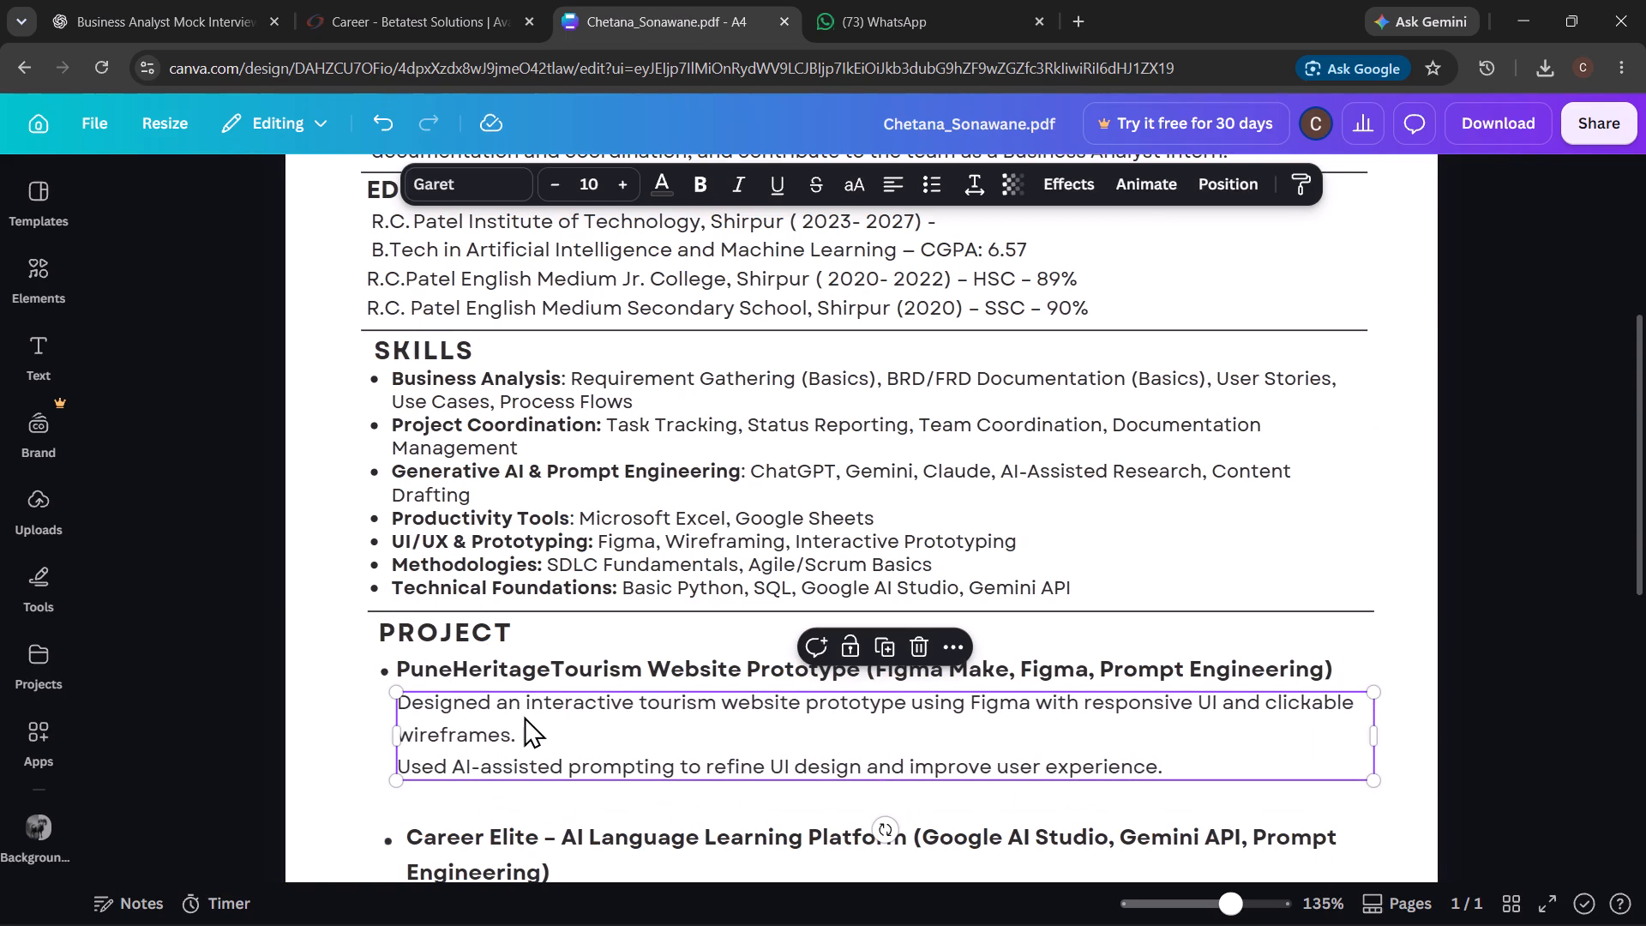
Move the Career Elite project title and its bullet dot up beneath the first project's description, aligning the title with the text above.
{"action": "left_click_drag", "start_coordinate": [472, 845], "coordinate": [468, 830]}
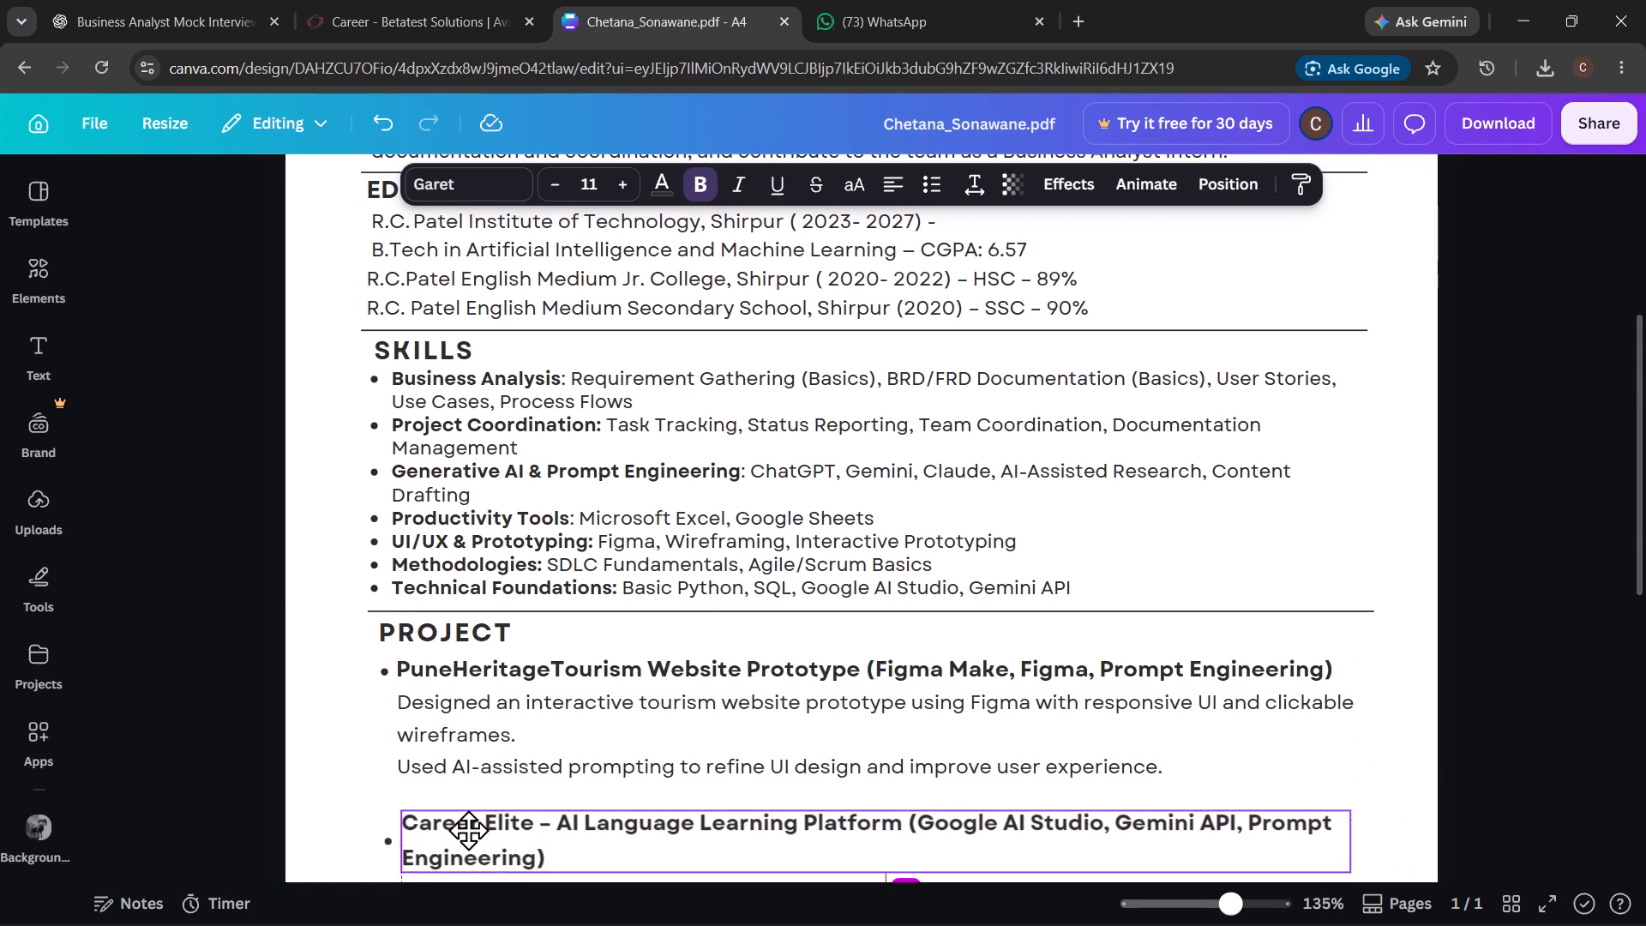
{"action": "left_click_drag", "start_coordinate": [468, 830], "coordinate": [462, 818]}
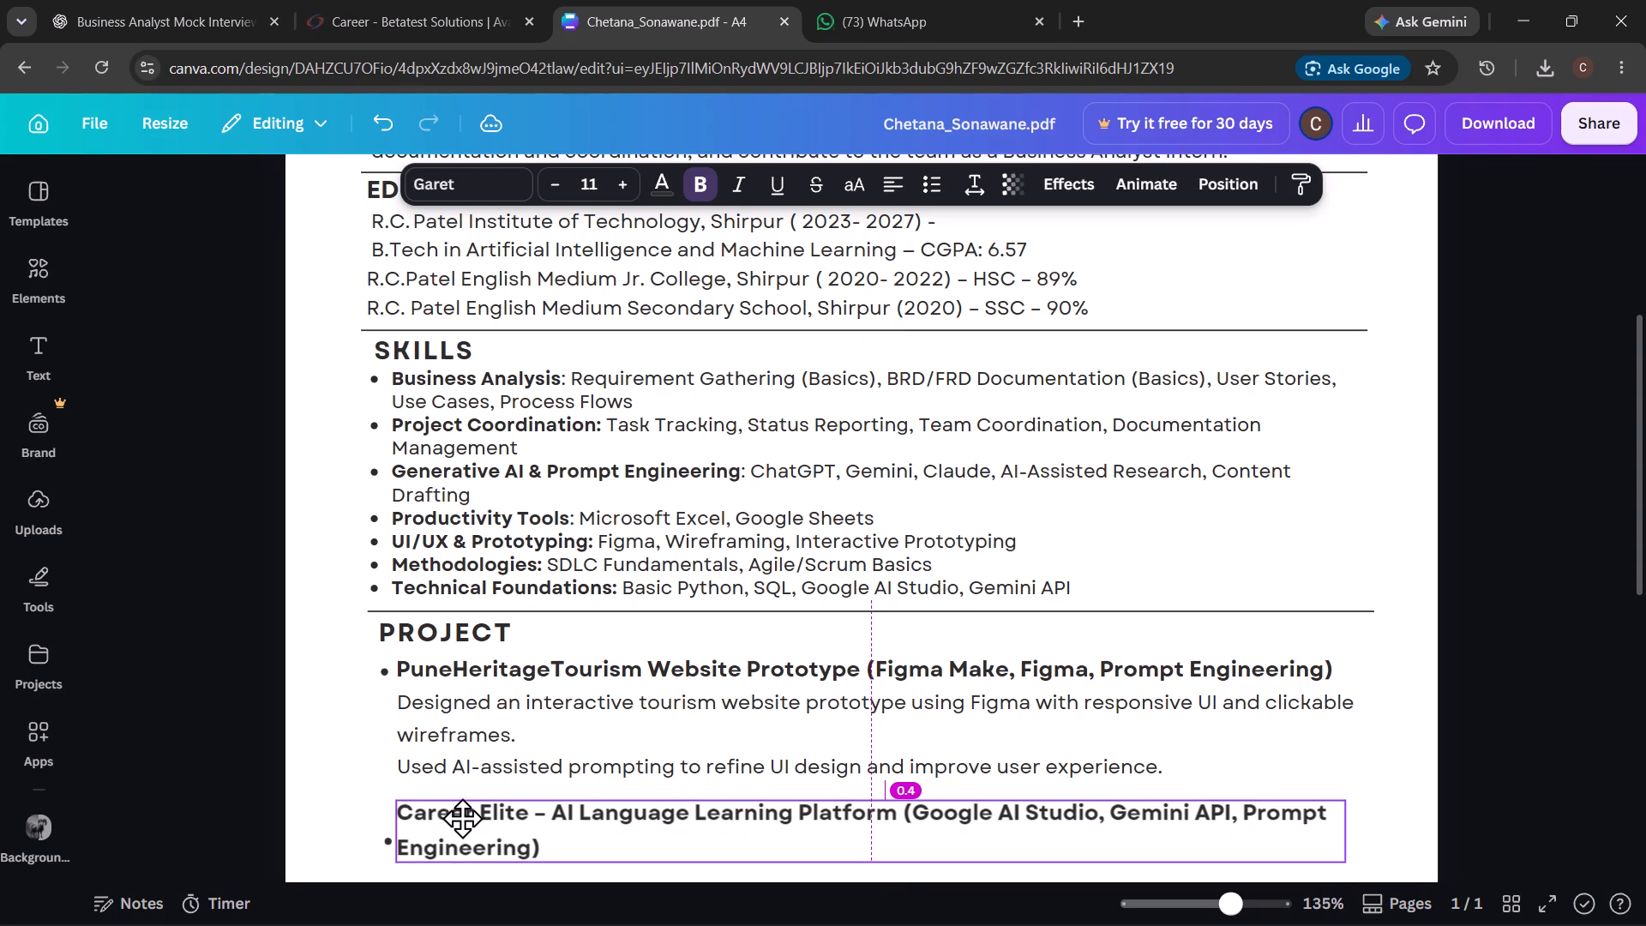
{"action": "left_click_drag", "start_coordinate": [462, 818], "coordinate": [462, 814]}
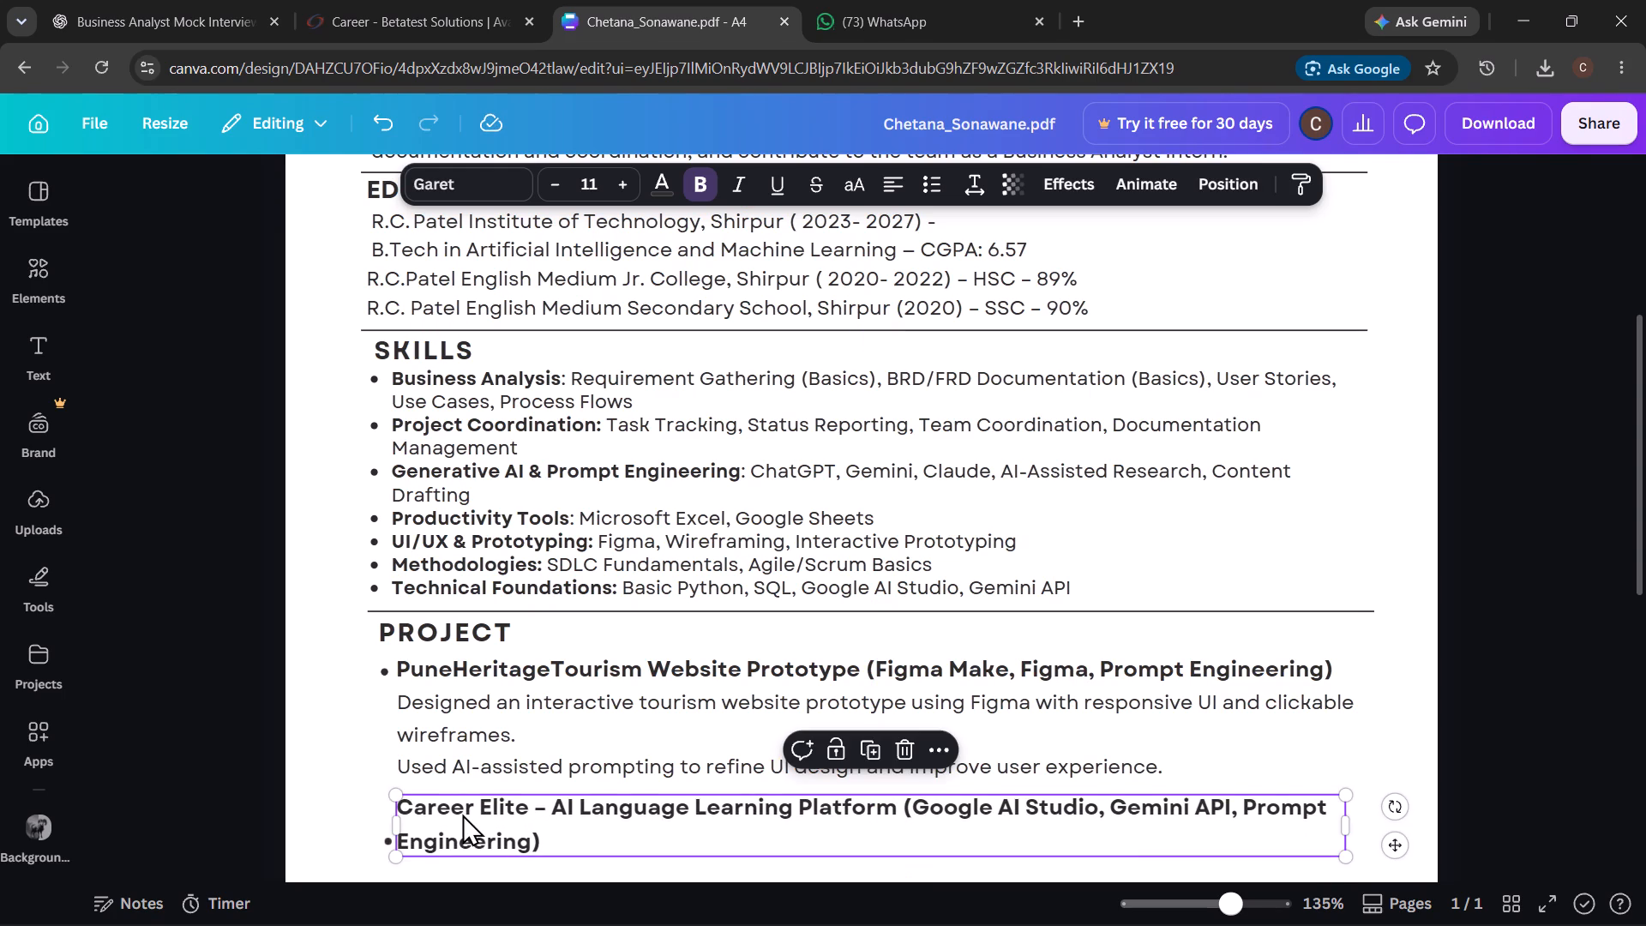
{"action": "left_click", "coordinate": [344, 811]}
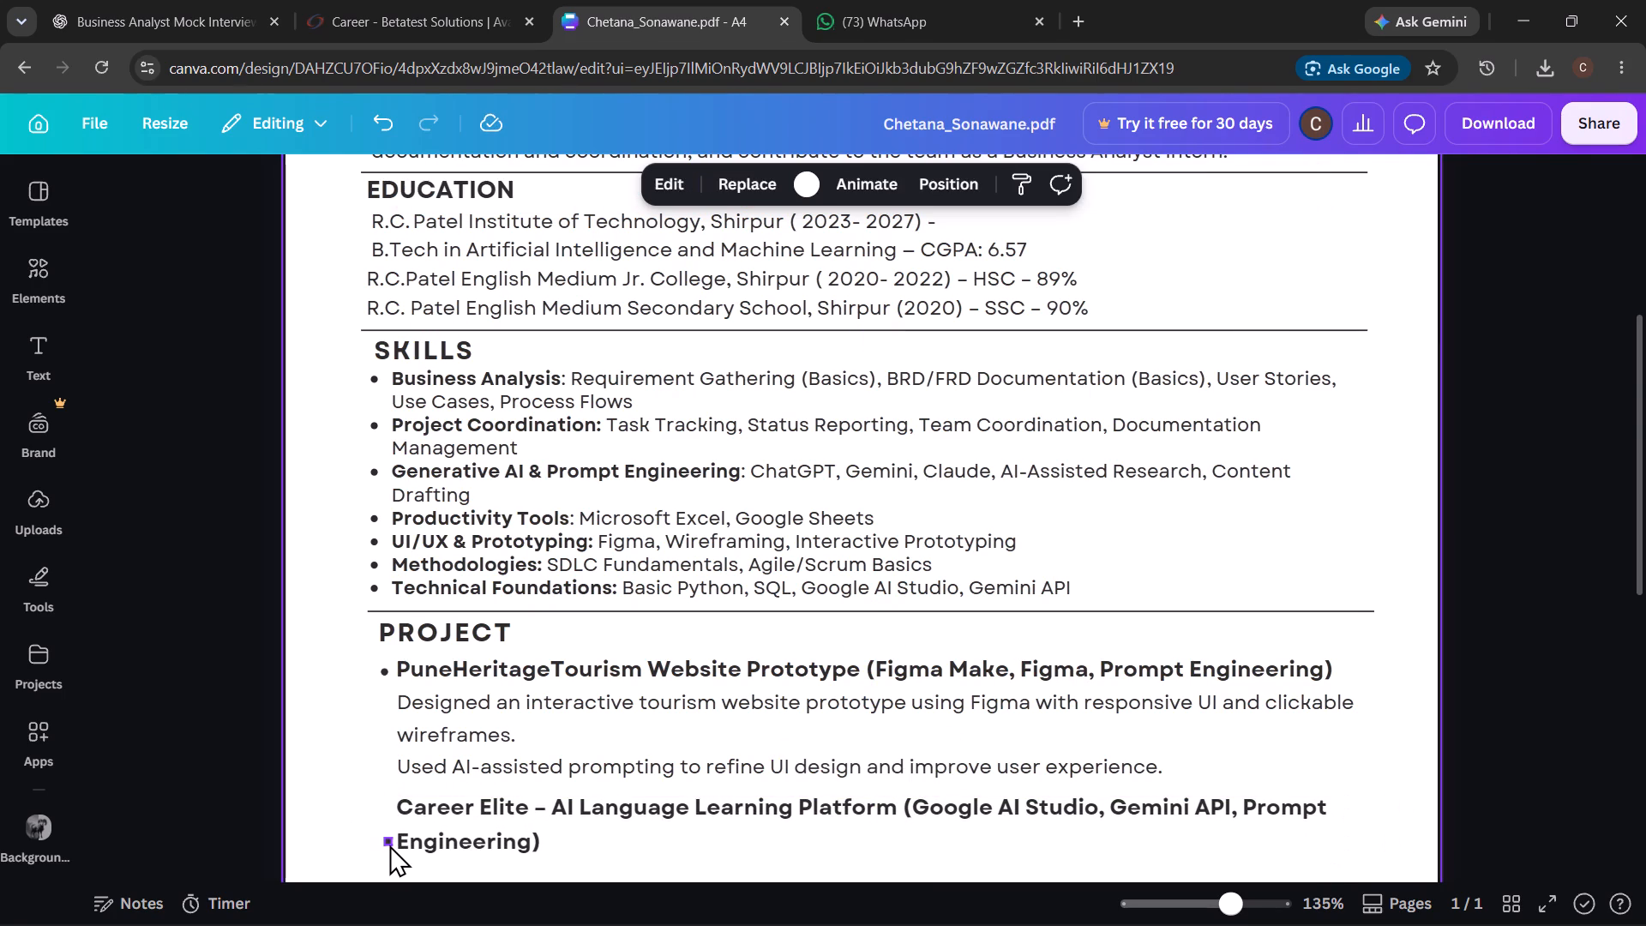
{"action": "left_click_drag", "start_coordinate": [389, 845], "coordinate": [380, 815]}
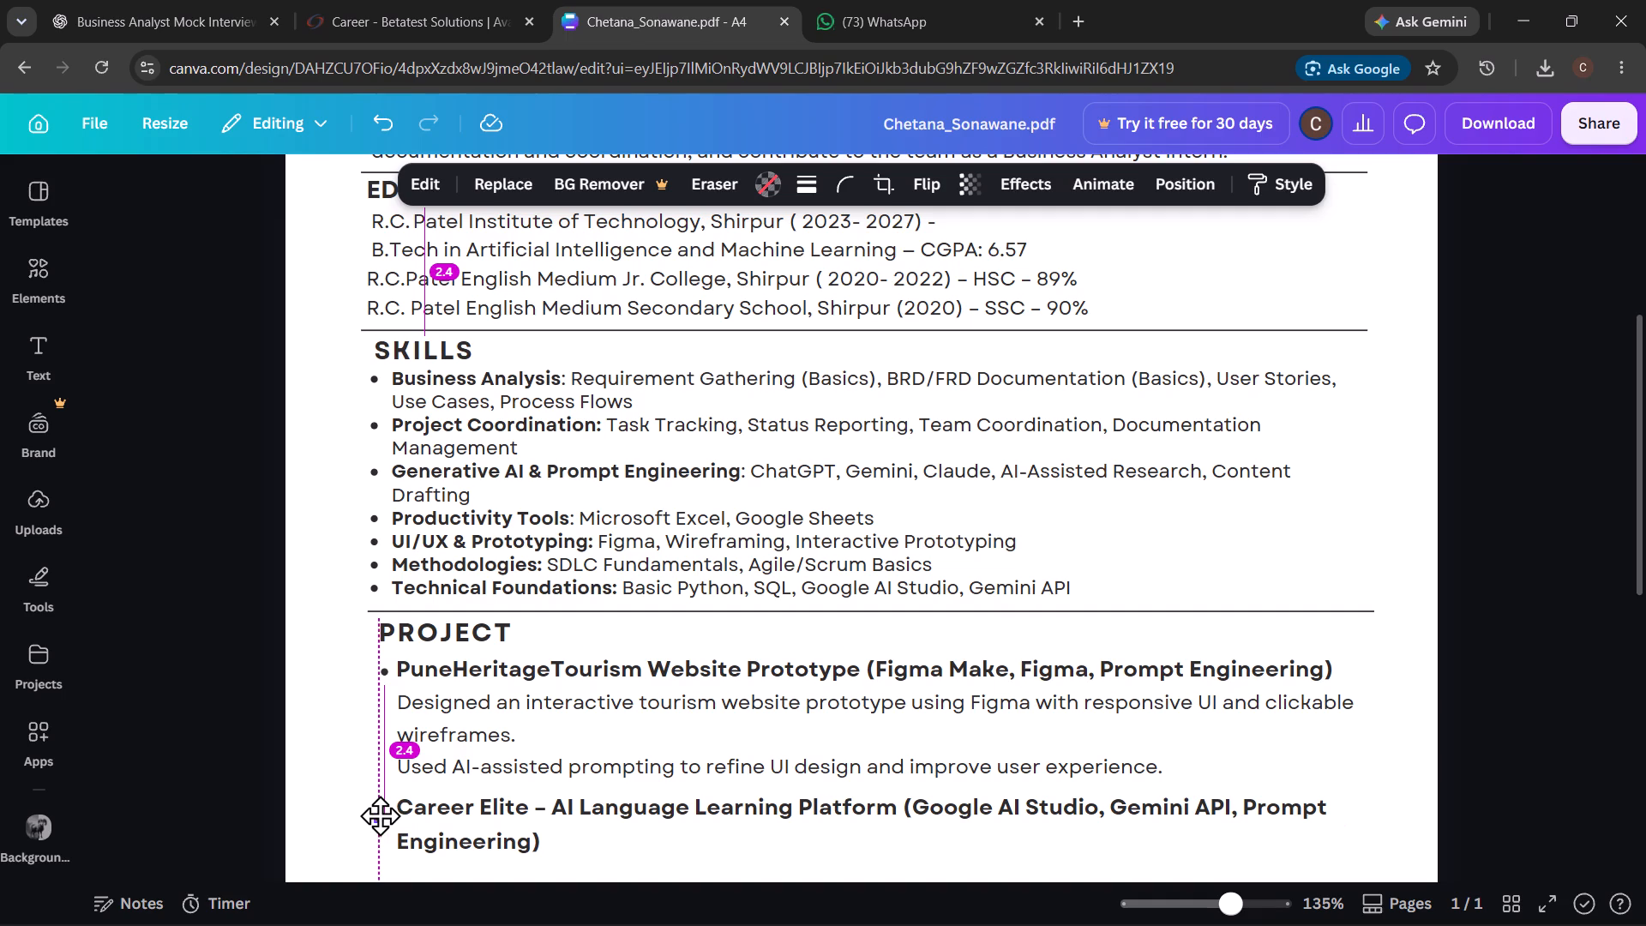
{"action": "left_click_drag", "start_coordinate": [380, 815], "coordinate": [380, 812]}
Move the Career Elite description up beneath its title, left-aligned with it, and lower the title's bullet dot slightly to line up.
{"action": "scroll", "coordinate": [560, 829], "scroll_direction": "down", "scroll_amount": 1}
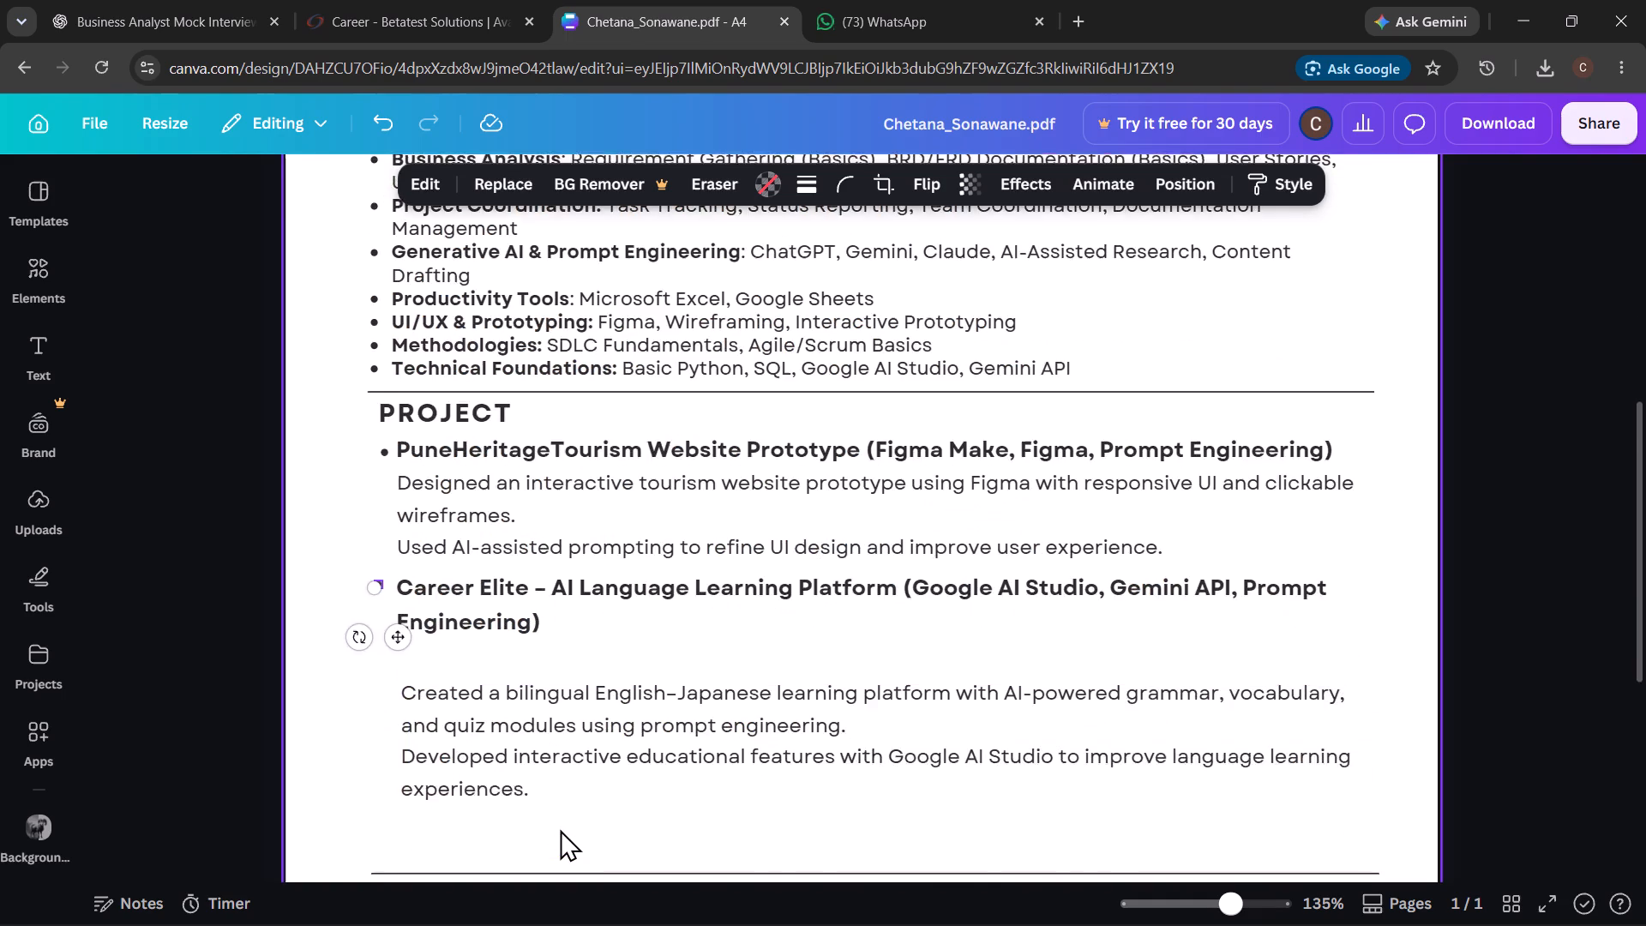
{"action": "scroll", "coordinate": [560, 829], "scroll_direction": "down", "scroll_amount": 1}
{"action": "left_click", "coordinate": [589, 687]}
{"action": "left_click_drag", "start_coordinate": [589, 687], "coordinate": [589, 654]}
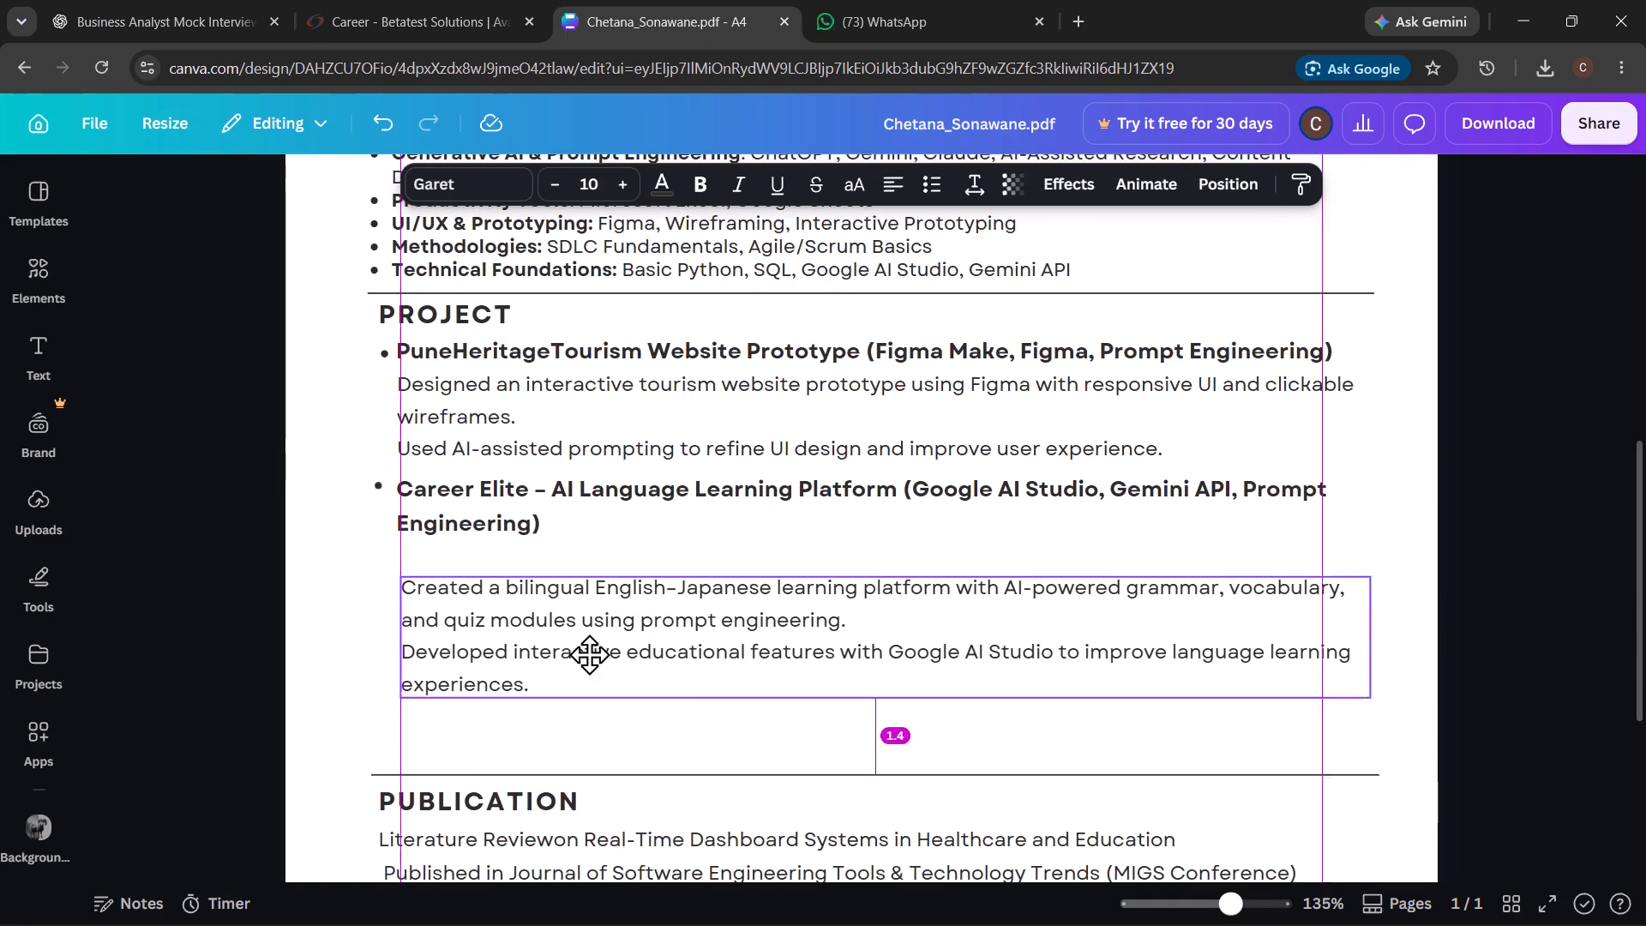
{"action": "left_click_drag", "start_coordinate": [589, 654], "coordinate": [586, 658]}
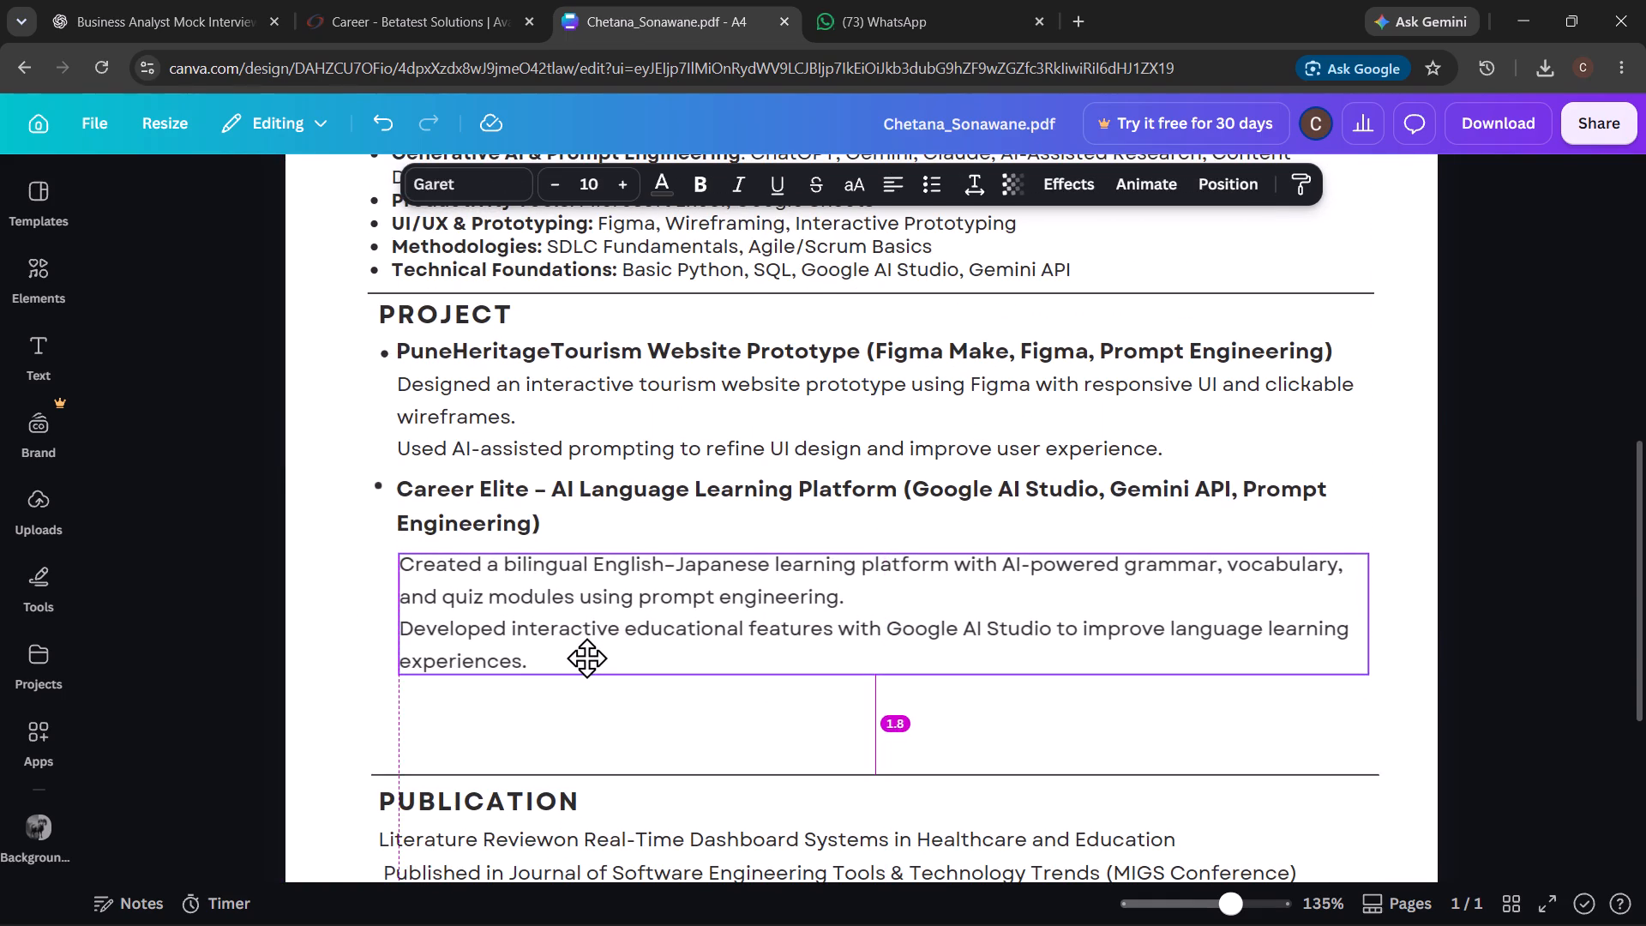
{"action": "left_click_drag", "start_coordinate": [586, 658], "coordinate": [586, 655]}
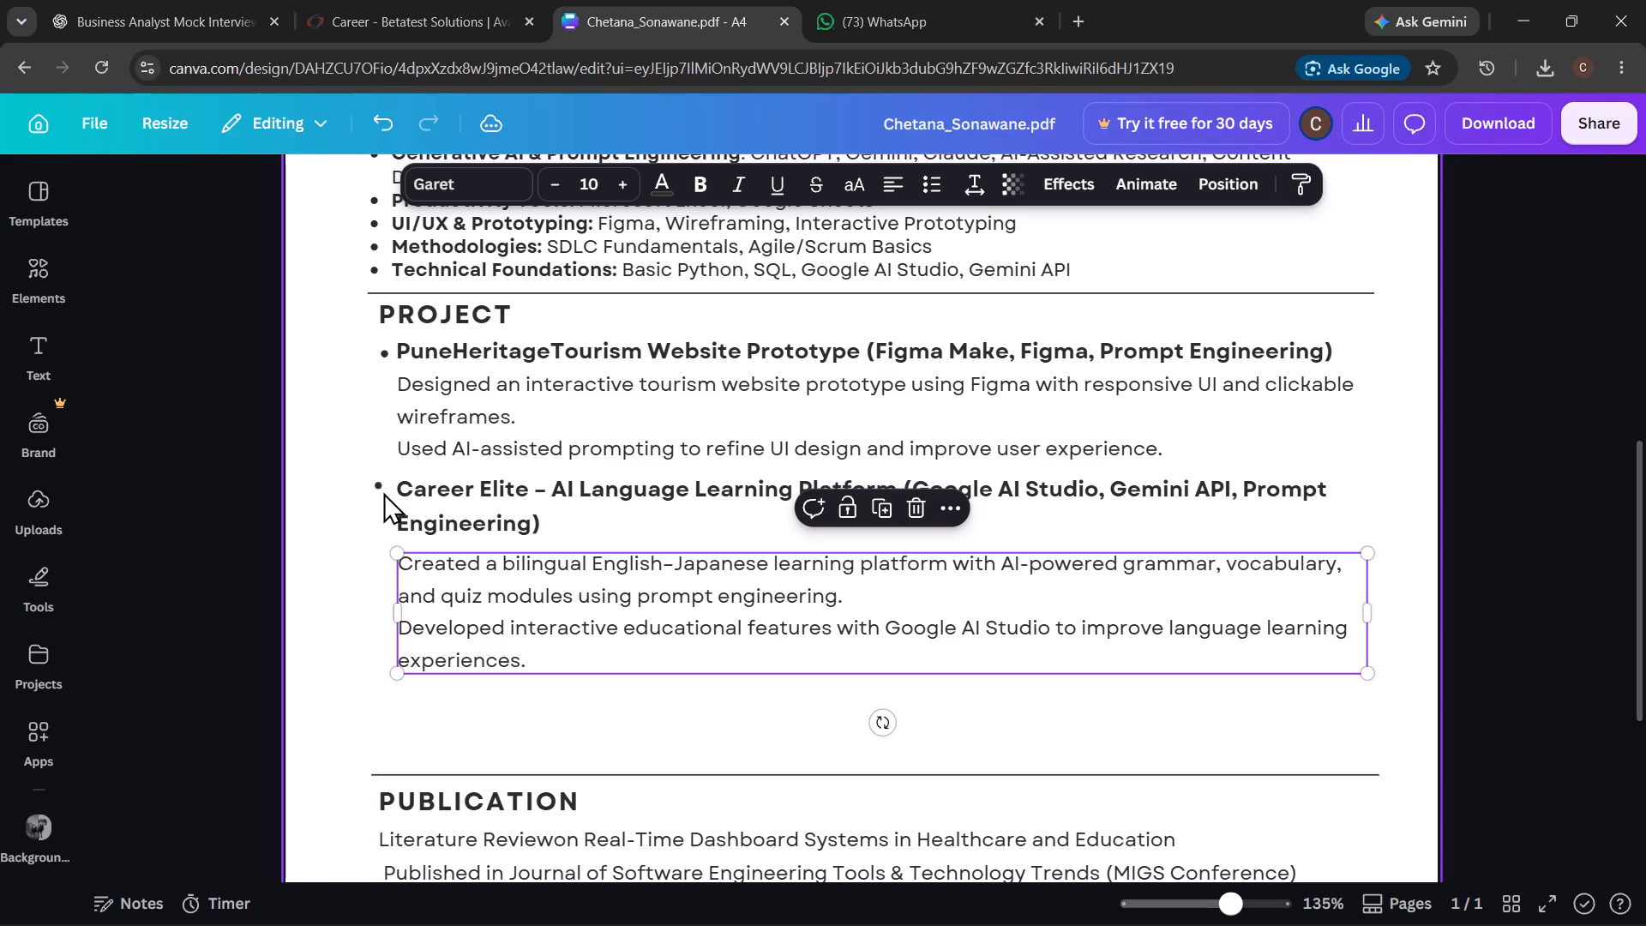
{"action": "left_click", "coordinate": [381, 489]}
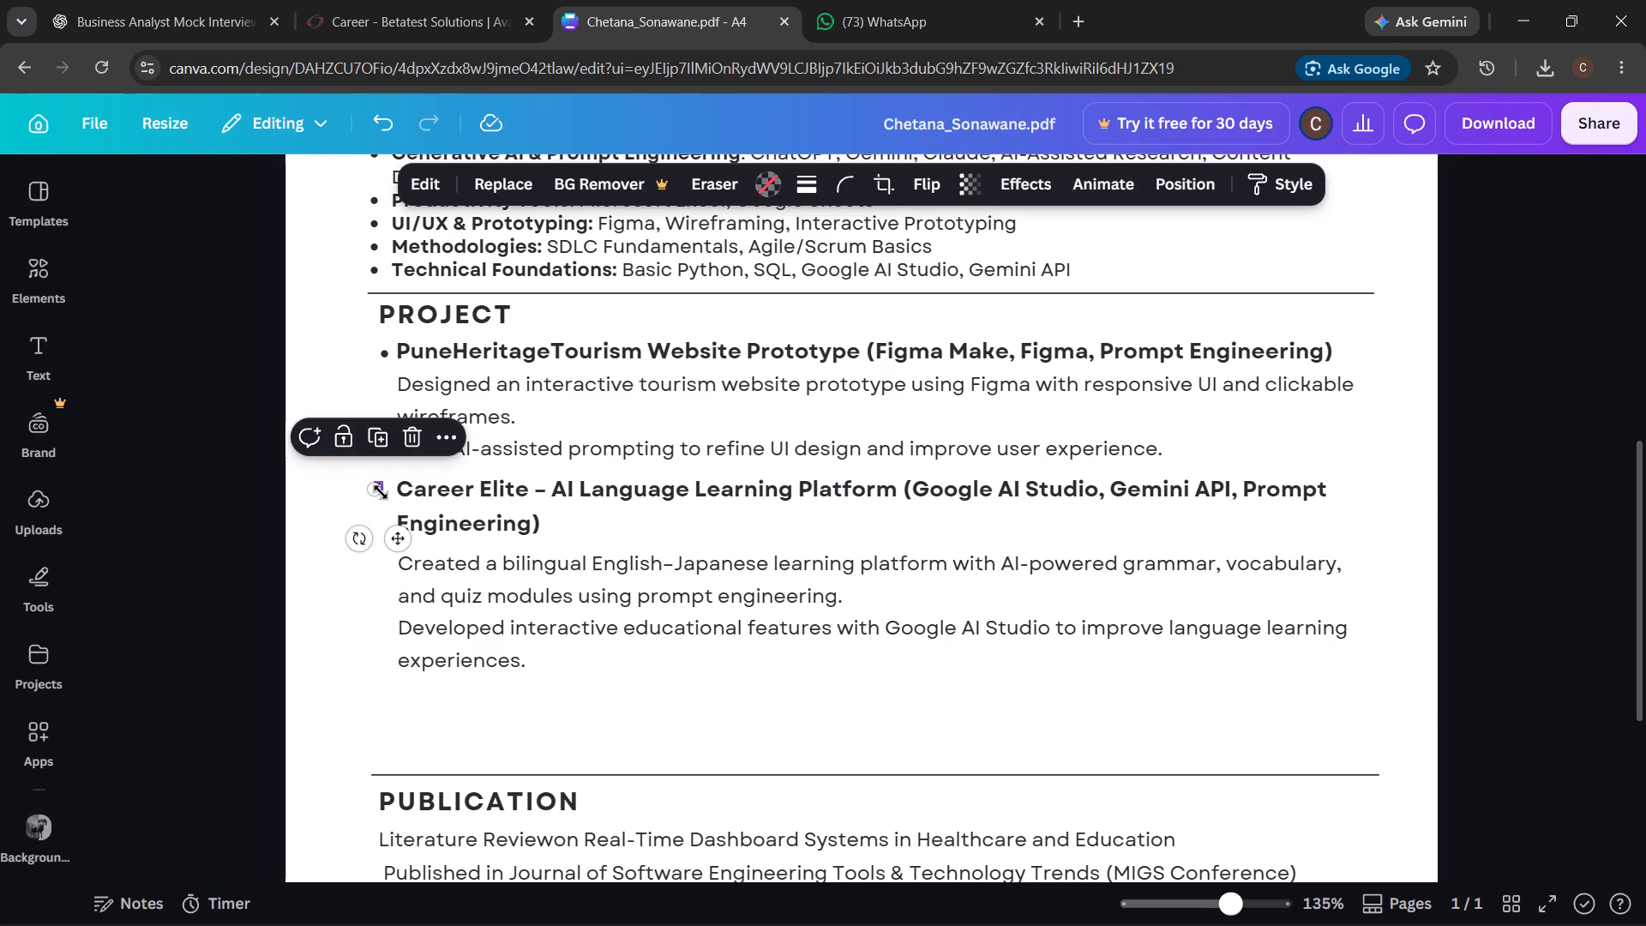
Add a text box reading CERTIFICATION in the gap between the Career Elite description and the divider above PUBLICATION.
{"action": "scroll", "coordinate": [570, 676], "scroll_direction": "down", "scroll_amount": 2}
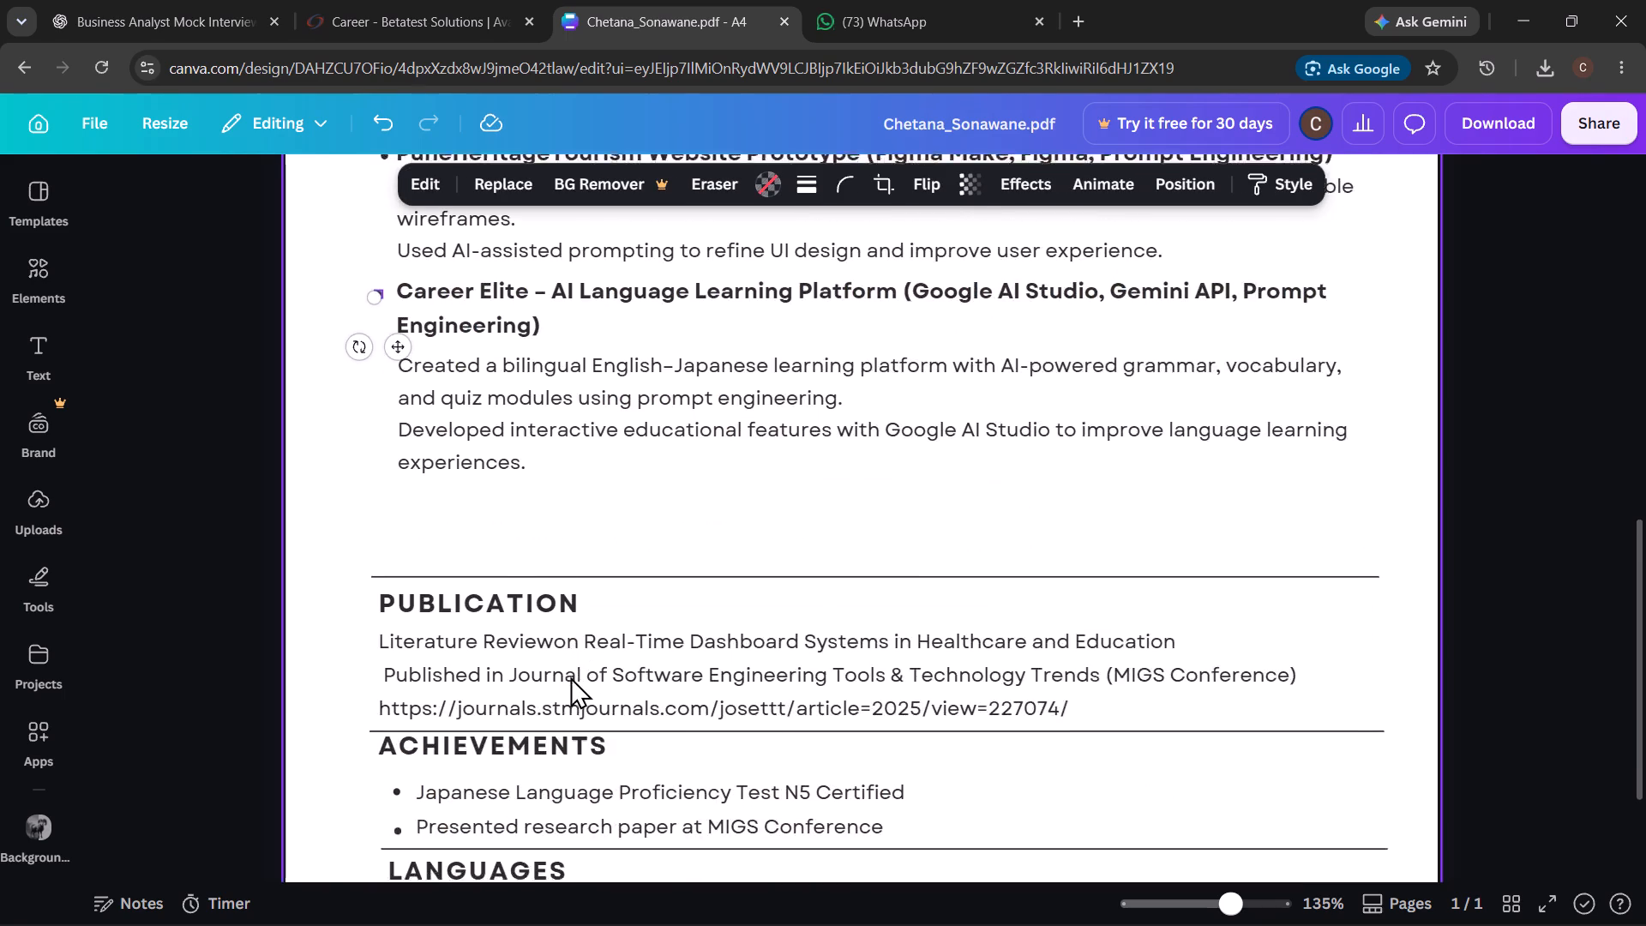
{"action": "scroll", "coordinate": [570, 676], "scroll_direction": "down", "scroll_amount": 1}
{"action": "scroll", "coordinate": [570, 676], "scroll_direction": "up", "scroll_amount": 1}
{"action": "left_click", "coordinate": [599, 471]}
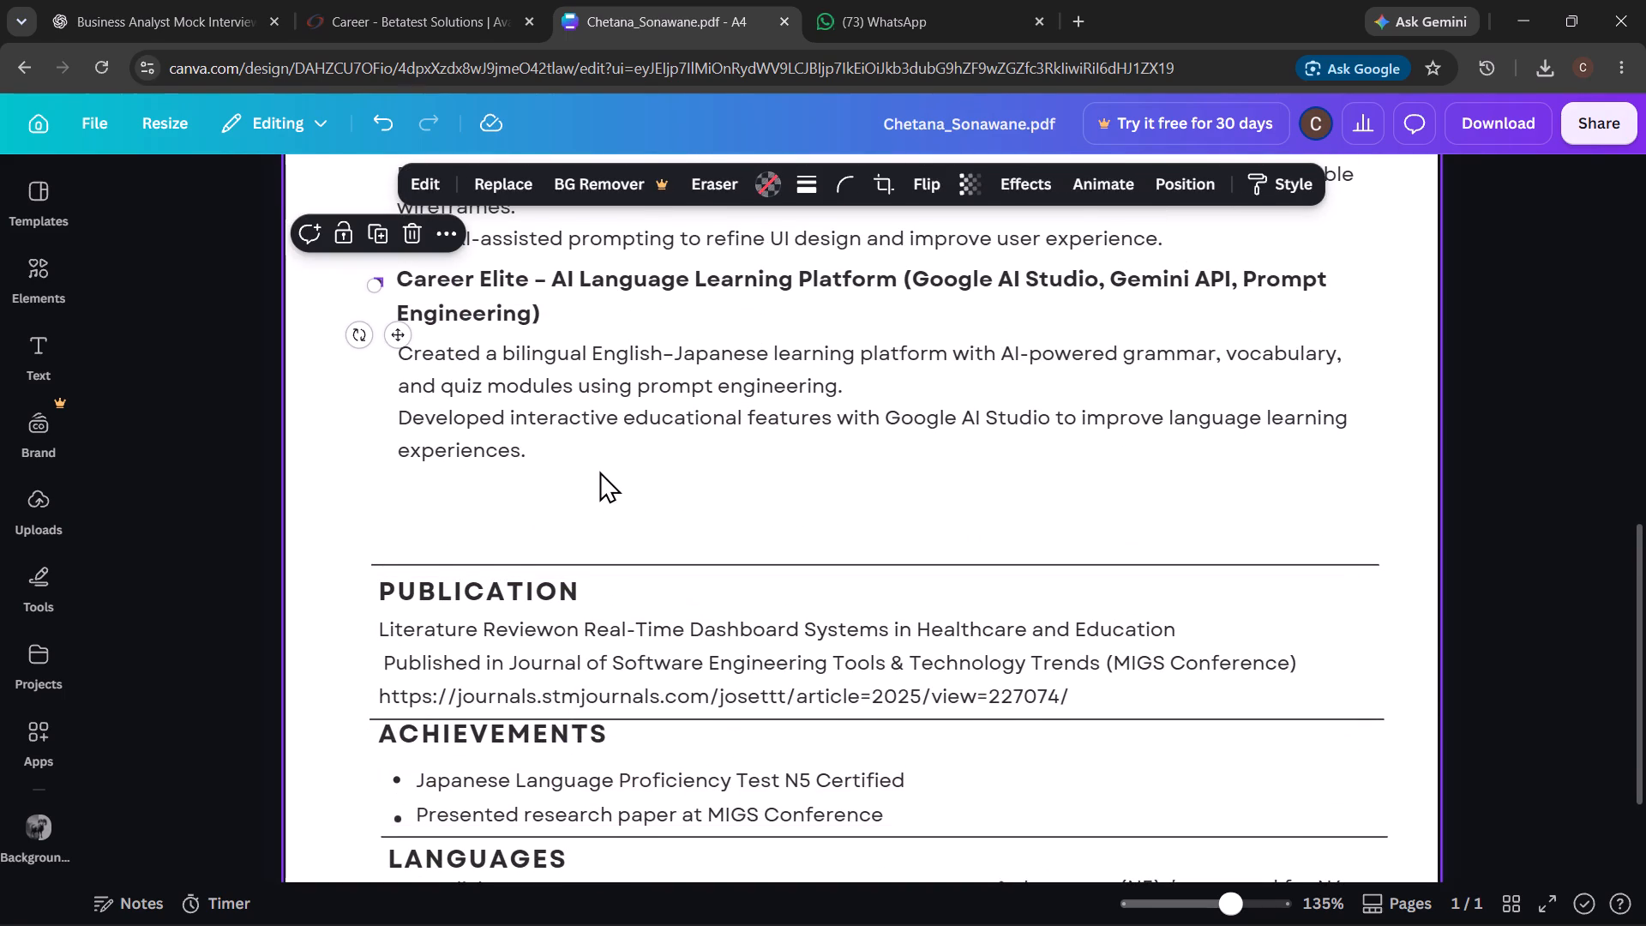
{"action": "left_click", "coordinate": [599, 490]}
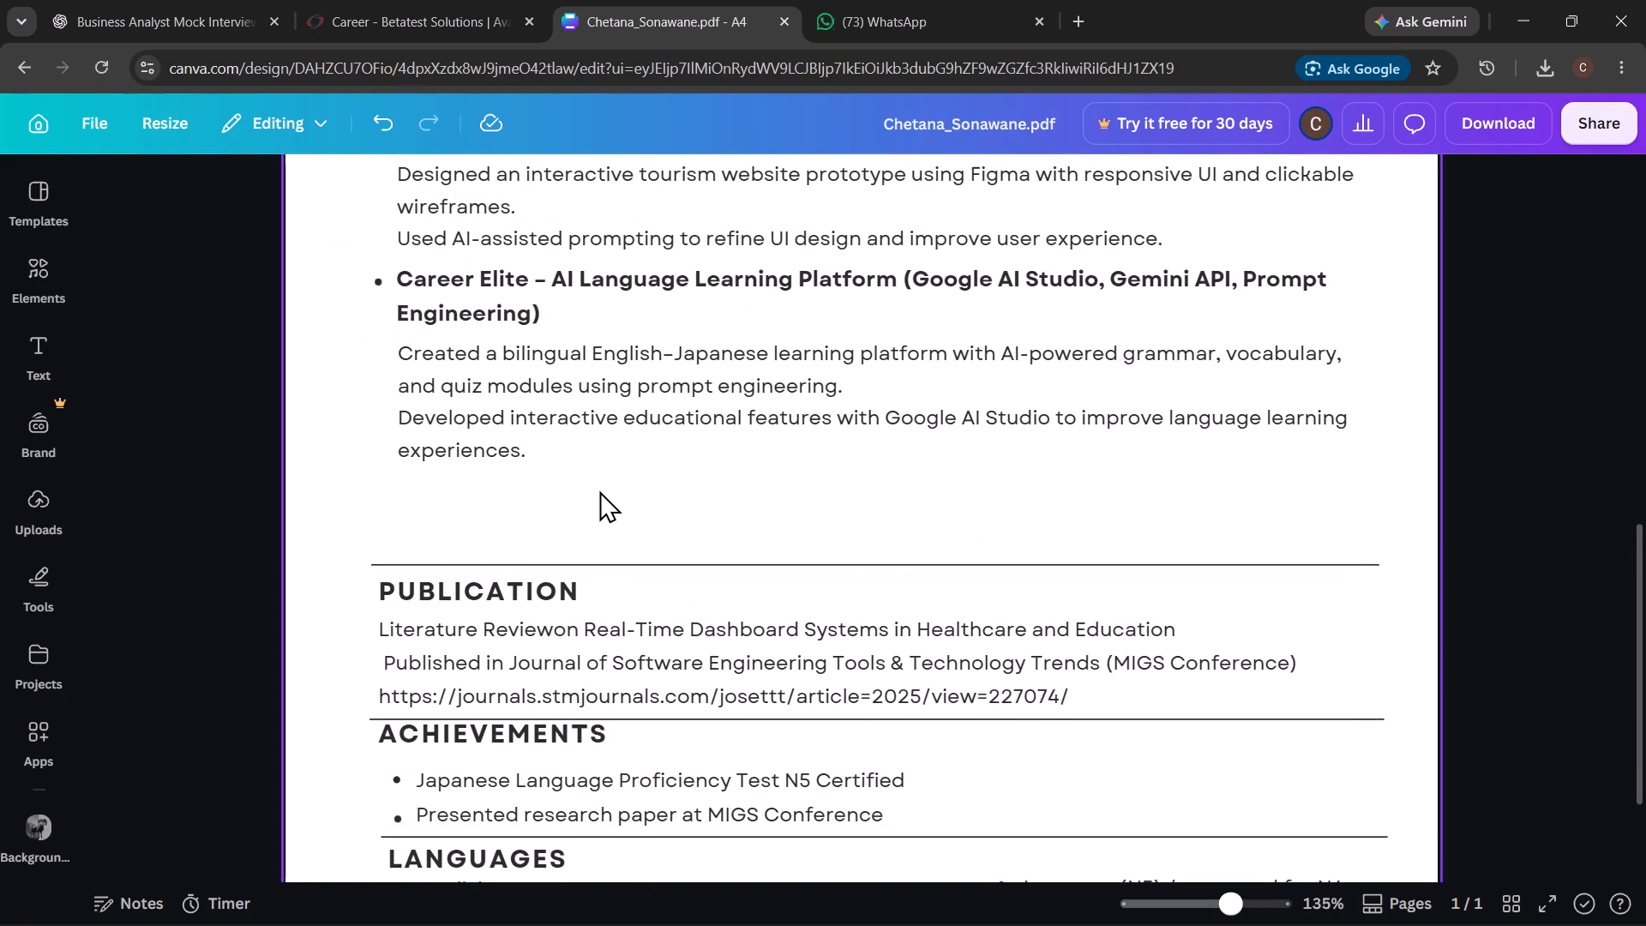
{"action": "key", "text": "ctrl+v"}
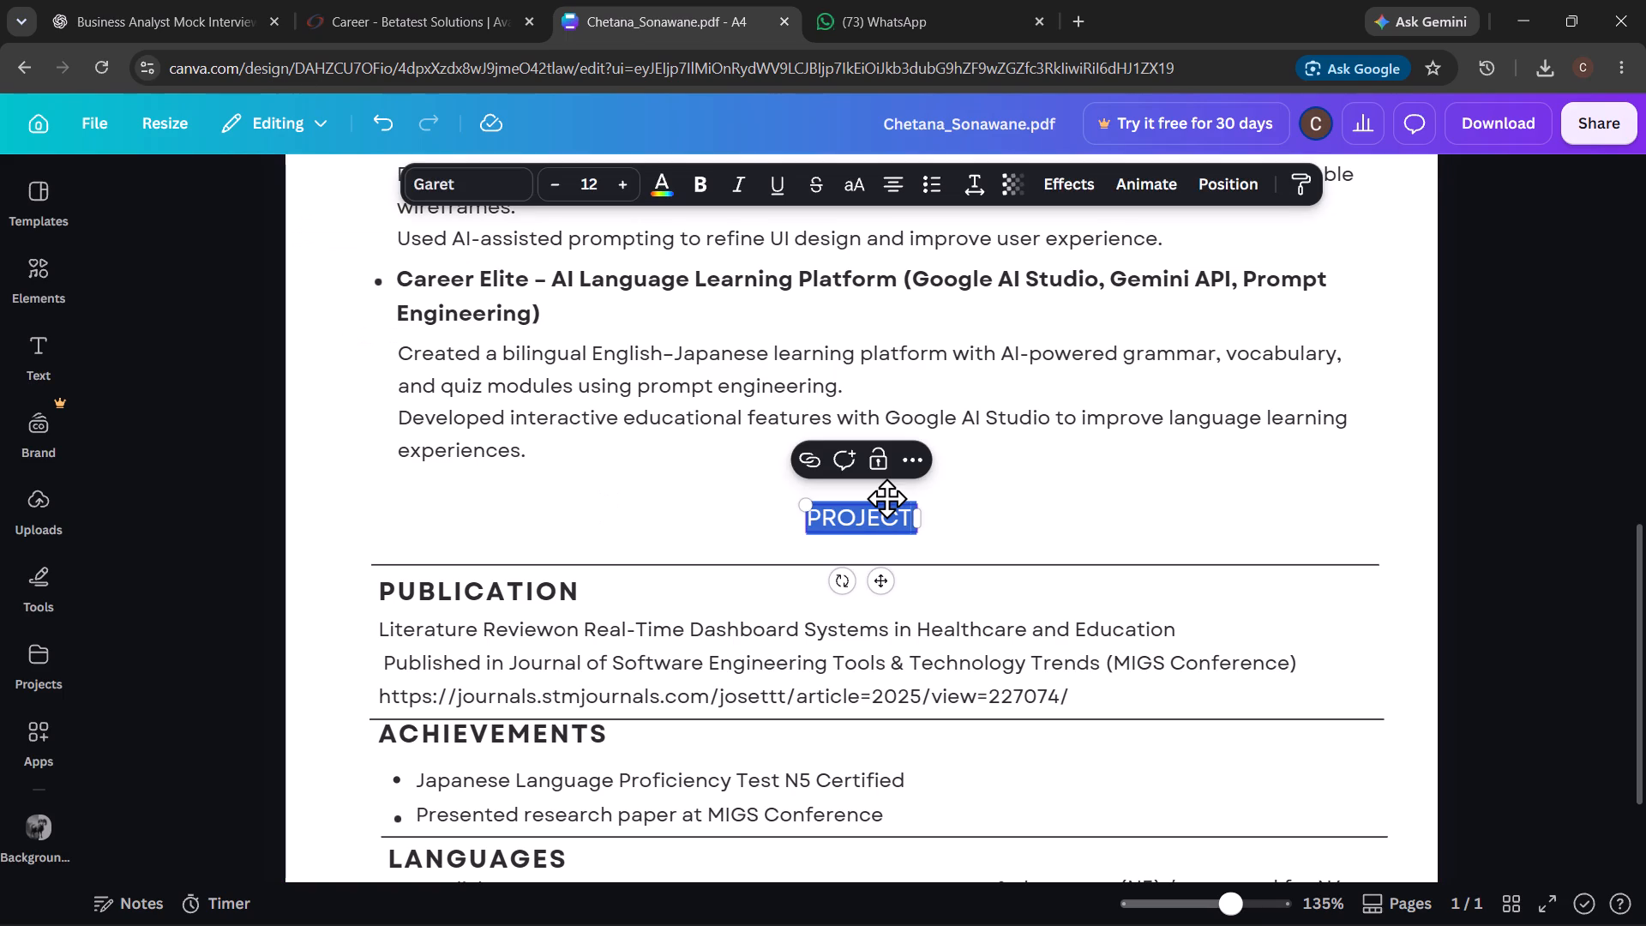
{"action": "key", "text": "BackSpace"}
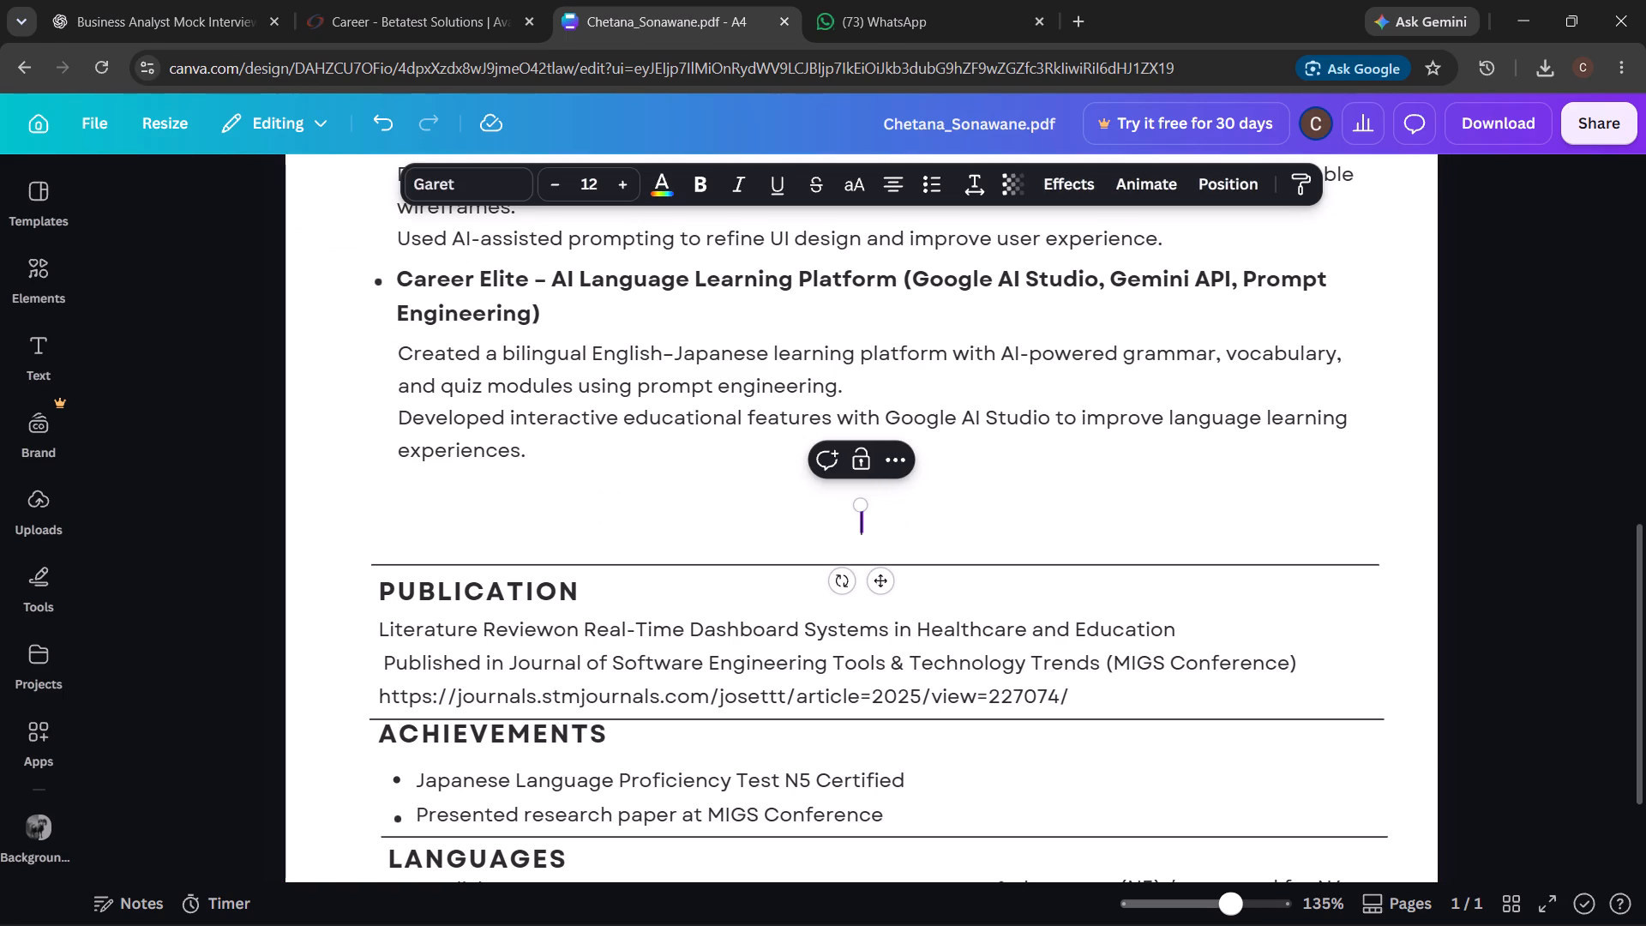
{"action": "type", "text": "CERTIFICATION"}
{"action": "key", "text": "space"}
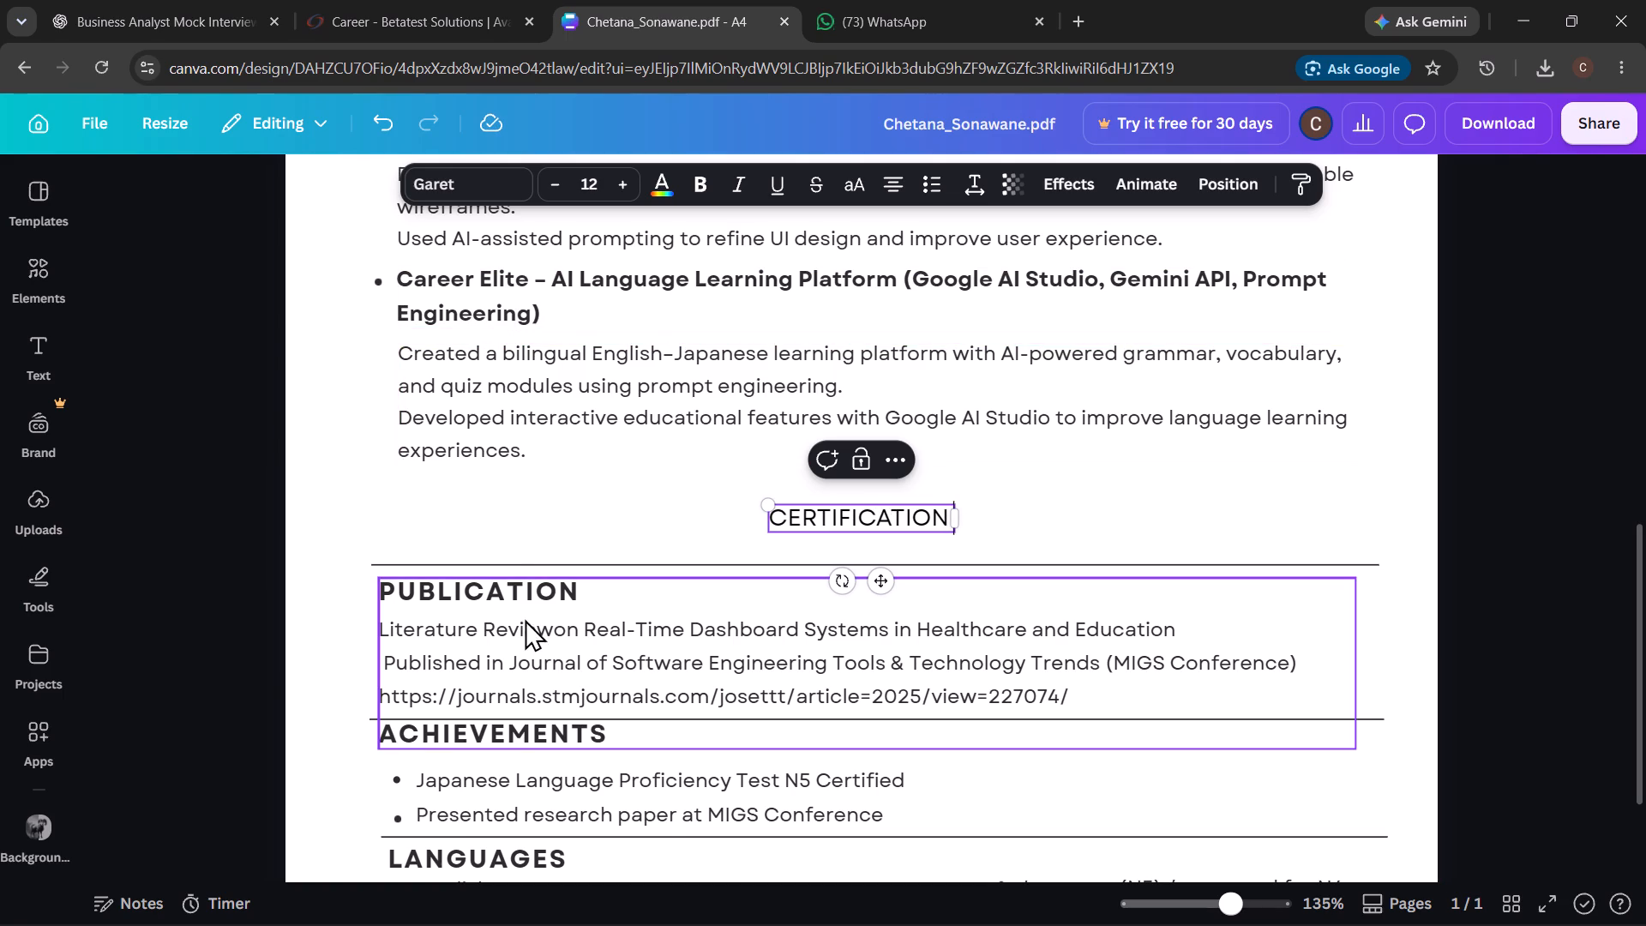
Copy the PUBLICATION heading's style onto the CERTIFICATION text.
{"action": "double_click", "coordinate": [528, 575]}
{"action": "triple_click", "coordinate": [532, 598]}
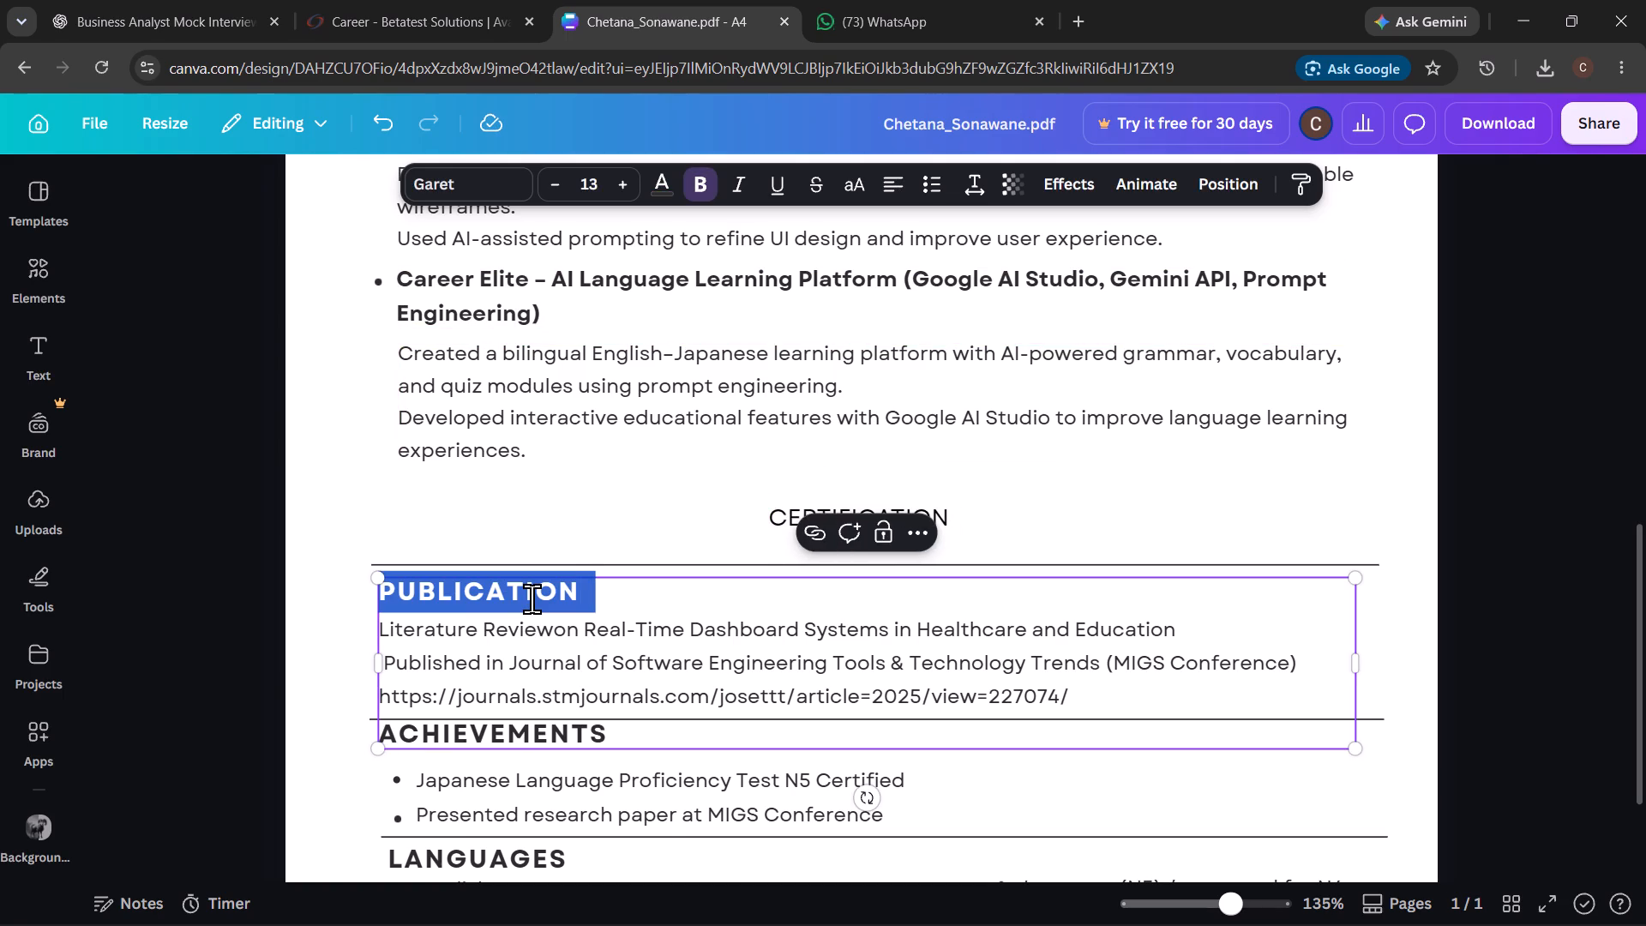
{"action": "left_click", "coordinate": [1303, 174]}
{"action": "left_click", "coordinate": [881, 520]}
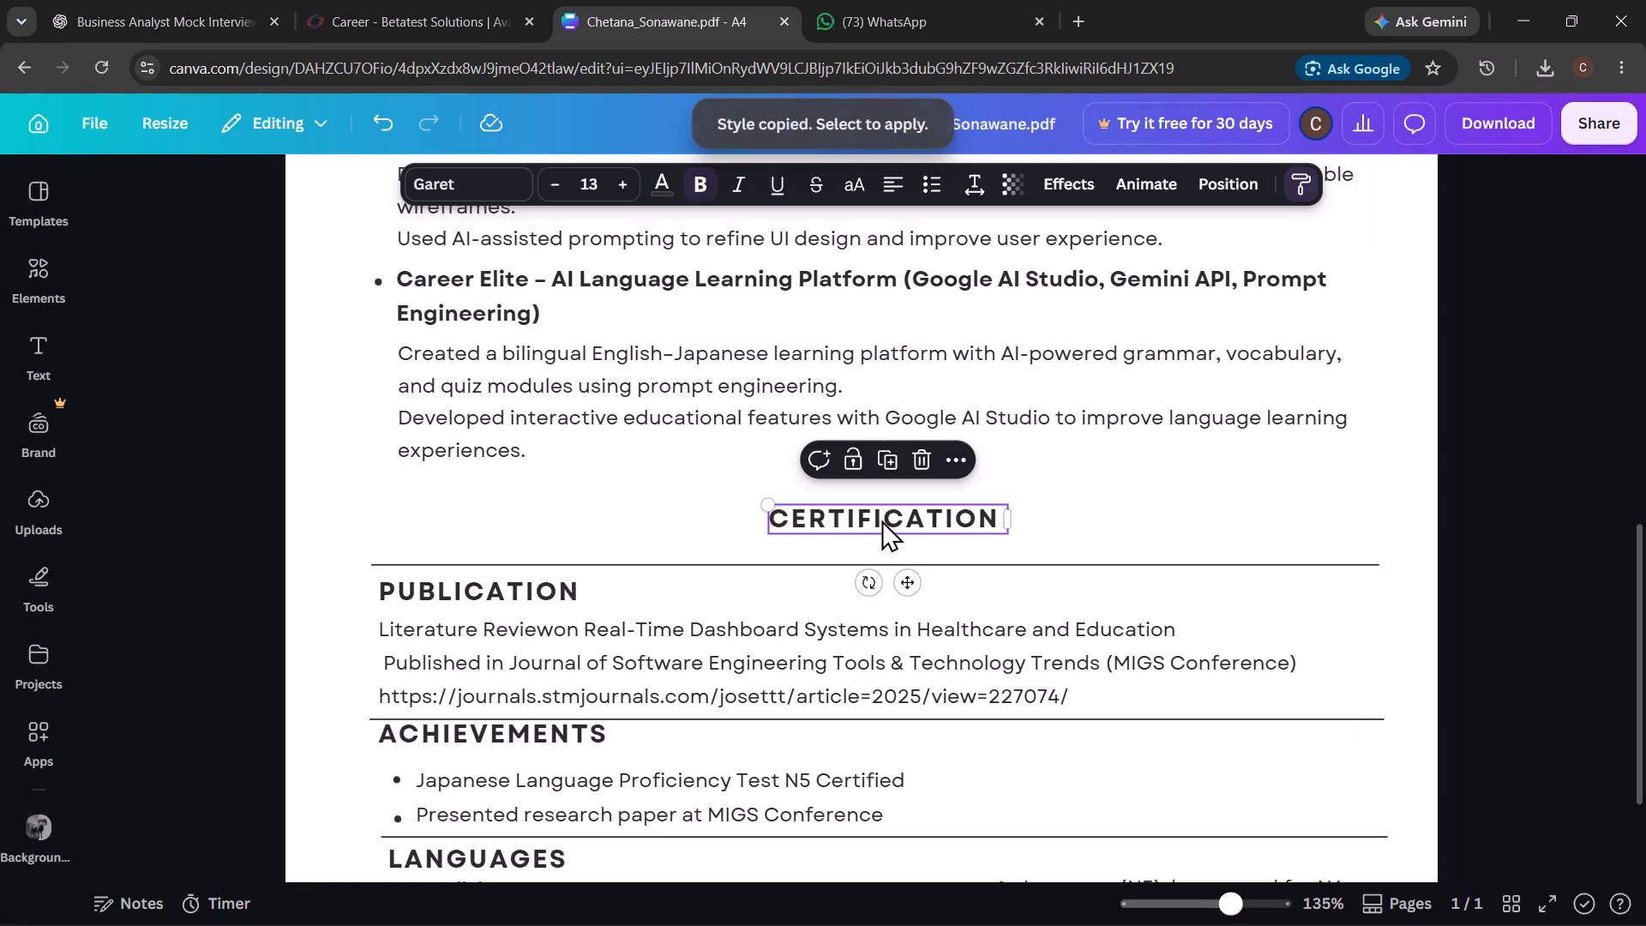
{"action": "left_click", "coordinate": [1060, 502]}
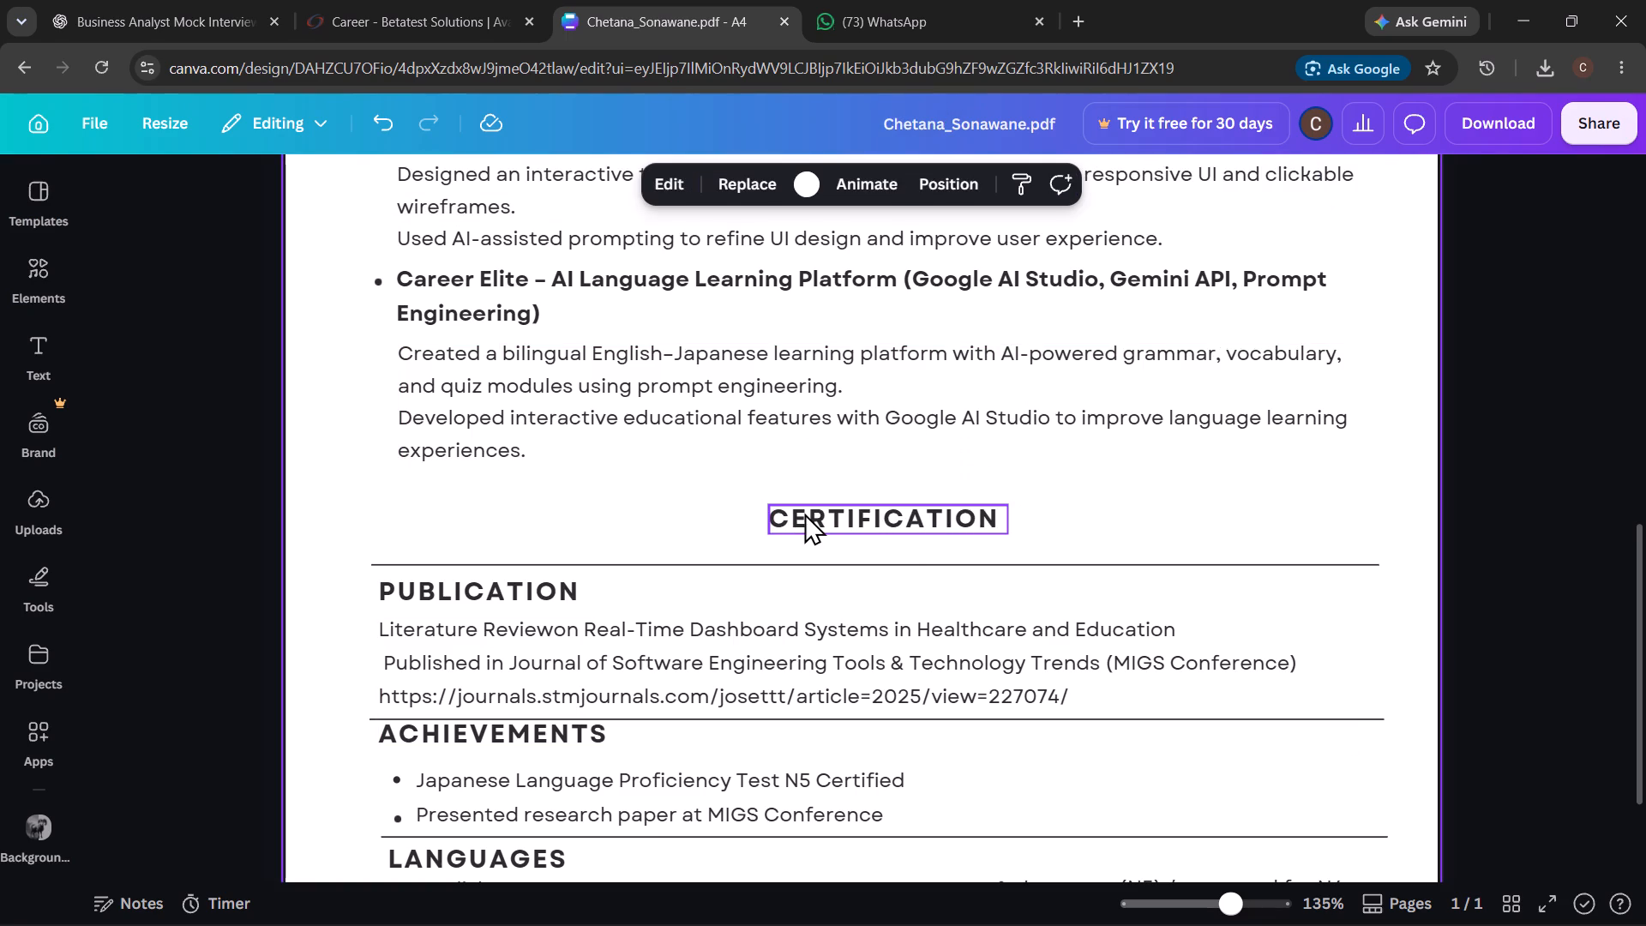
{"action": "left_click_drag", "start_coordinate": [804, 513], "coordinate": [418, 489]}
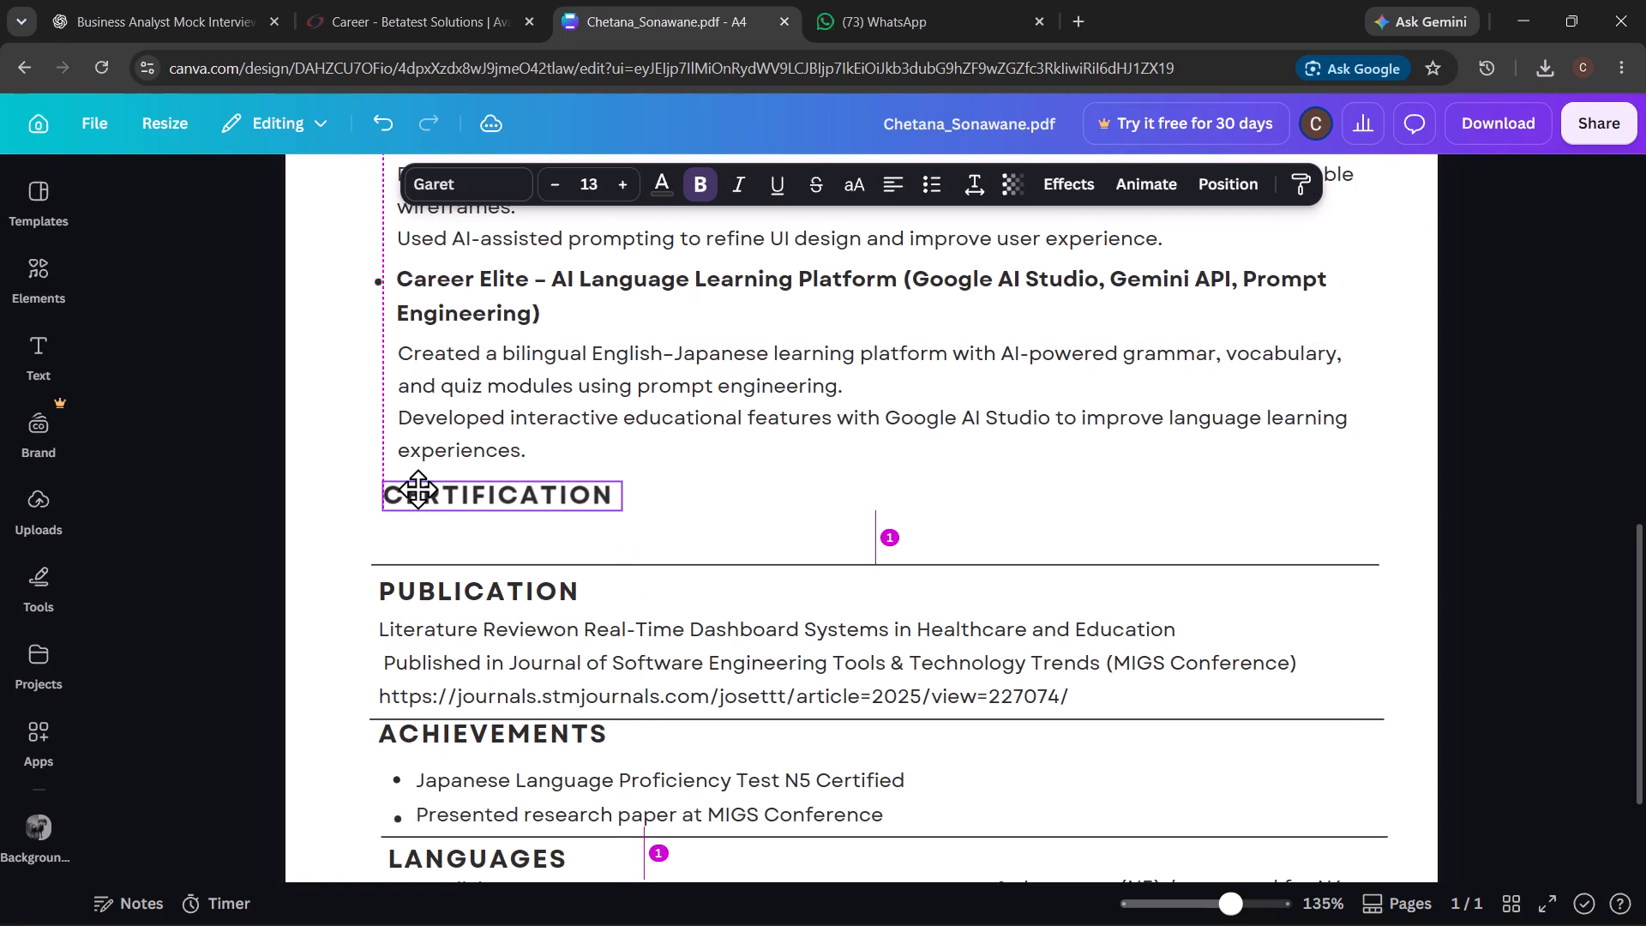
{"action": "left_click_drag", "start_coordinate": [418, 489], "coordinate": [412, 493]}
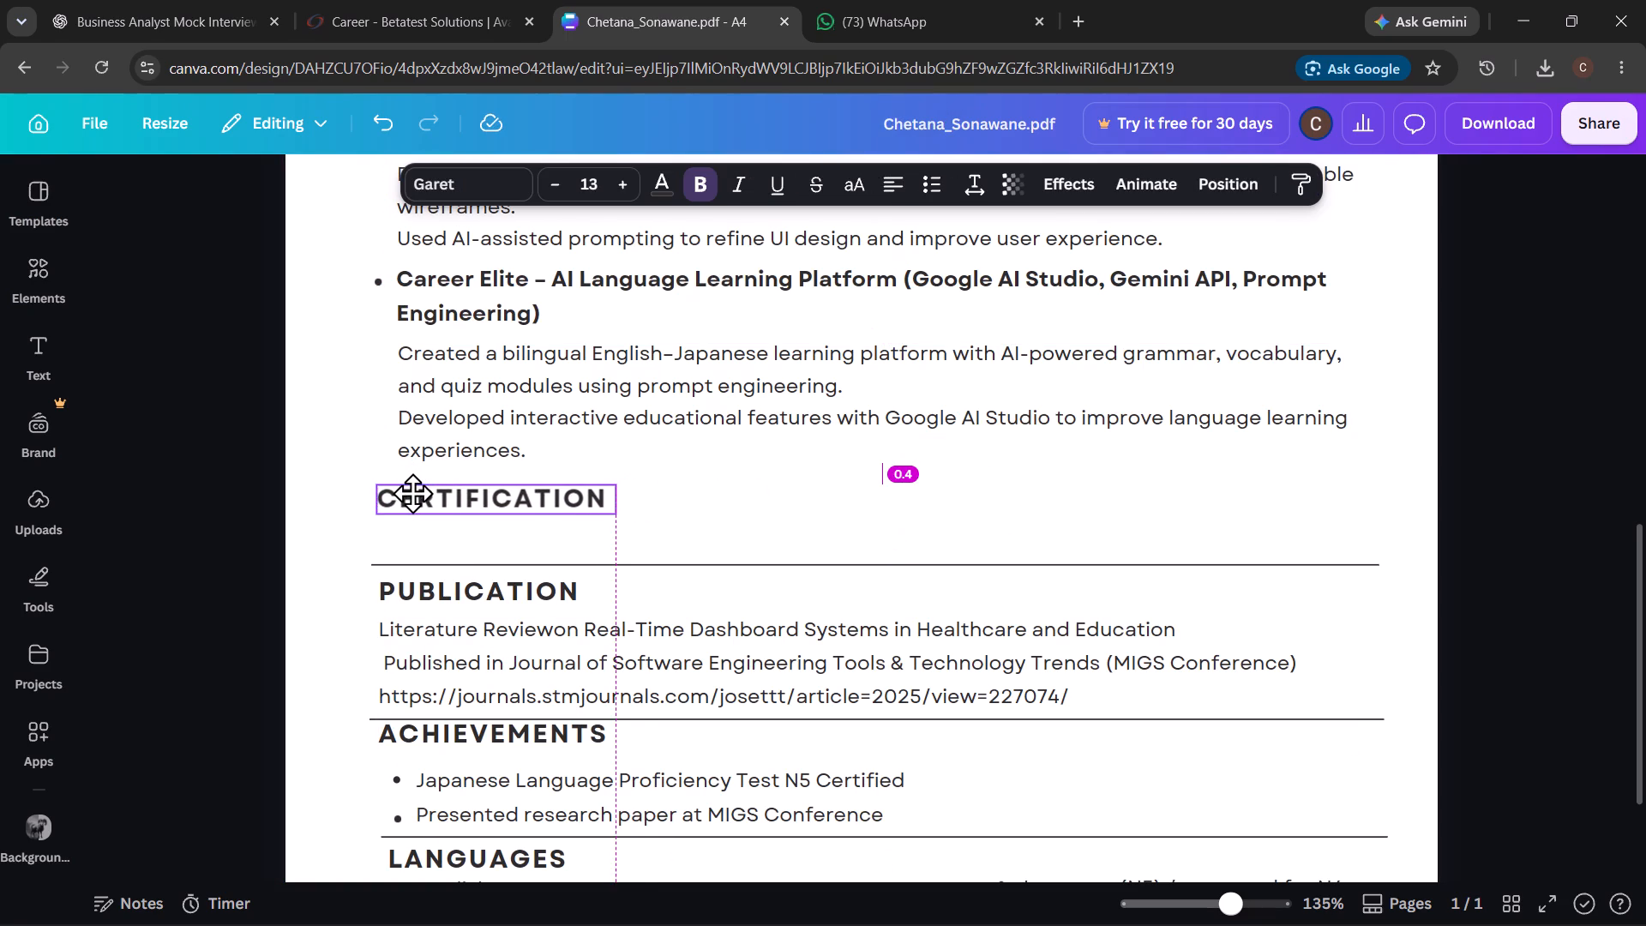
{"action": "left_click_drag", "start_coordinate": [412, 493], "coordinate": [420, 490]}
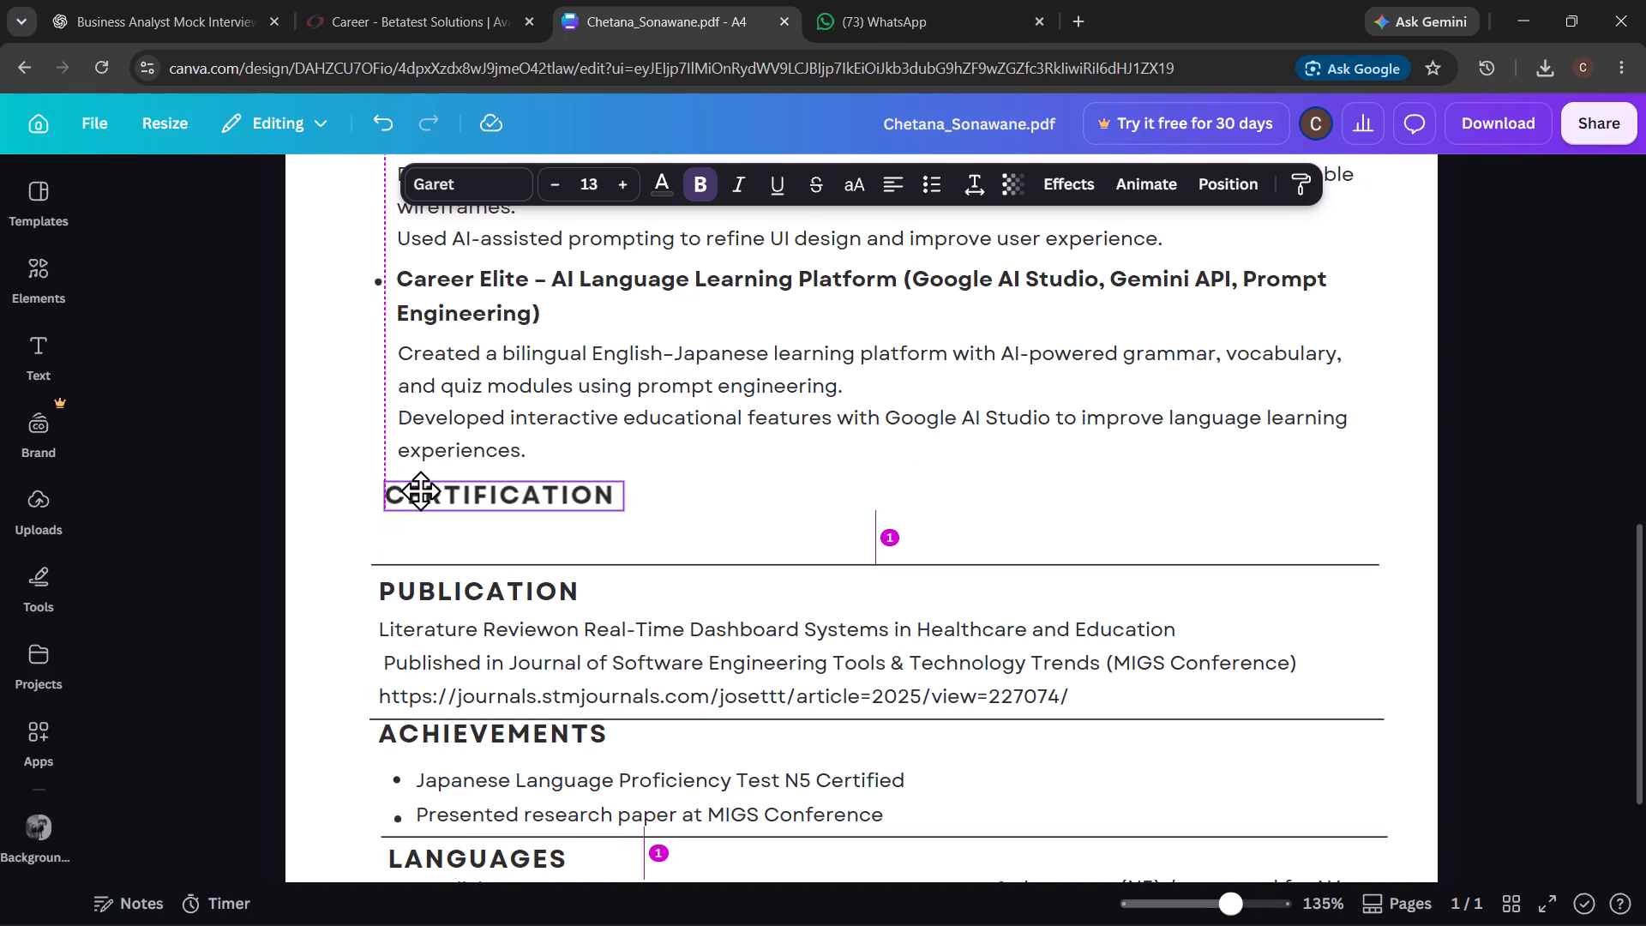
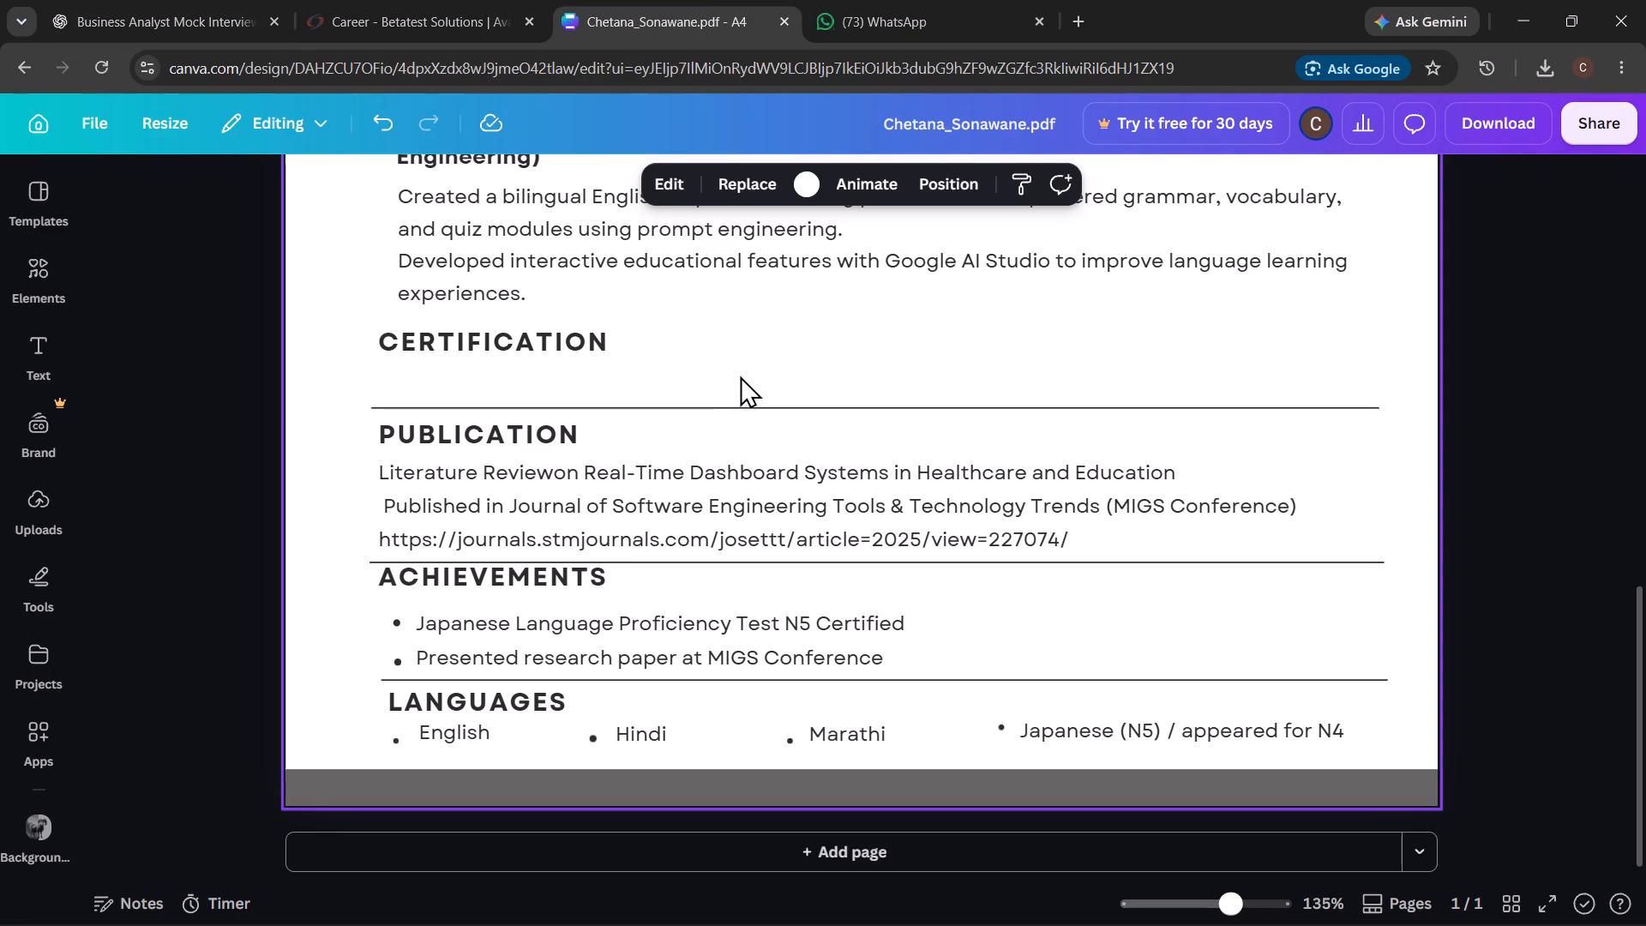
{"action": "key", "text": "ctrl+v"}
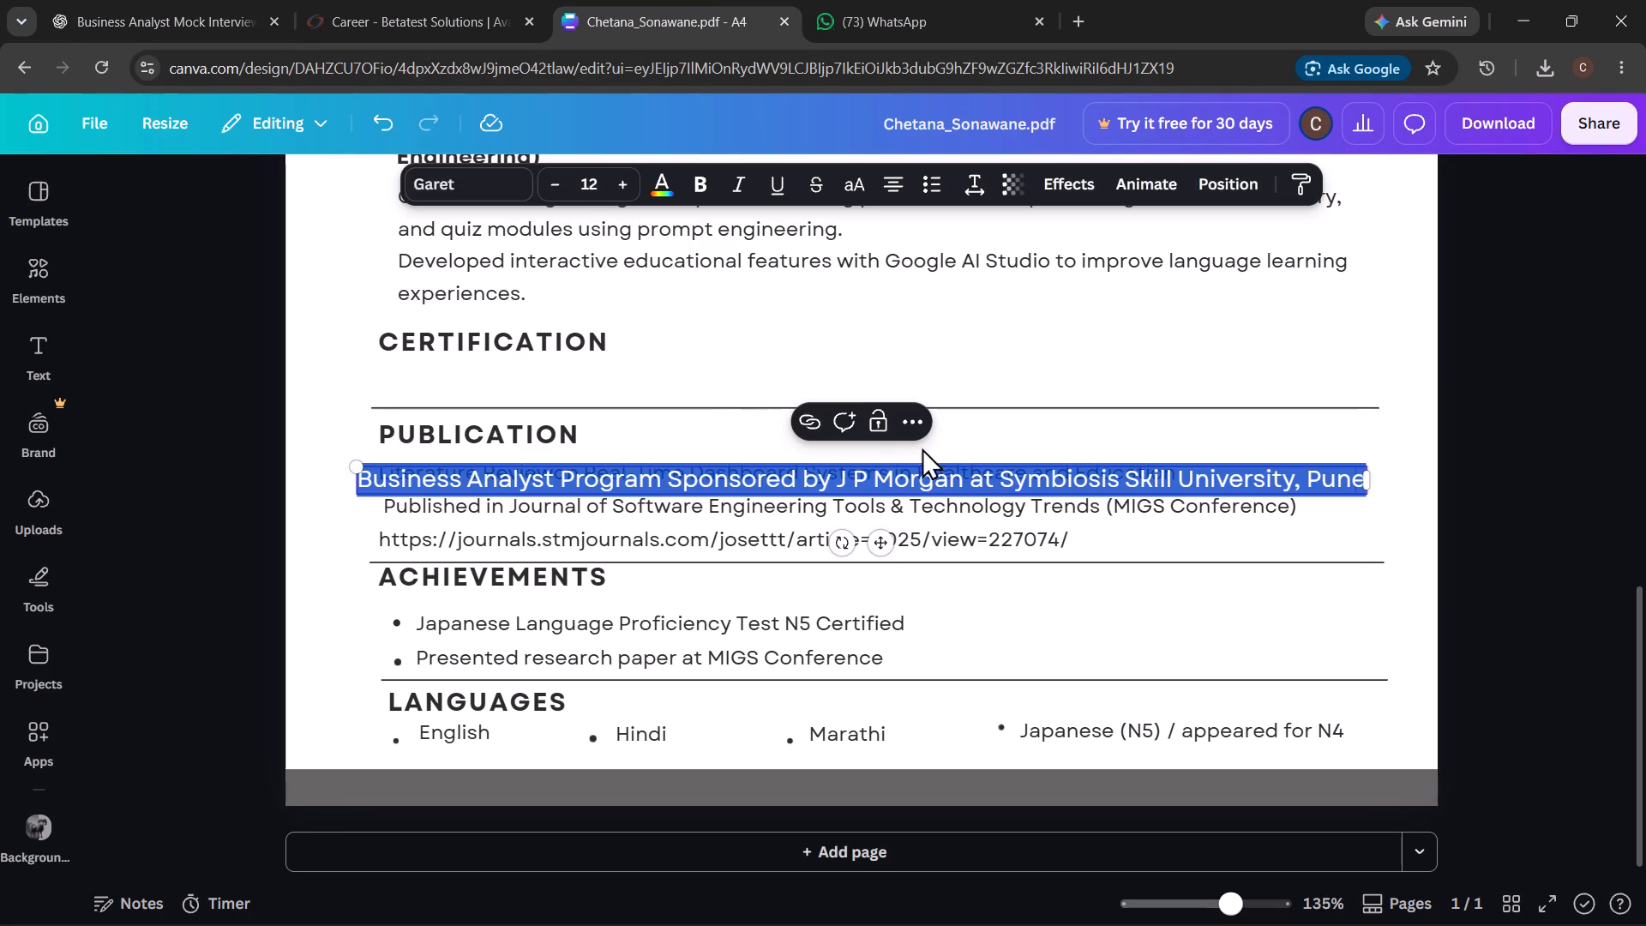
{"action": "left_click", "coordinate": [1335, 592]}
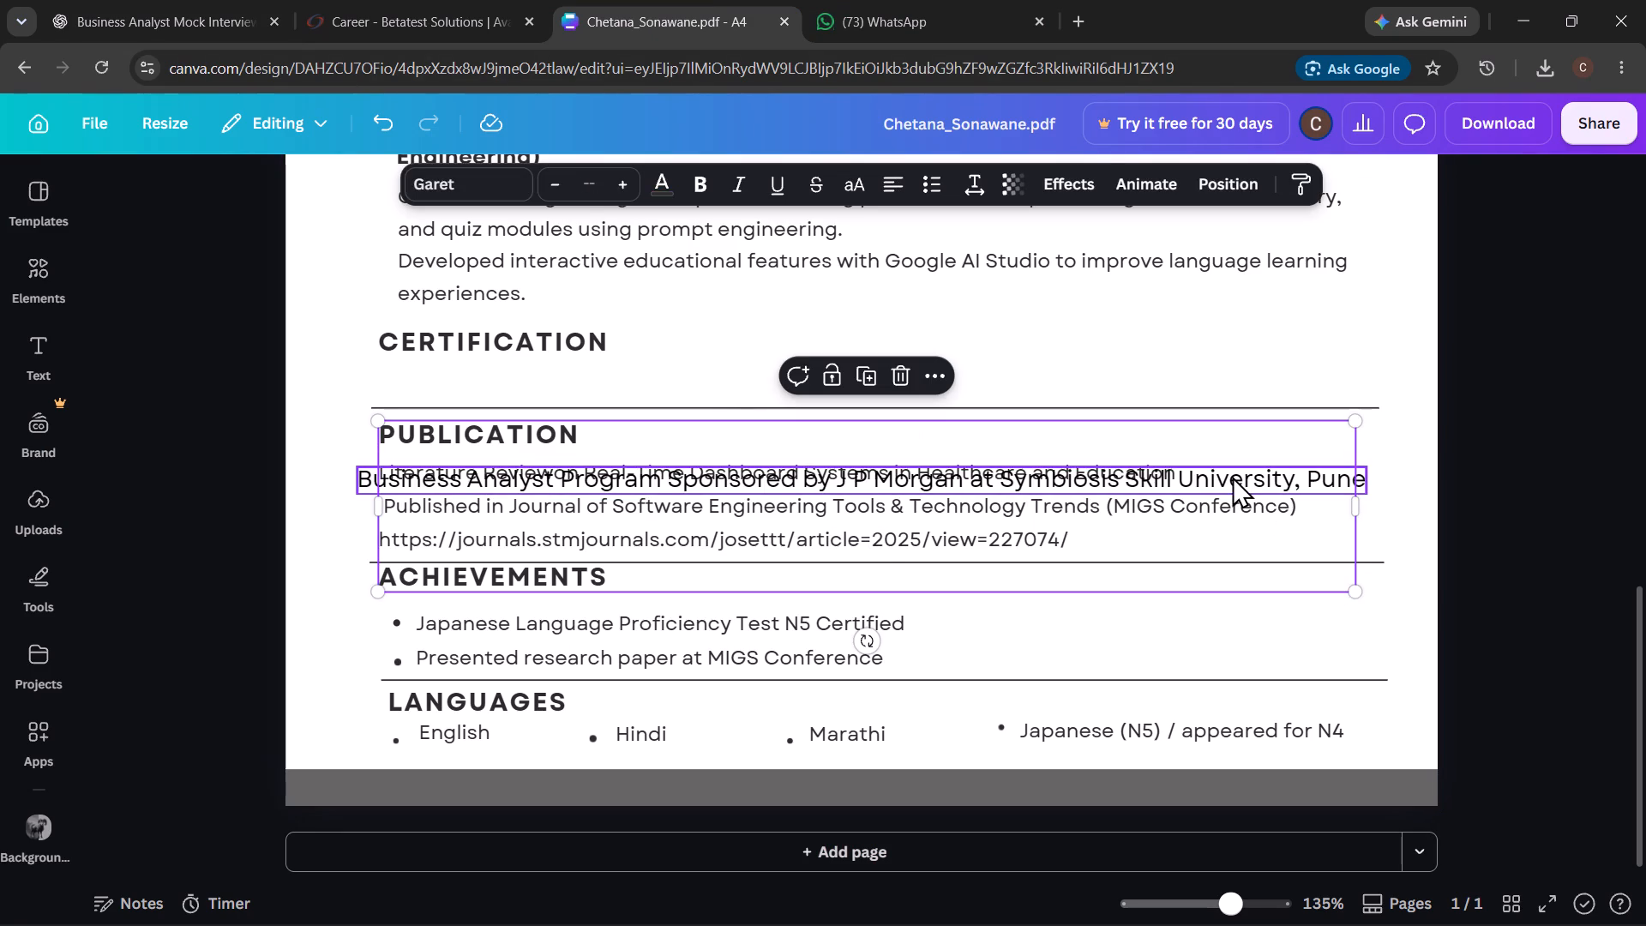
{"action": "left_click_drag", "start_coordinate": [1232, 476], "coordinate": [1244, 453]}
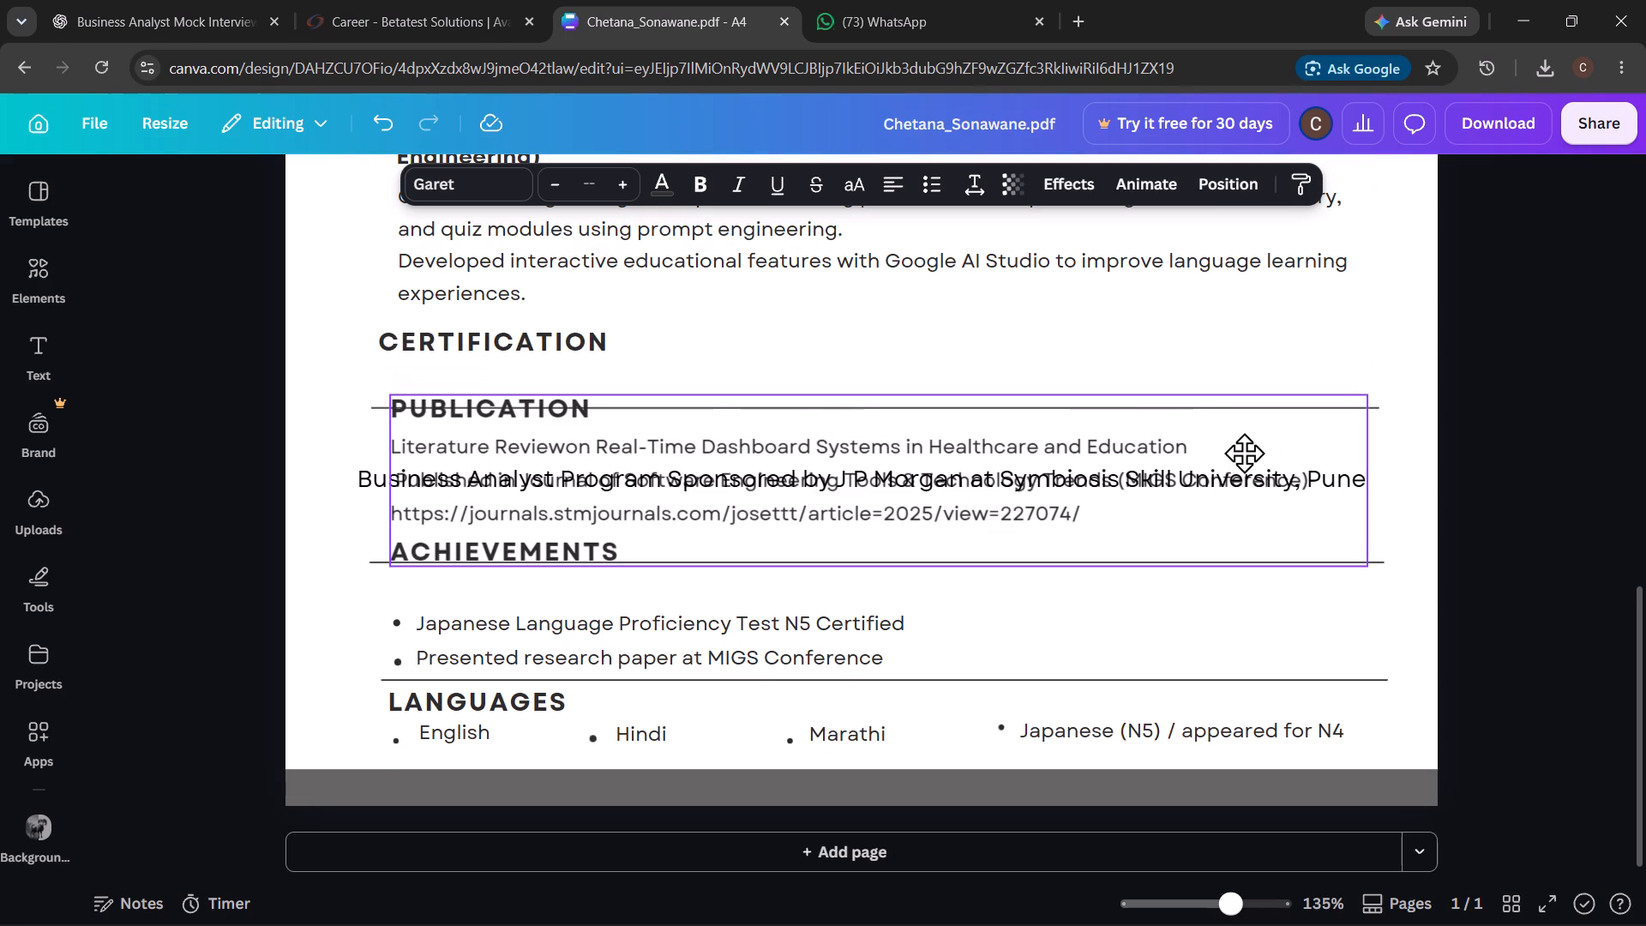
{"action": "left_click_drag", "start_coordinate": [1244, 453], "coordinate": [1244, 478]}
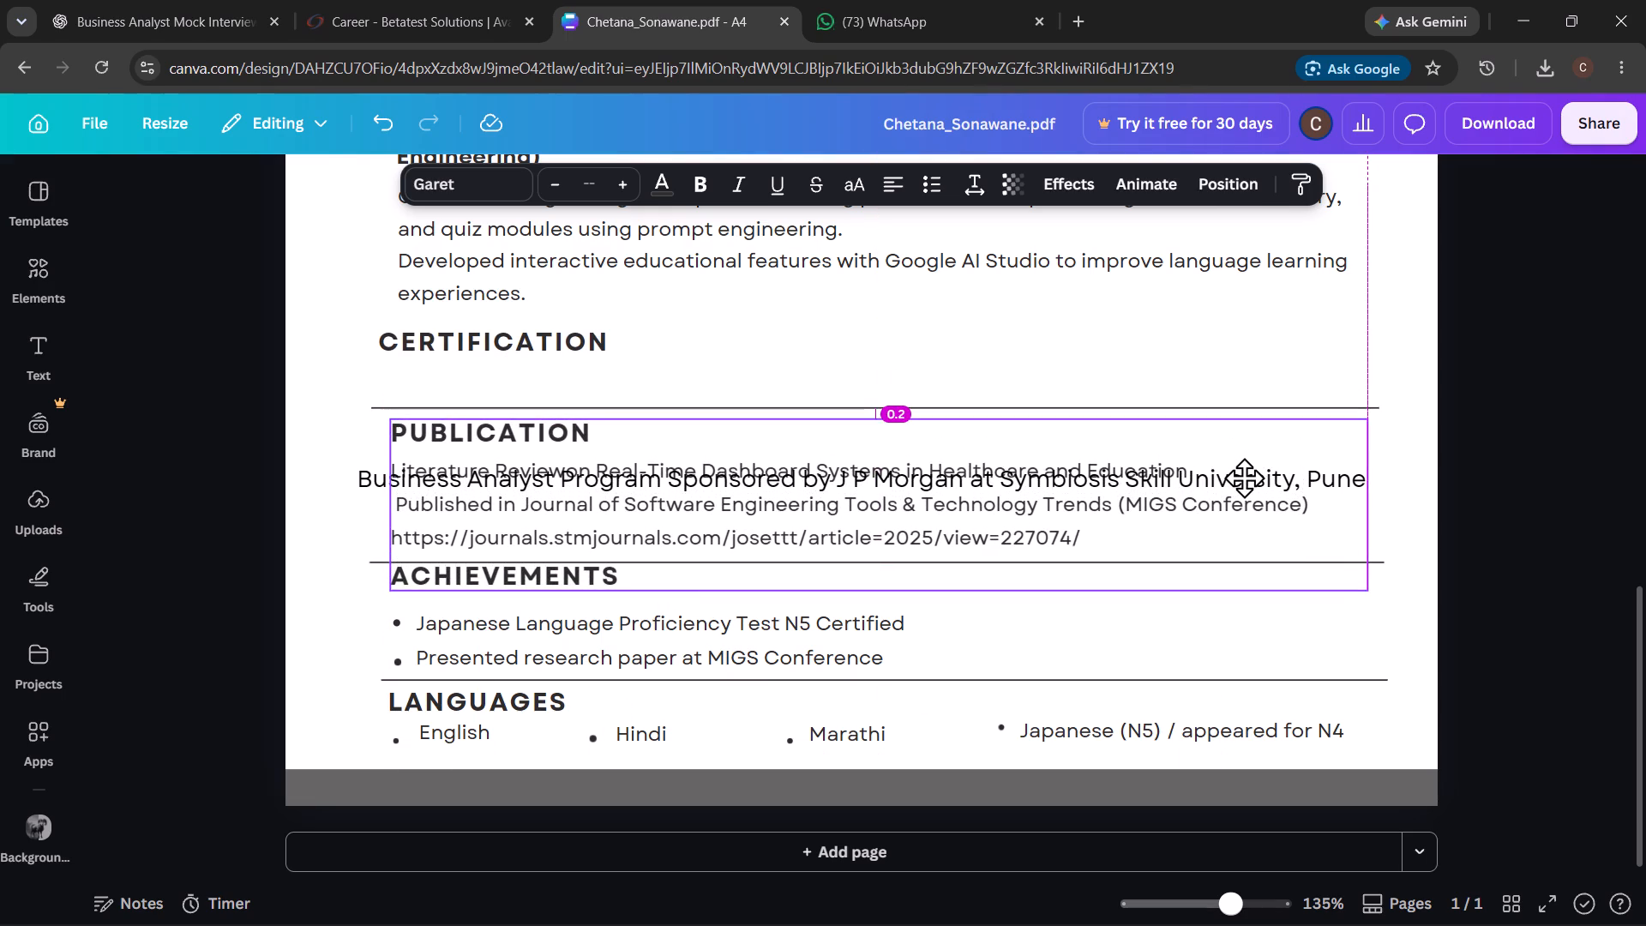
{"action": "left_click_drag", "start_coordinate": [1244, 478], "coordinate": [1240, 484]}
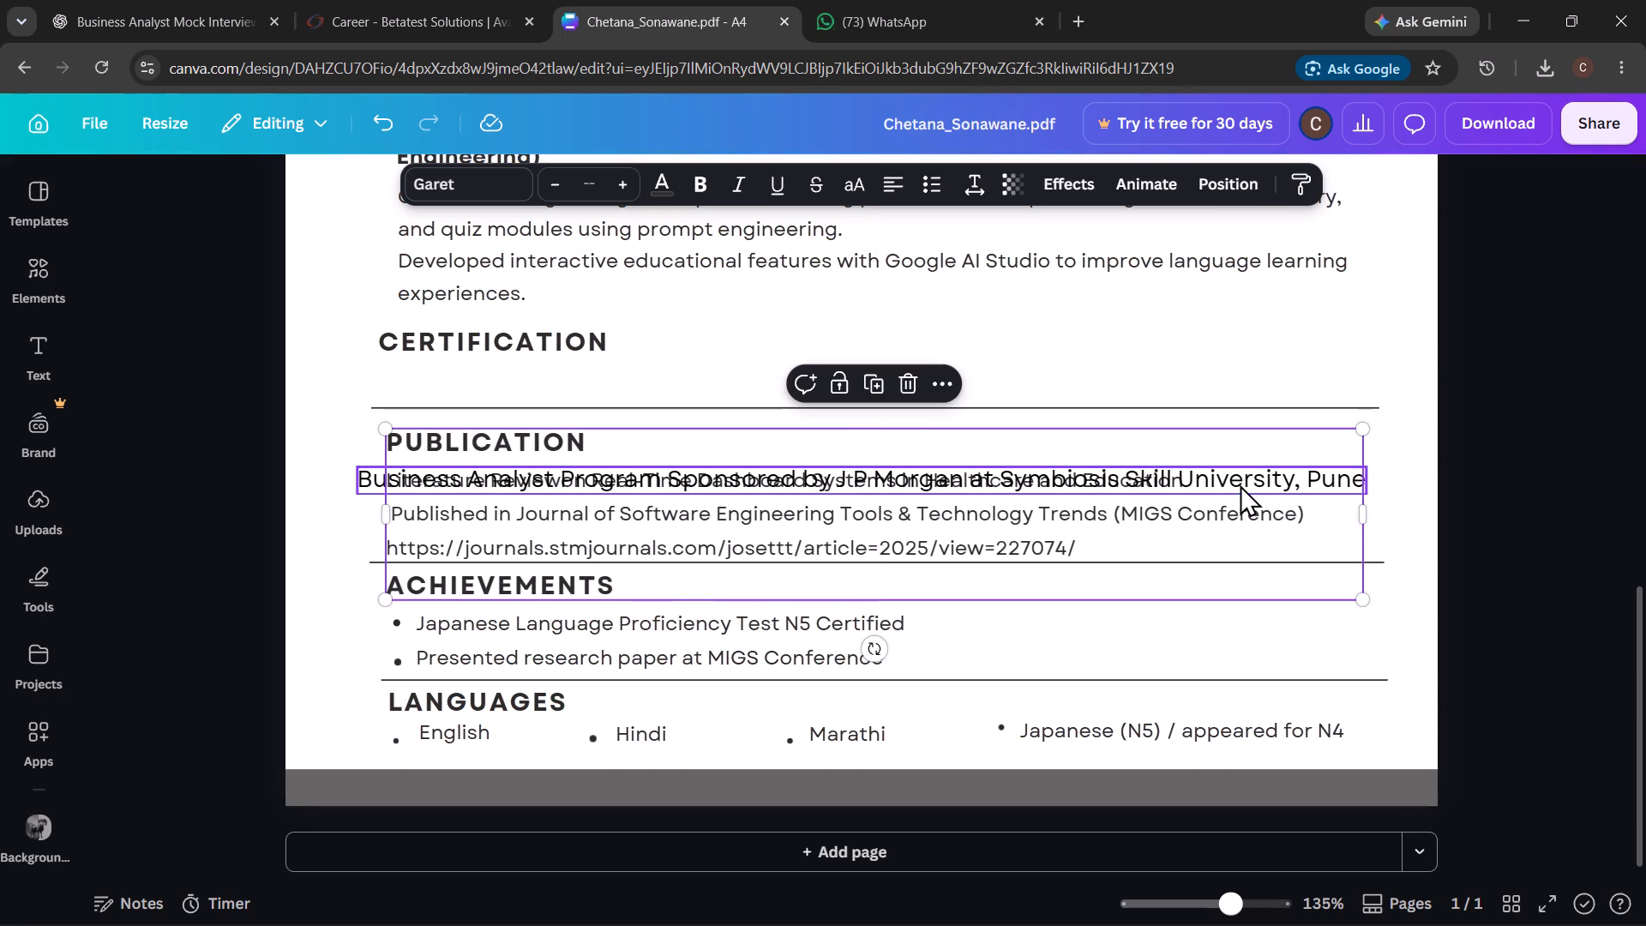
{"action": "left_click_drag", "start_coordinate": [357, 482], "coordinate": [374, 424]}
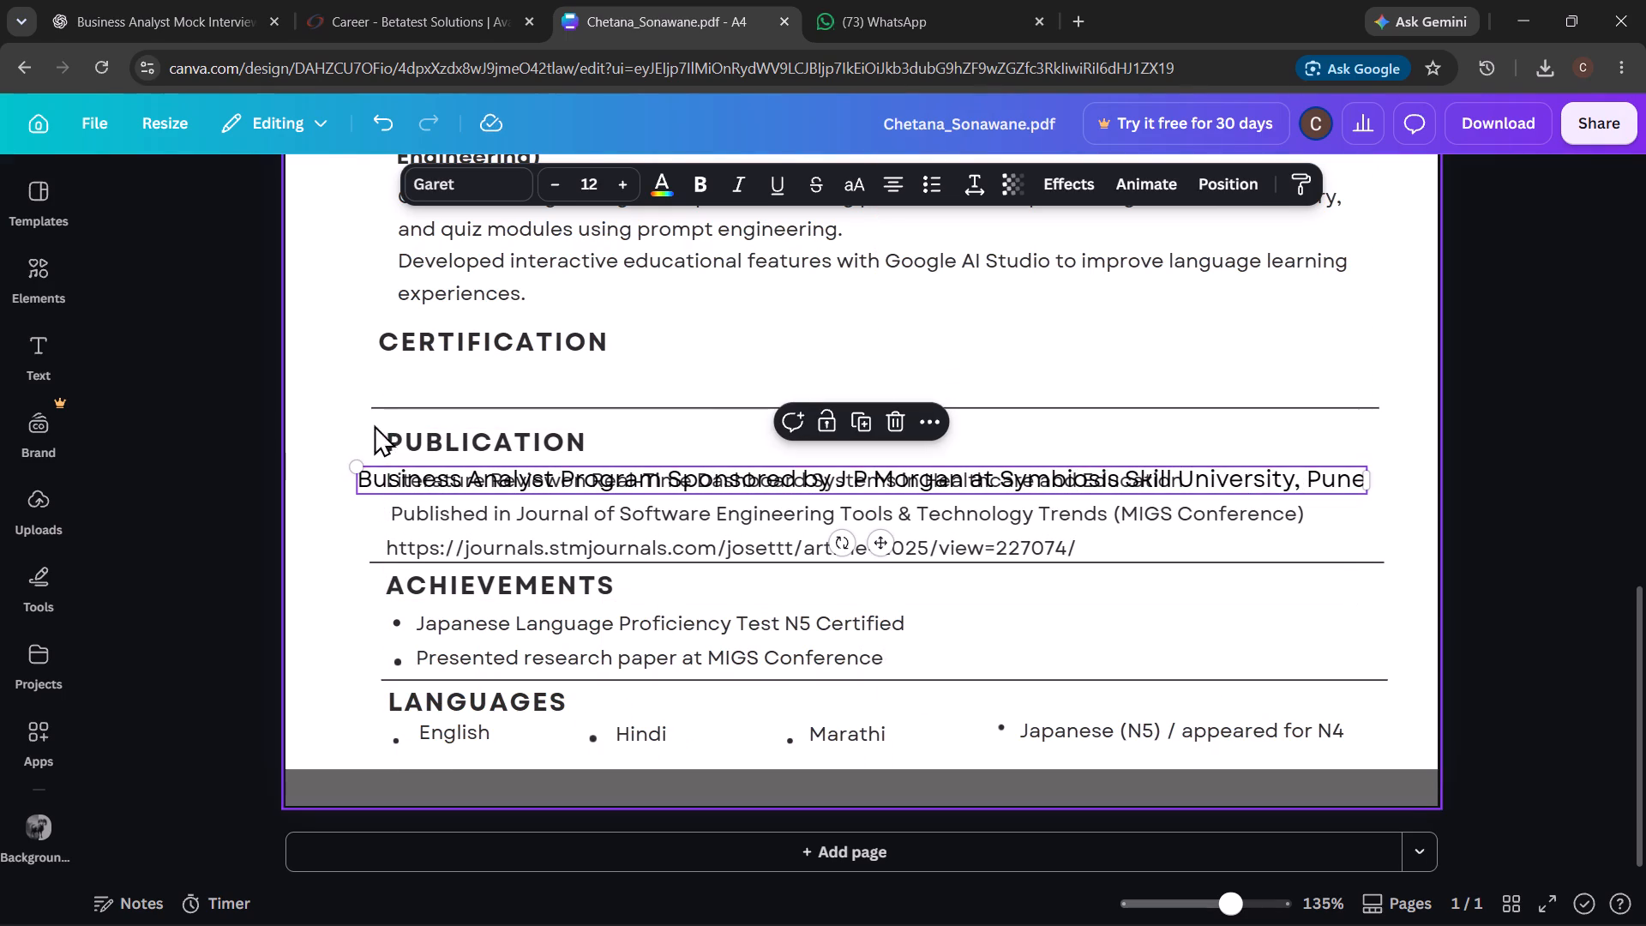
{"action": "left_click_drag", "start_coordinate": [374, 424], "coordinate": [382, 398]}
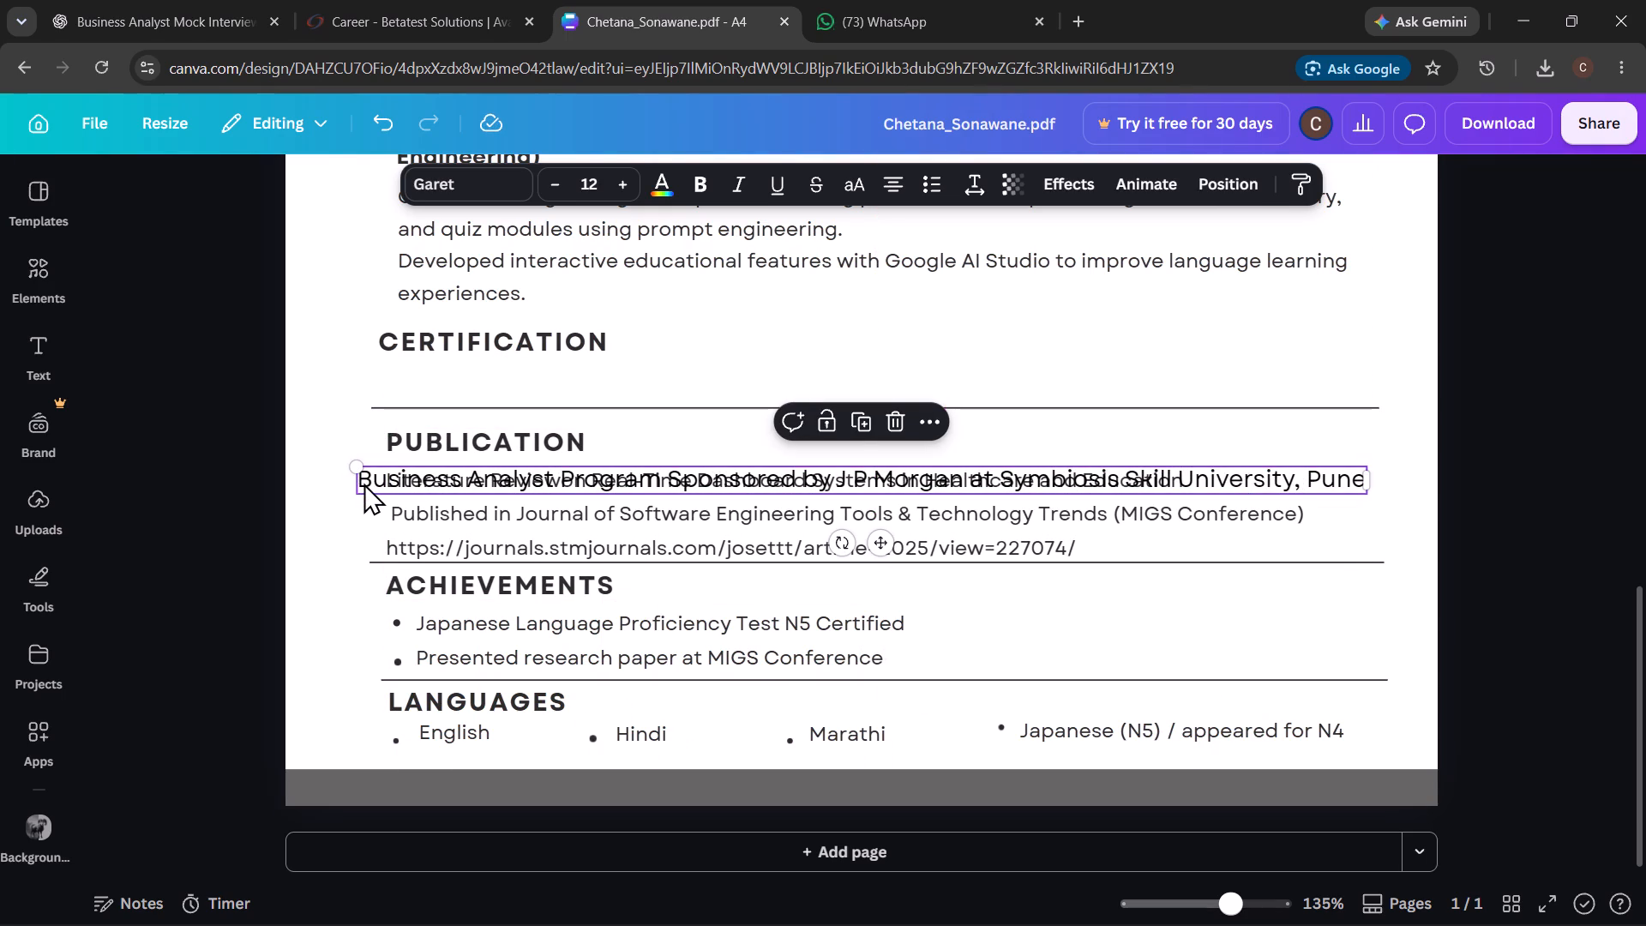
{"action": "left_click_drag", "start_coordinate": [363, 483], "coordinate": [393, 389]}
Copy the text style of the Career Elite project description onto the new certification line.
{"action": "triple_click", "coordinate": [490, 265]}
{"action": "left_click", "coordinate": [490, 265]}
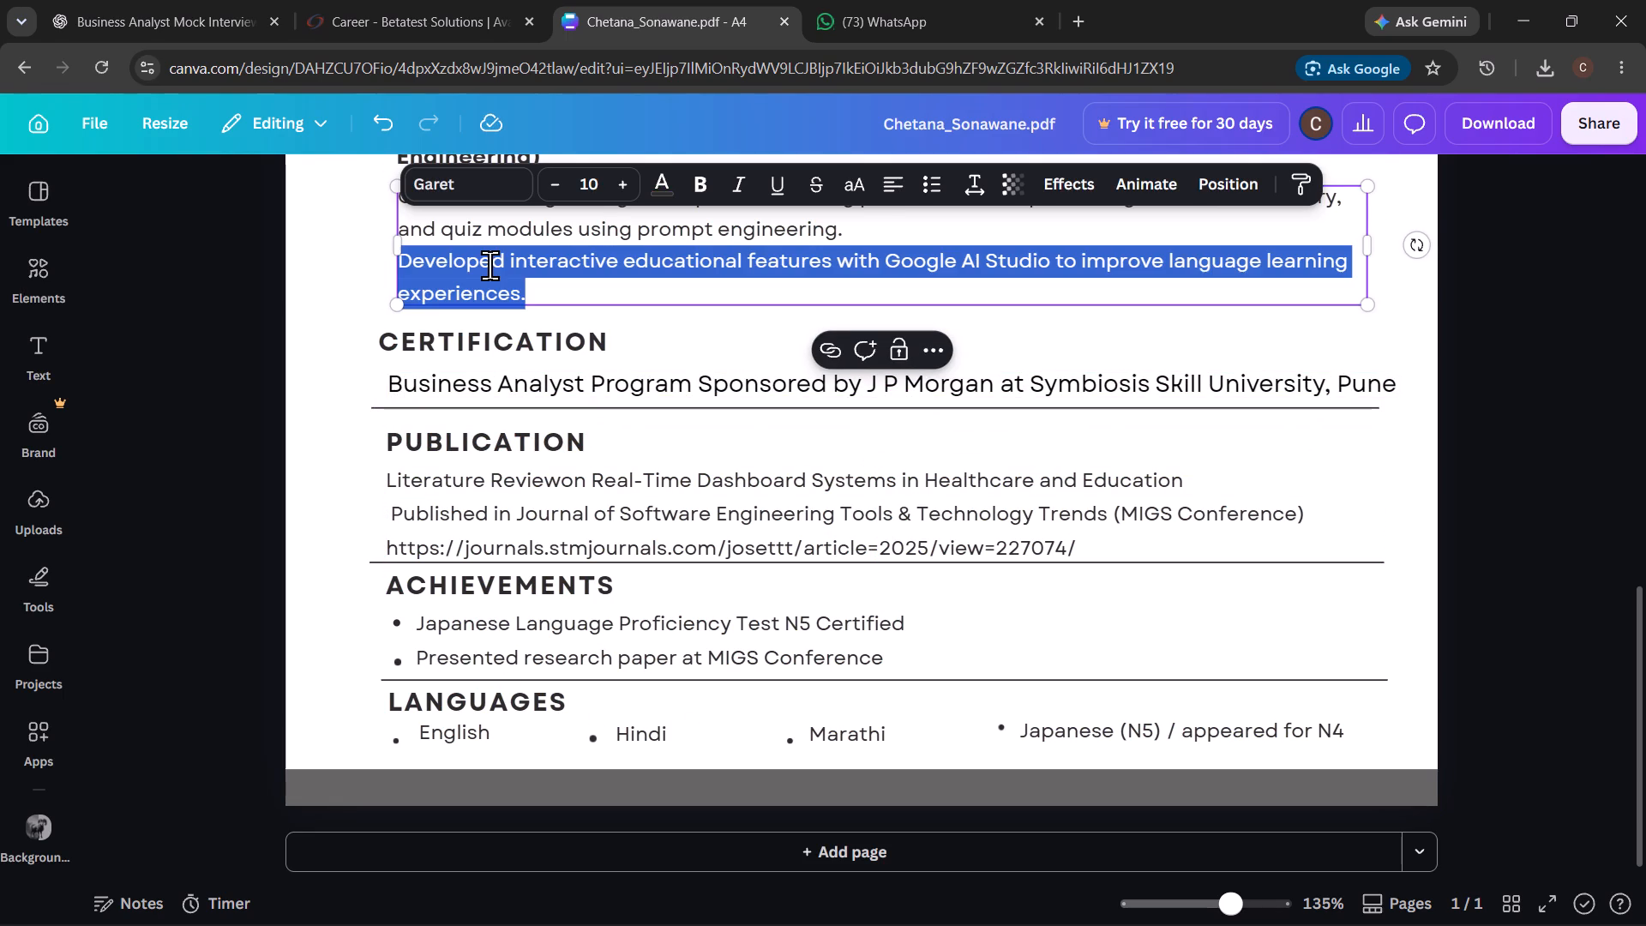
{"action": "left_click", "coordinate": [1315, 172]}
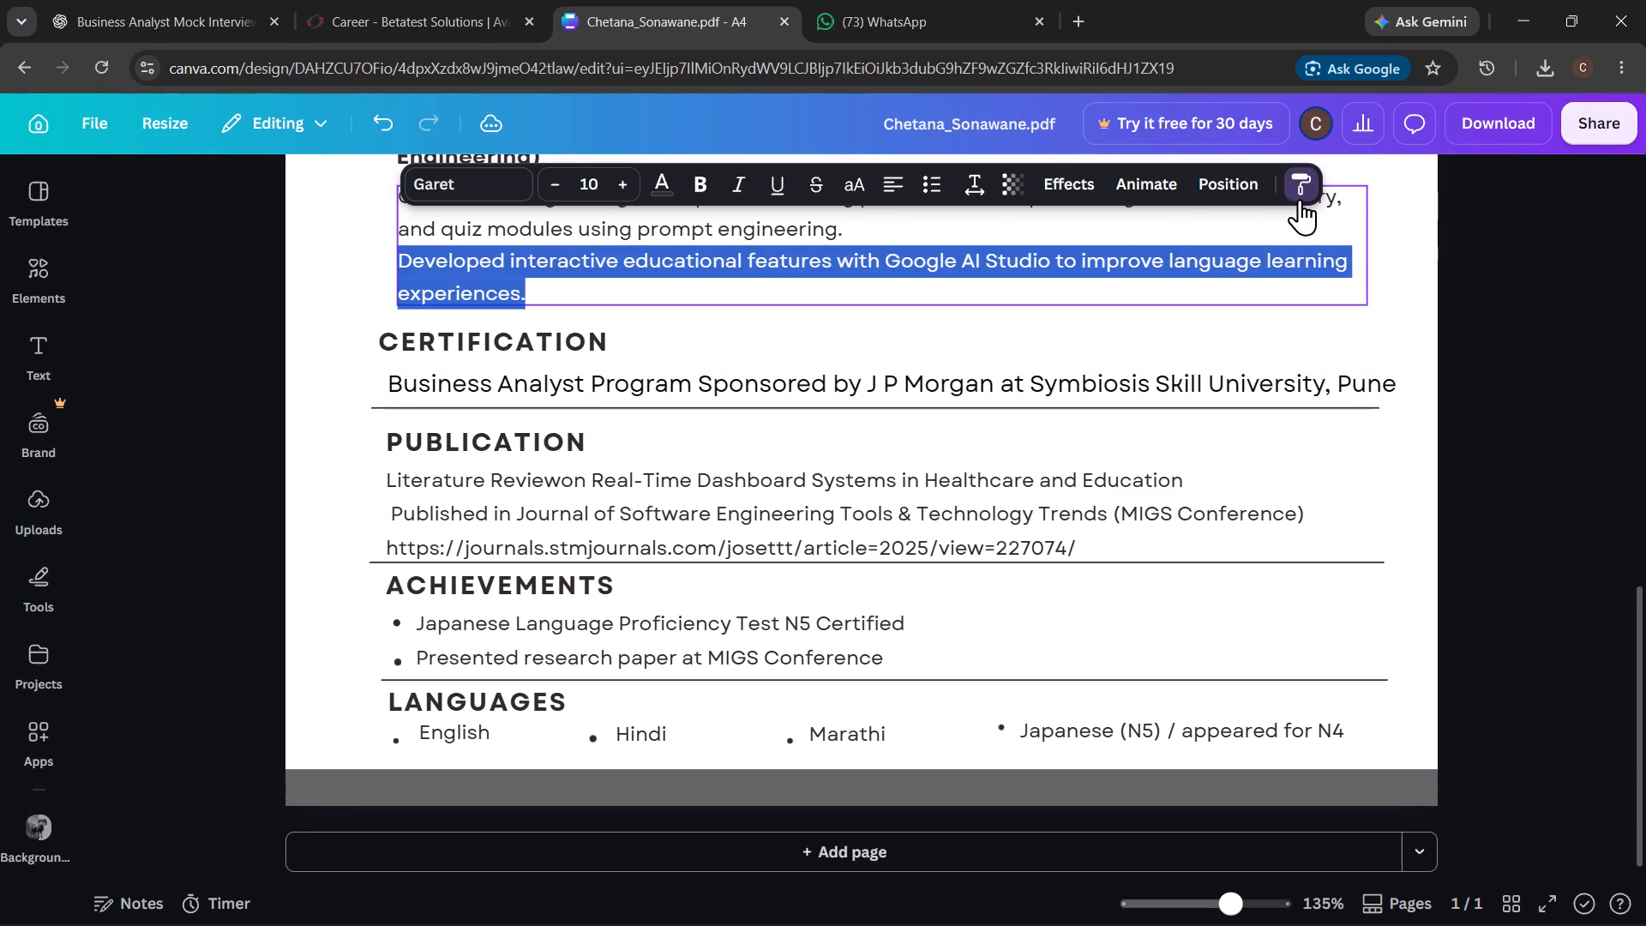
{"action": "left_click", "coordinate": [1076, 377]}
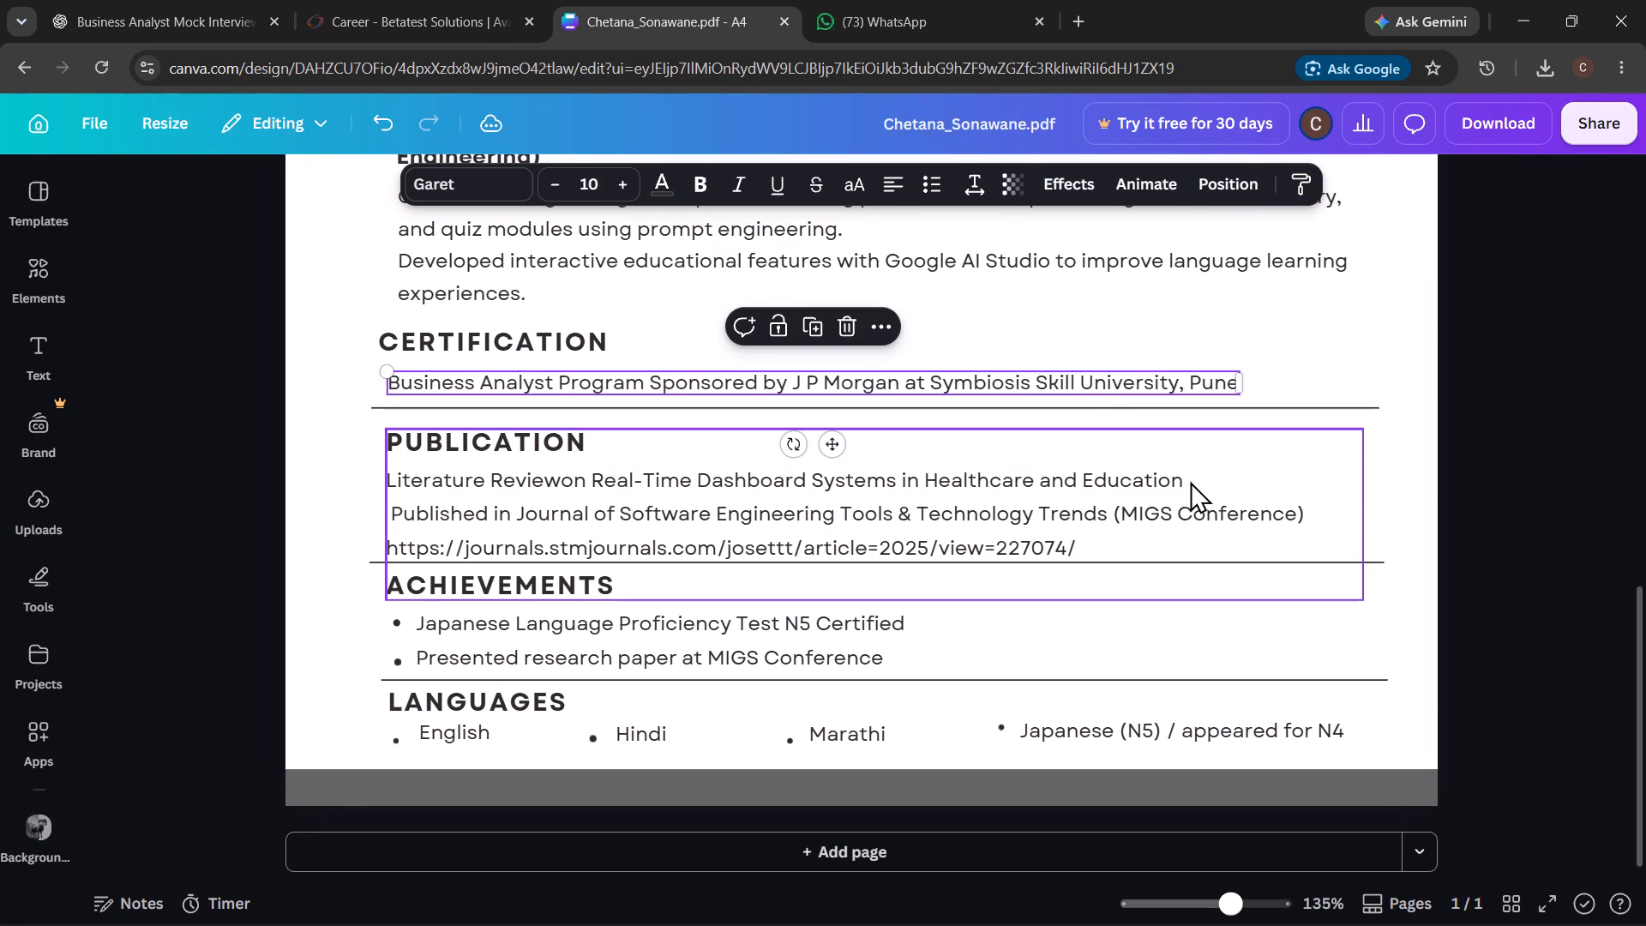
{"action": "left_click", "coordinate": [1255, 461]}
{"action": "scroll", "coordinate": [1255, 461], "scroll_direction": "up", "scroll_amount": 1}
{"action": "right_click", "coordinate": [1255, 461]}
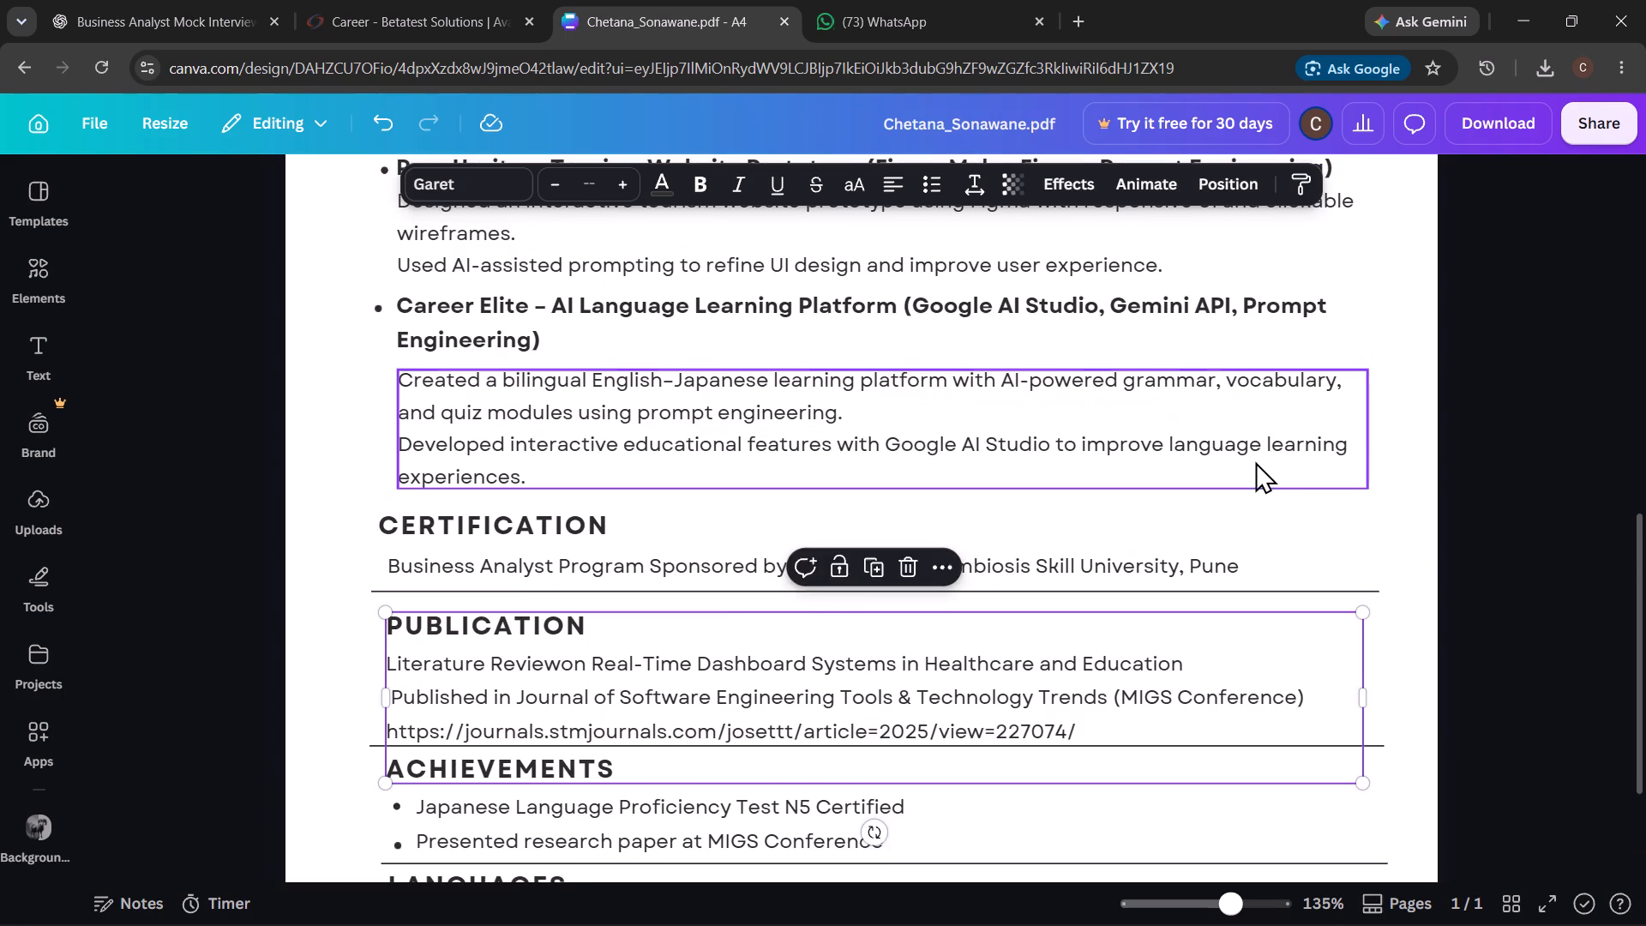
Copy the text style of the publication details onto the certification line.
{"action": "triple_click", "coordinate": [808, 692]}
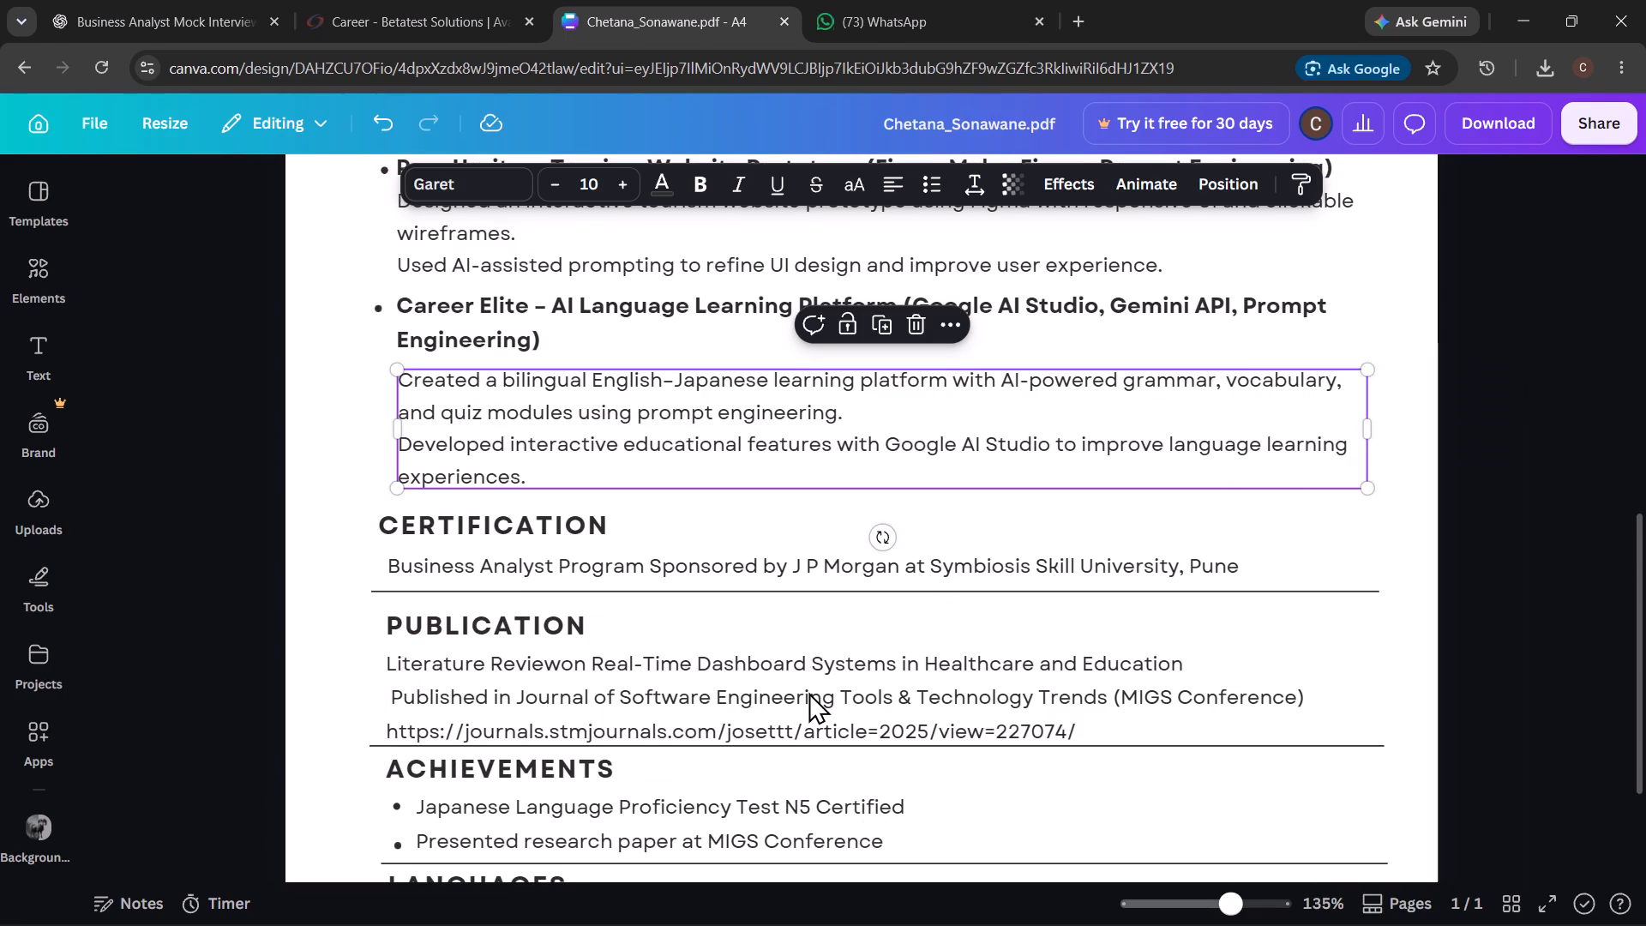
{"action": "double_click", "coordinate": [808, 692]}
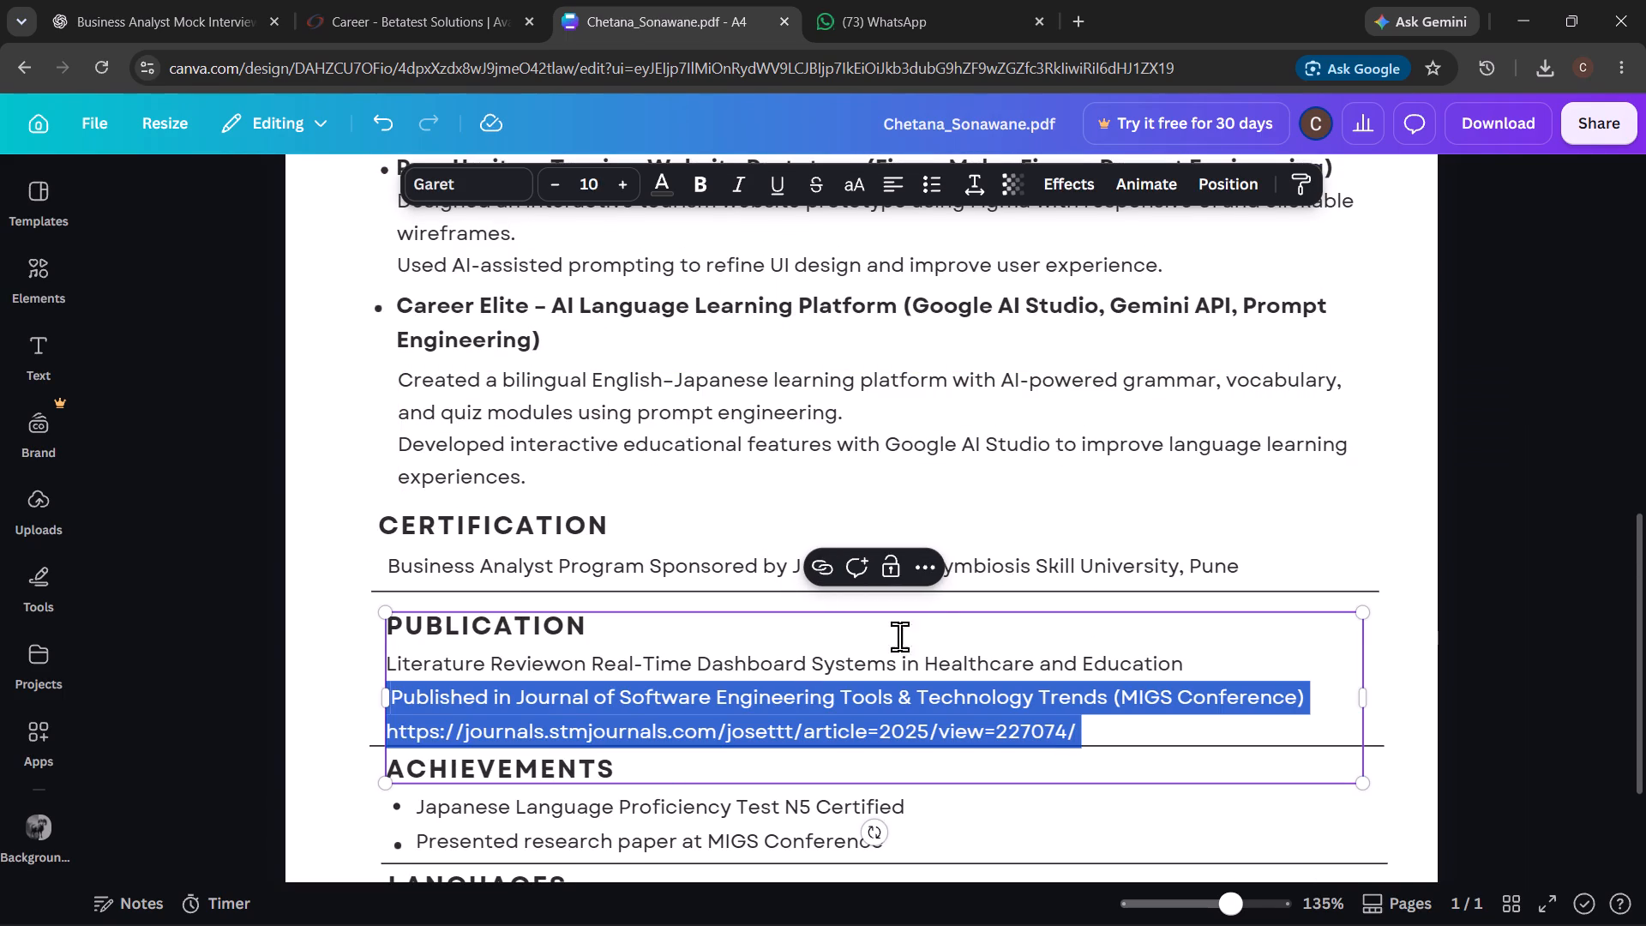
{"action": "left_click", "coordinate": [1301, 185]}
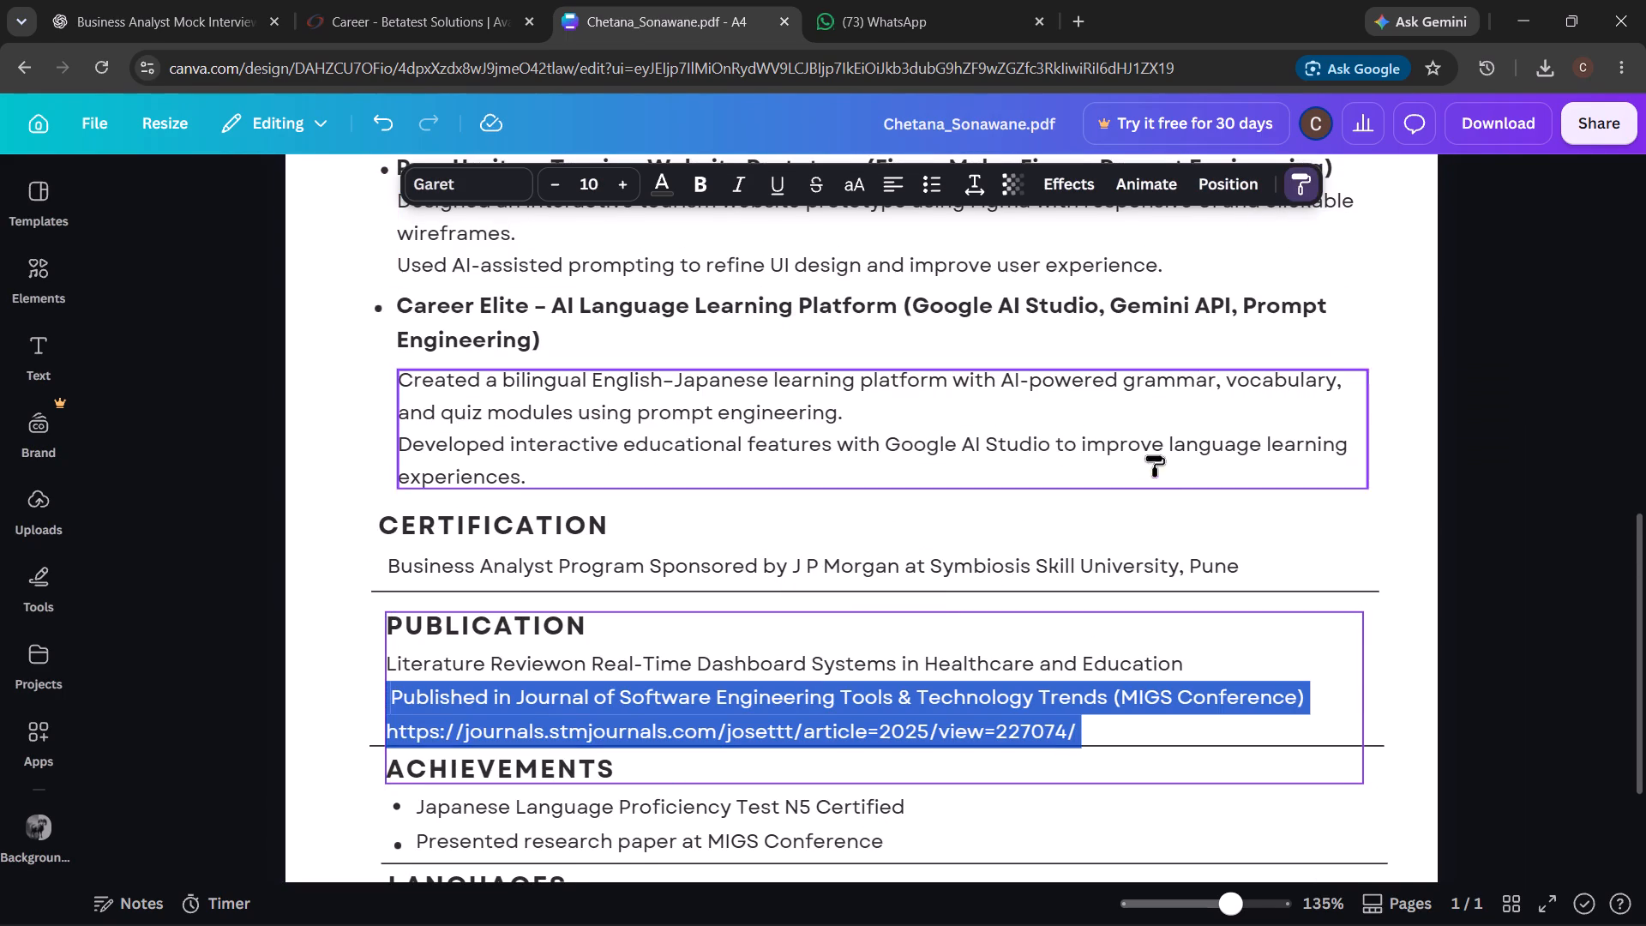
{"action": "left_click", "coordinate": [1138, 555]}
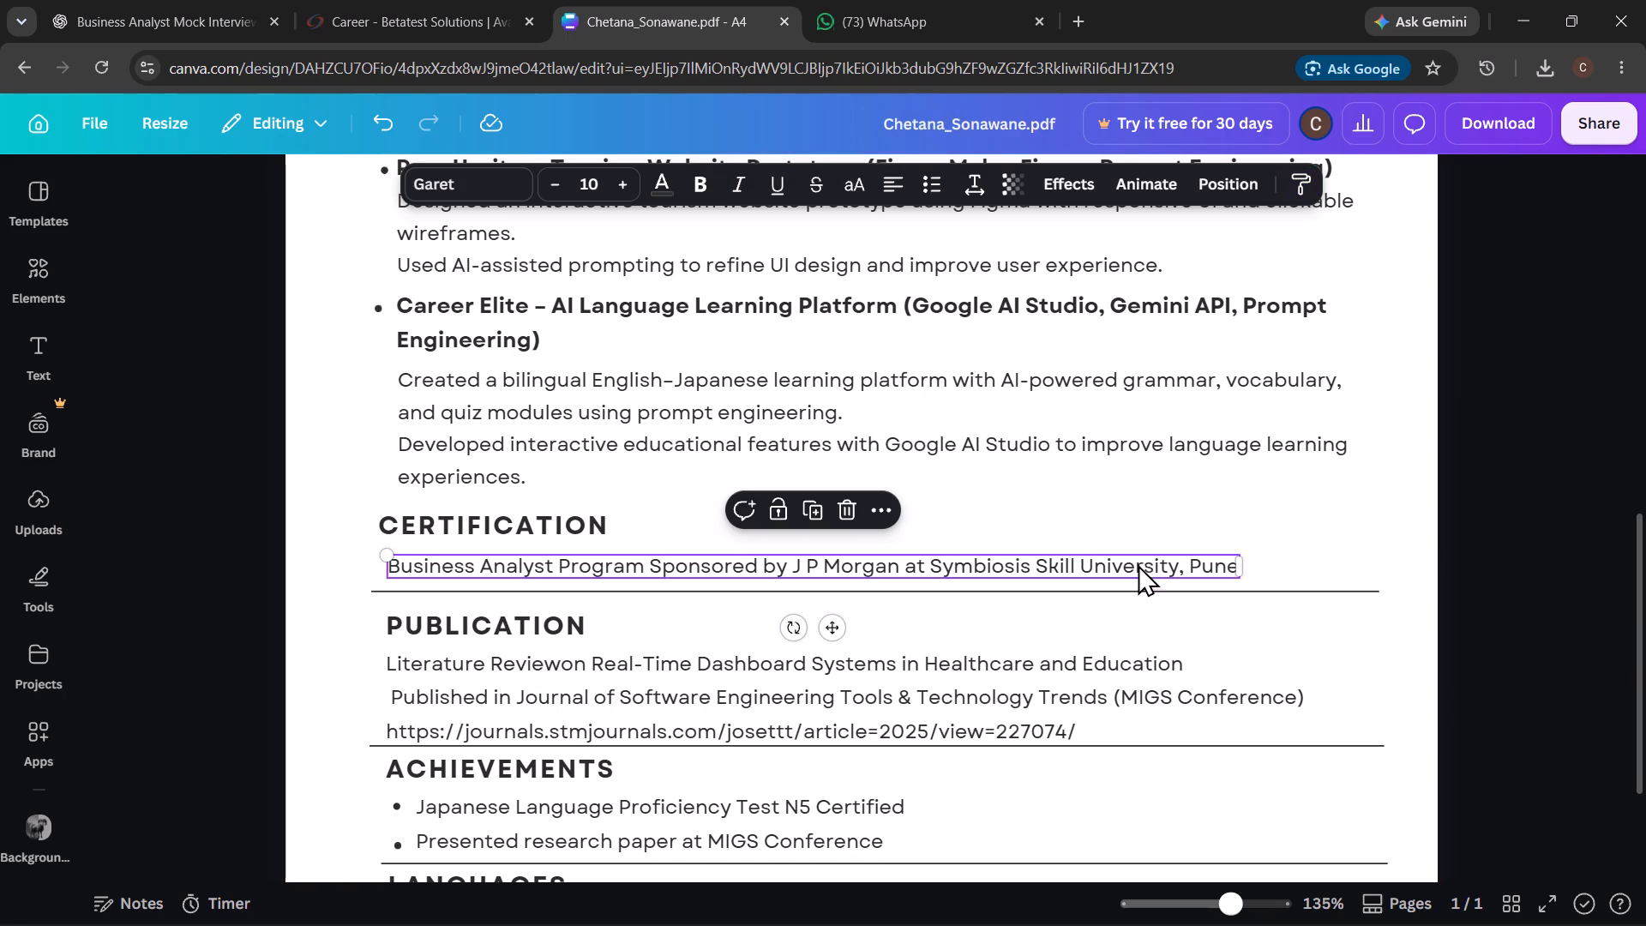
{"action": "left_click", "coordinate": [1084, 652]}
Review the resume's skills, project and certification sections for consistent layout.
{"action": "scroll", "coordinate": [1084, 652], "scroll_direction": "down", "scroll_amount": 1}
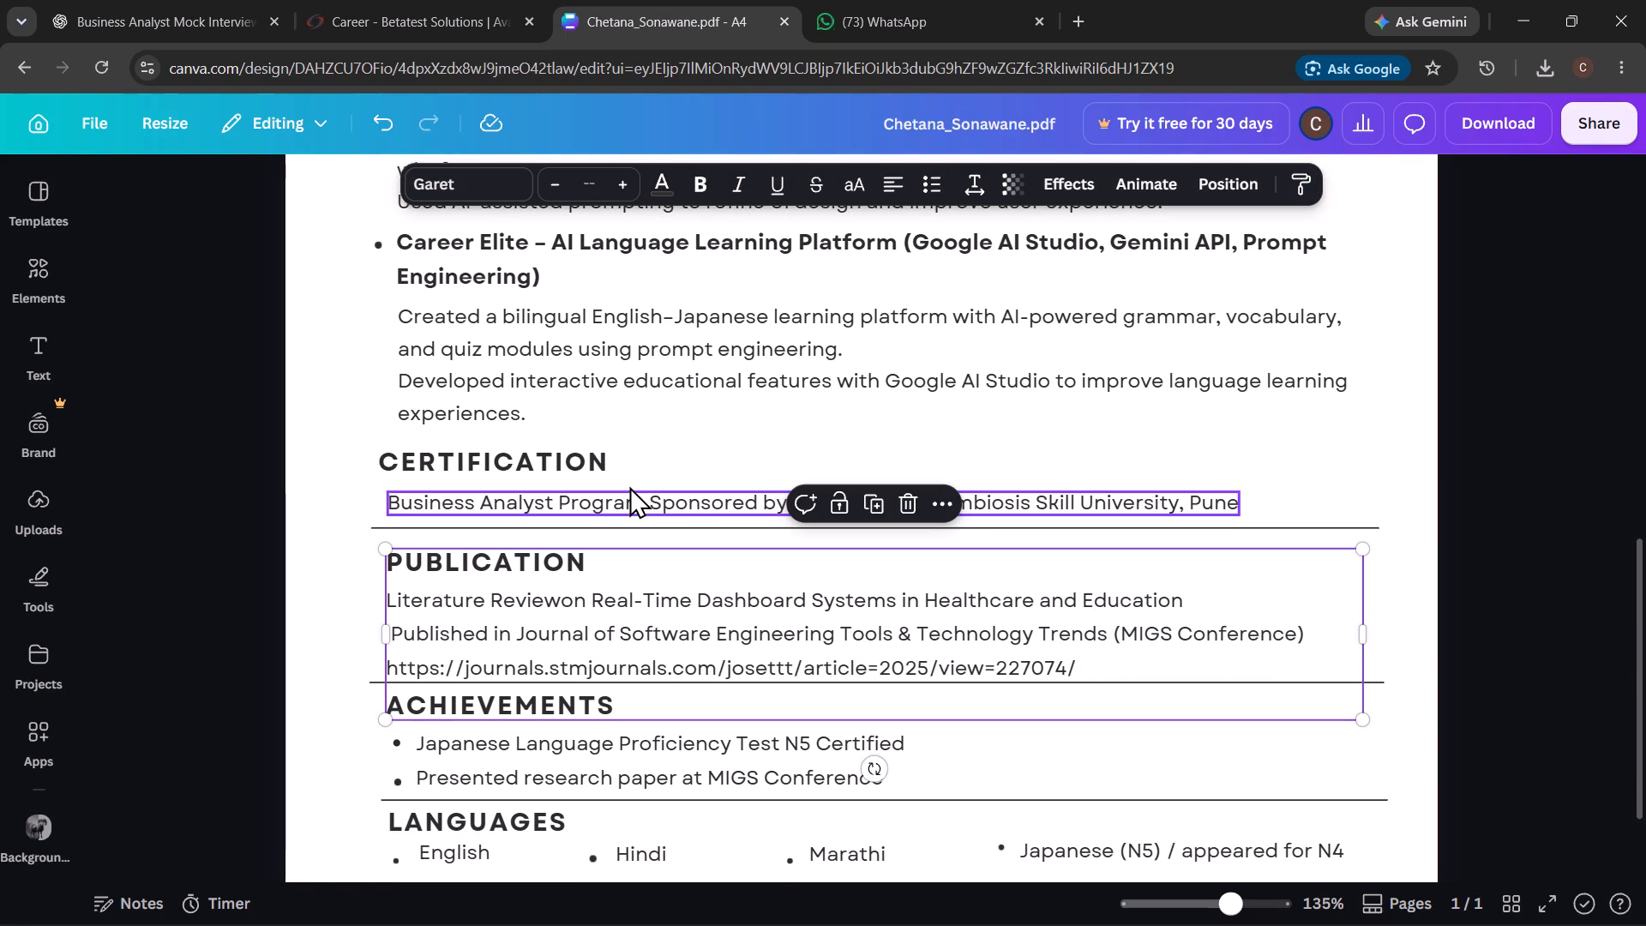
{"action": "scroll", "coordinate": [629, 486], "scroll_direction": "up", "scroll_amount": 3}
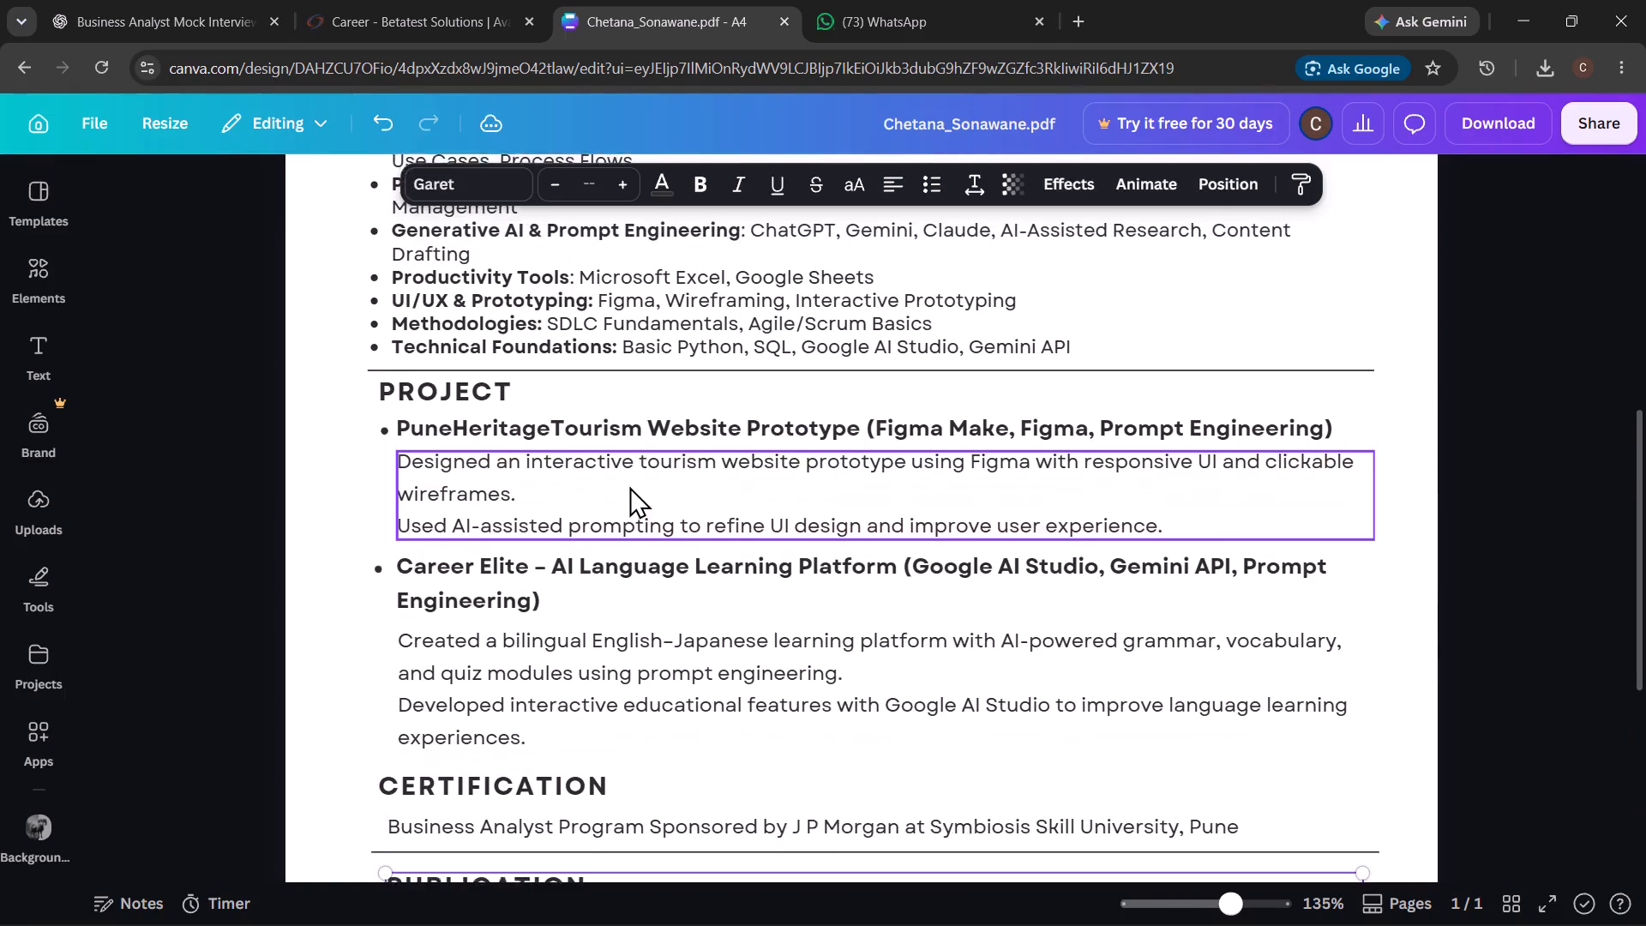
{"action": "scroll", "coordinate": [629, 486], "scroll_direction": "up", "scroll_amount": 2}
{"action": "scroll", "coordinate": [629, 486], "scroll_direction": "down", "scroll_amount": 5}
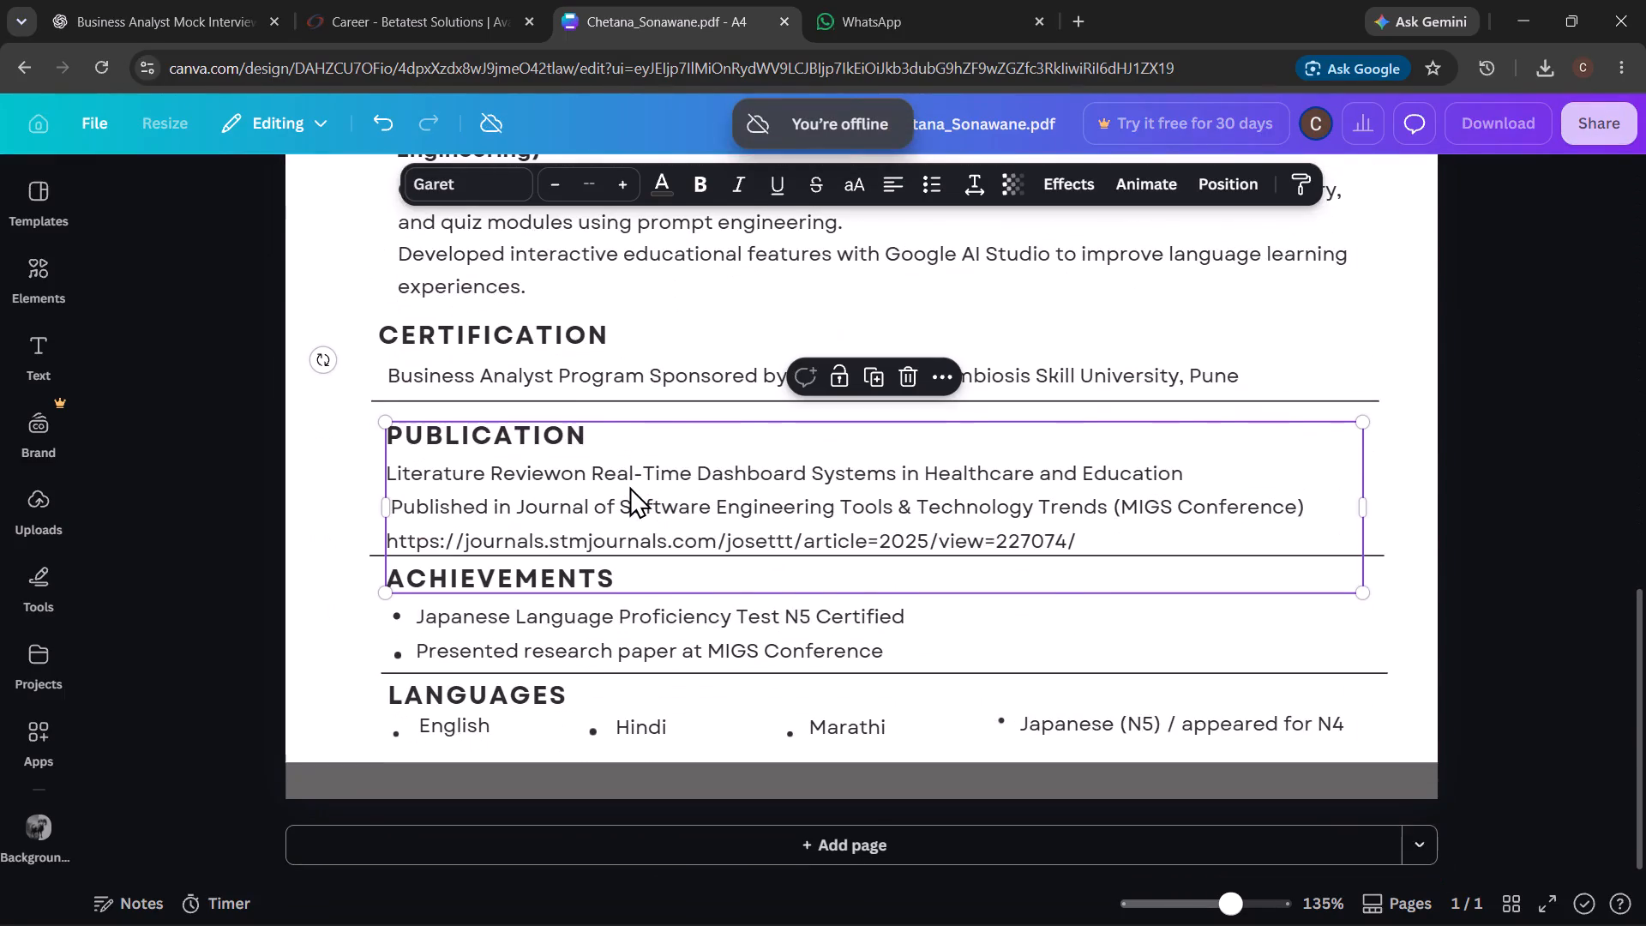
Format the Business Analyst Program line under CERTIFICATION as a bulleted list item.
{"action": "left_click", "coordinate": [1168, 604]}
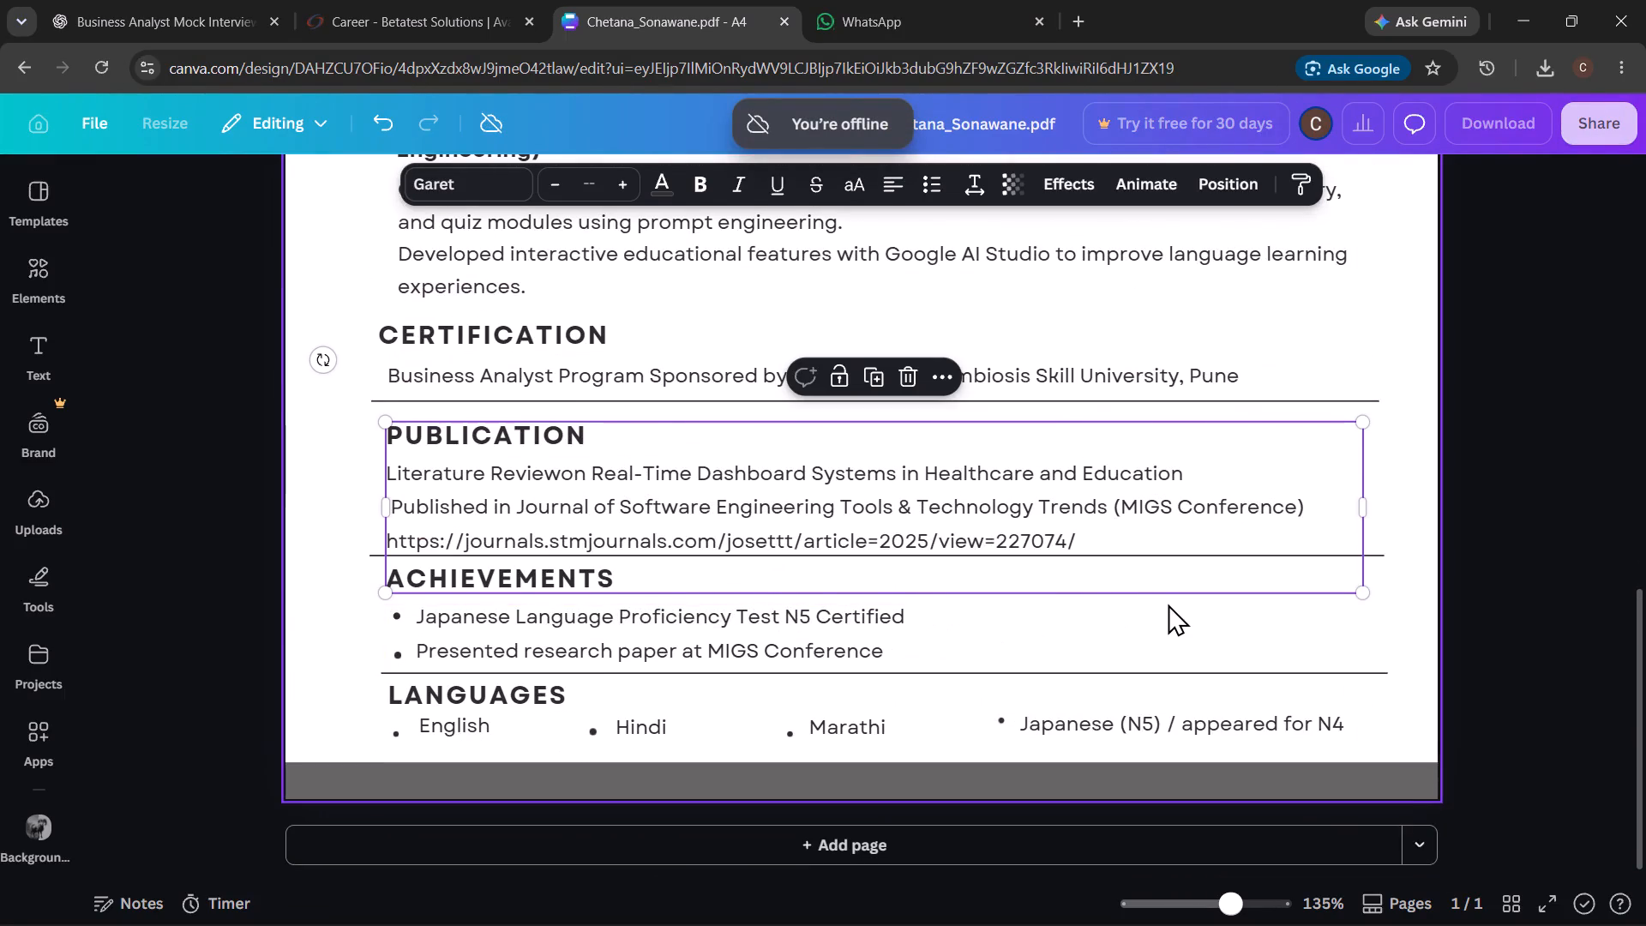
{"action": "triple_click", "coordinate": [916, 367]}
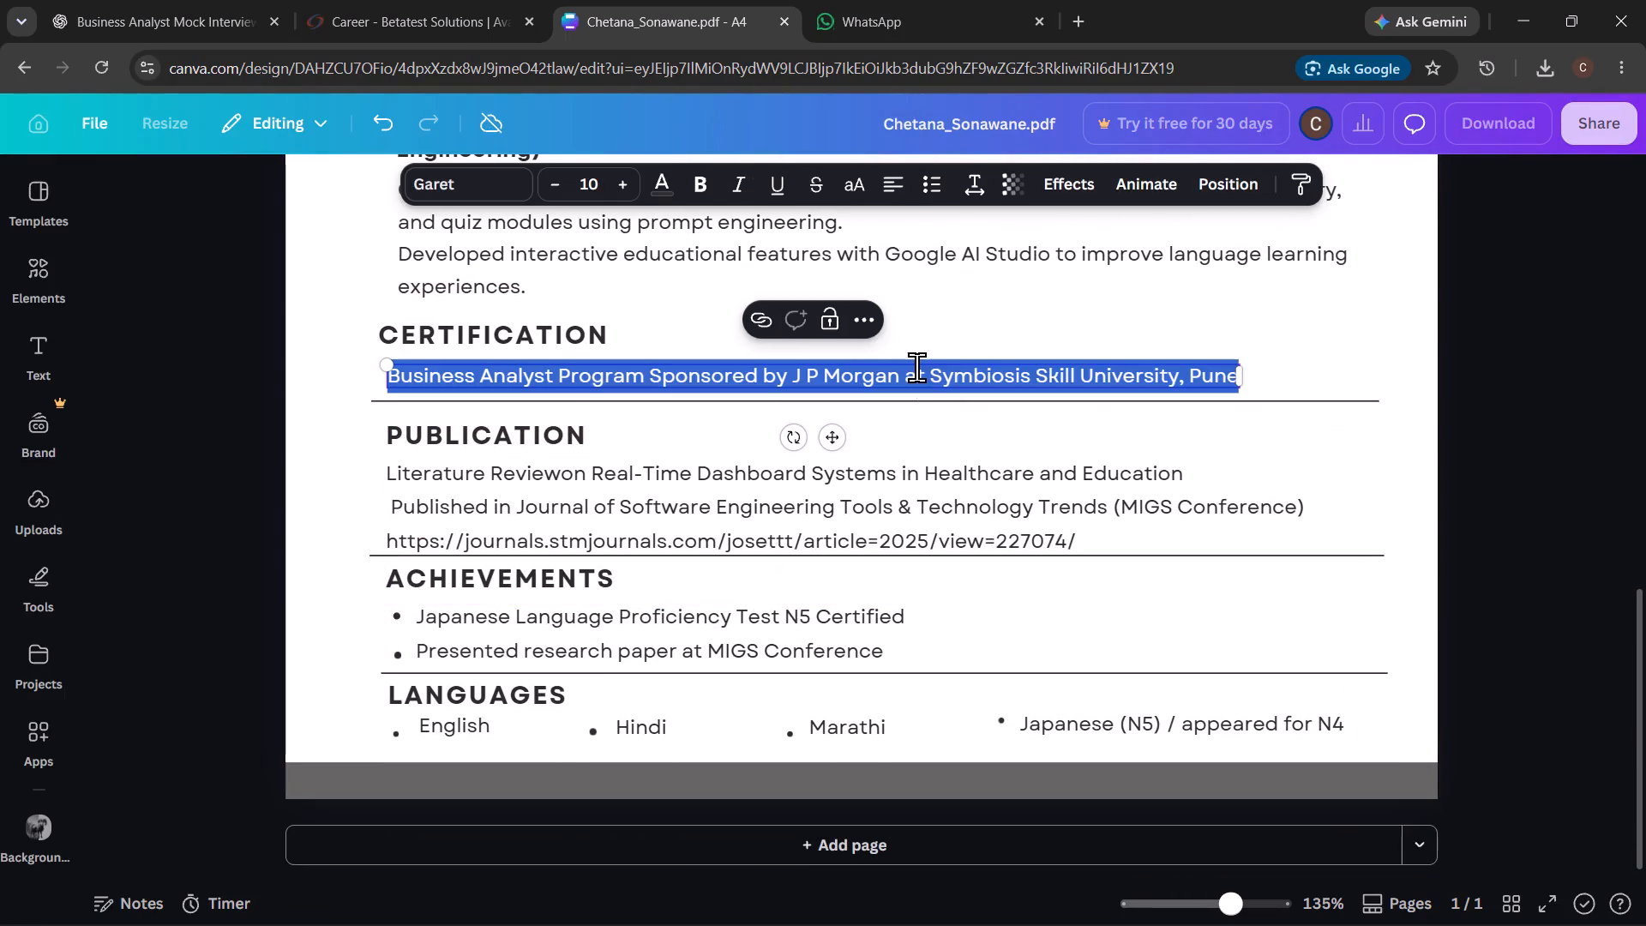
{"action": "left_click", "coordinate": [930, 180]}
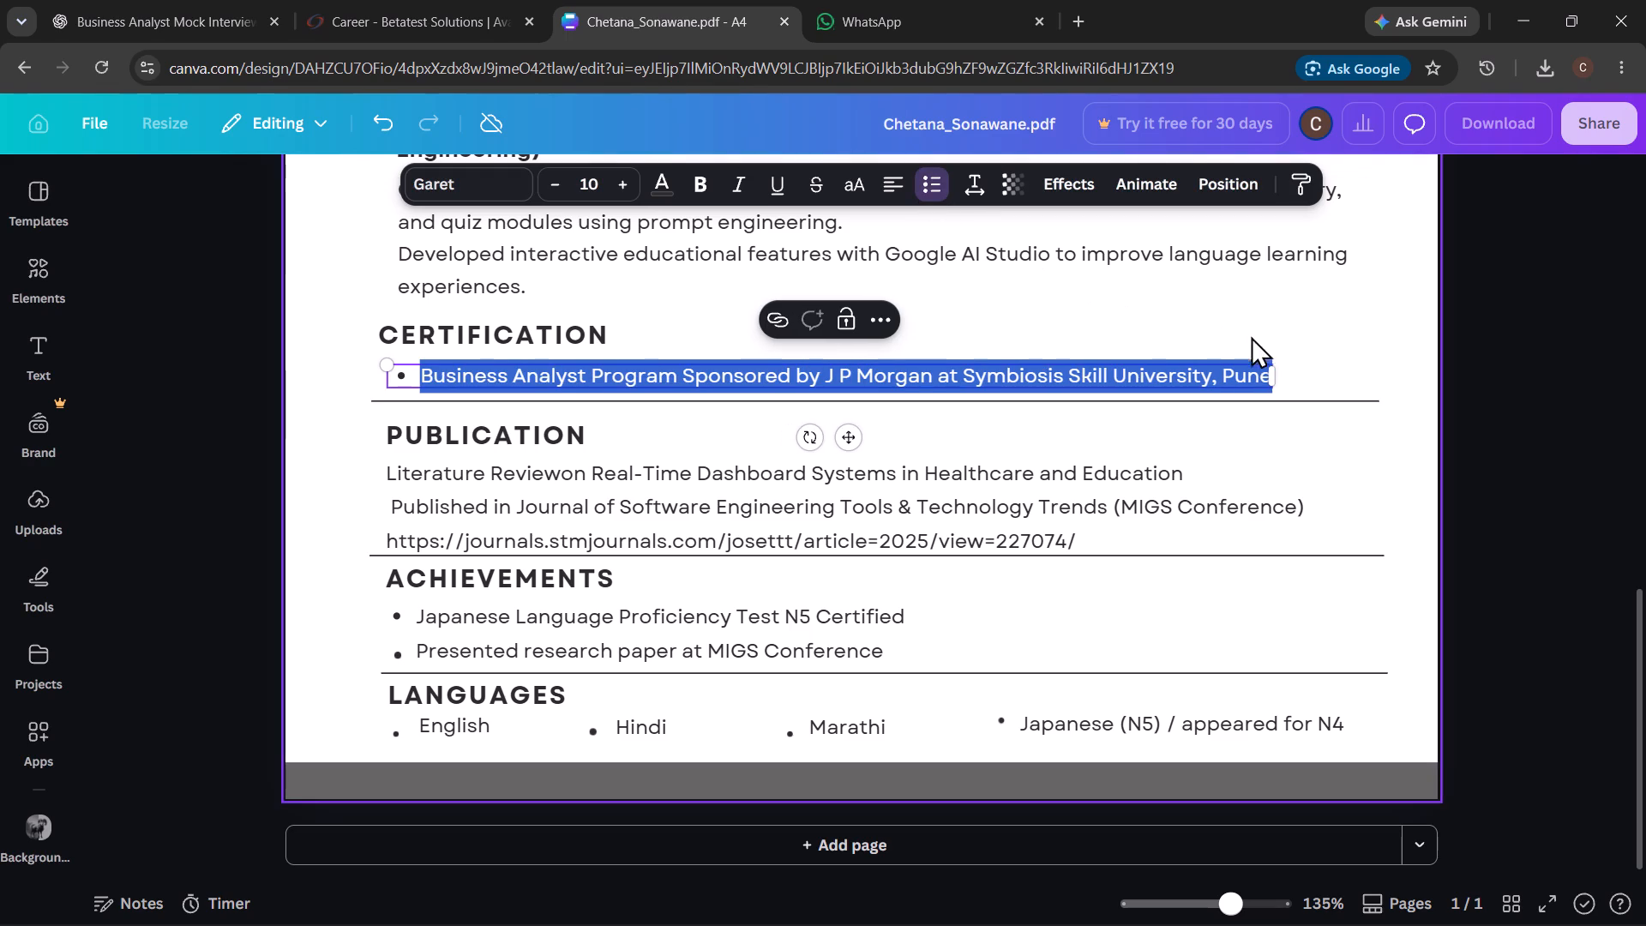
{"action": "left_click", "coordinate": [1300, 360]}
Shift the bulleted certification line slightly left so it aligns with the CERTIFICATION heading.
{"action": "scroll", "coordinate": [1300, 360], "scroll_direction": "up", "scroll_amount": 1}
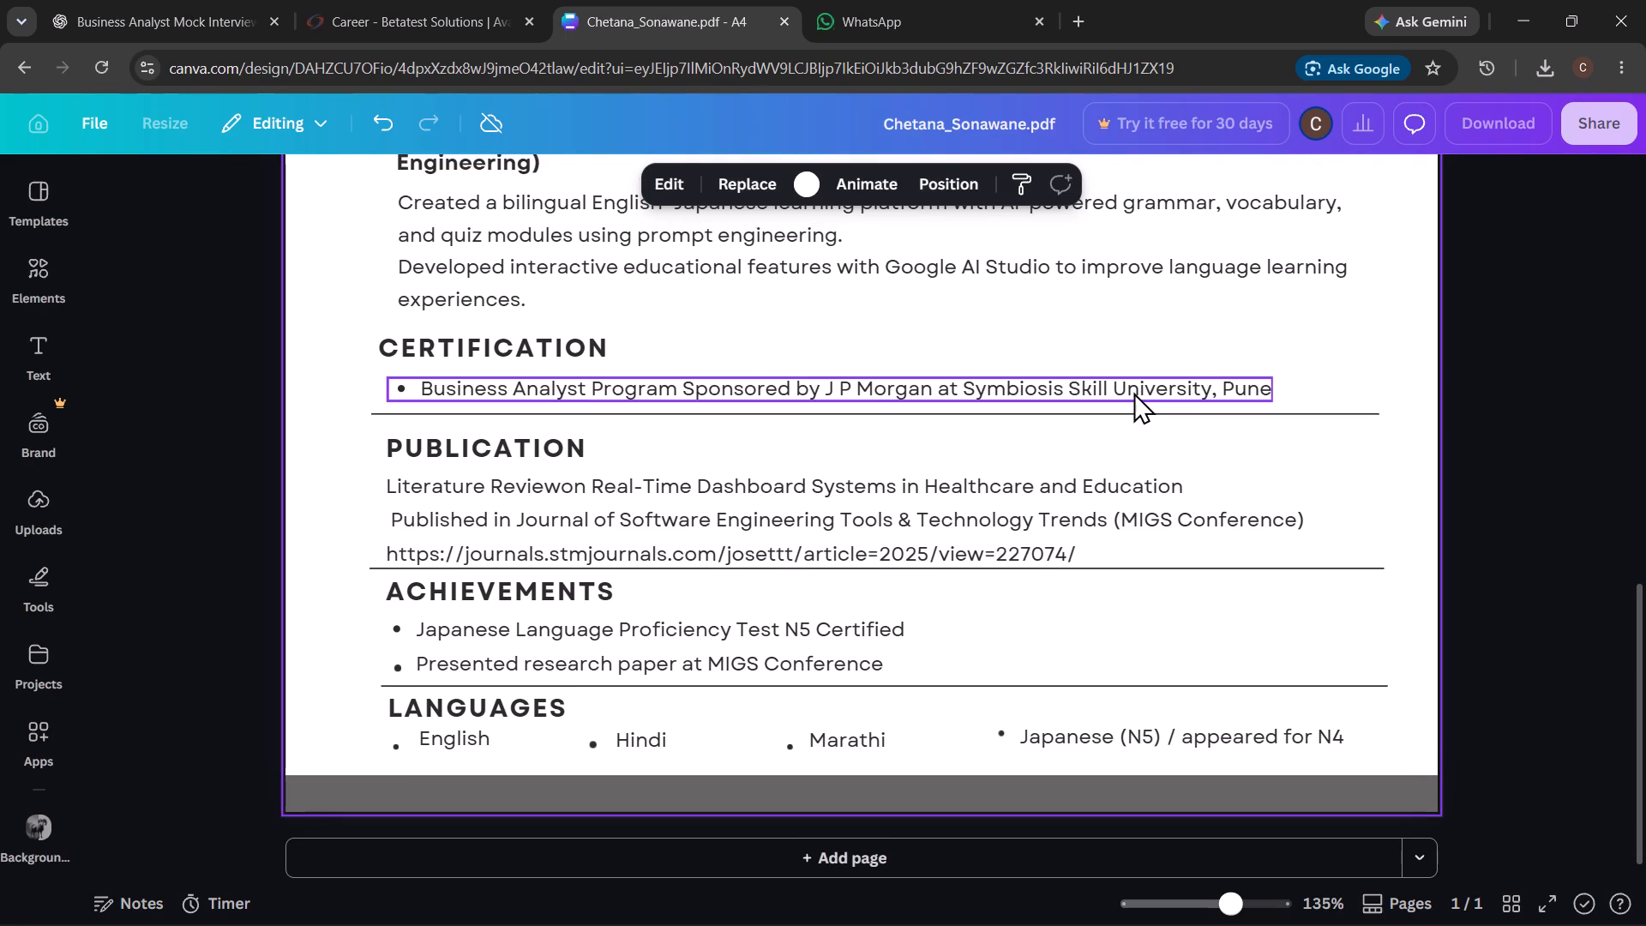
{"action": "left_click_drag", "start_coordinate": [1133, 391], "coordinate": [1124, 389]}
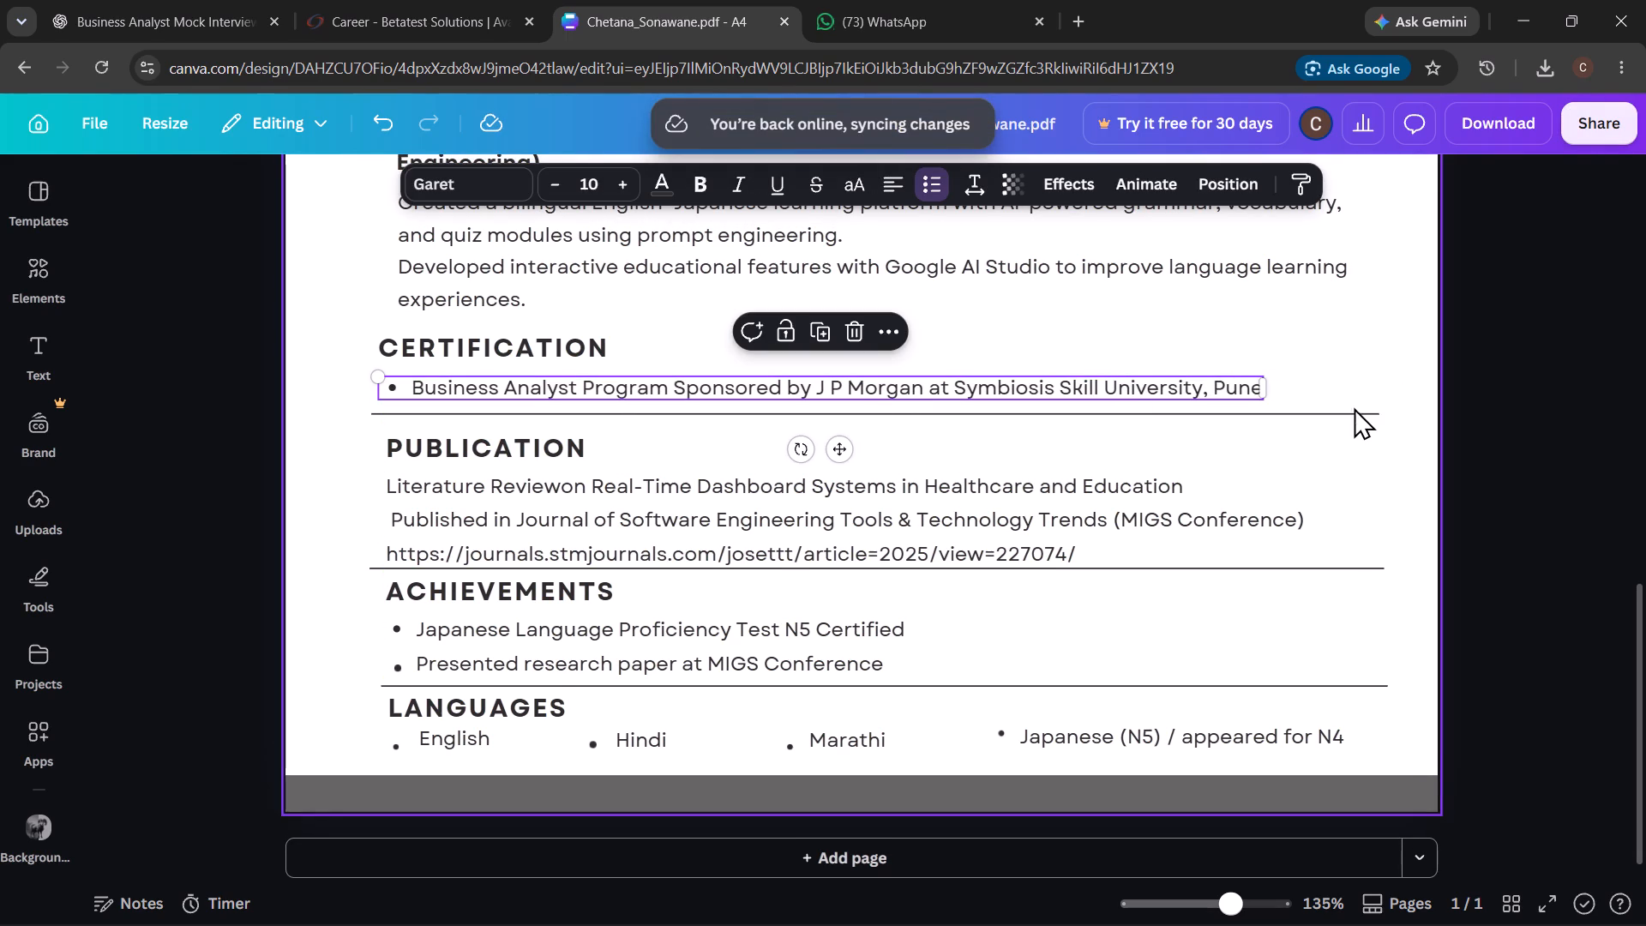
{"action": "left_click", "coordinate": [1354, 416]}
{"action": "left_click", "coordinate": [1354, 406]}
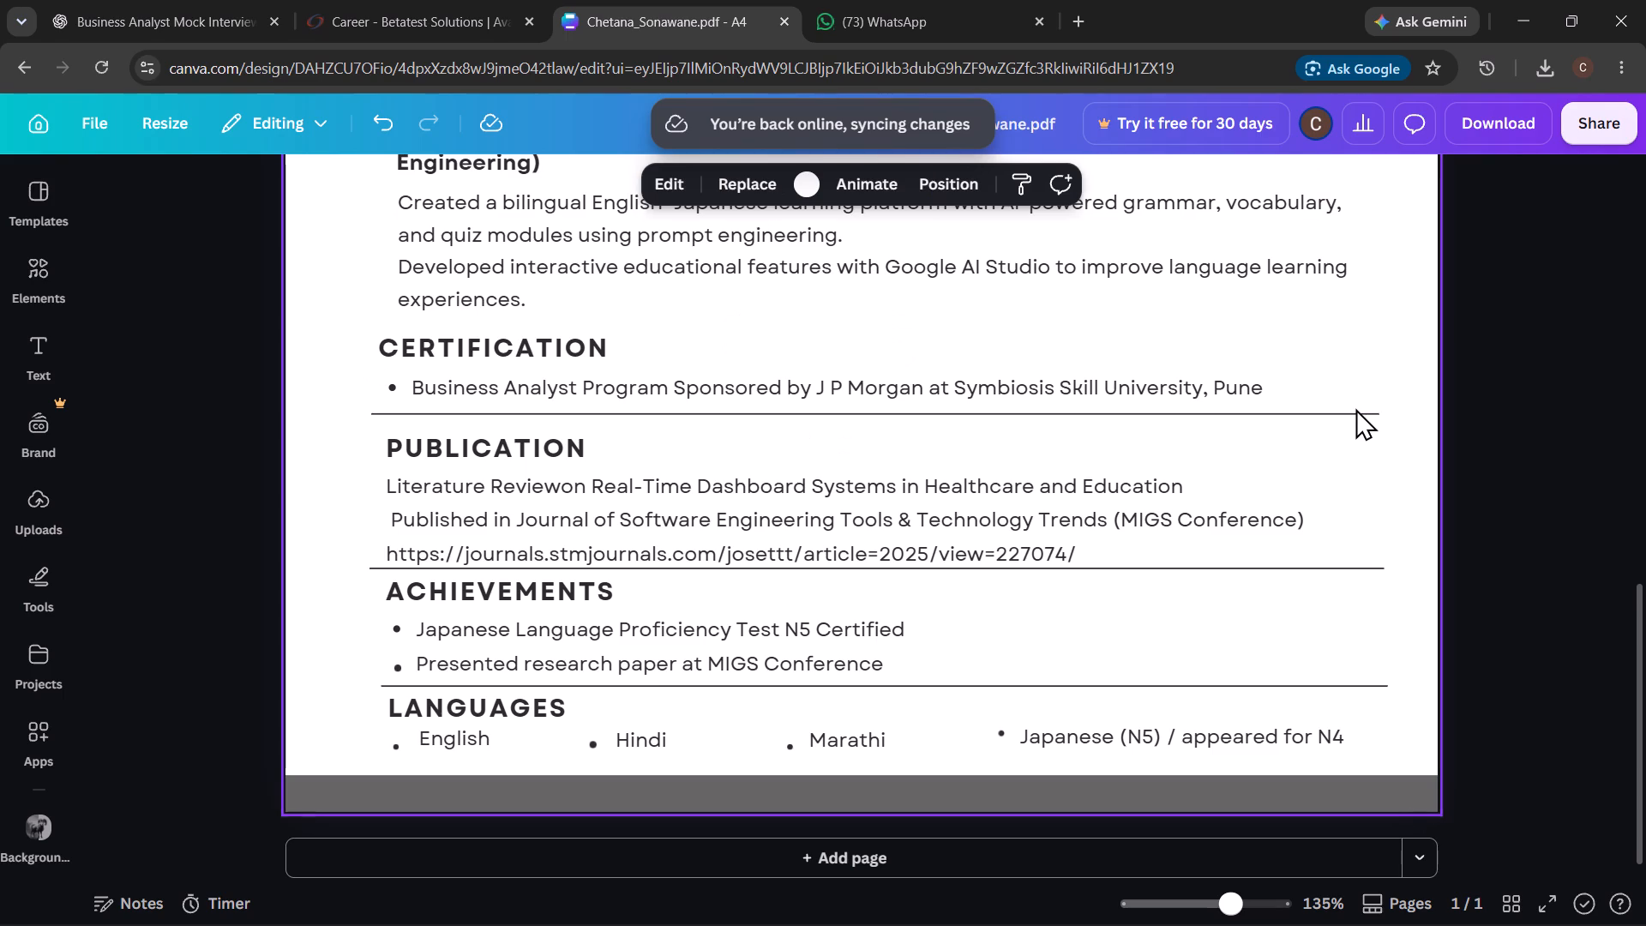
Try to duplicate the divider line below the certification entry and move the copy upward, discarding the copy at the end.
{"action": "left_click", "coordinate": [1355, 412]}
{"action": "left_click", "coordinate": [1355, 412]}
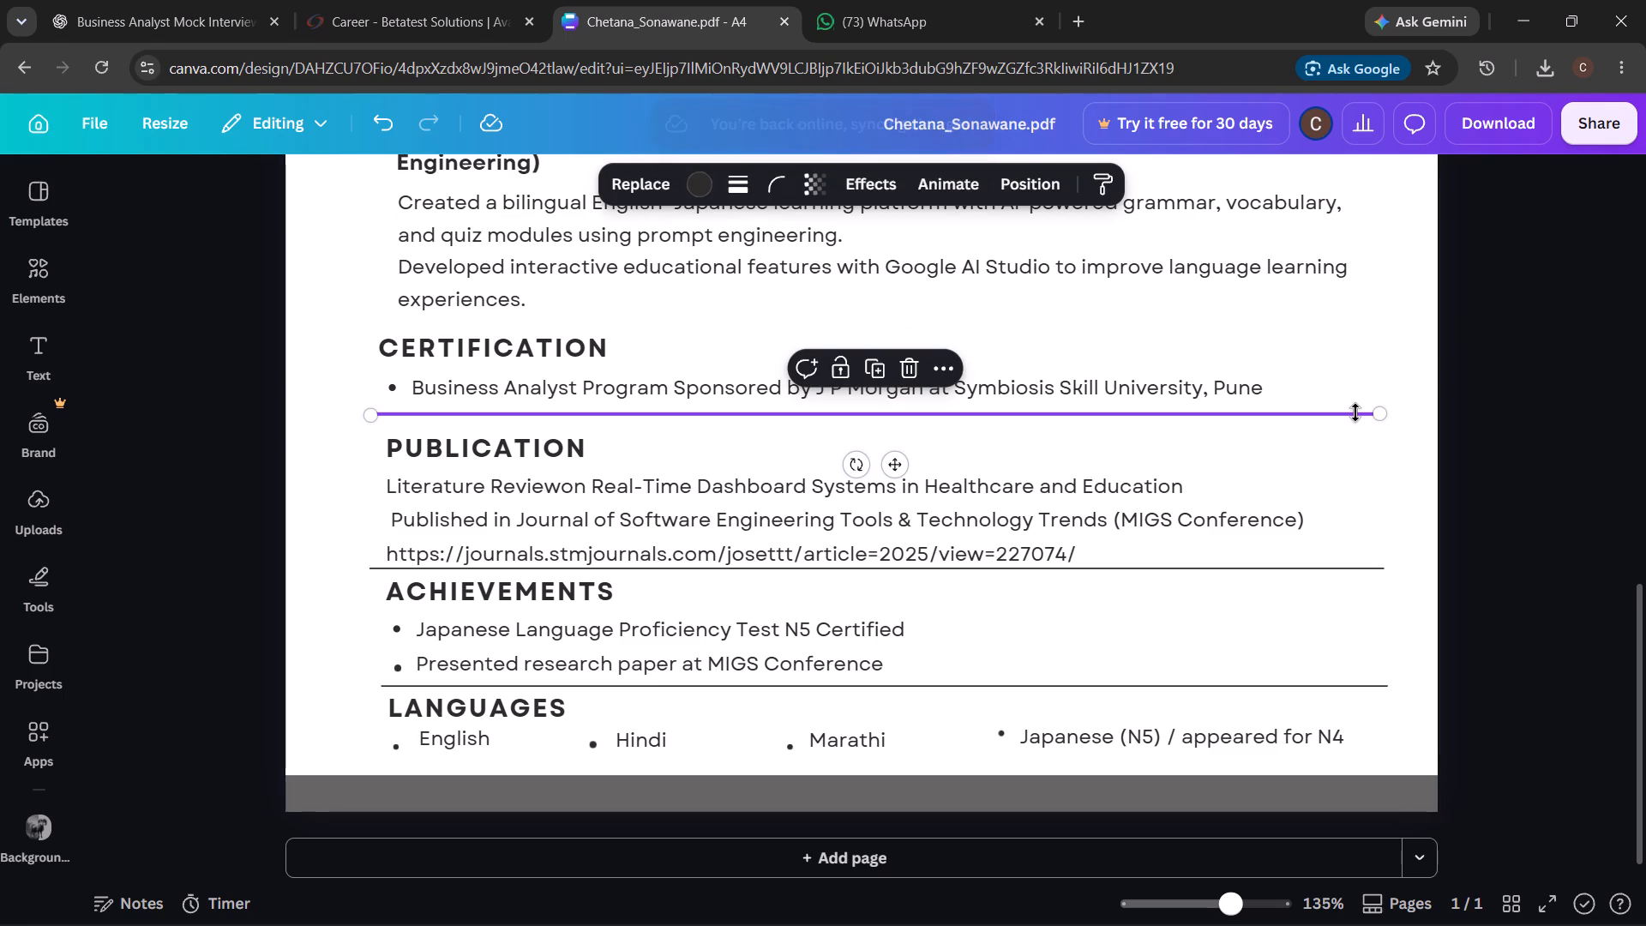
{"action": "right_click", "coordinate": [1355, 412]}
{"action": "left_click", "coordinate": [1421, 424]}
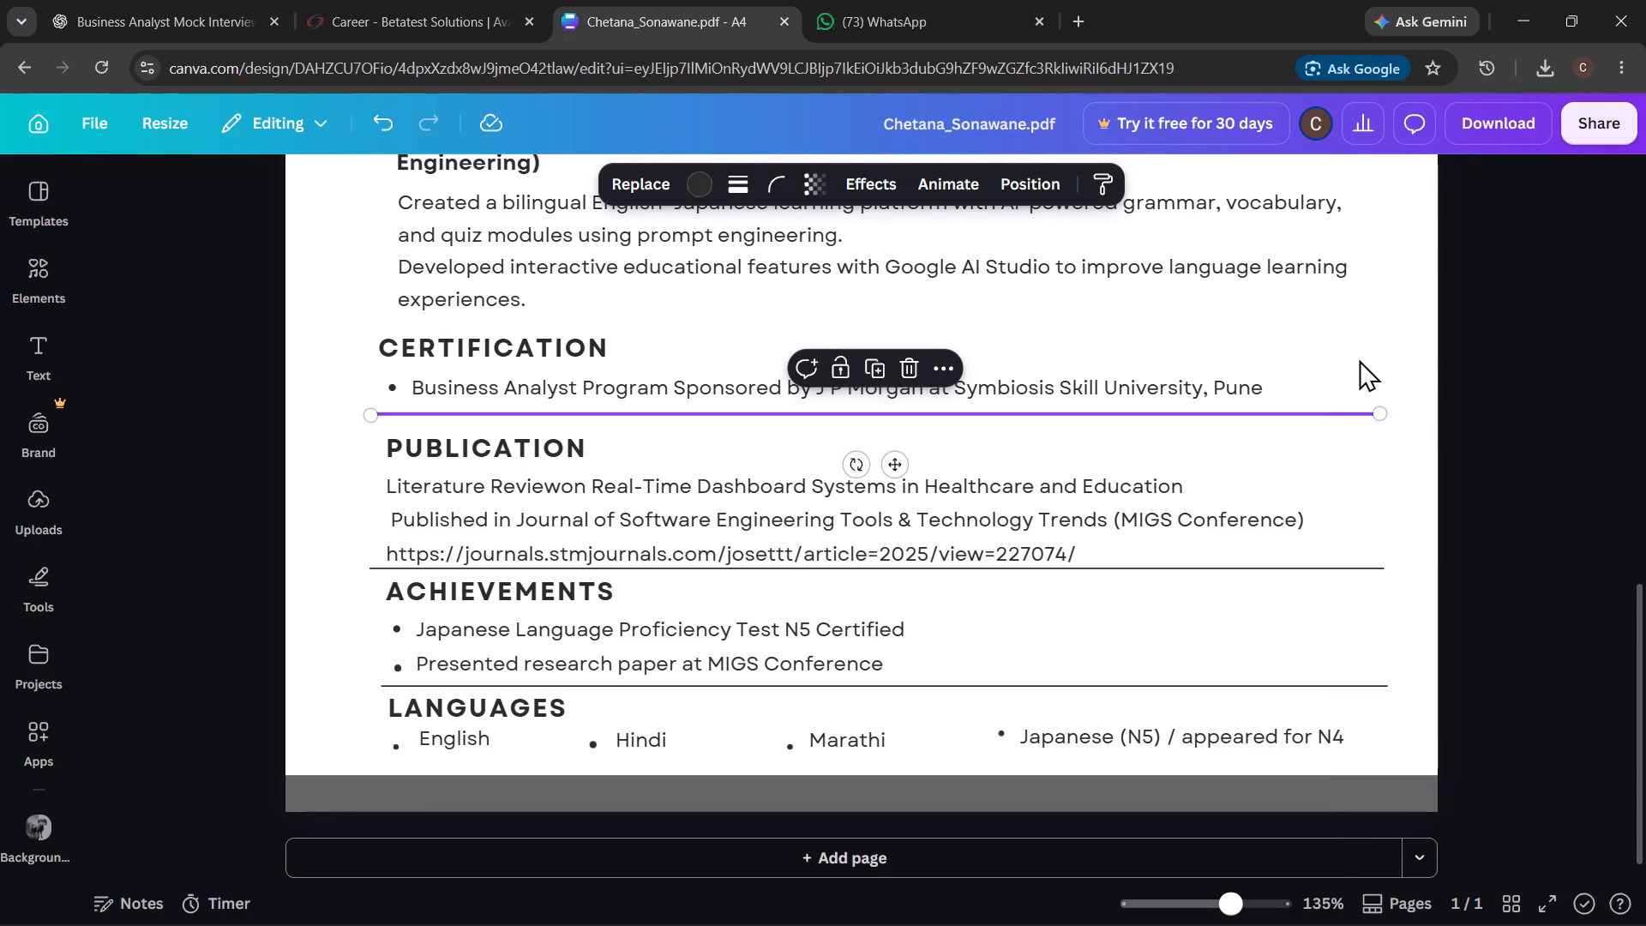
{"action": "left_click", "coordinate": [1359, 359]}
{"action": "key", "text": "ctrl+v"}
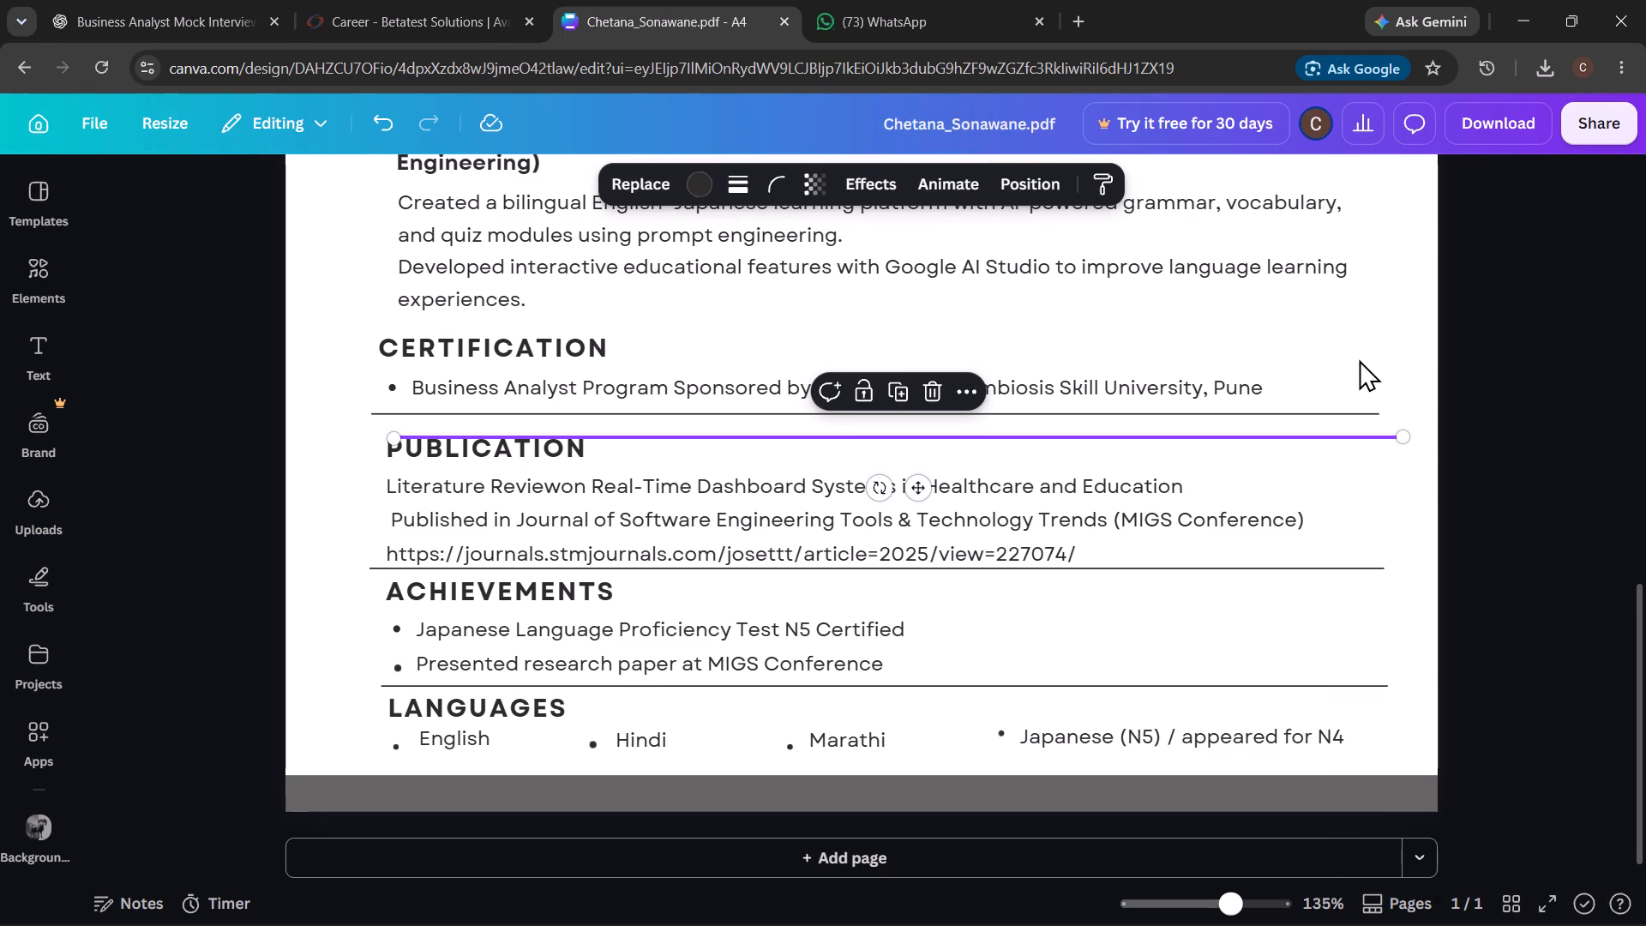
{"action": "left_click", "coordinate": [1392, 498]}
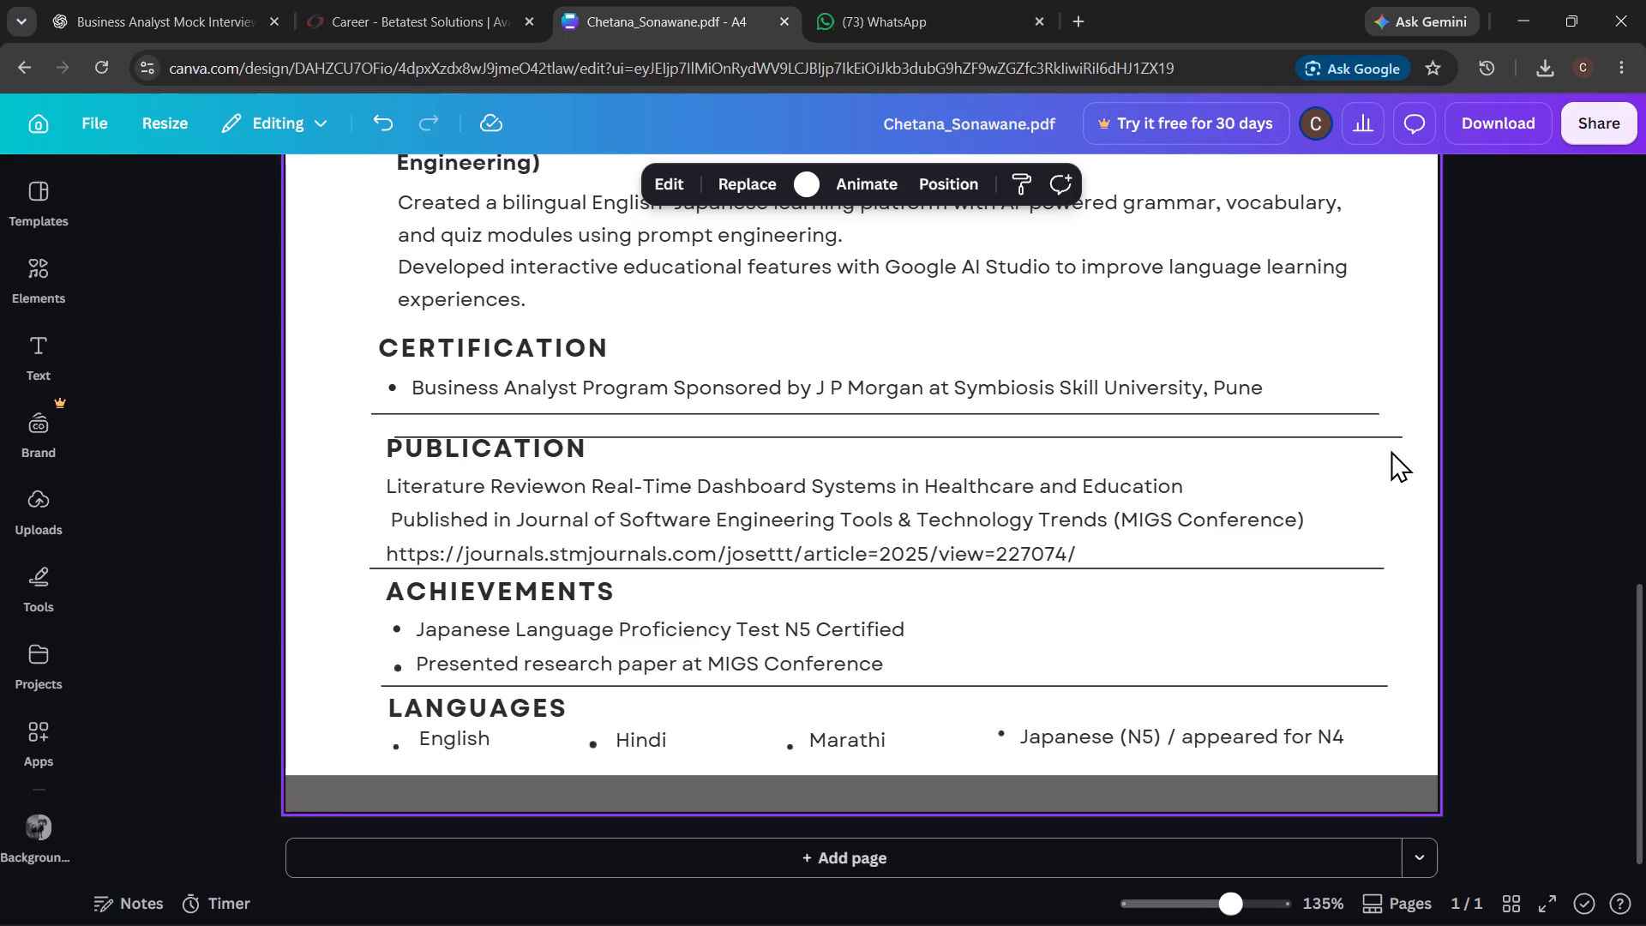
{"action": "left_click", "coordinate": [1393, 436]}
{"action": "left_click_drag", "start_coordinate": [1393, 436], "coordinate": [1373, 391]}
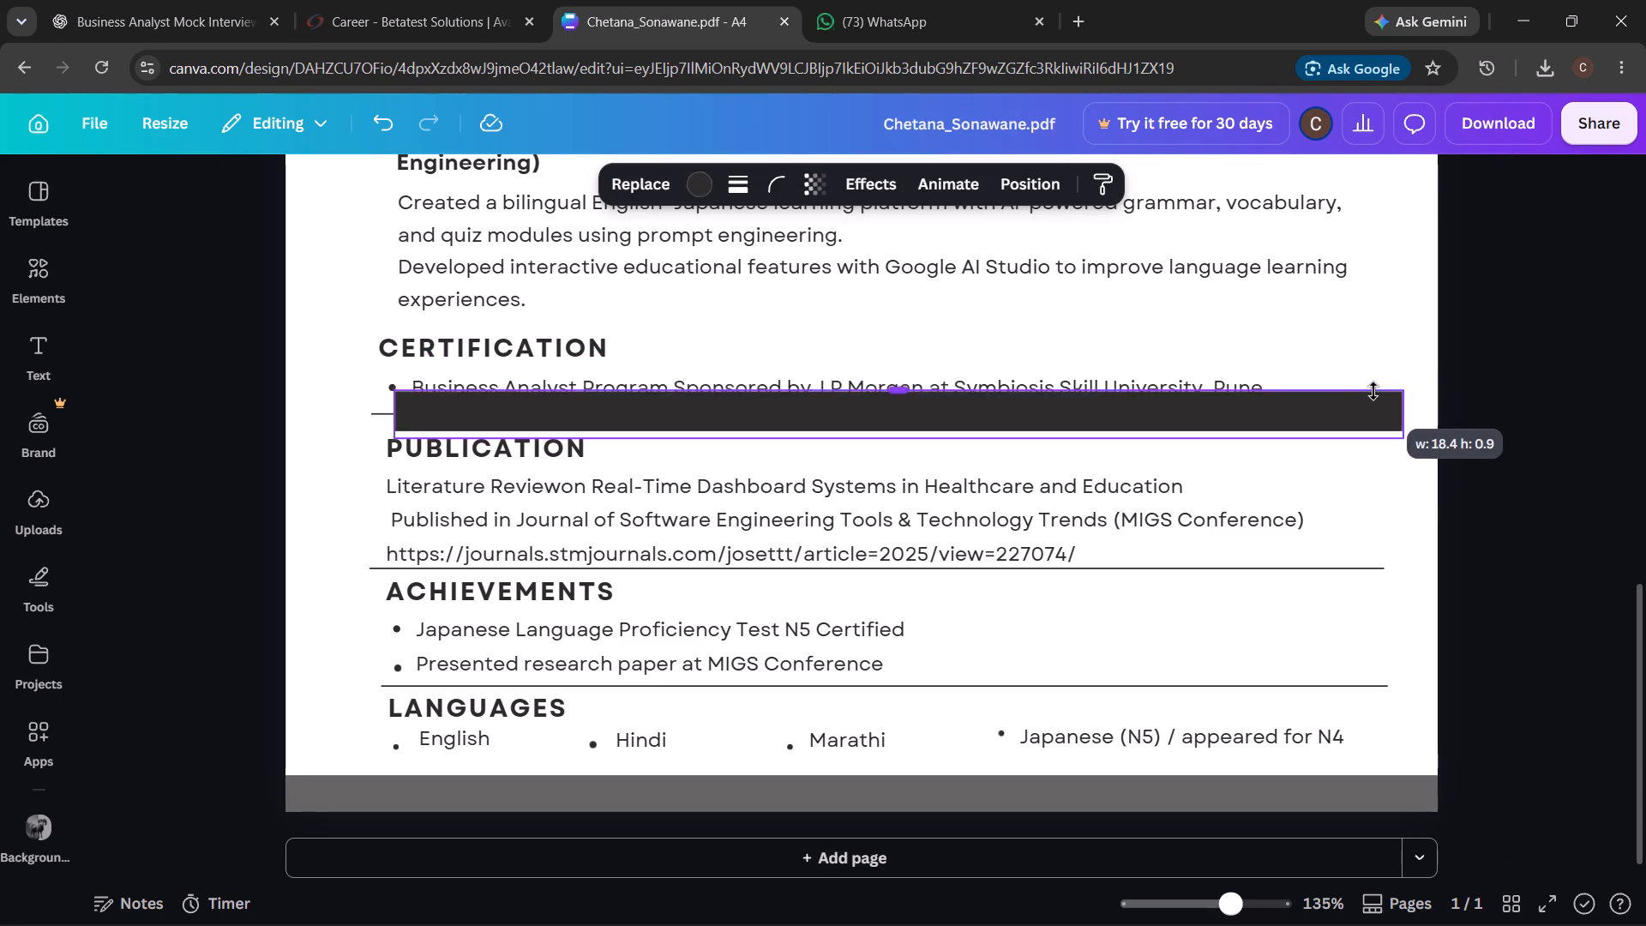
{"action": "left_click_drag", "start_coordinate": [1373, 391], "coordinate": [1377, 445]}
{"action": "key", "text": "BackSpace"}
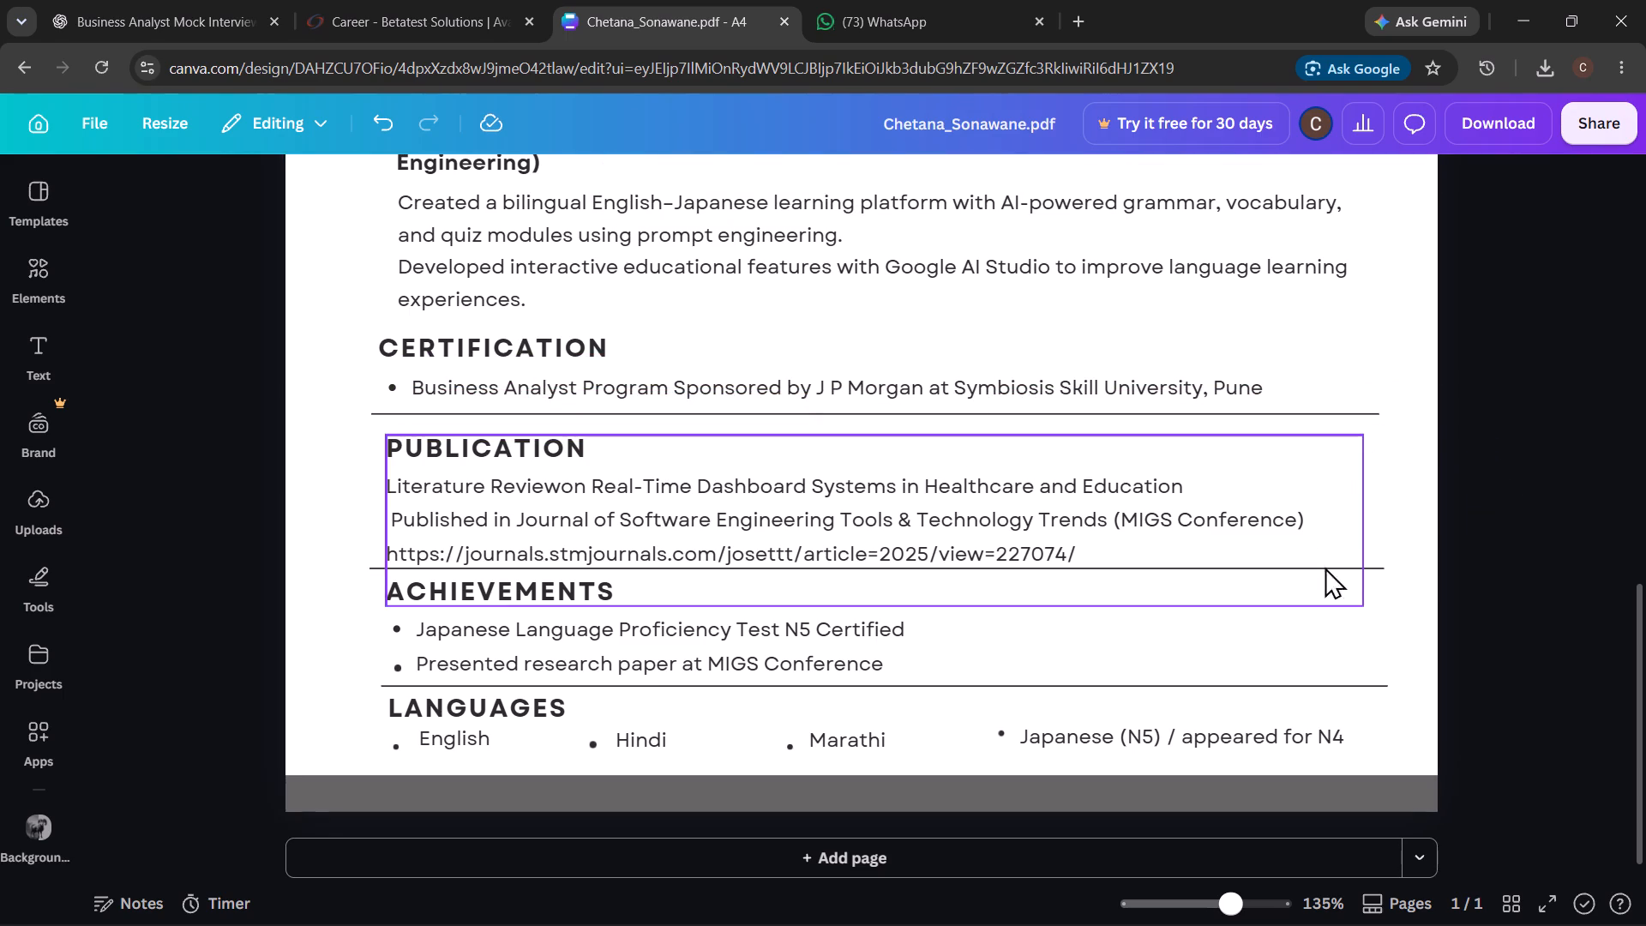
Duplicate the divider line above ACHIEVEMENTS and place the copy between the last project description and the CERTIFICATION heading, aligned with the other dividers.
{"action": "left_click", "coordinate": [1373, 568]}
{"action": "right_click", "coordinate": [1373, 568]}
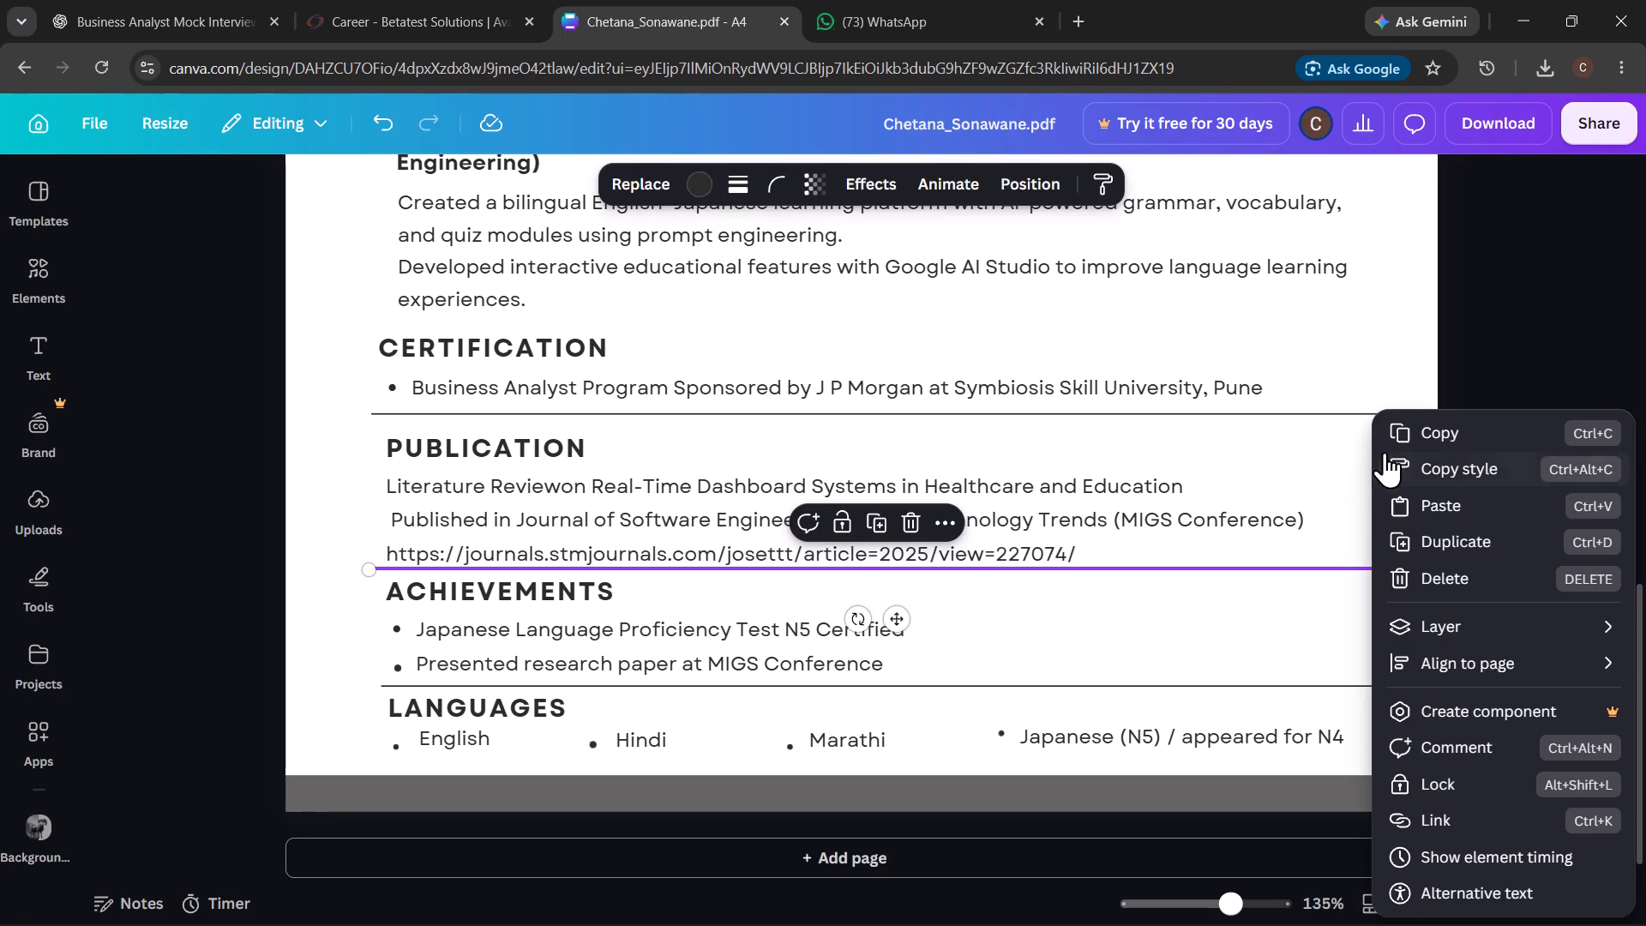
{"action": "left_click", "coordinate": [1400, 438]}
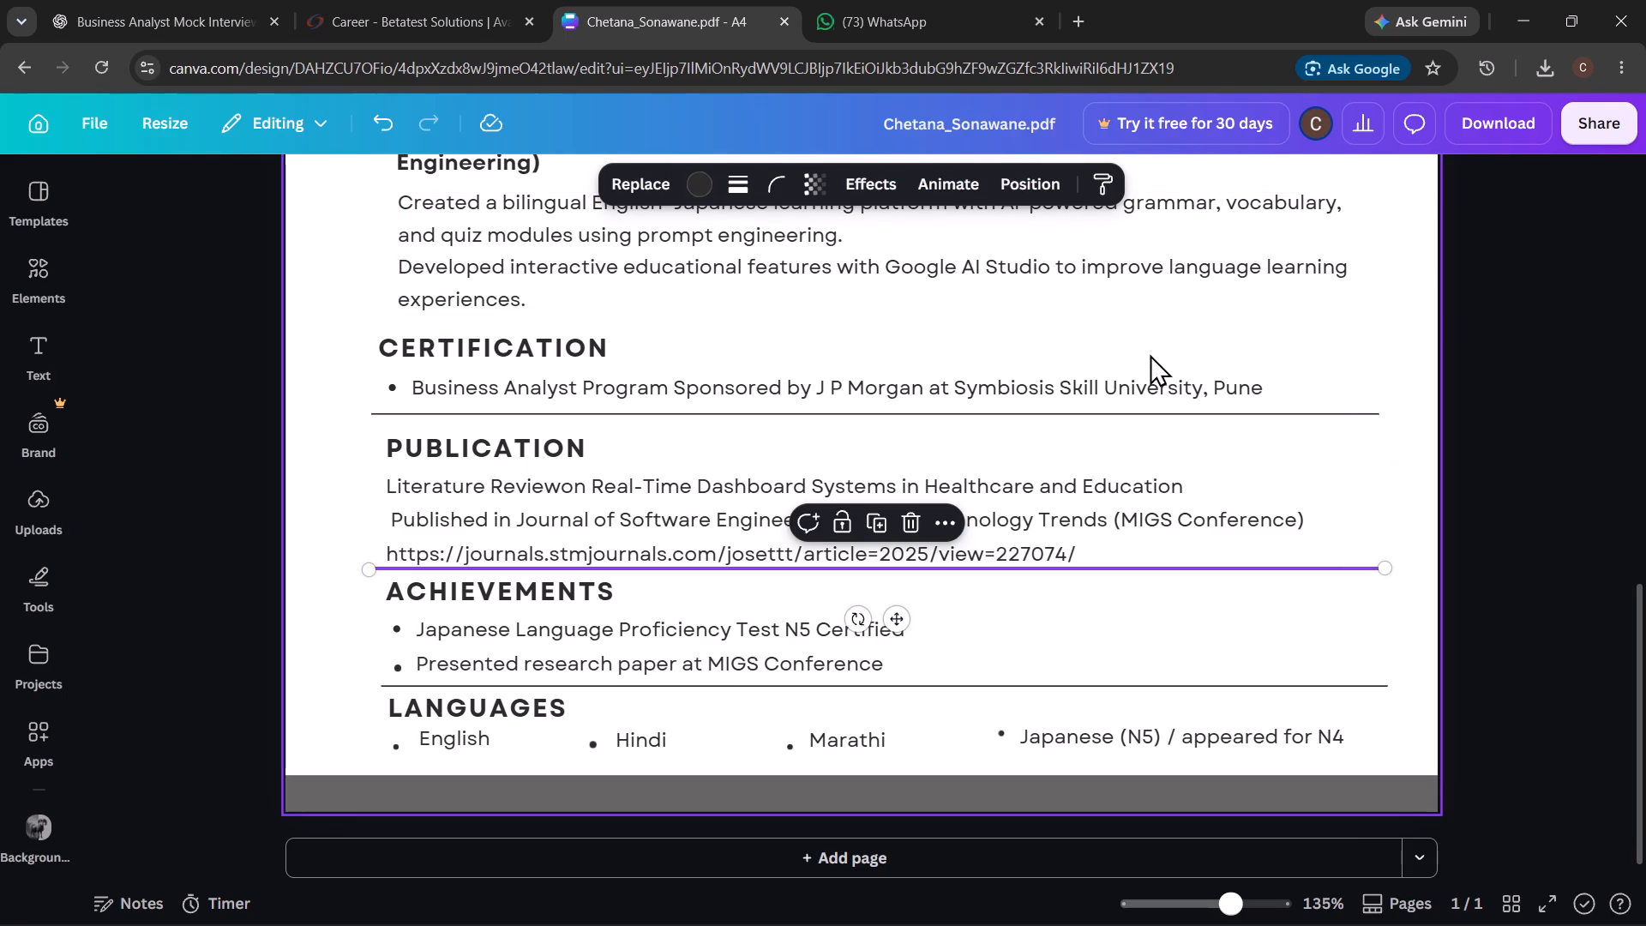
{"action": "left_click", "coordinate": [1284, 340]}
{"action": "key", "text": "ctrl+v"}
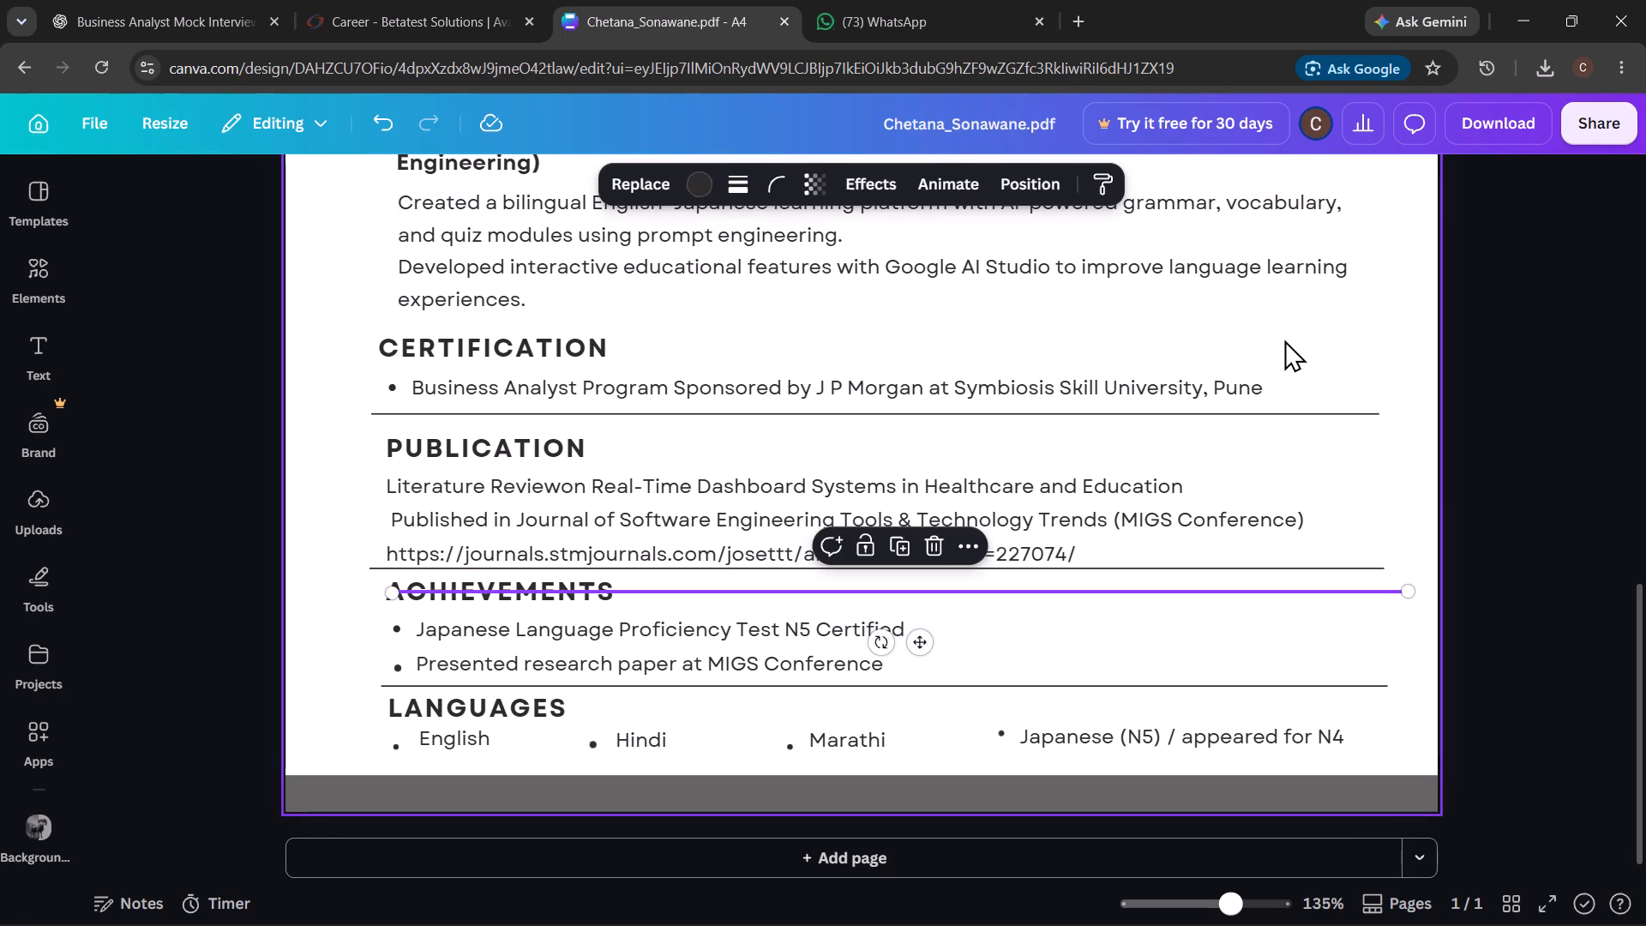
{"action": "left_click", "coordinate": [1401, 642]}
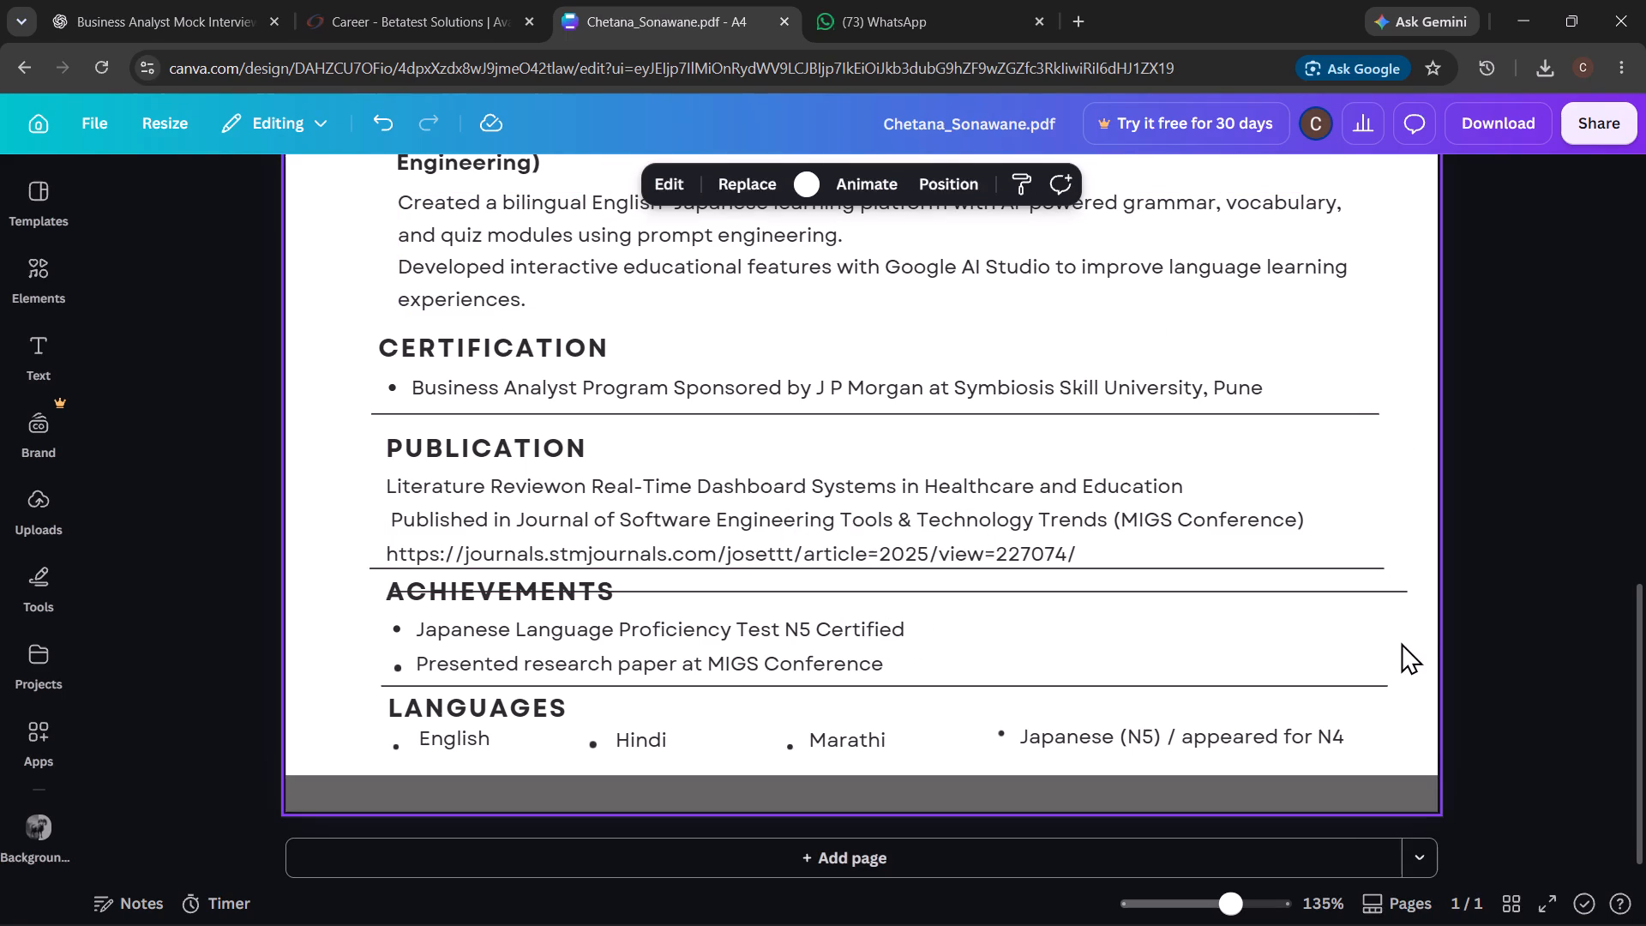
{"action": "left_click", "coordinate": [1401, 589]}
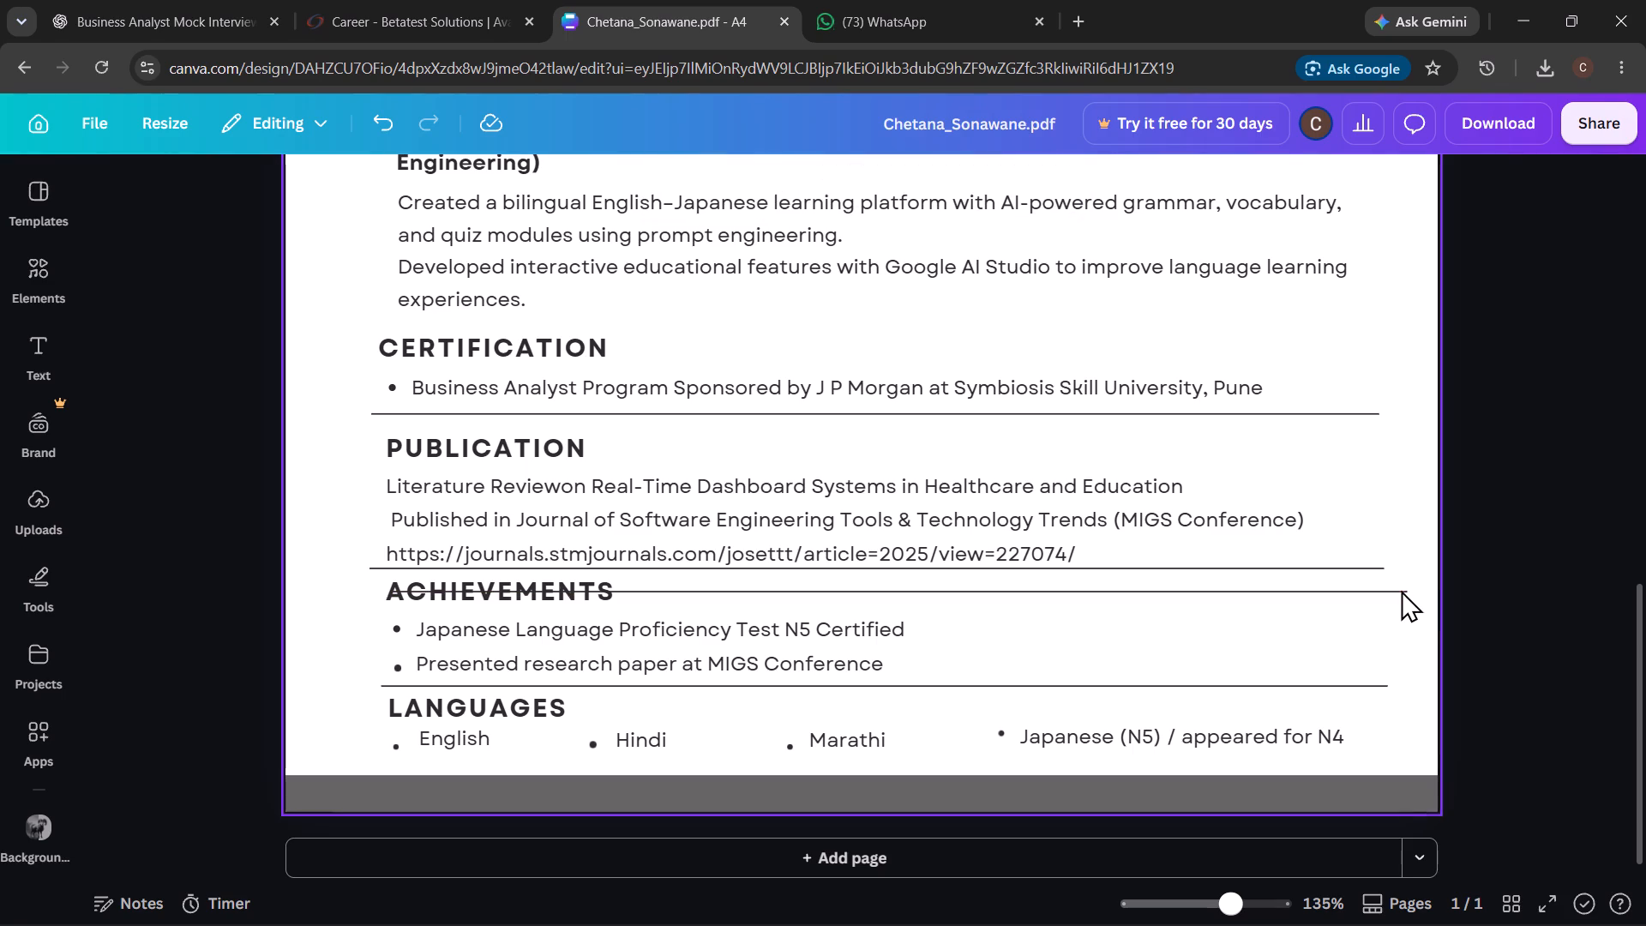
{"action": "left_click_drag", "start_coordinate": [1400, 592], "coordinate": [1395, 389]}
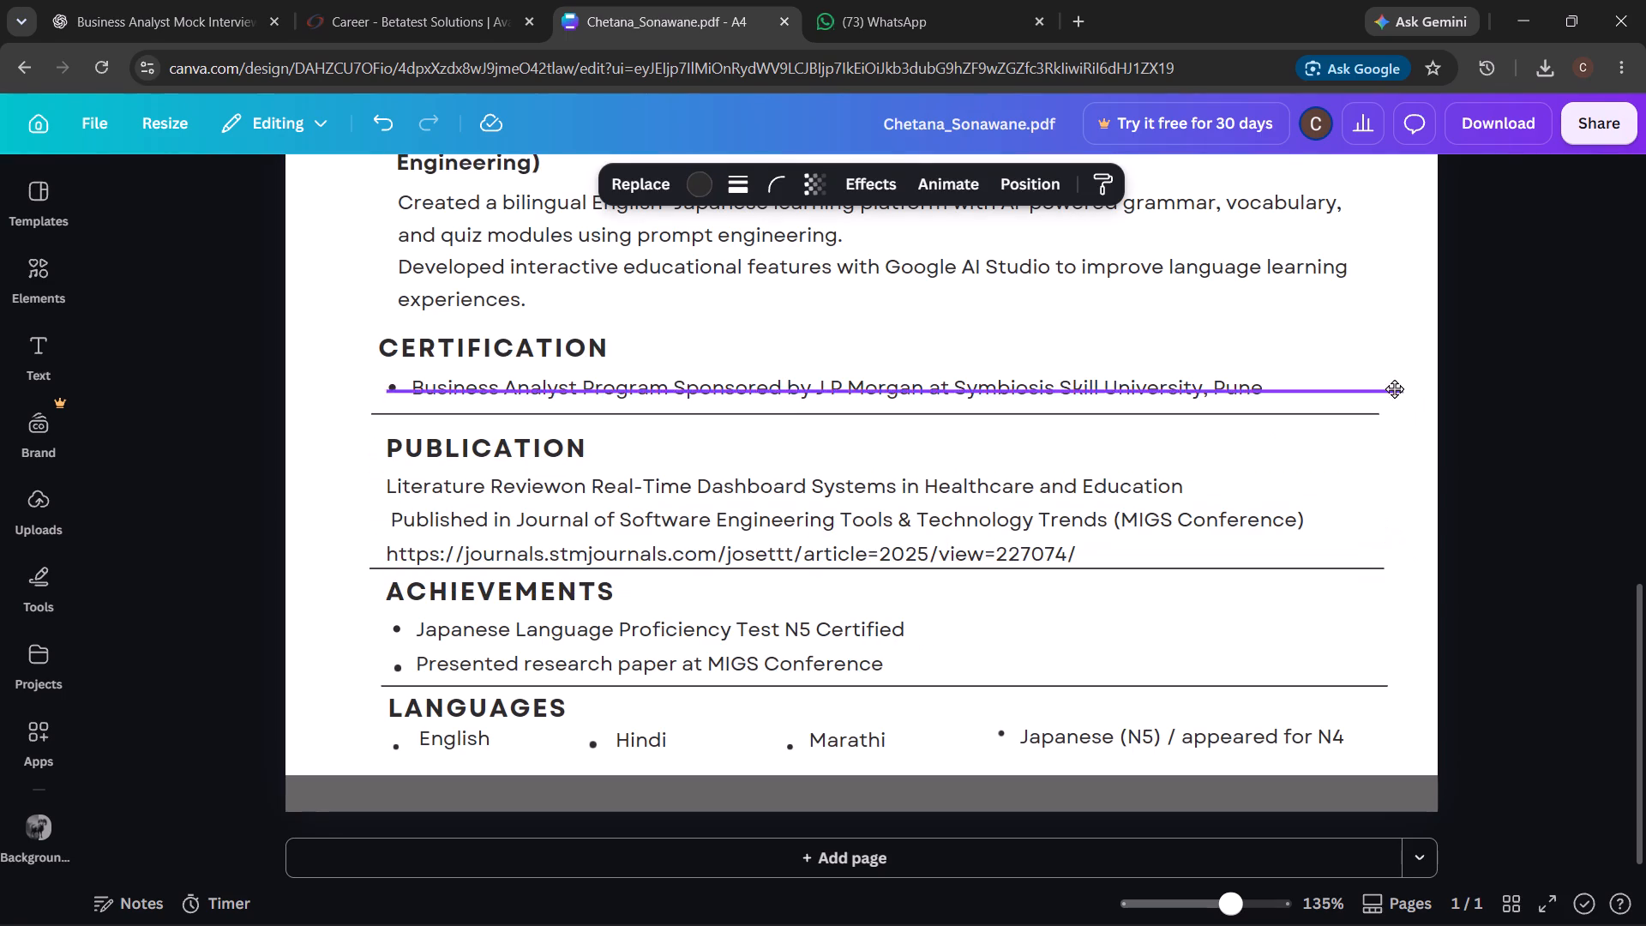
{"action": "left_click_drag", "start_coordinate": [1395, 389], "coordinate": [1380, 267]}
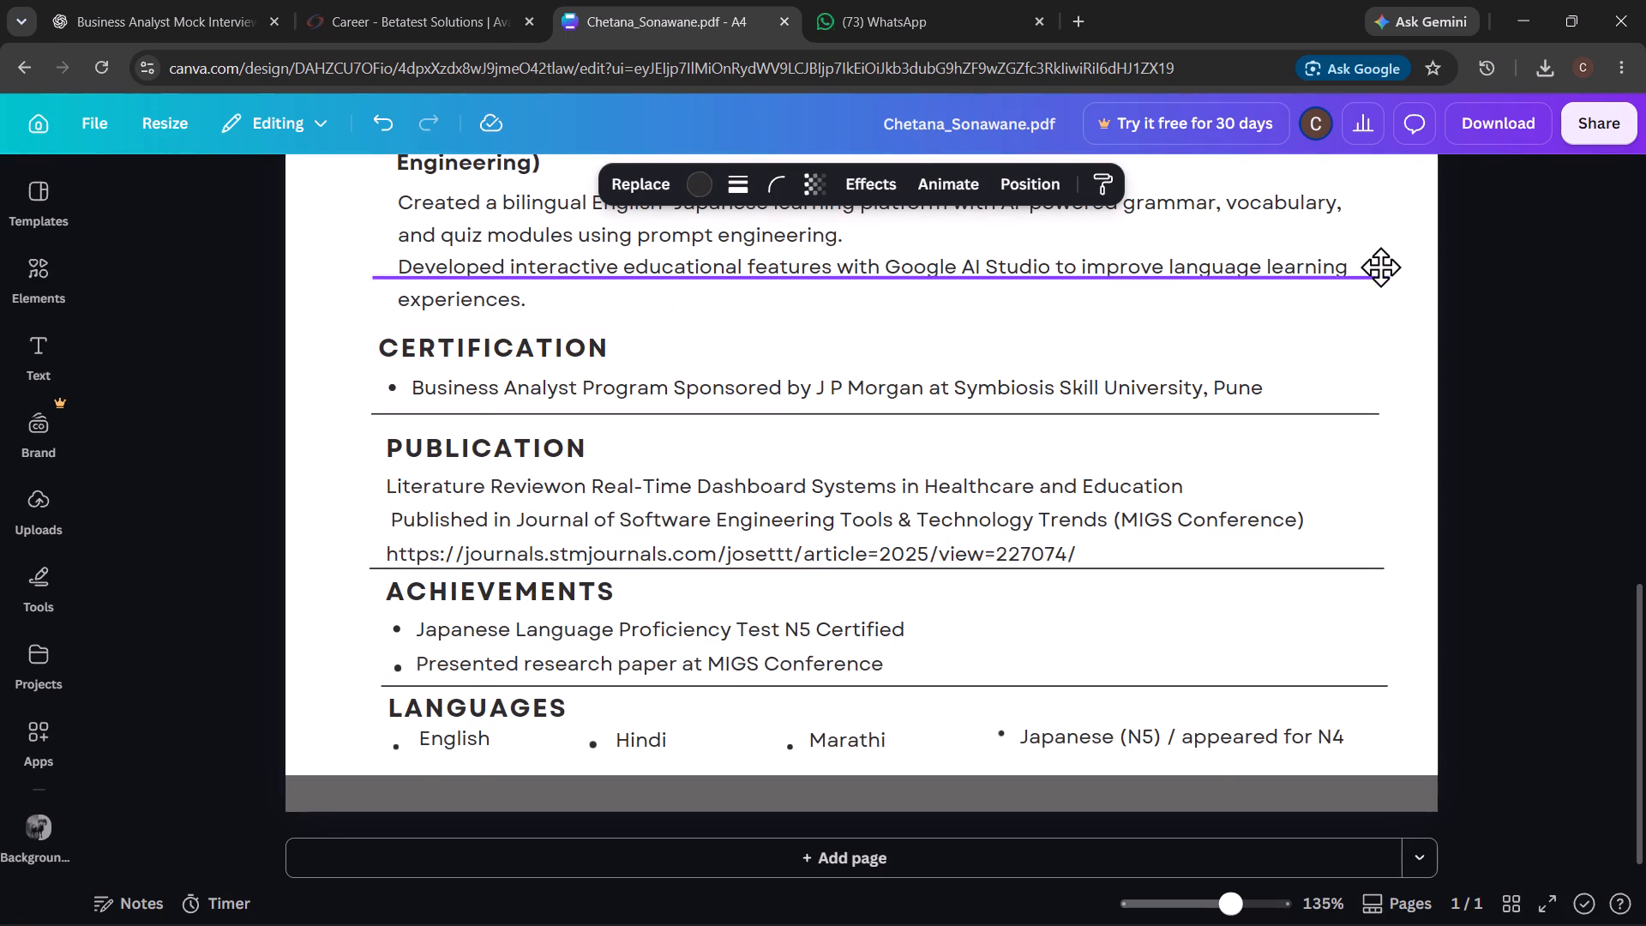
{"action": "left_click_drag", "start_coordinate": [1380, 267], "coordinate": [1385, 322]}
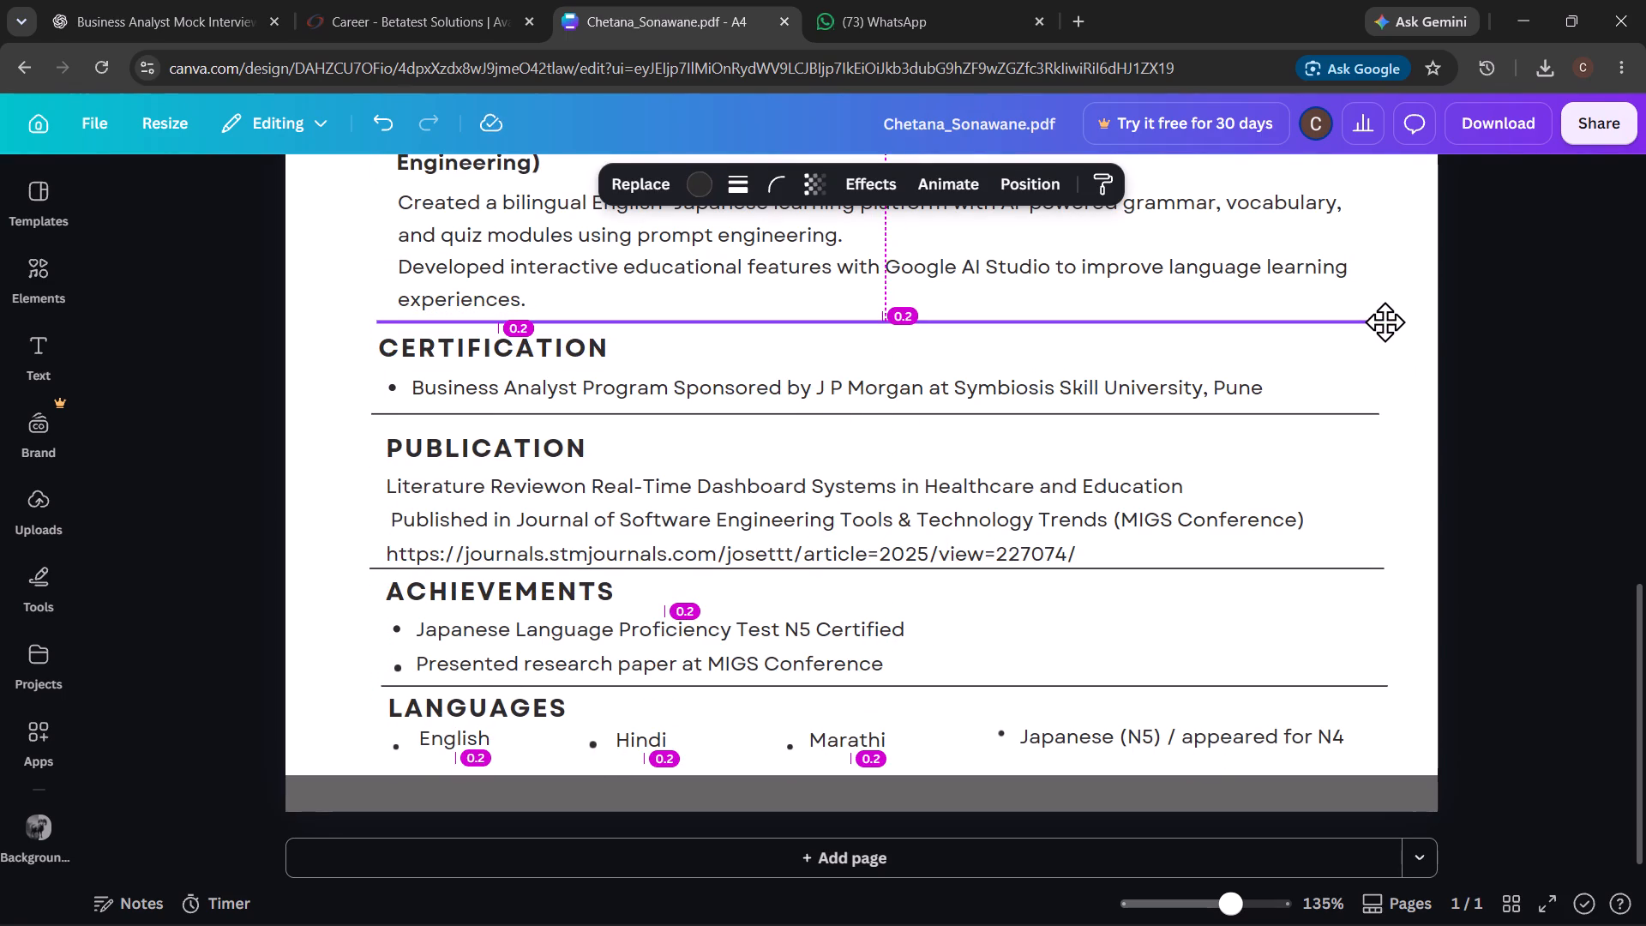
{"action": "left_click_drag", "start_coordinate": [1385, 322], "coordinate": [1380, 325]}
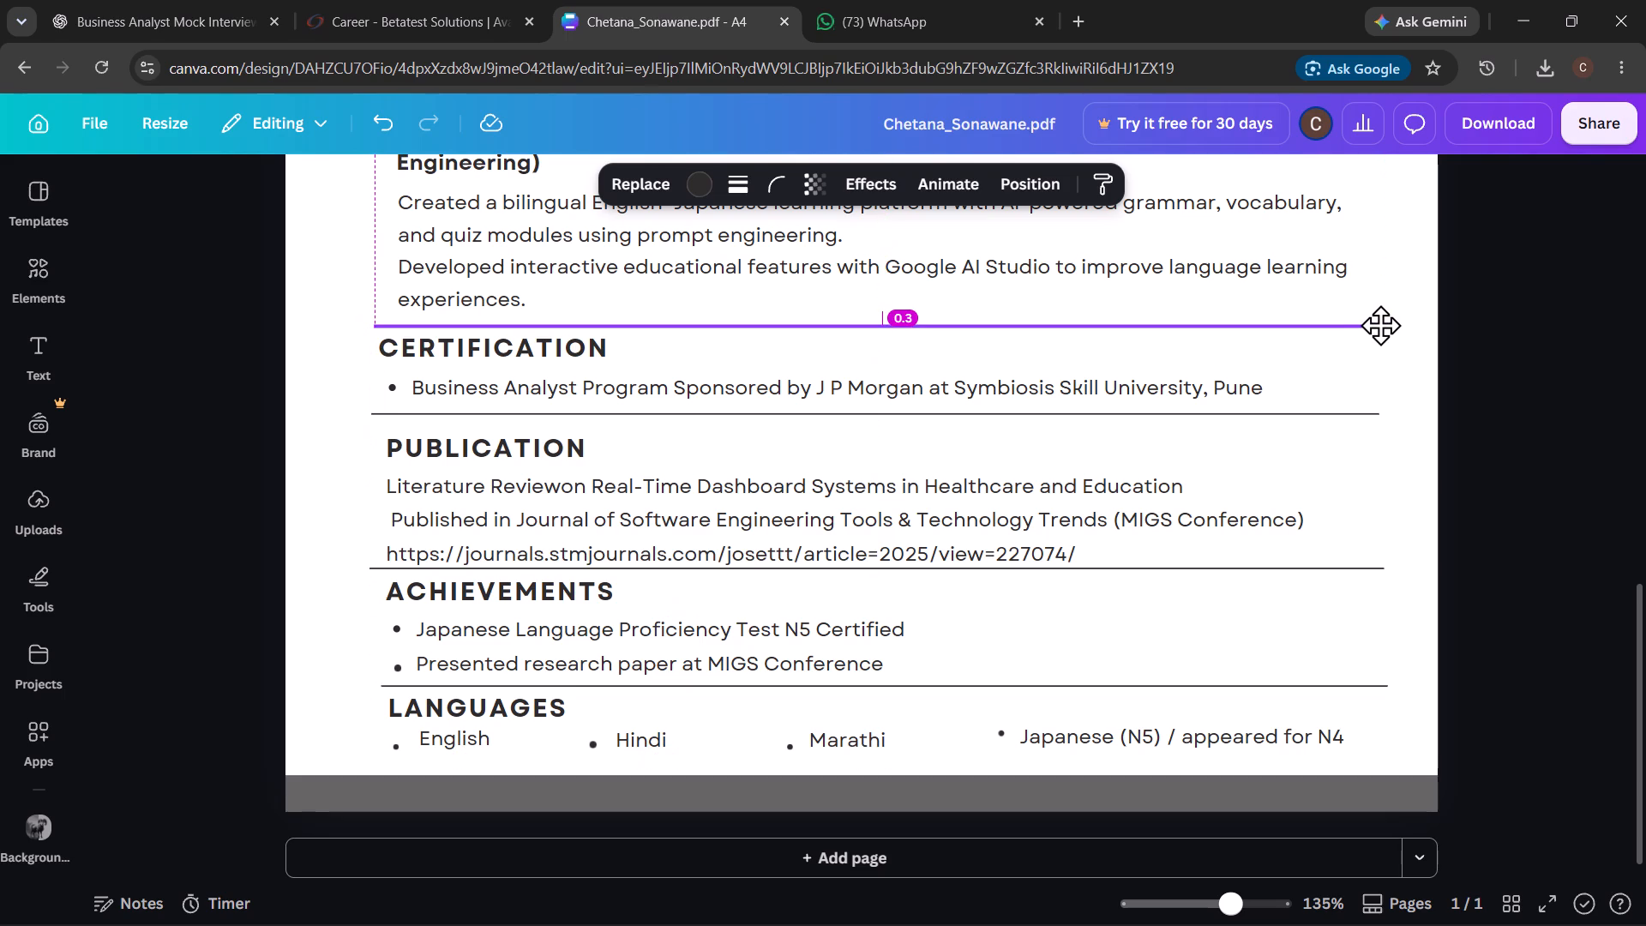
{"action": "left_click_drag", "start_coordinate": [1380, 325], "coordinate": [1378, 326]}
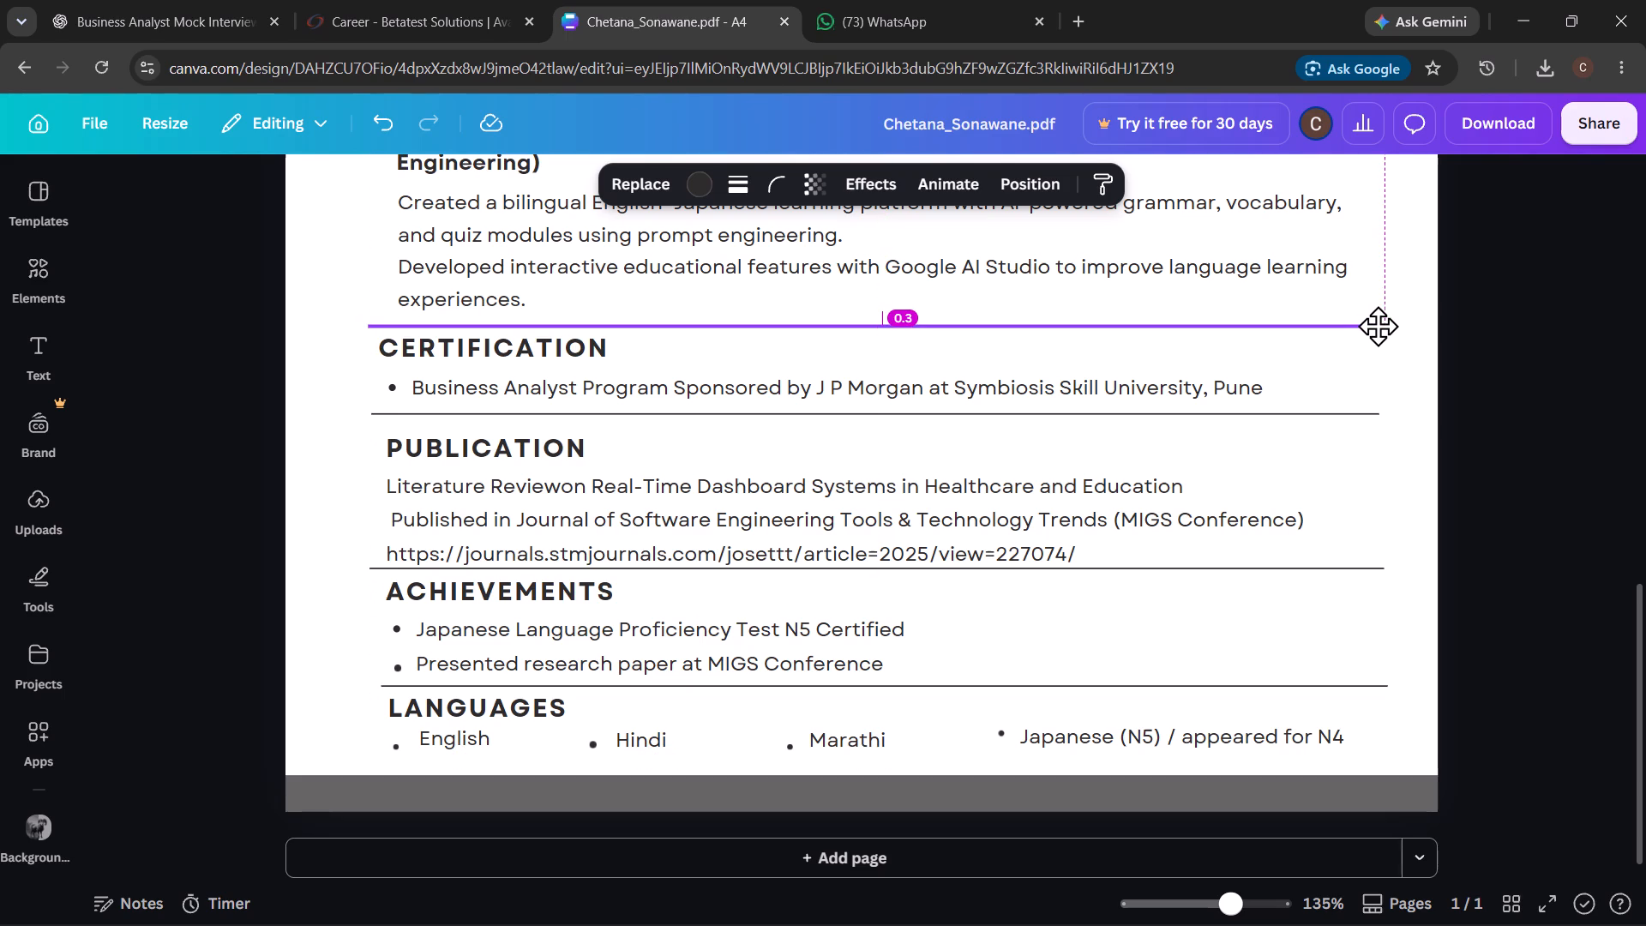
{"action": "left_click_drag", "start_coordinate": [1378, 326], "coordinate": [1380, 326]}
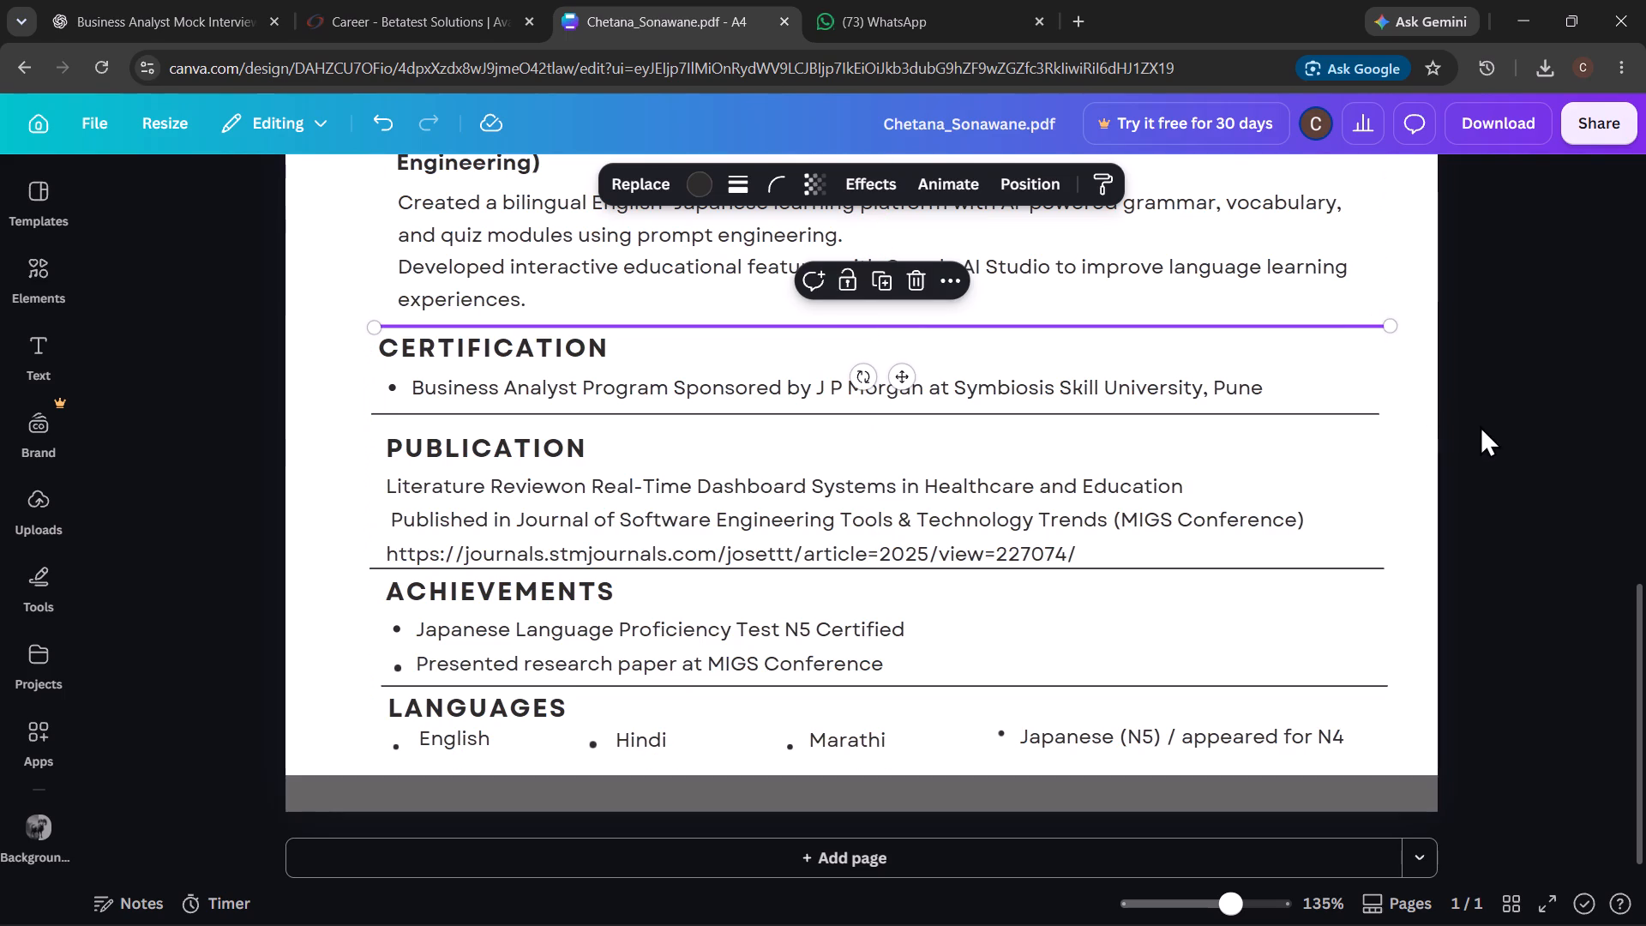
{"action": "left_click", "coordinate": [1391, 472]}
Shift the text block containing the PUBLICATION section and ACHIEVEMENTS heading slightly up and left, closer to the divider above it.
{"action": "scroll", "coordinate": [1391, 472], "scroll_direction": "down", "scroll_amount": 1}
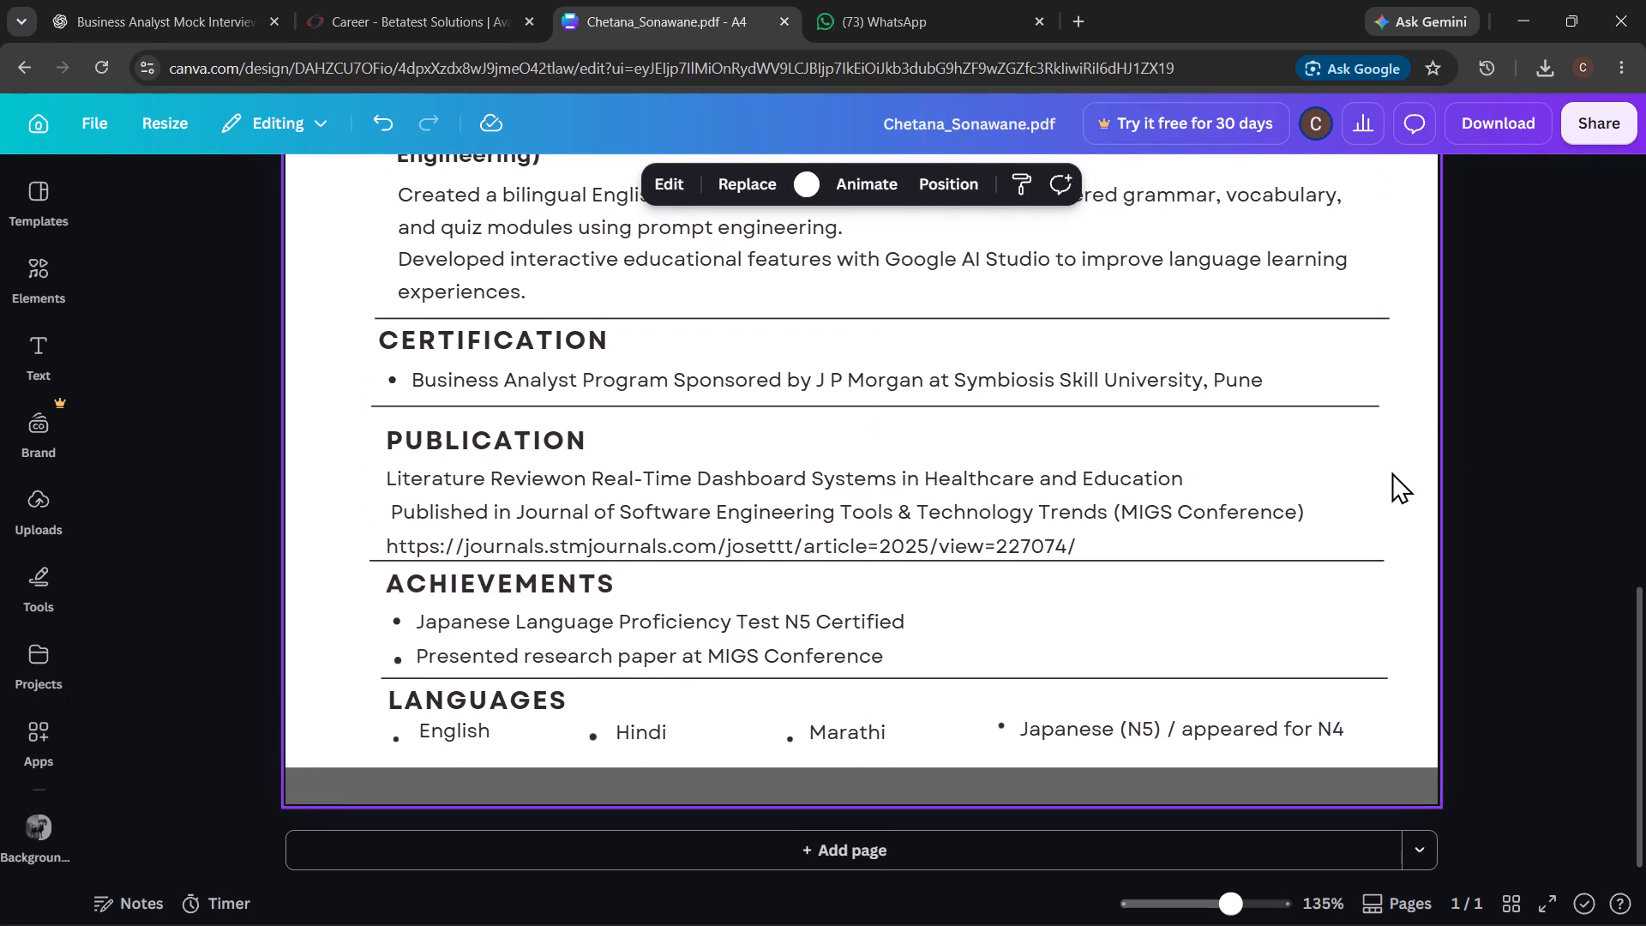
{"action": "left_click_drag", "start_coordinate": [832, 479], "coordinate": [822, 472]}
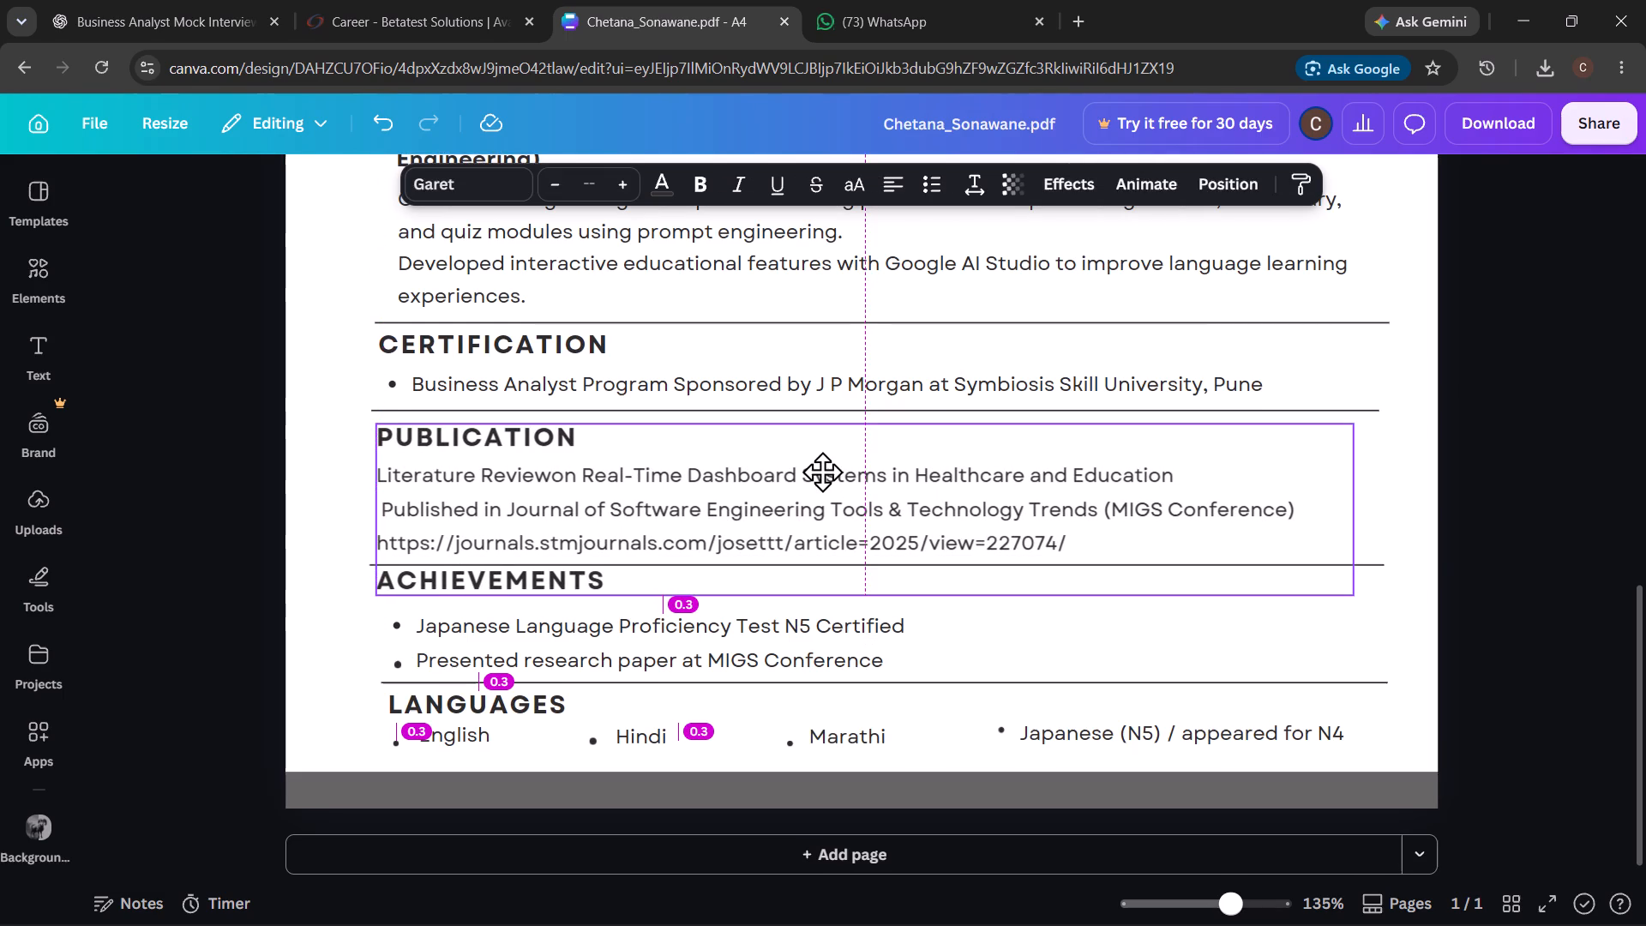
{"action": "left_click_drag", "start_coordinate": [822, 472], "coordinate": [827, 472]}
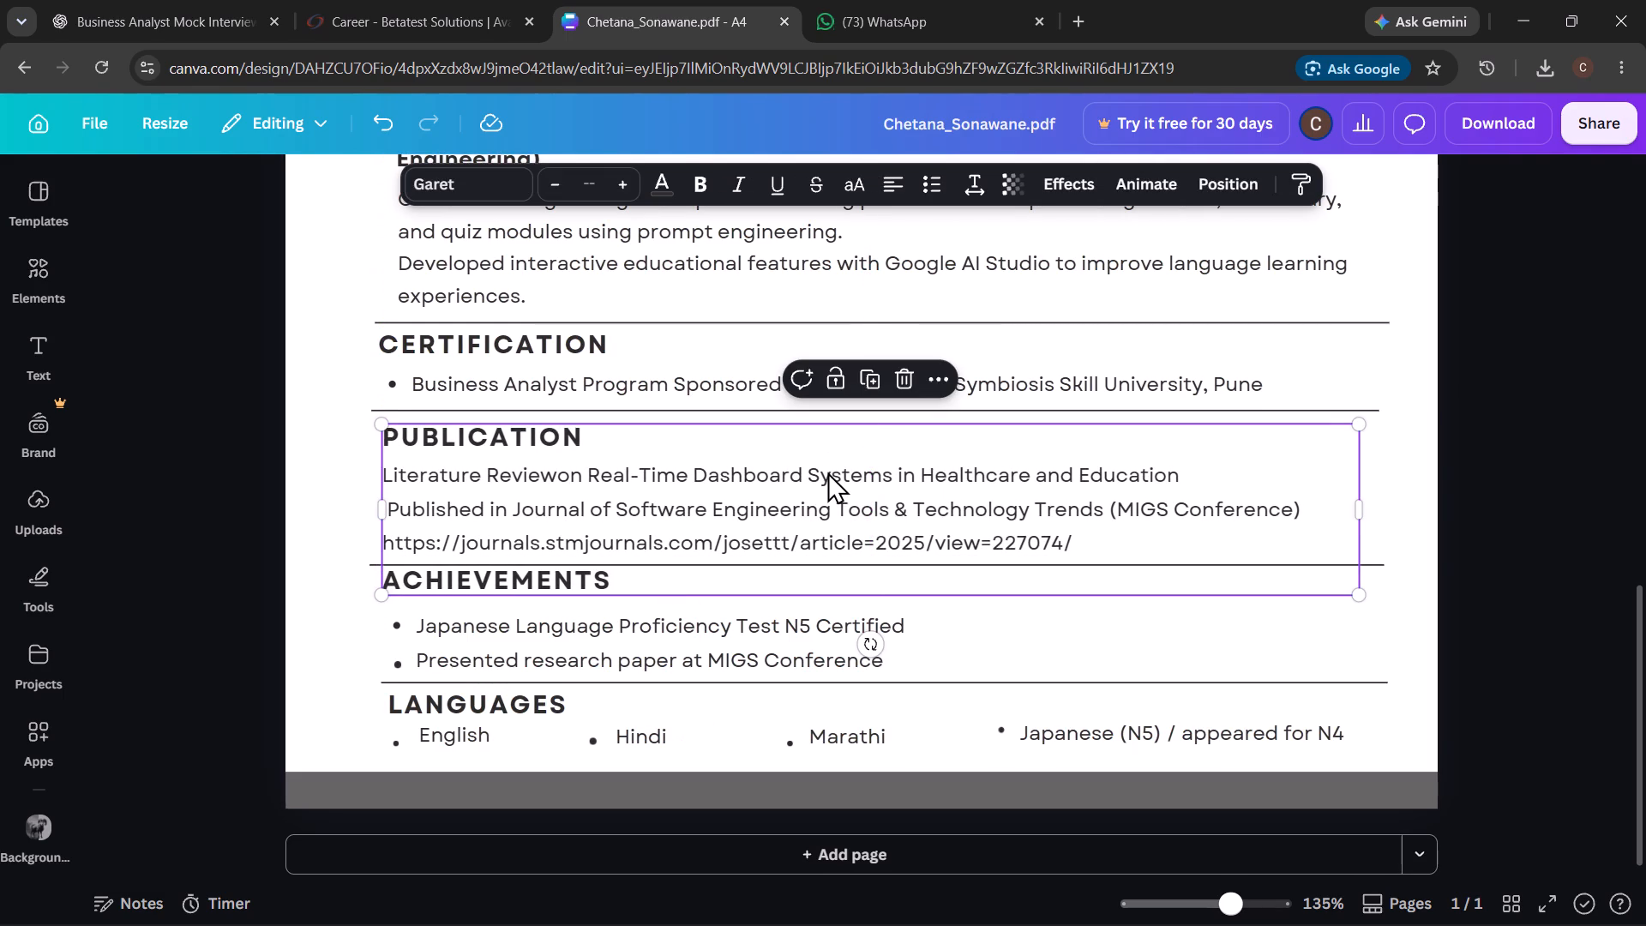
{"action": "left_click", "coordinate": [1032, 628]}
Move the two-line achievements list slightly up and left, closer beneath the ACHIEVEMENTS heading.
{"action": "left_click", "coordinate": [827, 619]}
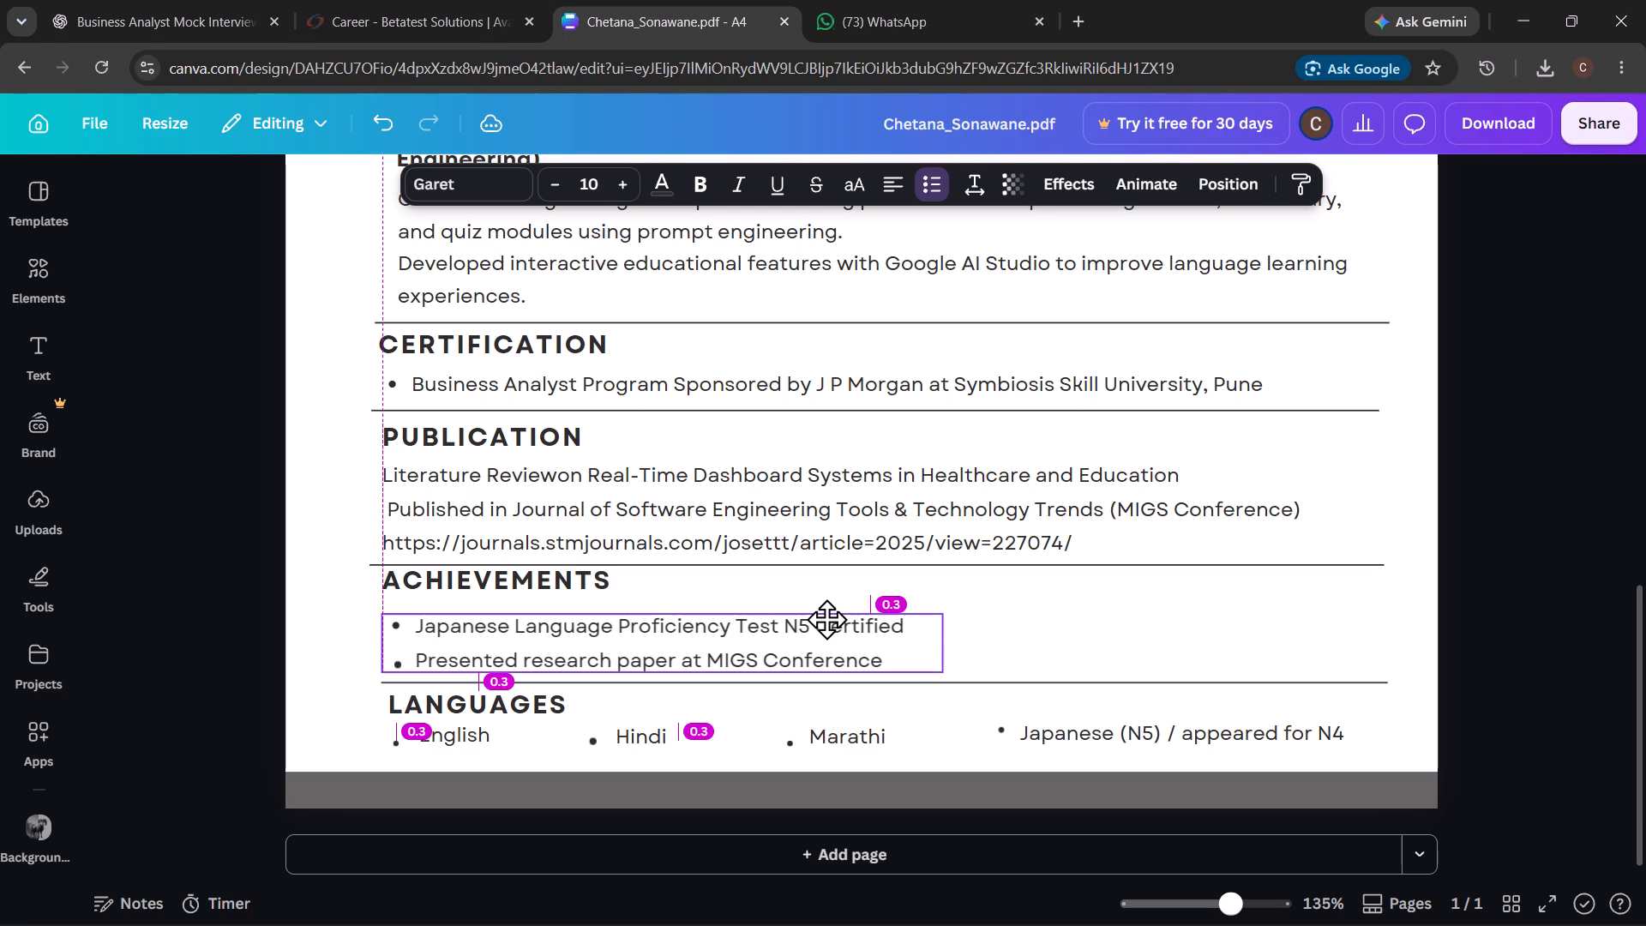
{"action": "left_click", "coordinate": [1026, 650]}
{"action": "left_click", "coordinate": [1148, 562]}
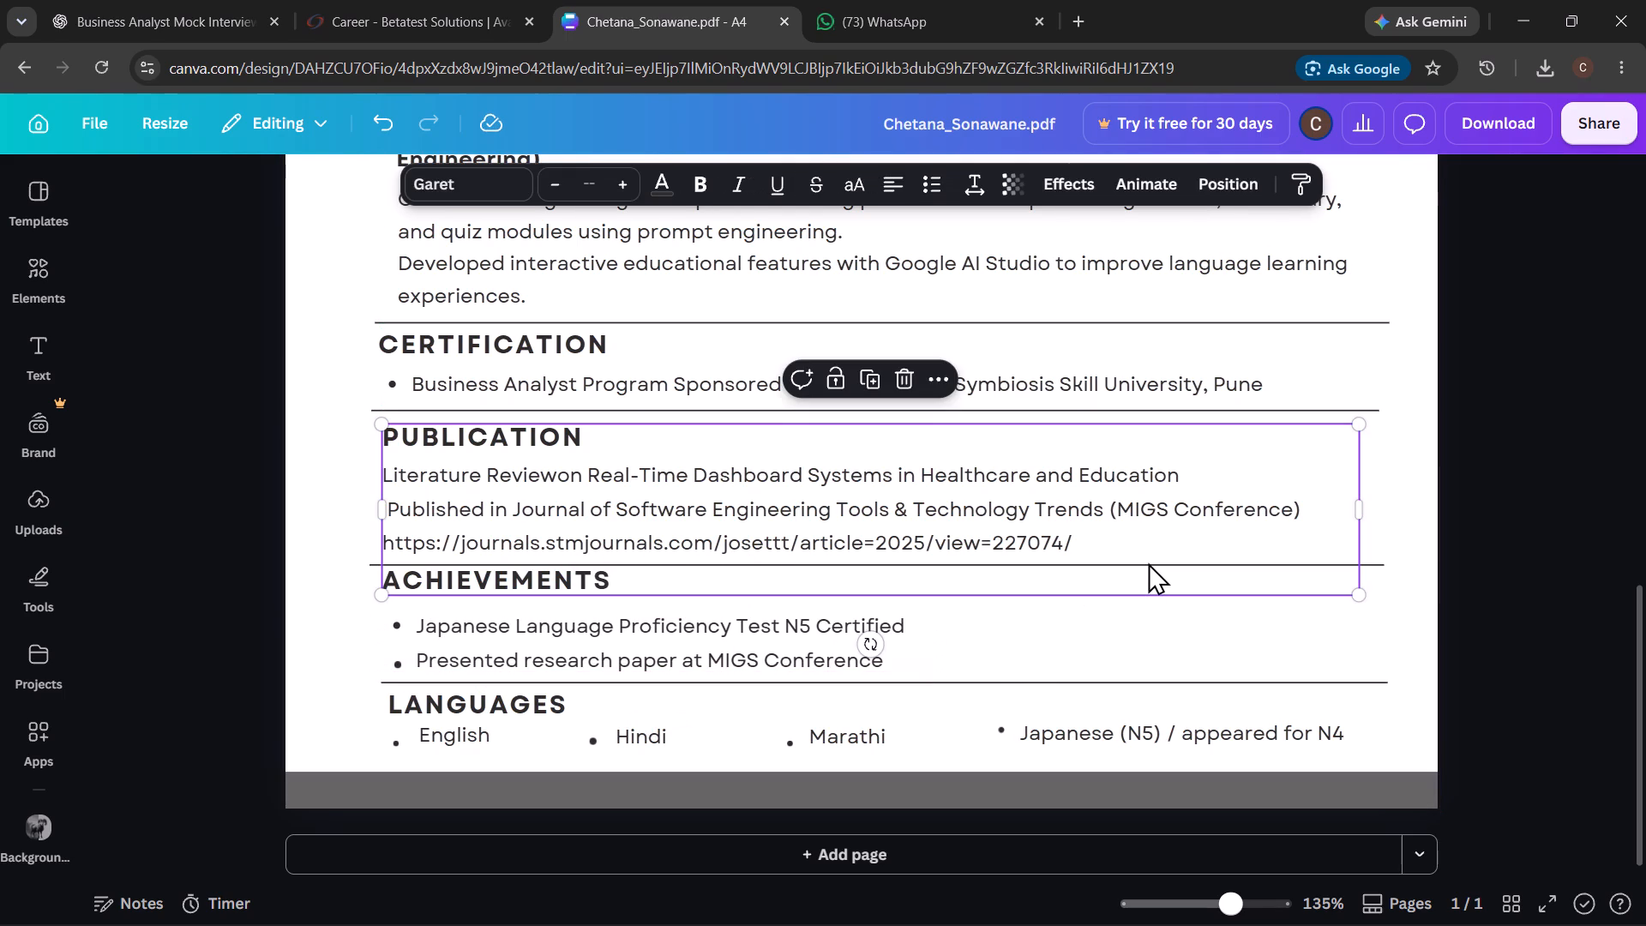
{"action": "scroll", "coordinate": [1148, 562], "scroll_direction": "up", "scroll_amount": 1}
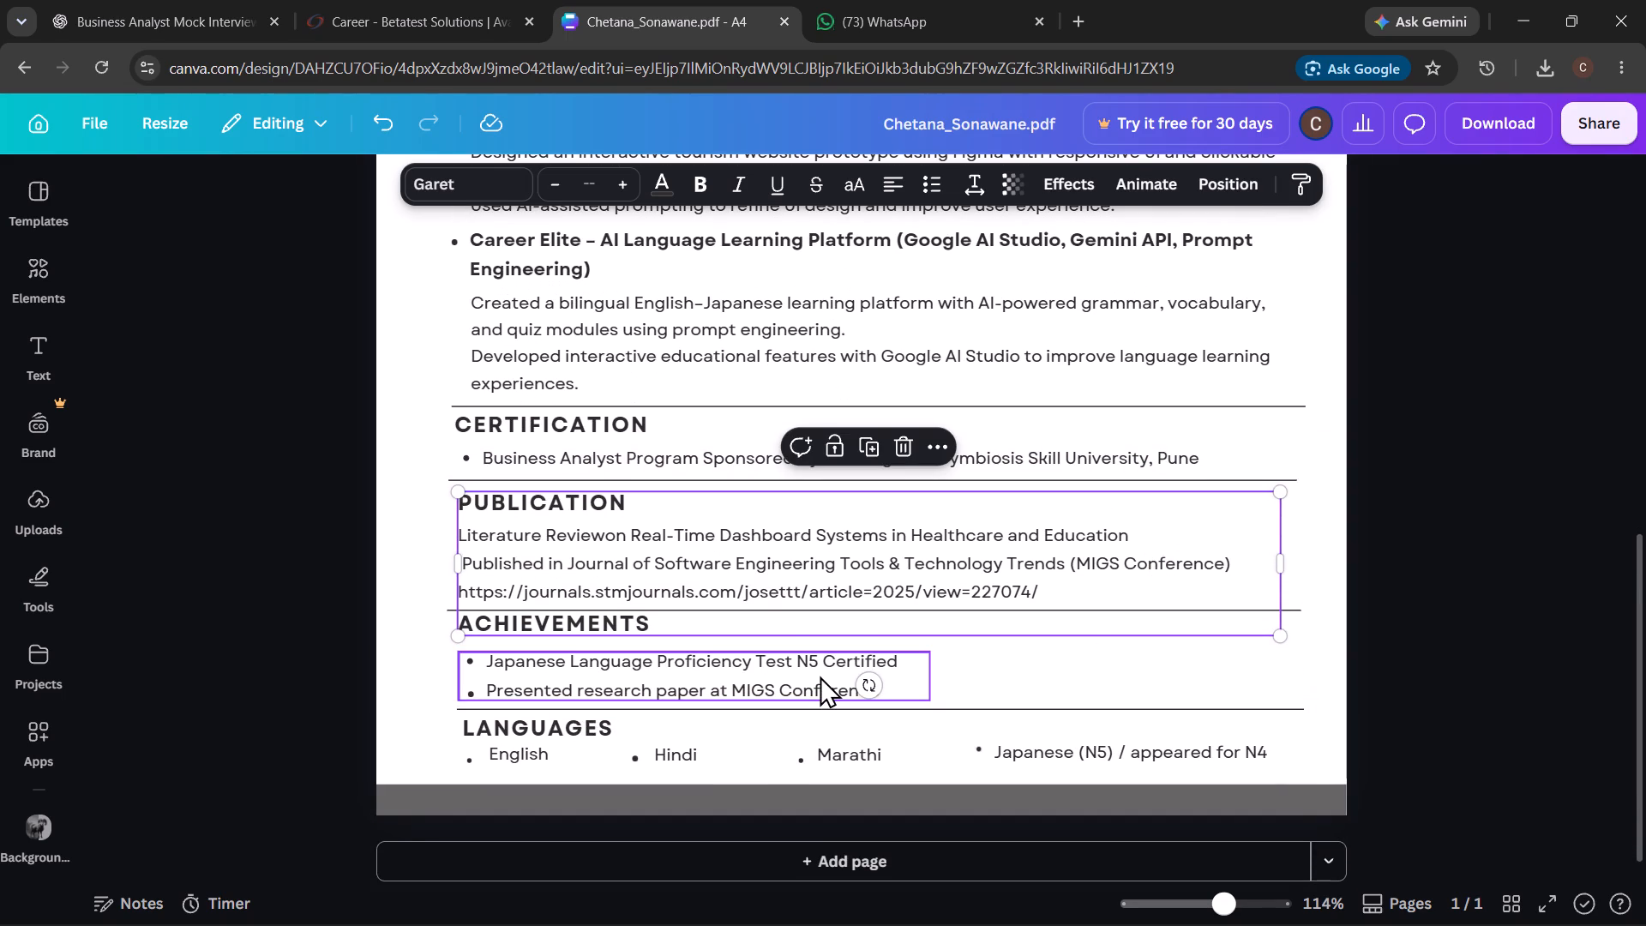
{"action": "left_click_drag", "start_coordinate": [820, 676], "coordinate": [816, 666]}
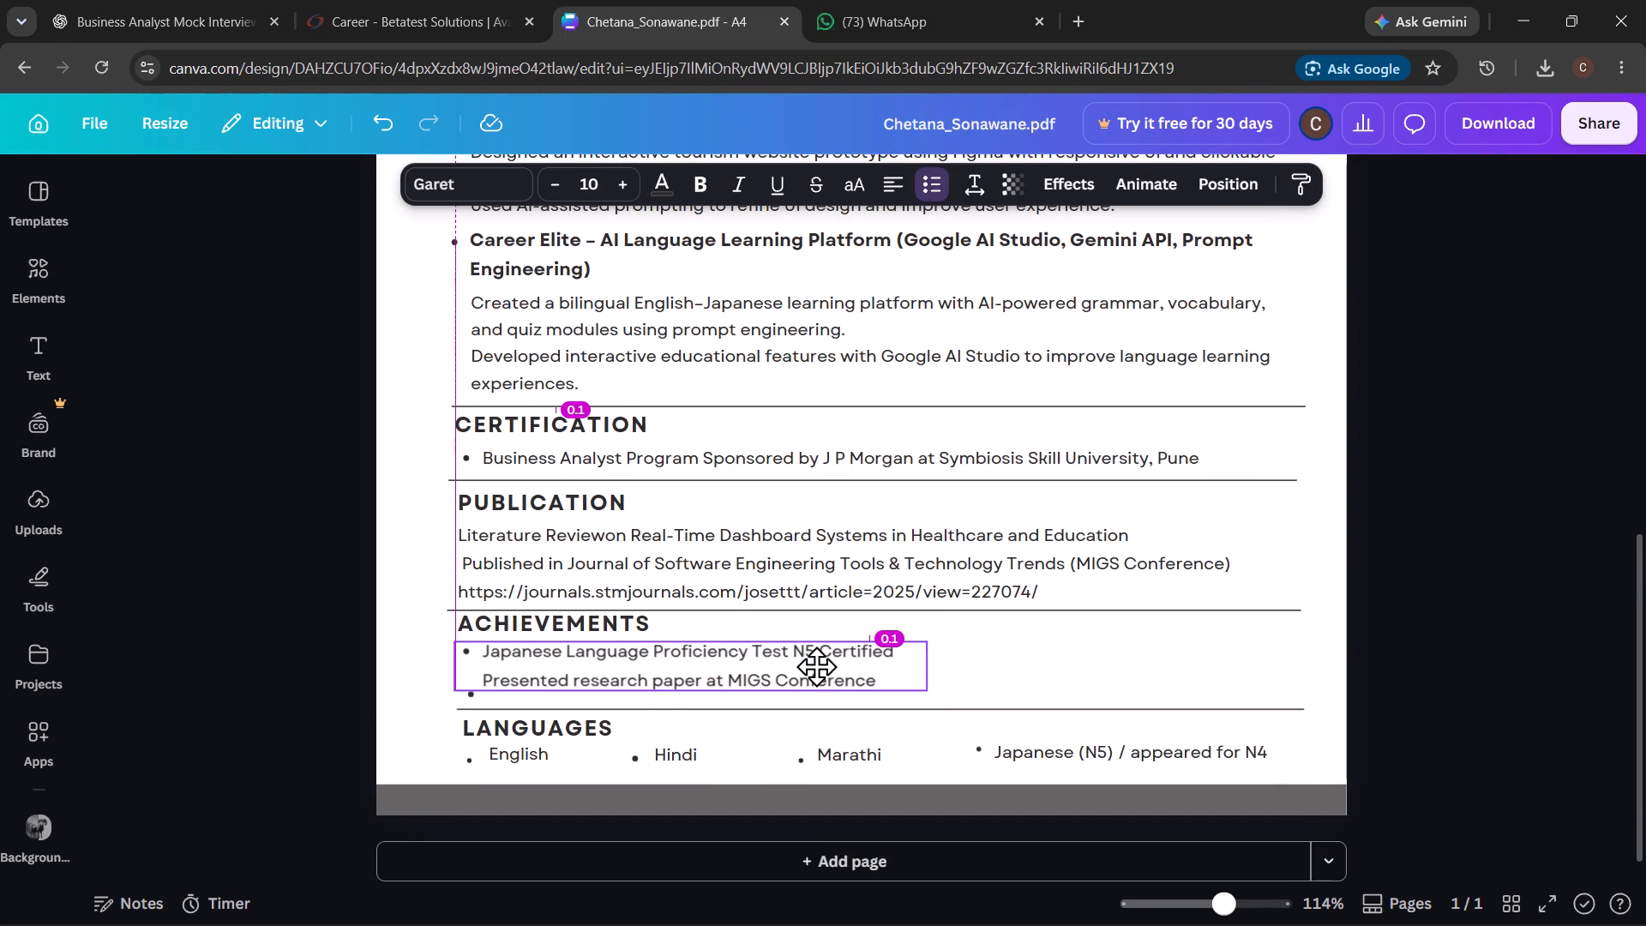
{"action": "left_click_drag", "start_coordinate": [816, 666], "coordinate": [816, 668]}
{"action": "left_click", "coordinate": [1093, 658]}
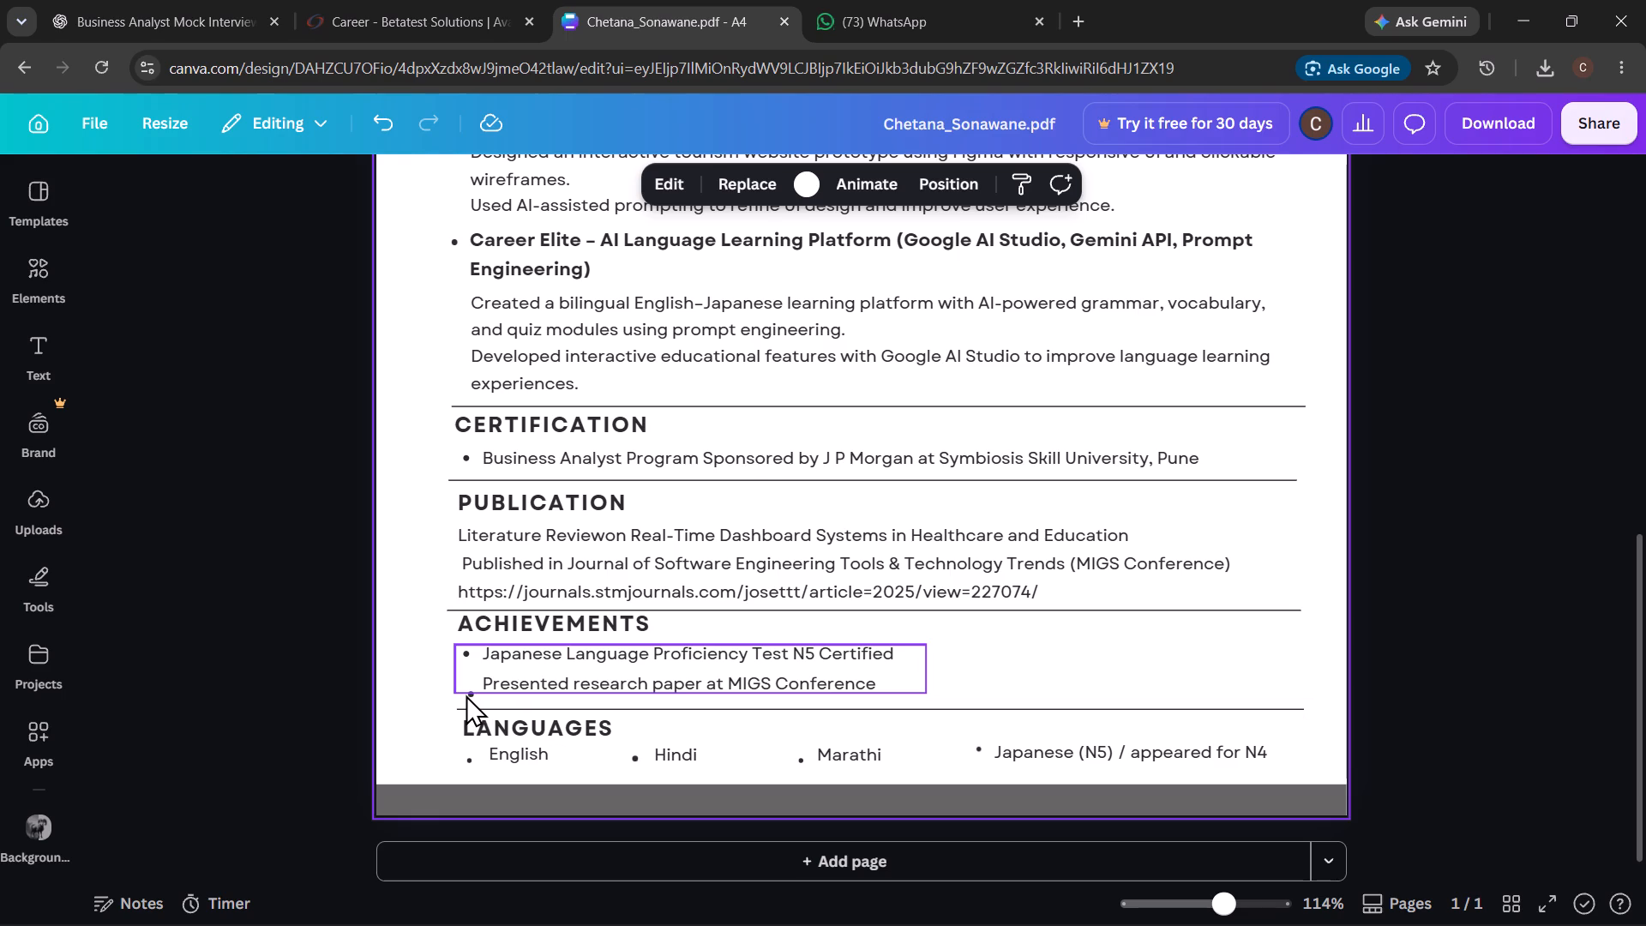
Align the separate bullet dot with the "Presented research paper at MIGS Conference" line and the bullet above it.
{"action": "left_click_drag", "start_coordinate": [473, 695], "coordinate": [470, 692]}
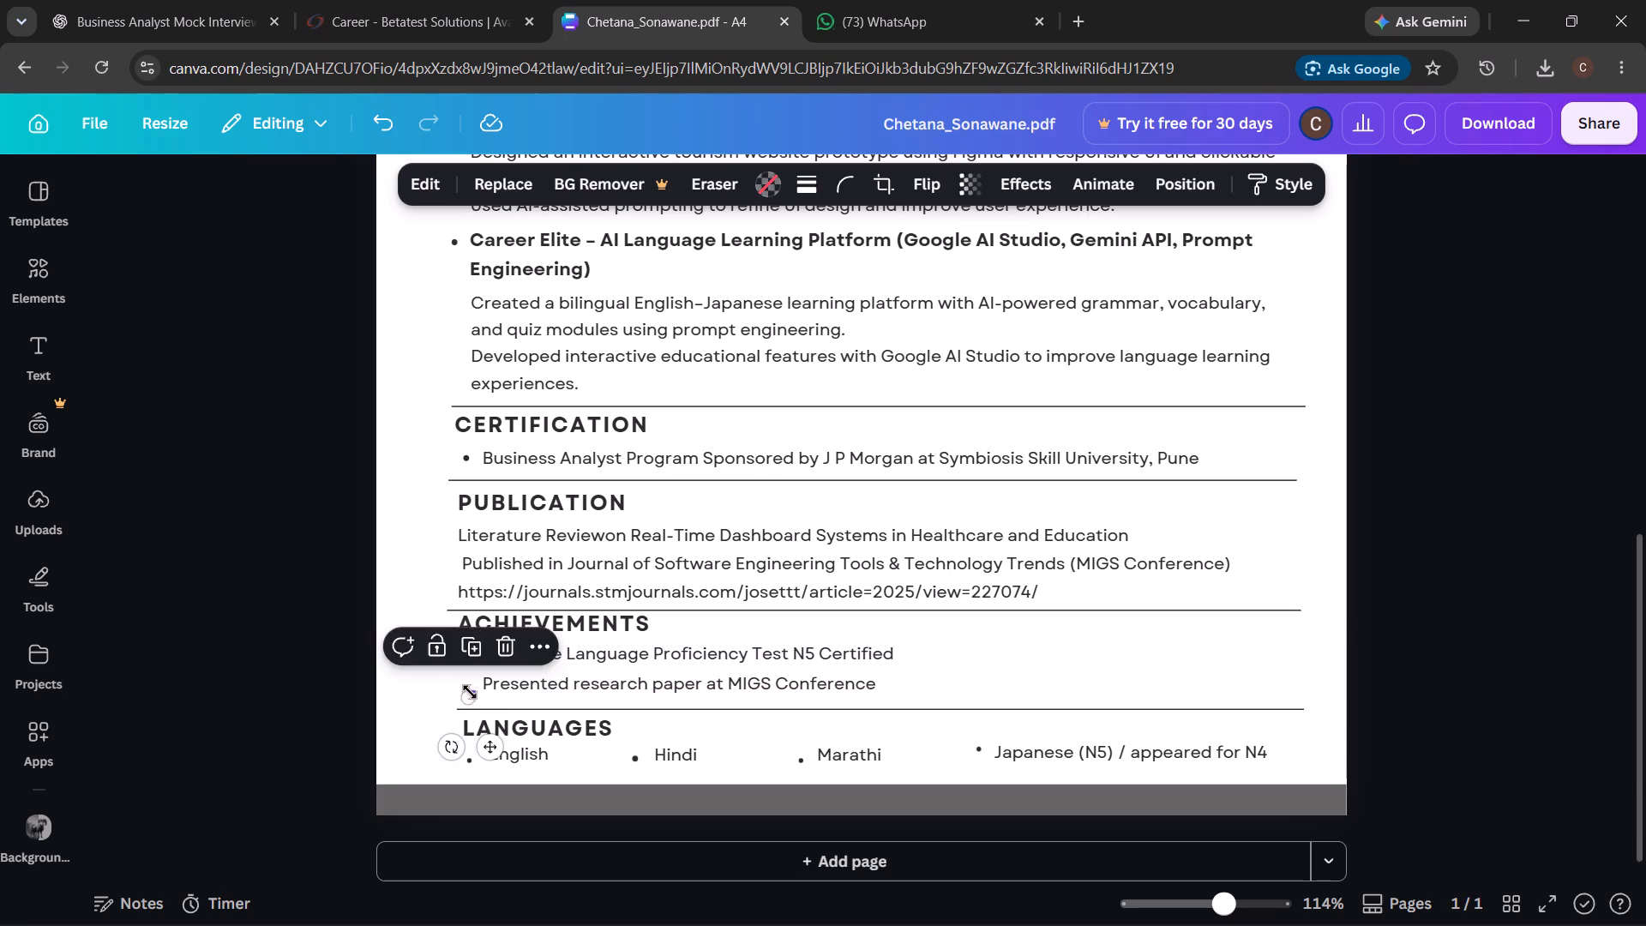
{"action": "left_click_drag", "start_coordinate": [470, 692], "coordinate": [467, 684]}
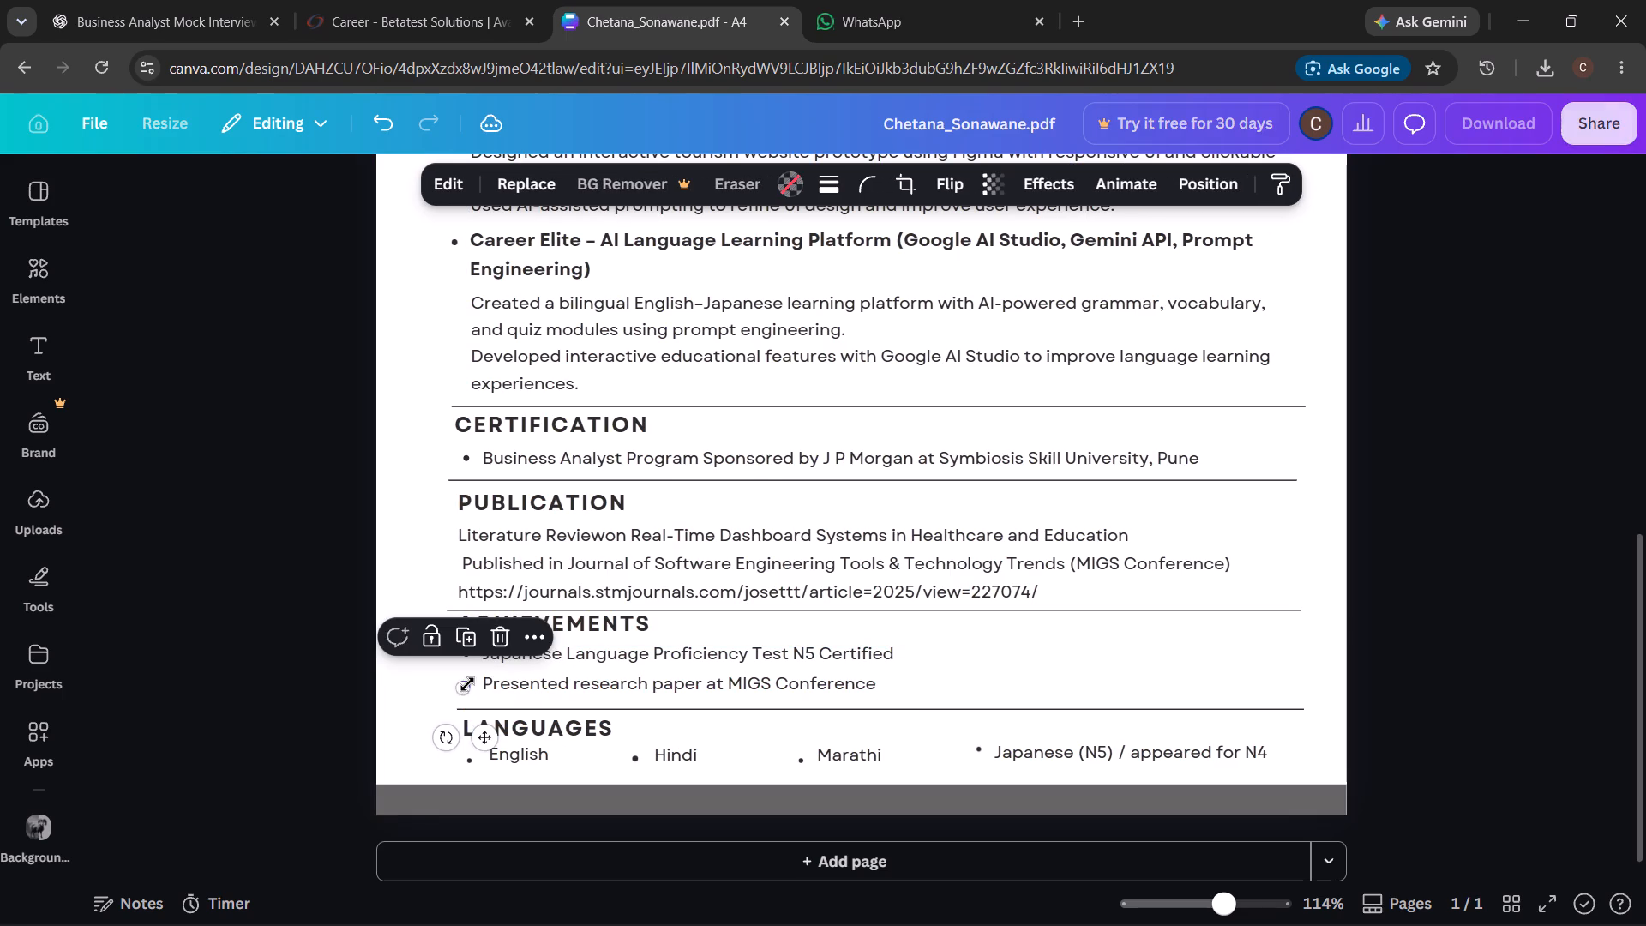
{"action": "left_click", "coordinate": [995, 693]}
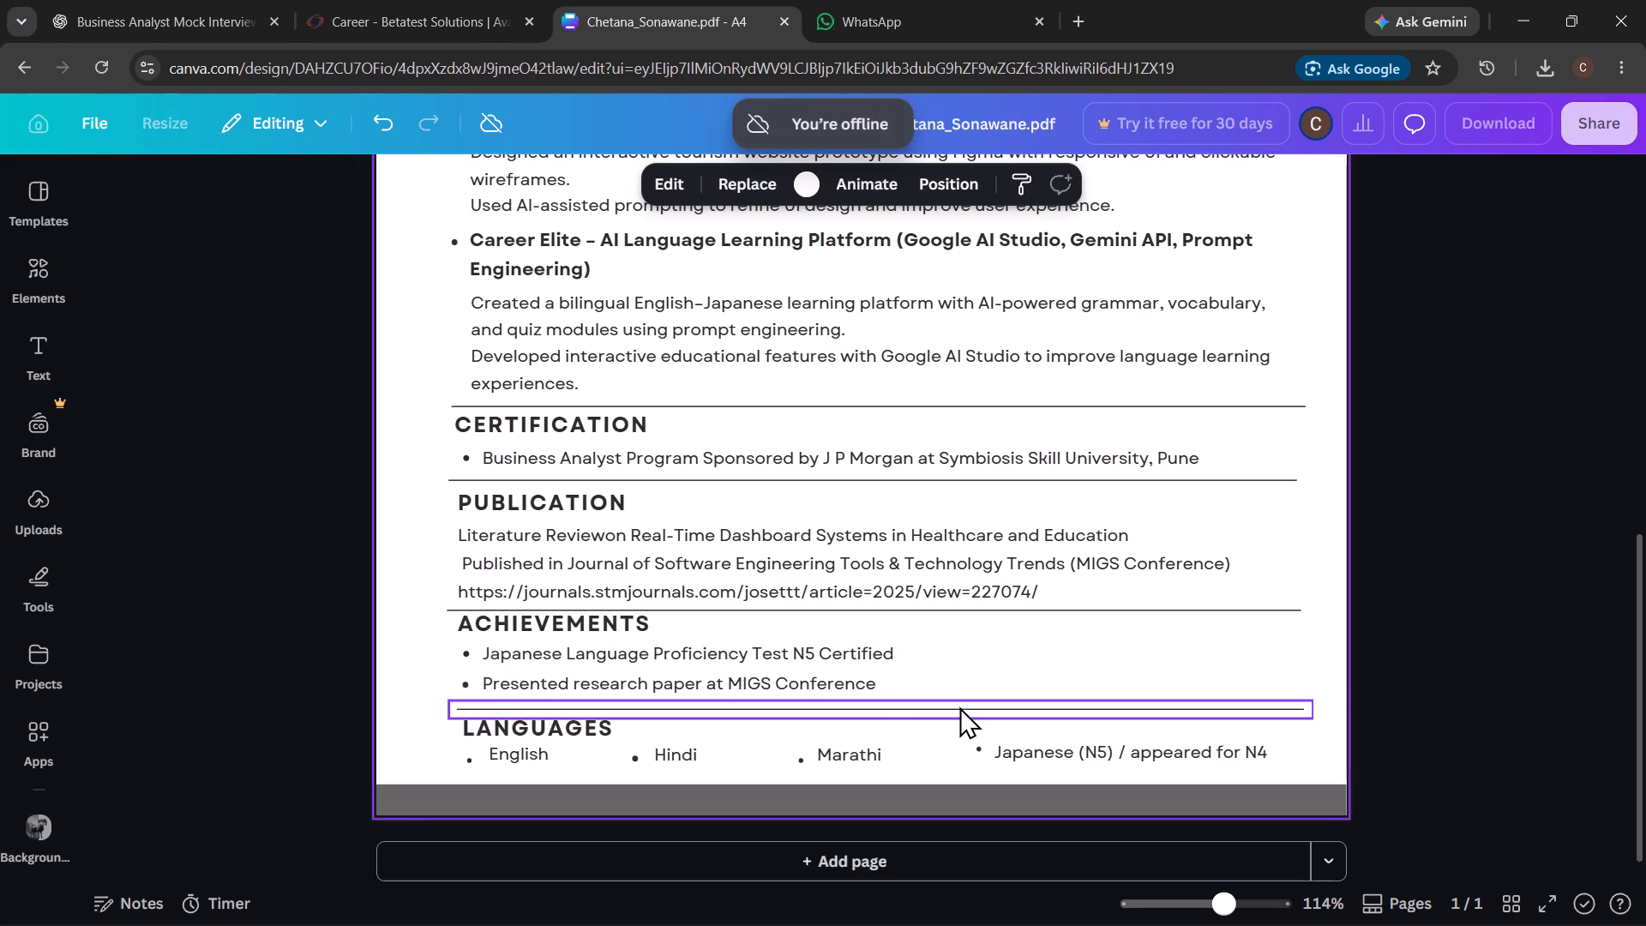
Move the divider line above LANGUAGES slightly up and left to line up with the divider above ACHIEVEMENTS.
{"action": "left_click", "coordinate": [959, 711]}
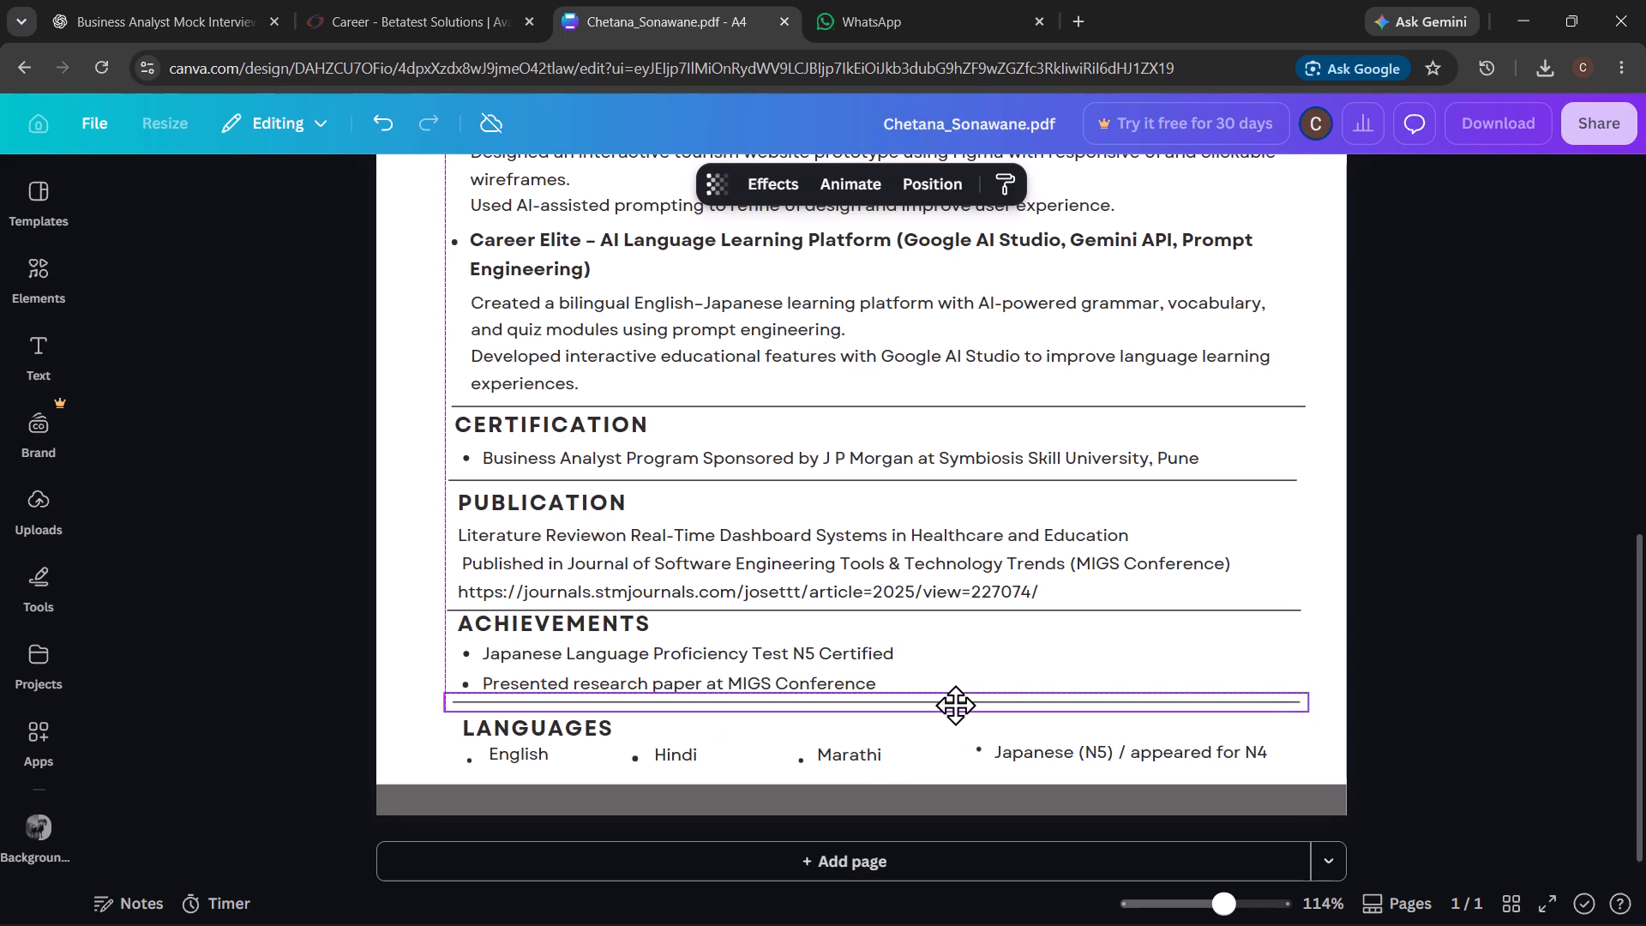
{"action": "left_click", "coordinate": [1332, 632]}
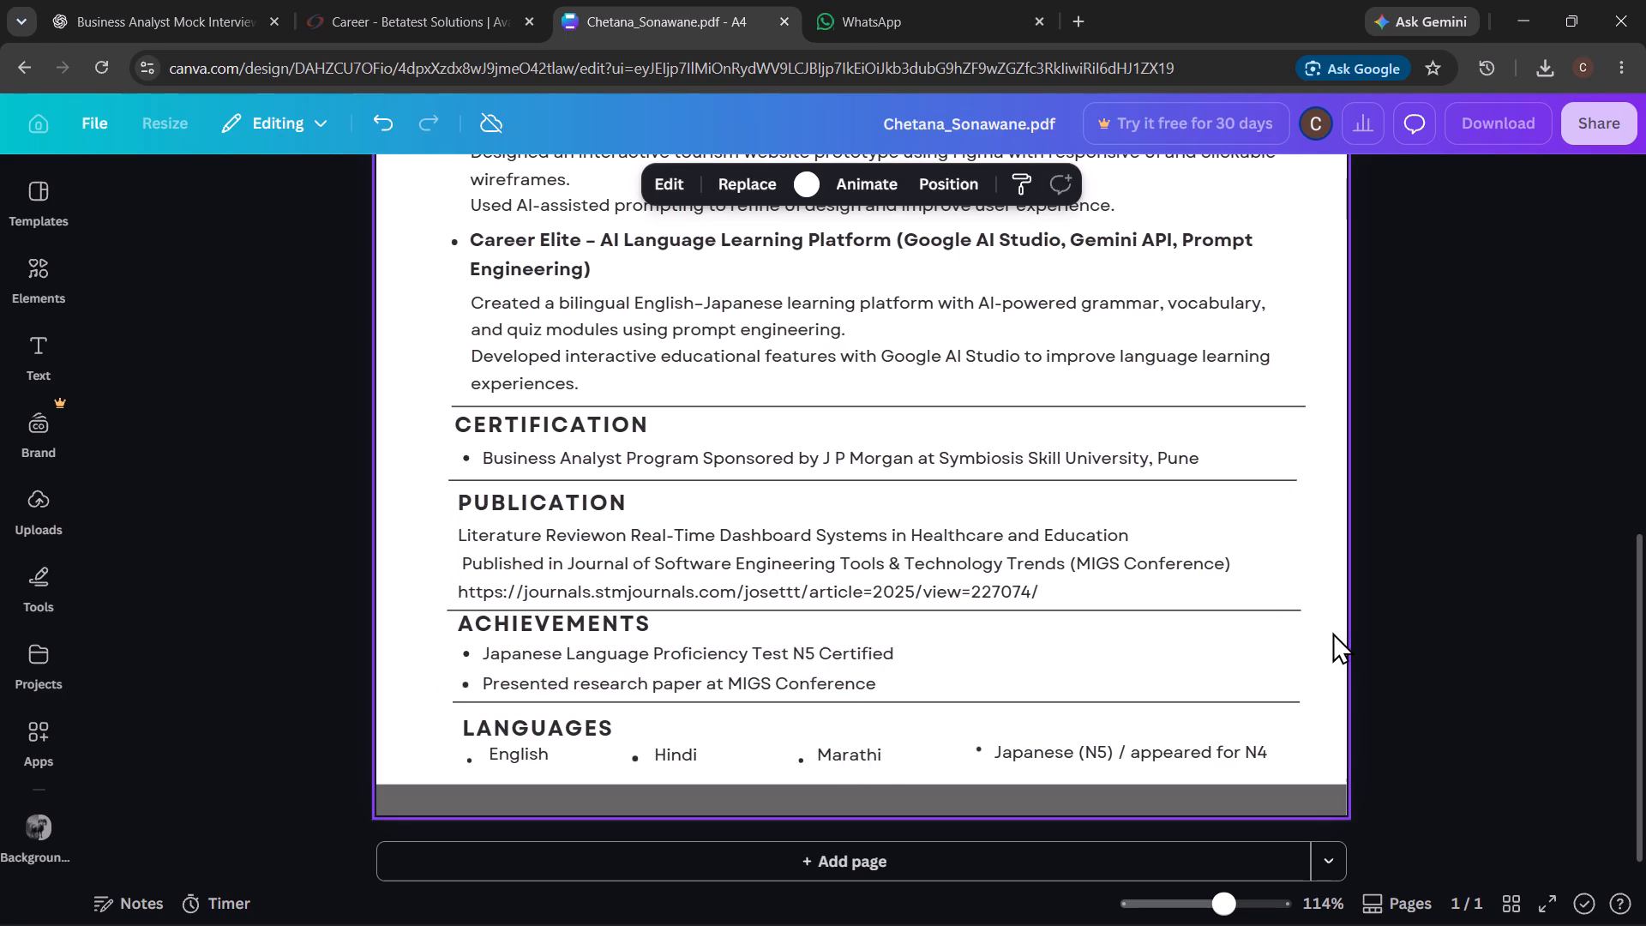
Shift the LANGUAGES heading slightly up and left so it aligns with the ACHIEVEMENTS heading.
{"action": "left_click", "coordinate": [580, 733]}
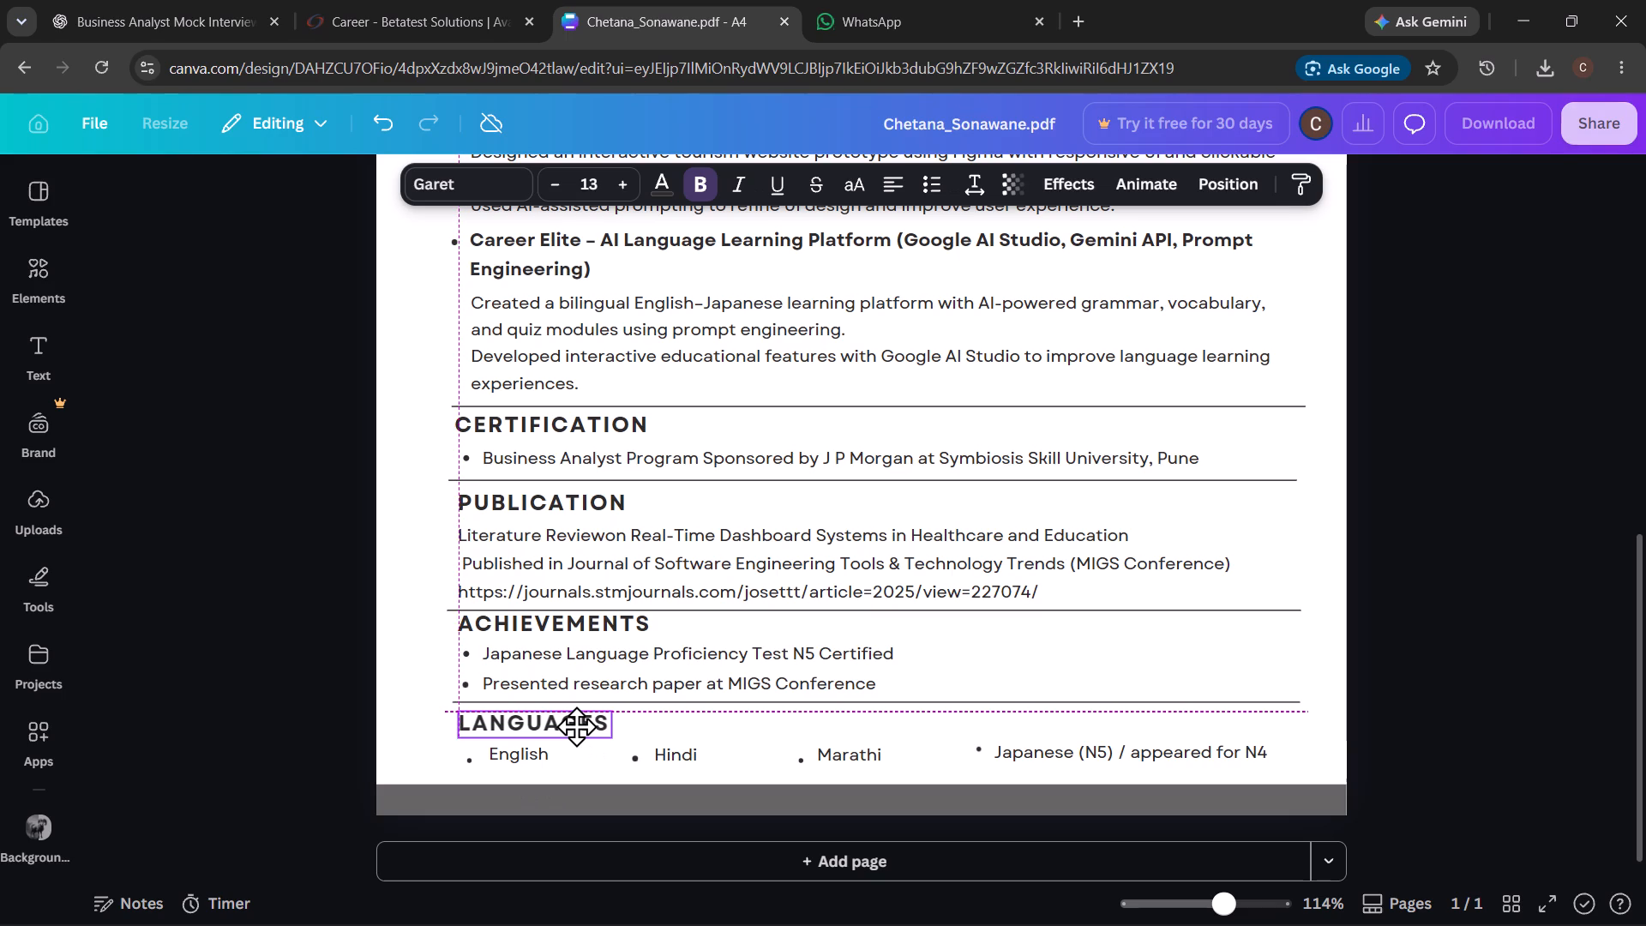
{"action": "left_click", "coordinate": [1311, 652]}
Nudge the PuneHeritageTourism Website Prototype title in the PROJECT section slightly down, closer to its description and level with its bullet.
{"action": "scroll", "coordinate": [1311, 652], "scroll_direction": "up", "scroll_amount": 1}
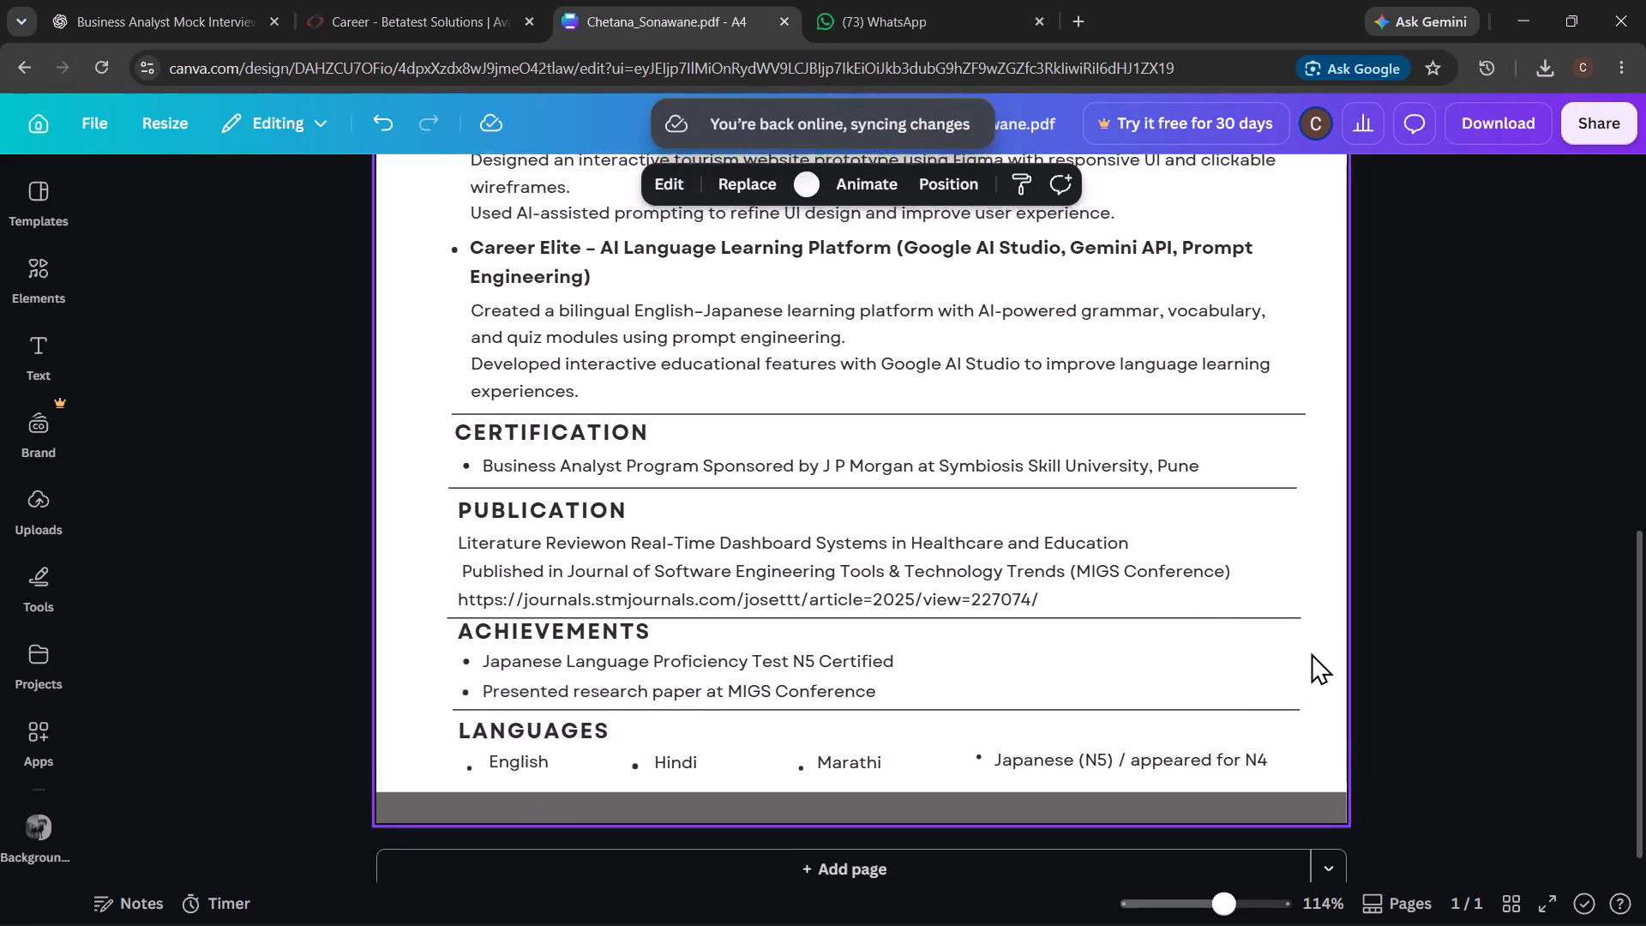
{"action": "scroll", "coordinate": [1311, 652], "scroll_direction": "up", "scroll_amount": 3}
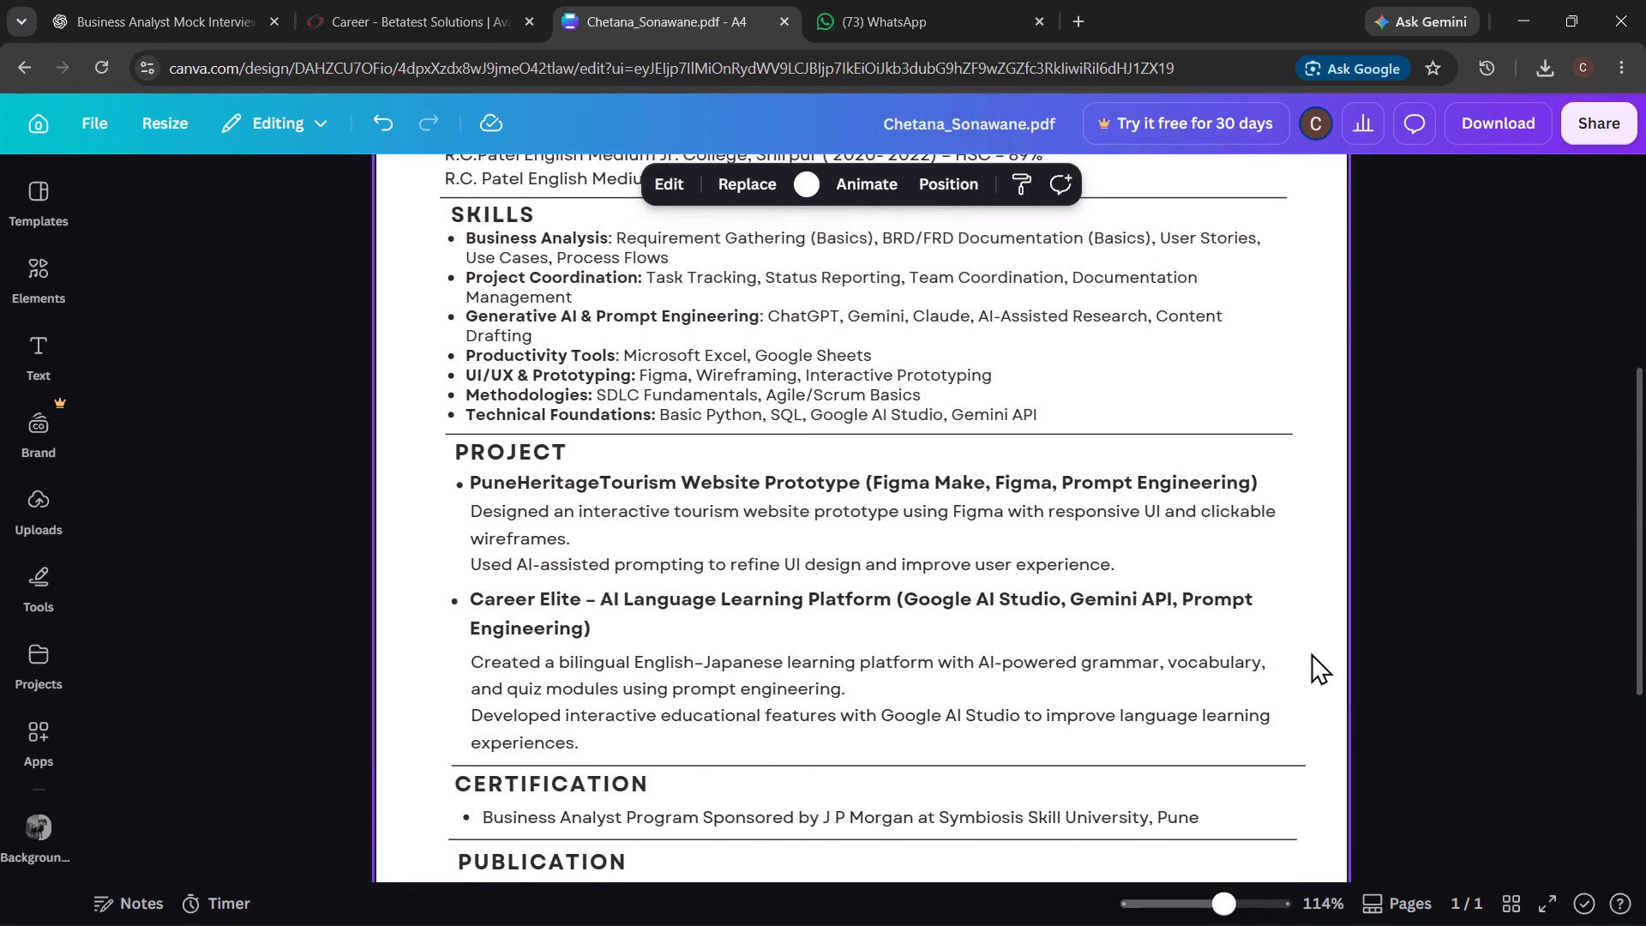
{"action": "scroll", "coordinate": [1311, 652], "scroll_direction": "up", "scroll_amount": 1}
{"action": "left_click", "coordinate": [872, 619]}
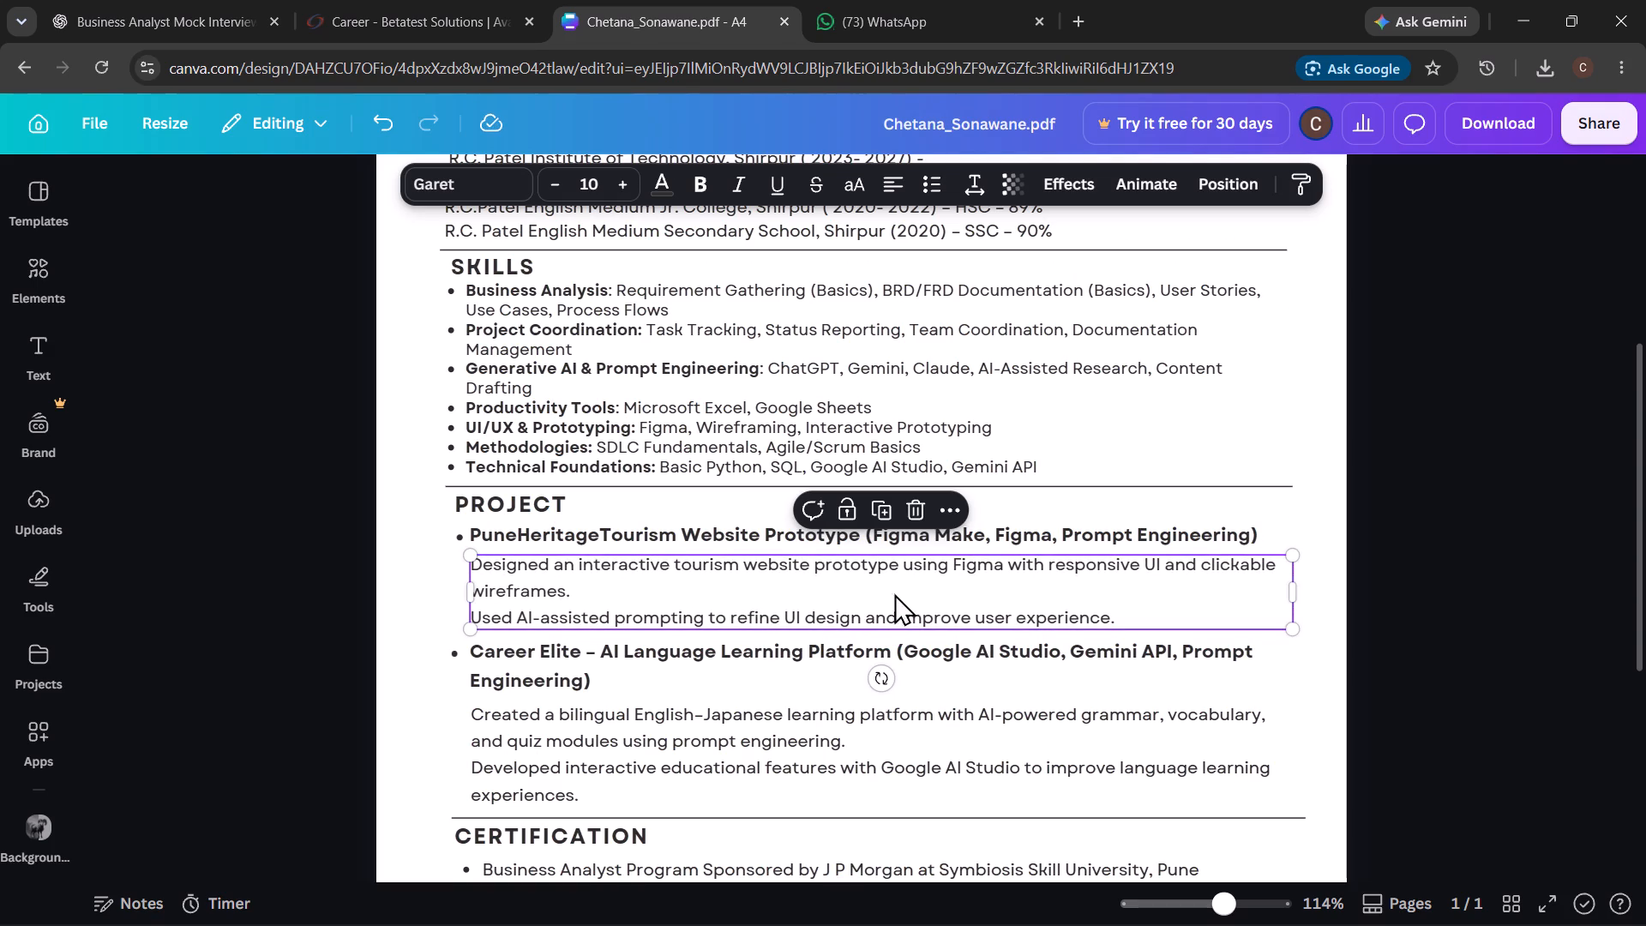
{"action": "left_click", "coordinate": [994, 544]}
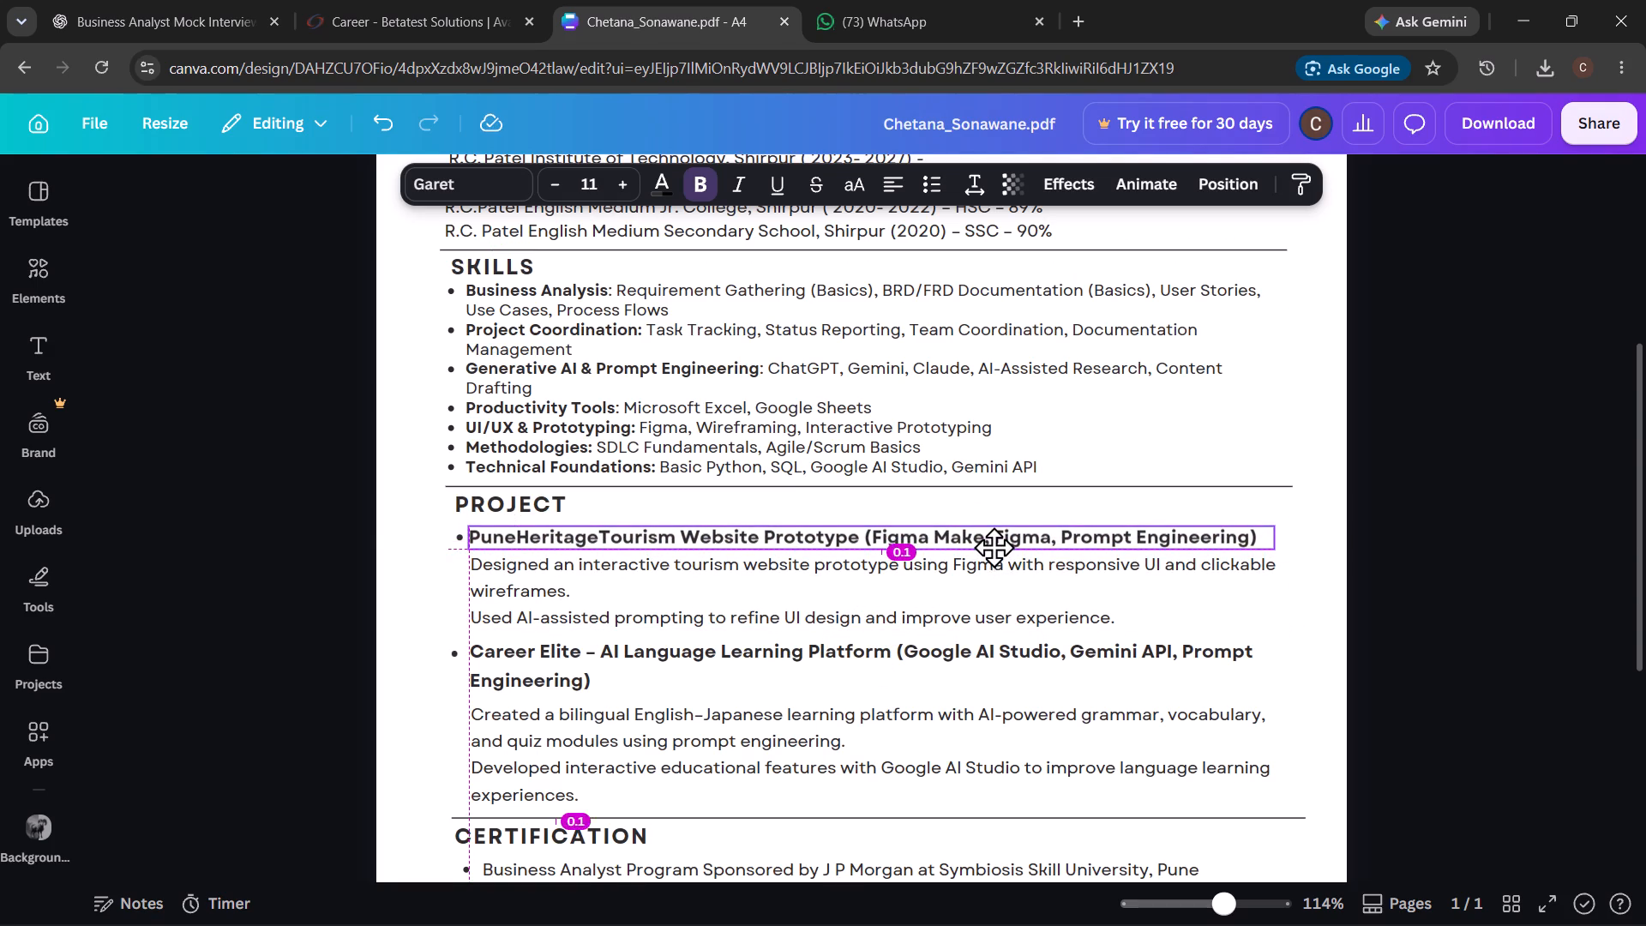
{"action": "left_click", "coordinate": [1284, 454]}
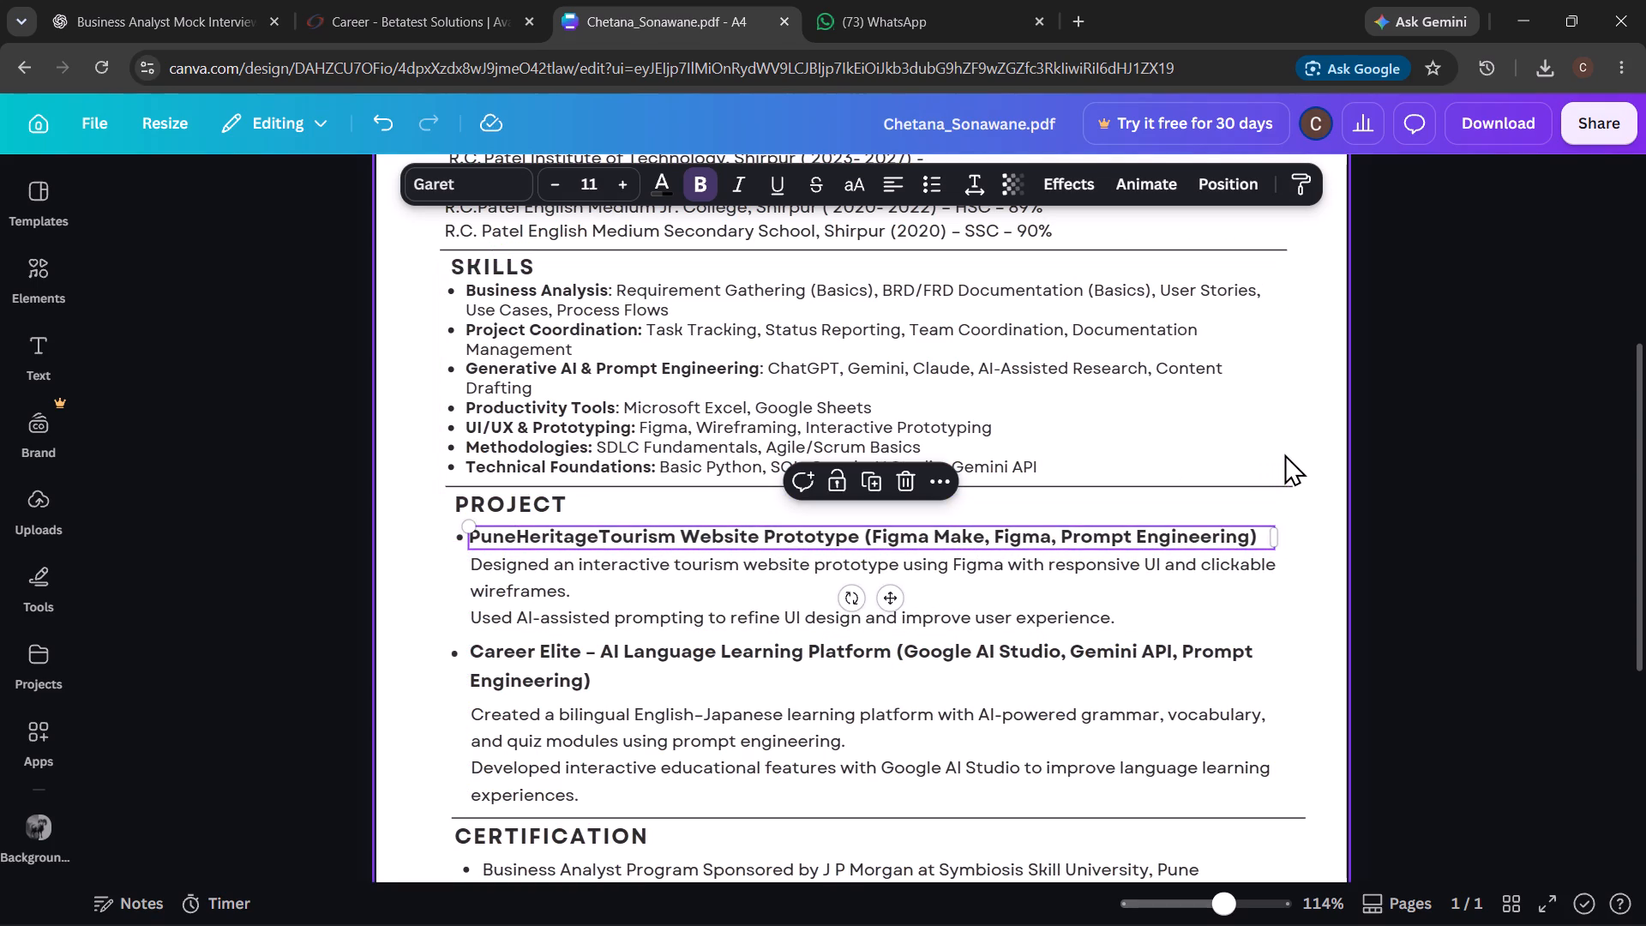
Shift the block of school and college entries under EDUCATION slightly right so it sits indented beneath the heading.
{"action": "scroll", "coordinate": [1284, 454], "scroll_direction": "up", "scroll_amount": 2}
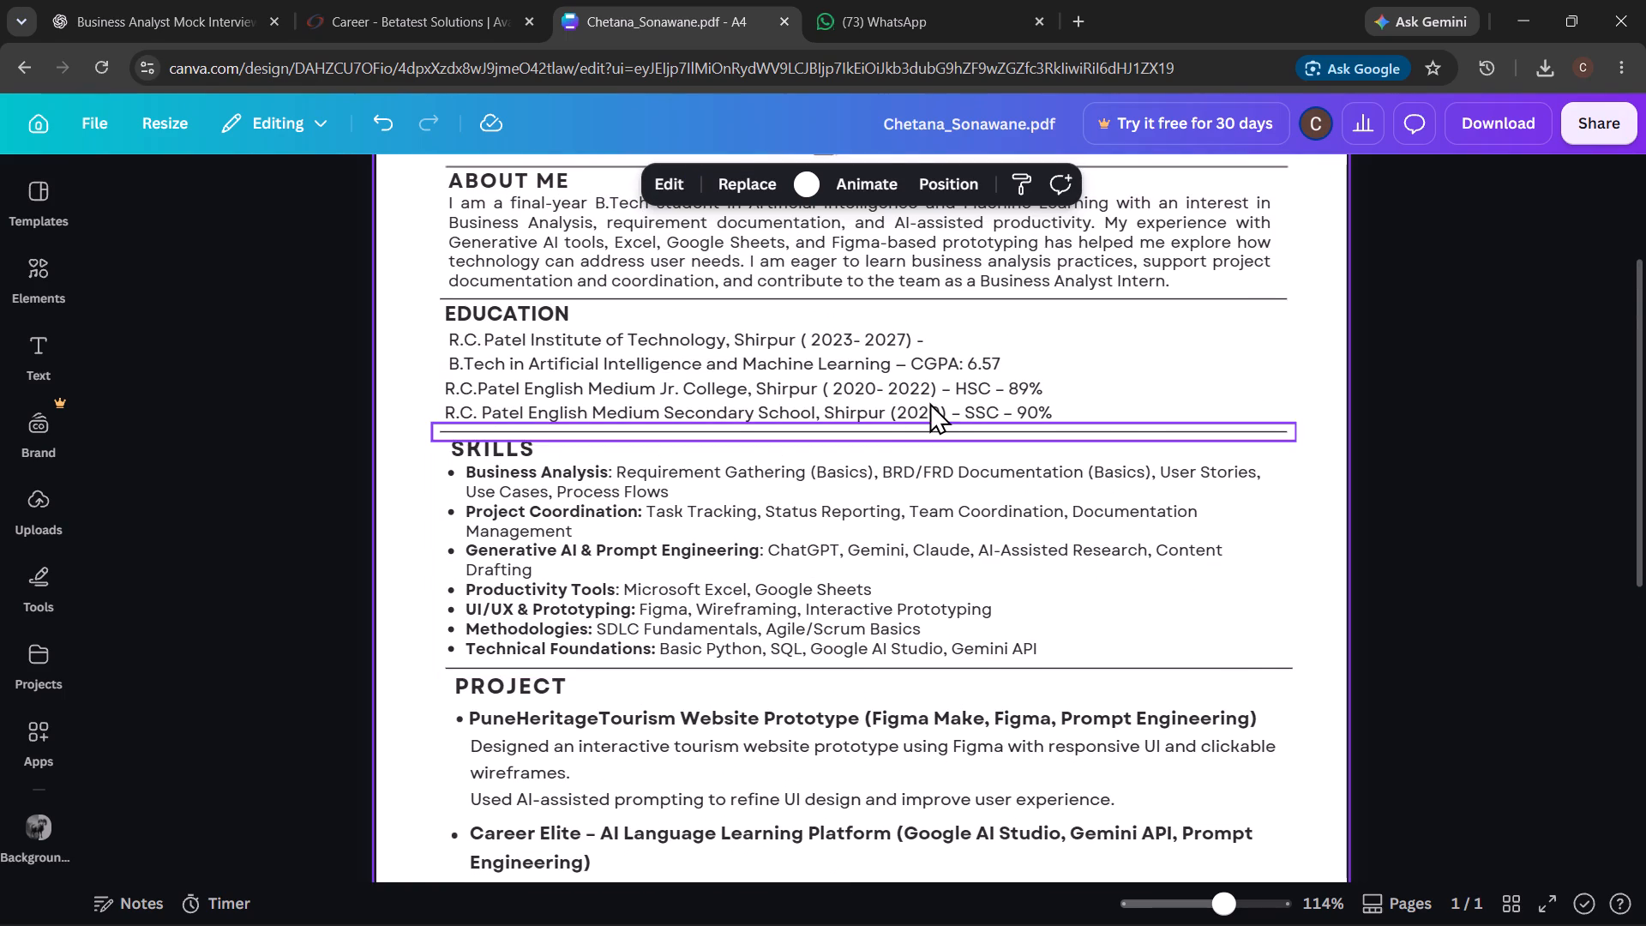
{"action": "left_click_drag", "start_coordinate": [836, 400], "coordinate": [846, 400]}
Nudge the EDUCATION heading slightly right and down so it lines up with the ABOUT ME text edge.
{"action": "left_click", "coordinate": [550, 319]}
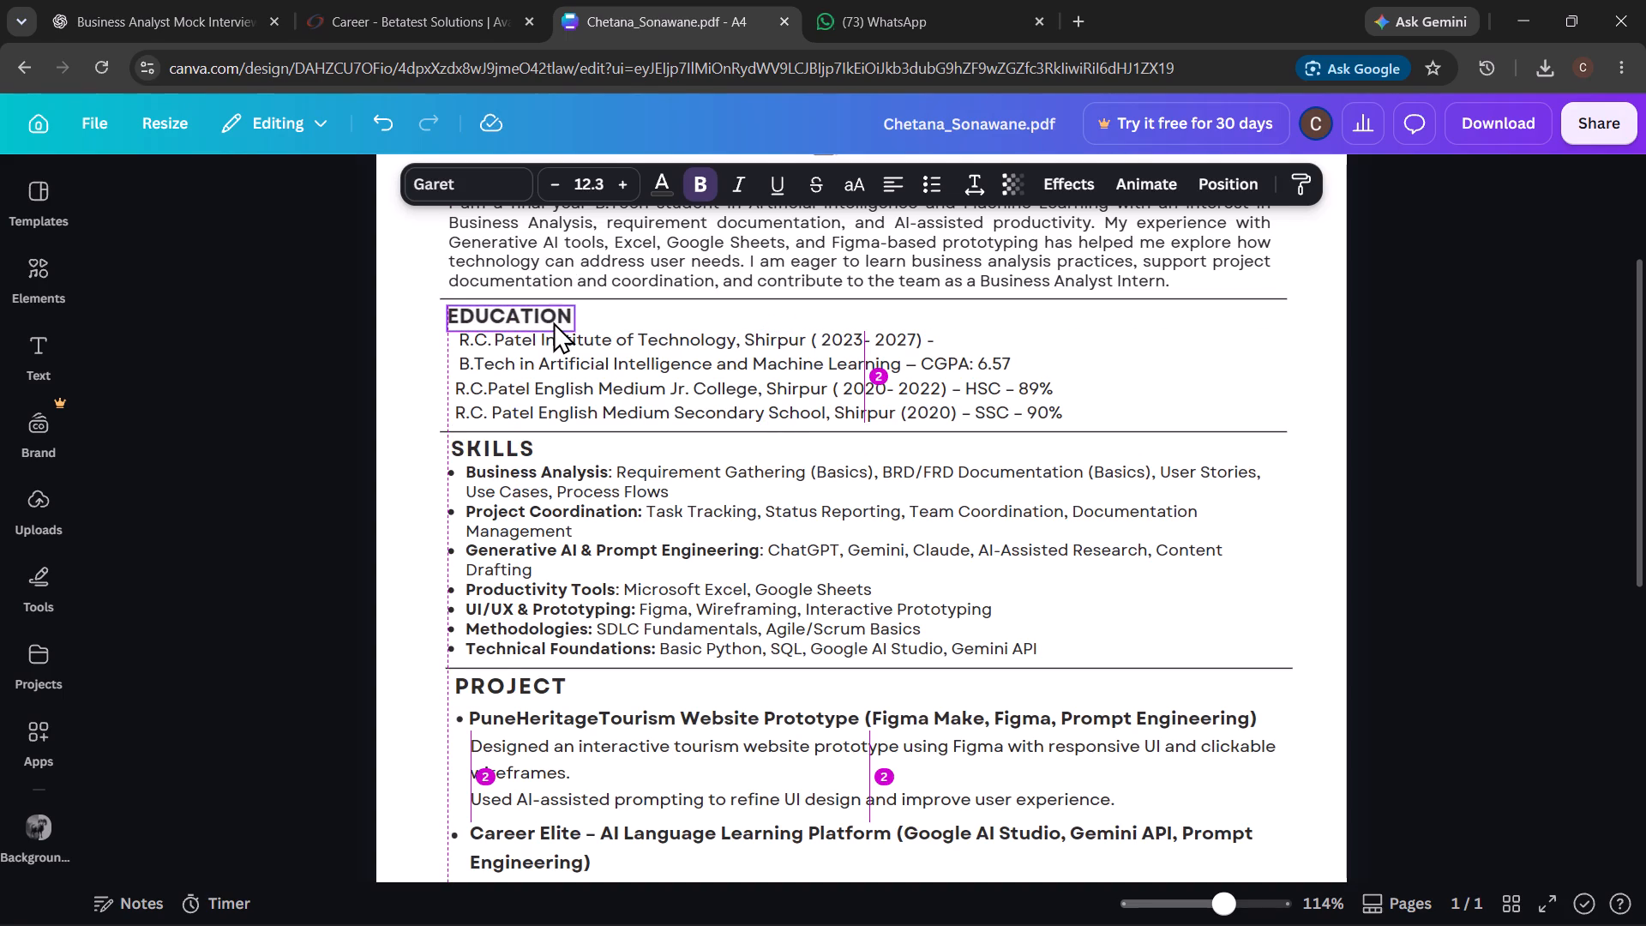
Review the whole resume from ABOUT ME through LANGUAGES, checking the alignment and spacing of headings, dividers and bullets.
{"action": "scroll", "coordinate": [1180, 497], "scroll_direction": "up", "scroll_amount": 1}
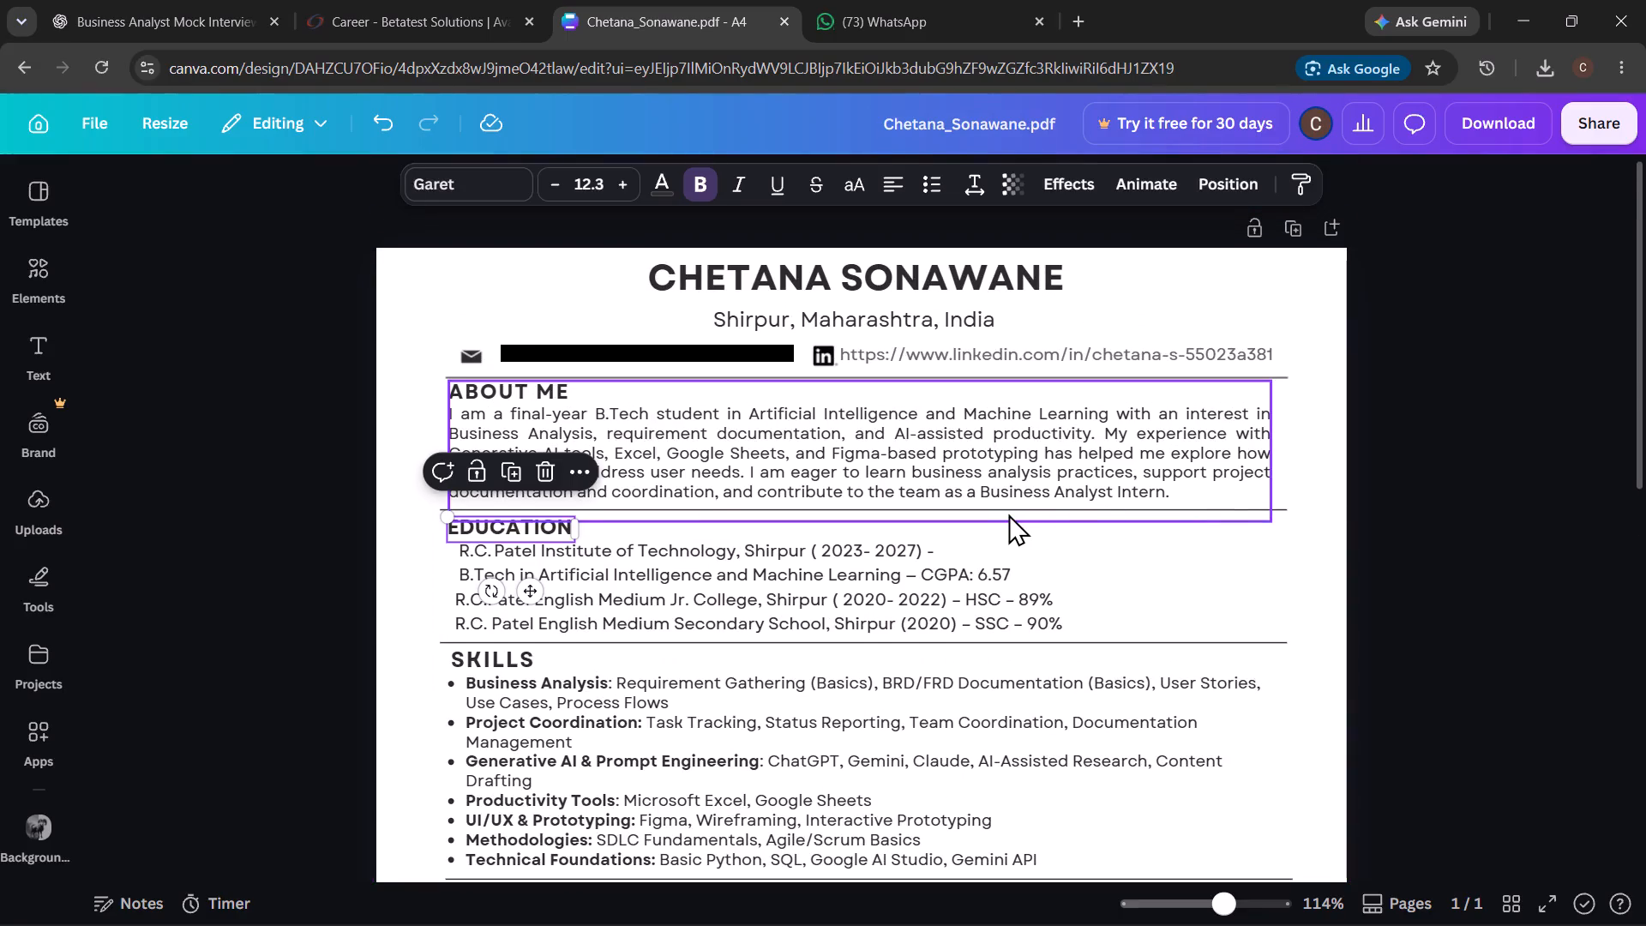
{"action": "left_click", "coordinate": [1008, 484]}
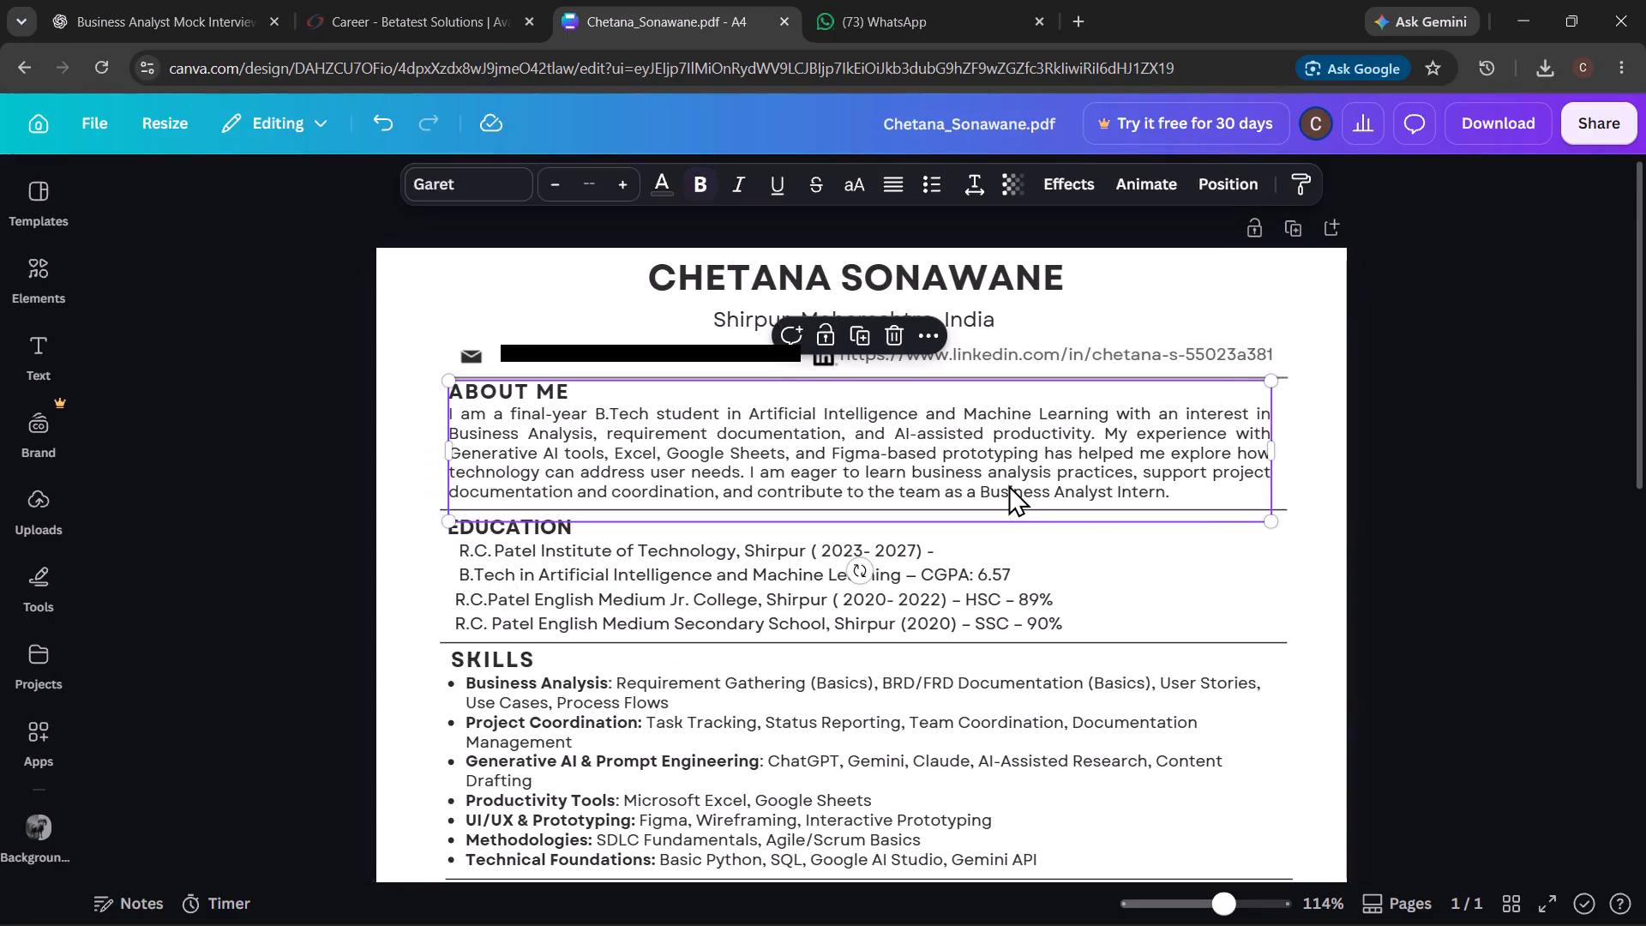
{"action": "left_click", "coordinate": [1303, 612]}
{"action": "scroll", "coordinate": [1303, 612], "scroll_direction": "down", "scroll_amount": 3}
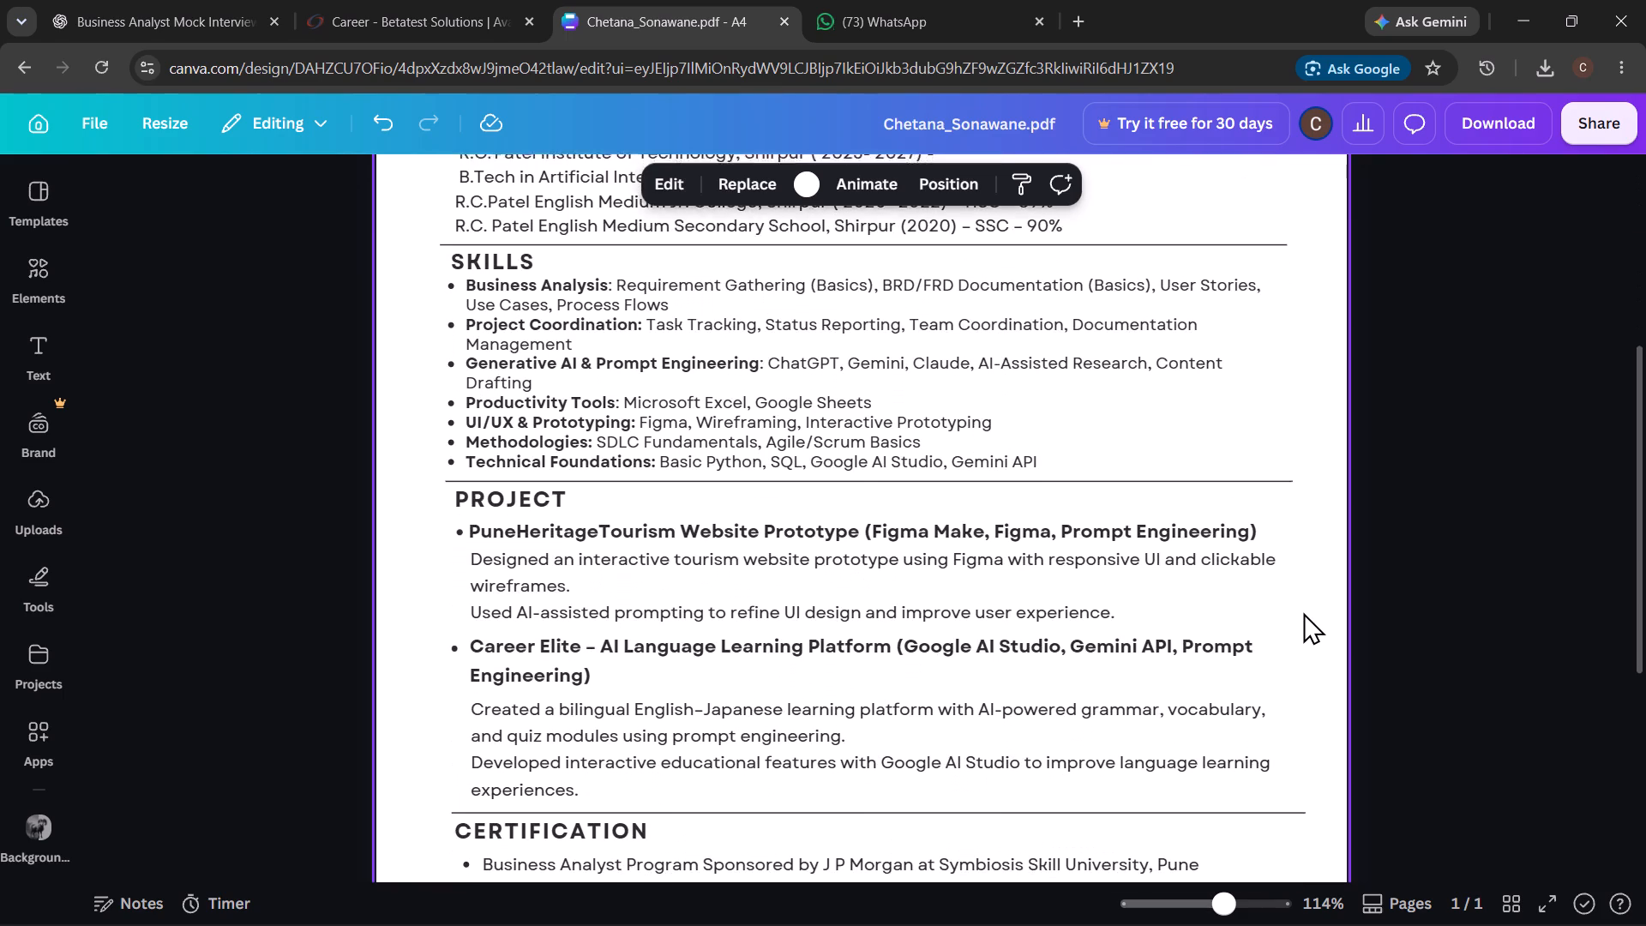
{"action": "scroll", "coordinate": [1303, 612], "scroll_direction": "down", "scroll_amount": 2}
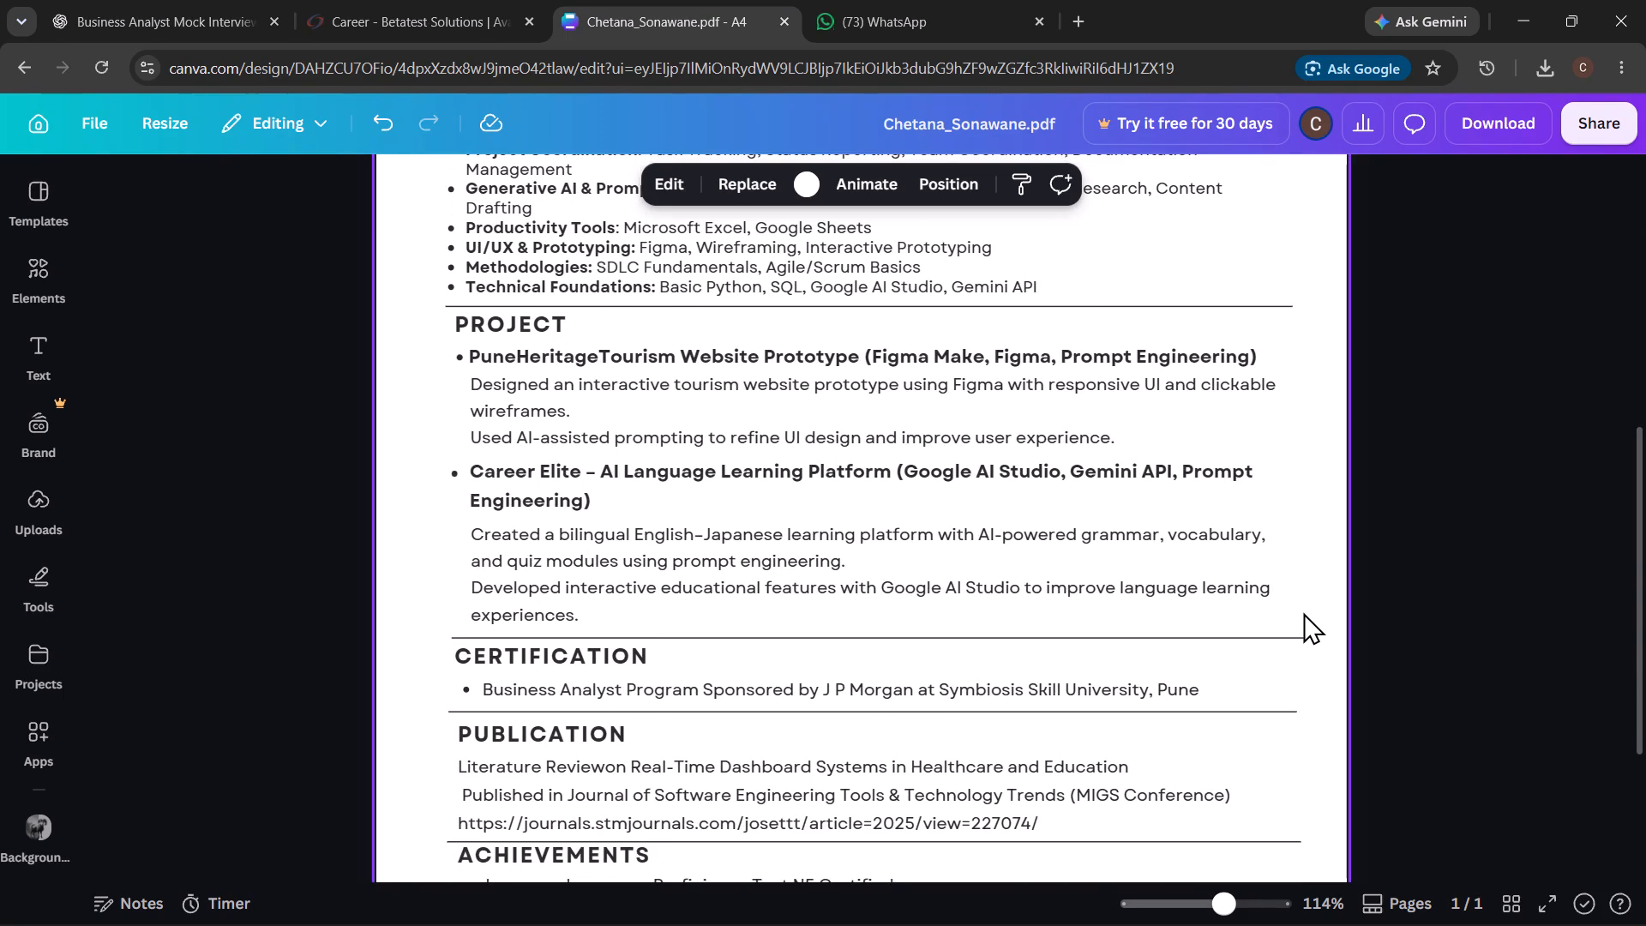
{"action": "scroll", "coordinate": [1303, 612], "scroll_direction": "down", "scroll_amount": 2}
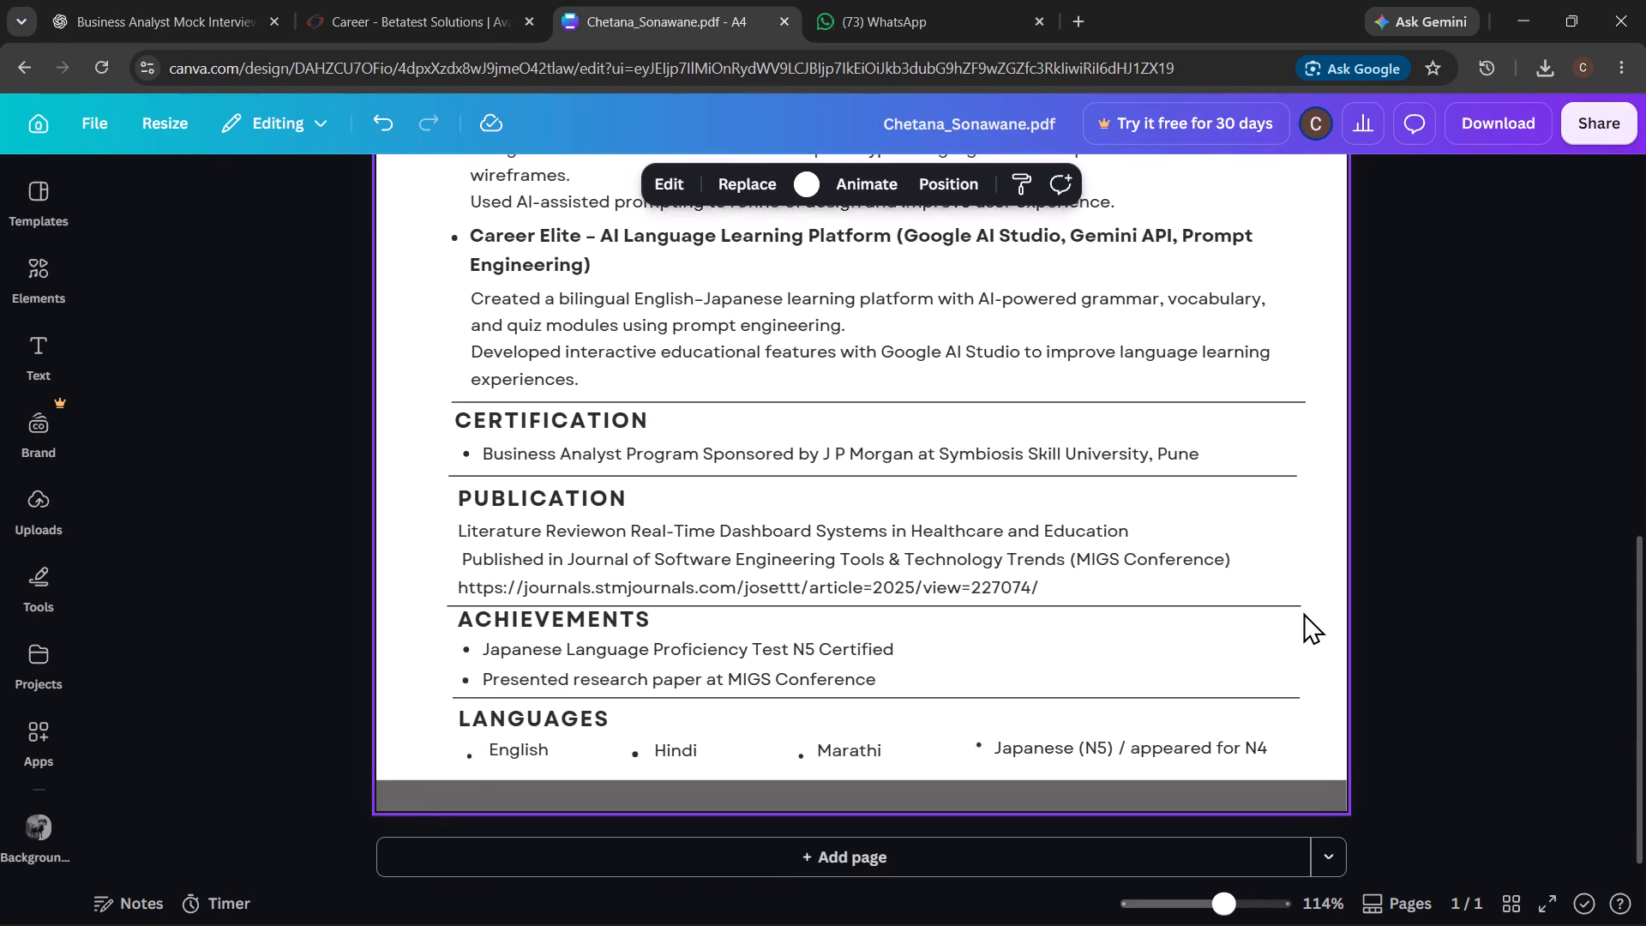
{"action": "scroll", "coordinate": [1303, 612], "scroll_direction": "down", "scroll_amount": 1}
{"action": "scroll", "coordinate": [1303, 612], "scroll_direction": "up", "scroll_amount": 1}
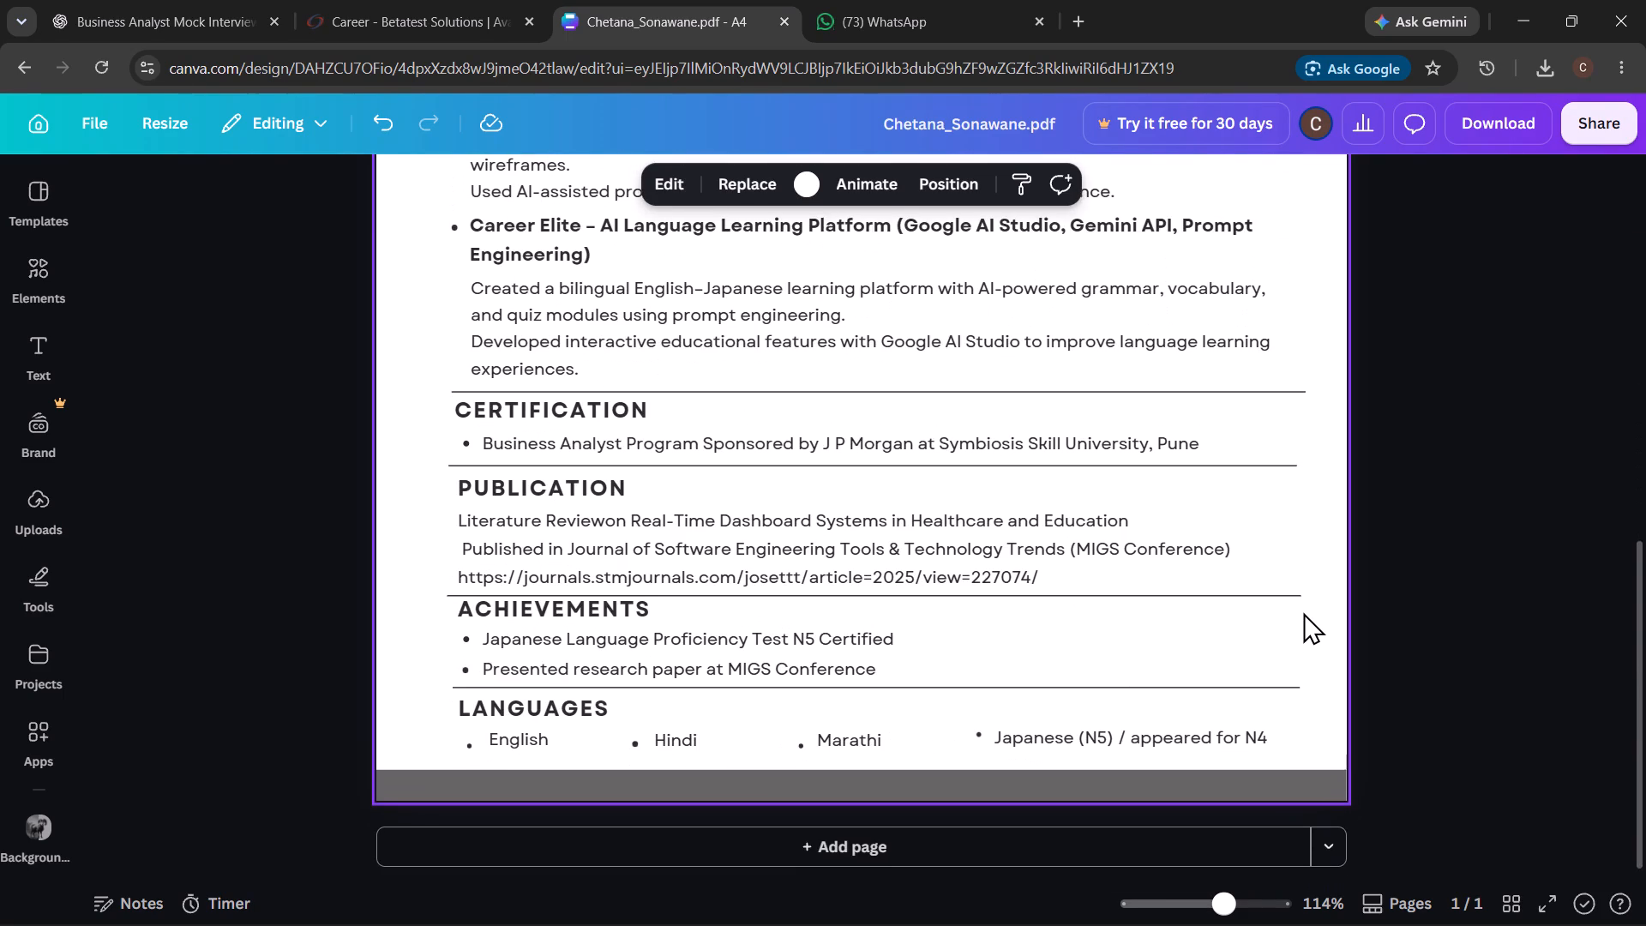
{"action": "scroll", "coordinate": [1303, 612], "scroll_direction": "up", "scroll_amount": 6}
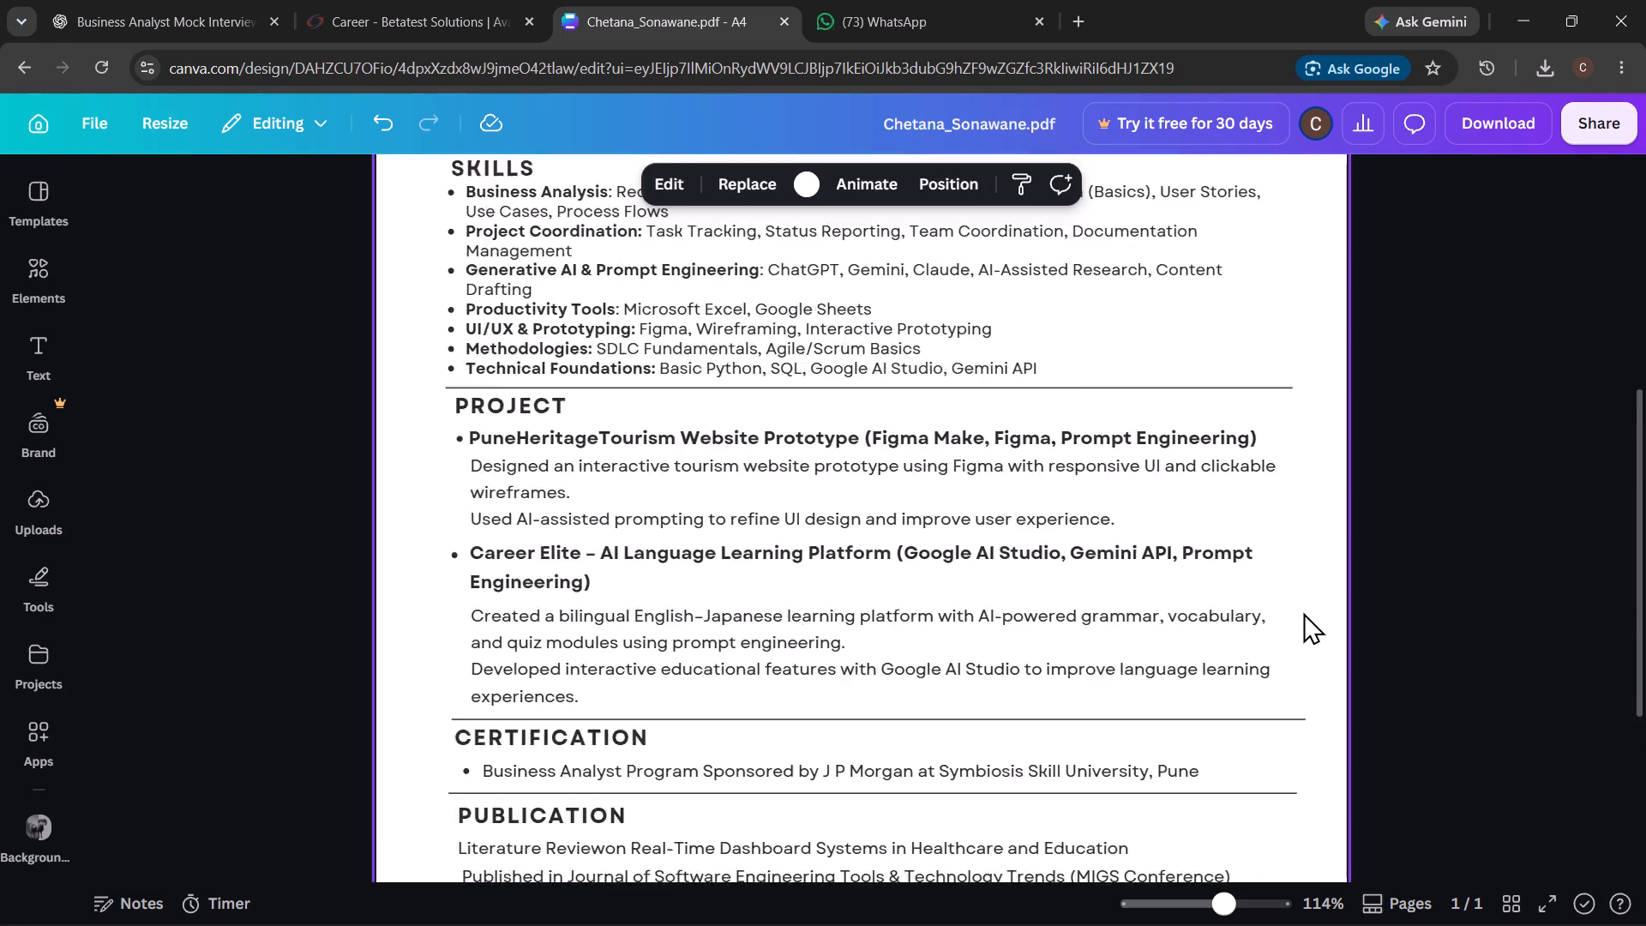
Download the finished resume as a PDF using the Digital preset.
{"action": "left_click", "coordinate": [1595, 136]}
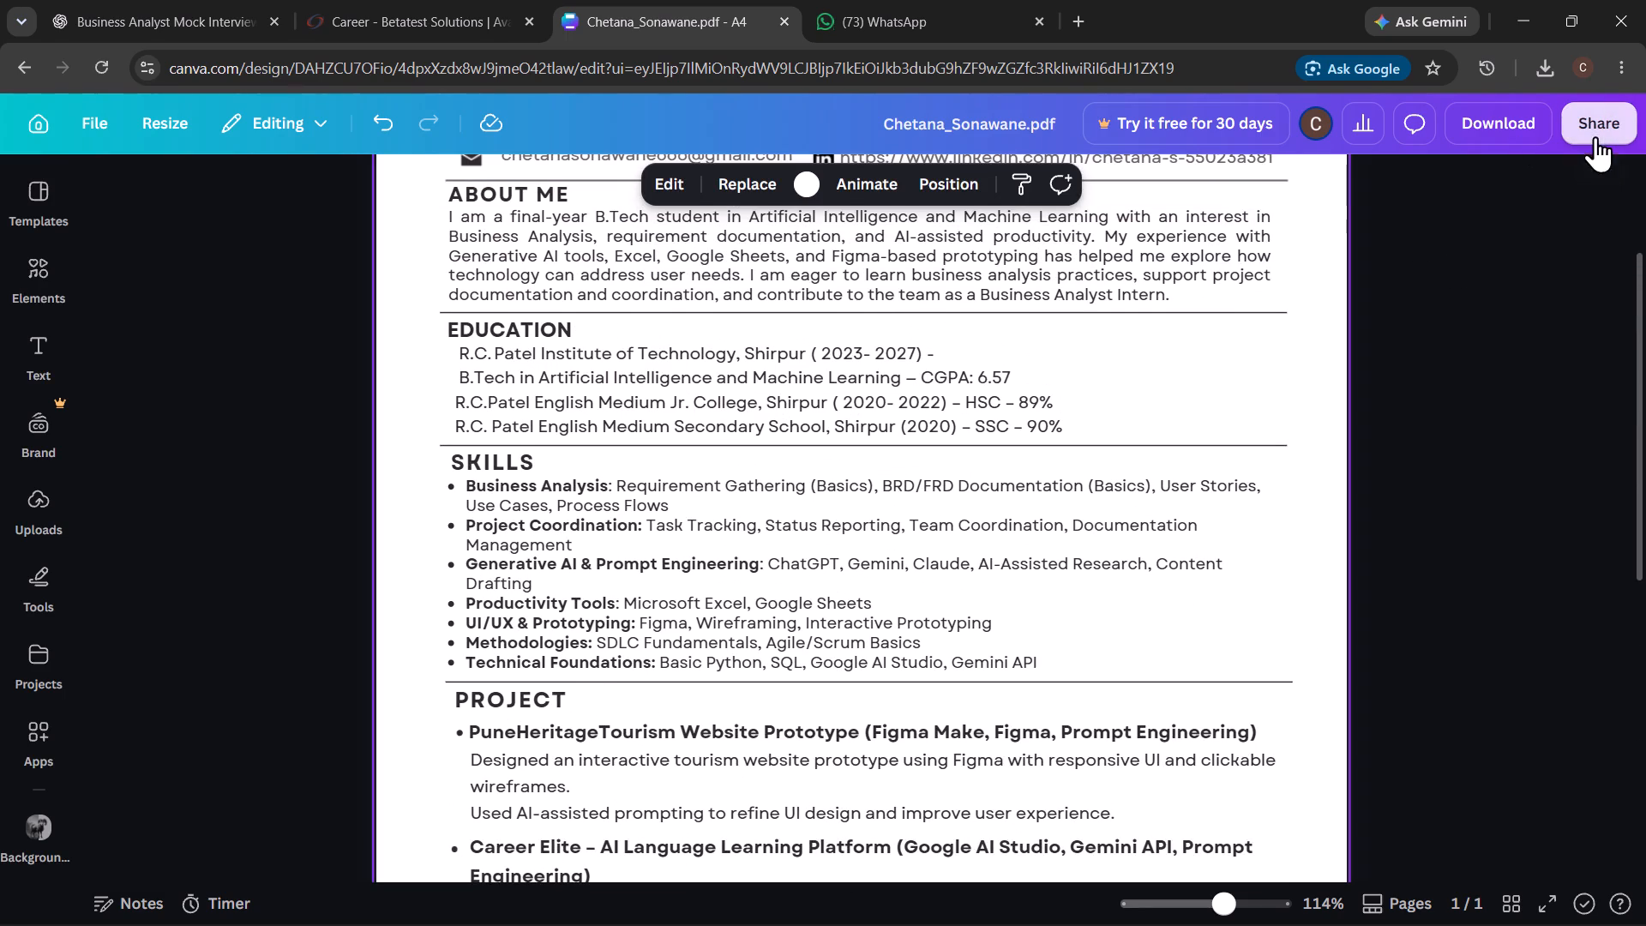
{"action": "left_click", "coordinate": [1265, 640]}
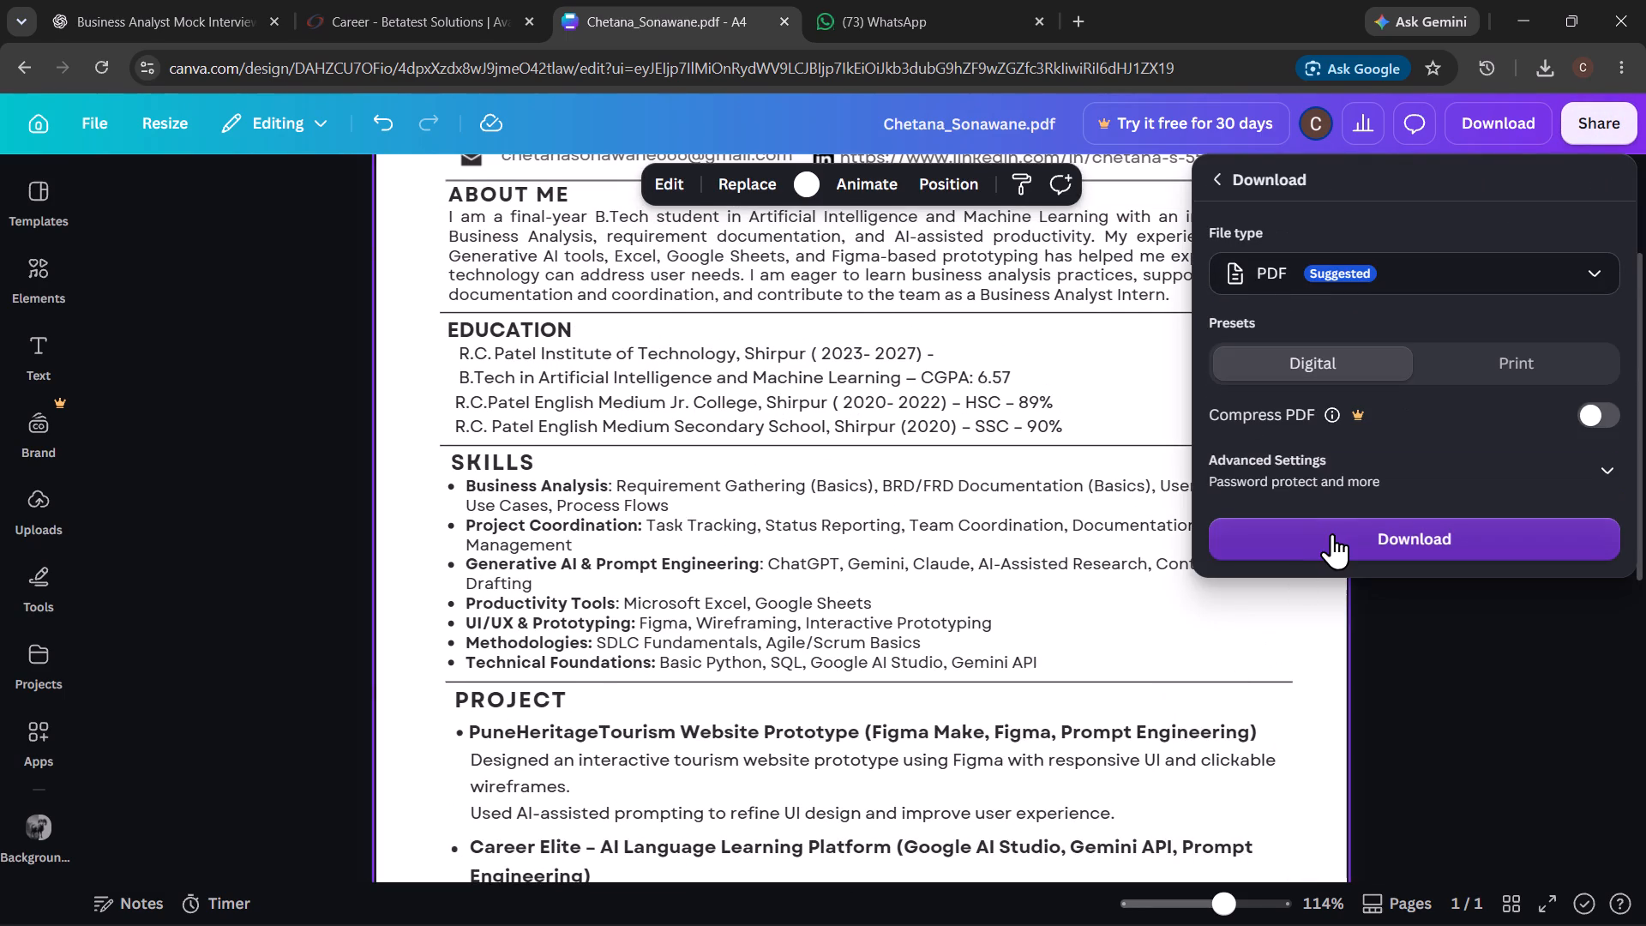
{"action": "left_click", "coordinate": [1332, 533]}
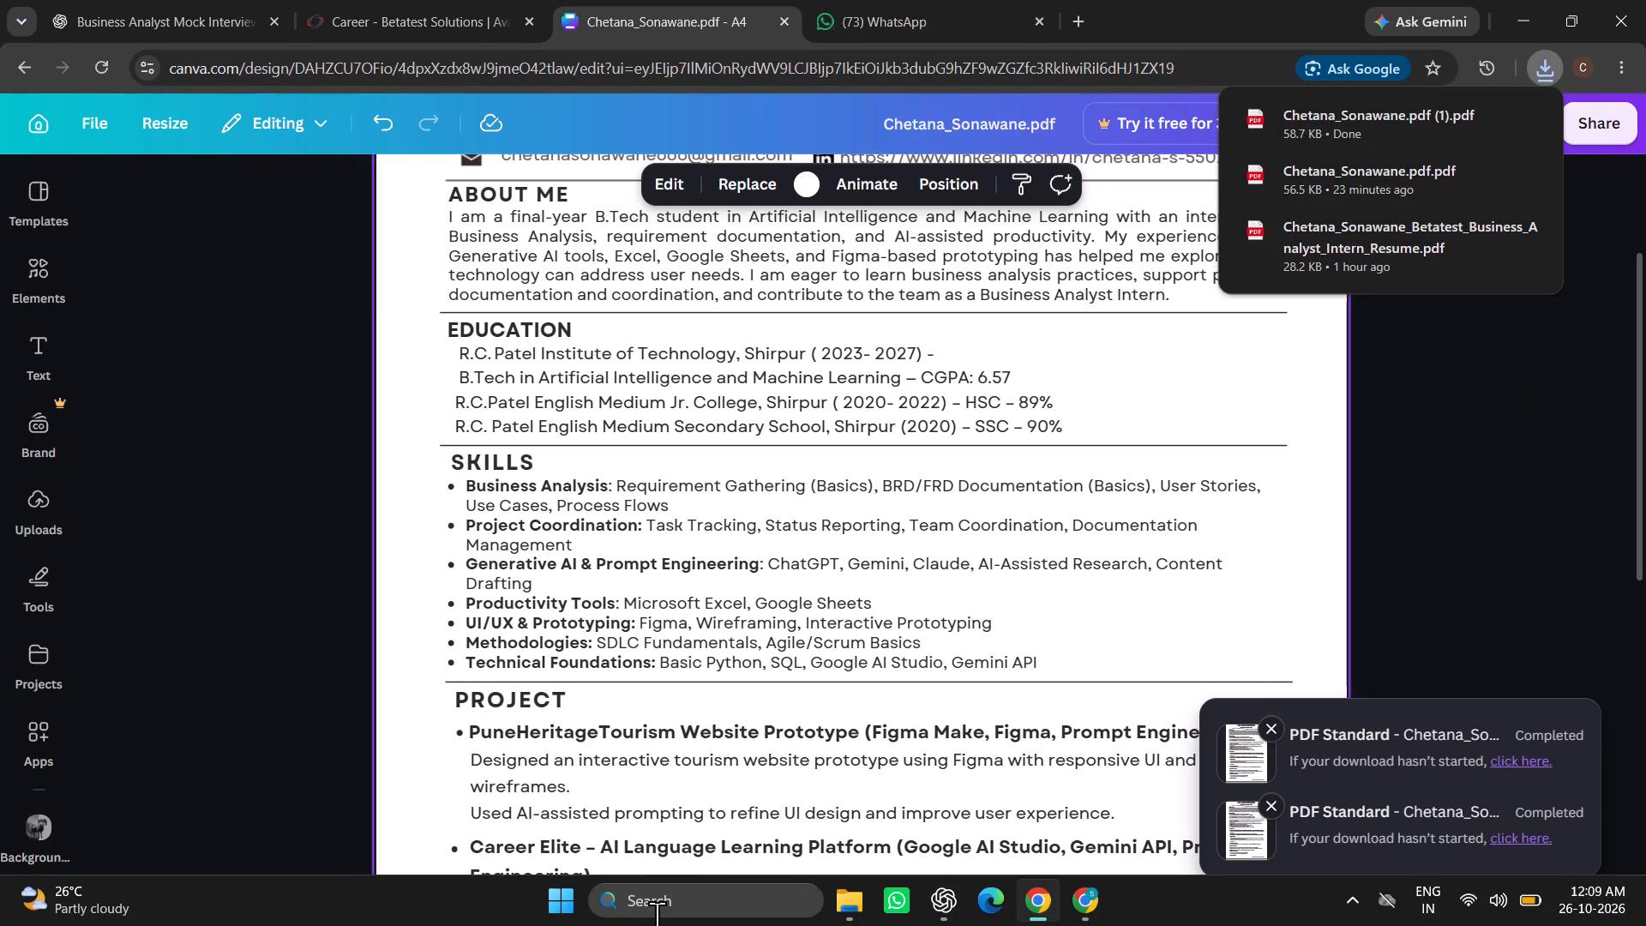
Switch from the resume design to the other Chrome window, the one with Instagram open.
{"action": "left_click", "coordinate": [657, 916]}
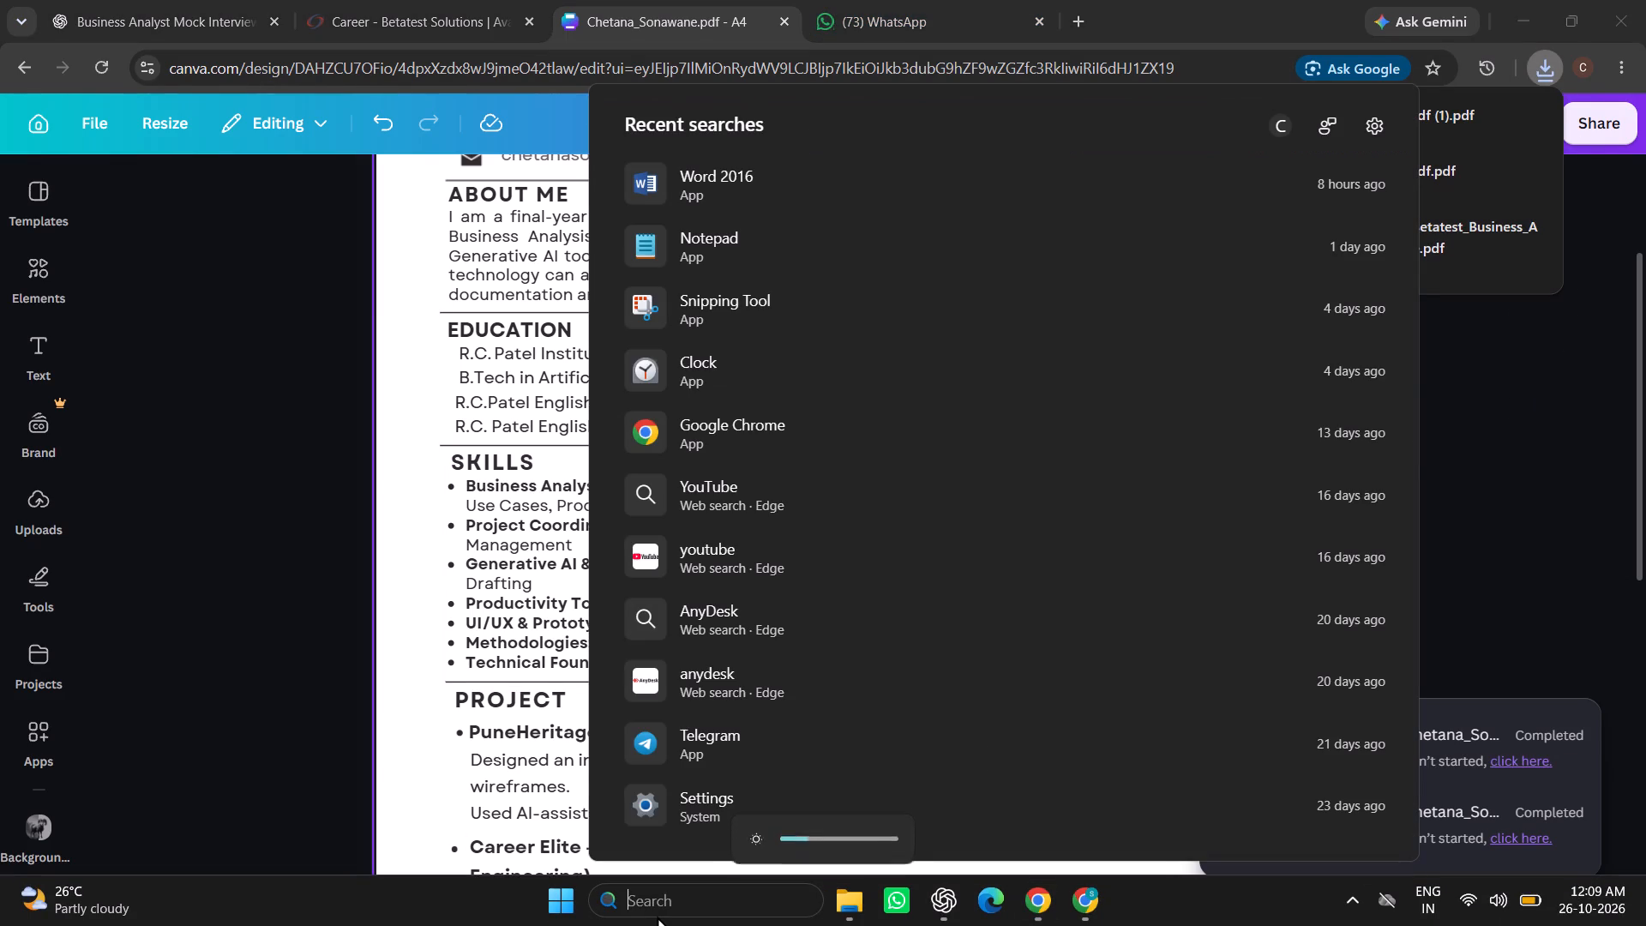
{"action": "left_click", "coordinate": [1075, 911]}
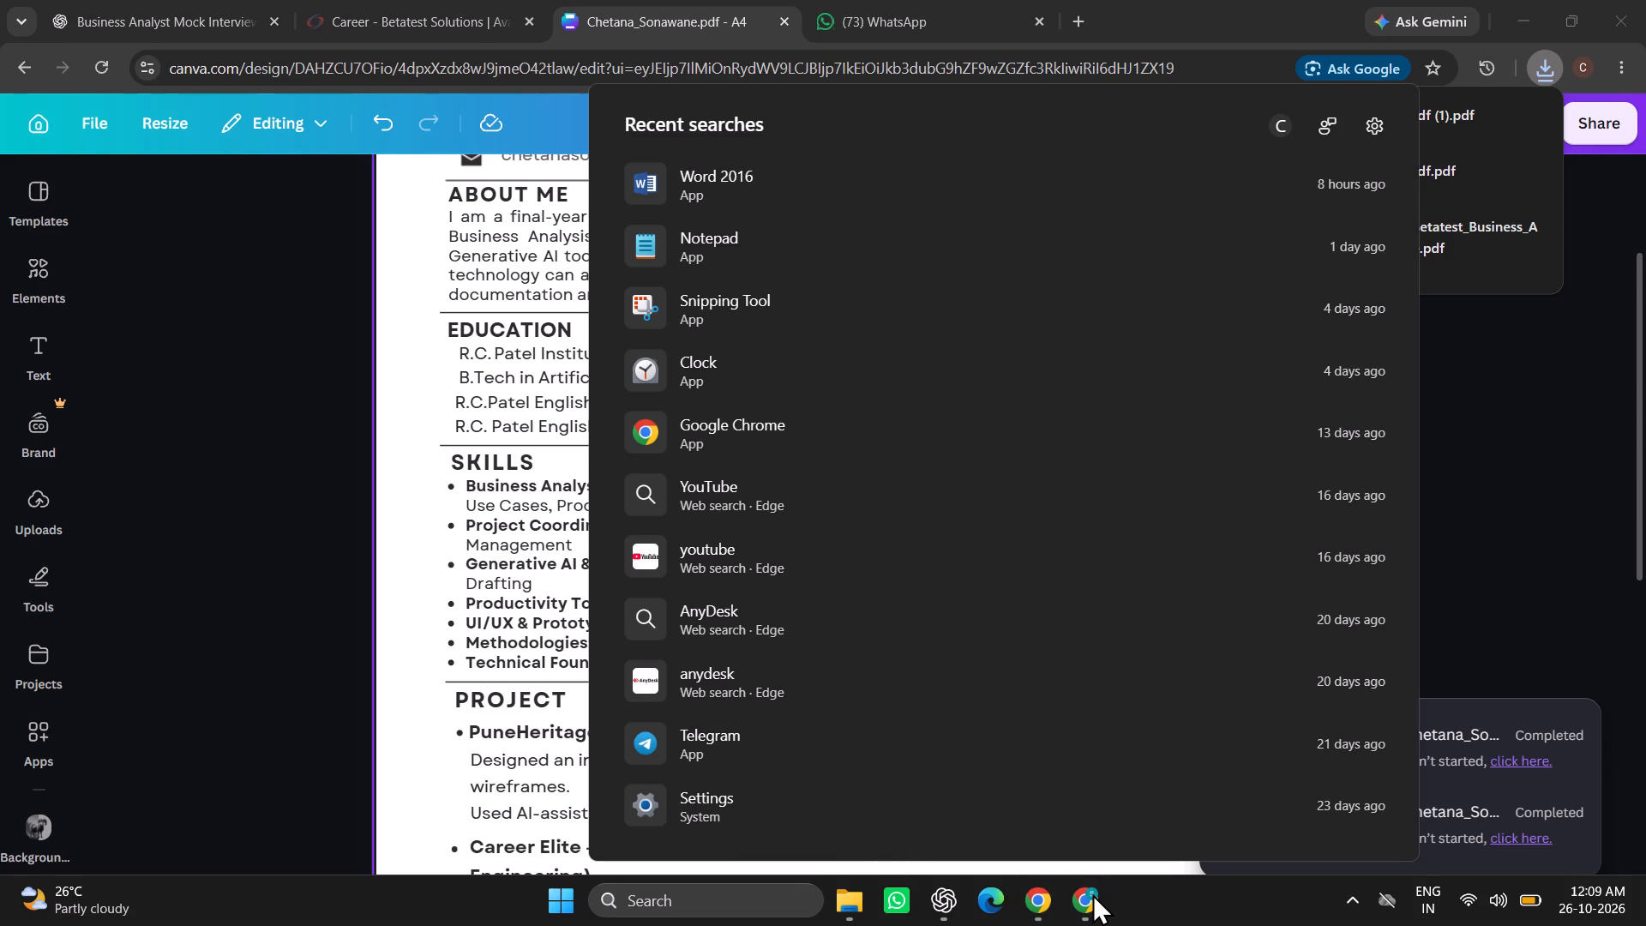
{"action": "left_click", "coordinate": [1092, 893]}
{"action": "left_click", "coordinate": [1536, 595]}
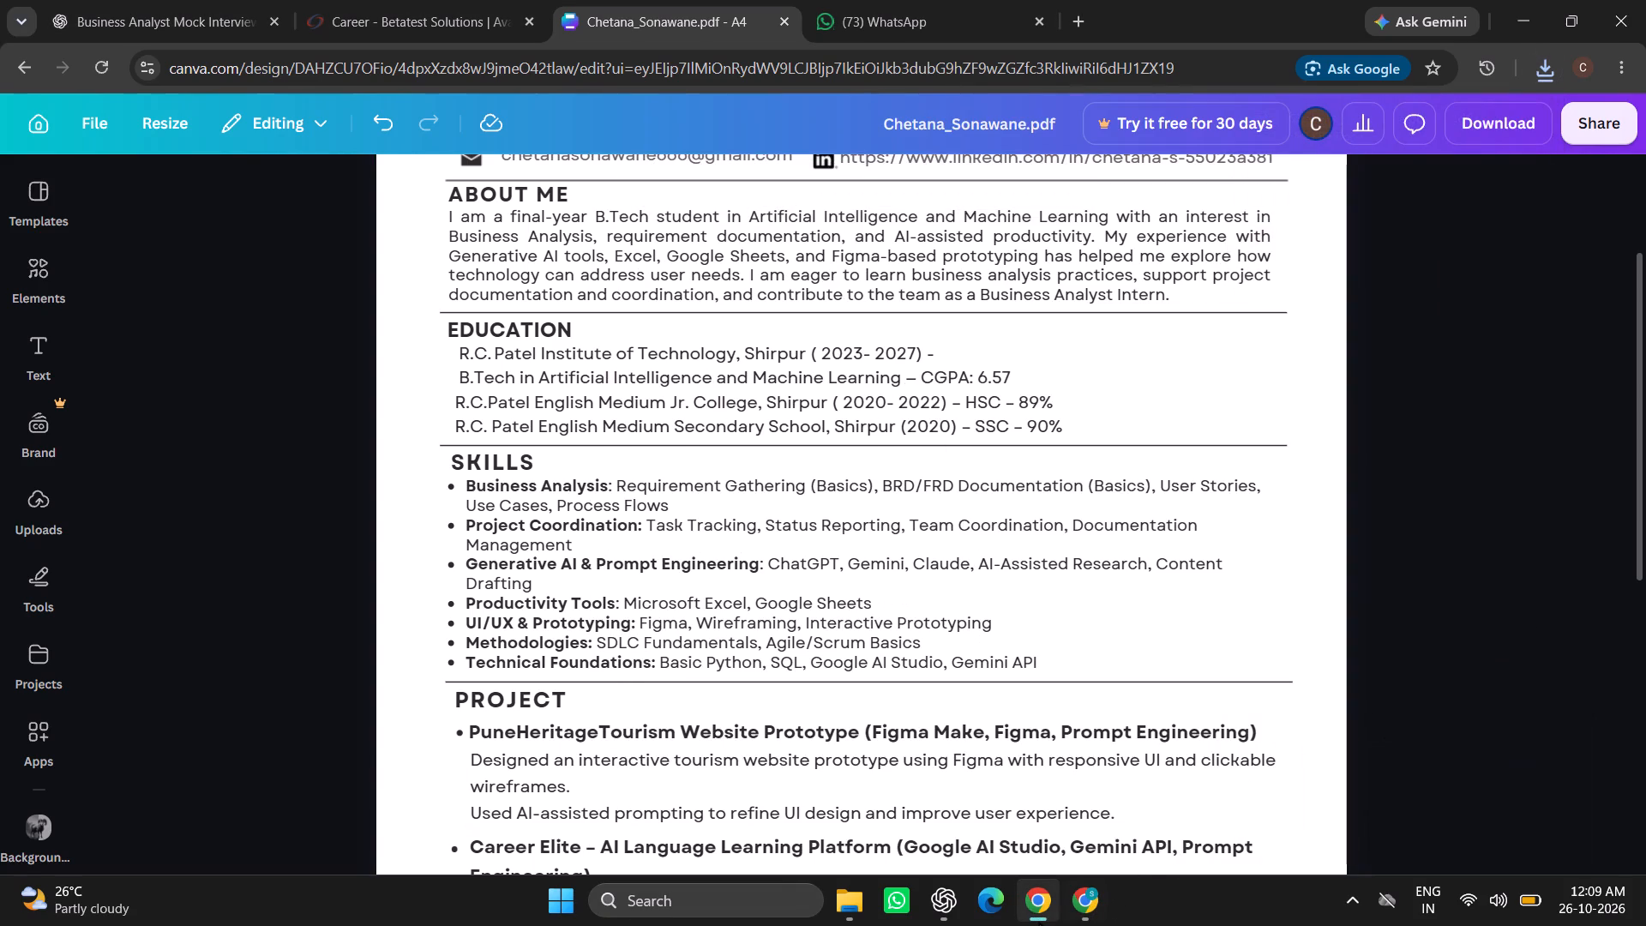
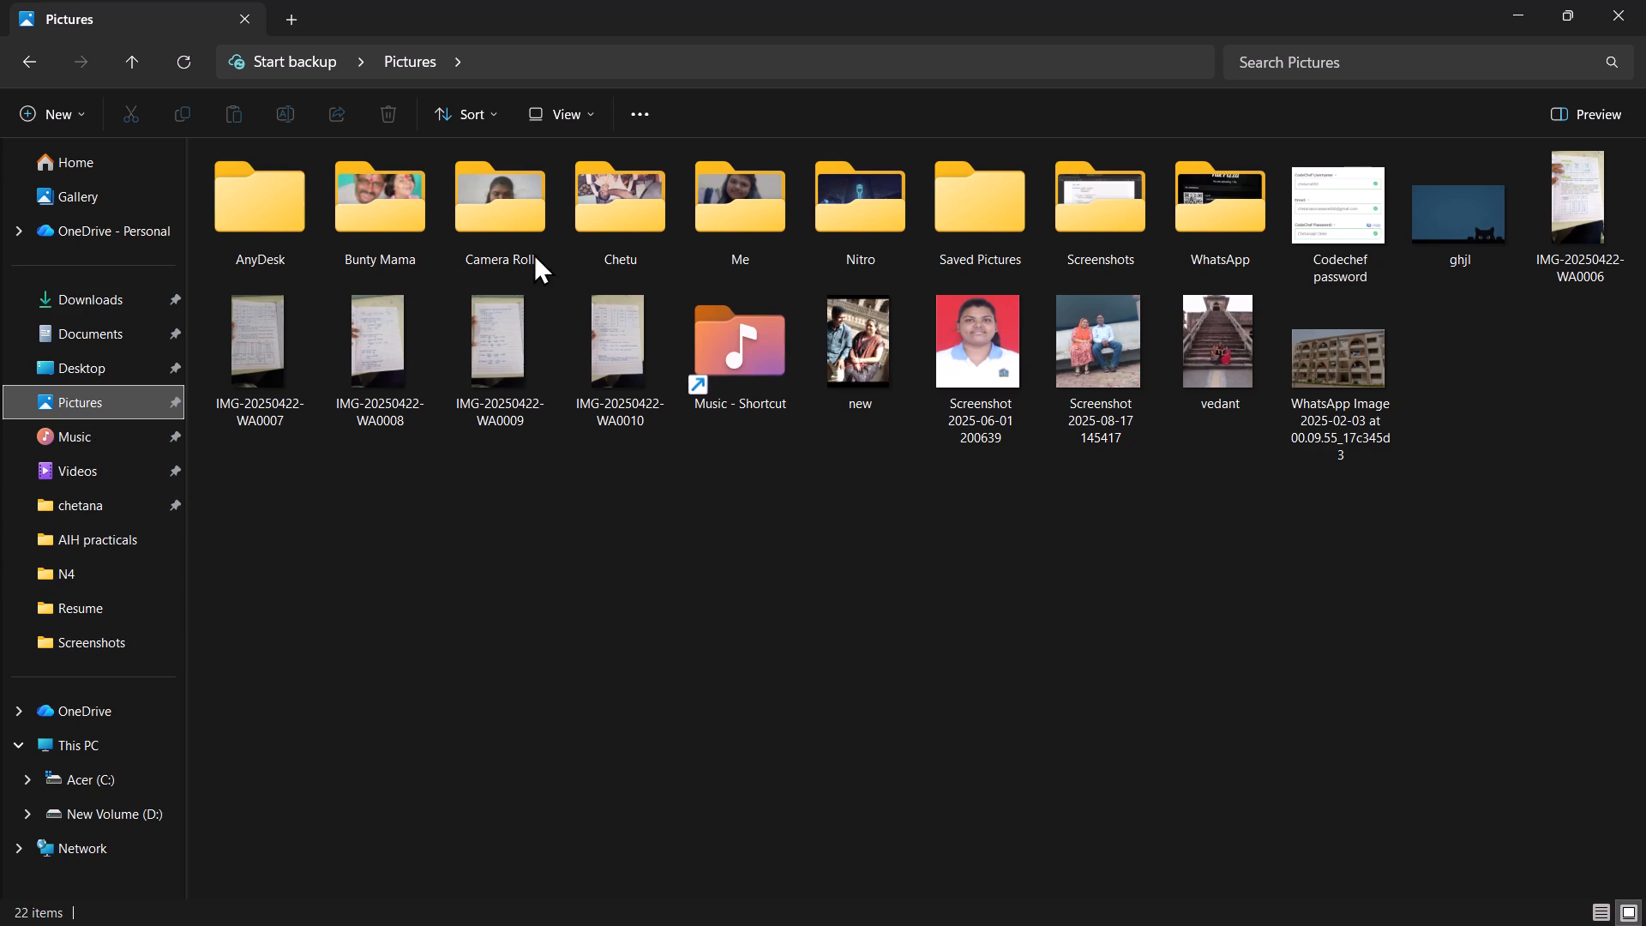
{"action": "double_click", "coordinate": [654, 222]}
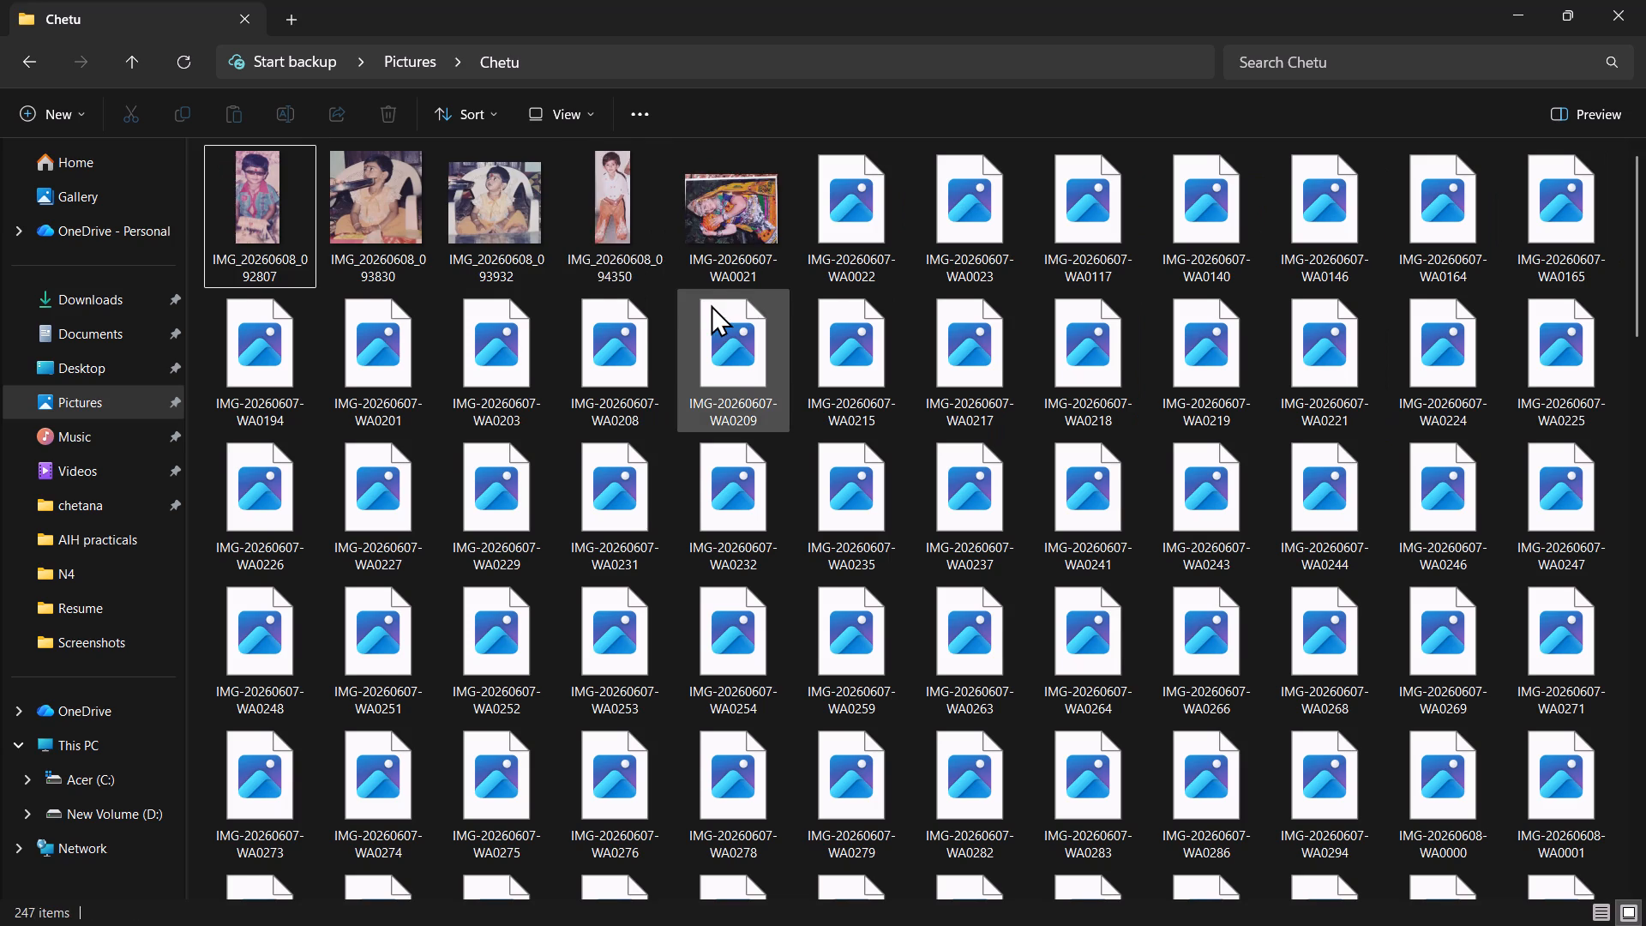
{"action": "scroll", "coordinate": [692, 177], "scroll_direction": "down", "scroll_amount": 15}
{"action": "scroll", "coordinate": [740, 4], "scroll_direction": "down", "scroll_amount": 2}
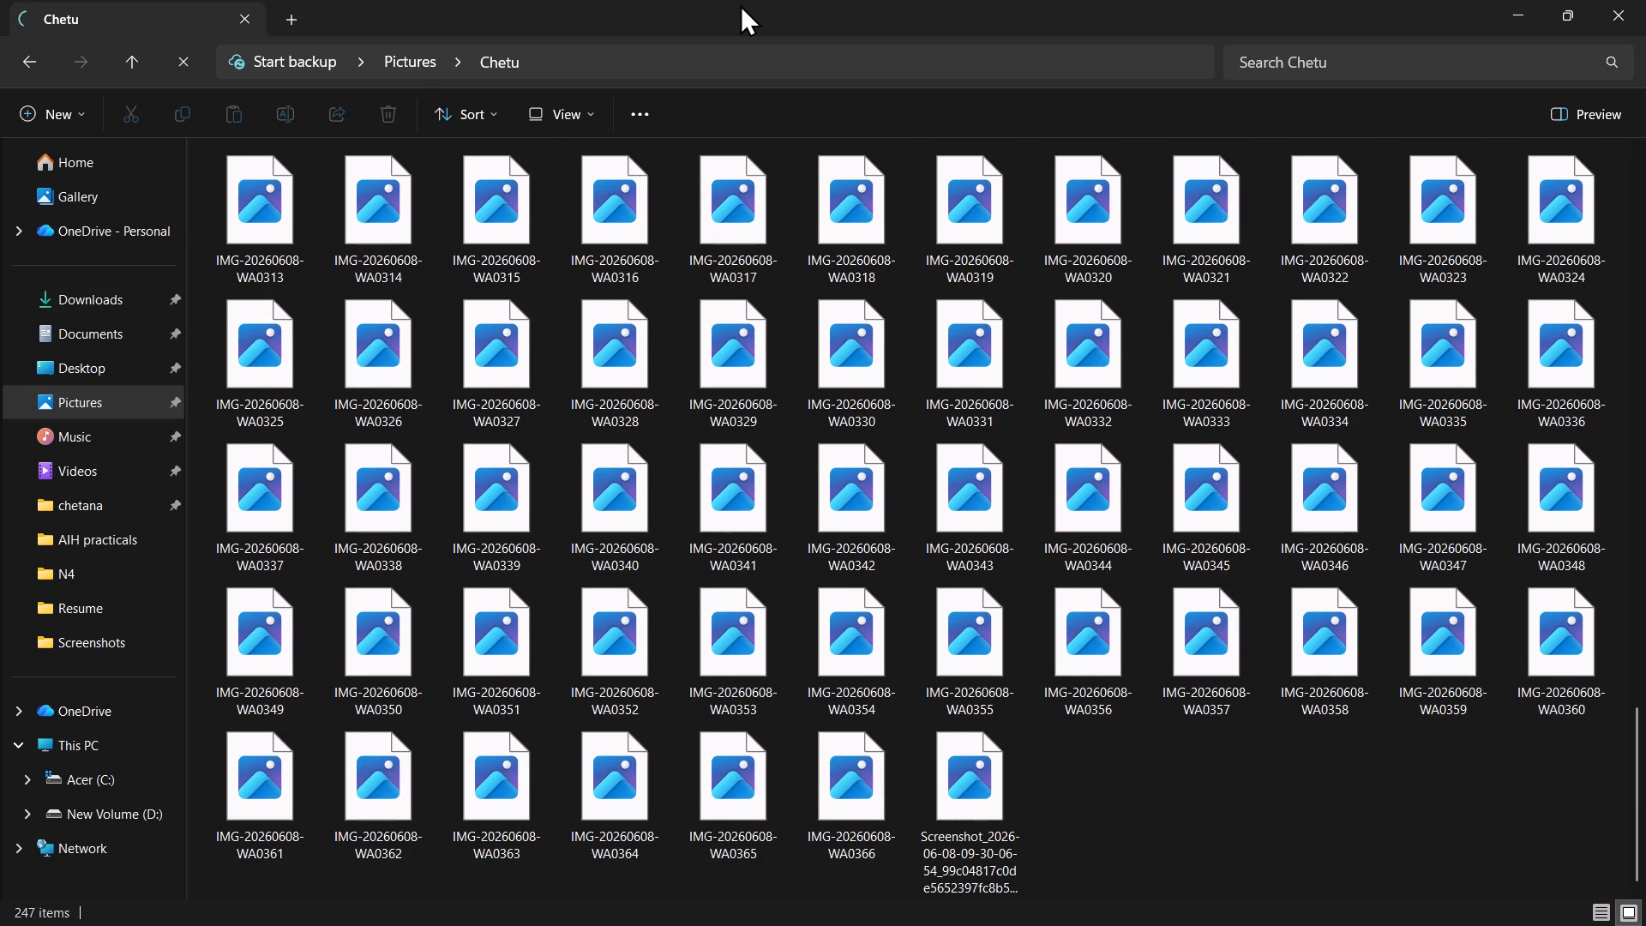
{"action": "scroll", "coordinate": [740, 4], "scroll_direction": "down", "scroll_amount": 4}
{"action": "scroll", "coordinate": [740, 4], "scroll_direction": "up", "scroll_amount": 3}
{"action": "scroll", "coordinate": [777, 286], "scroll_direction": "down", "scroll_amount": 2}
{"action": "scroll", "coordinate": [777, 286], "scroll_direction": "up", "scroll_amount": 4}
{"action": "scroll", "coordinate": [777, 286], "scroll_direction": "down", "scroll_amount": 1}
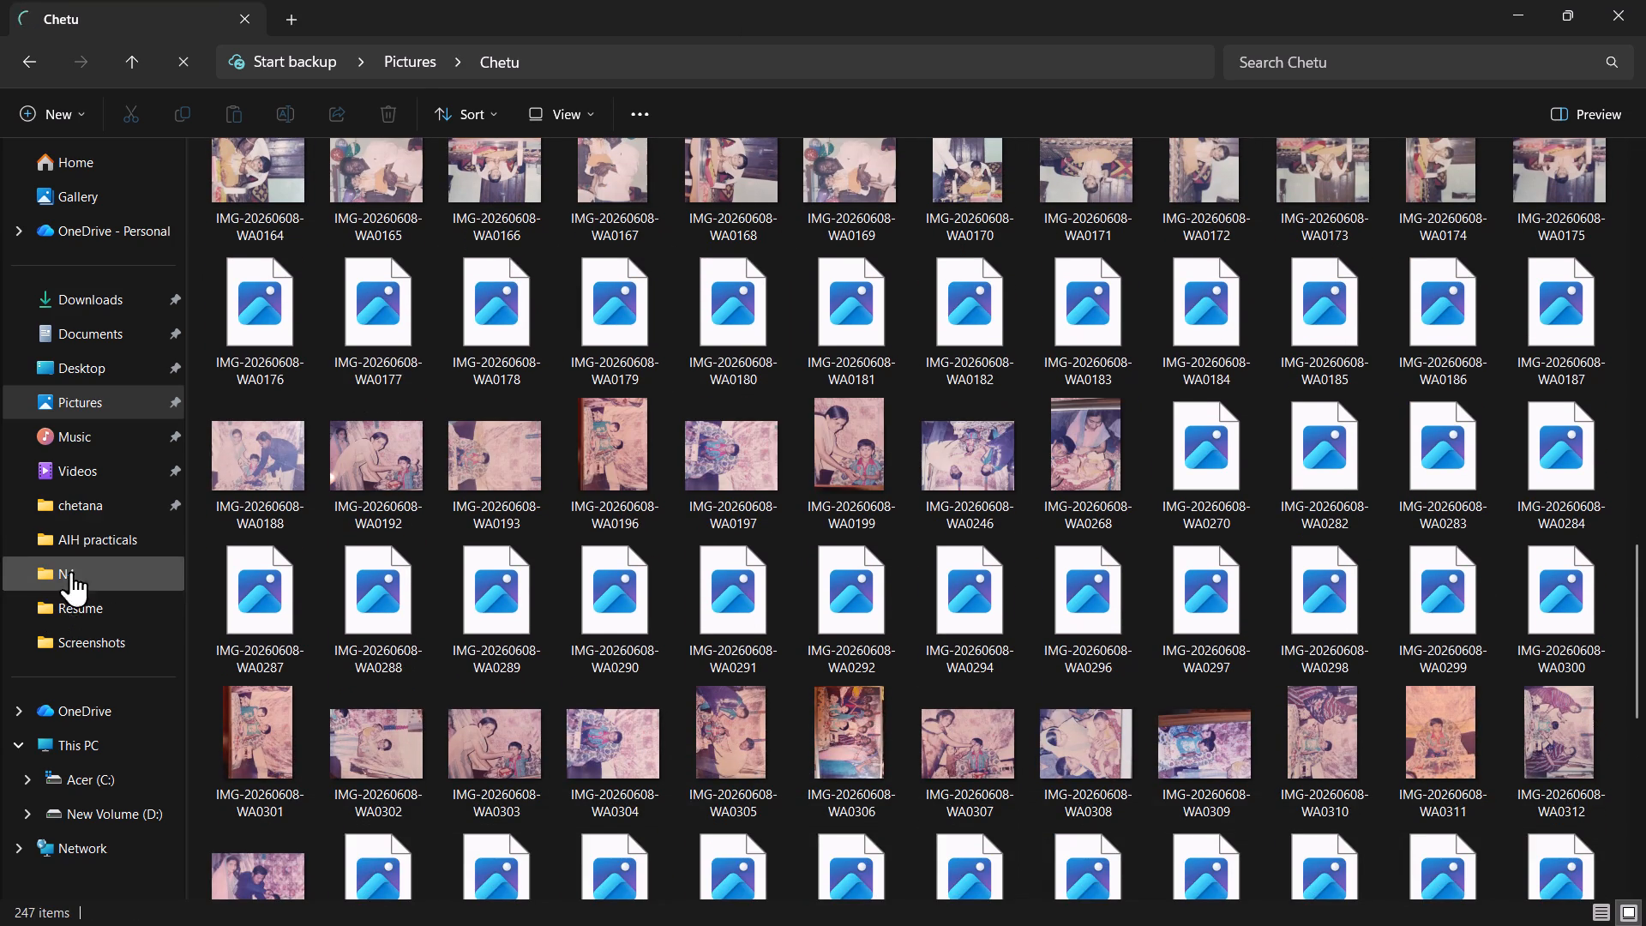
Open the Acer (C:) drive from This PC and look over its folders.
{"action": "left_click", "coordinate": [109, 739]}
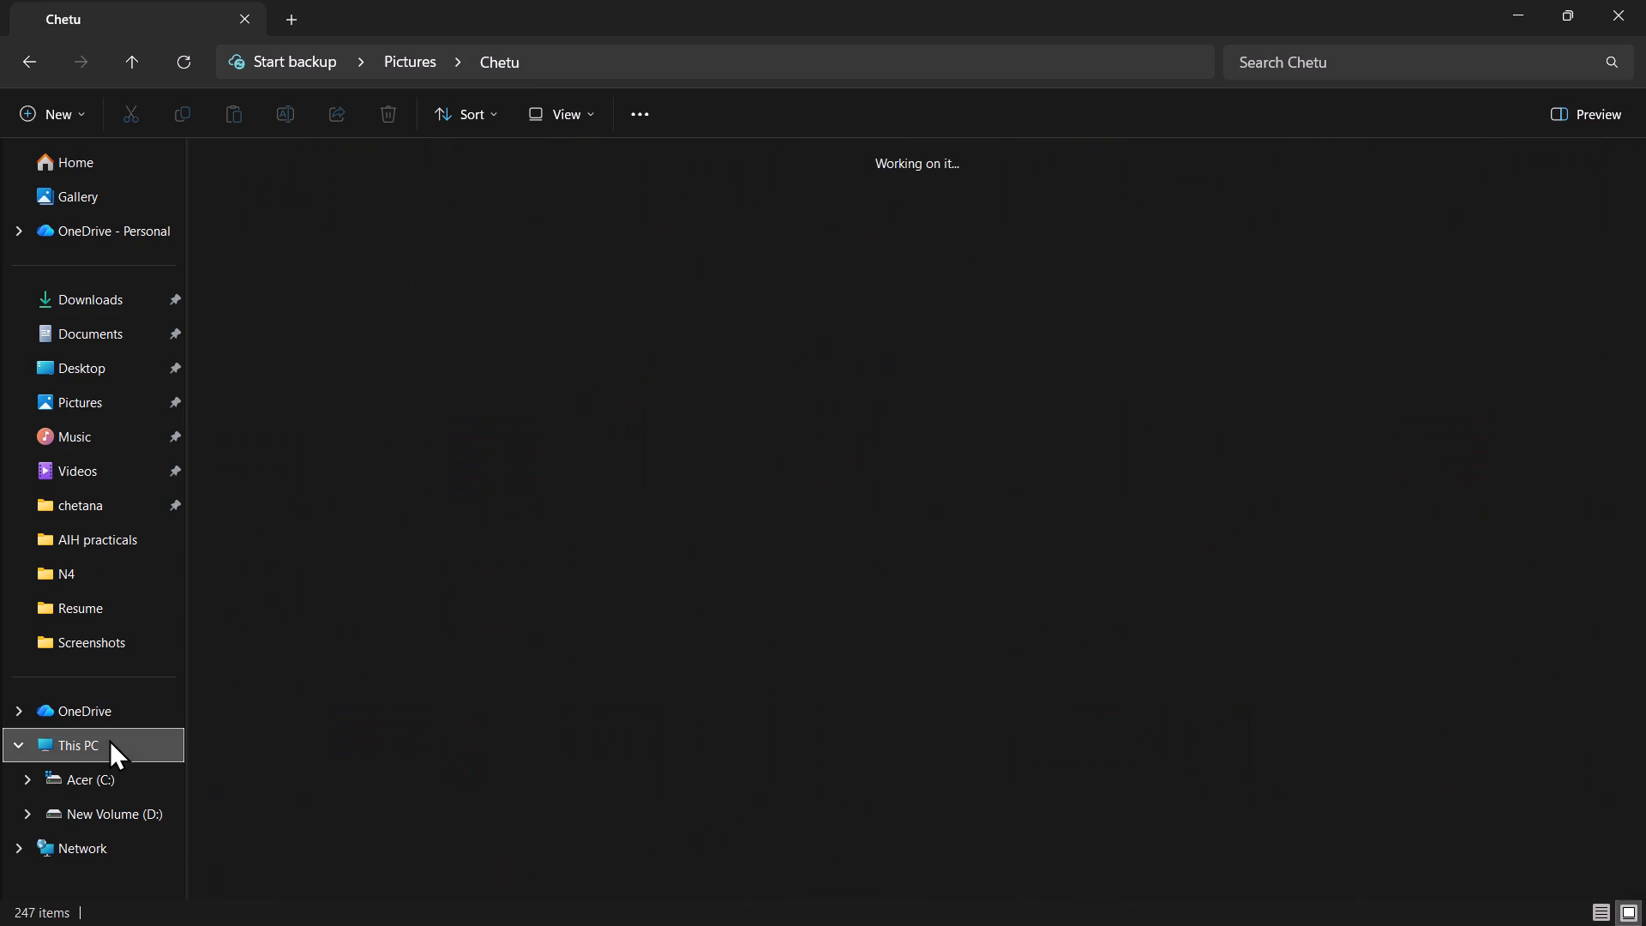
{"action": "double_click", "coordinate": [393, 177]}
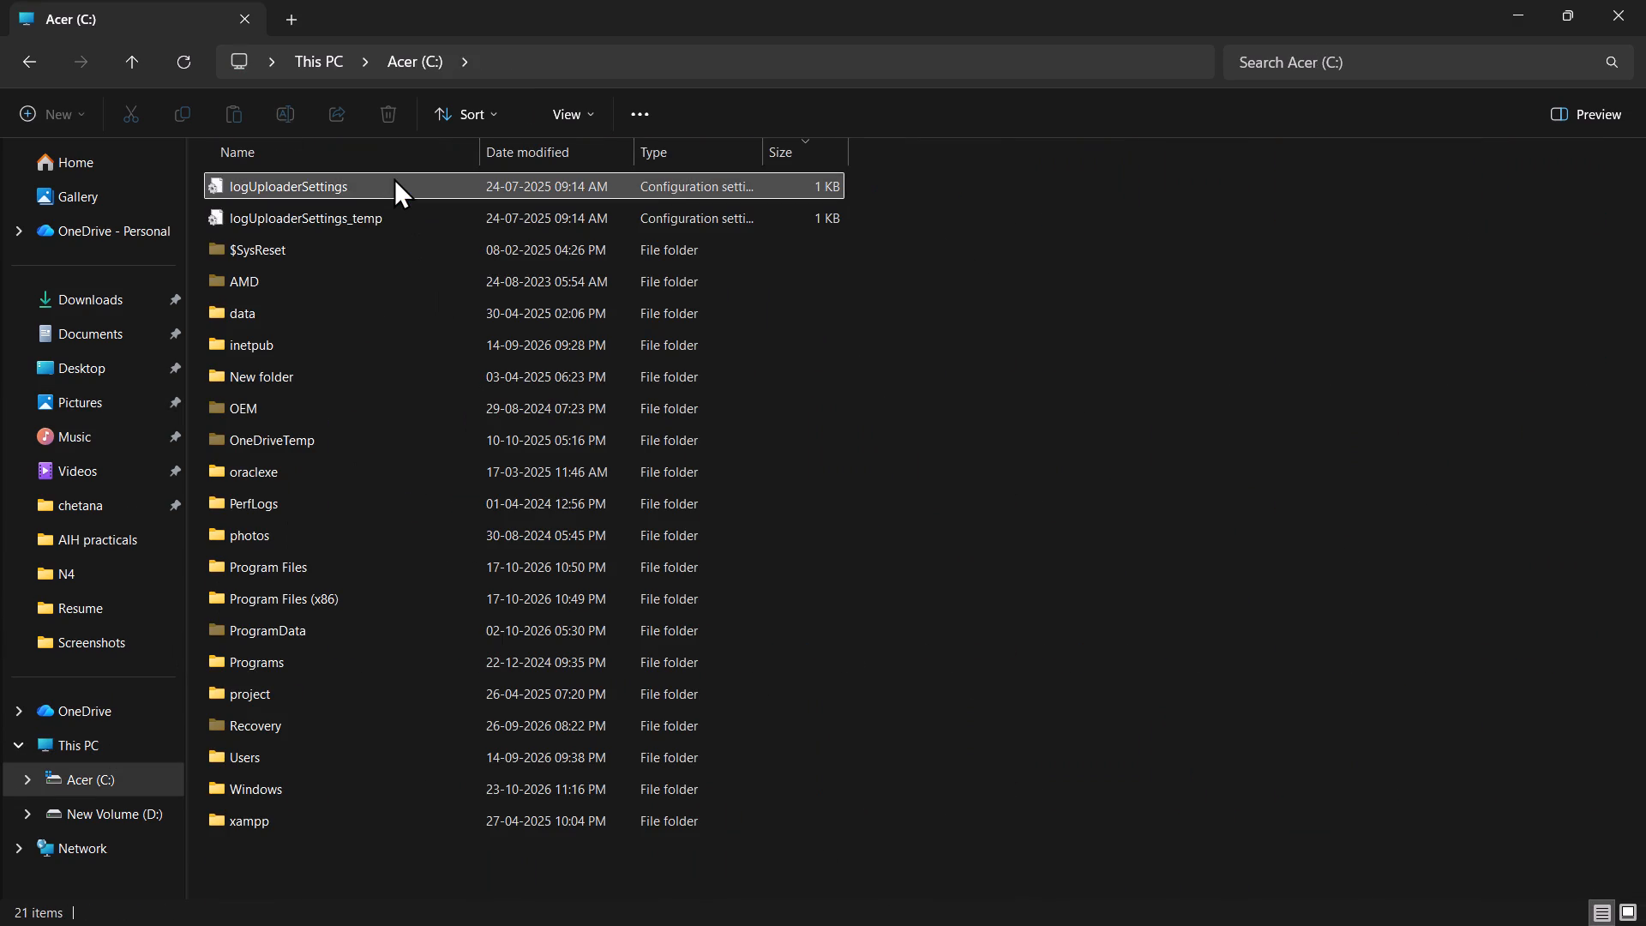
{"action": "scroll", "coordinate": [396, 276], "scroll_direction": "down", "scroll_amount": 2}
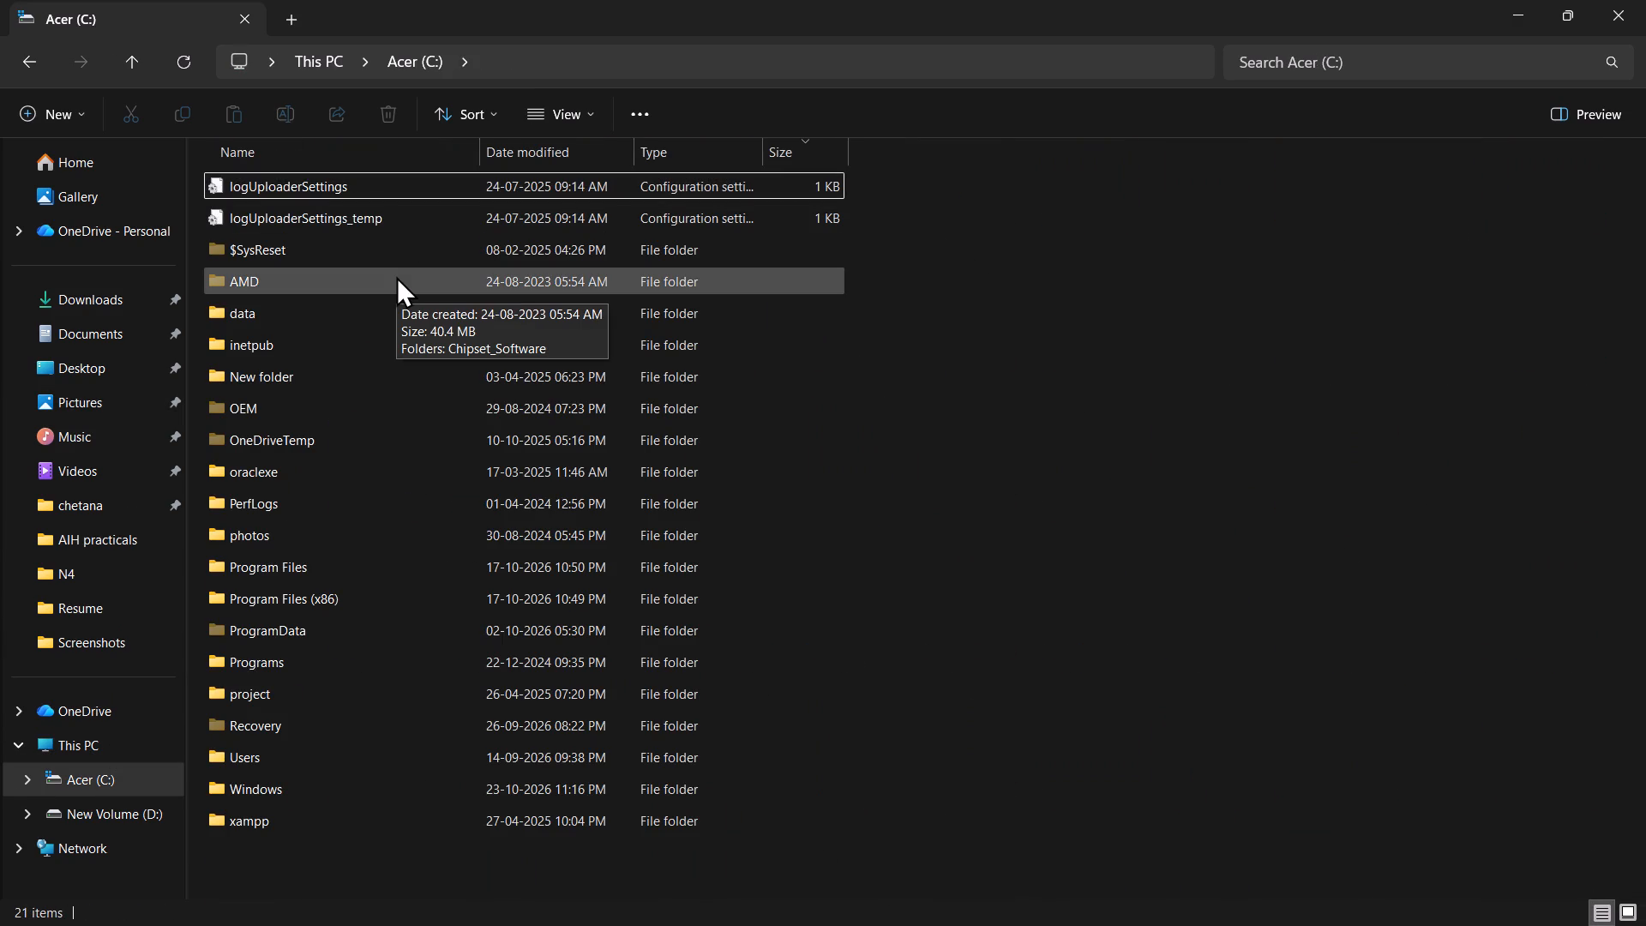
{"action": "scroll", "coordinate": [396, 276], "scroll_direction": "down", "scroll_amount": 1}
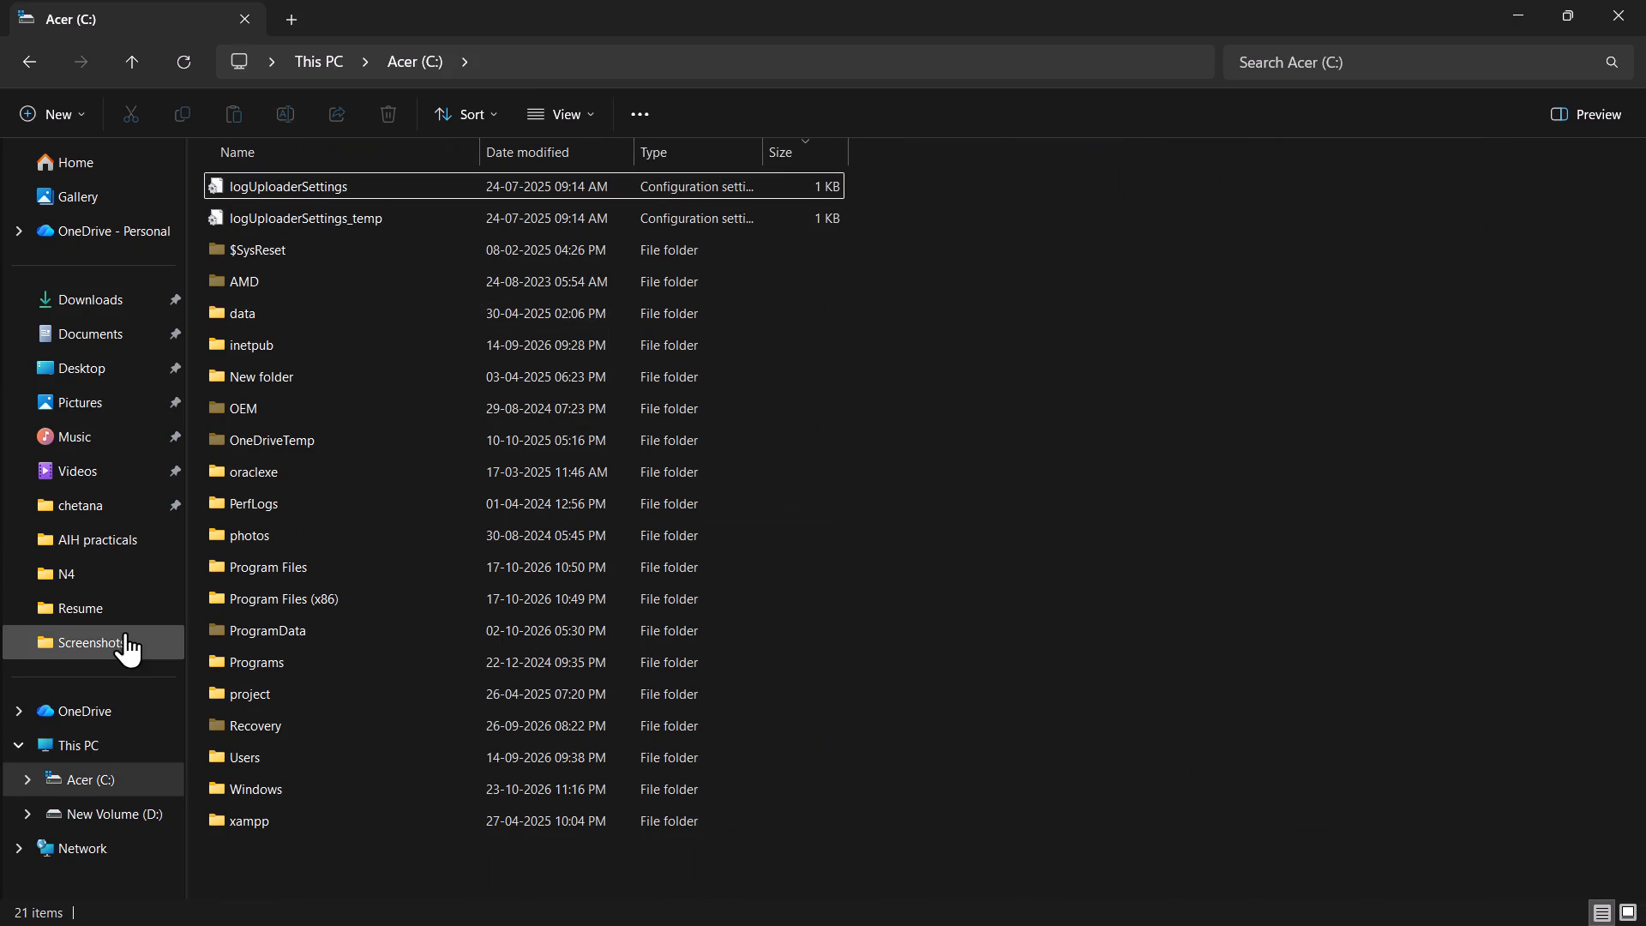
Browse New Volume (D:), check the photos in College > AI Allies, and return to the drive's root.
{"action": "double_click", "coordinate": [75, 815]}
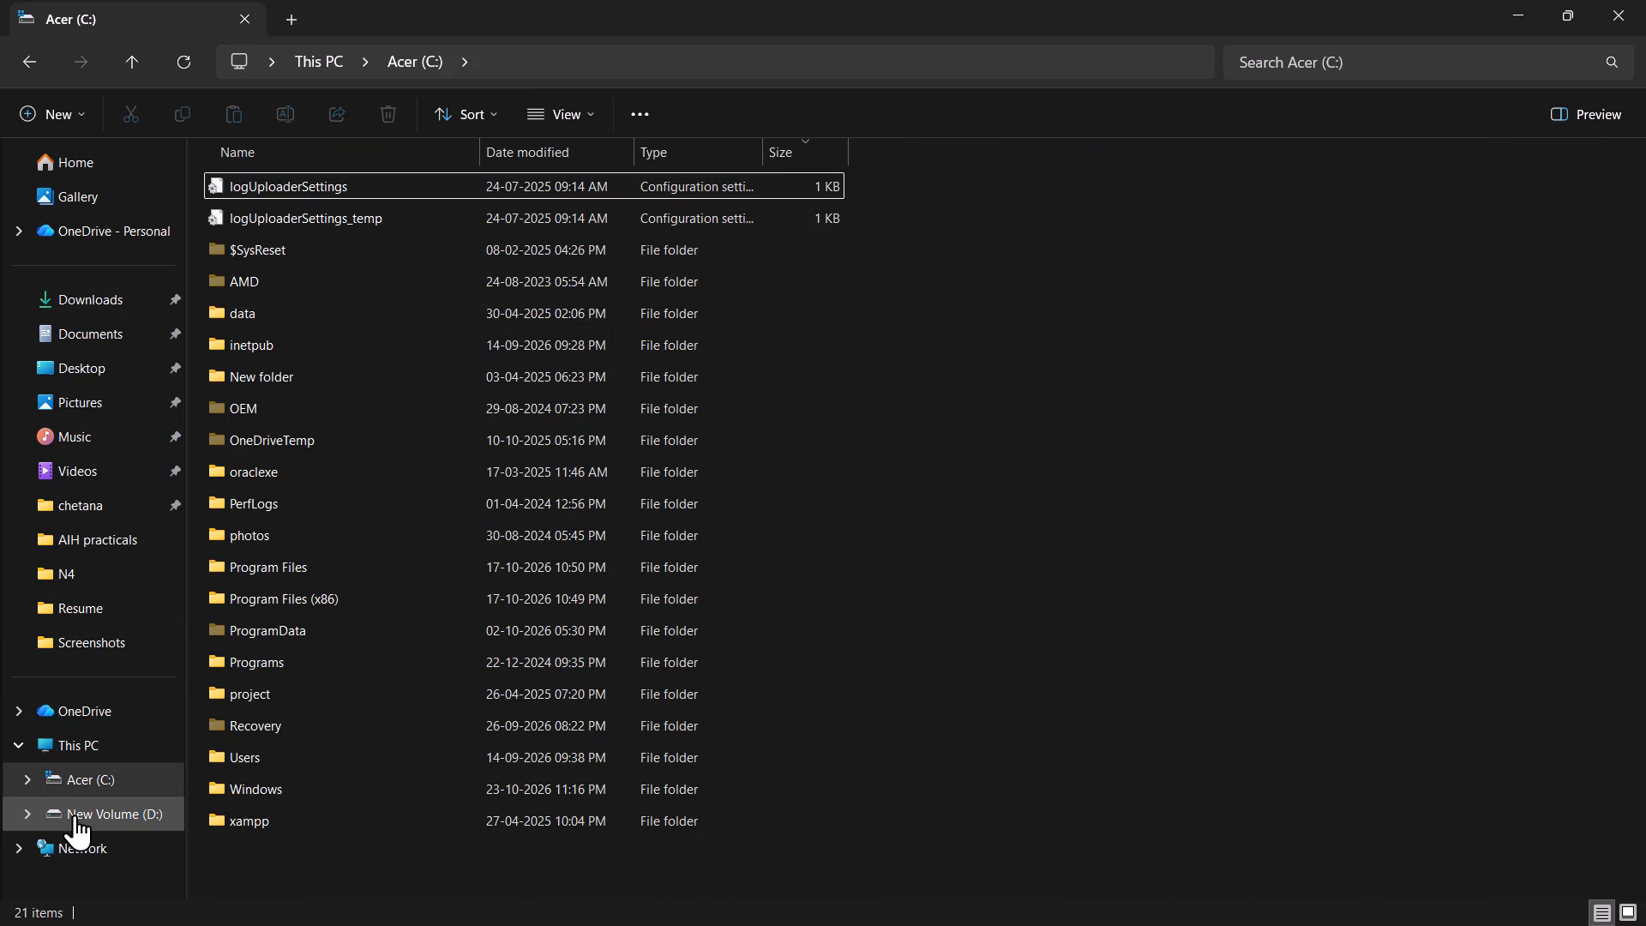
{"action": "scroll", "coordinate": [294, 502], "scroll_direction": "down", "scroll_amount": 1}
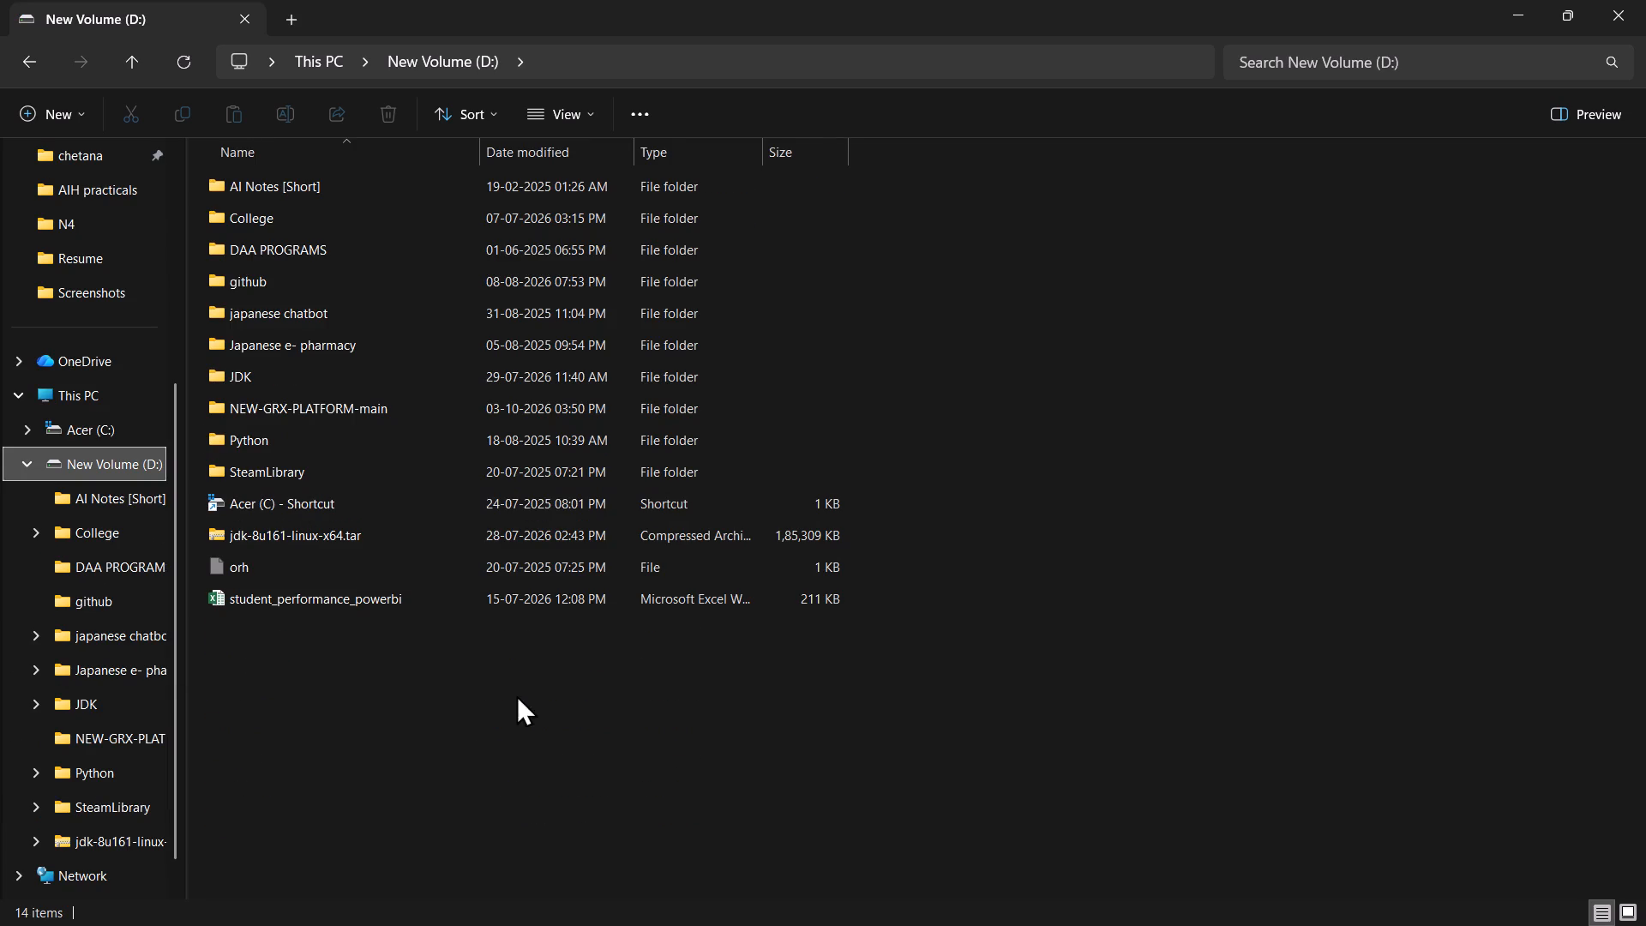
{"action": "scroll", "coordinate": [403, 563], "scroll_direction": "down", "scroll_amount": 2}
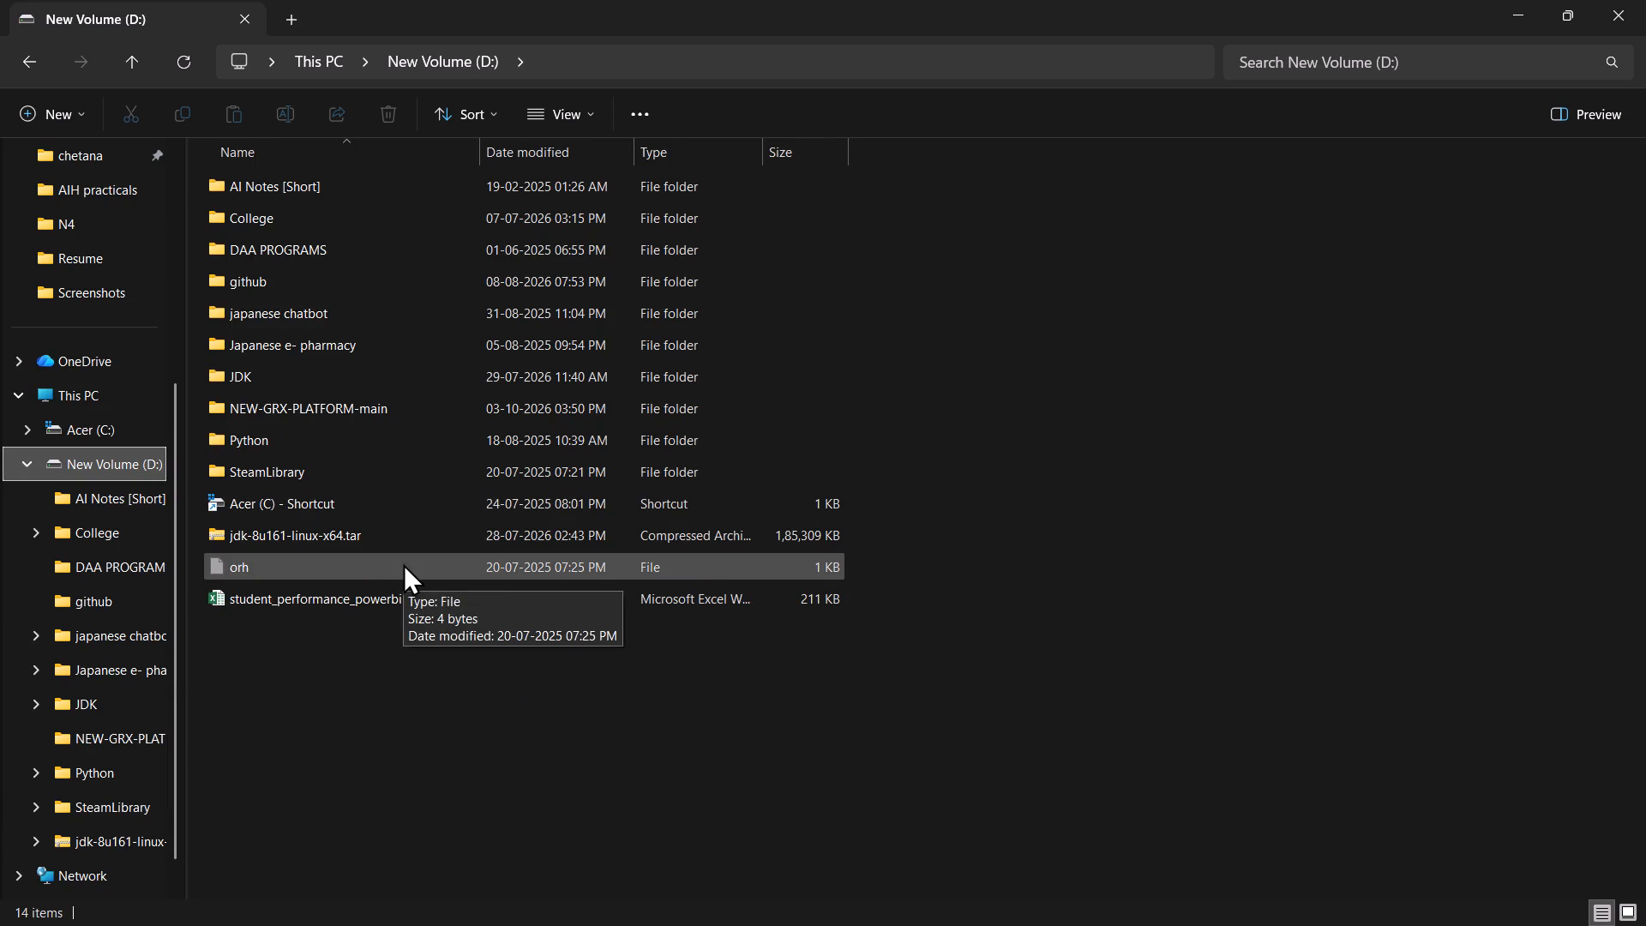
{"action": "double_click", "coordinate": [432, 228]}
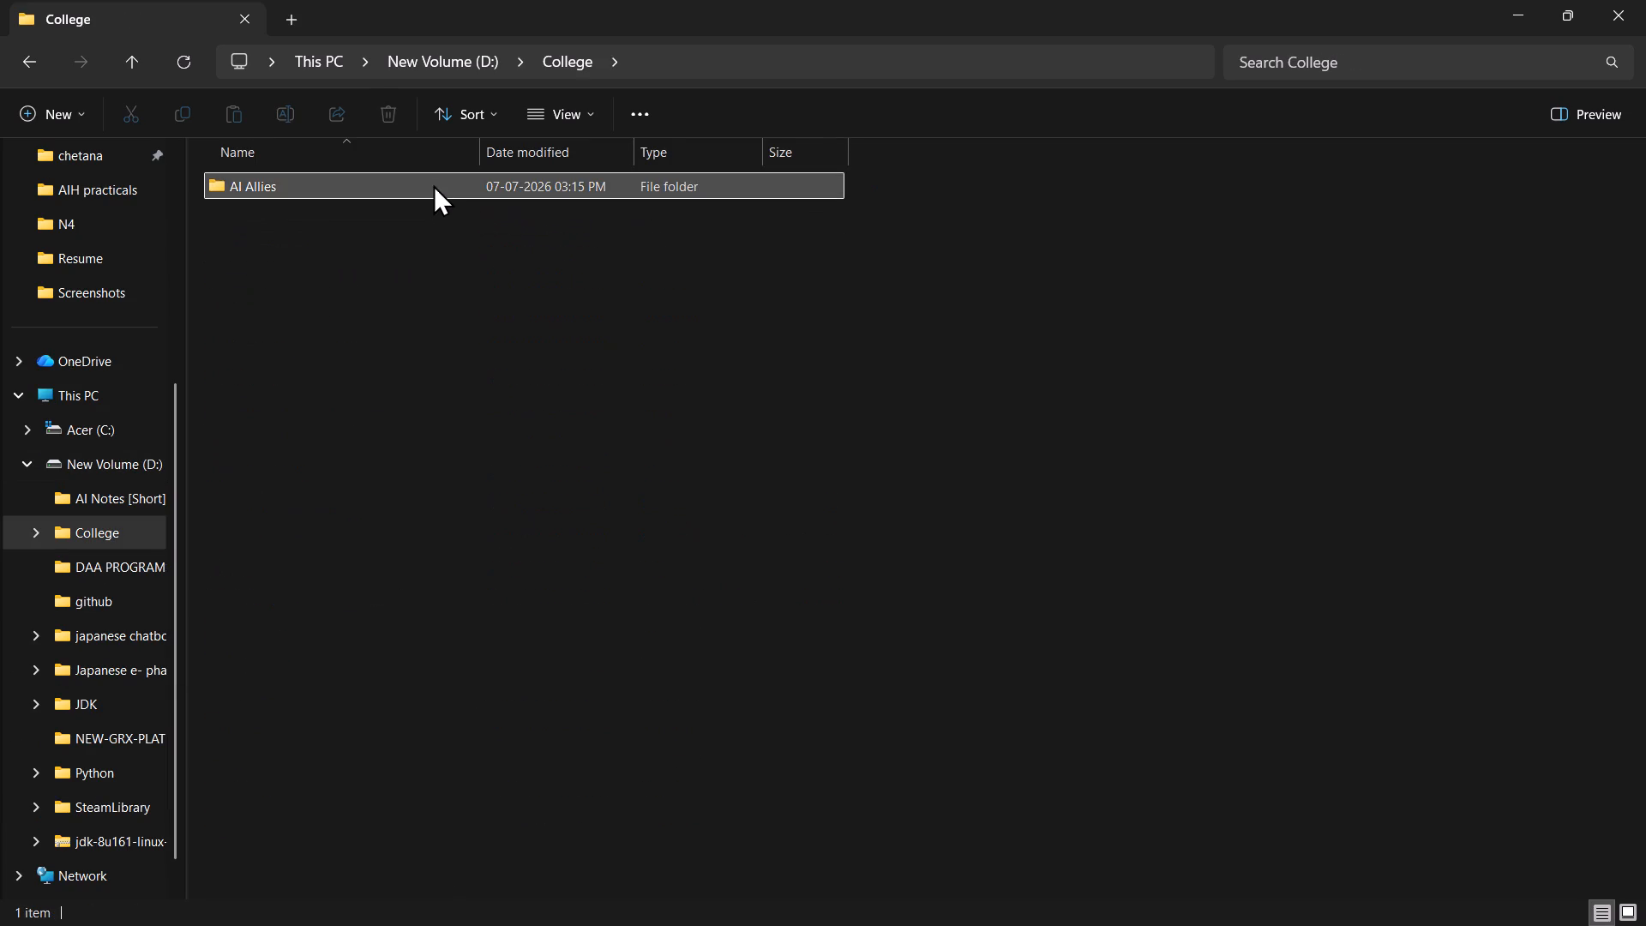
{"action": "double_click", "coordinate": [433, 178]}
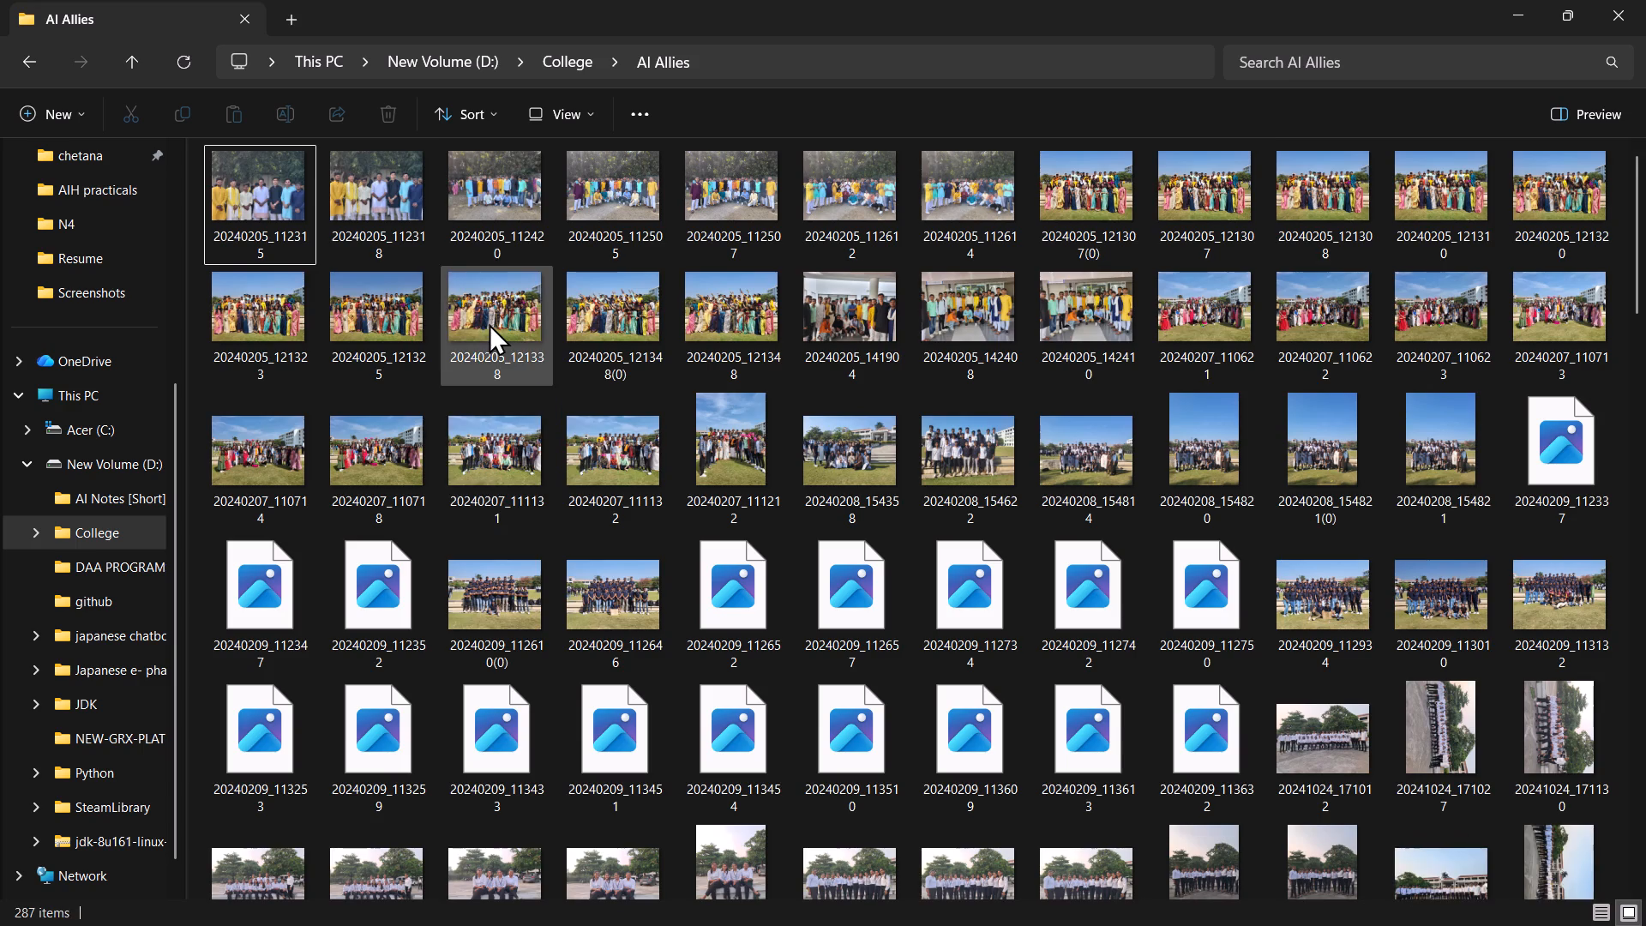
{"action": "scroll", "coordinate": [489, 323], "scroll_direction": "down", "scroll_amount": 3}
{"action": "left_click", "coordinate": [561, 66]}
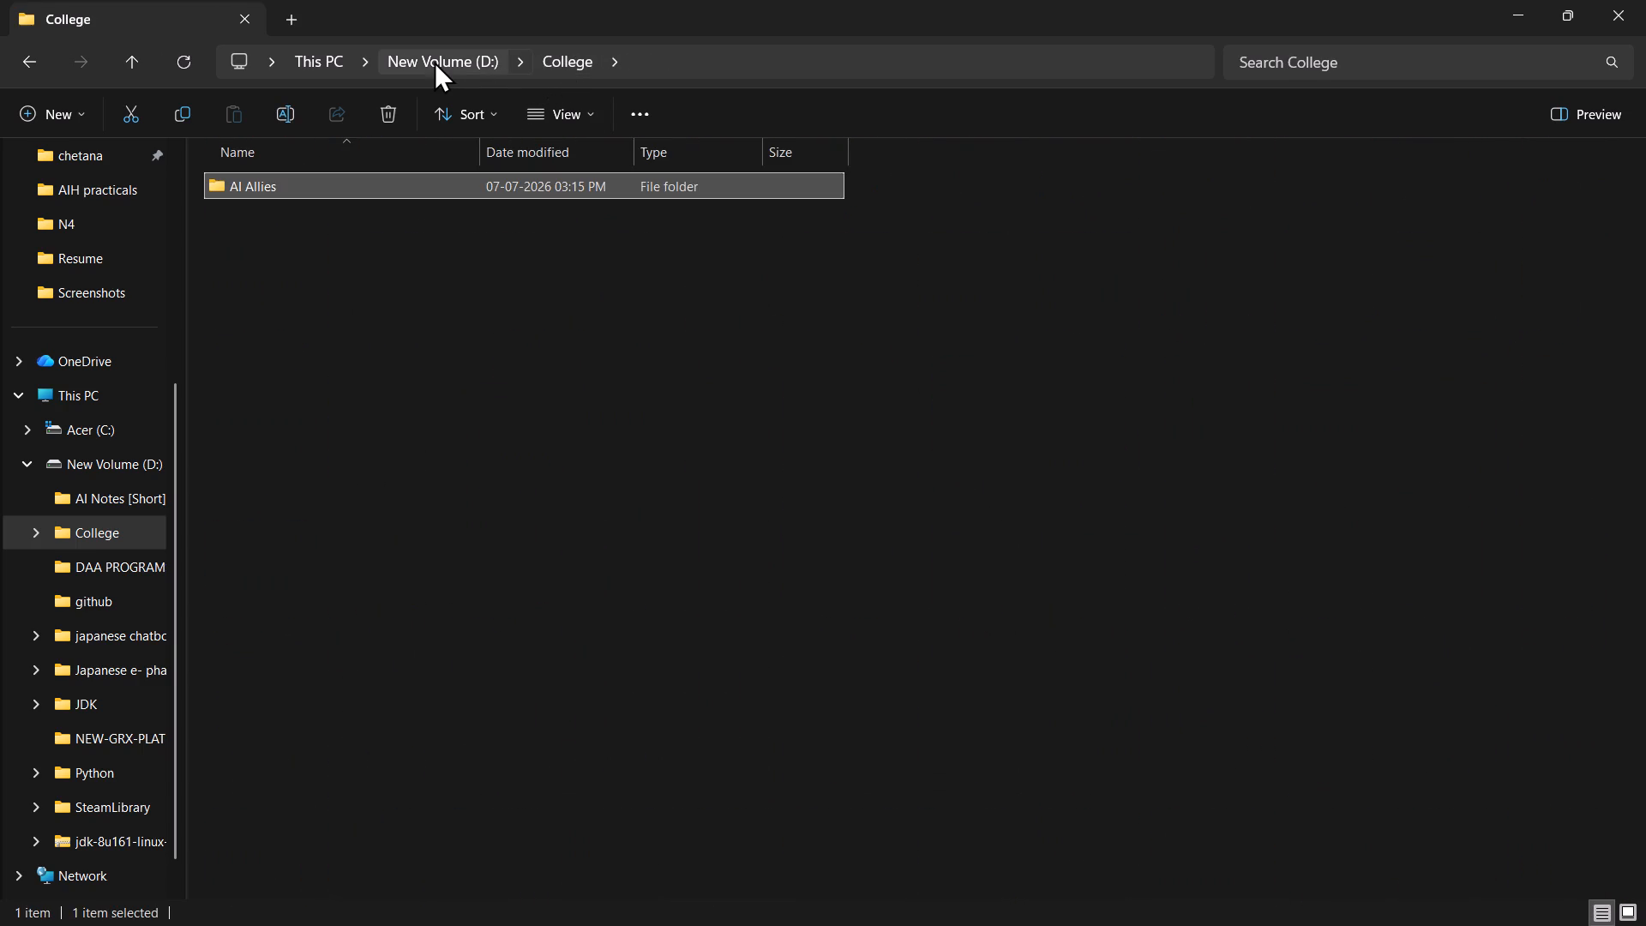
{"action": "left_click", "coordinate": [434, 61]}
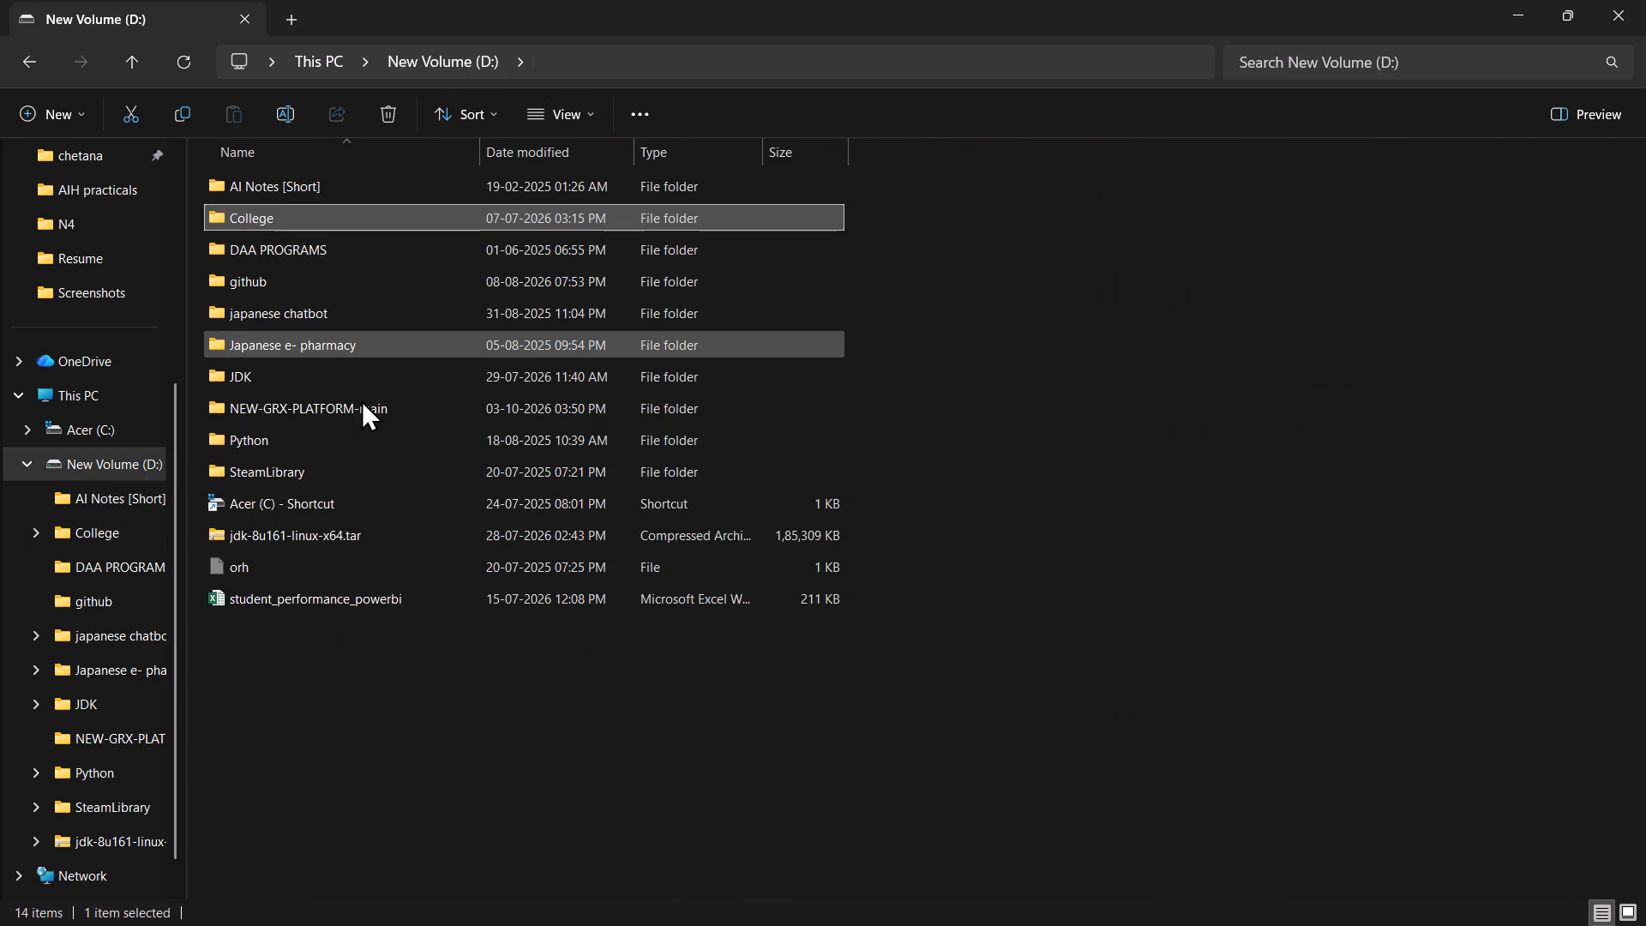
Open the Desktop's Photos folder and go through Hum 6 and Birthdayz to the pictures in the Dimple folder.
{"action": "scroll", "coordinate": [333, 499], "scroll_direction": "up", "scroll_amount": 1}
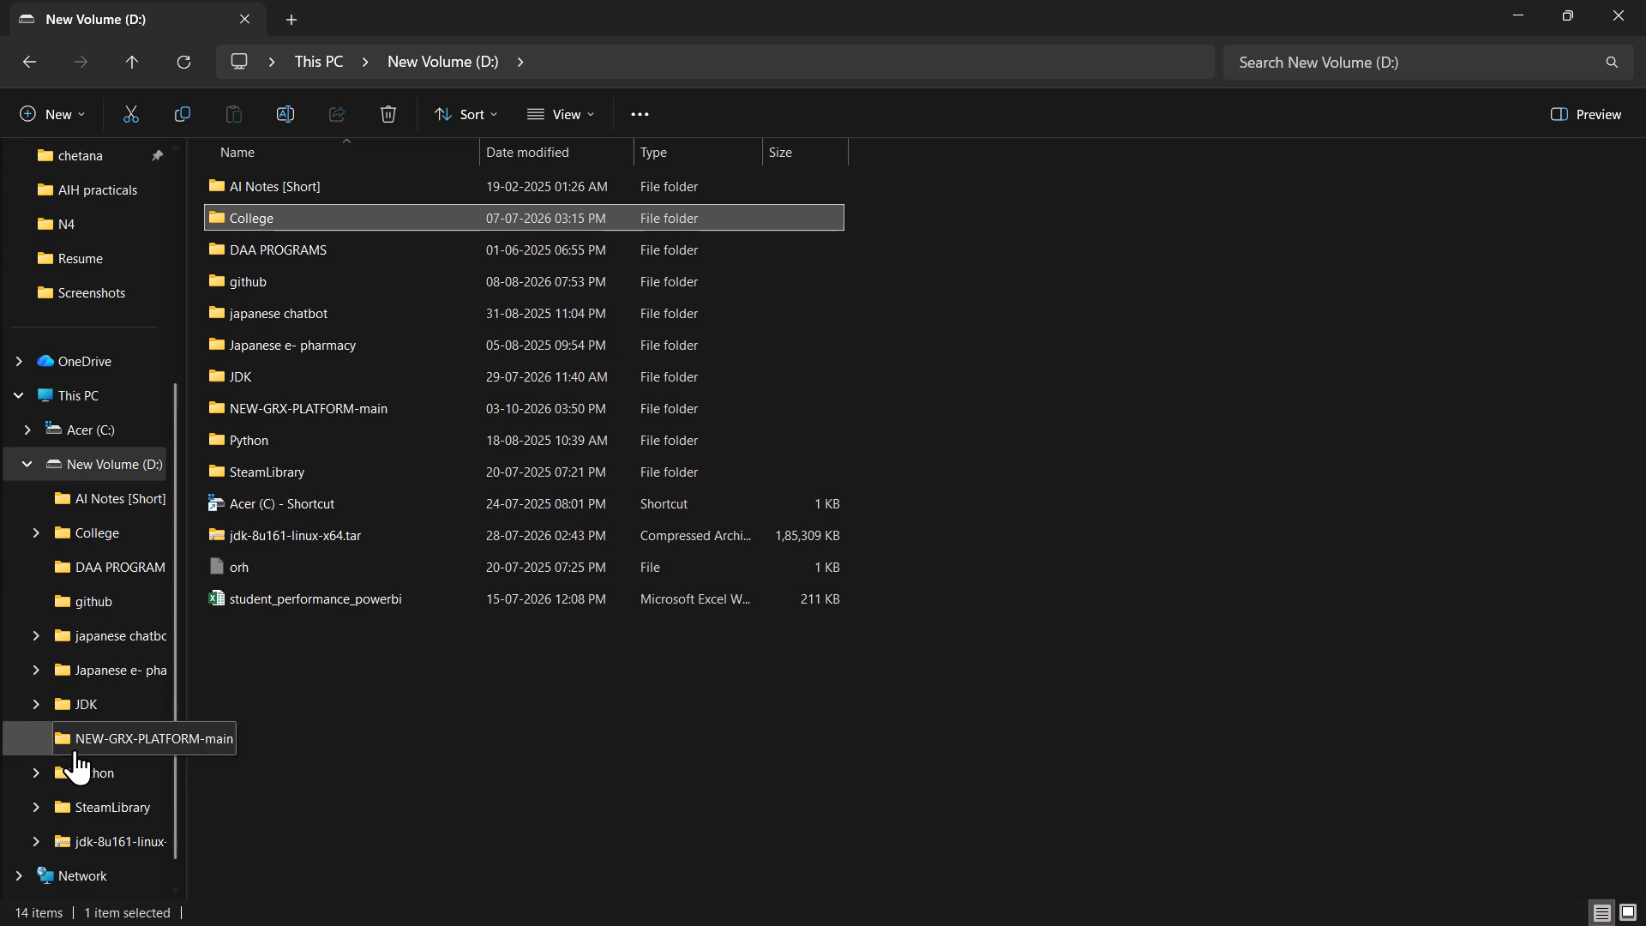
{"action": "scroll", "coordinate": [75, 749], "scroll_direction": "down", "scroll_amount": 1}
{"action": "scroll", "coordinate": [75, 749], "scroll_direction": "up", "scroll_amount": 1}
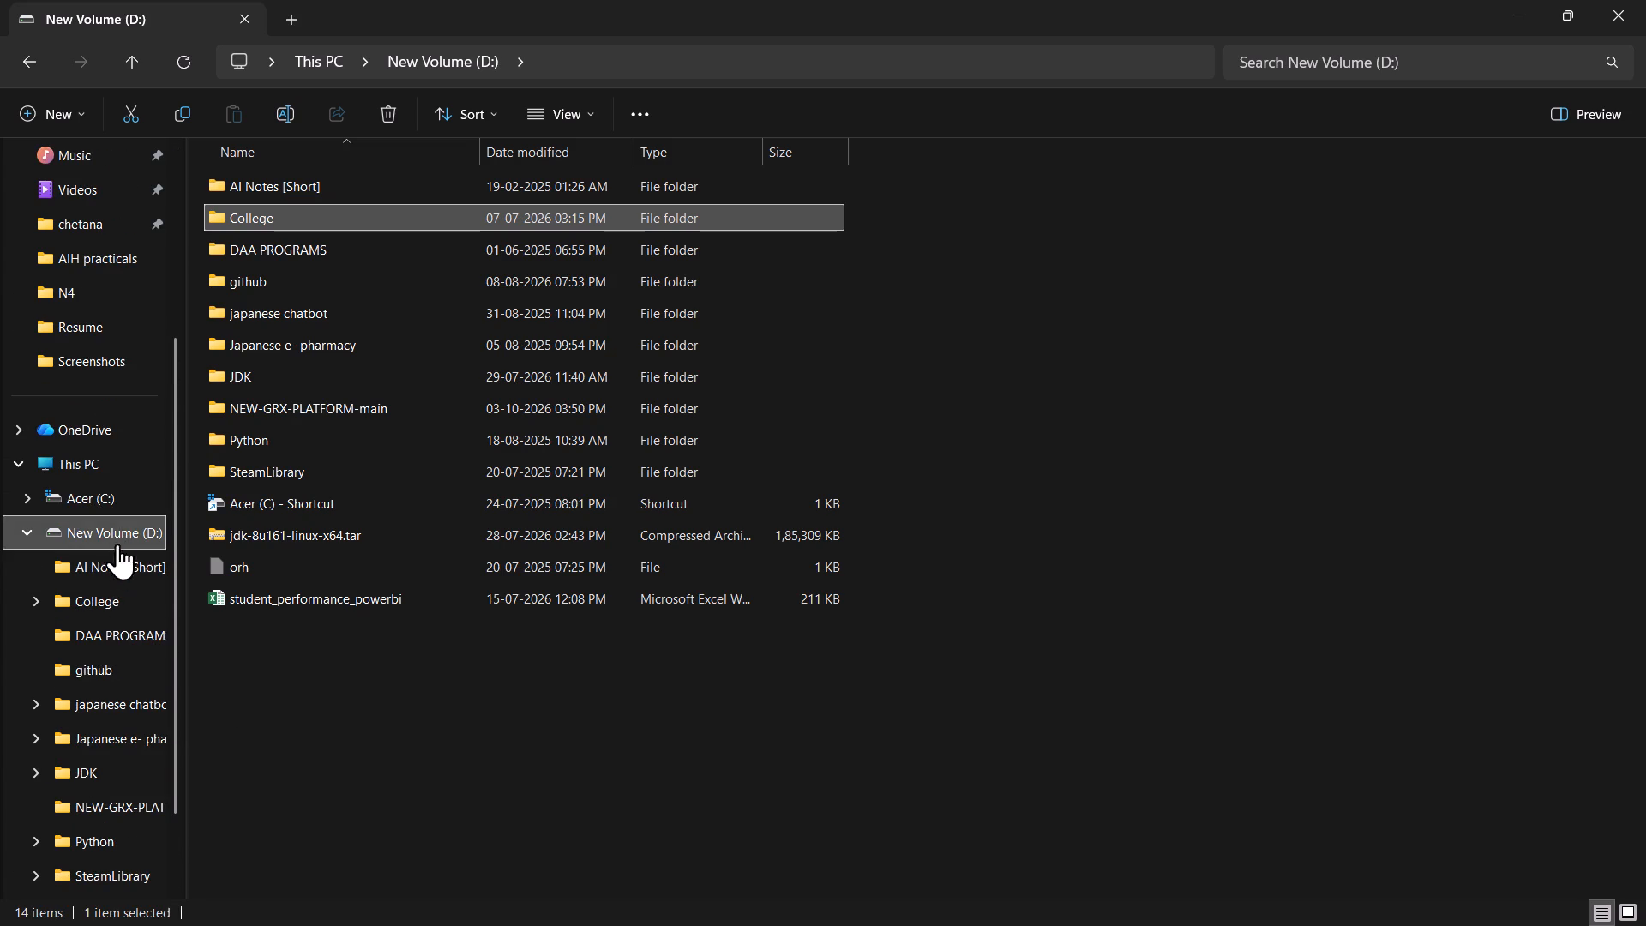
{"action": "scroll", "coordinate": [99, 454], "scroll_direction": "up", "scroll_amount": 1}
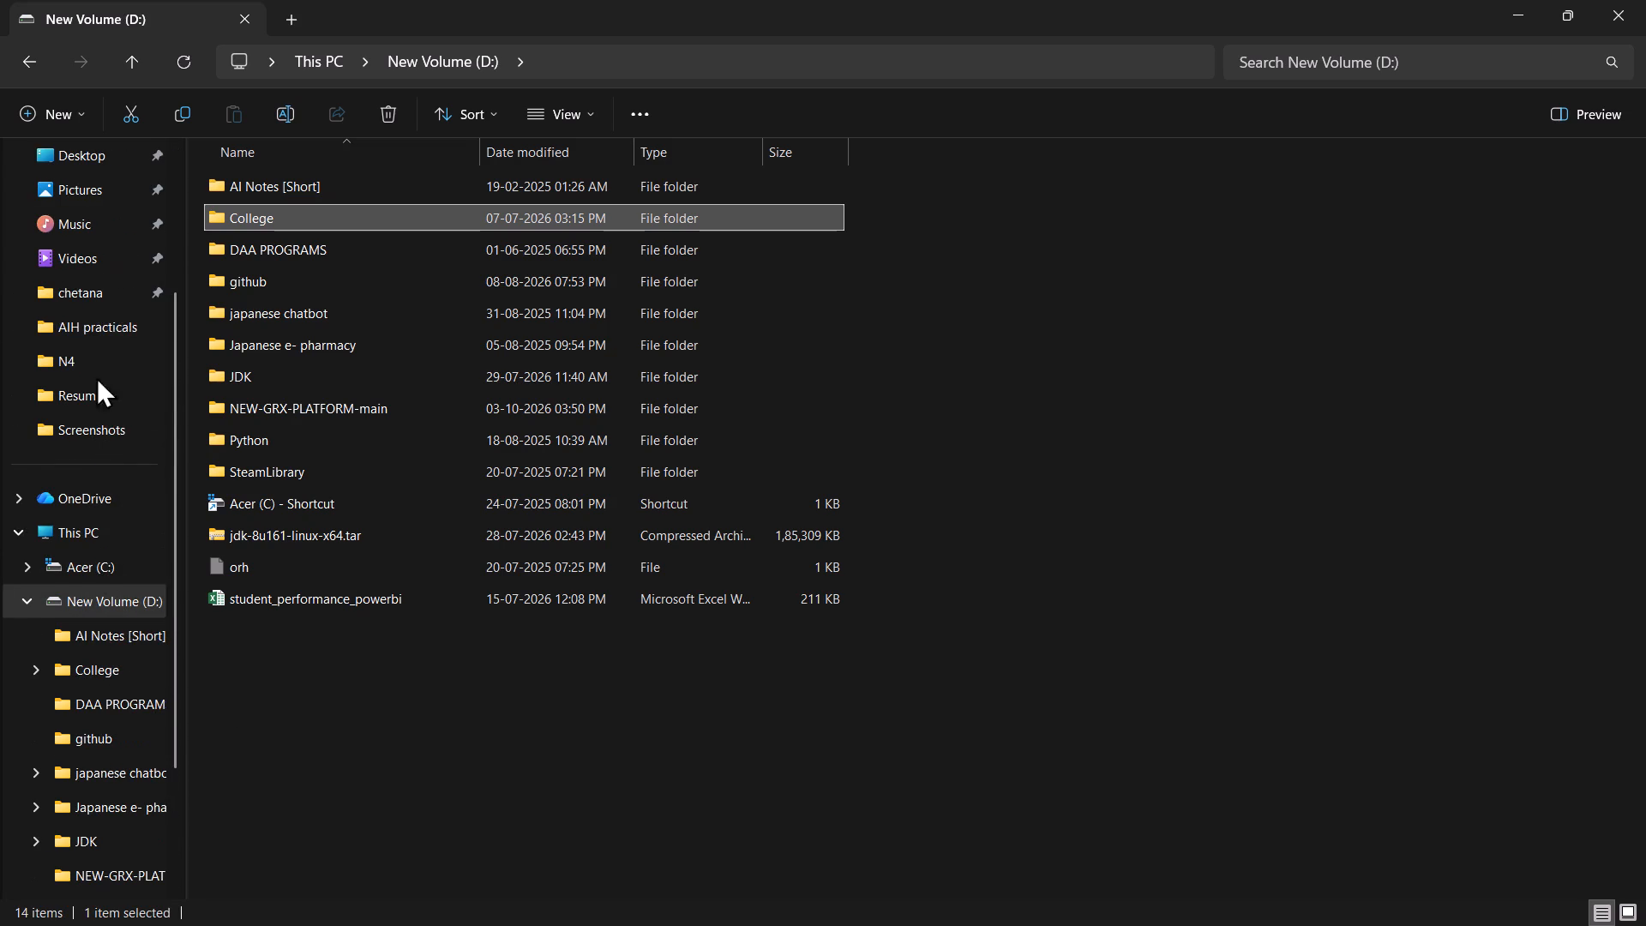
{"action": "scroll", "coordinate": [97, 338], "scroll_direction": "up", "scroll_amount": 1}
{"action": "left_click", "coordinate": [99, 244]}
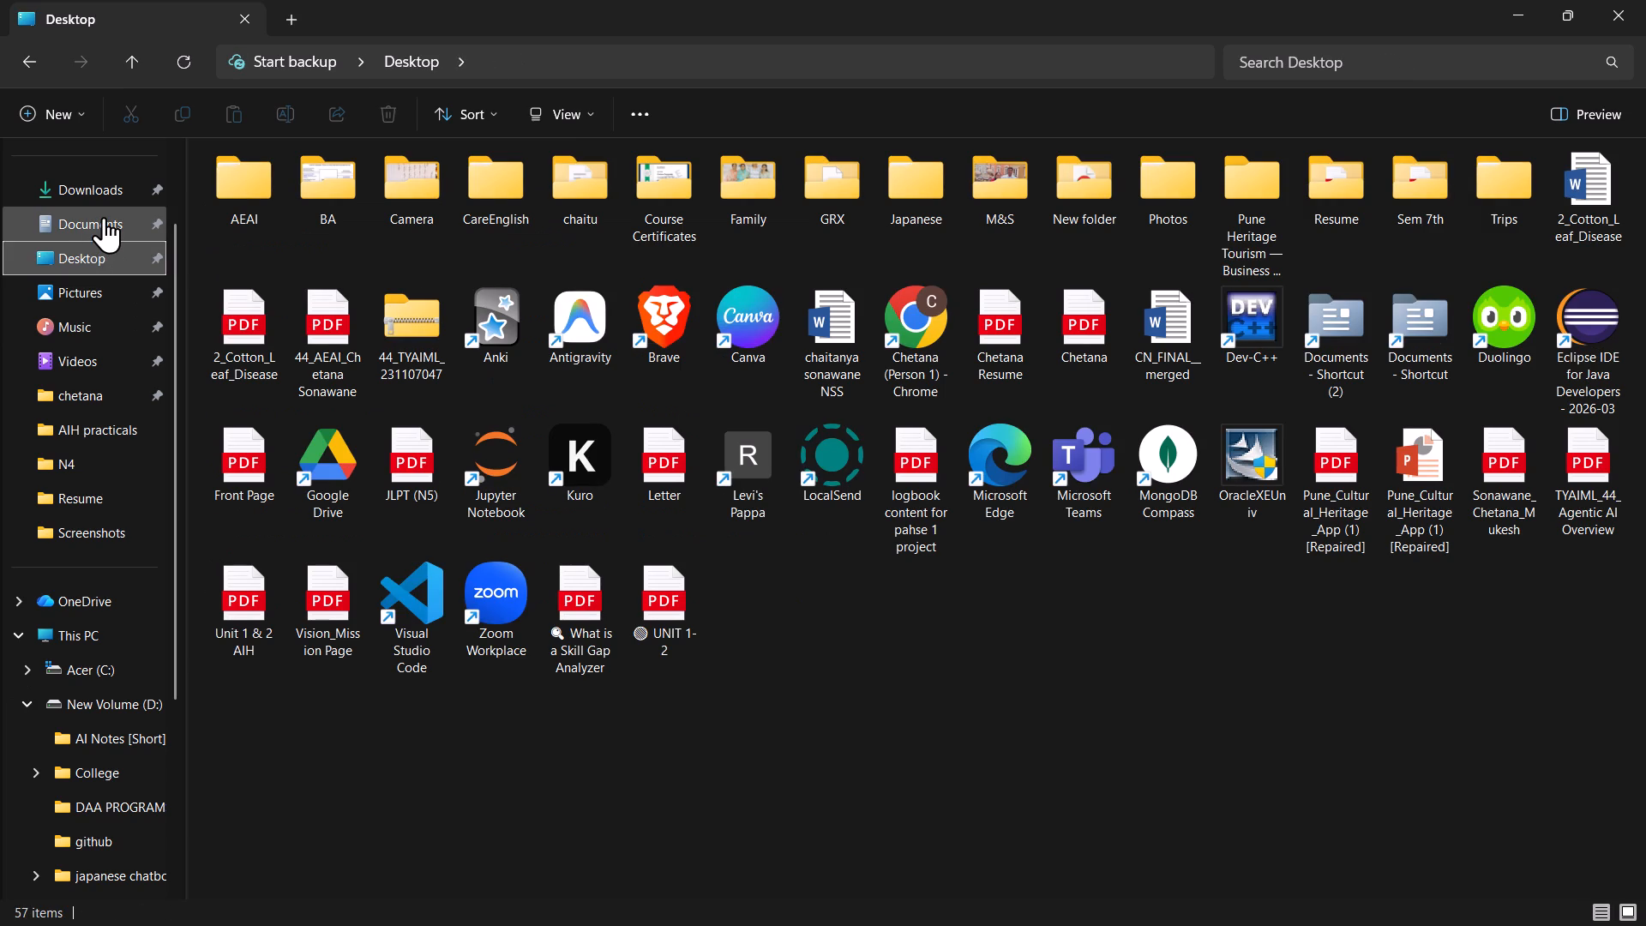
{"action": "double_click", "coordinate": [1176, 193]}
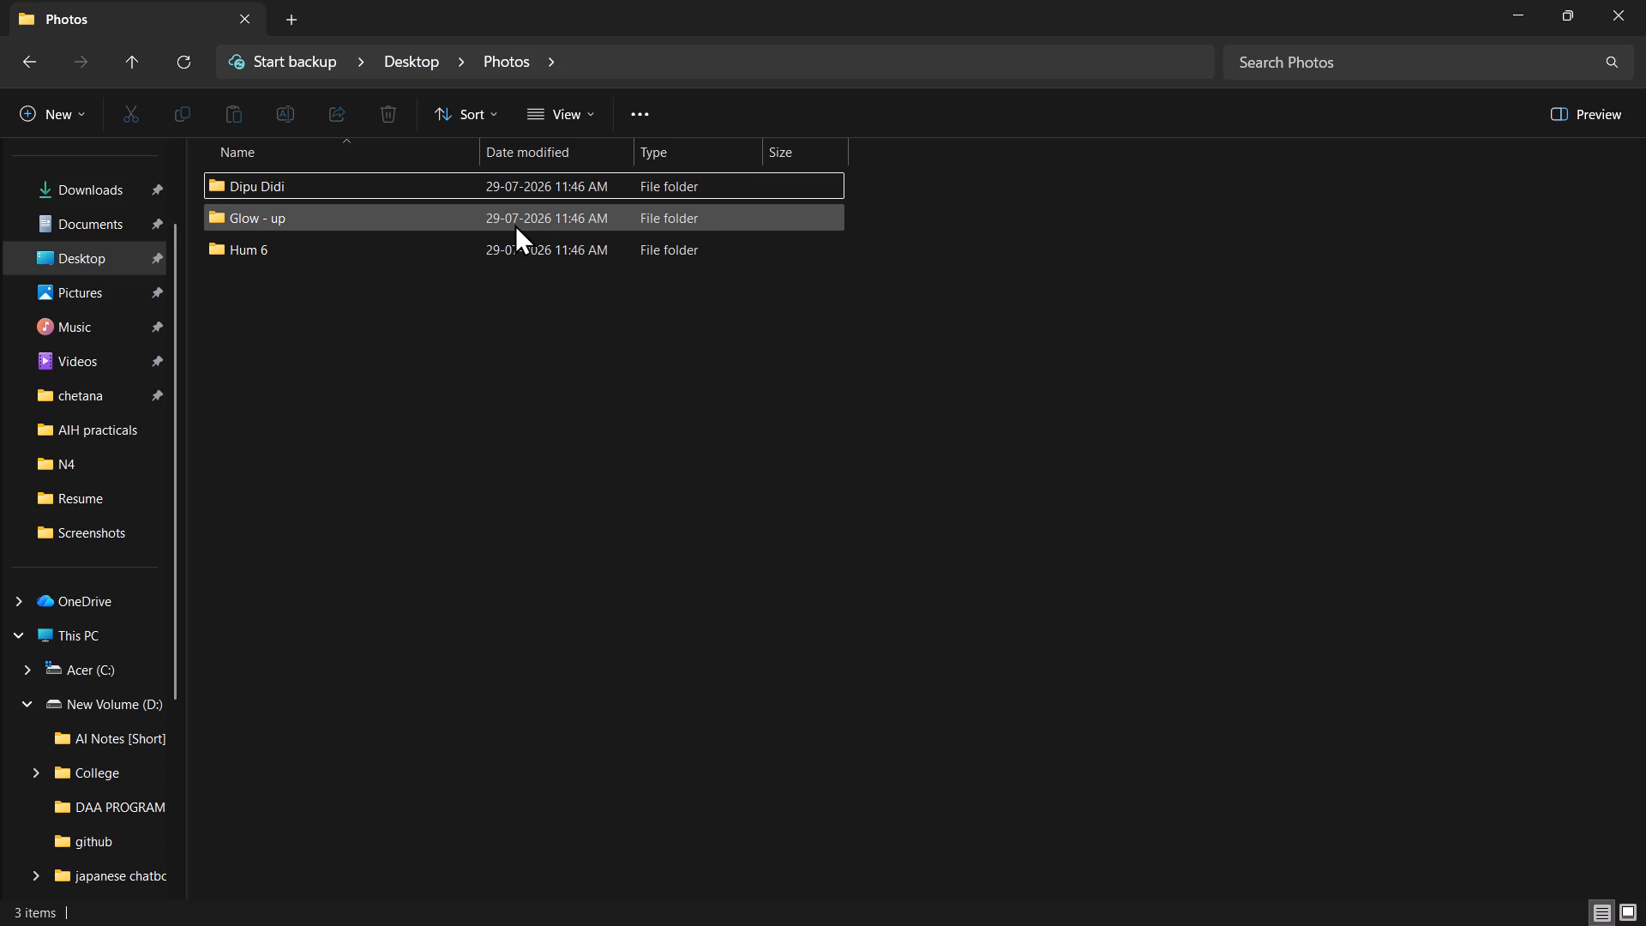
{"action": "double_click", "coordinate": [503, 250]}
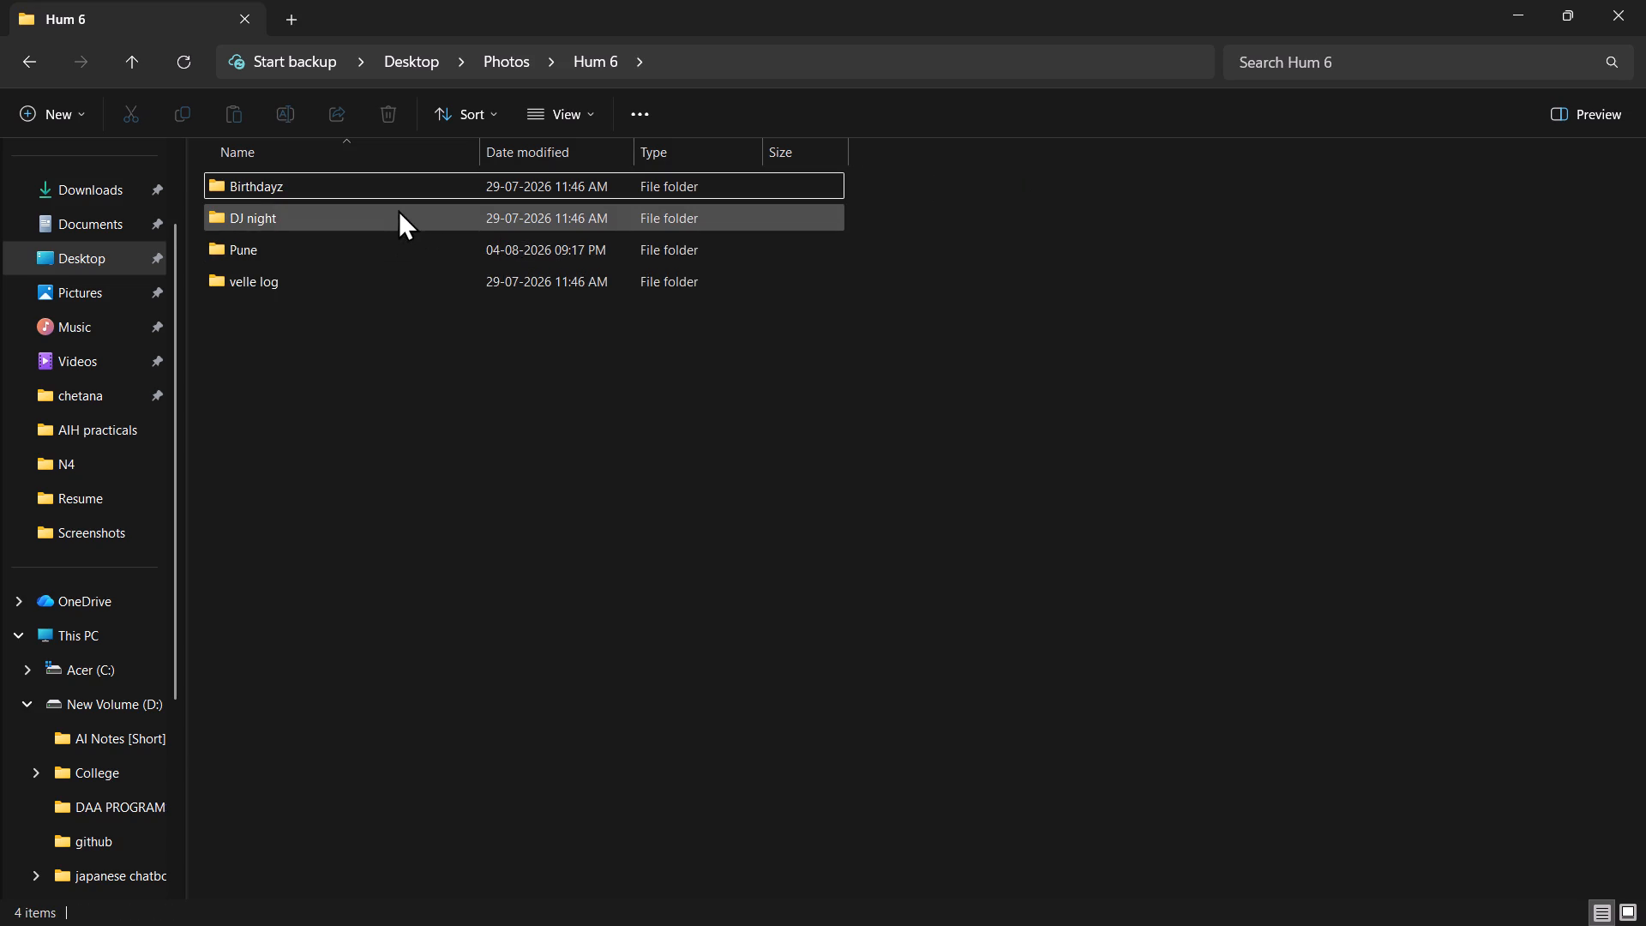
{"action": "double_click", "coordinate": [416, 190]}
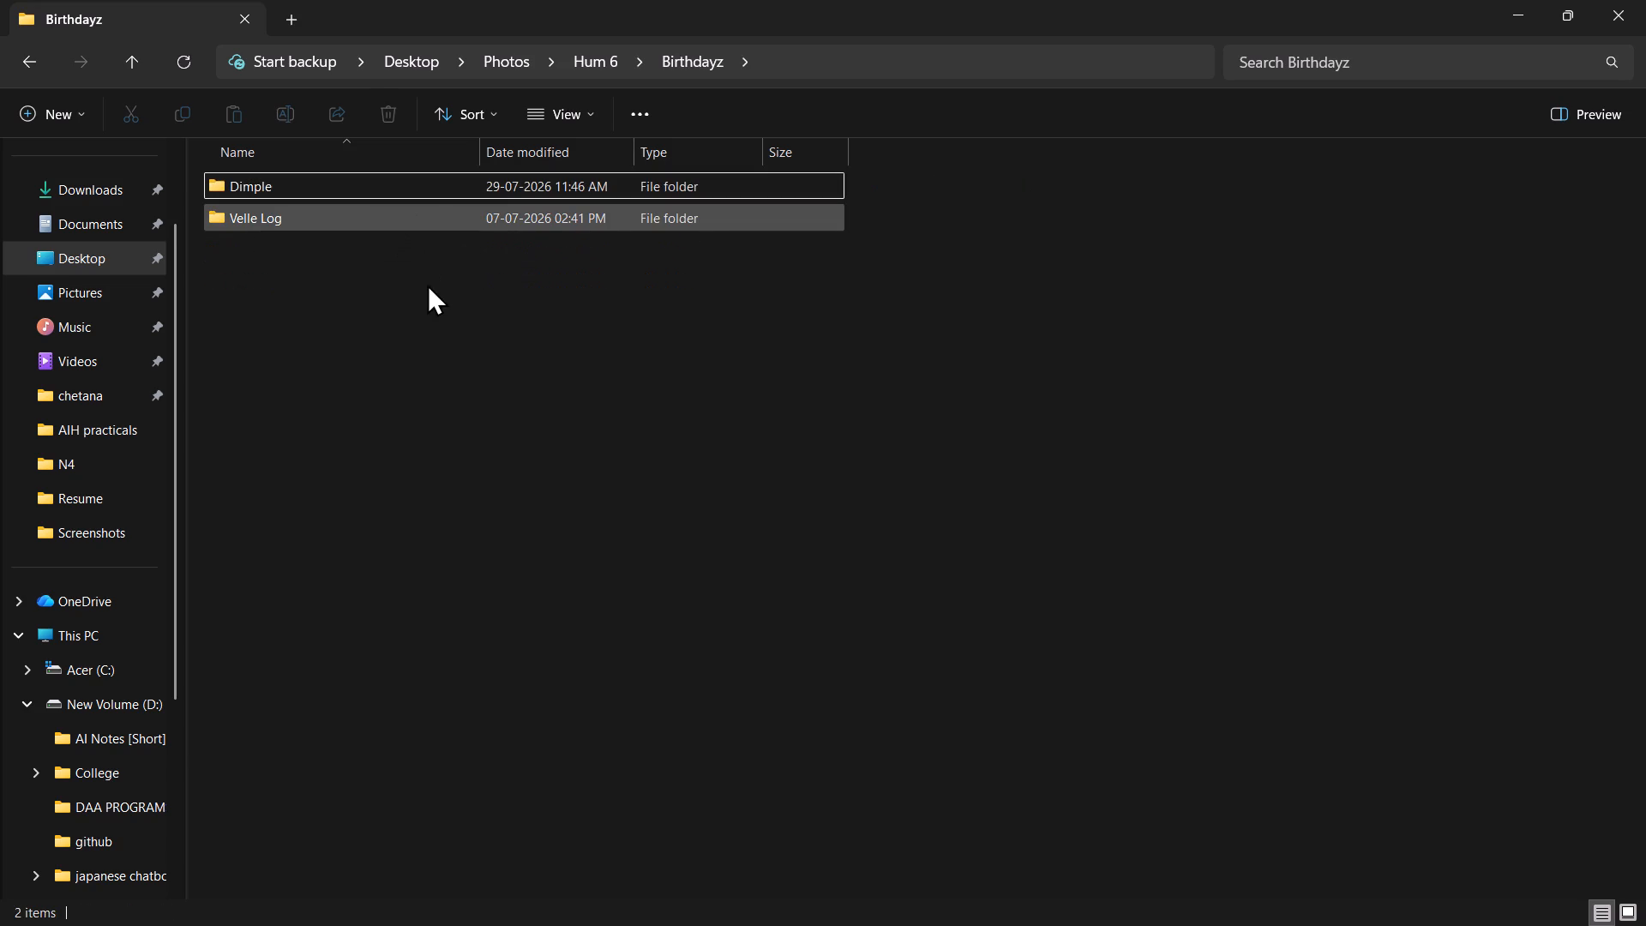
{"action": "double_click", "coordinate": [425, 184]}
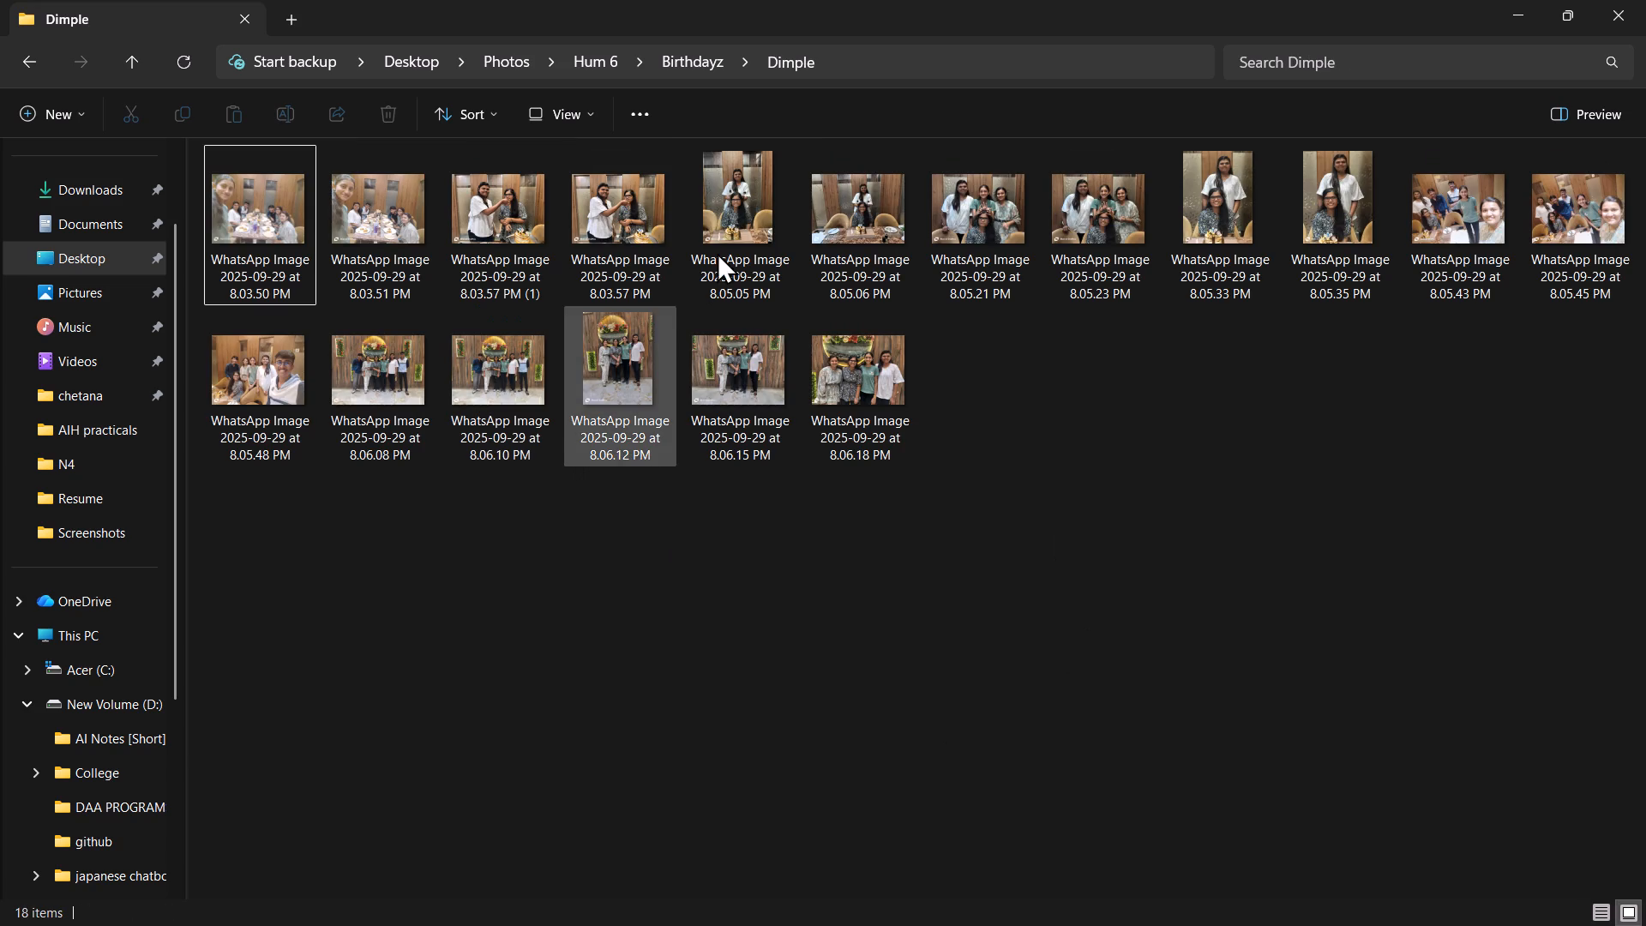
Check the Velle Log folder inside Birthdayz and return to the Hum 6 folder.
{"action": "left_click", "coordinate": [714, 58]}
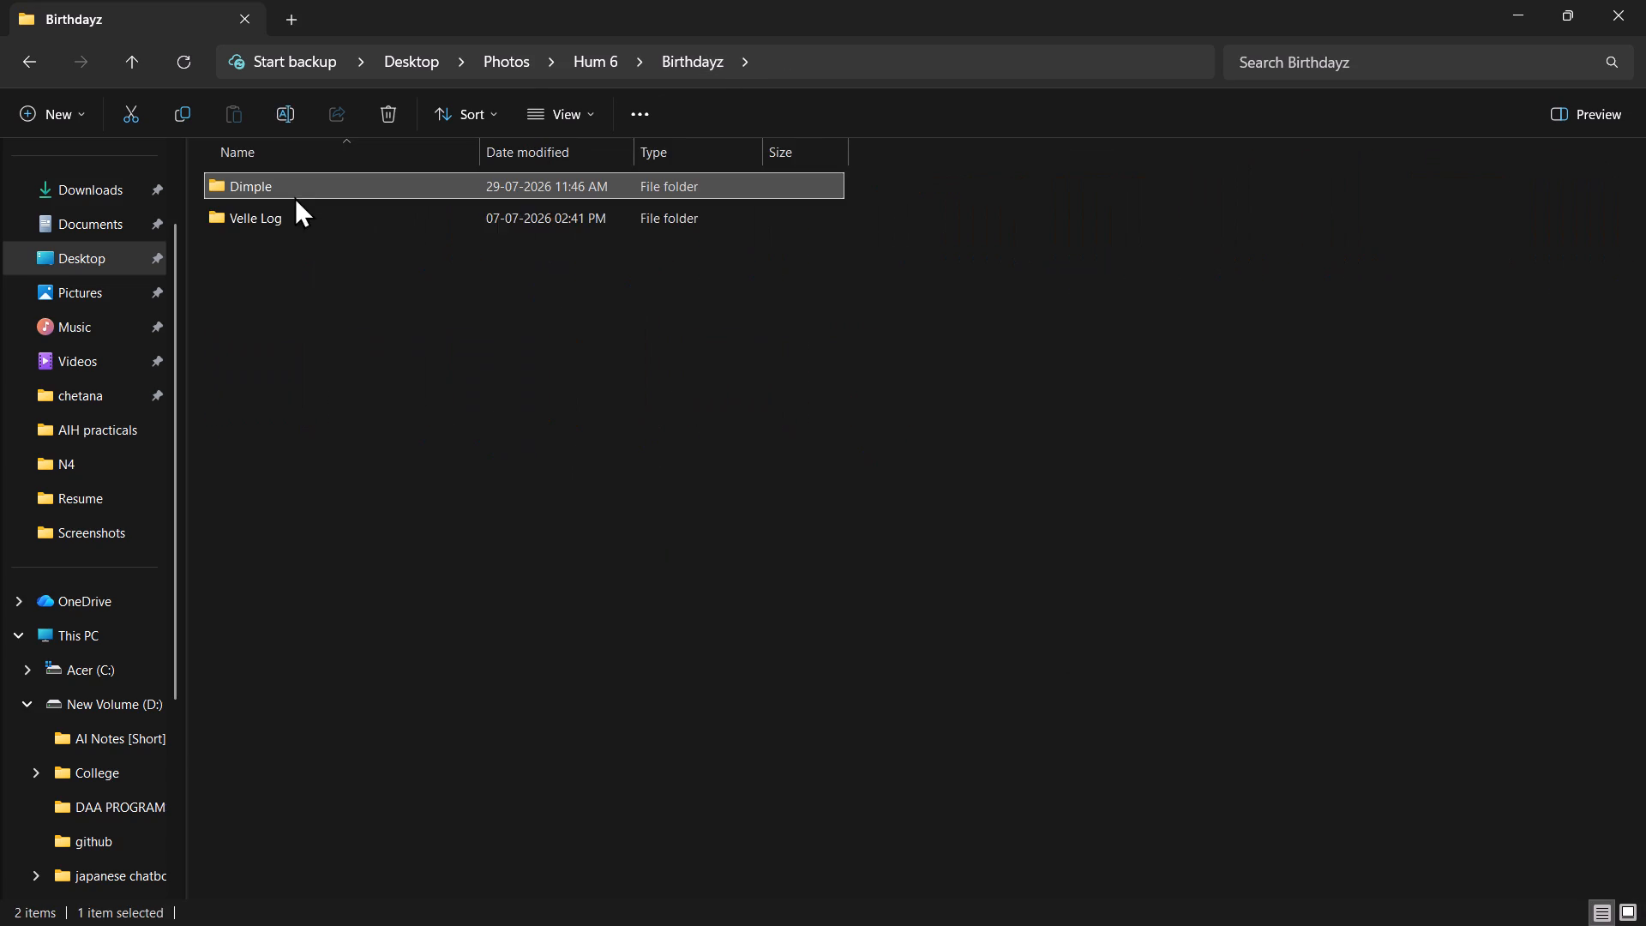
{"action": "double_click", "coordinate": [294, 227]}
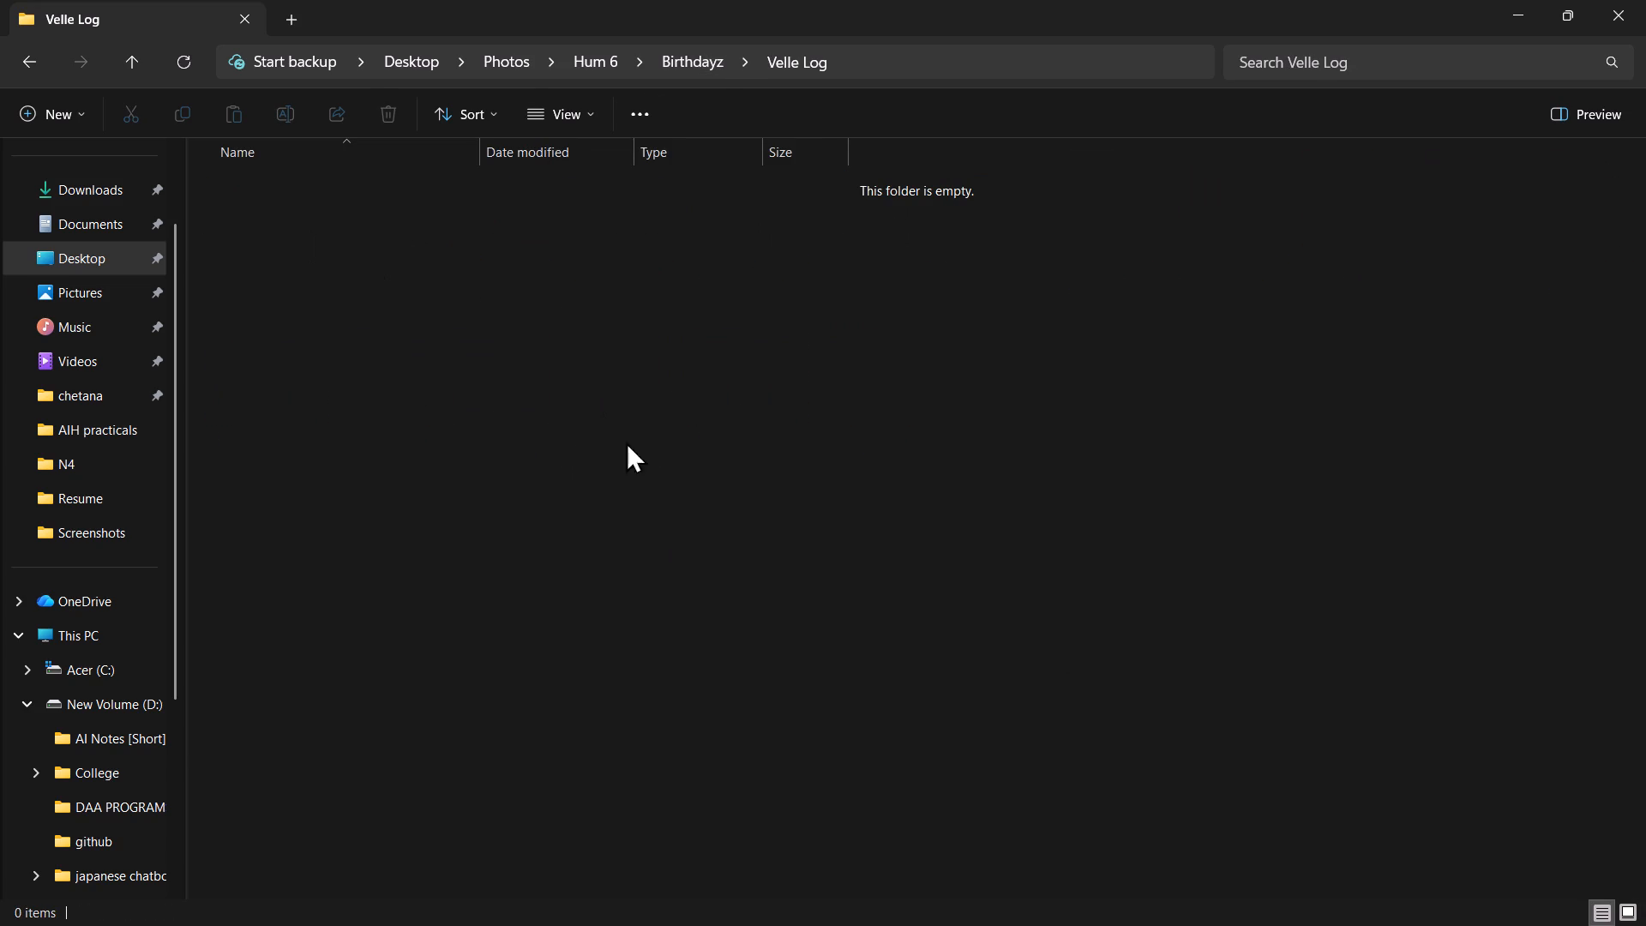
{"action": "left_click", "coordinate": [694, 56]}
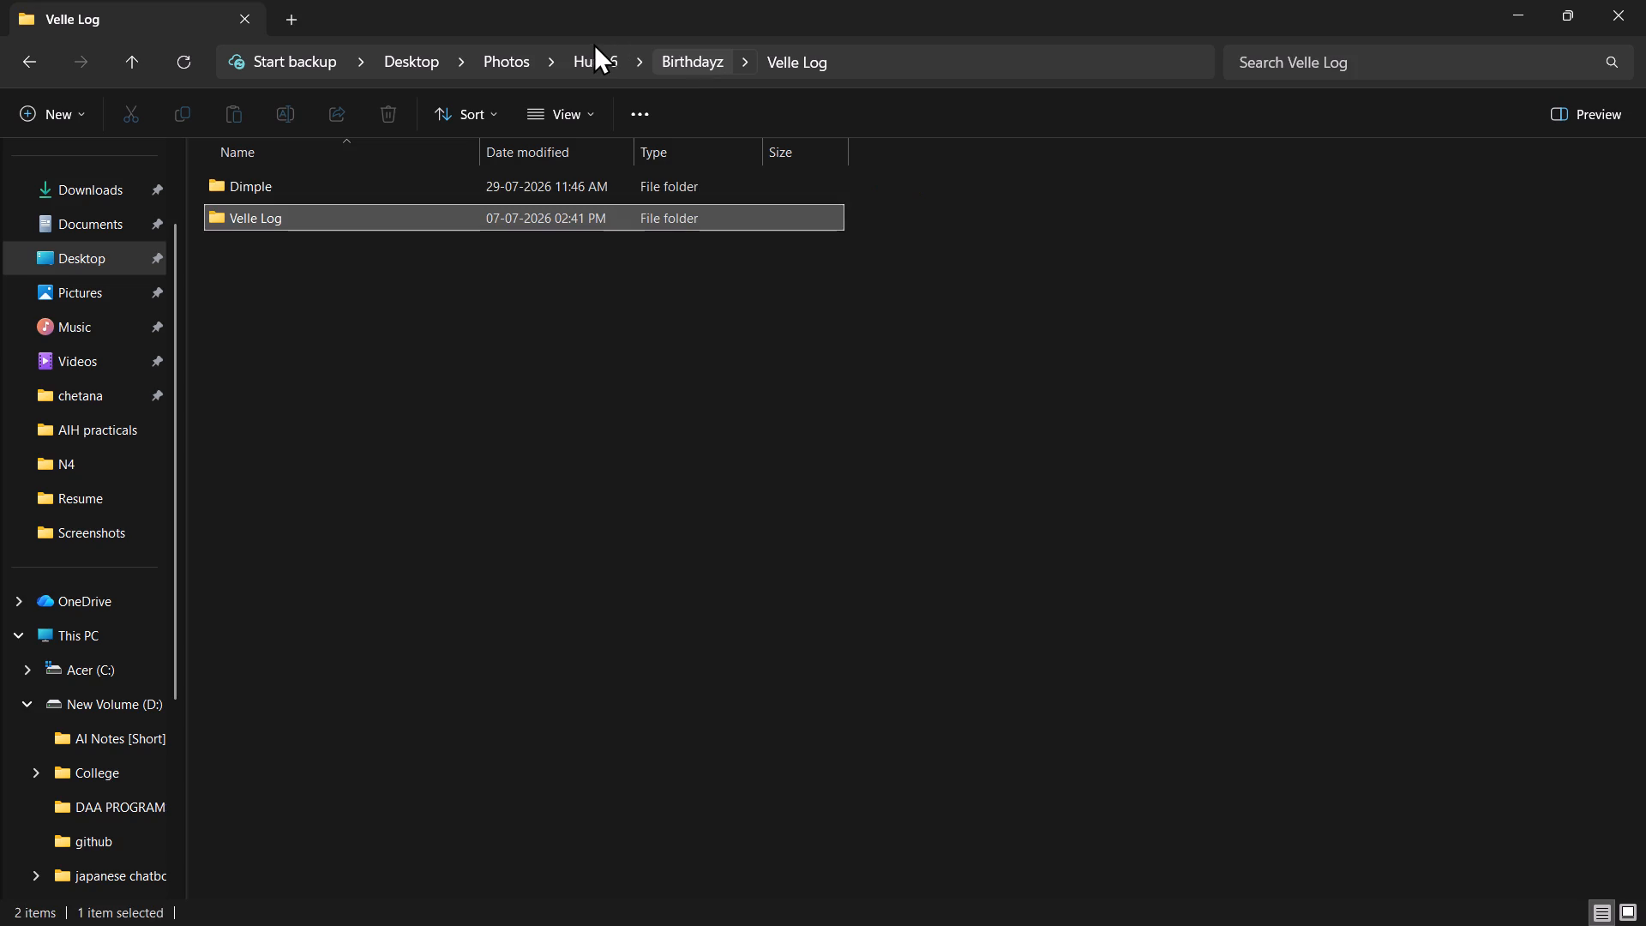
{"action": "left_click", "coordinate": [591, 55]}
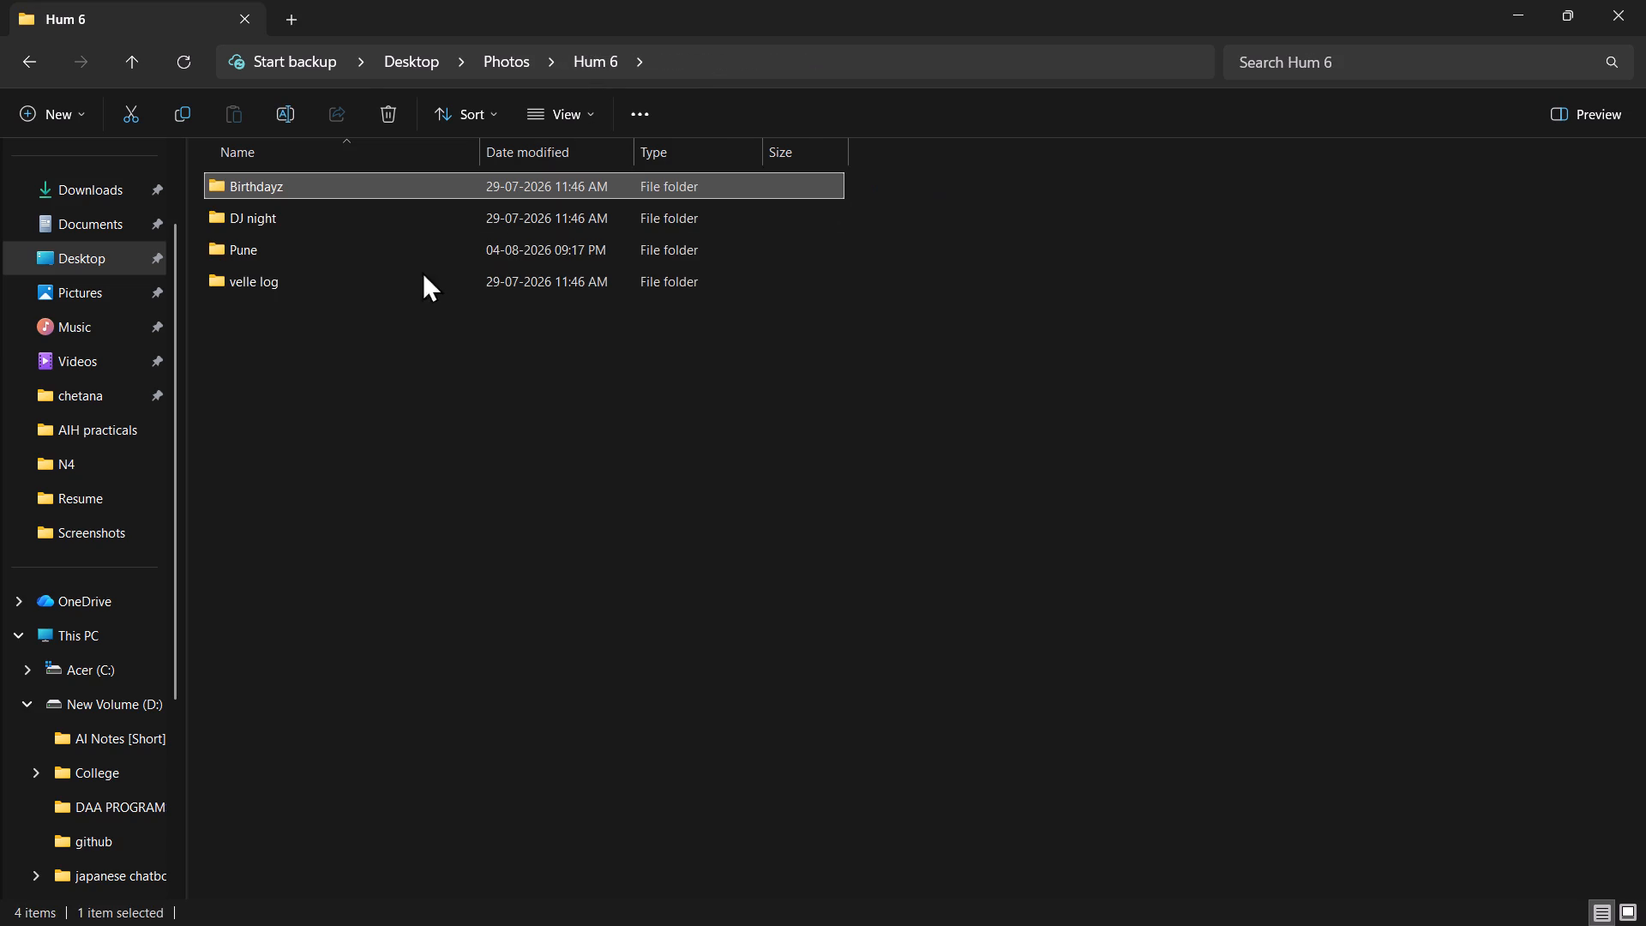
Open the Pune folder in Hum 6 and browse its photos through to the end.
{"action": "double_click", "coordinate": [375, 258]}
{"action": "scroll", "coordinate": [492, 465], "scroll_direction": "down", "scroll_amount": 1}
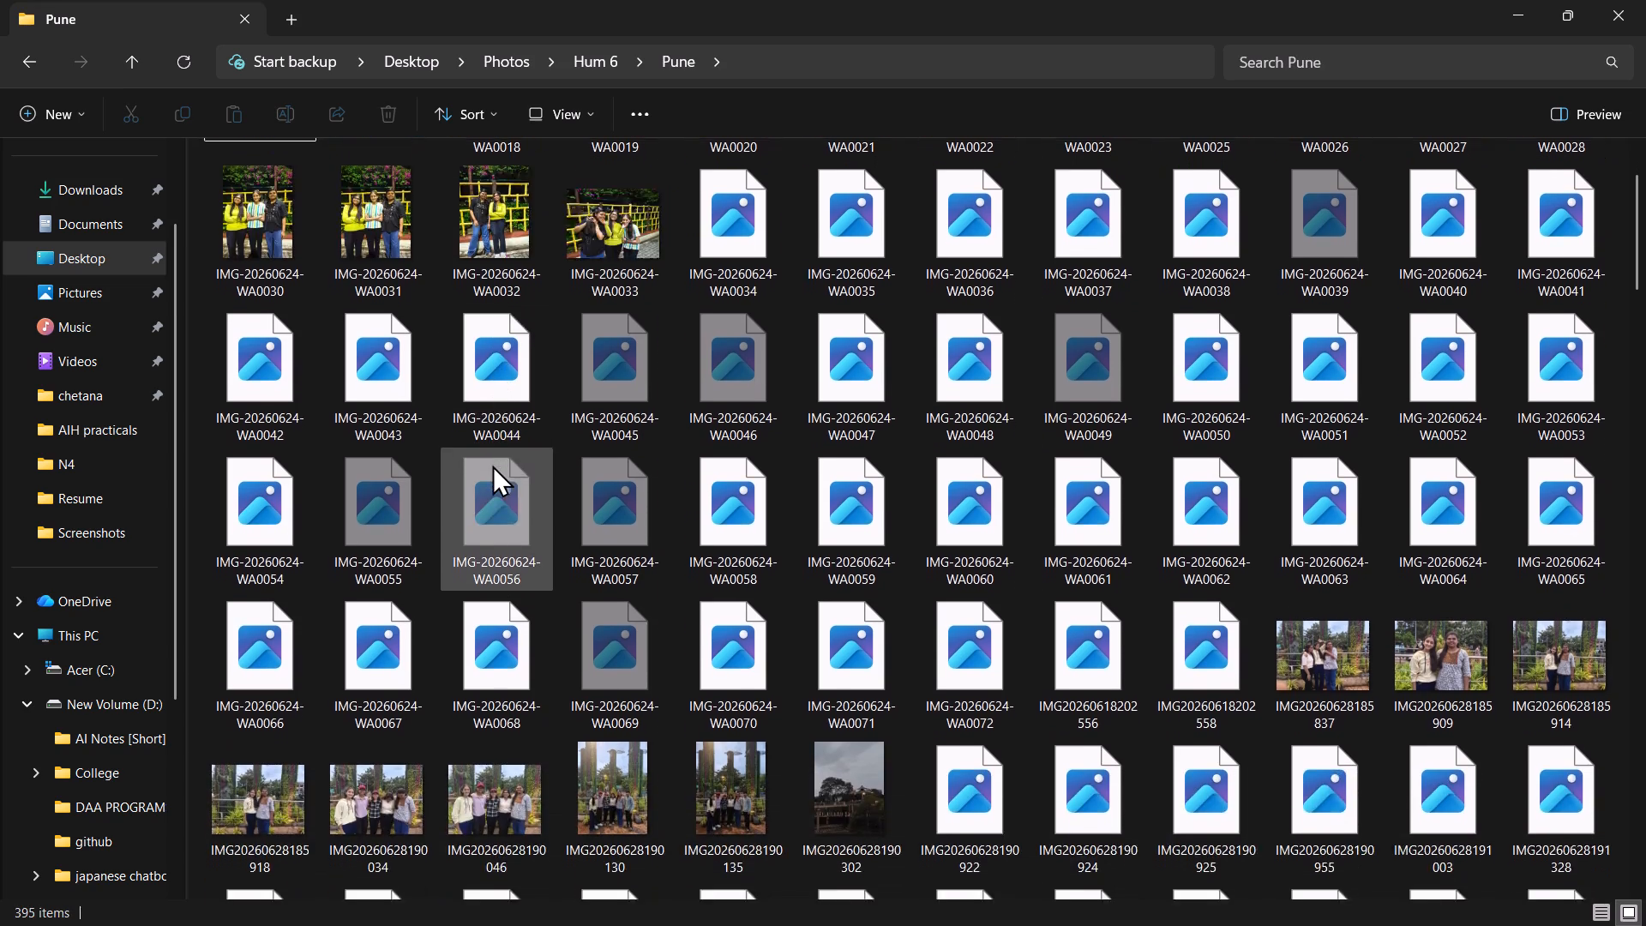
{"action": "scroll", "coordinate": [492, 465], "scroll_direction": "down", "scroll_amount": 17}
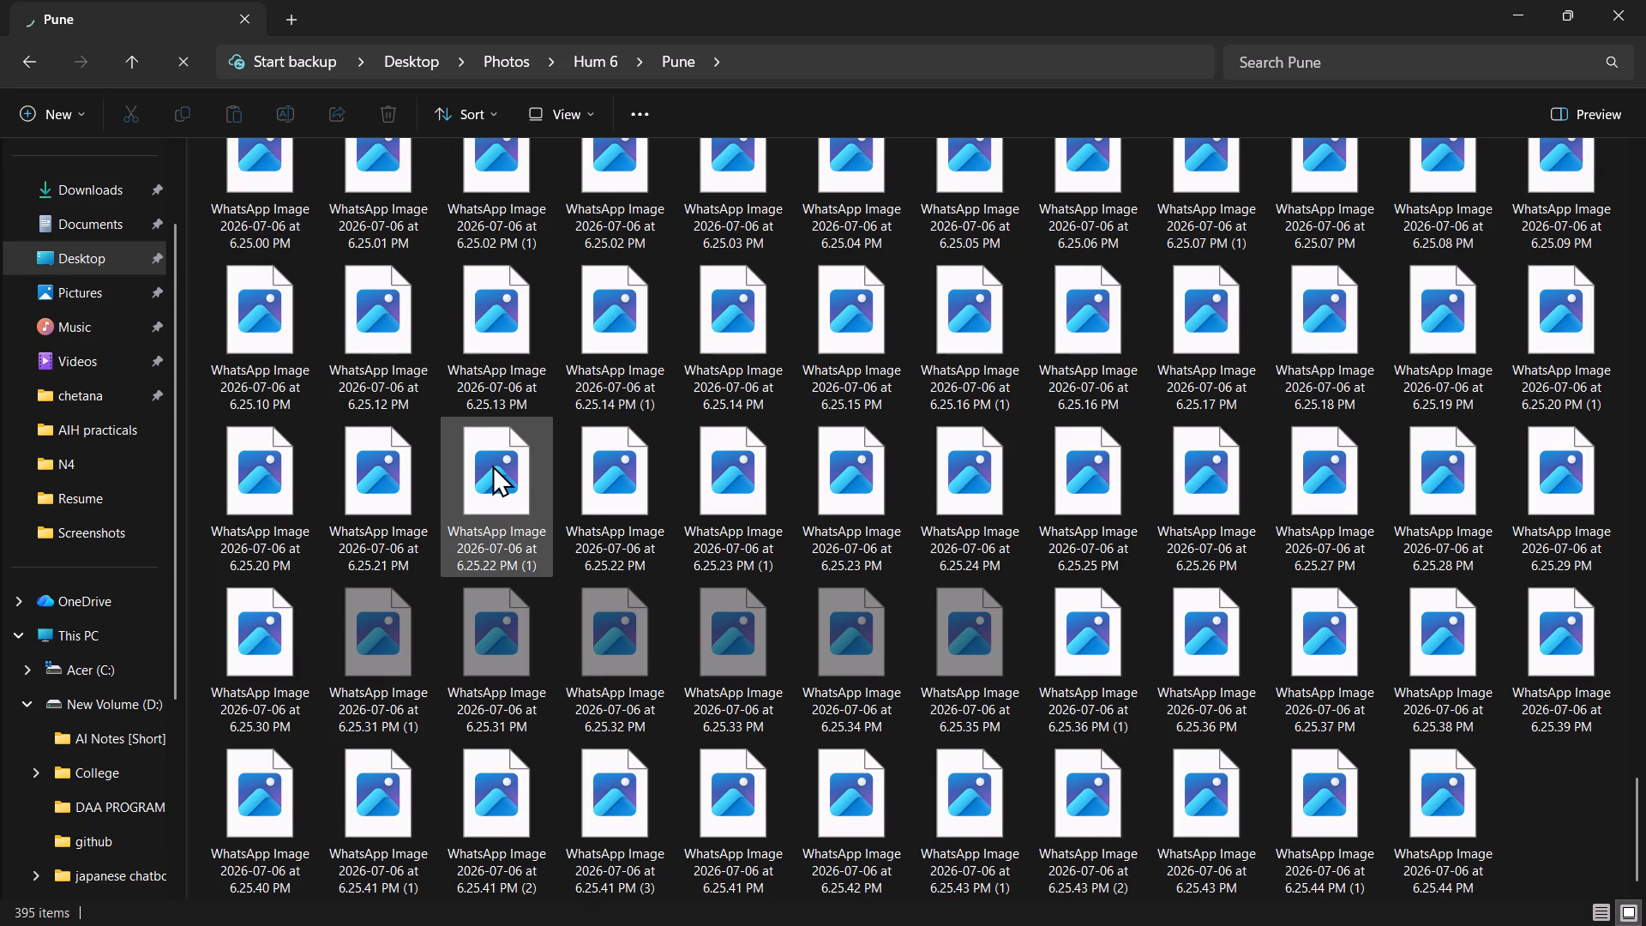
{"action": "scroll", "coordinate": [492, 465], "scroll_direction": "down", "scroll_amount": 13}
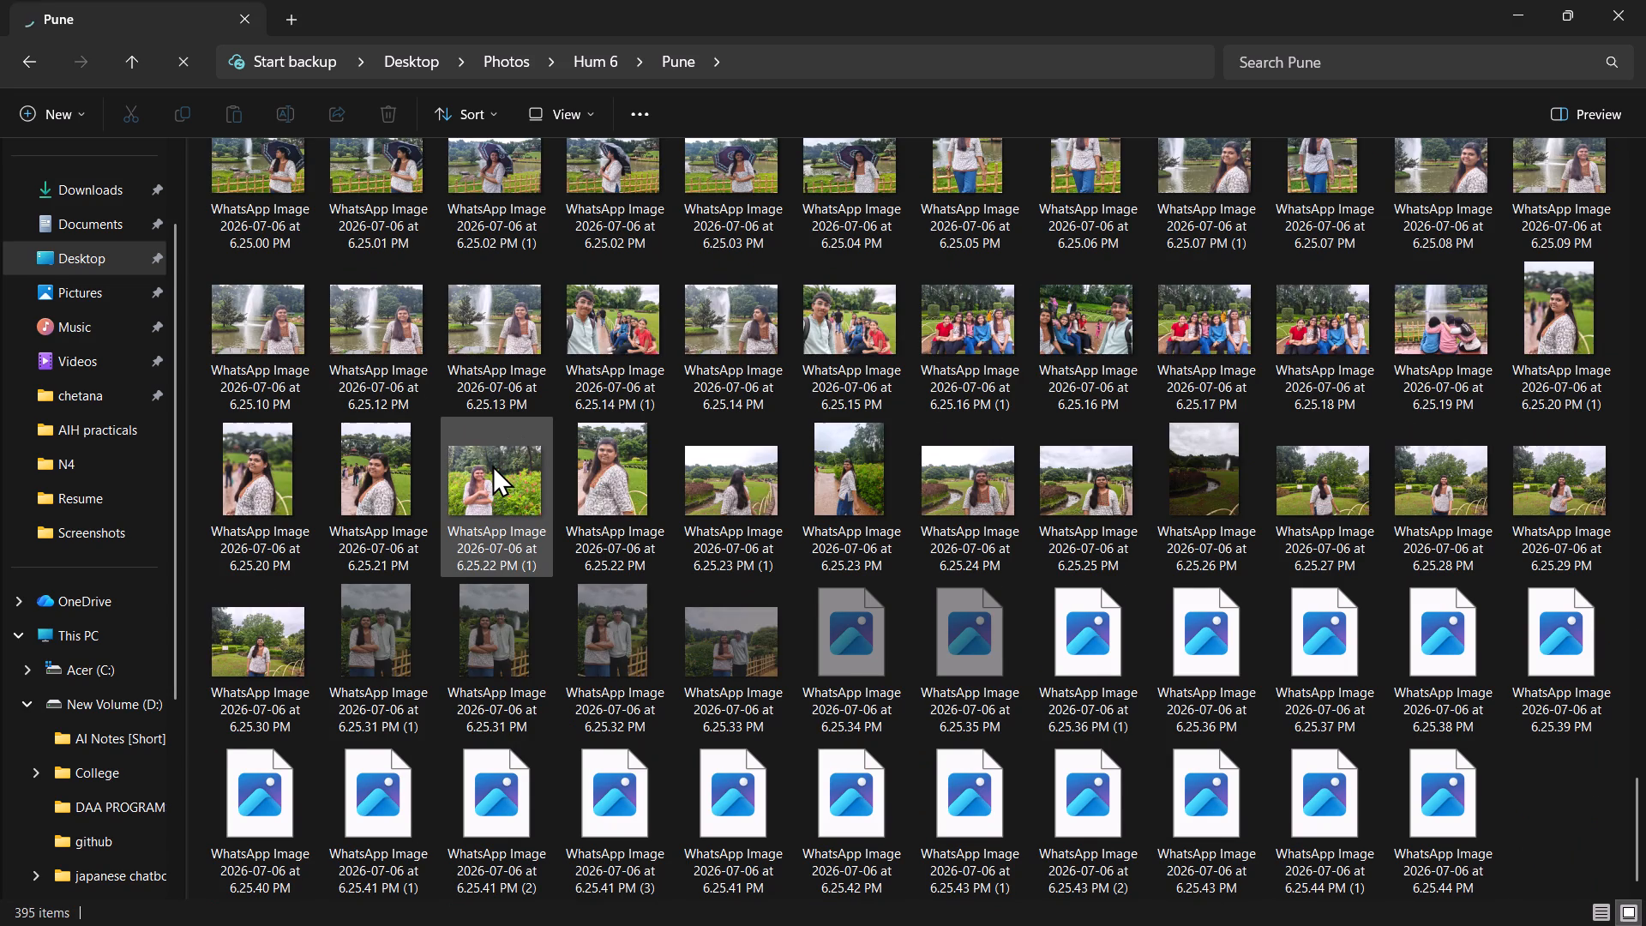
{"action": "scroll", "coordinate": [492, 465], "scroll_direction": "down", "scroll_amount": 10}
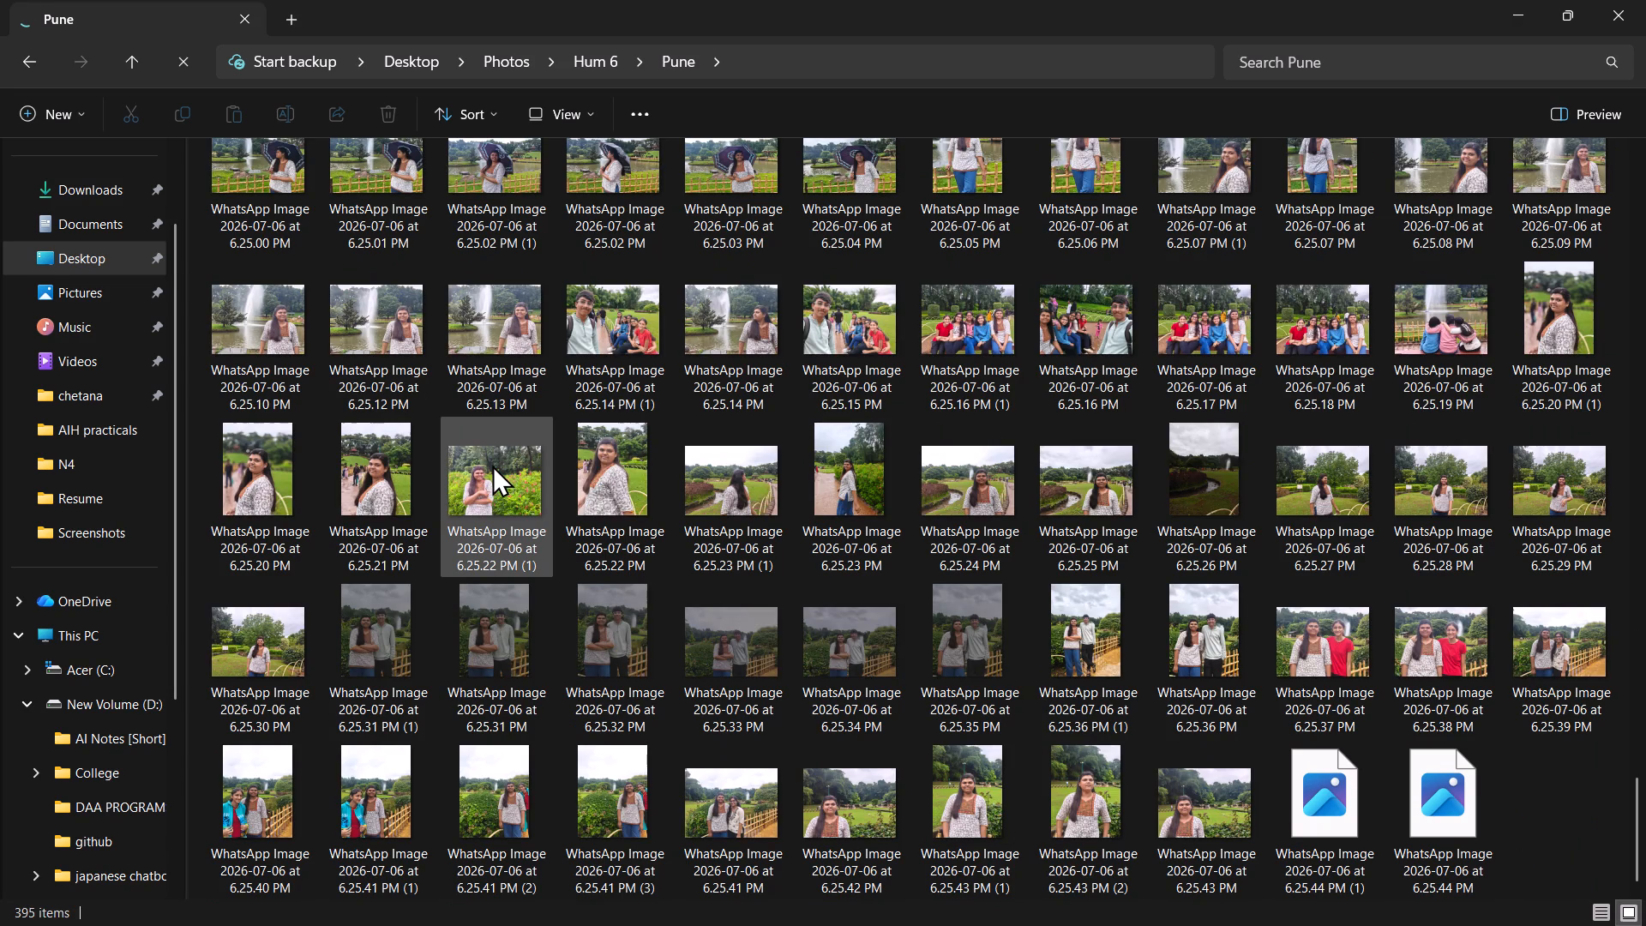
{"action": "scroll", "coordinate": [492, 465], "scroll_direction": "down", "scroll_amount": 9}
{"action": "scroll", "coordinate": [492, 465], "scroll_direction": "up", "scroll_amount": 1}
{"action": "scroll", "coordinate": [492, 465], "scroll_direction": "down", "scroll_amount": 4}
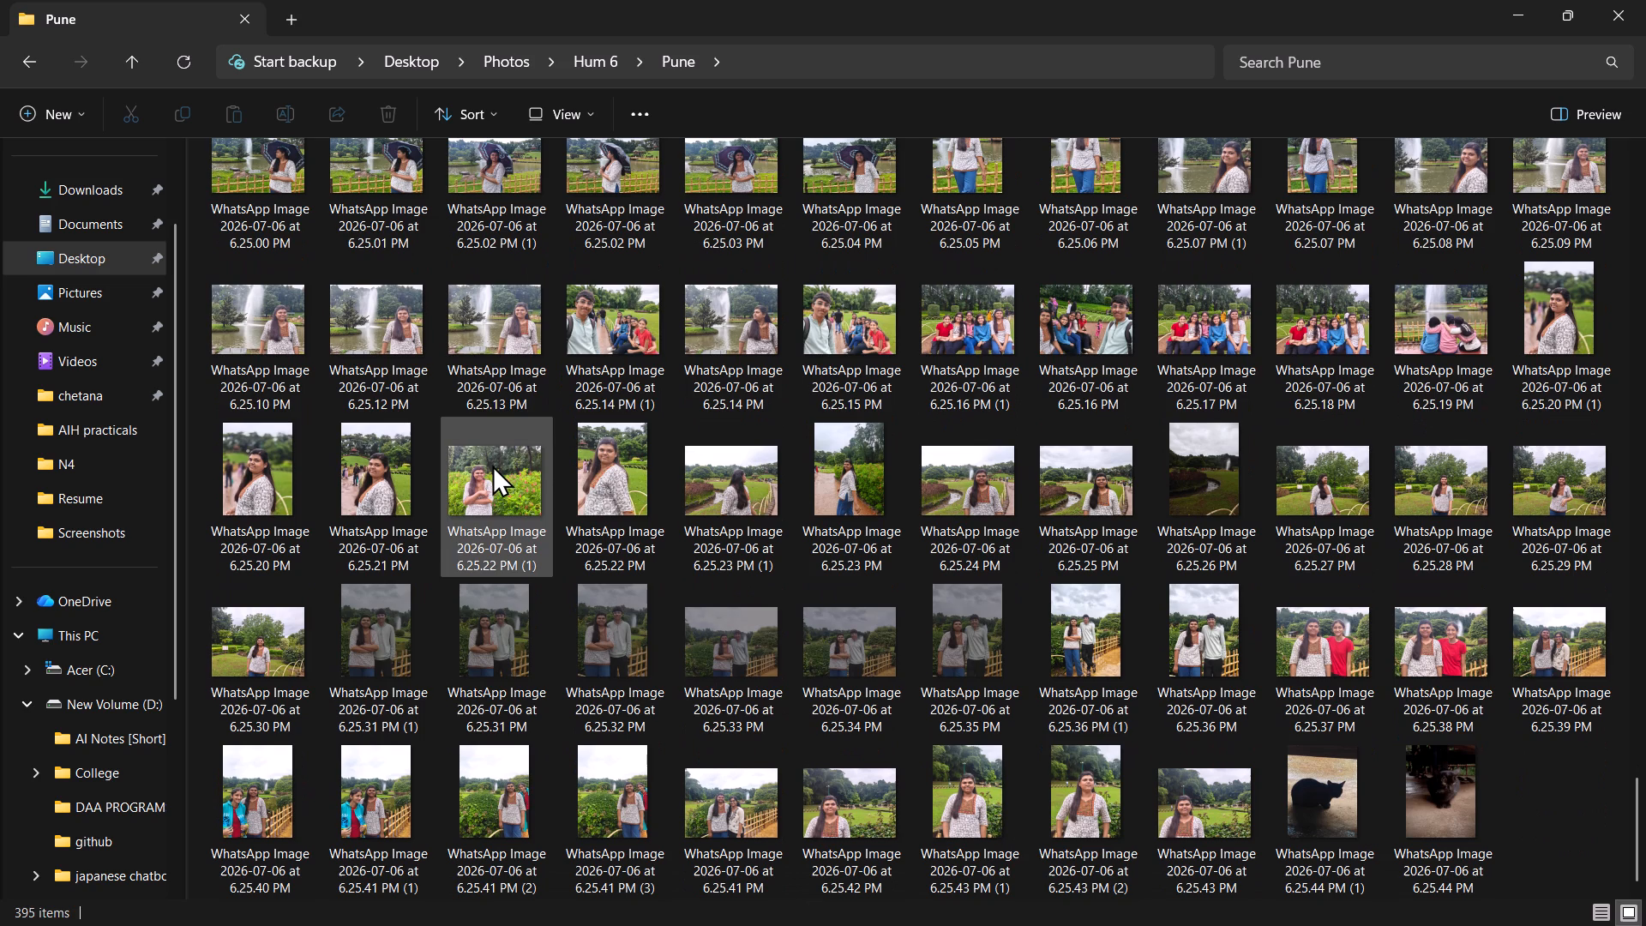
View the photo WhatsApp Image 2026-07-06 at 6.25.43 PM at larger size and close it.
{"action": "double_click", "coordinate": [1174, 797]}
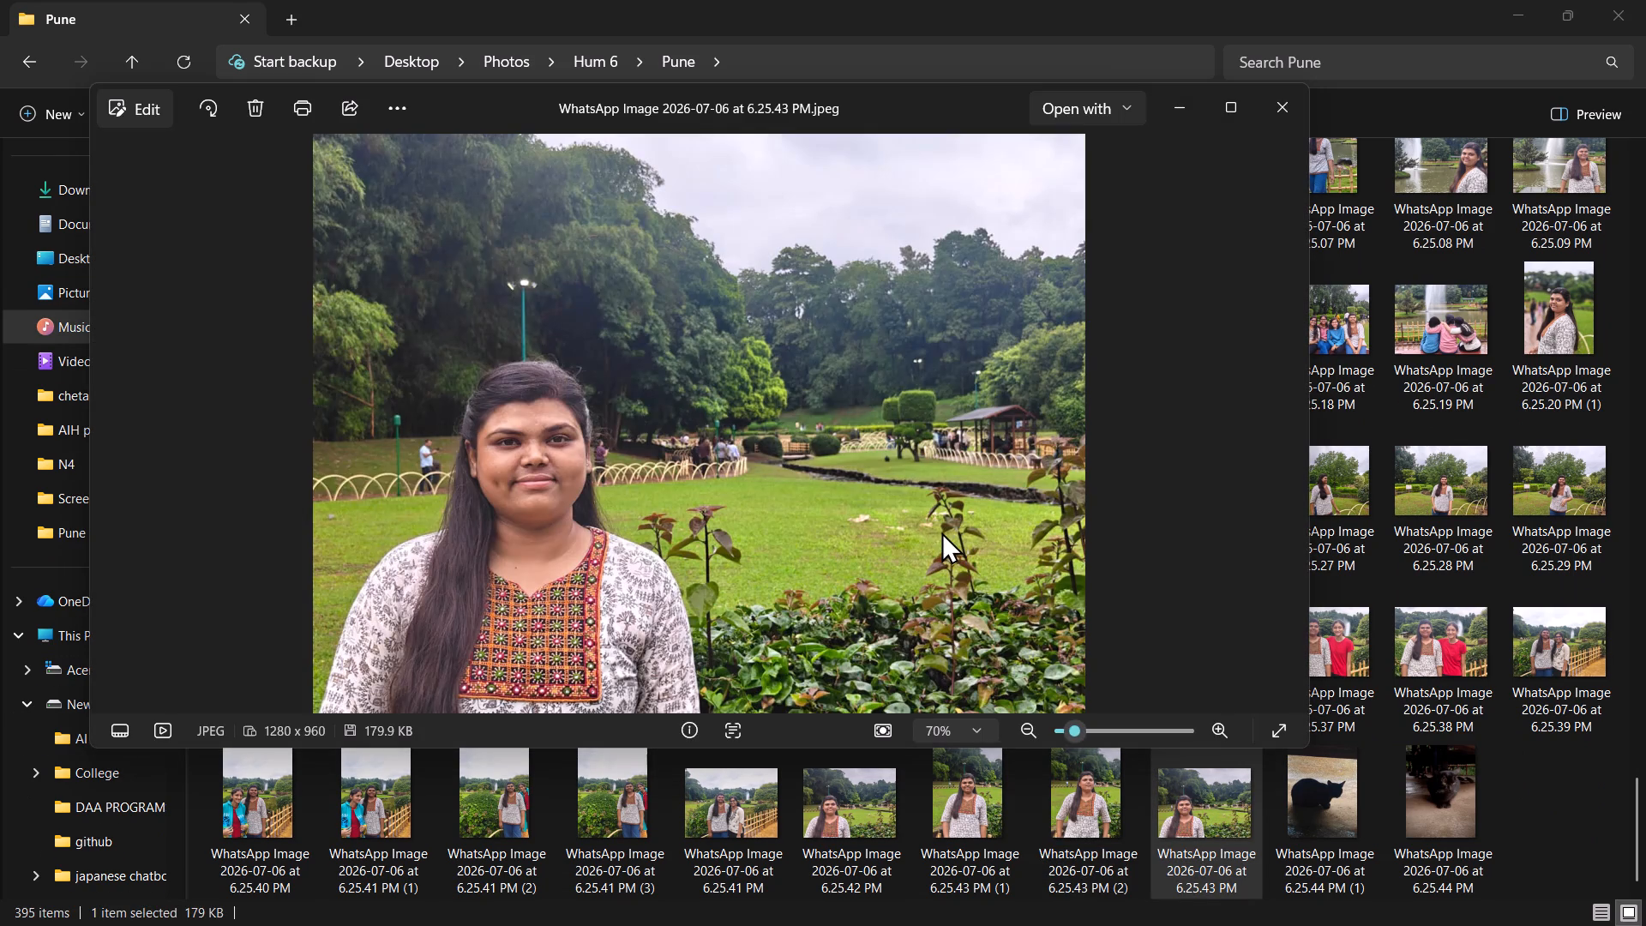
{"action": "left_click", "coordinate": [1274, 101]}
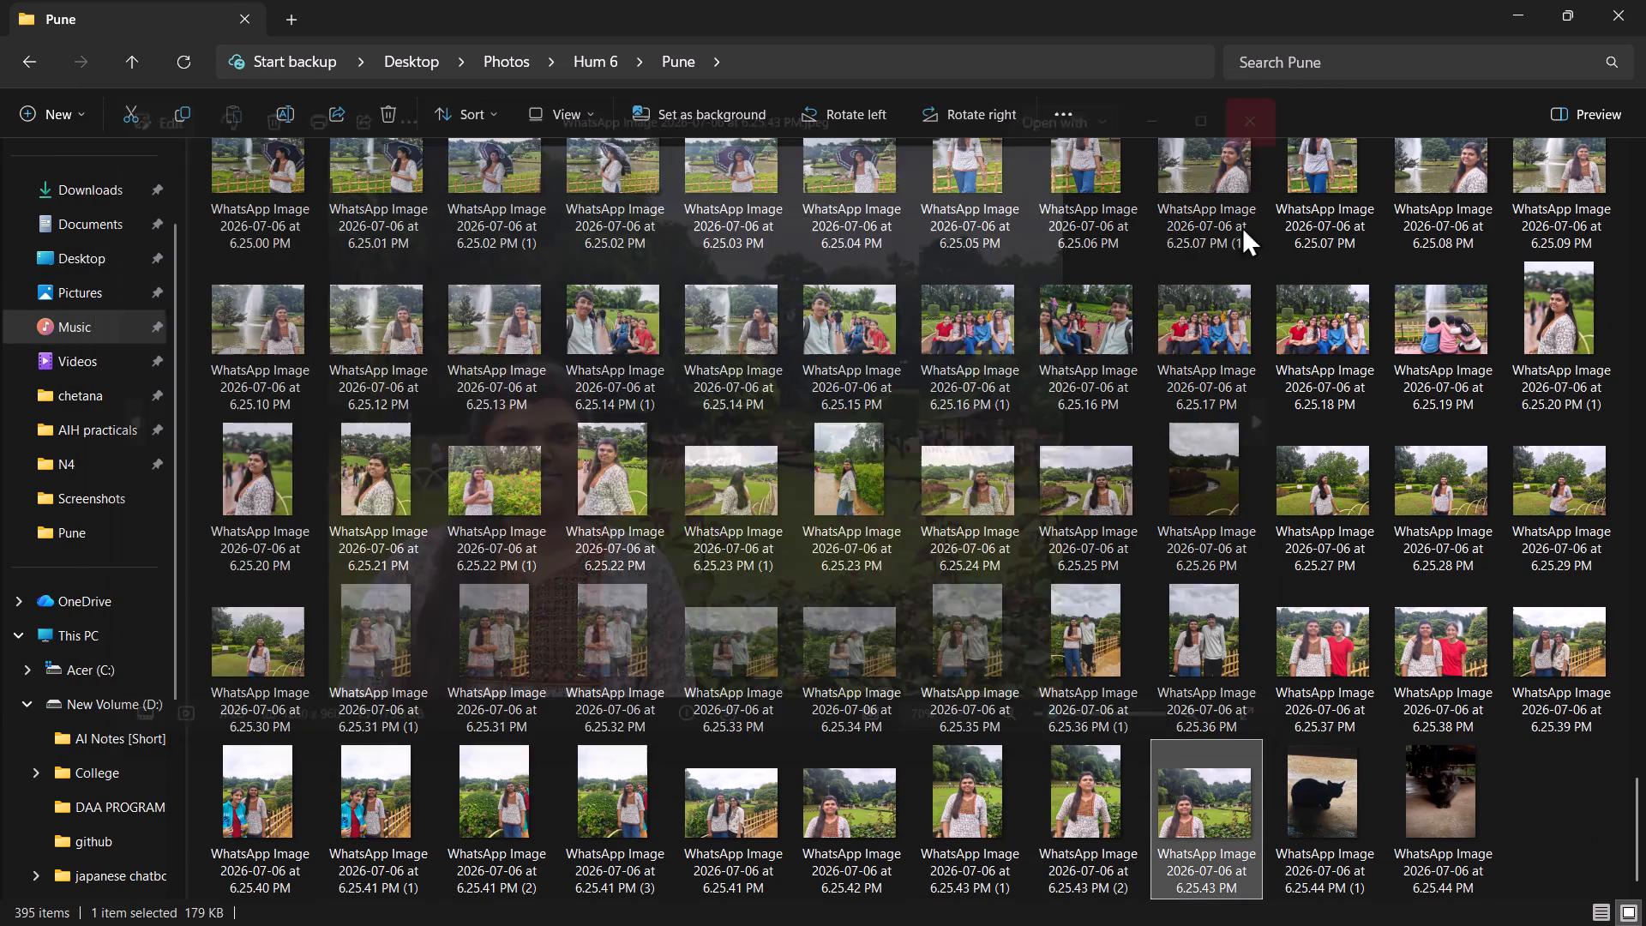
Look back through the Pune photos from the end to the start of the folder.
{"action": "scroll", "coordinate": [1206, 292], "scroll_direction": "up", "scroll_amount": 2}
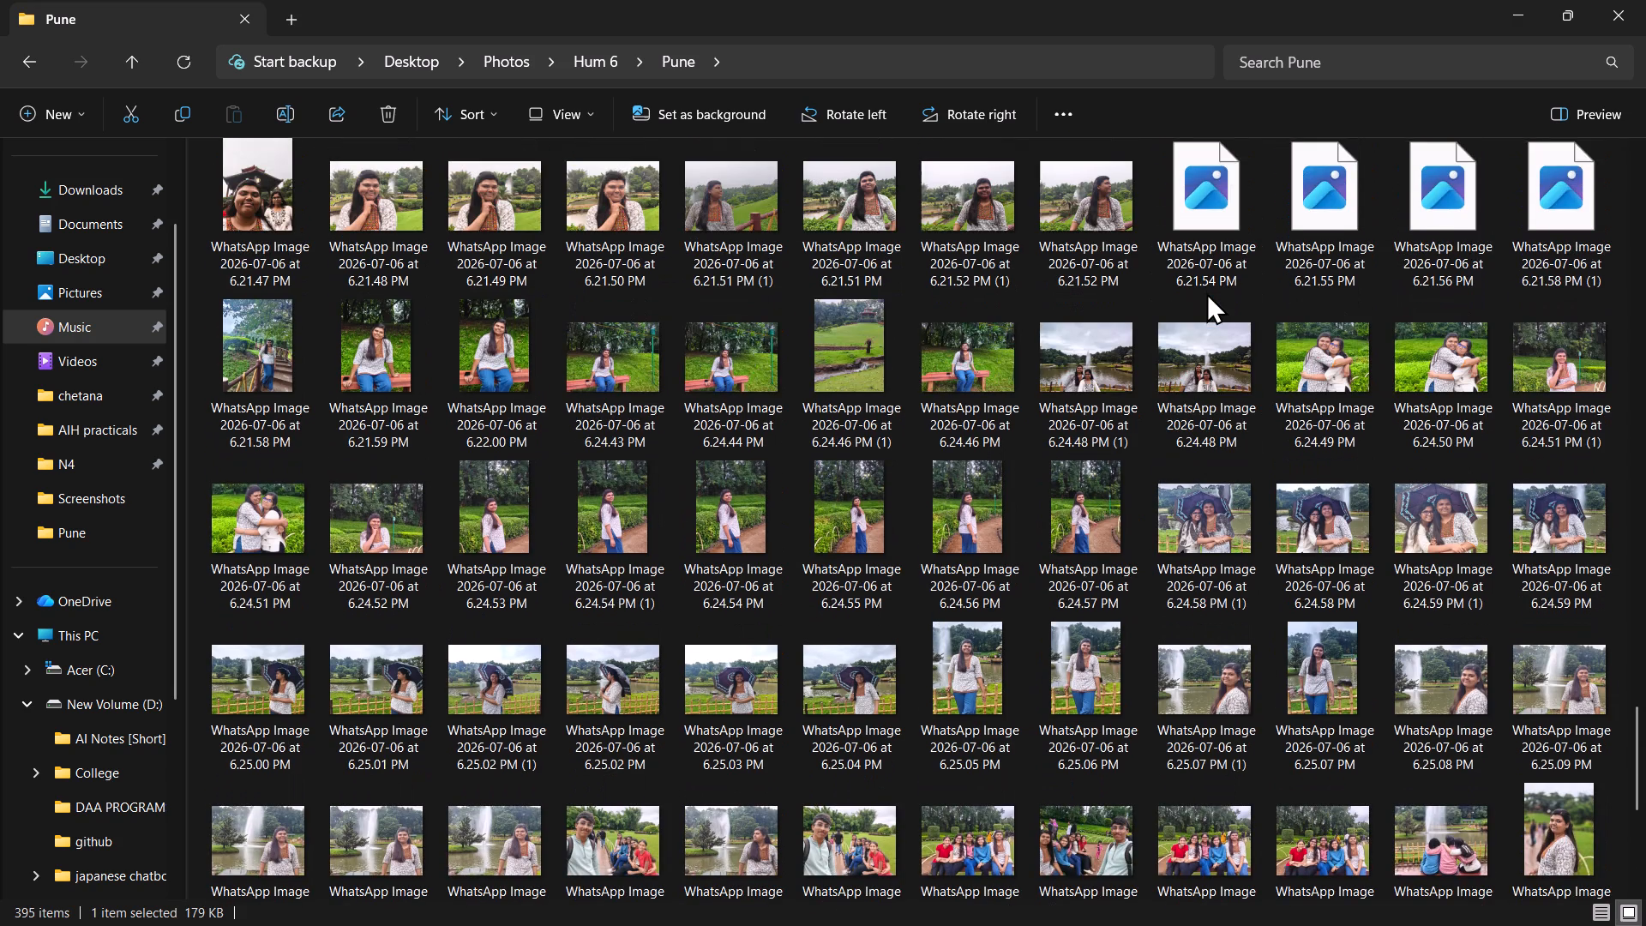
{"action": "scroll", "coordinate": [1206, 292], "scroll_direction": "up", "scroll_amount": 5}
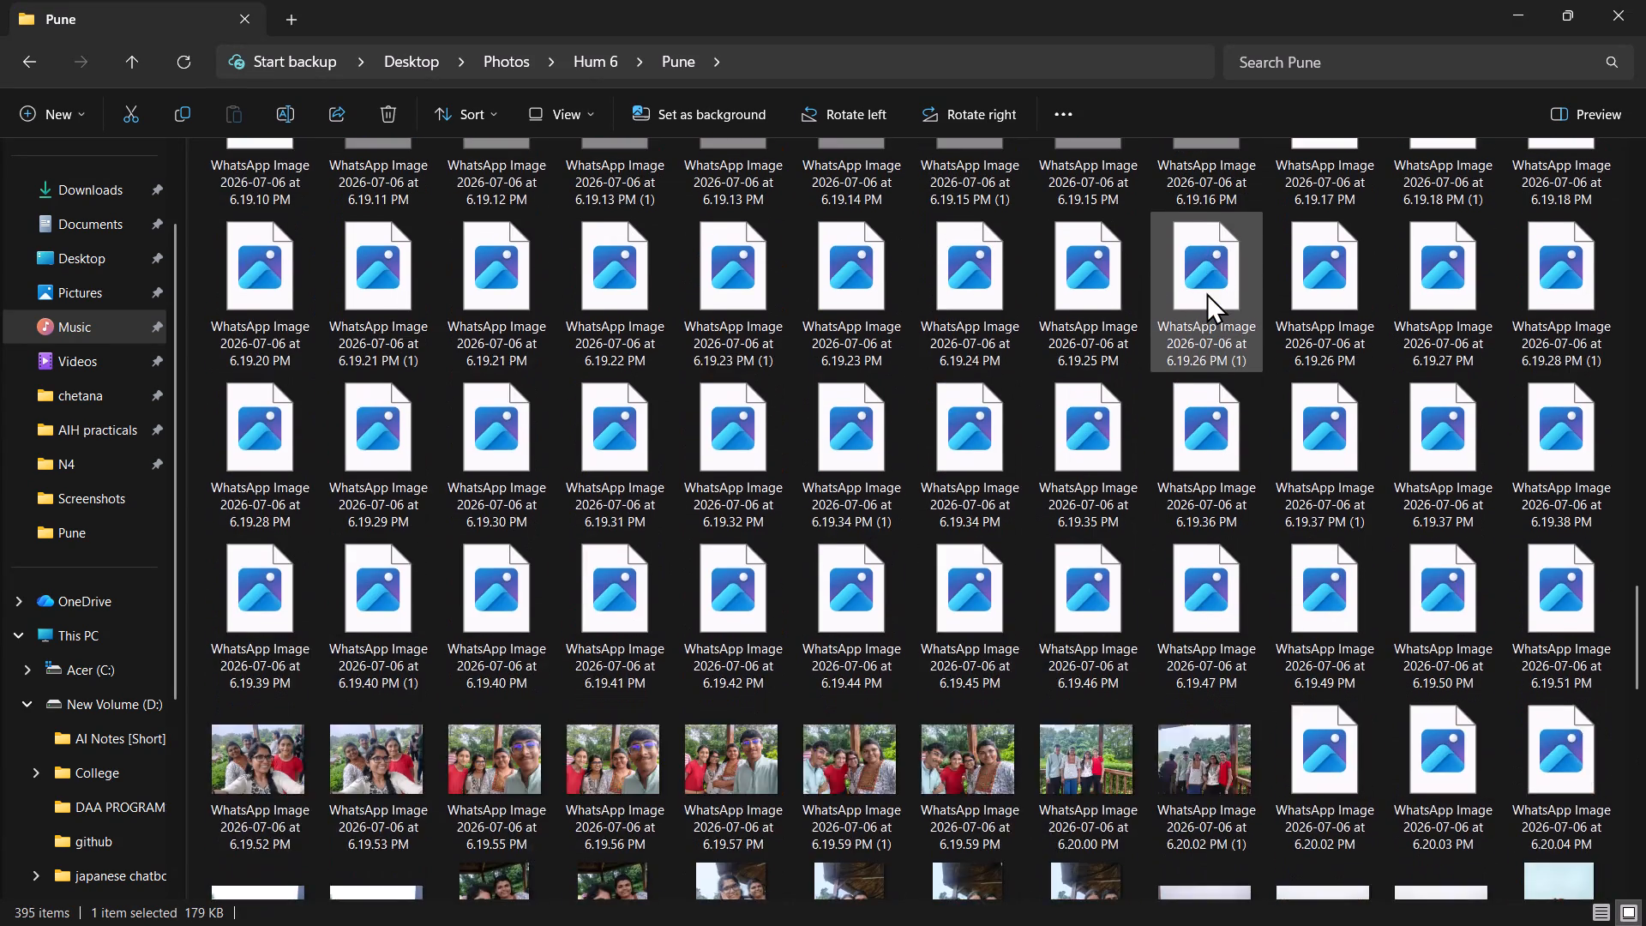
{"action": "scroll", "coordinate": [1206, 292], "scroll_direction": "up", "scroll_amount": 5}
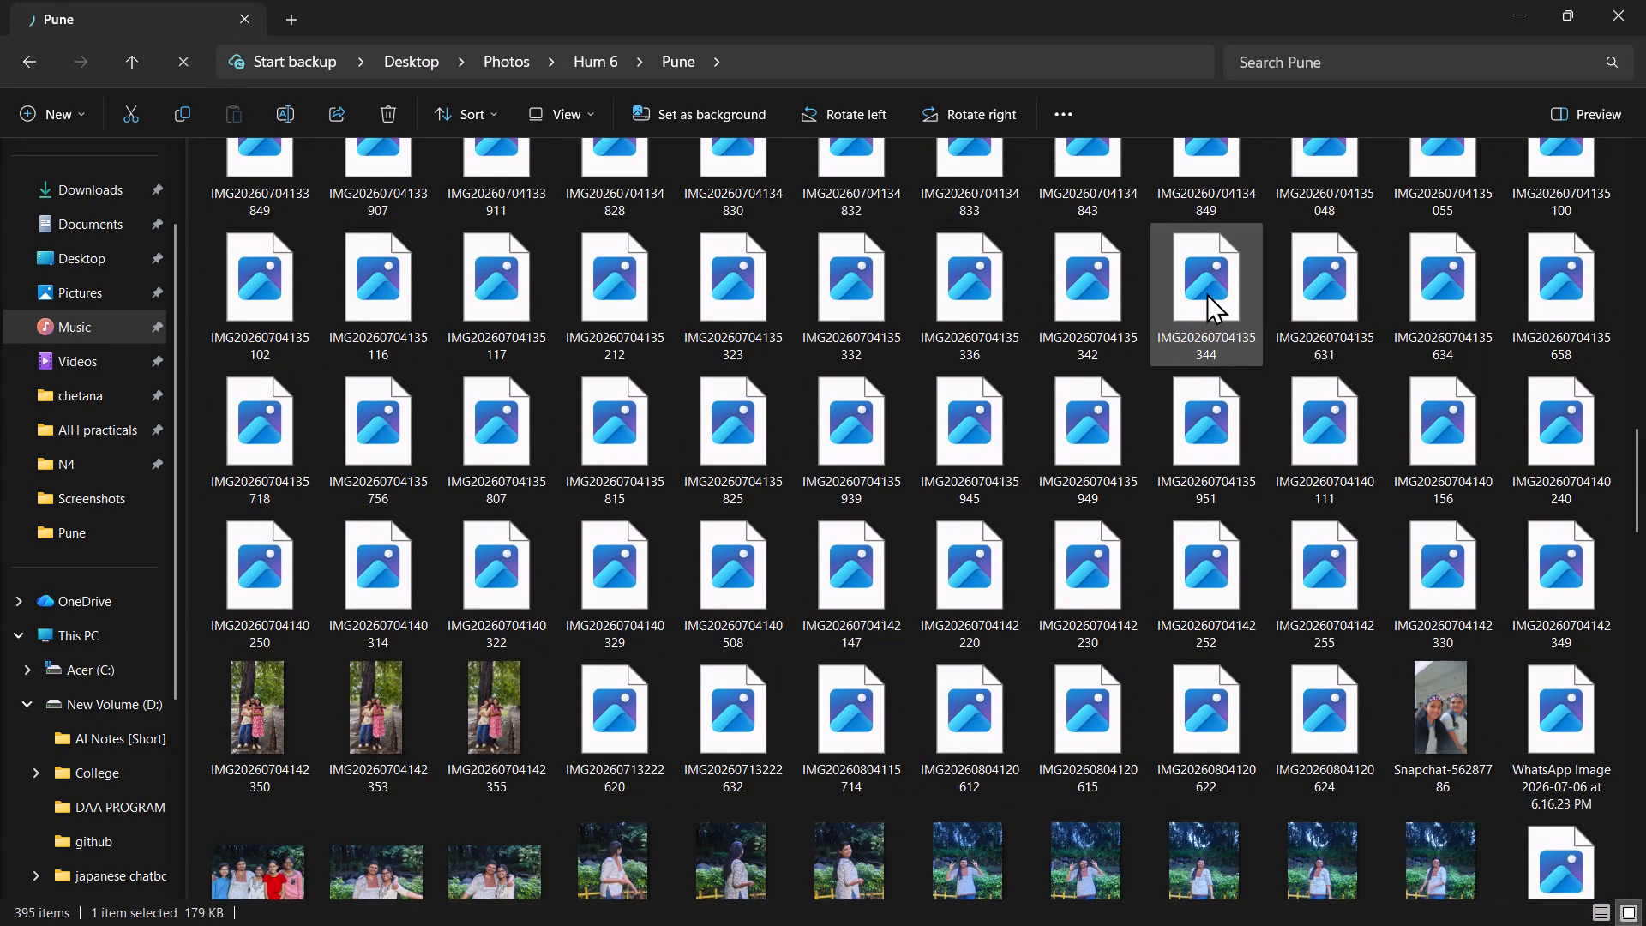
{"action": "scroll", "coordinate": [1206, 292], "scroll_direction": "up", "scroll_amount": 3}
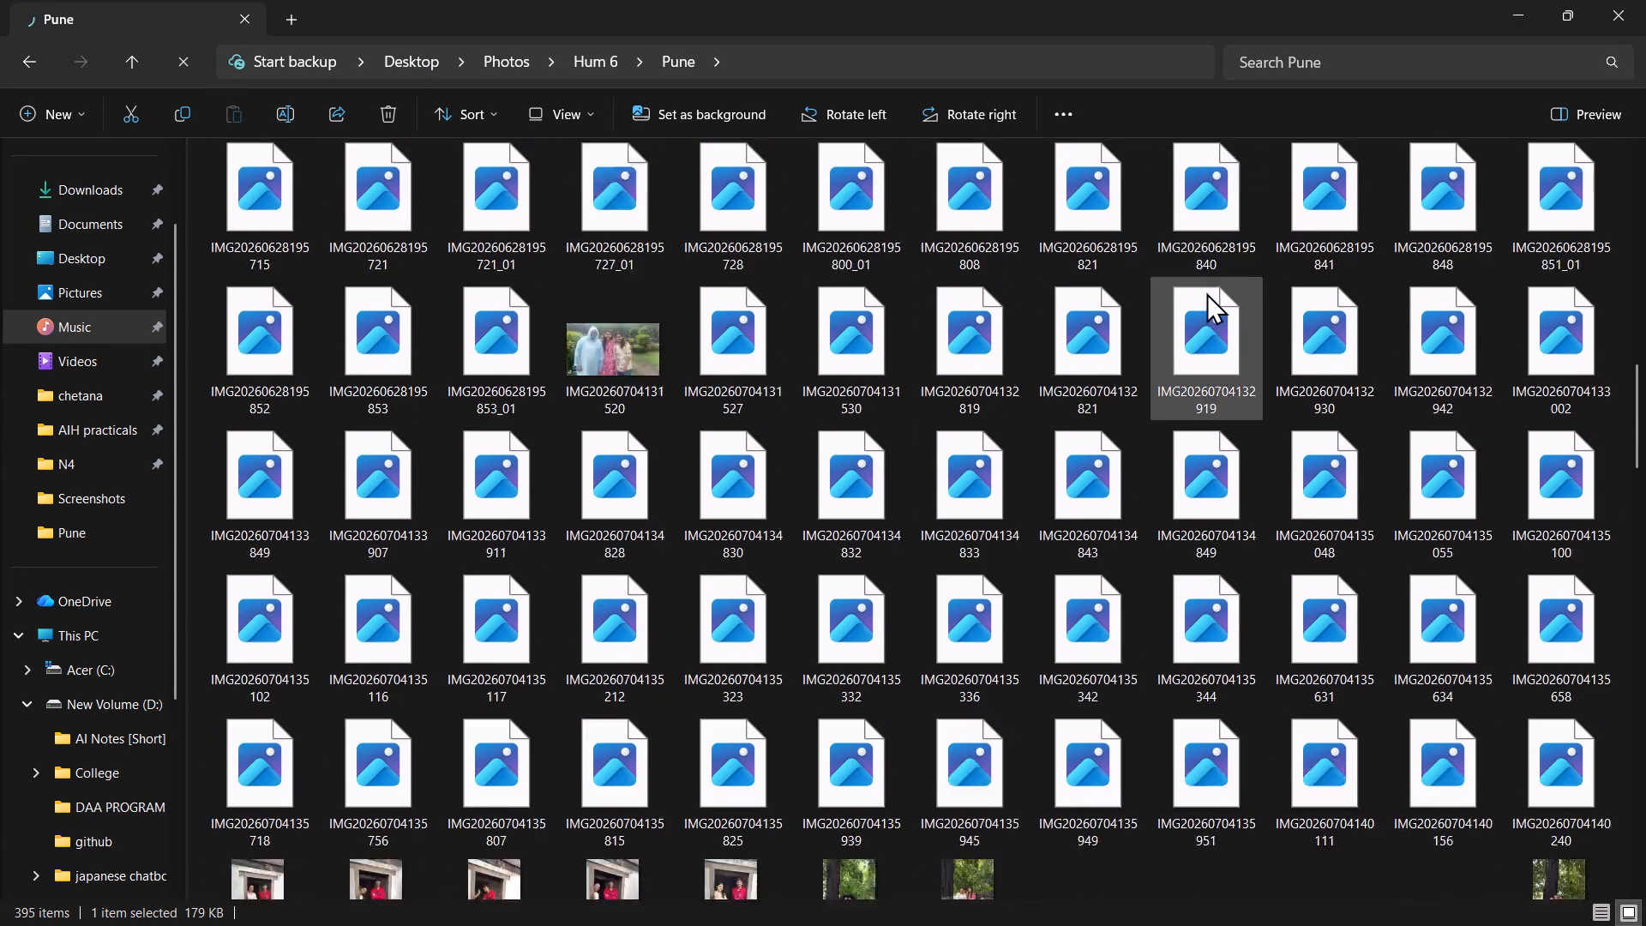
{"action": "scroll", "coordinate": [1206, 292], "scroll_direction": "up", "scroll_amount": 8}
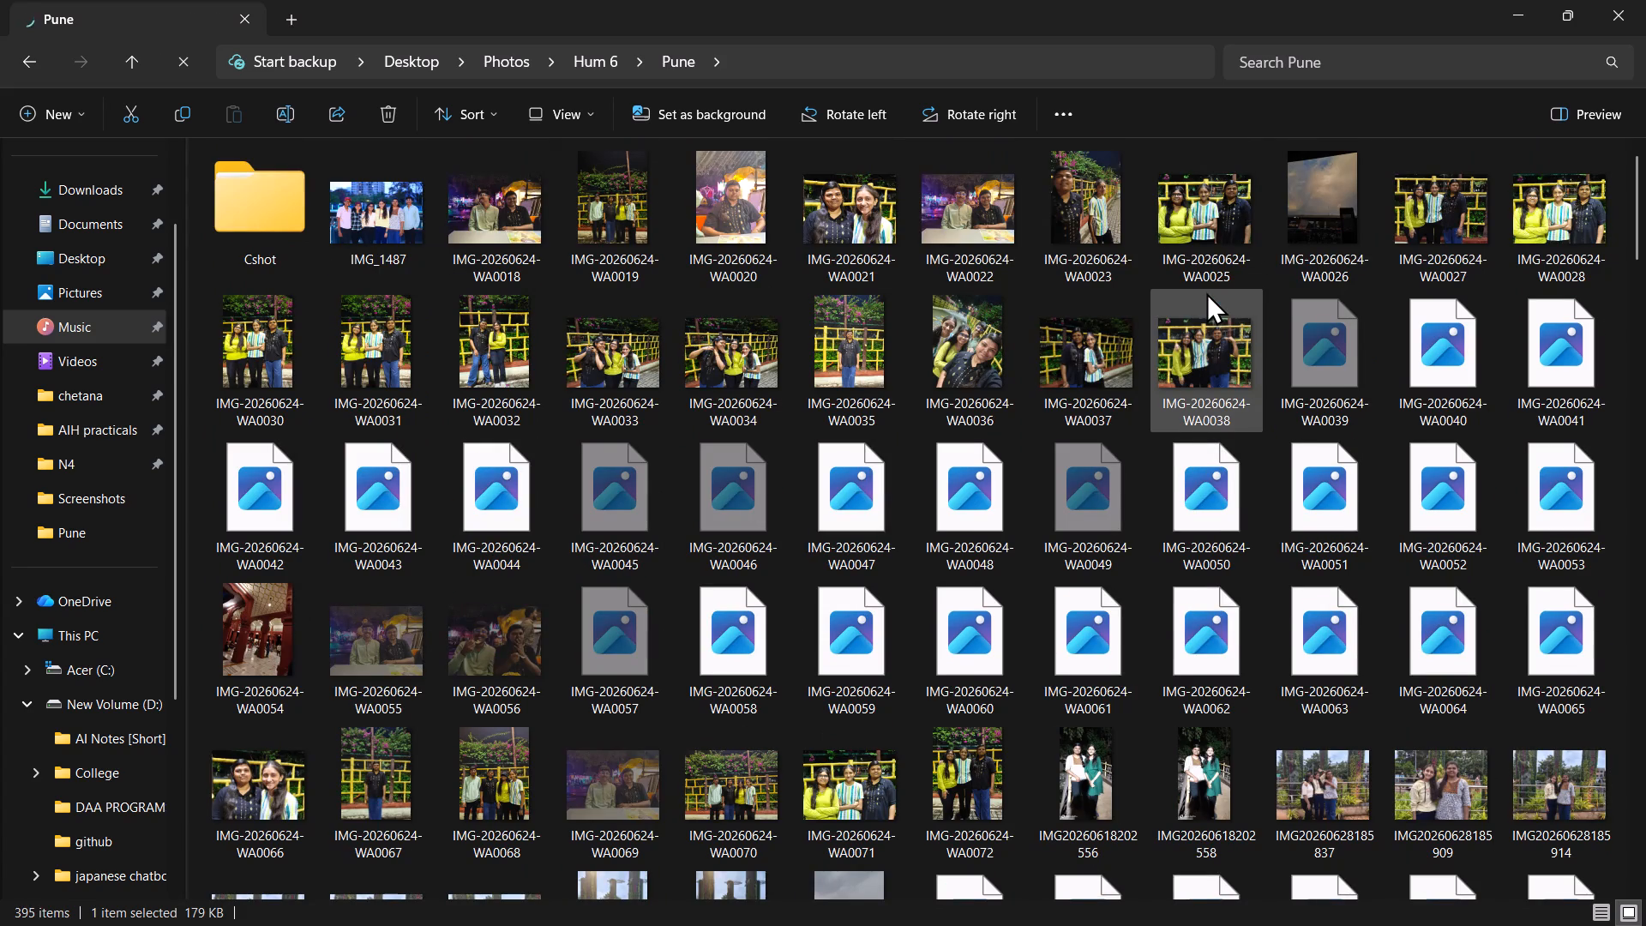
Go through the Pune photos again from the start to the WhatsApp images dated 2026-07-06.
{"action": "scroll", "coordinate": [1048, 295], "scroll_direction": "down", "scroll_amount": 1}
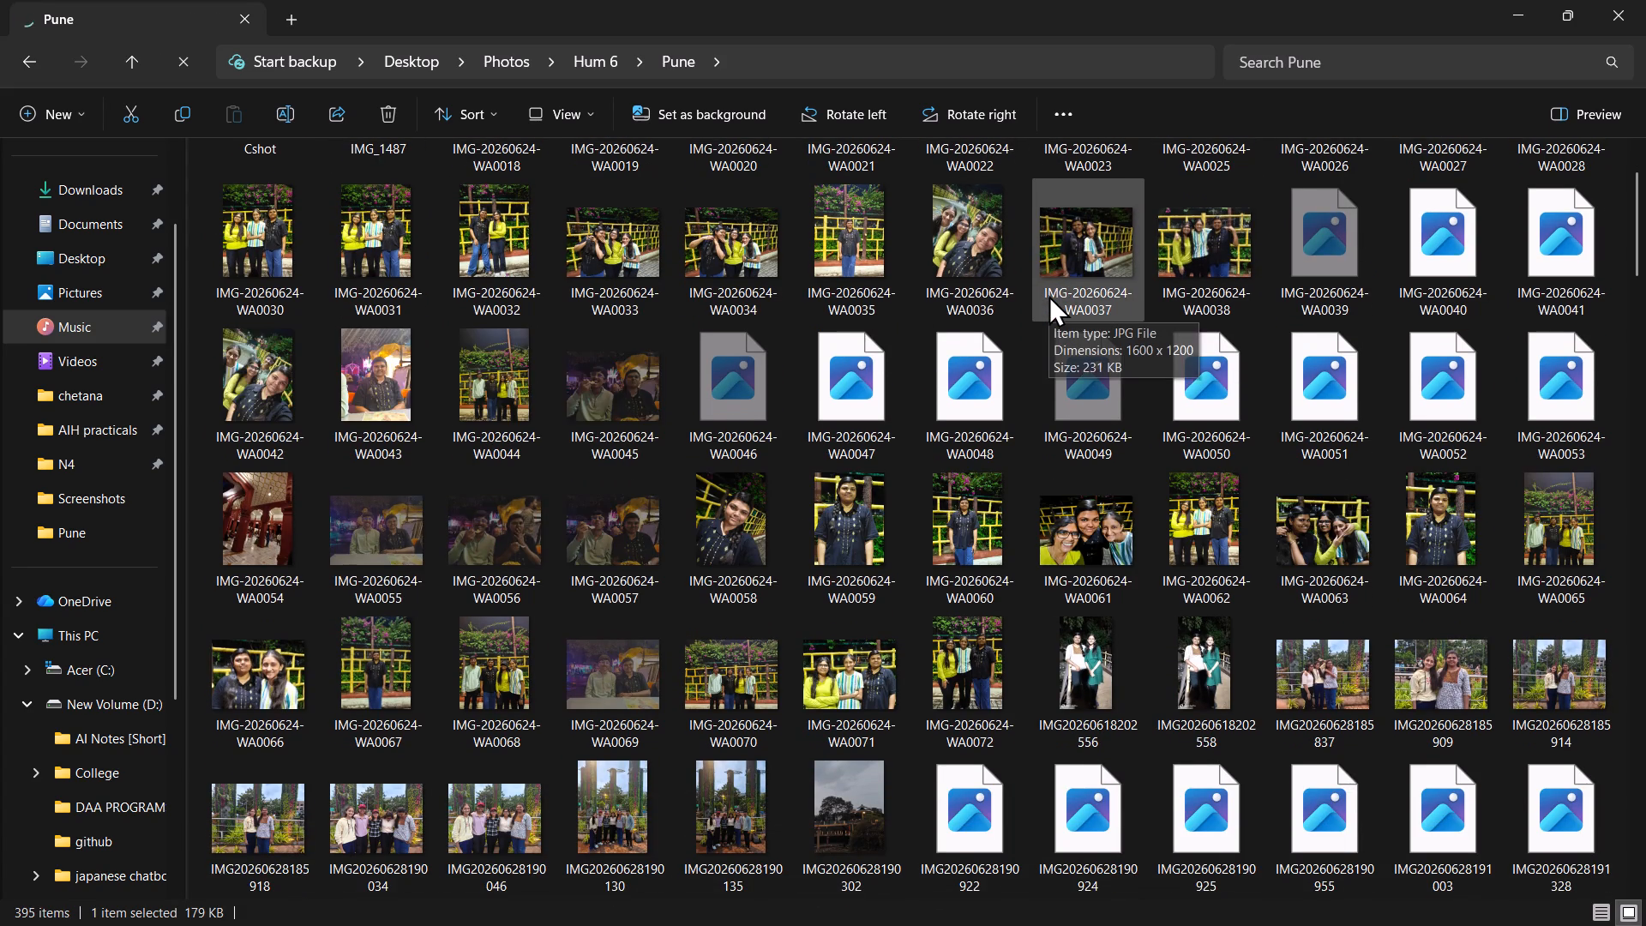
{"action": "scroll", "coordinate": [1048, 295], "scroll_direction": "down", "scroll_amount": 4}
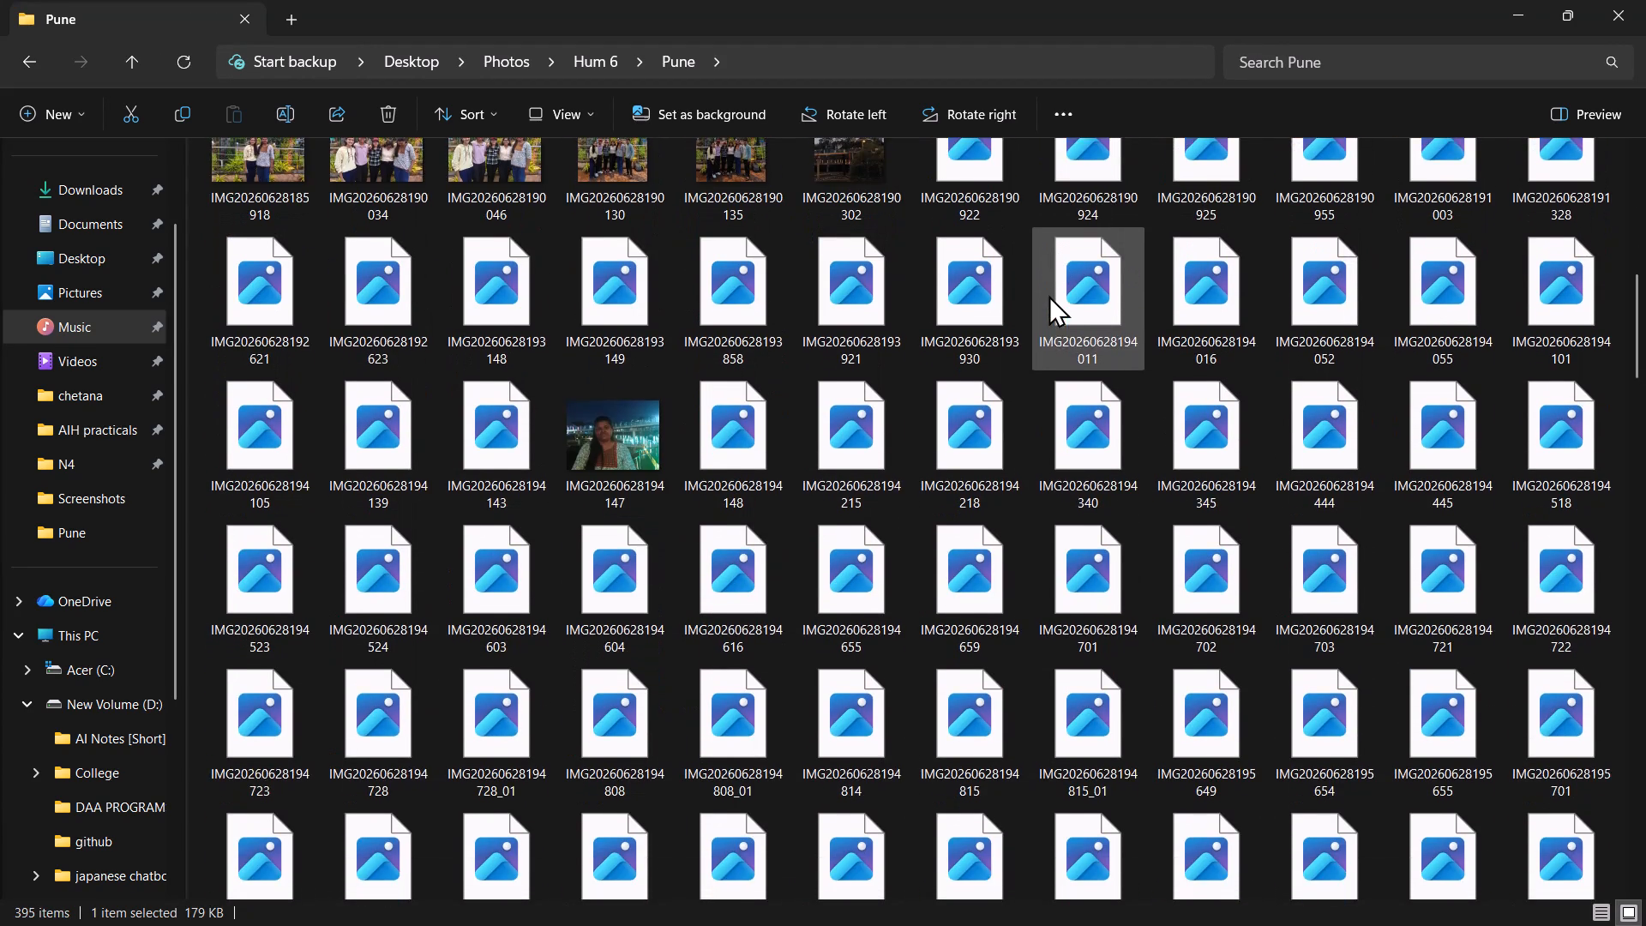
{"action": "scroll", "coordinate": [1048, 295], "scroll_direction": "down", "scroll_amount": 2}
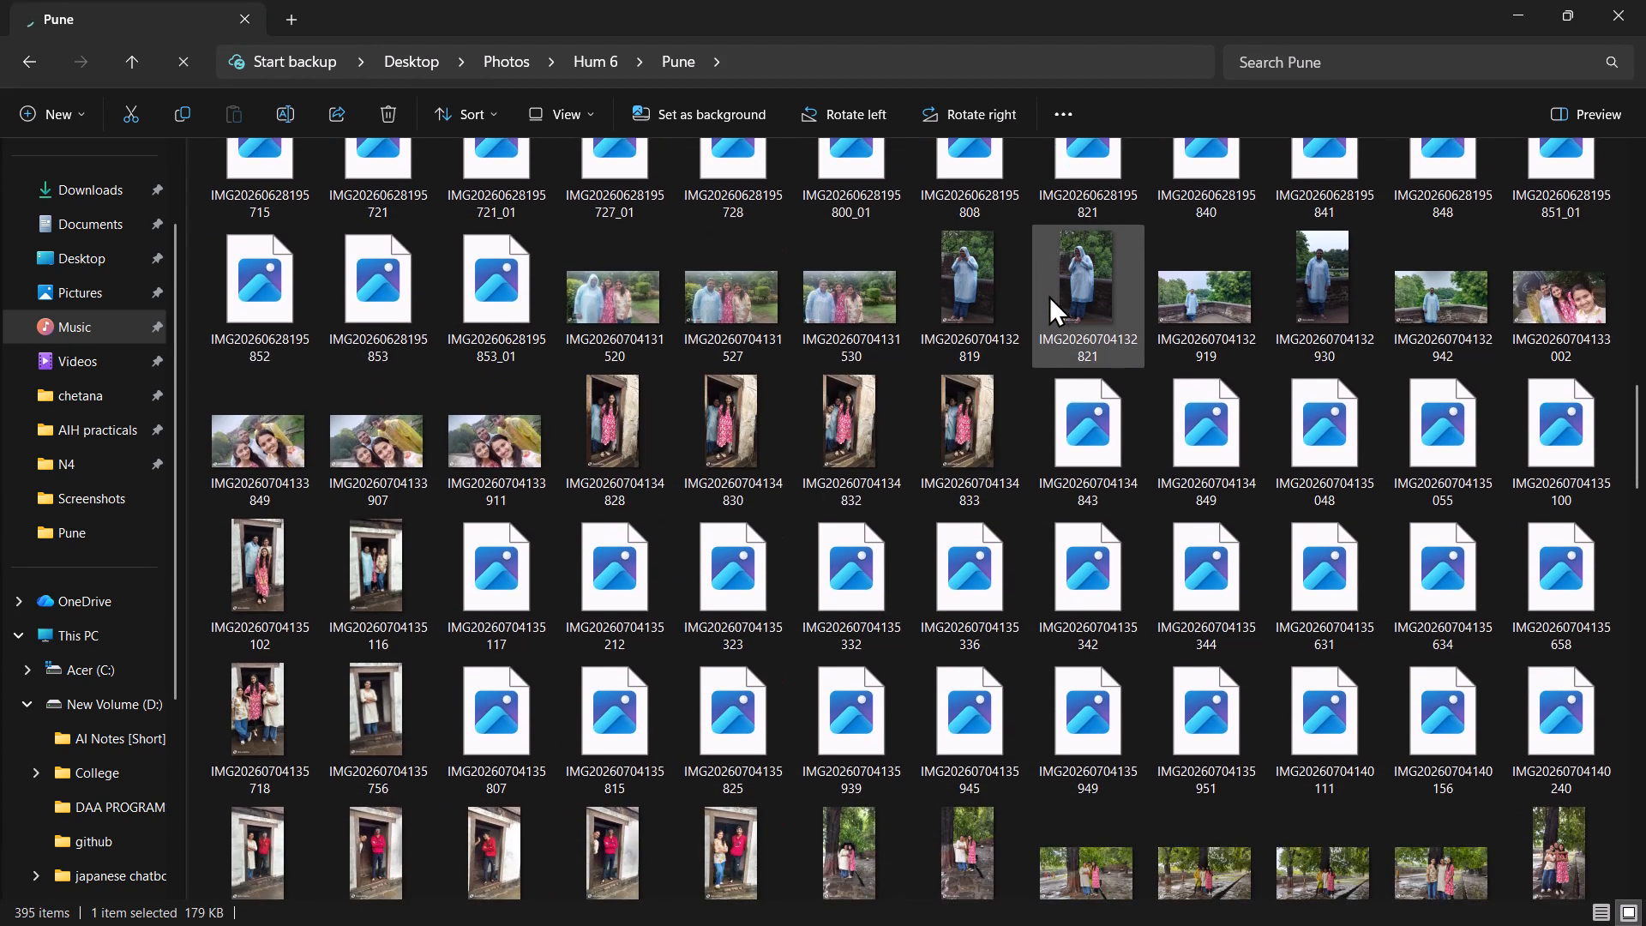
{"action": "scroll", "coordinate": [1048, 295], "scroll_direction": "down", "scroll_amount": 2}
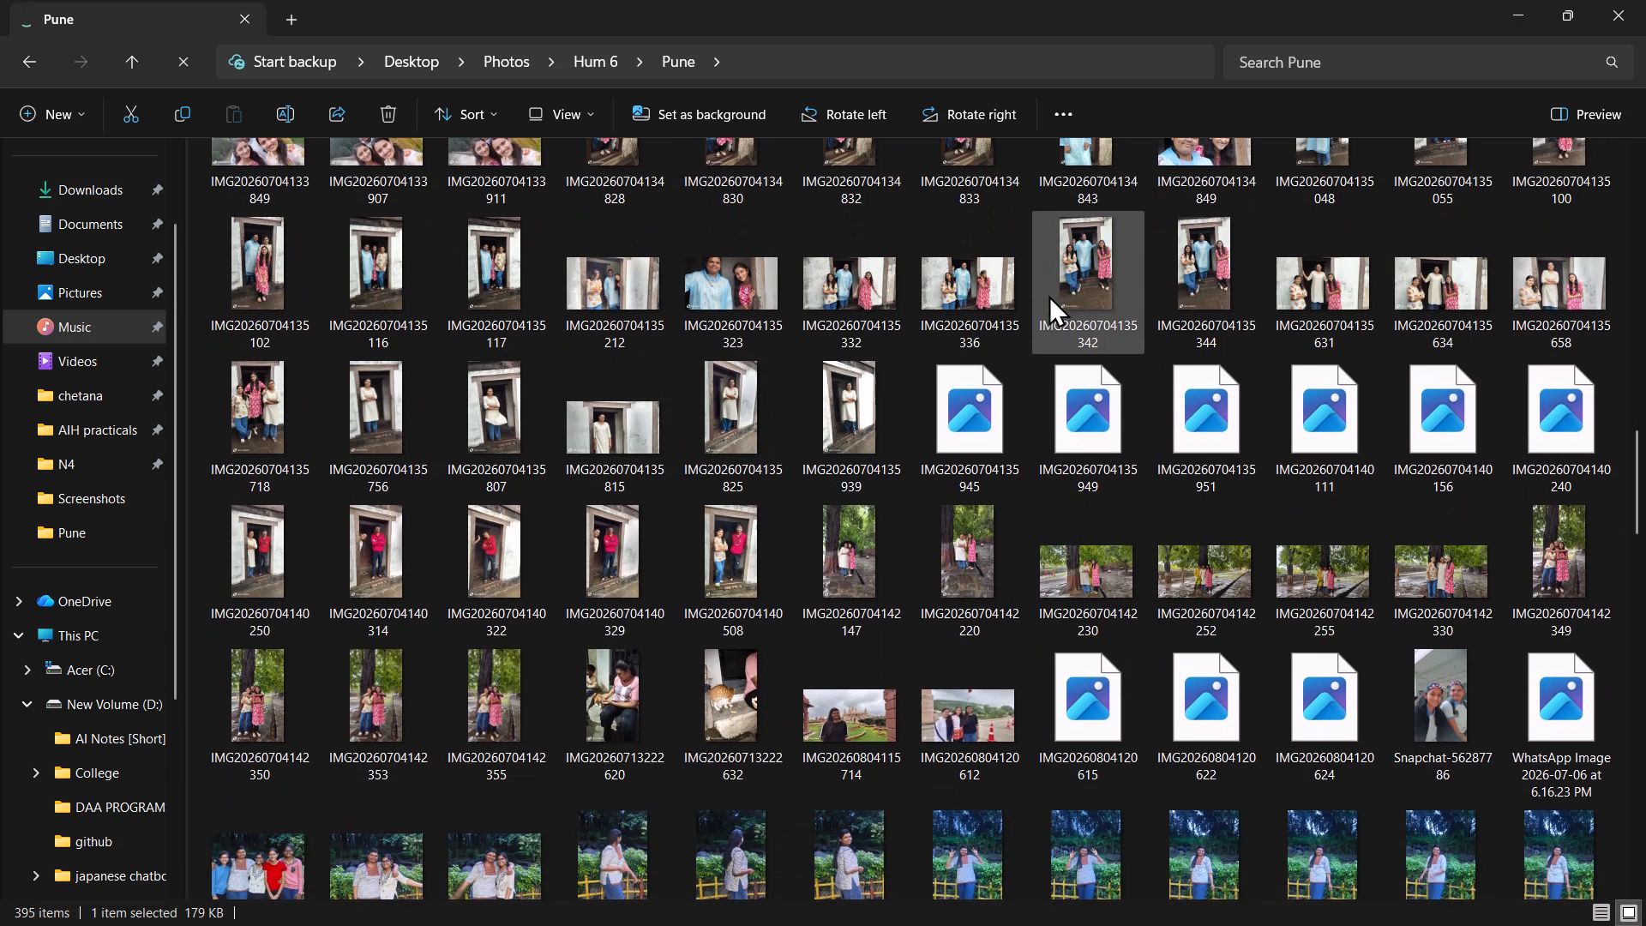
{"action": "scroll", "coordinate": [1048, 295], "scroll_direction": "down", "scroll_amount": 3}
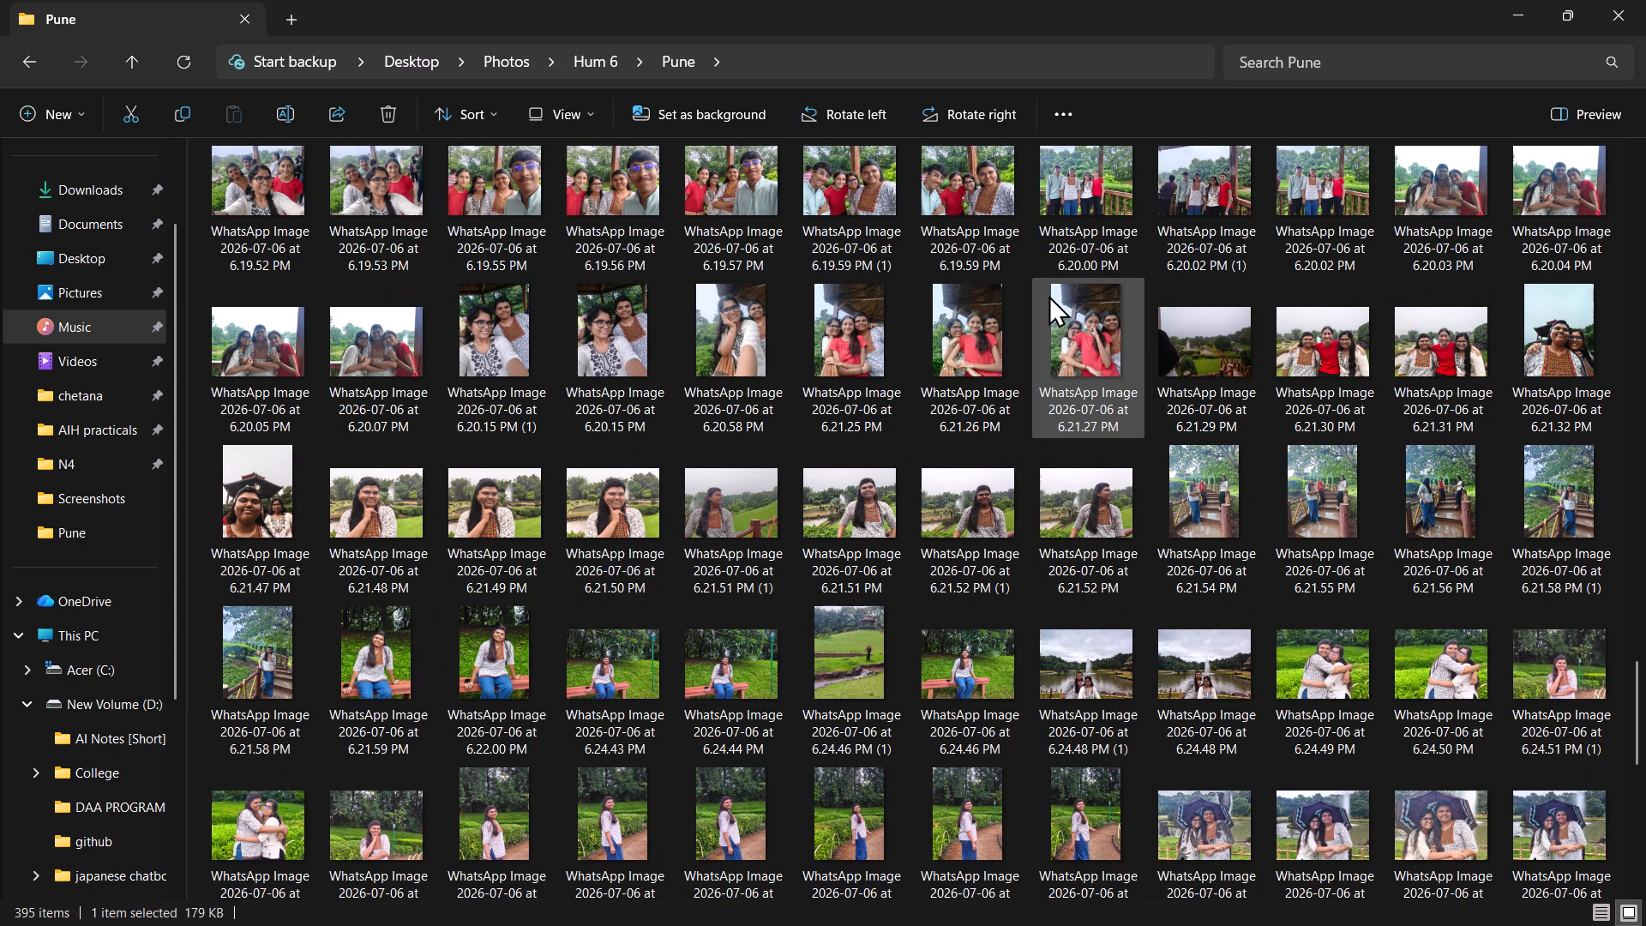
Examine the 2026-07-06 WhatsApp images in Pune, from 6.16 PM to 6.24 PM, for a suitable picture.
{"action": "scroll", "coordinate": [1048, 295], "scroll_direction": "up", "scroll_amount": 4}
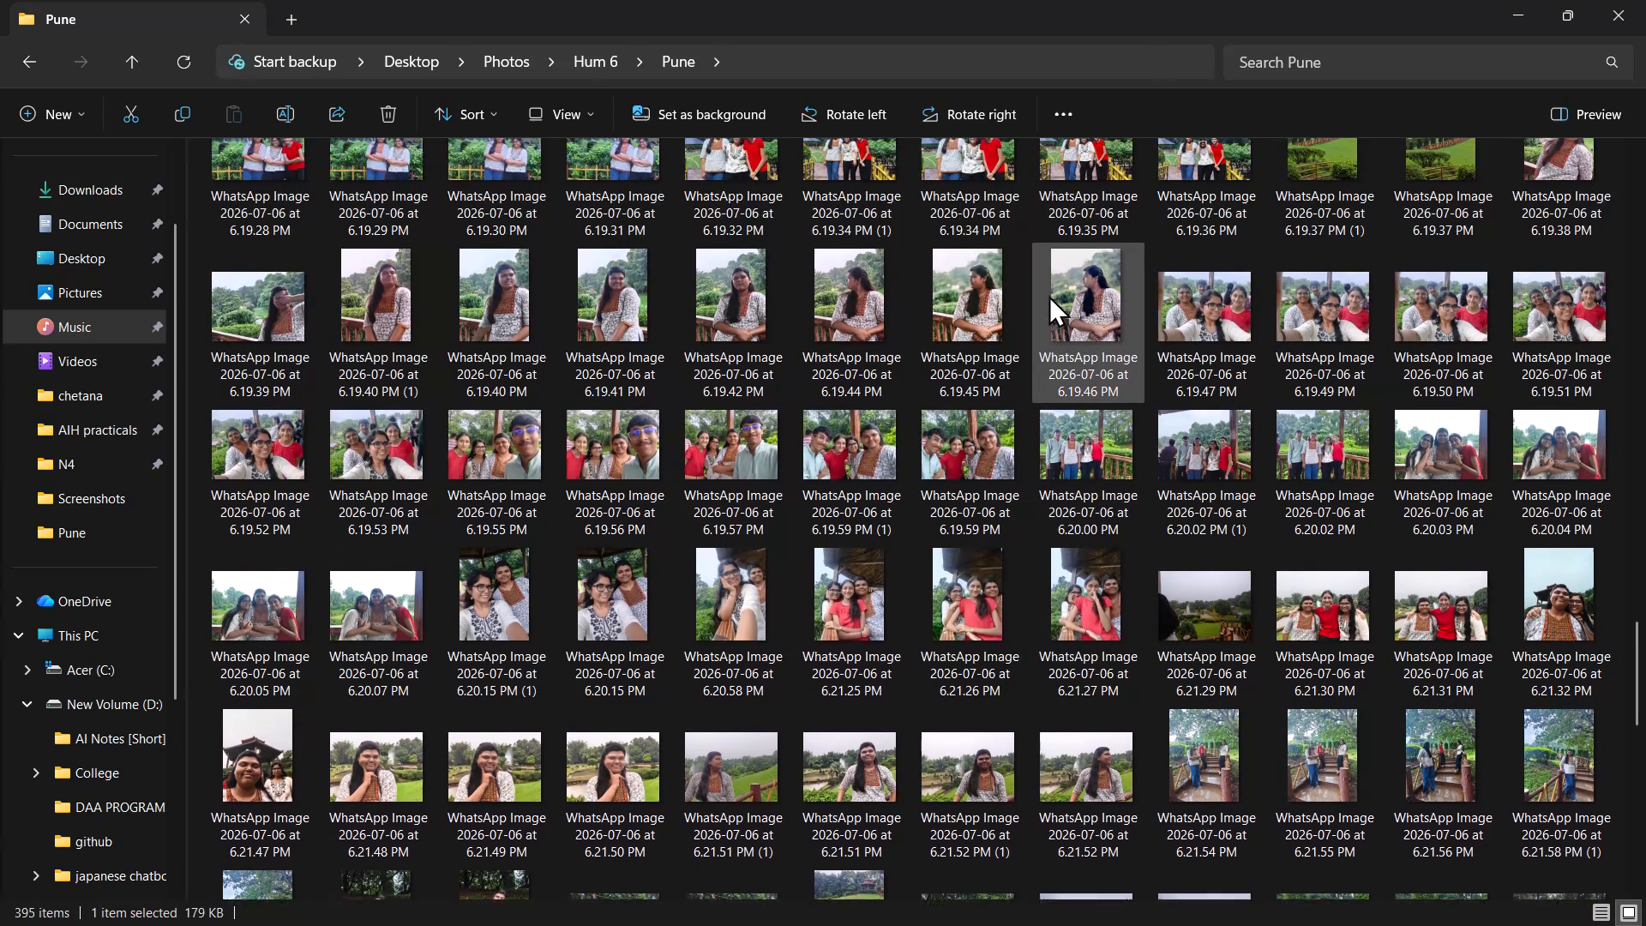
{"action": "scroll", "coordinate": [1048, 295], "scroll_direction": "up", "scroll_amount": 4}
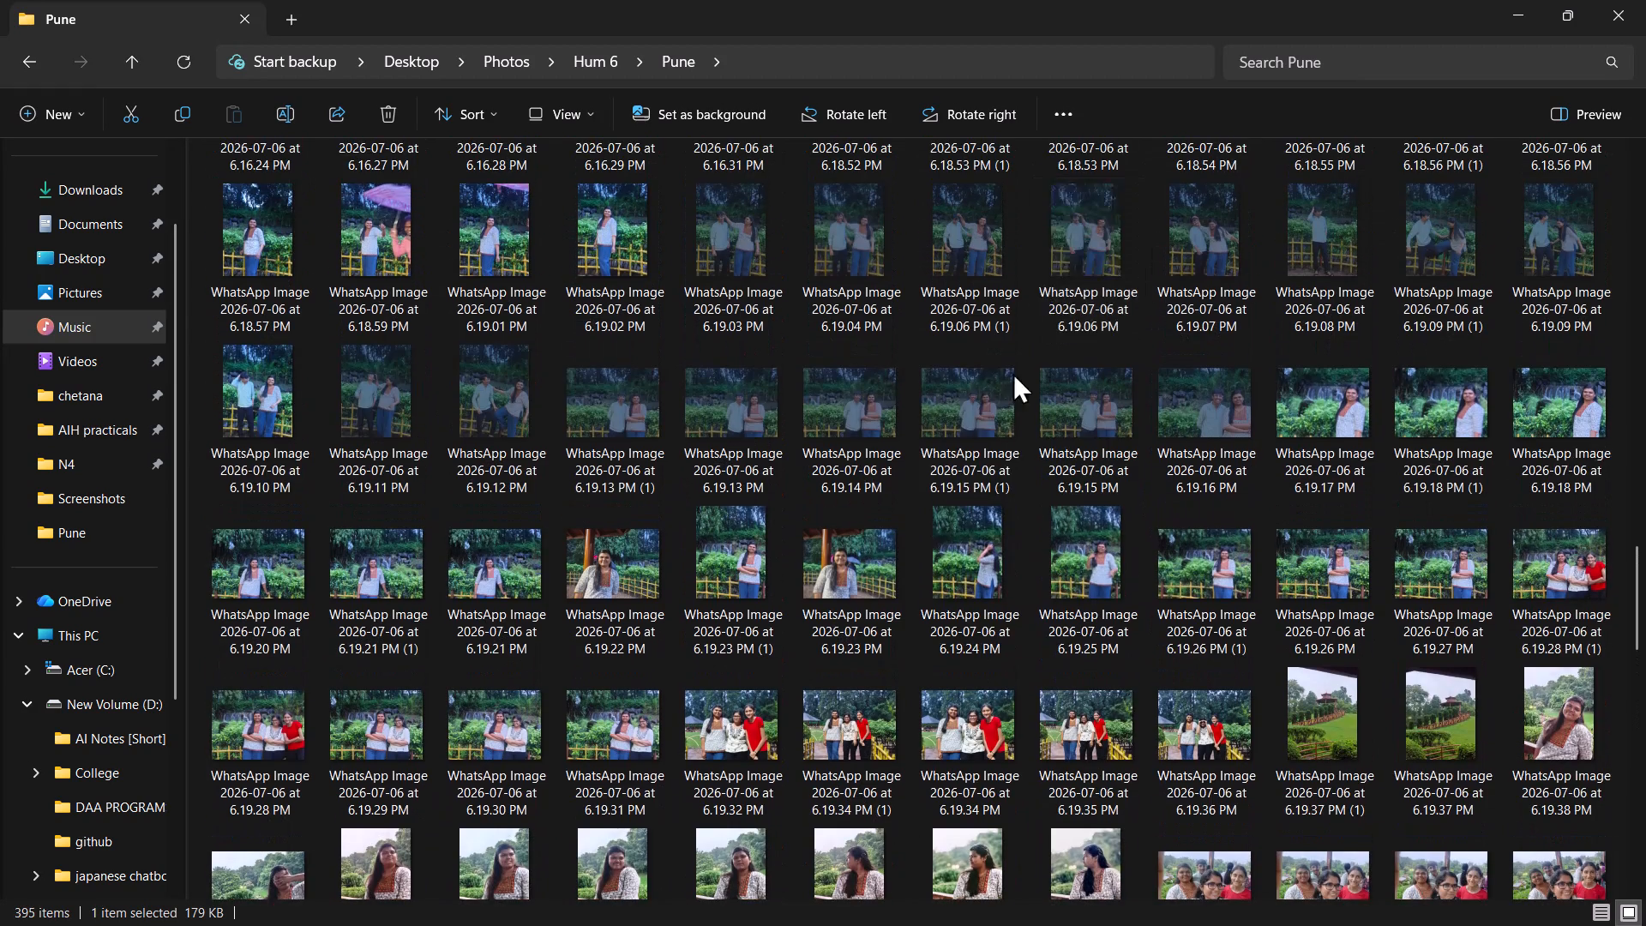
{"action": "scroll", "coordinate": [989, 442], "scroll_direction": "down", "scroll_amount": 1}
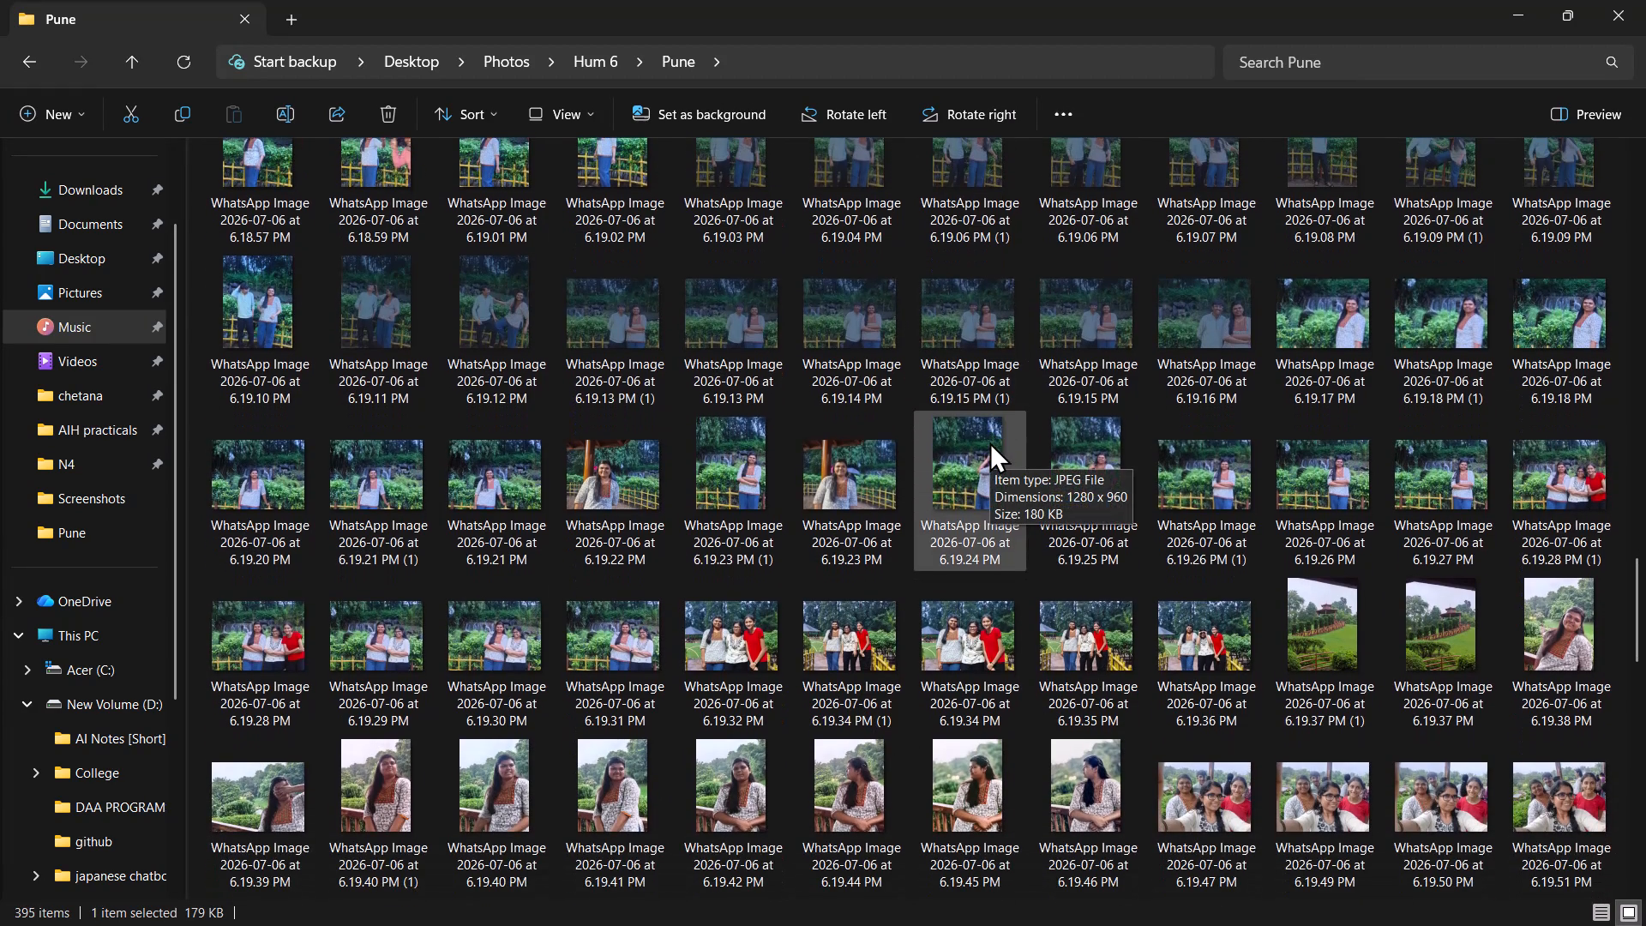
{"action": "scroll", "coordinate": [989, 442], "scroll_direction": "up", "scroll_amount": 3}
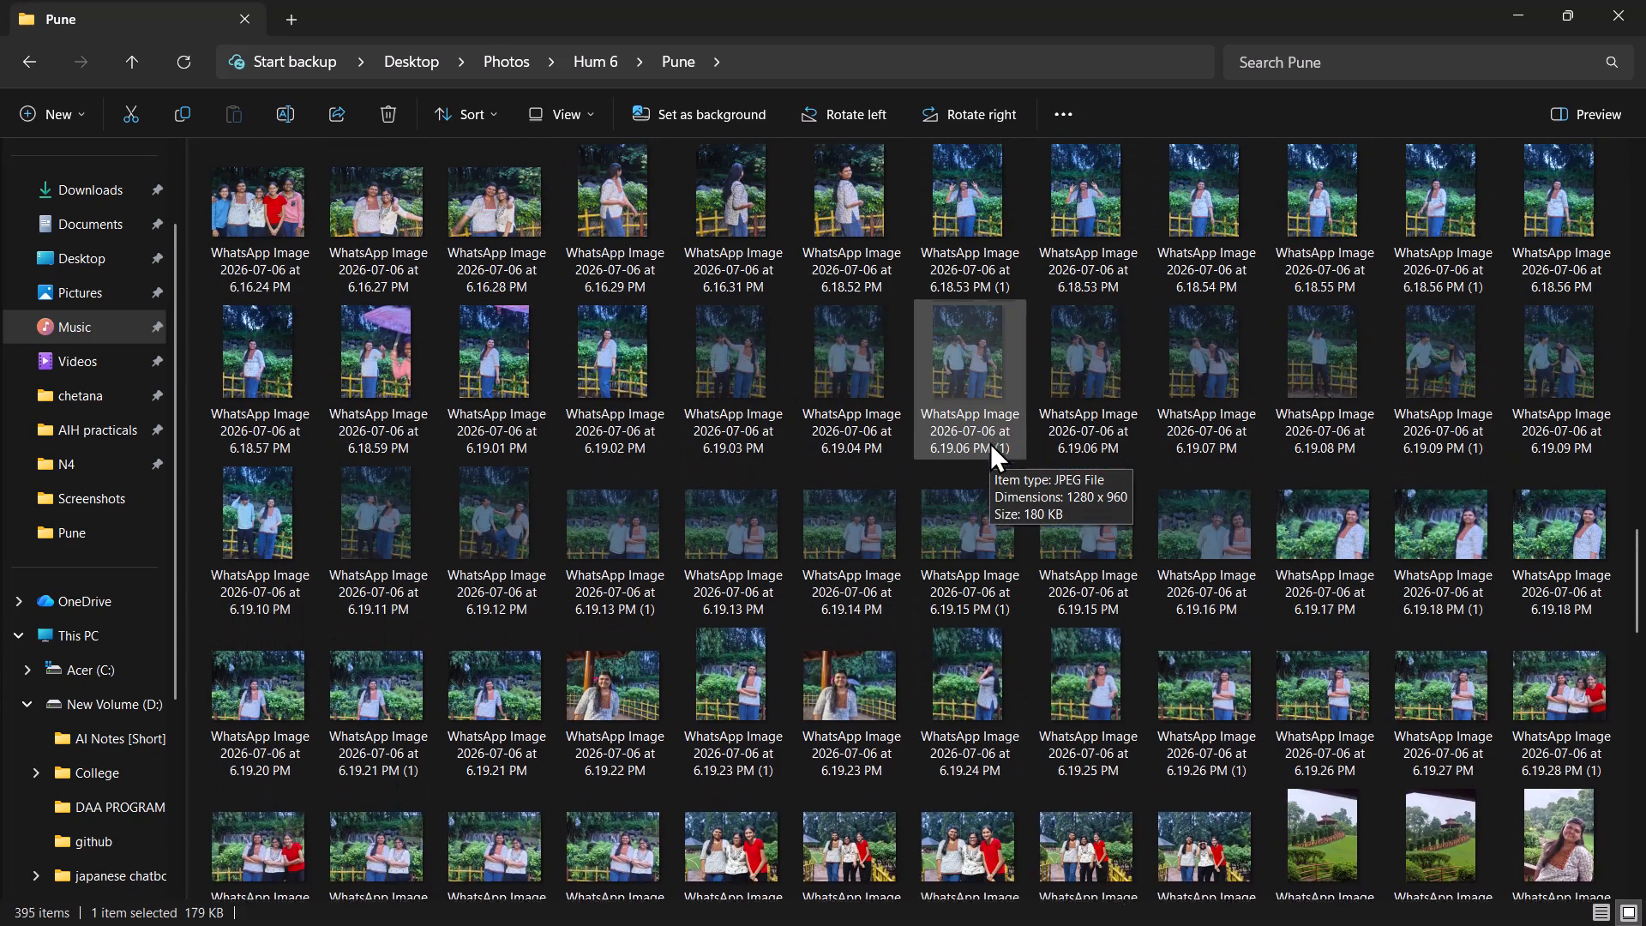
{"action": "scroll", "coordinate": [989, 442], "scroll_direction": "up", "scroll_amount": 2}
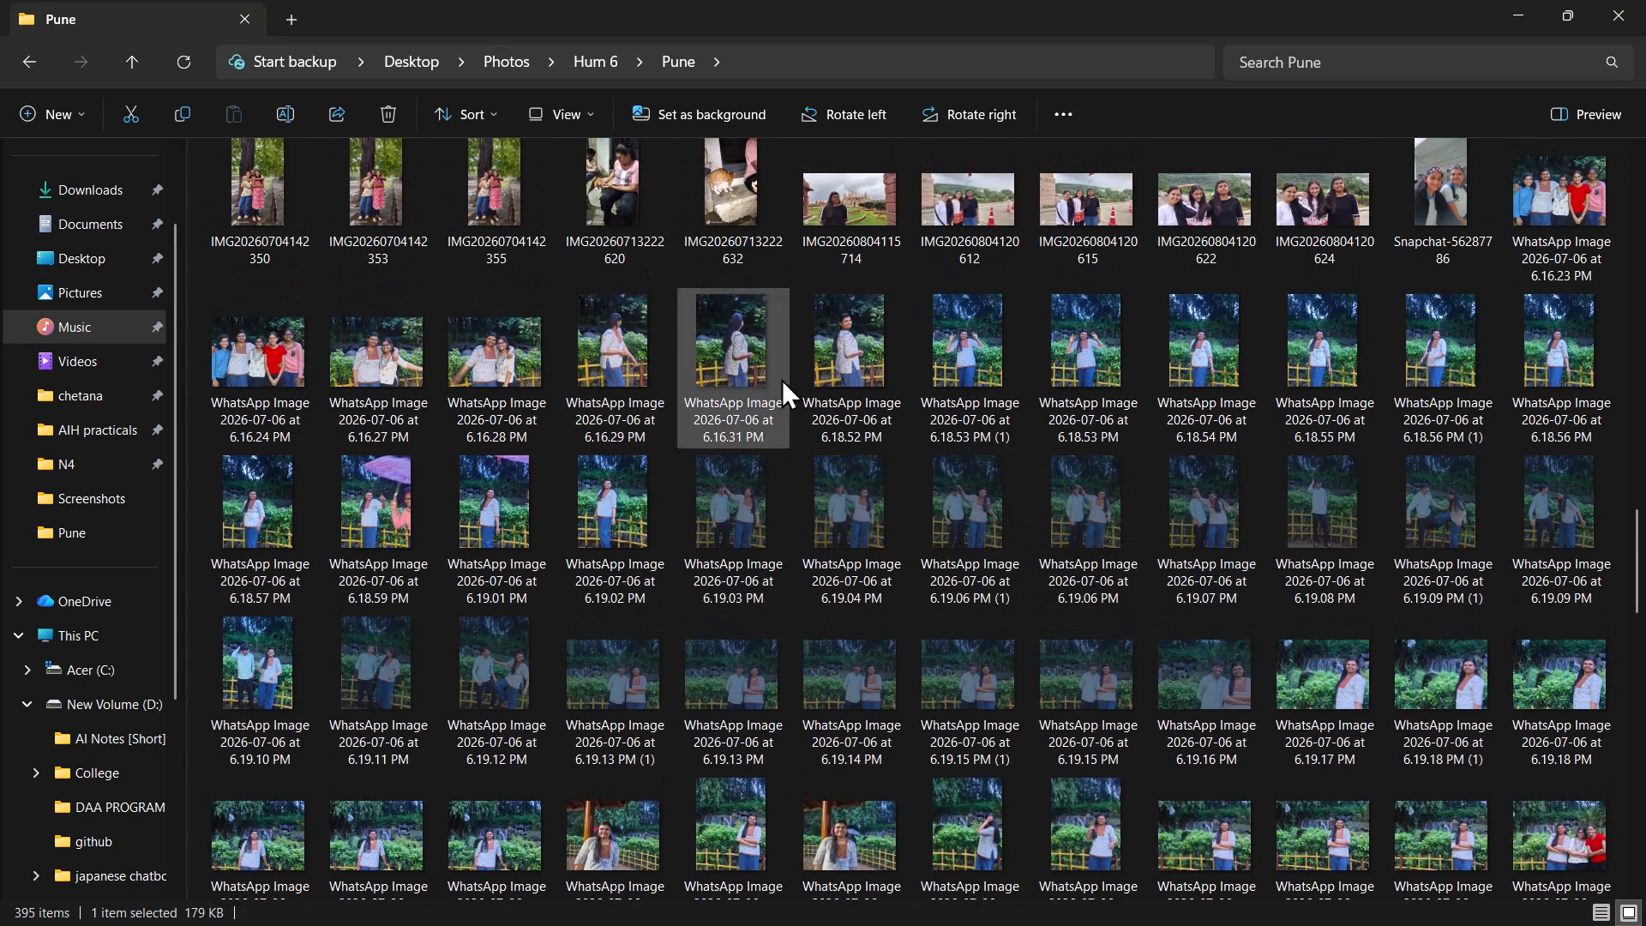
{"action": "scroll", "coordinate": [886, 396], "scroll_direction": "down", "scroll_amount": 3}
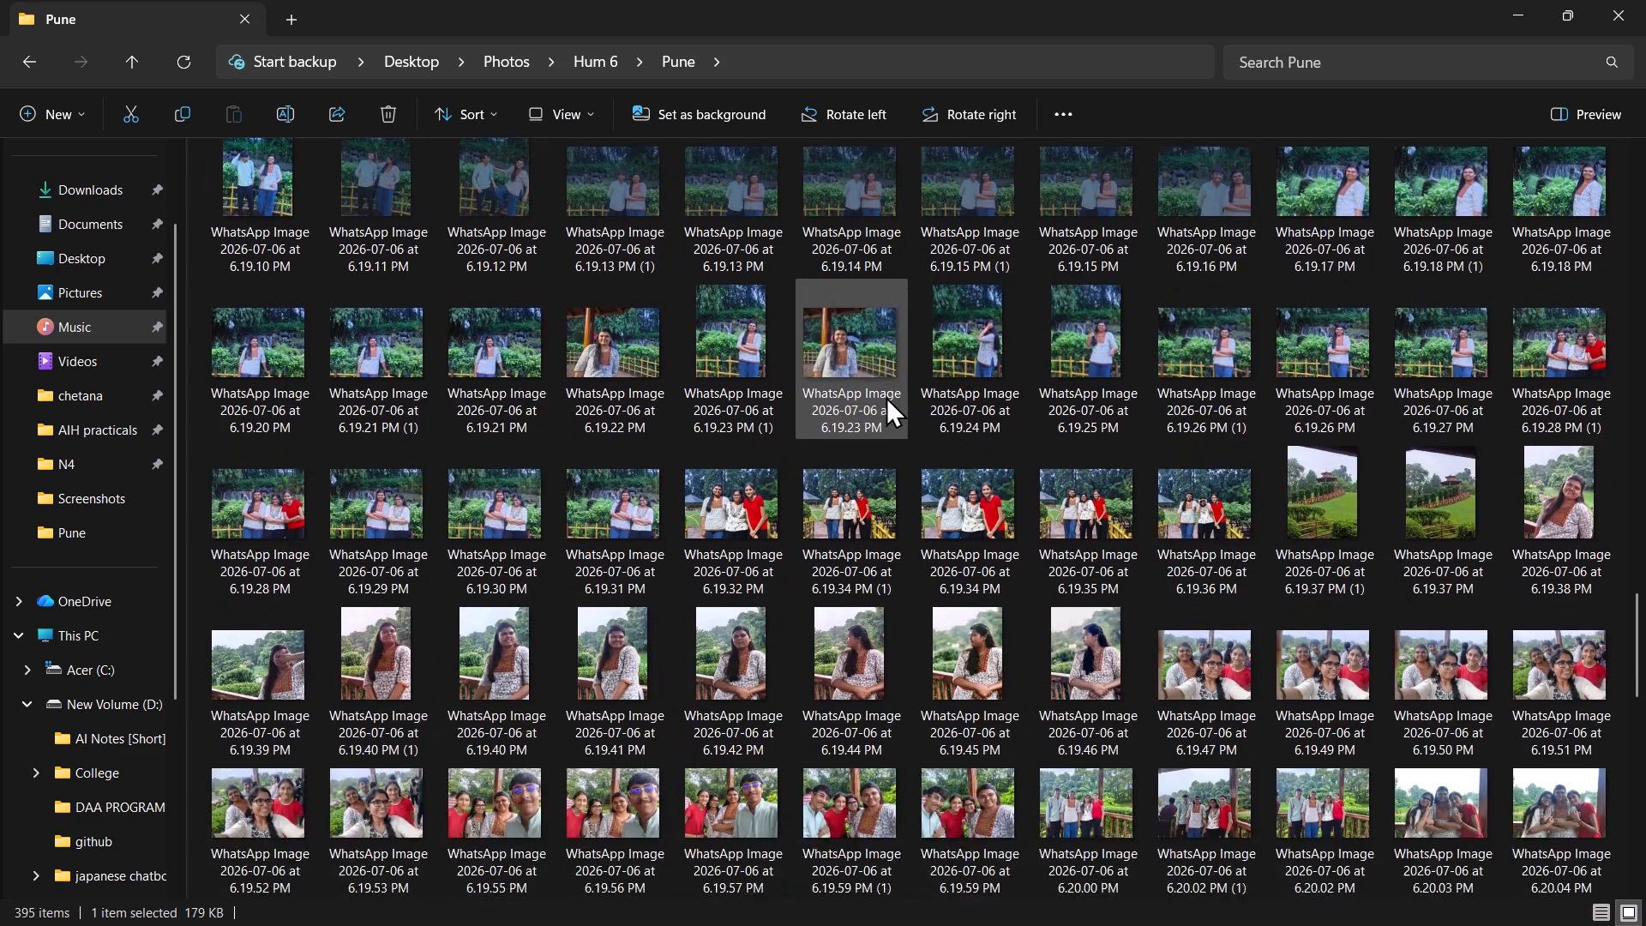
{"action": "scroll", "coordinate": [886, 396], "scroll_direction": "down", "scroll_amount": 4}
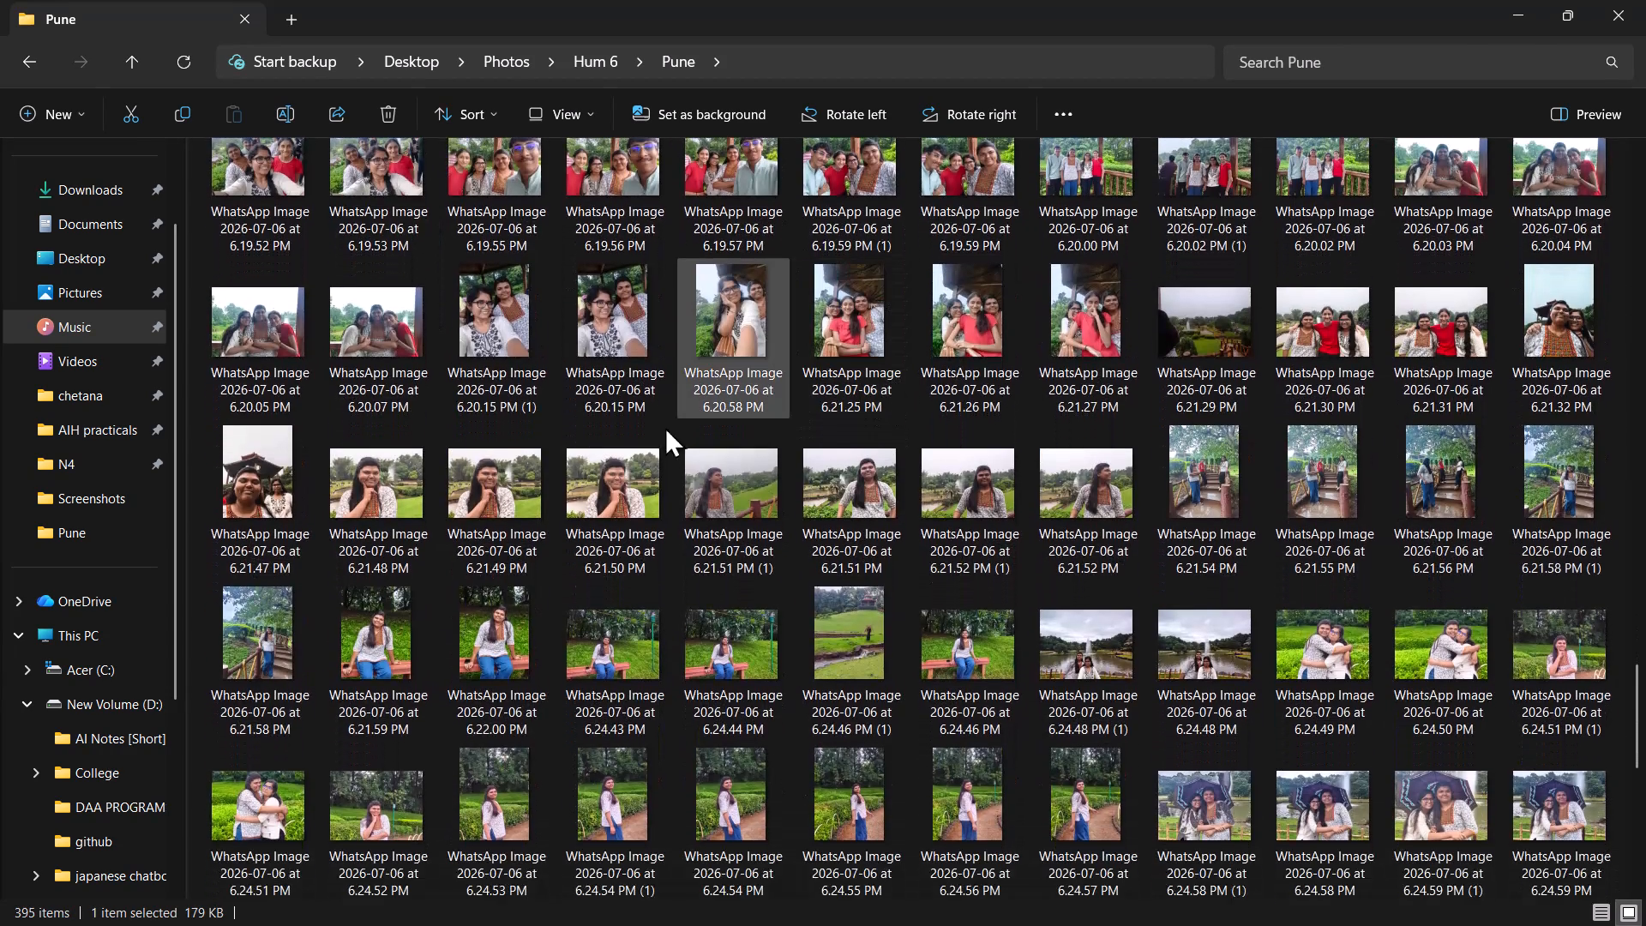
{"action": "scroll", "coordinate": [606, 575], "scroll_direction": "down", "scroll_amount": 1}
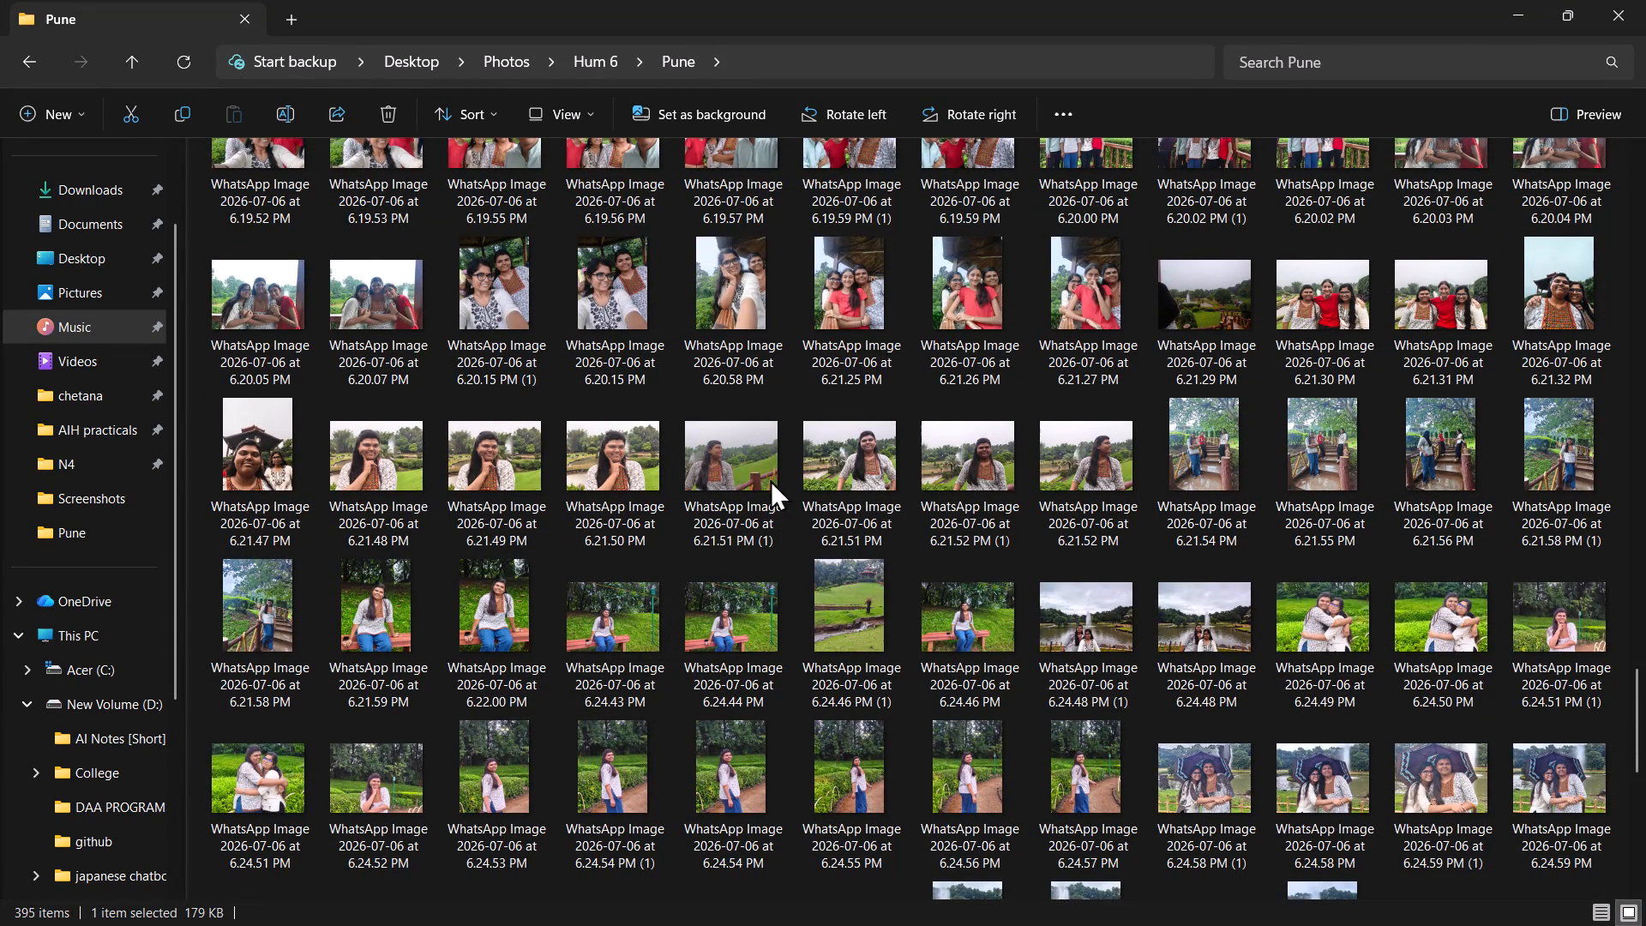
View the photo WhatsApp Image 2026-07-06 at 6.22.00 PM at larger size and close it.
{"action": "double_click", "coordinate": [478, 596]}
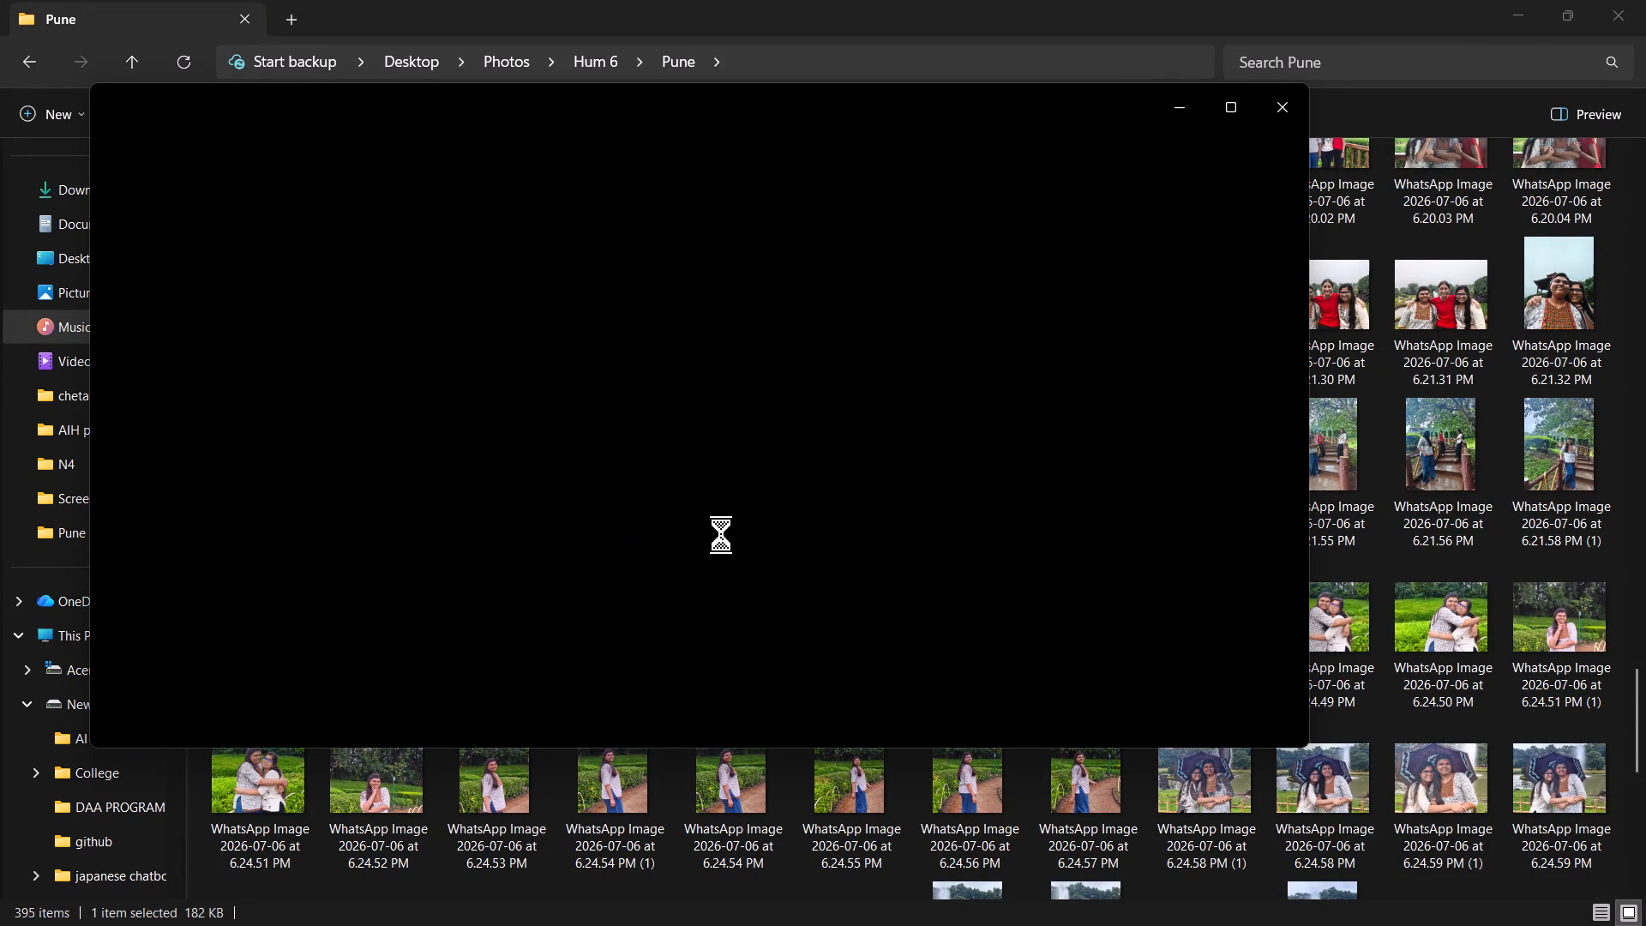
{"action": "scroll", "coordinate": [850, 508], "scroll_direction": "up", "scroll_amount": 5, "text": "ctrl"}
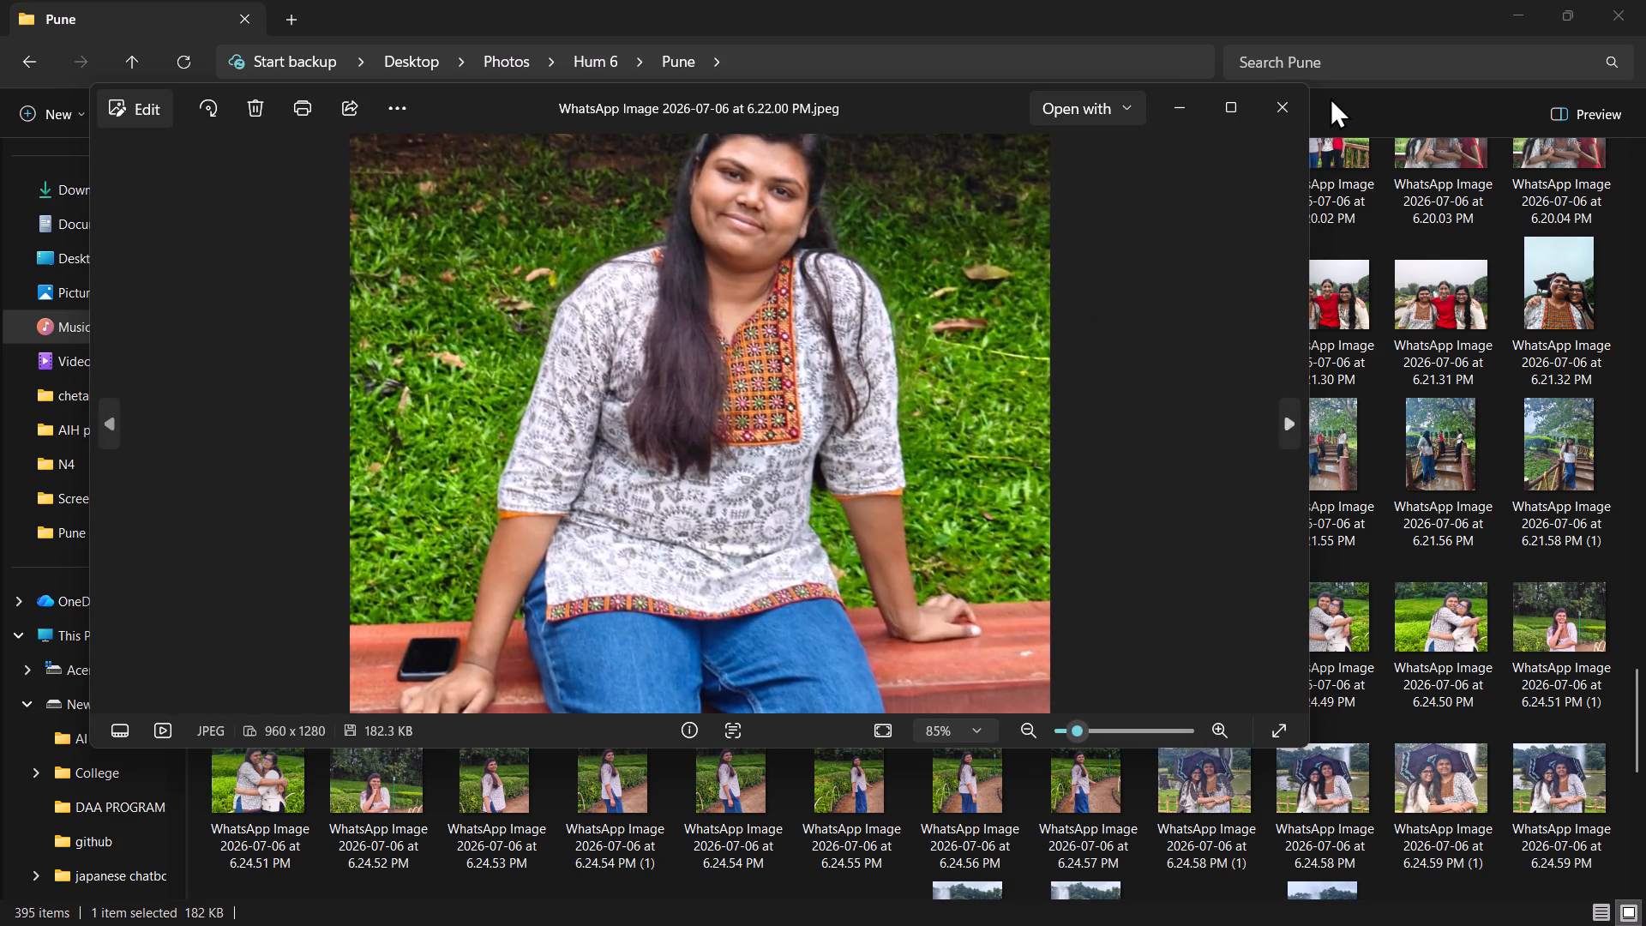
{"action": "left_click", "coordinate": [1286, 111]}
Open the photo WhatsApp Image 2026-07-06 at 6.24.51 PM (1) for a closer look.
{"action": "scroll", "coordinate": [1226, 340], "scroll_direction": "down", "scroll_amount": 2}
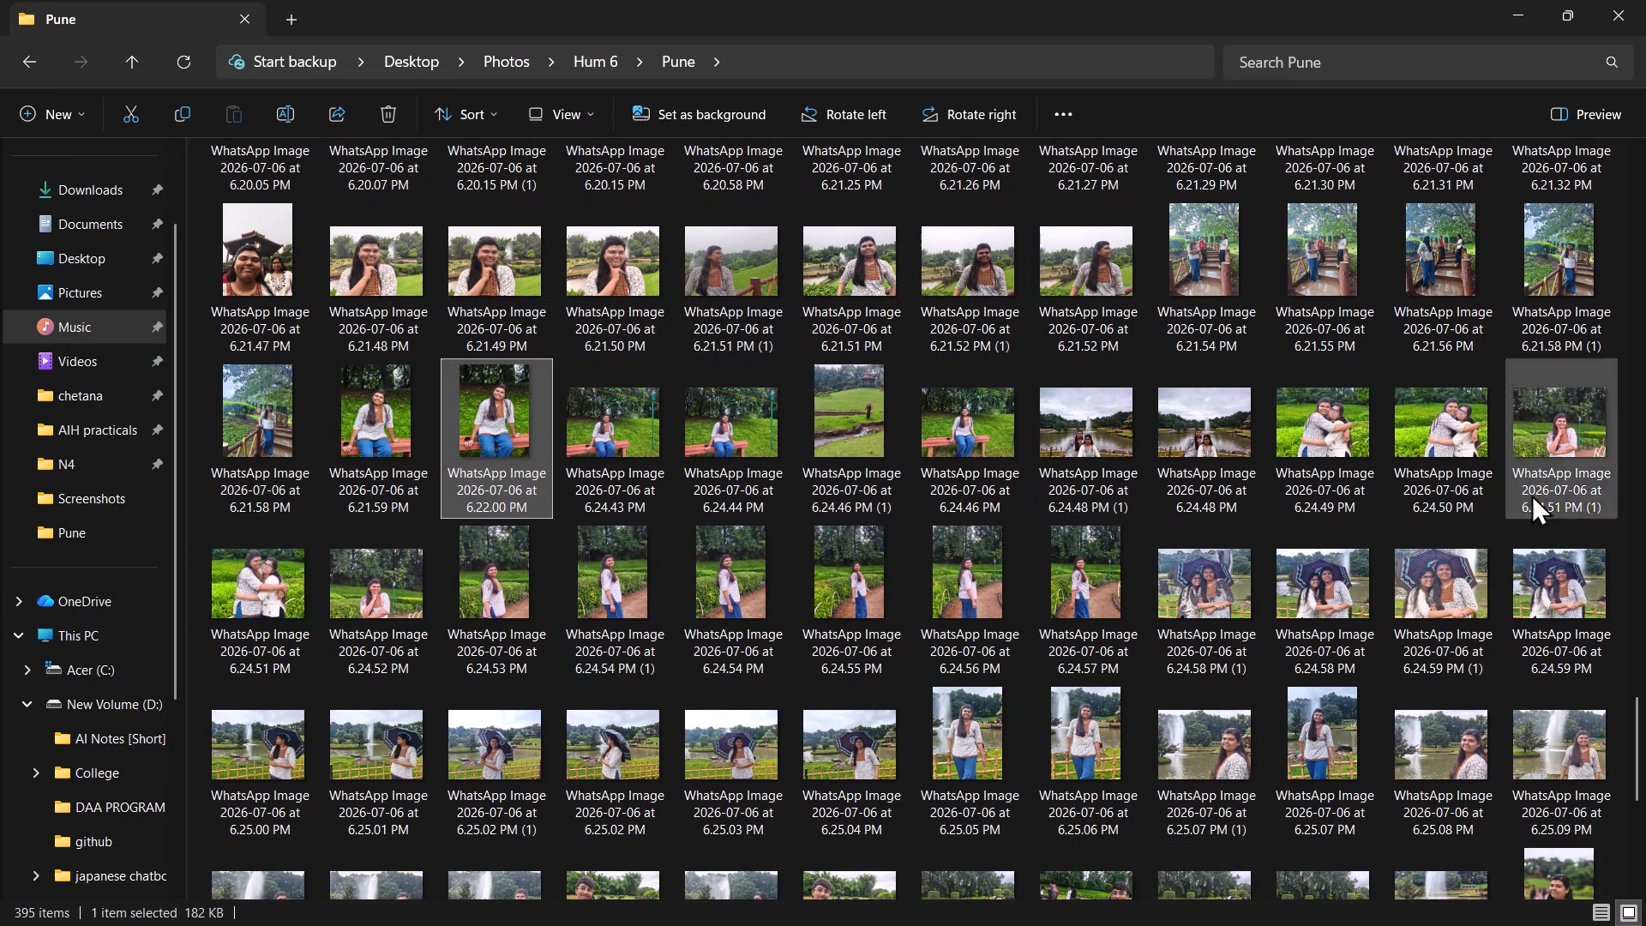
{"action": "double_click", "coordinate": [1569, 455]}
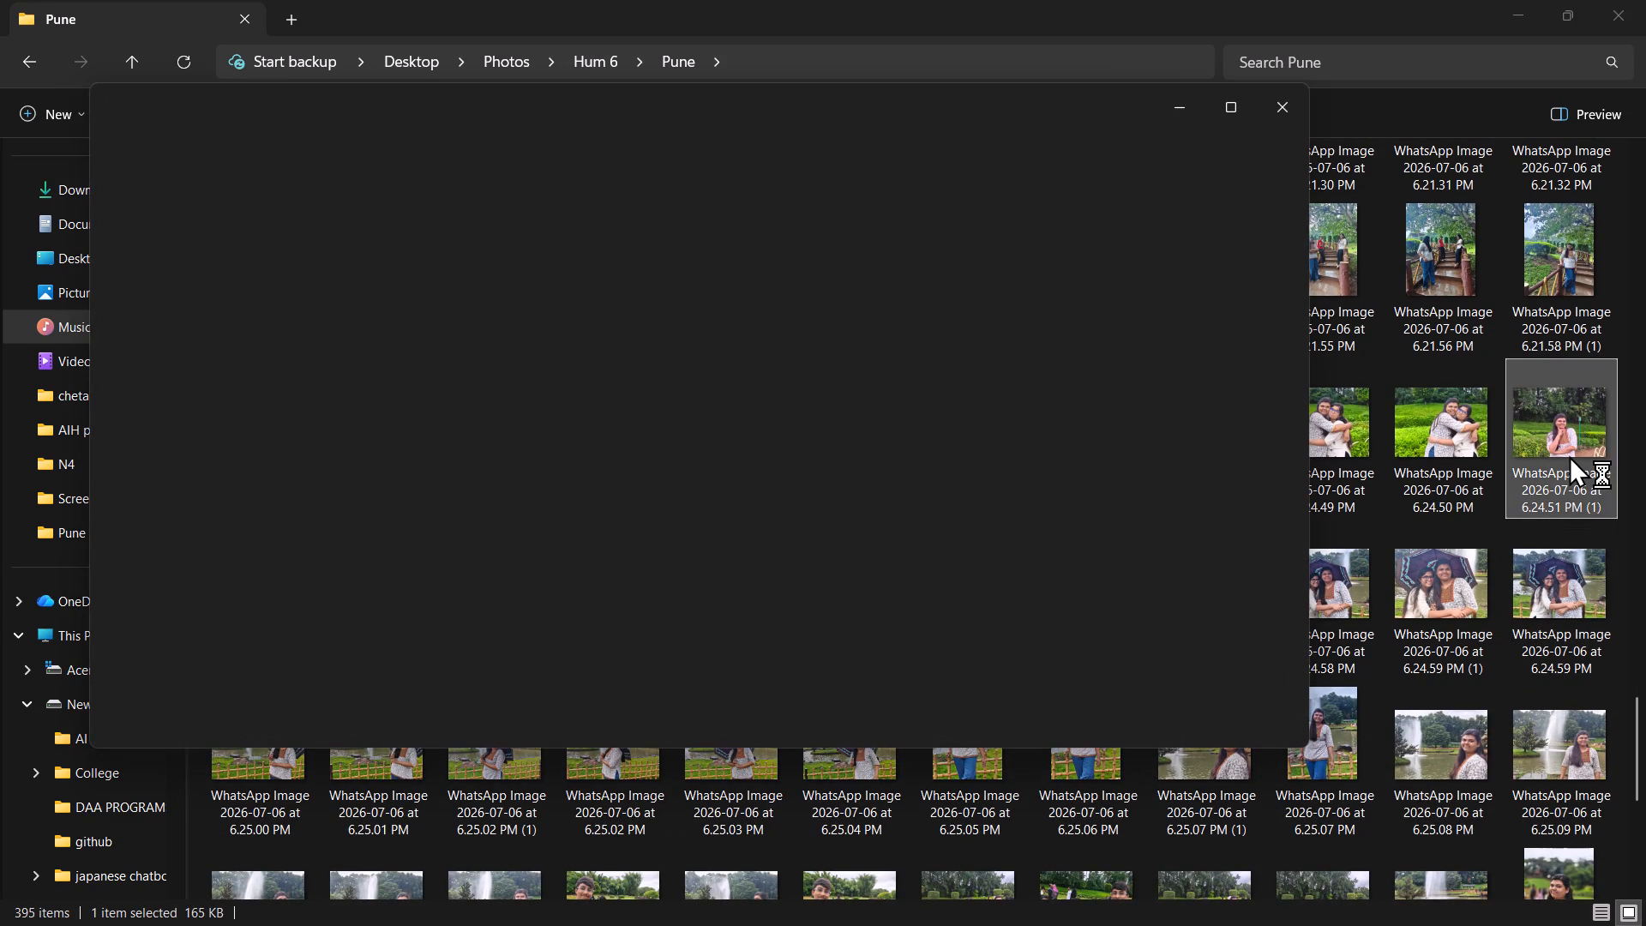